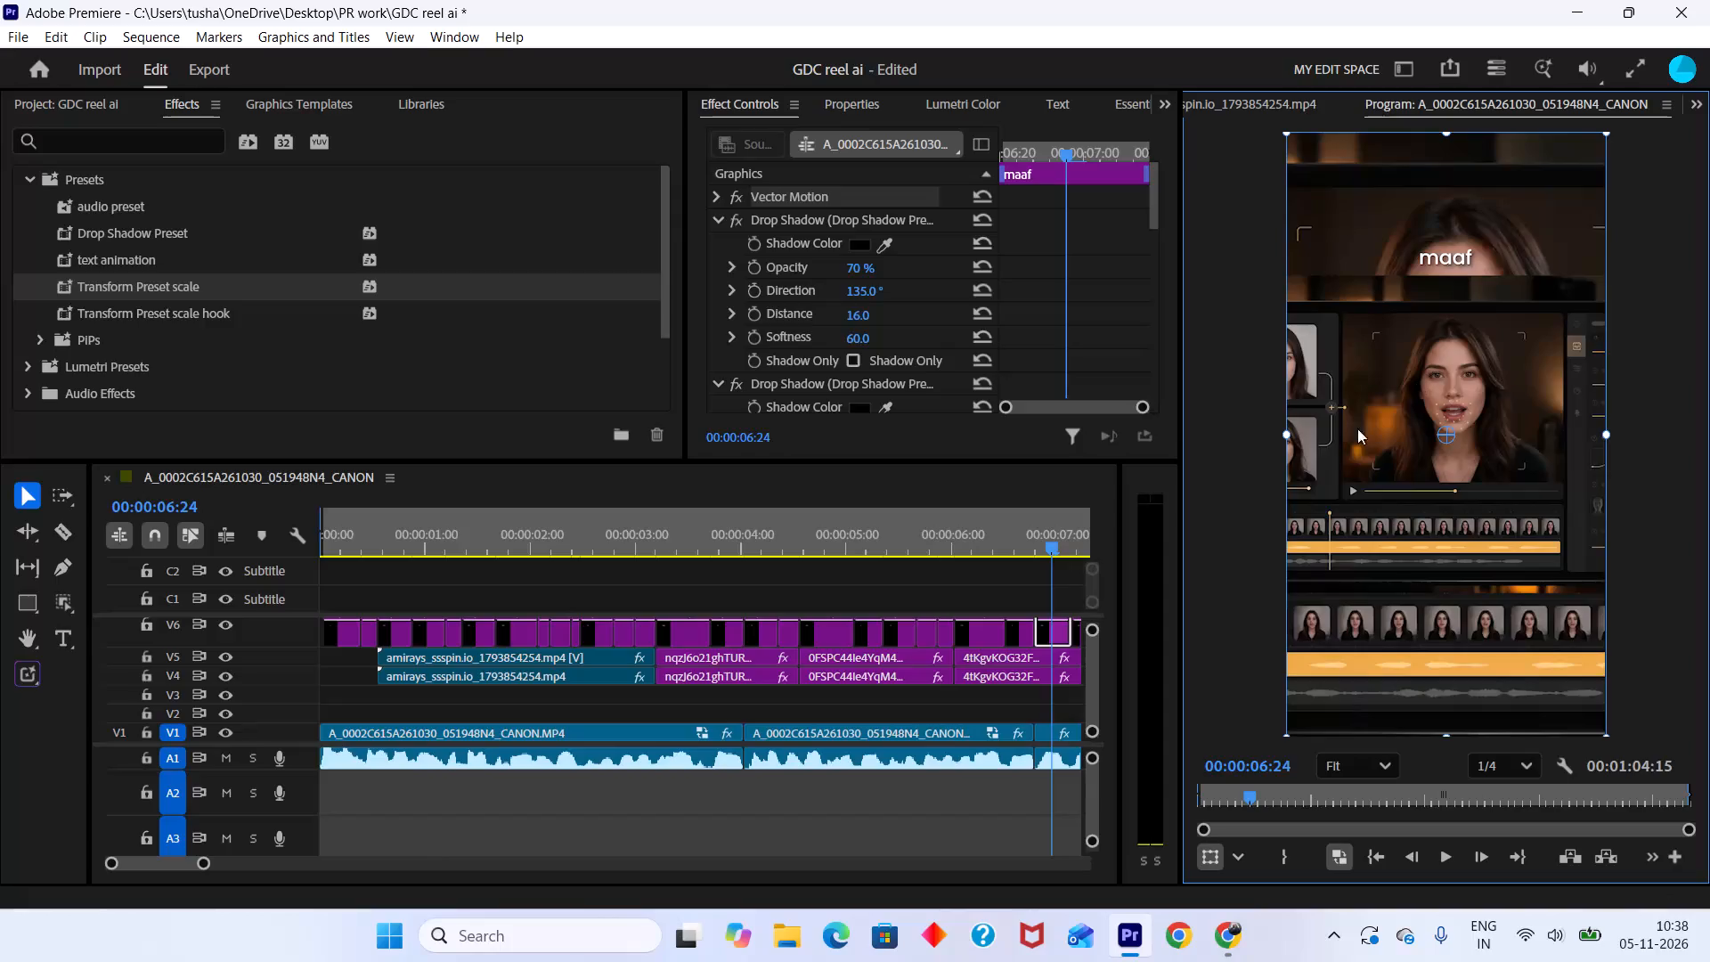
Replace the text of the "maaf" caption on track V6 with "morph".
scroll(1038, 612, down, 11)
click(850, 696)
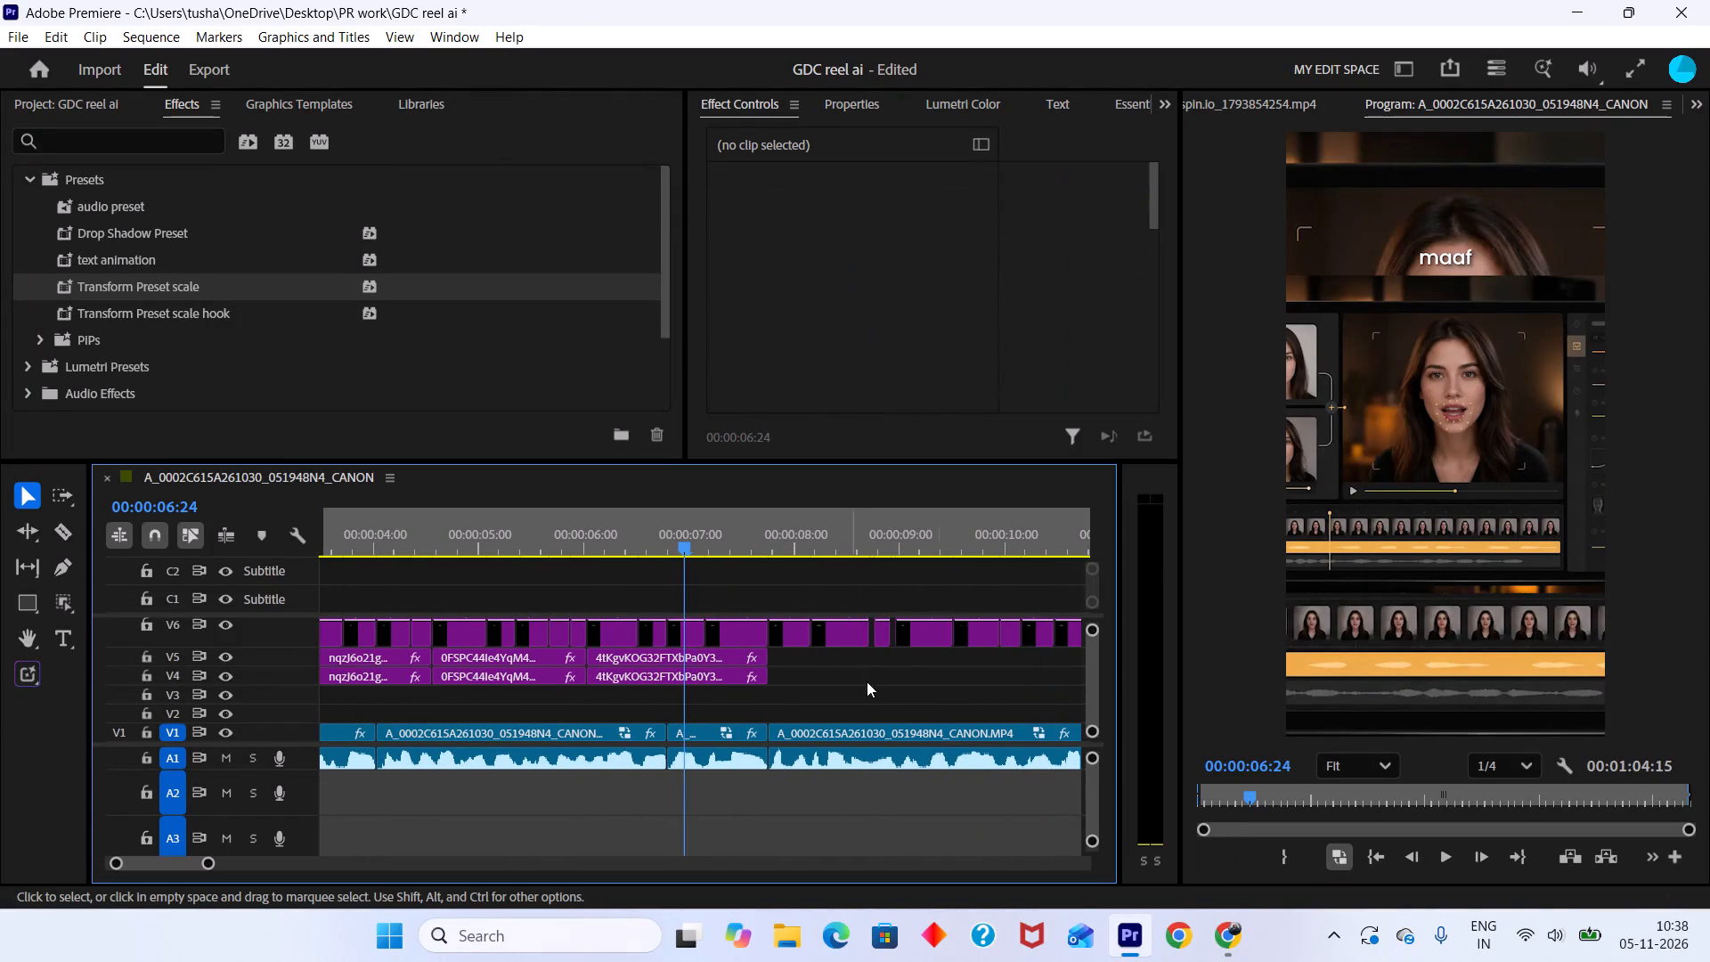
click(698, 633)
click(690, 638)
click(864, 105)
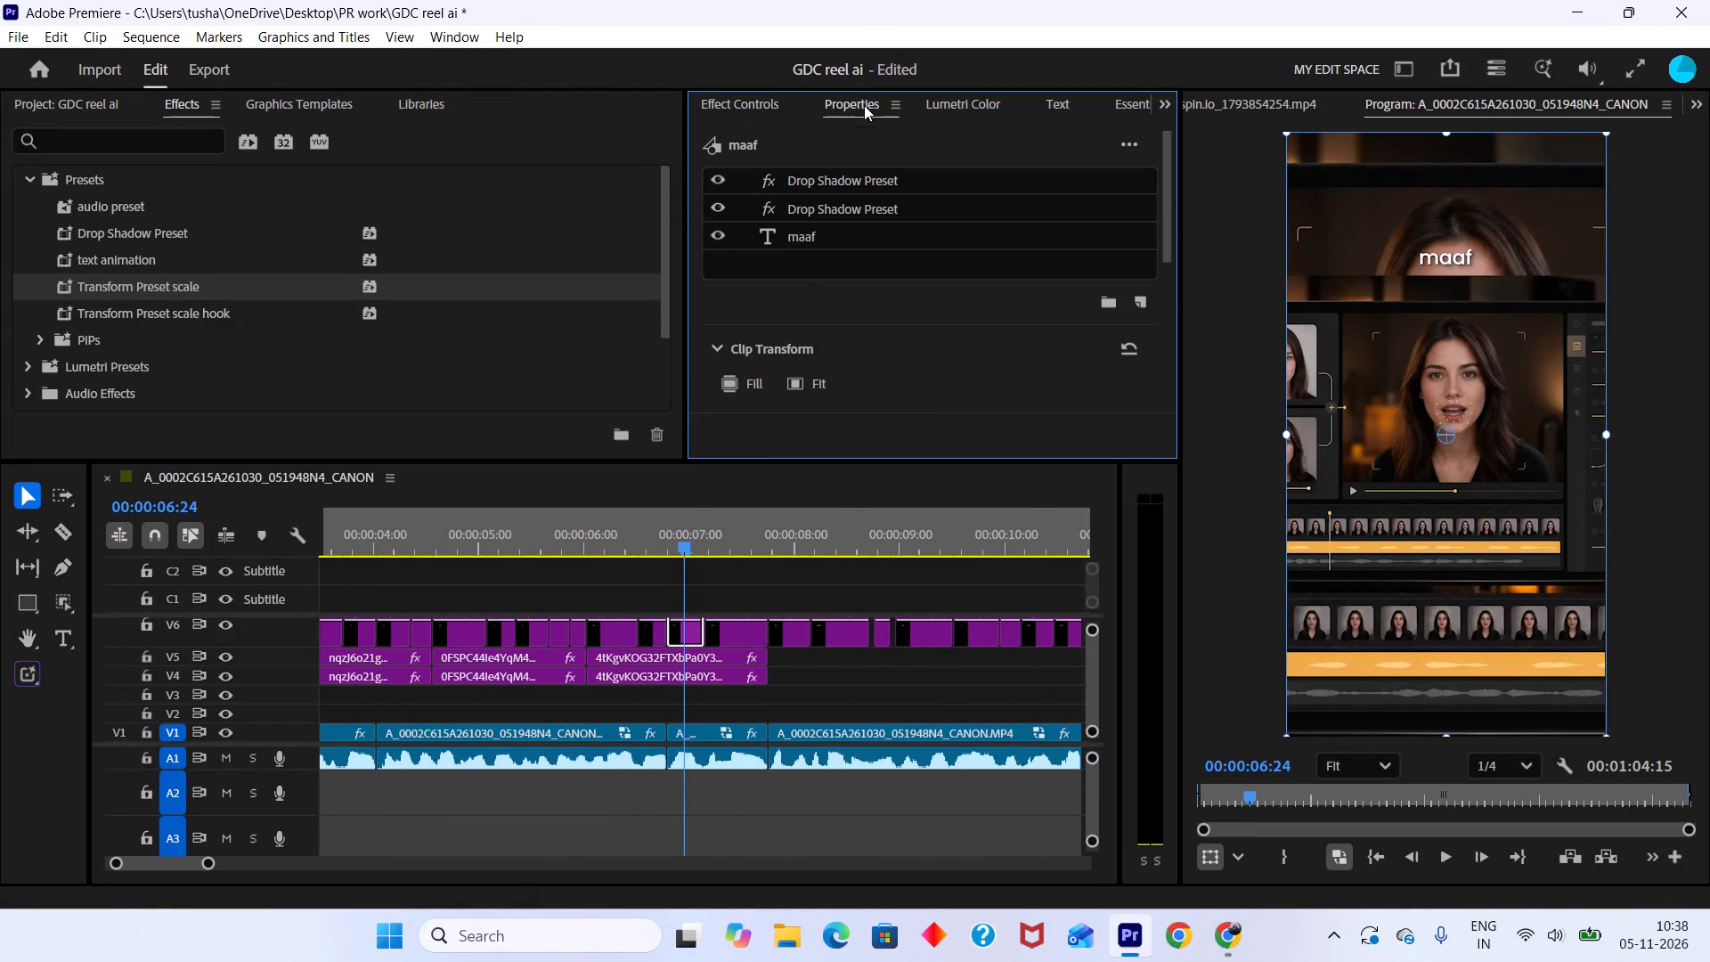
click(831, 242)
triple_click(1454, 255)
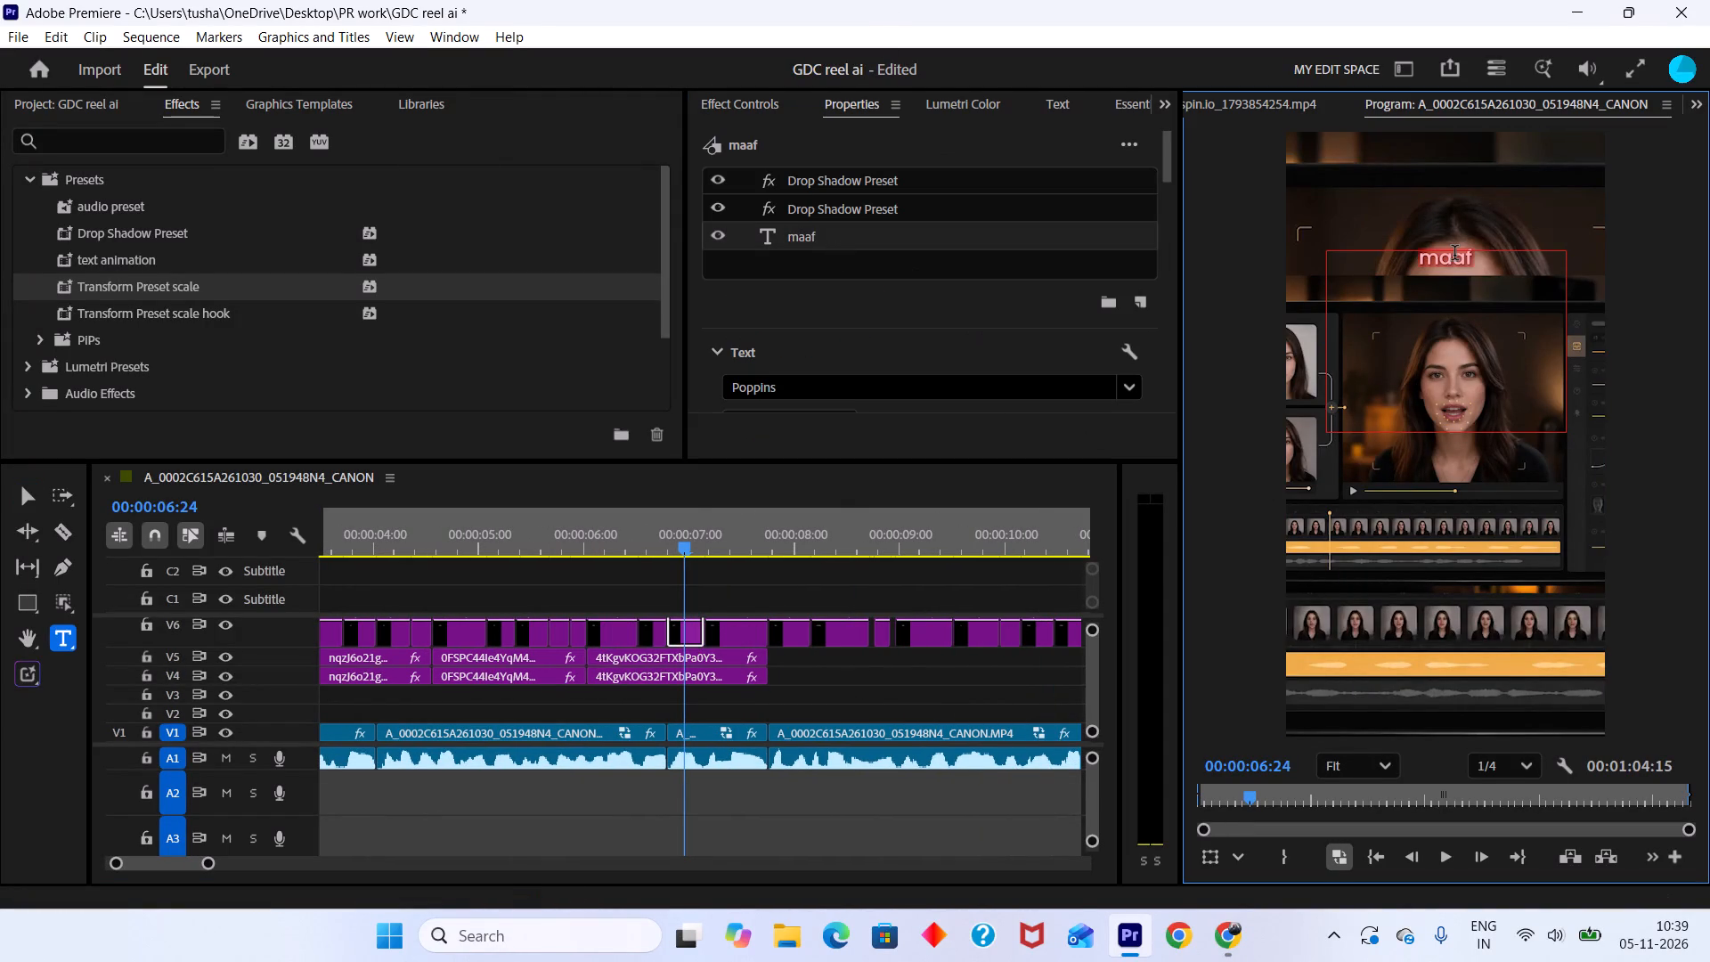
text(morph)
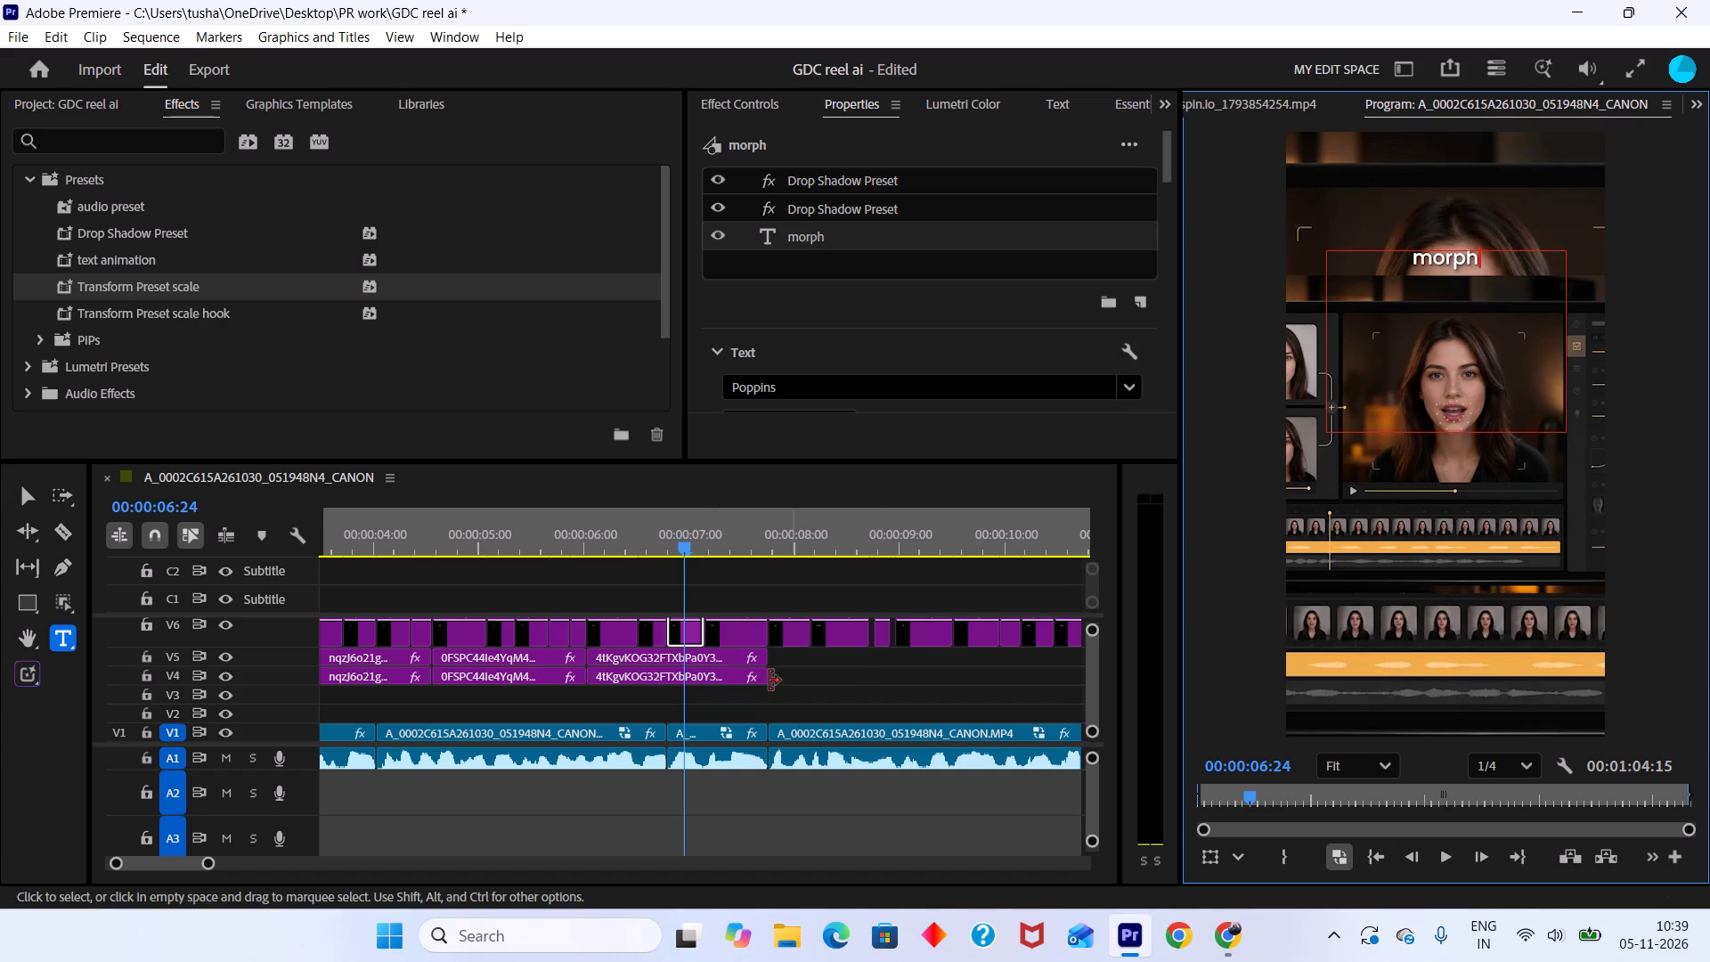
Play back the captions from just before "morph" and stop on the "according" caption near 00:00:08:11 to edit its text.
drag(700, 534, 600, 523)
key(space)
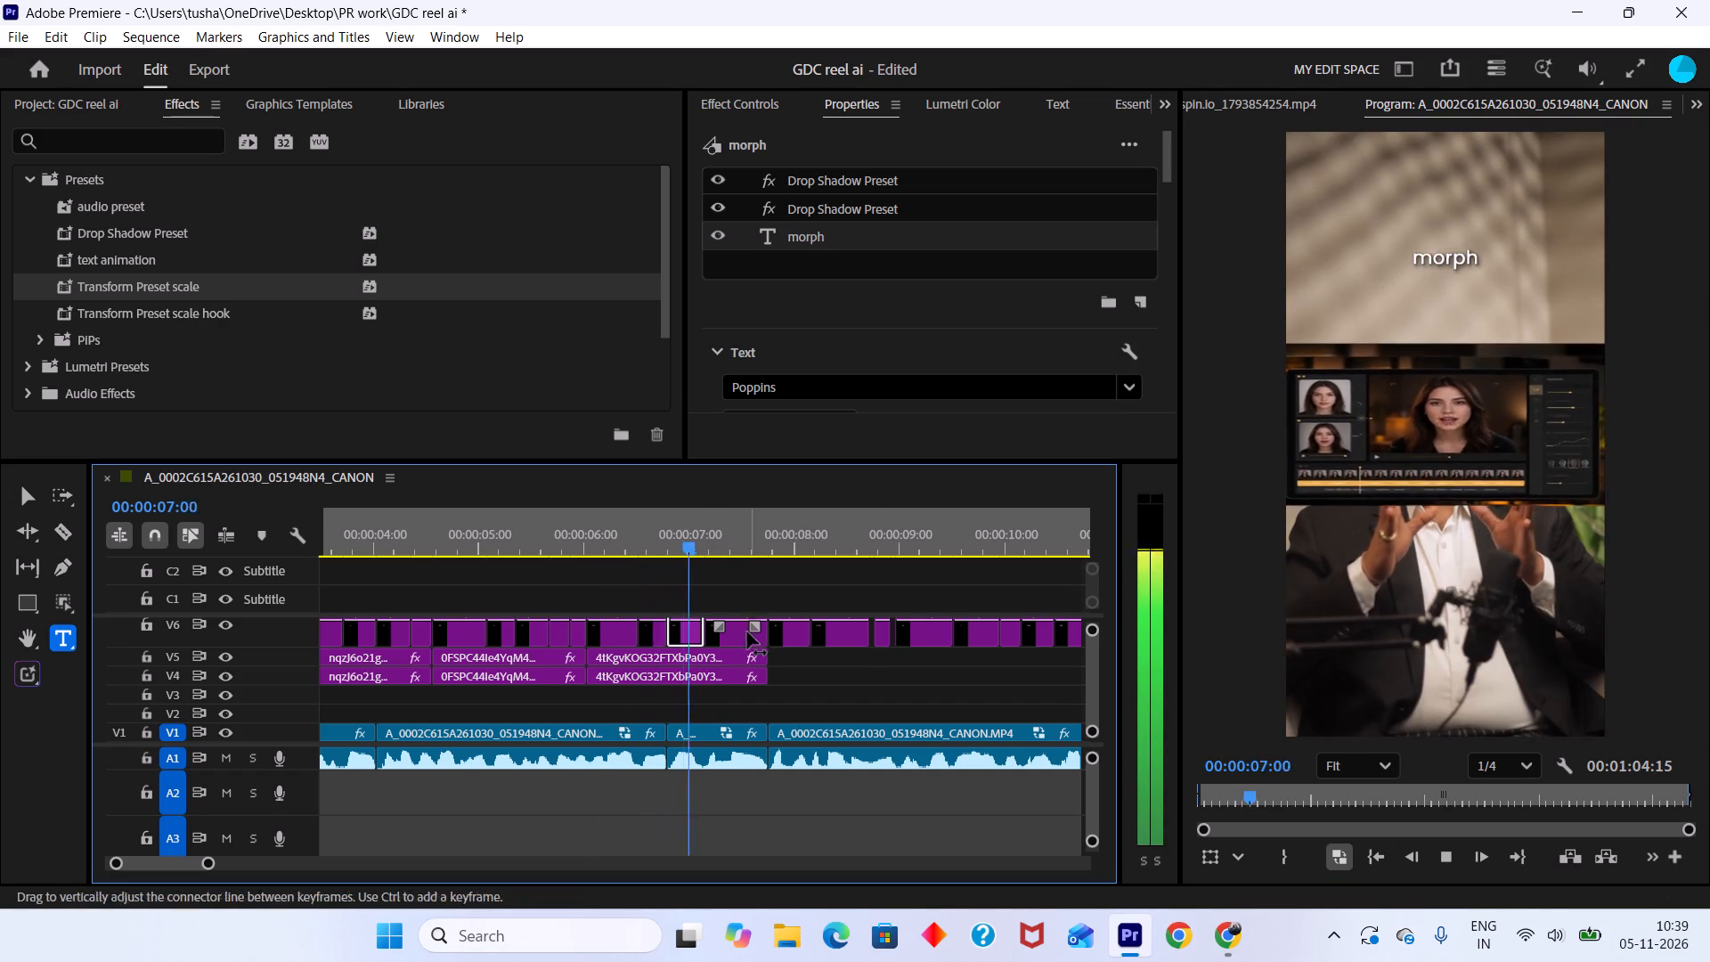
scroll(747, 636, down, 4)
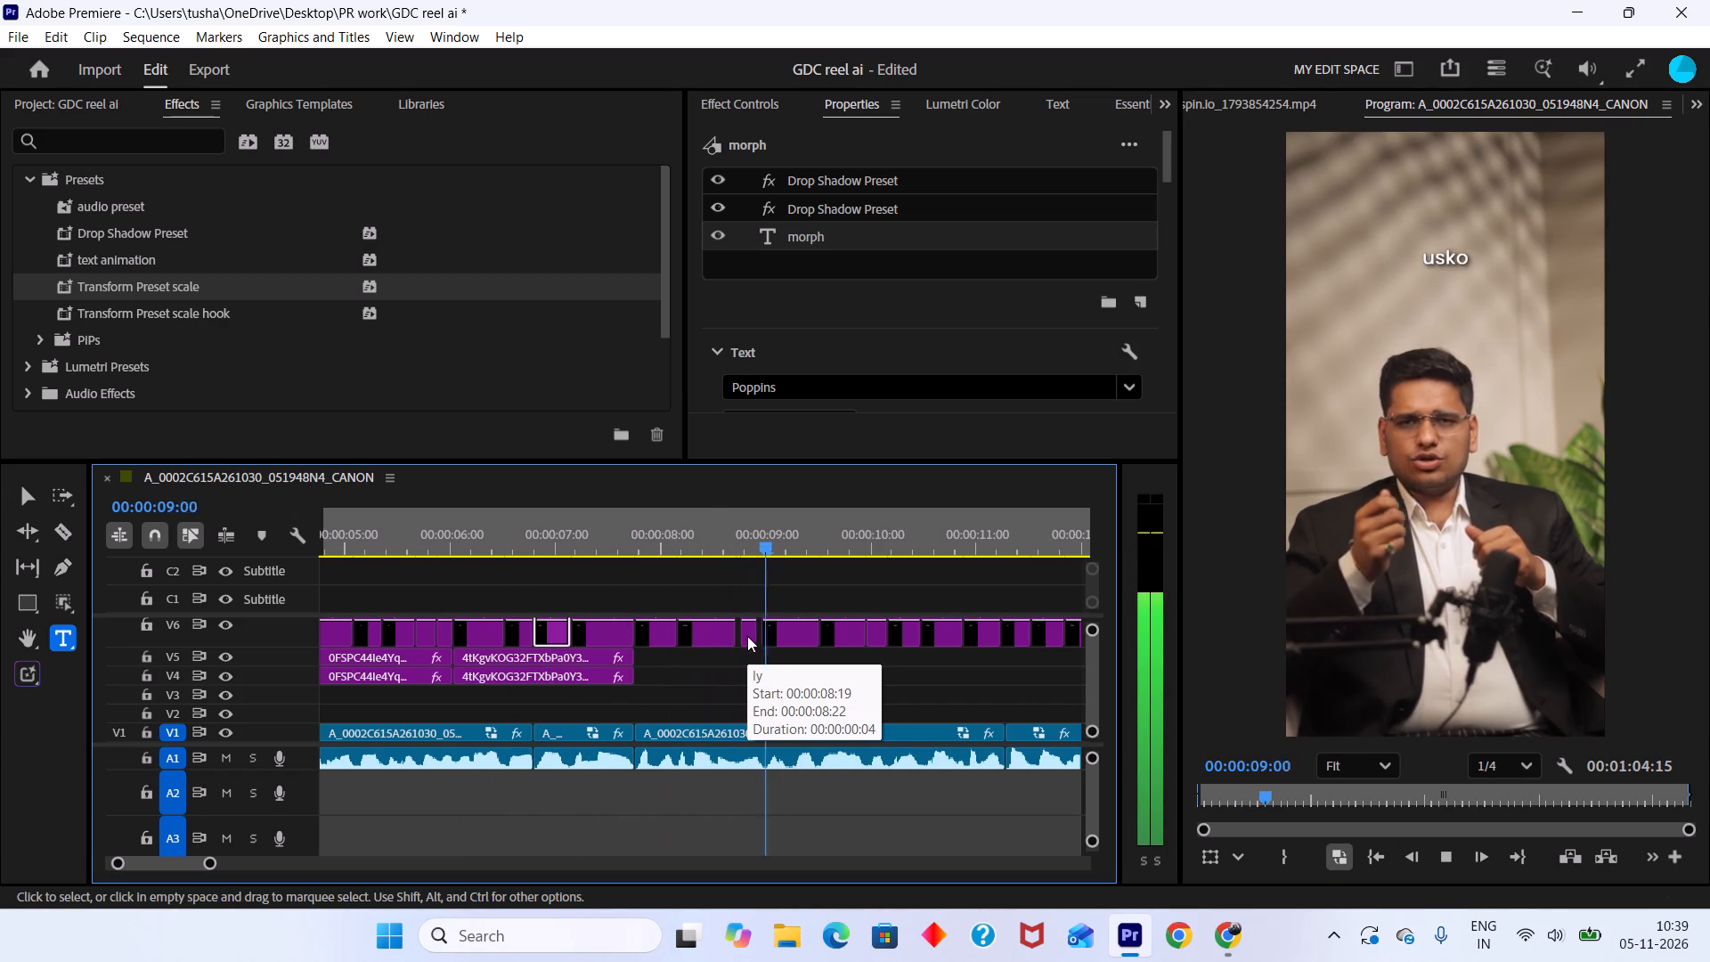
drag(778, 550, 671, 528)
key(space)
key(space)
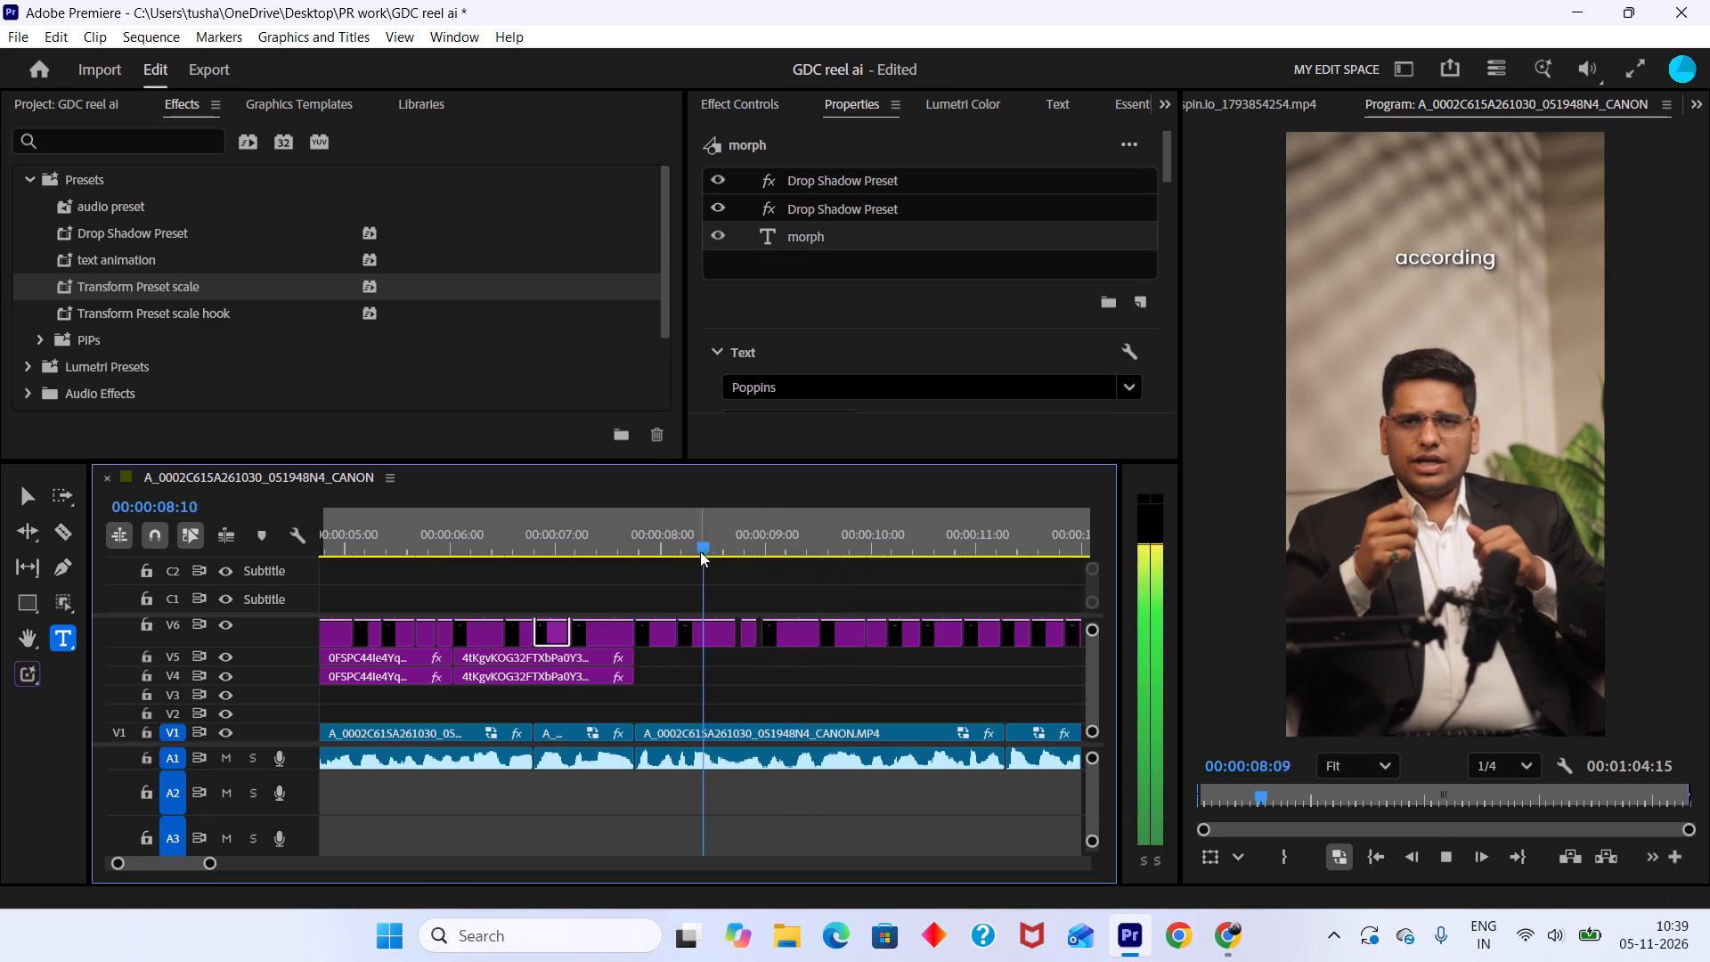
click(717, 648)
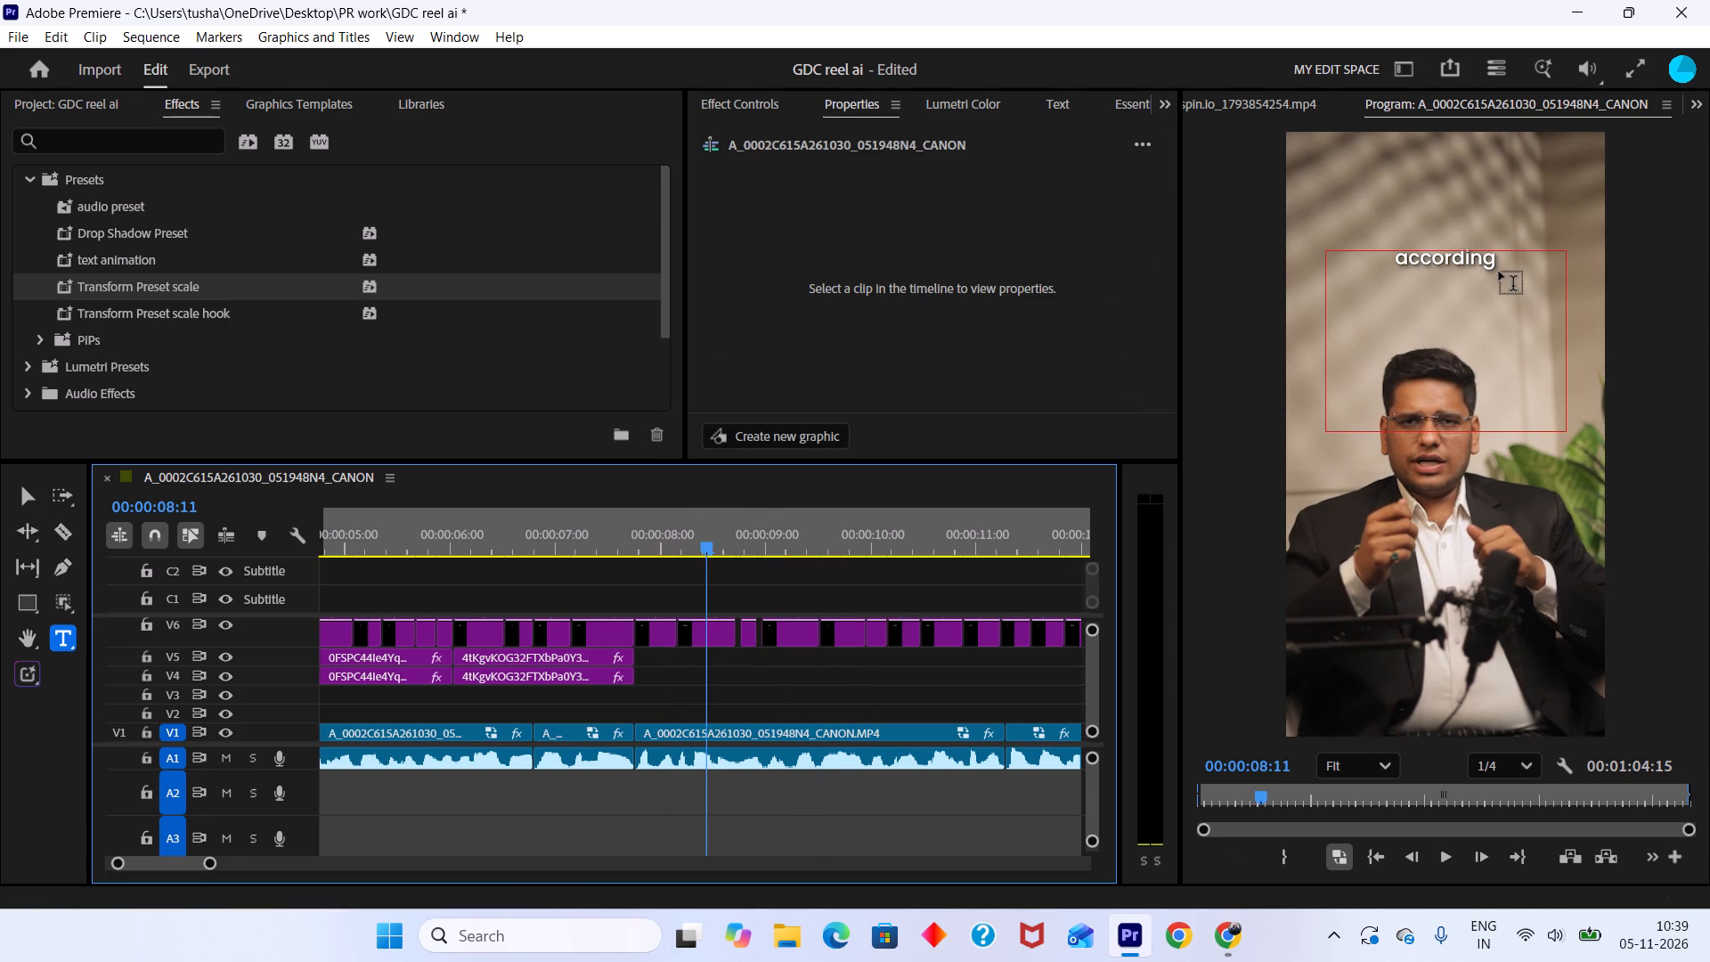
Change the "according" caption at 00:00:08:11 to read "accordingly".
click(1499, 267)
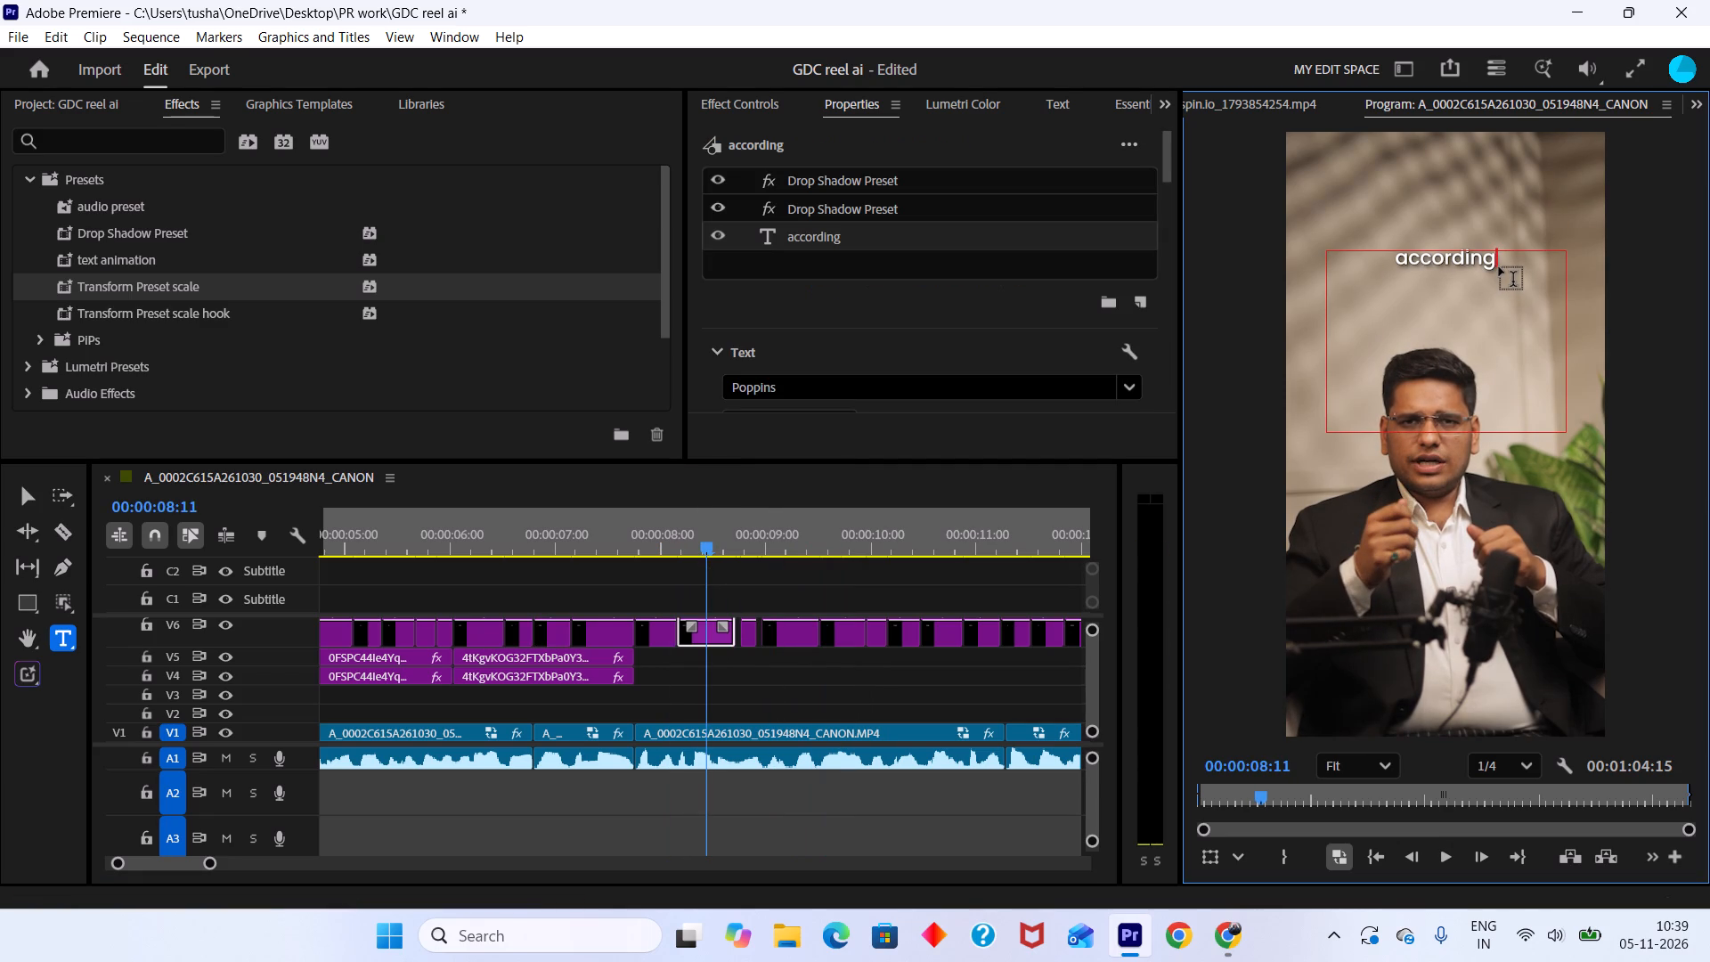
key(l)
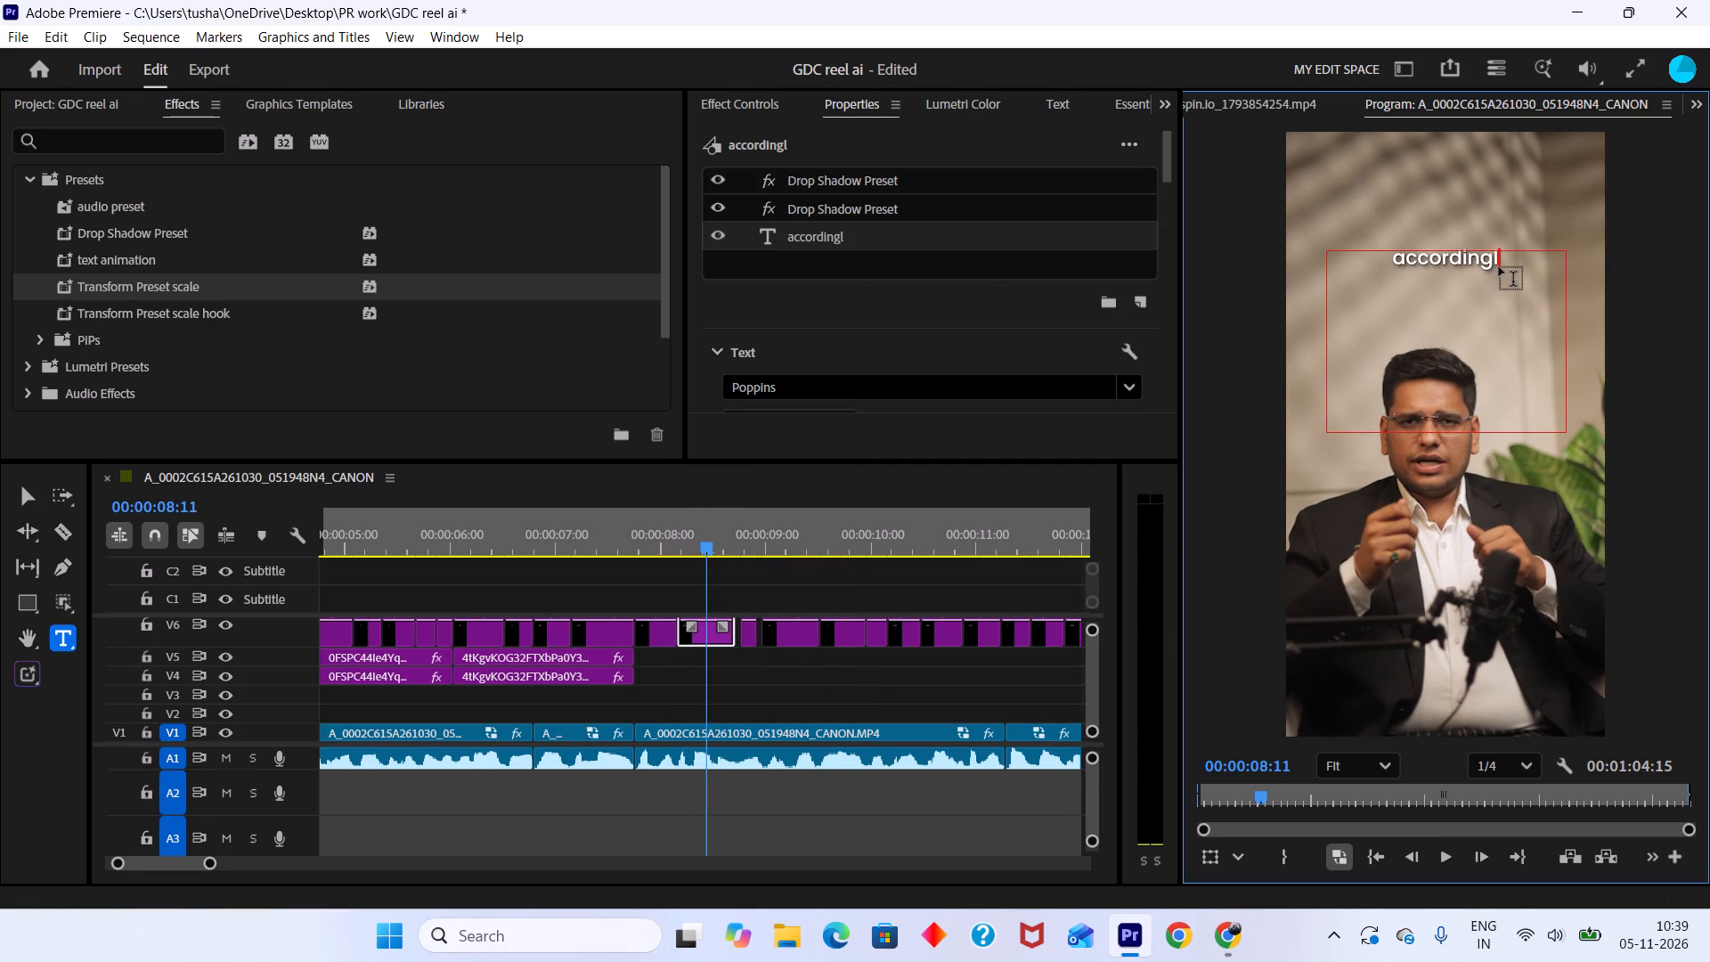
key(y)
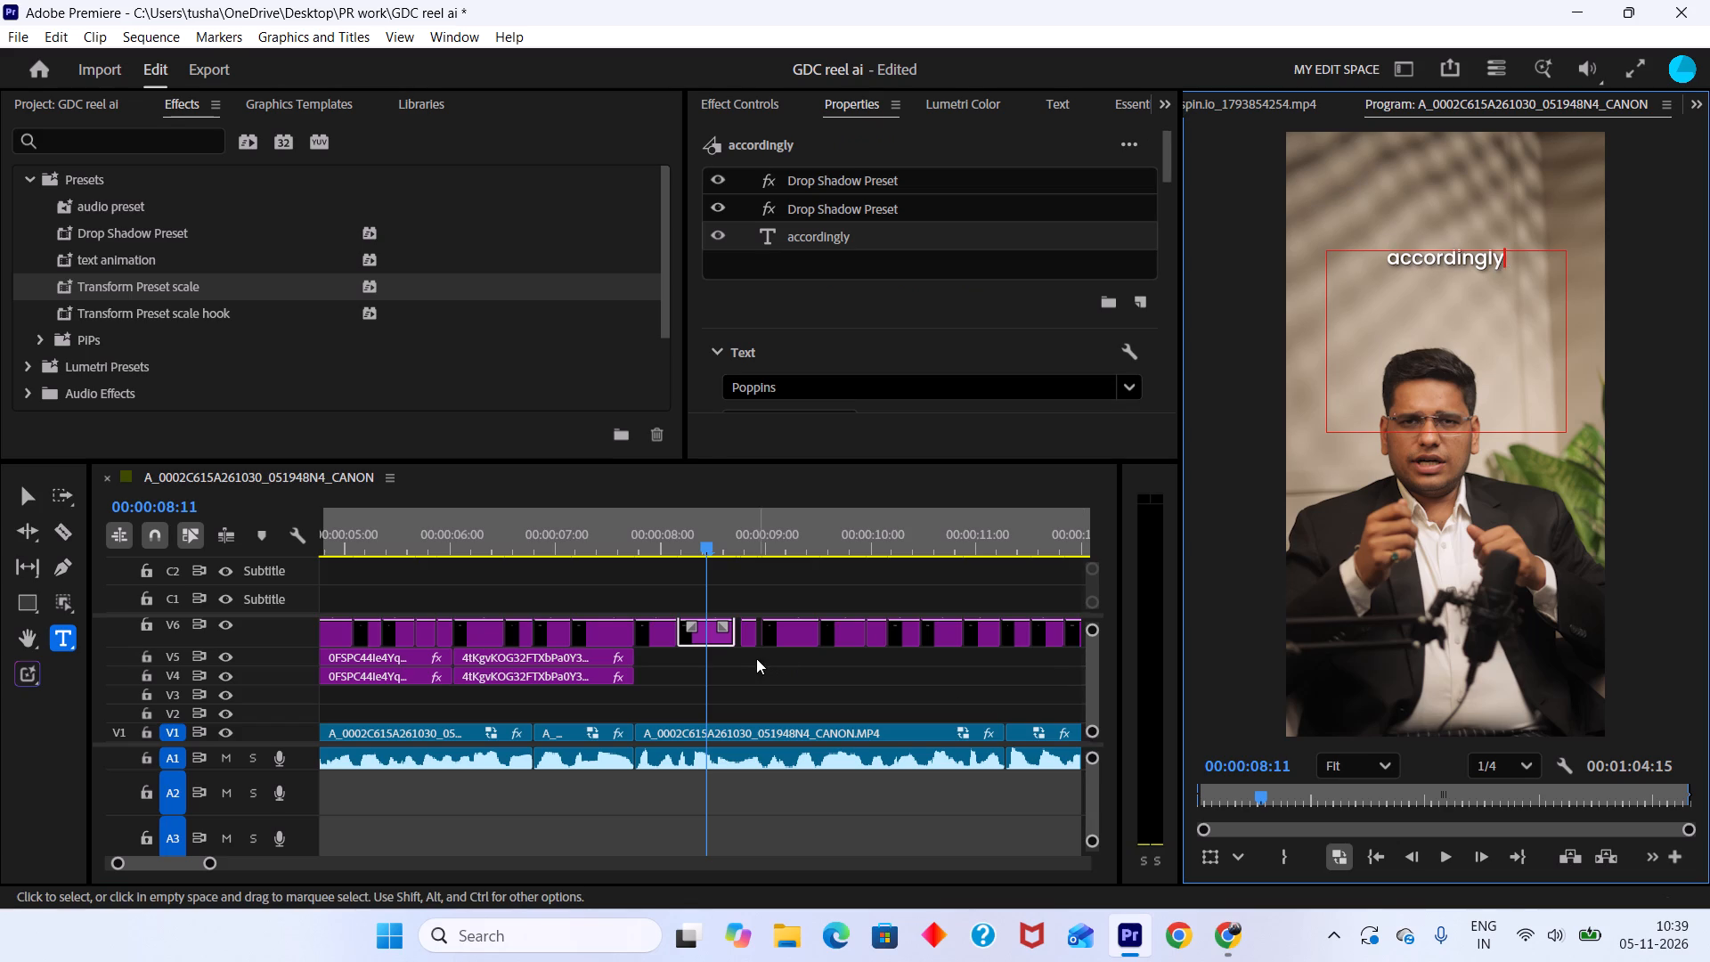
Delete the separate "ly" caption on track V6 and extend the "accordingly" caption to the start of the following caption.
click(750, 644)
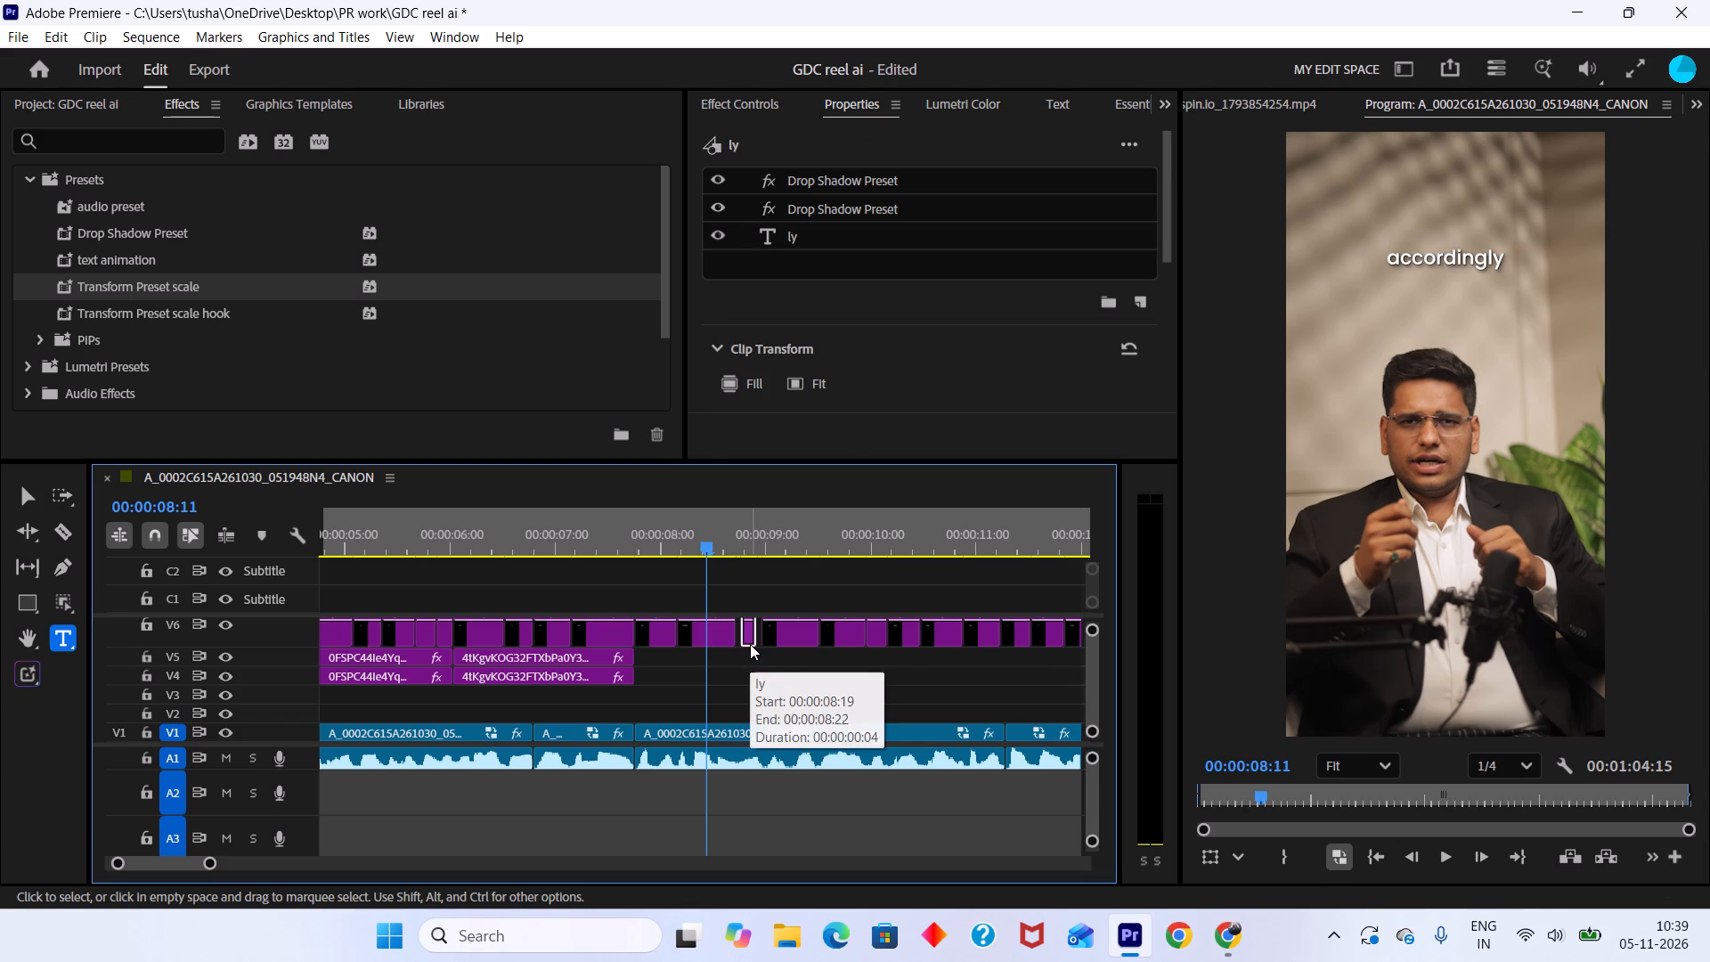
key(Delete)
drag(731, 647, 753, 657)
Play back the captions from 00:00:08:11 to past 00:00:13:23, and return the playhead to the "liye" caption at 00:00:12:18.
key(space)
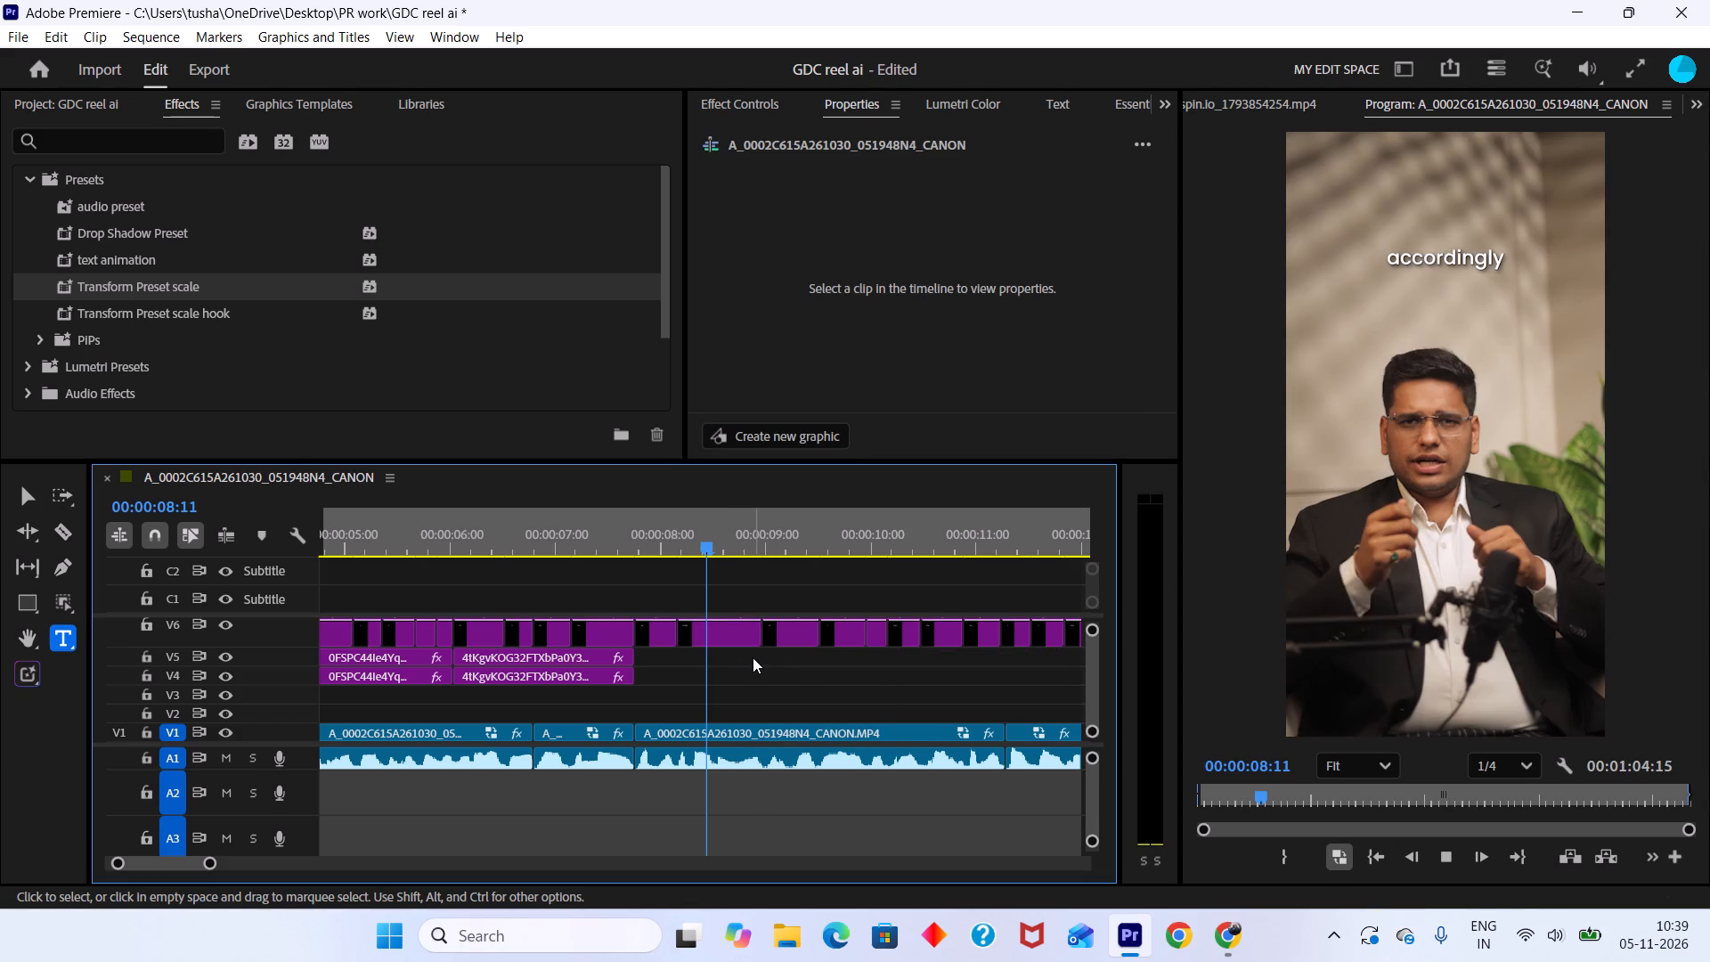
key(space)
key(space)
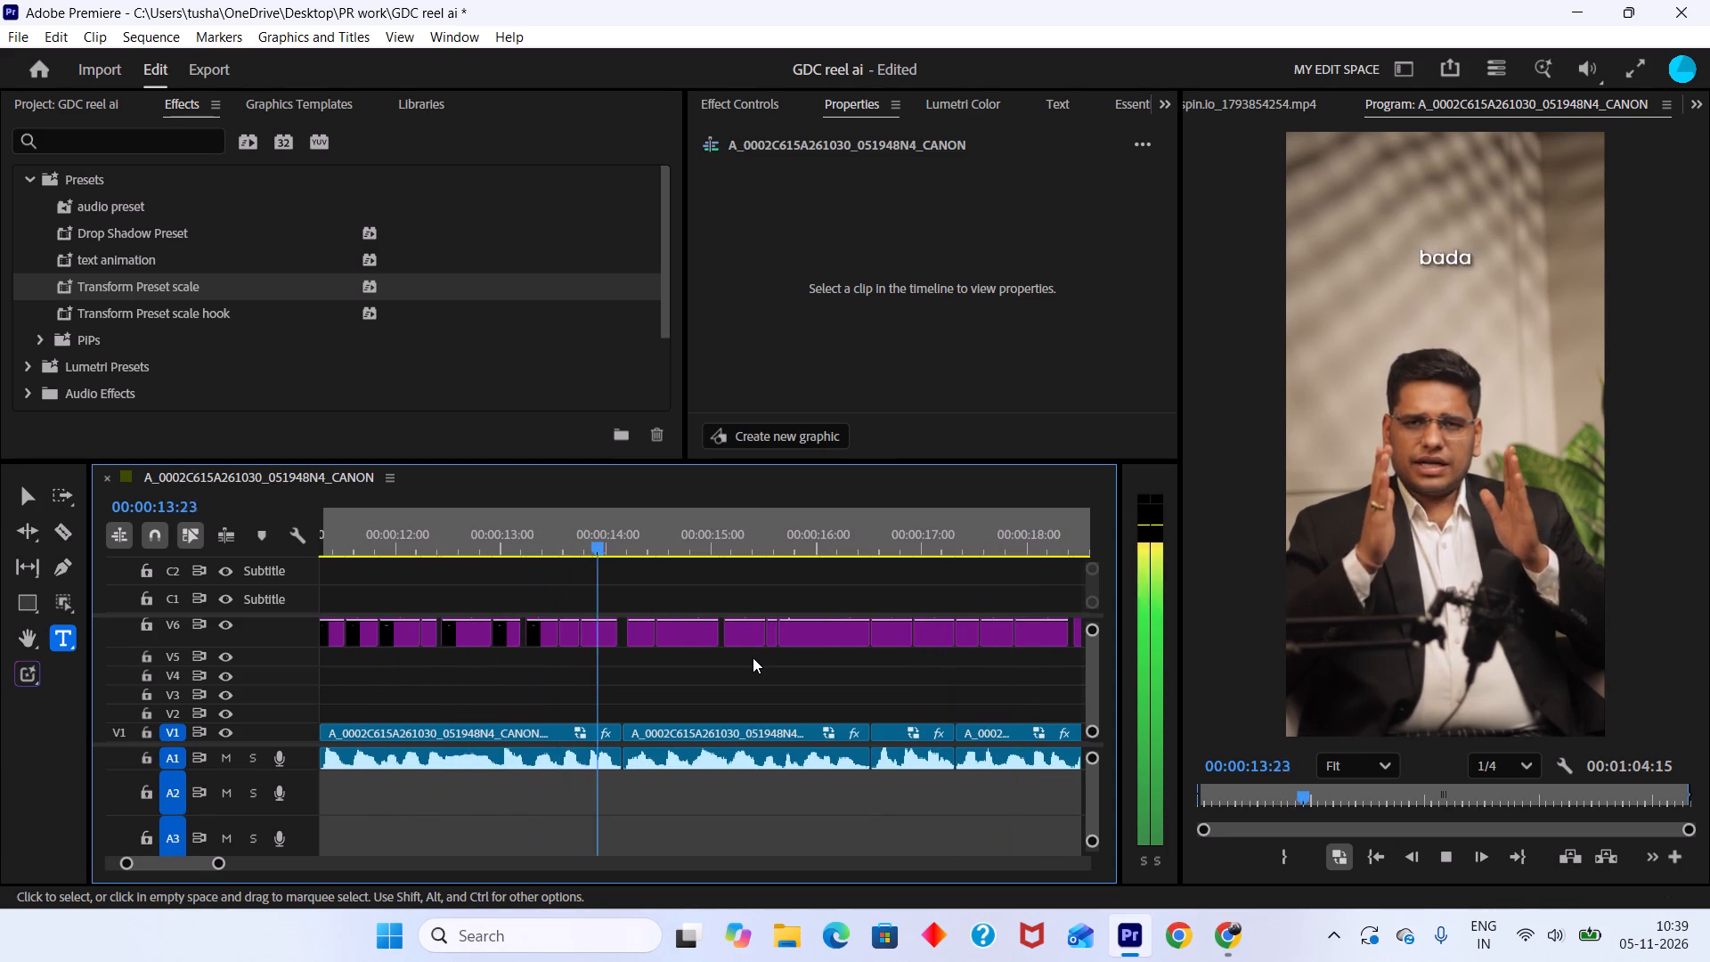
alt+scroll(753, 657, down, 4)
drag(684, 547, 571, 552)
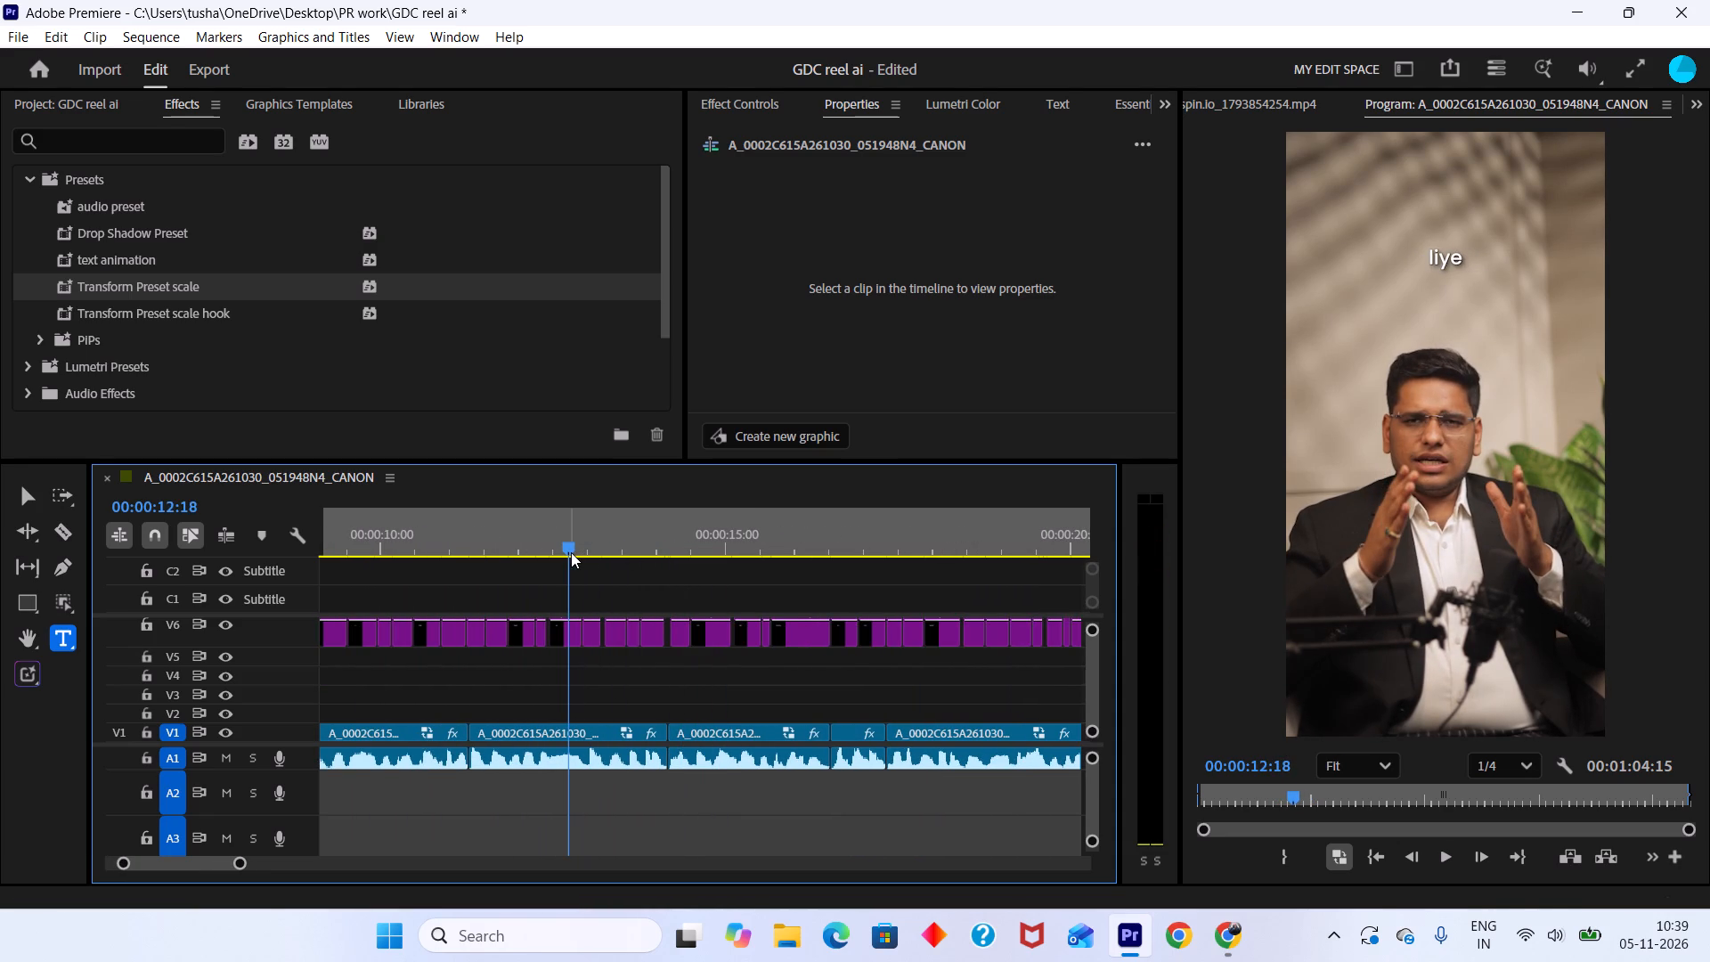
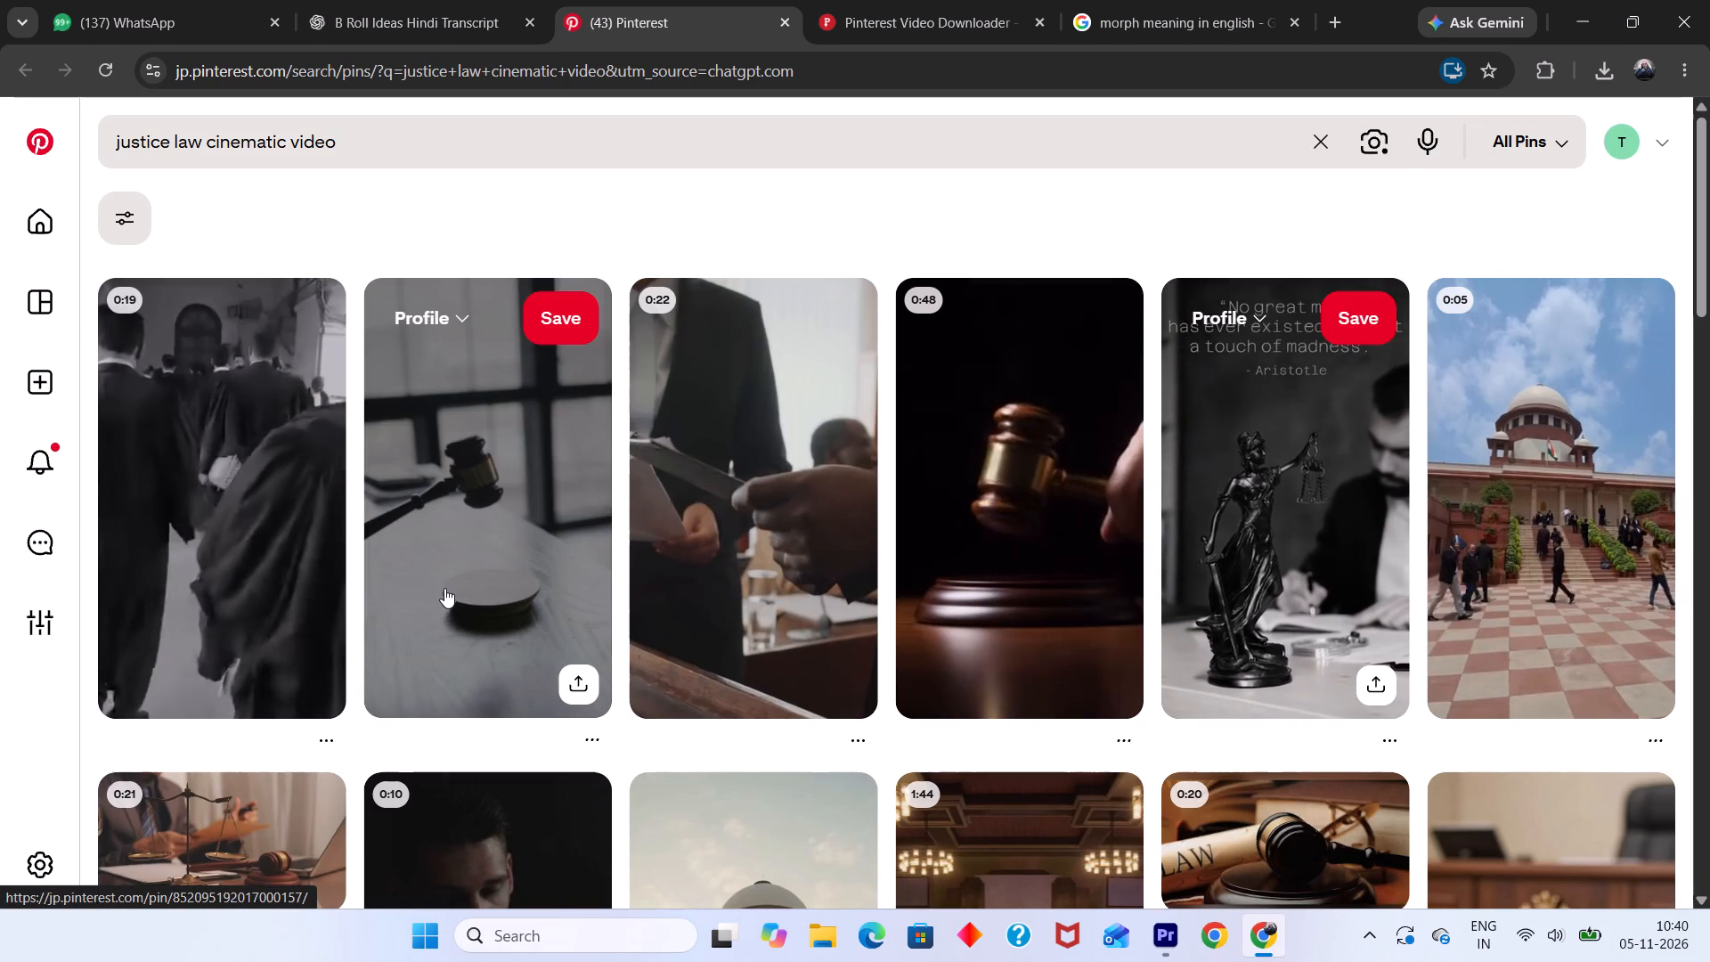
Browse the "justice law cinematic video" results and open the 0:48 video pin of a wooden gavel on a black background.
scroll(446, 591, down, 3)
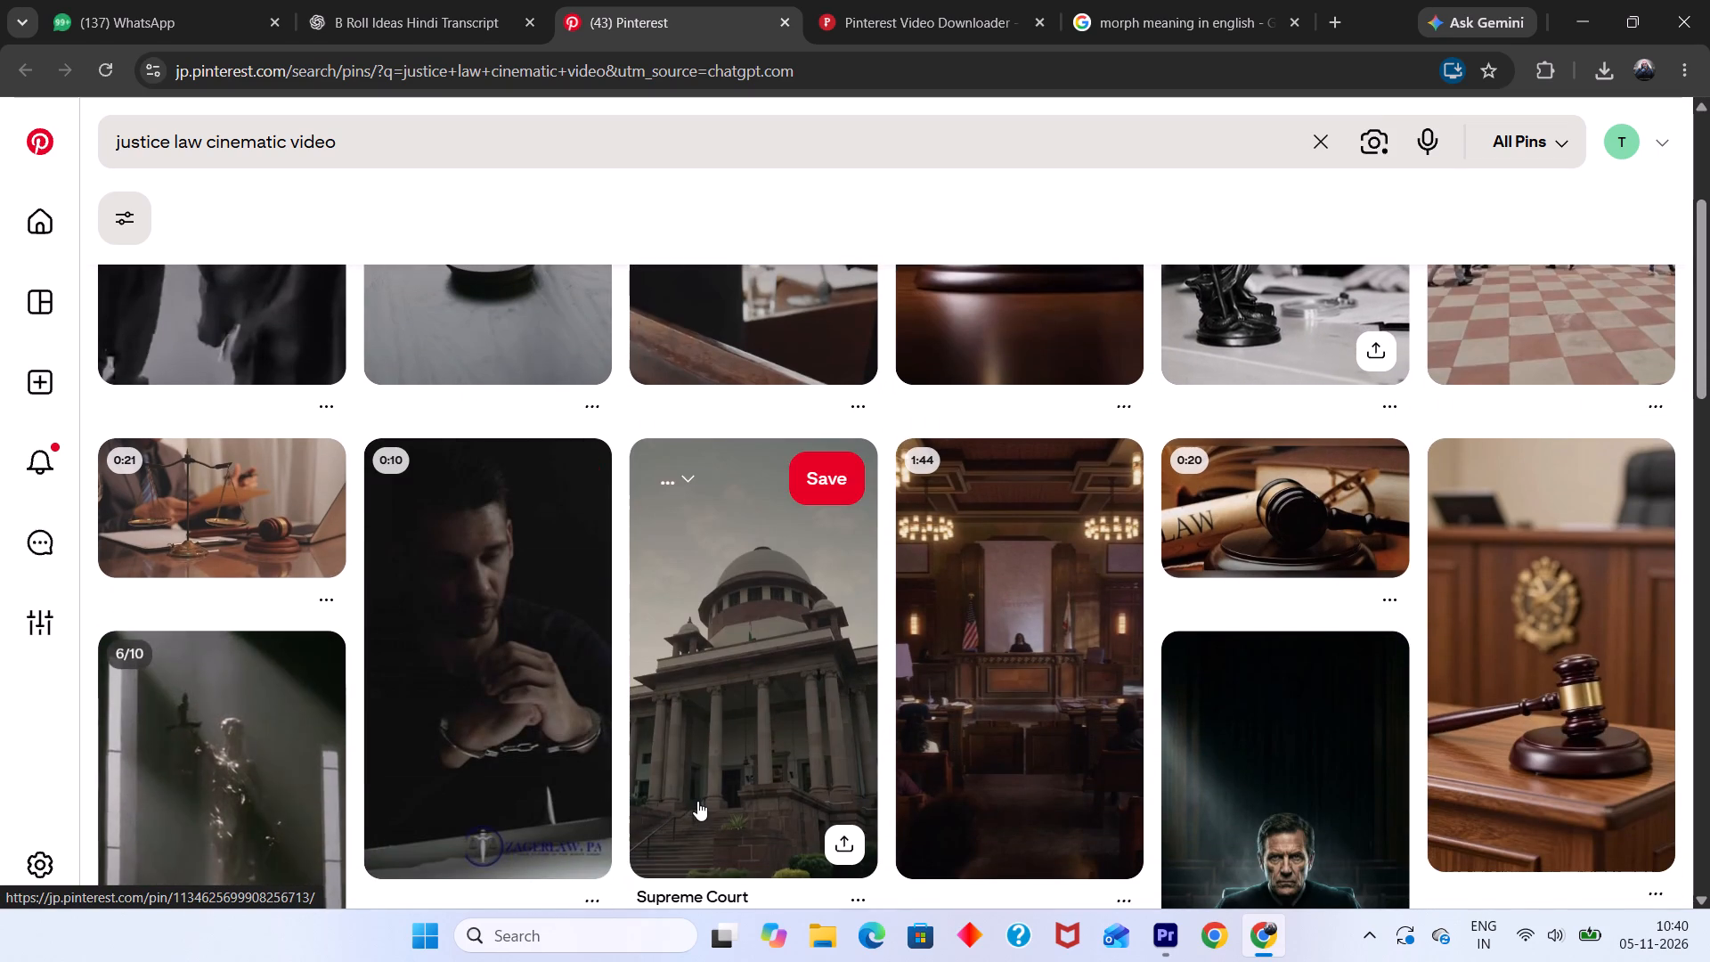
scroll(697, 801, down, 3)
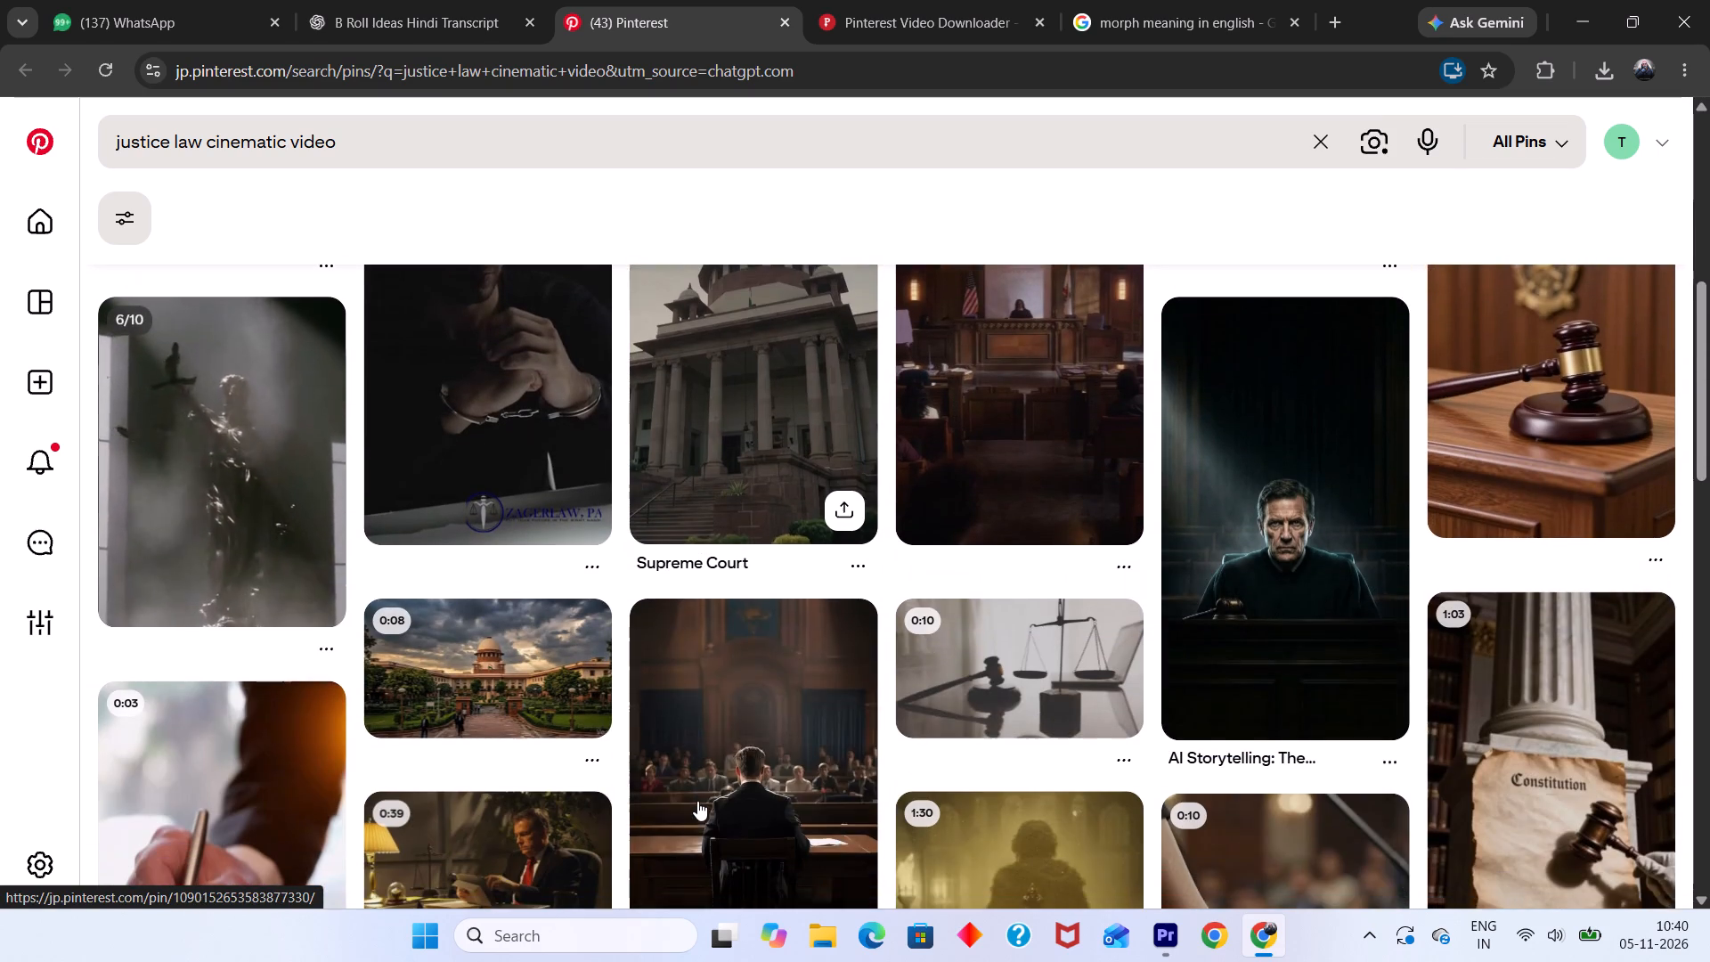
scroll(697, 801, down, 3)
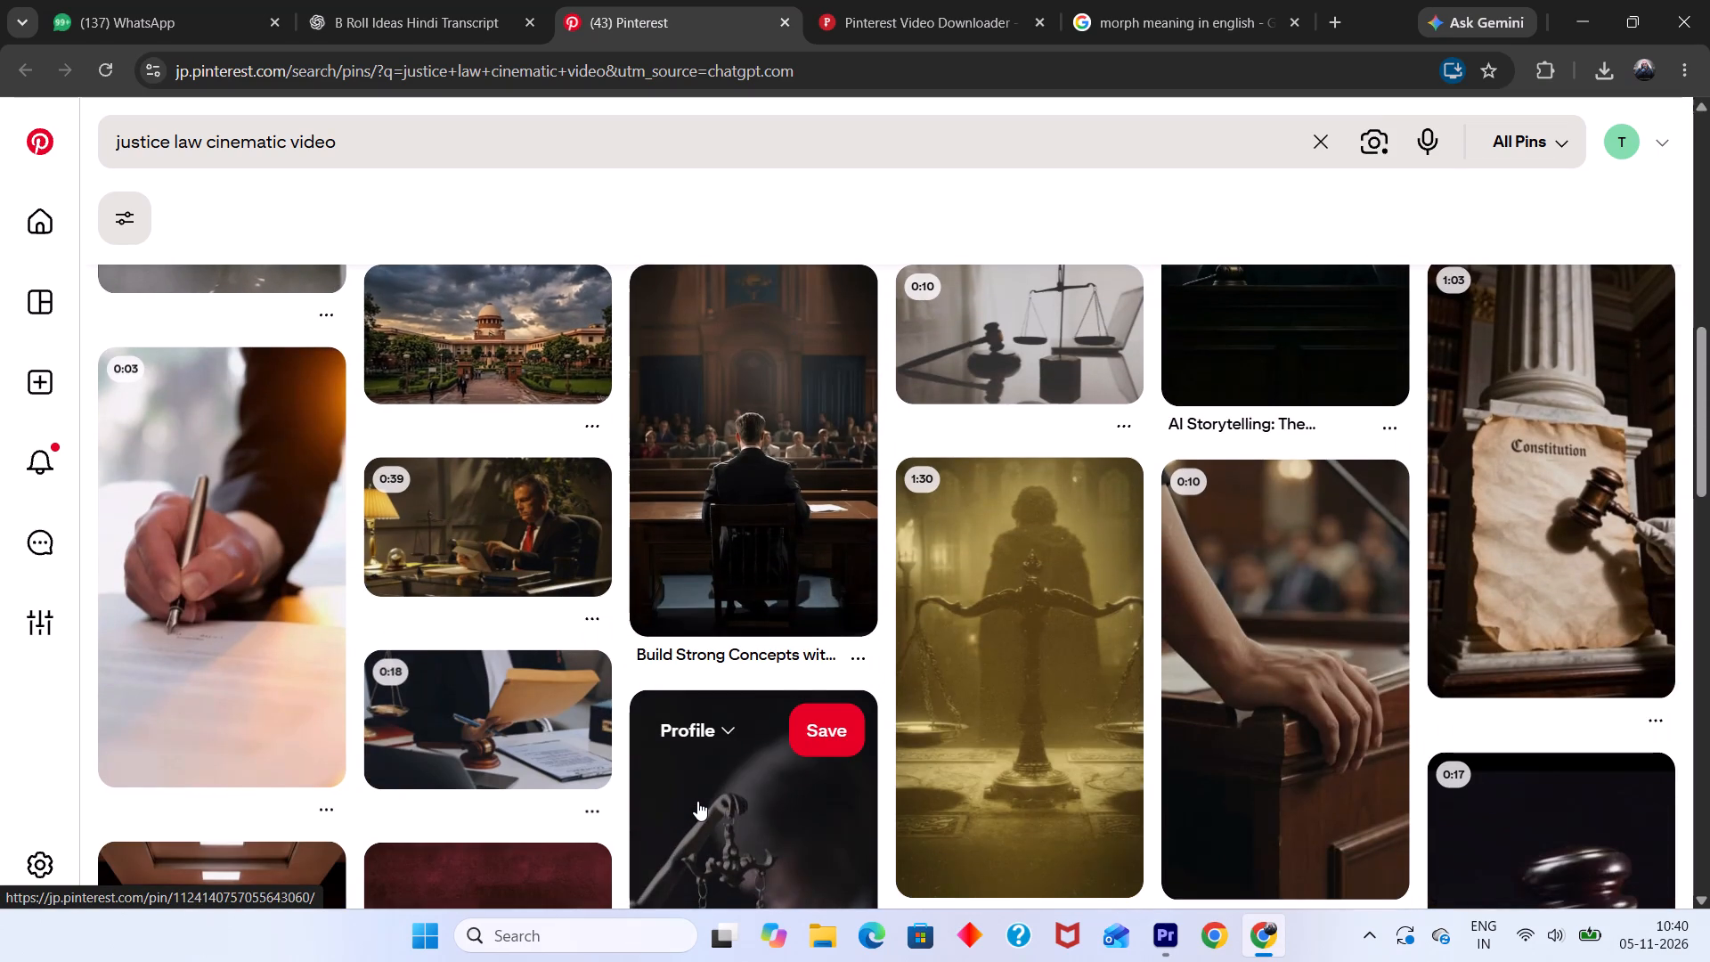
scroll(697, 801, down, 5)
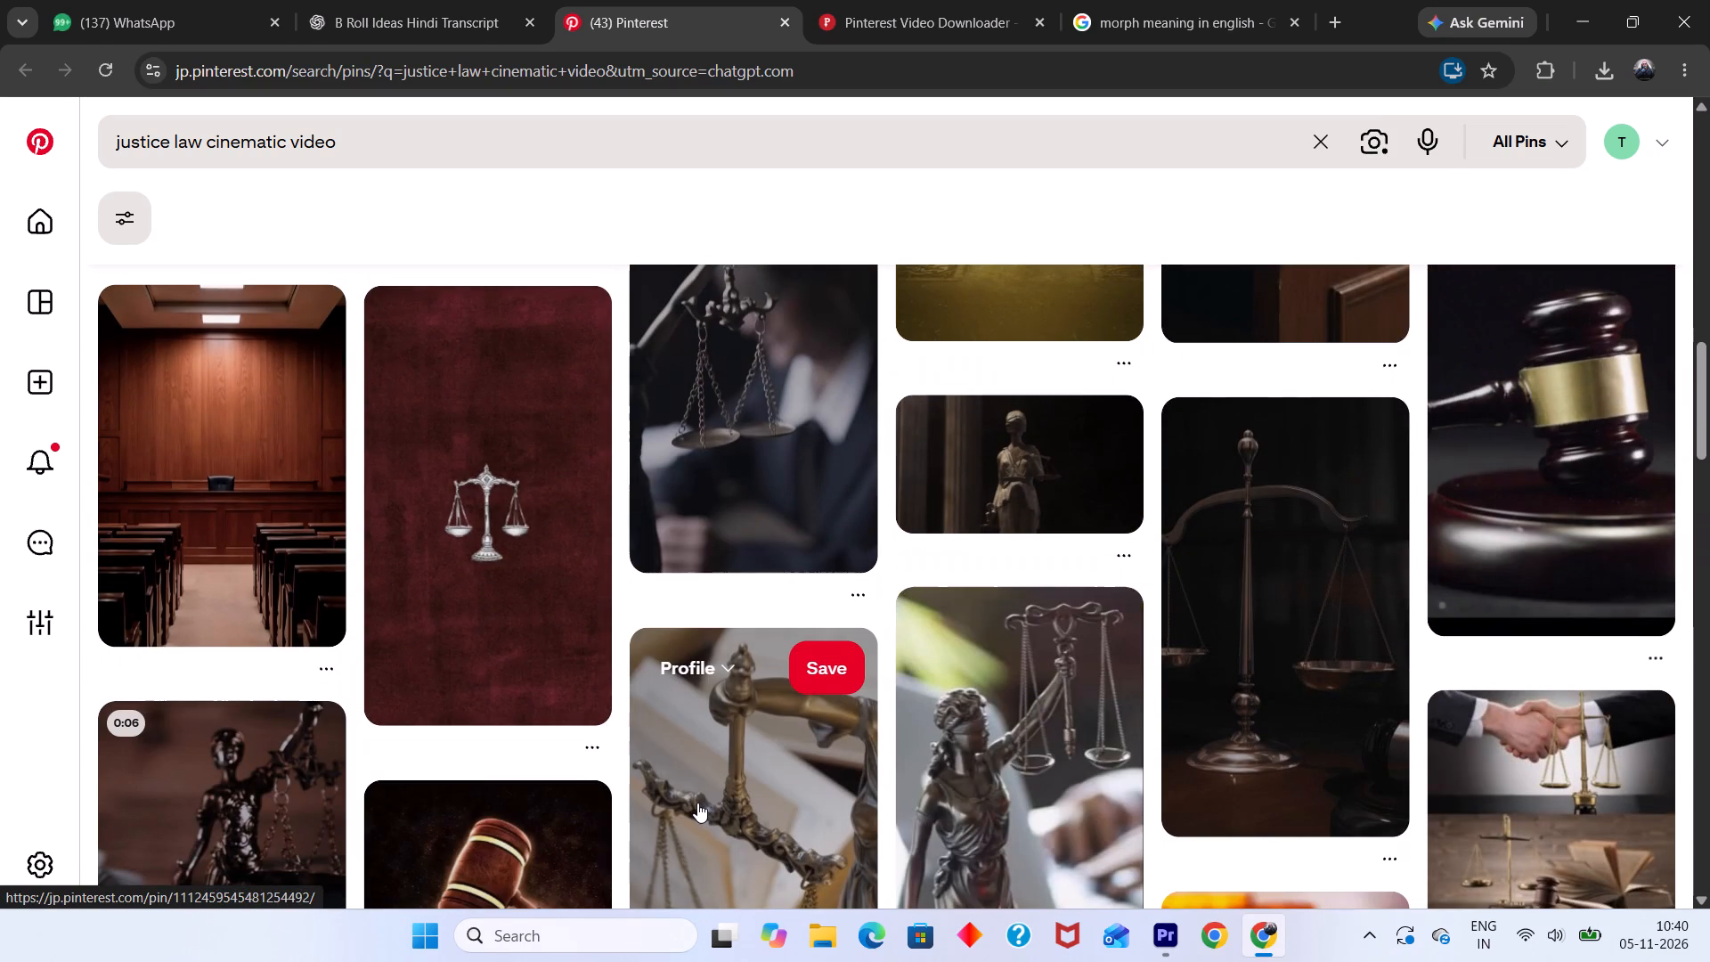
scroll(697, 803, down, 3)
scroll(697, 803, up, 20)
scroll(702, 804, up, 4)
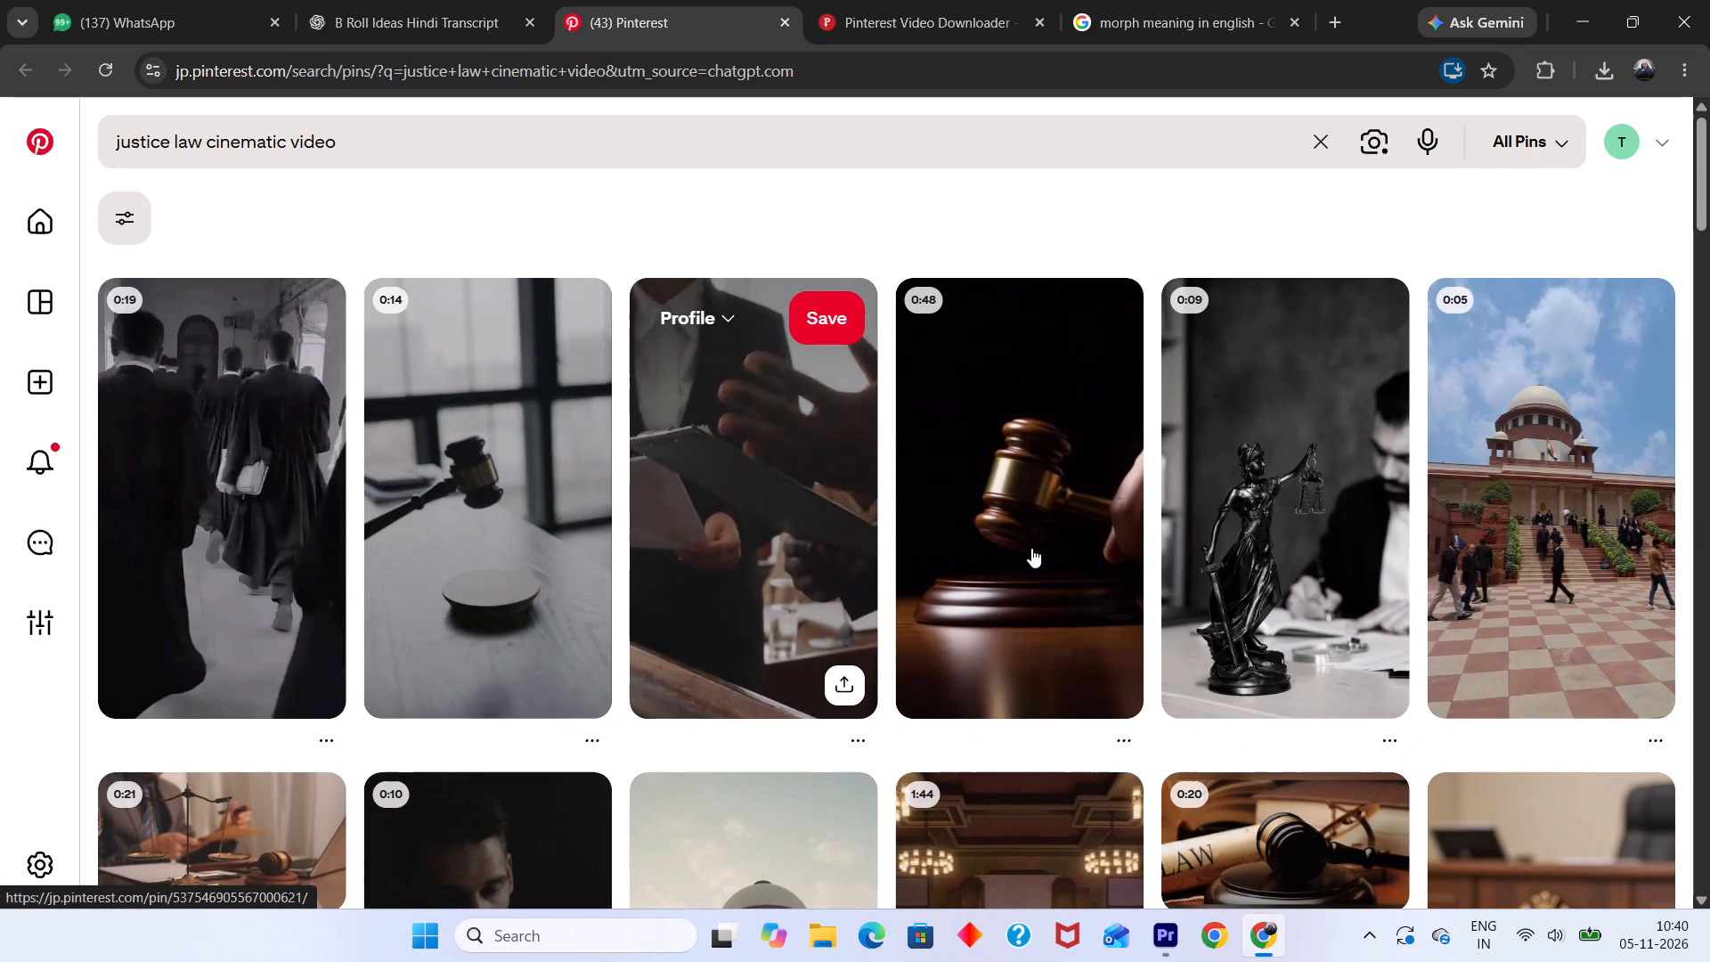
click(977, 574)
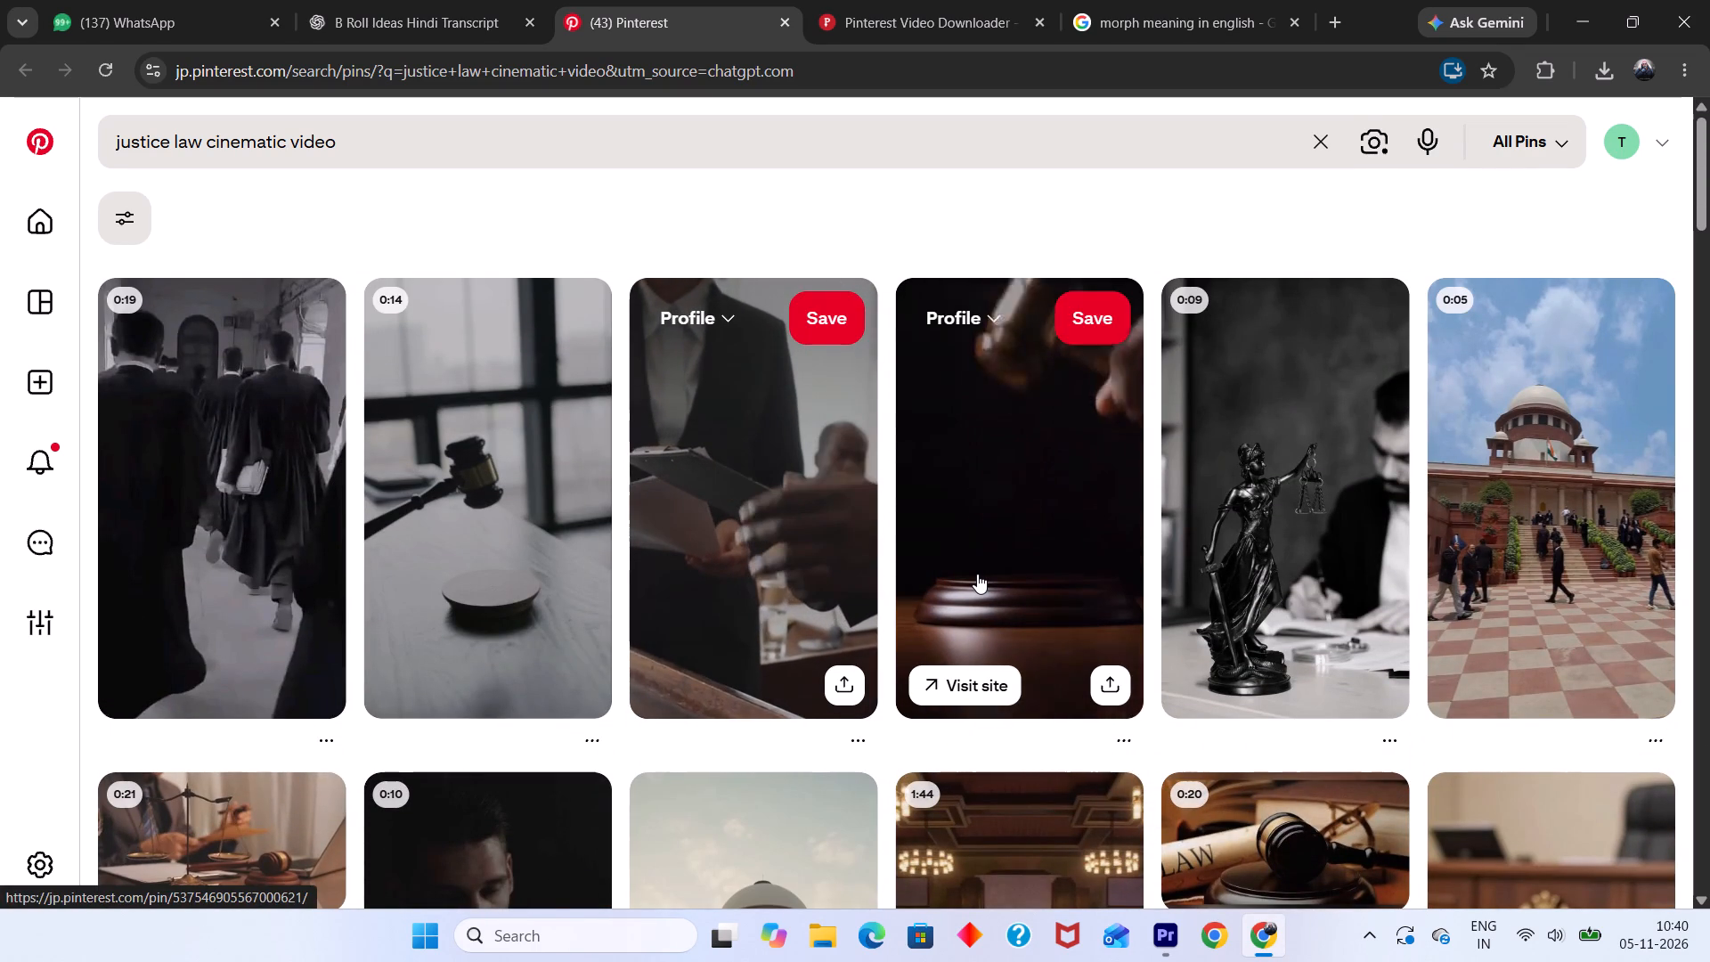
click(977, 574)
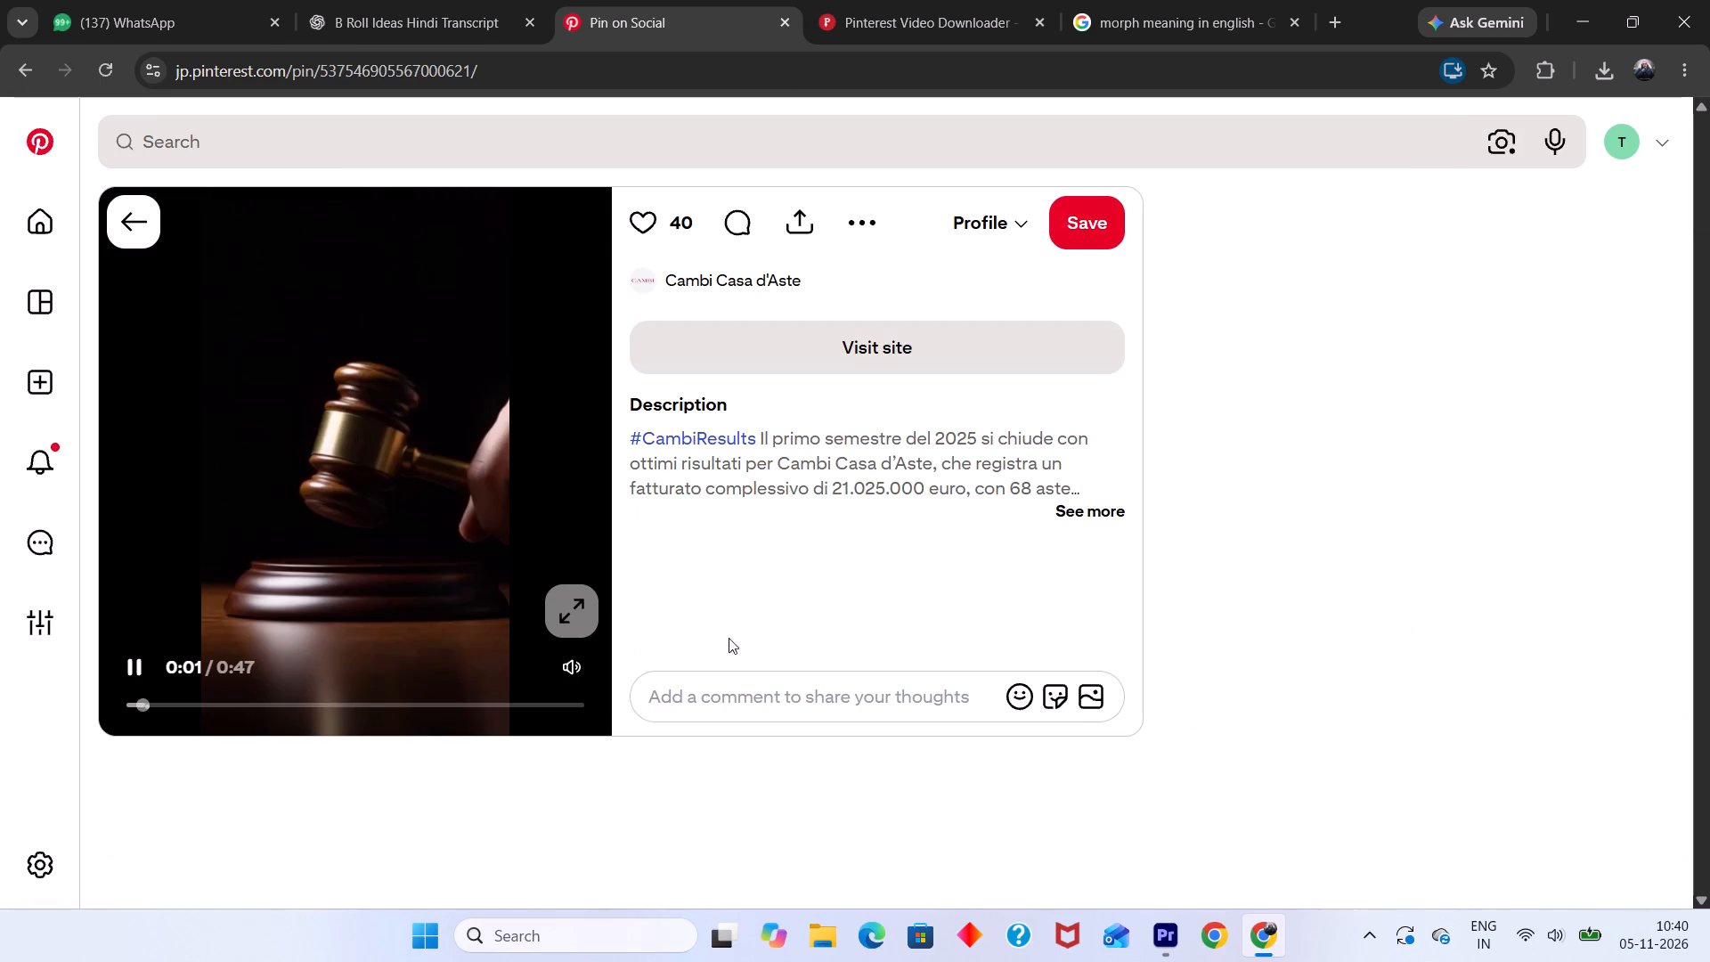
Preview the opening seconds of the gavel video, pause it, and copy the pin's link.
click(302, 696)
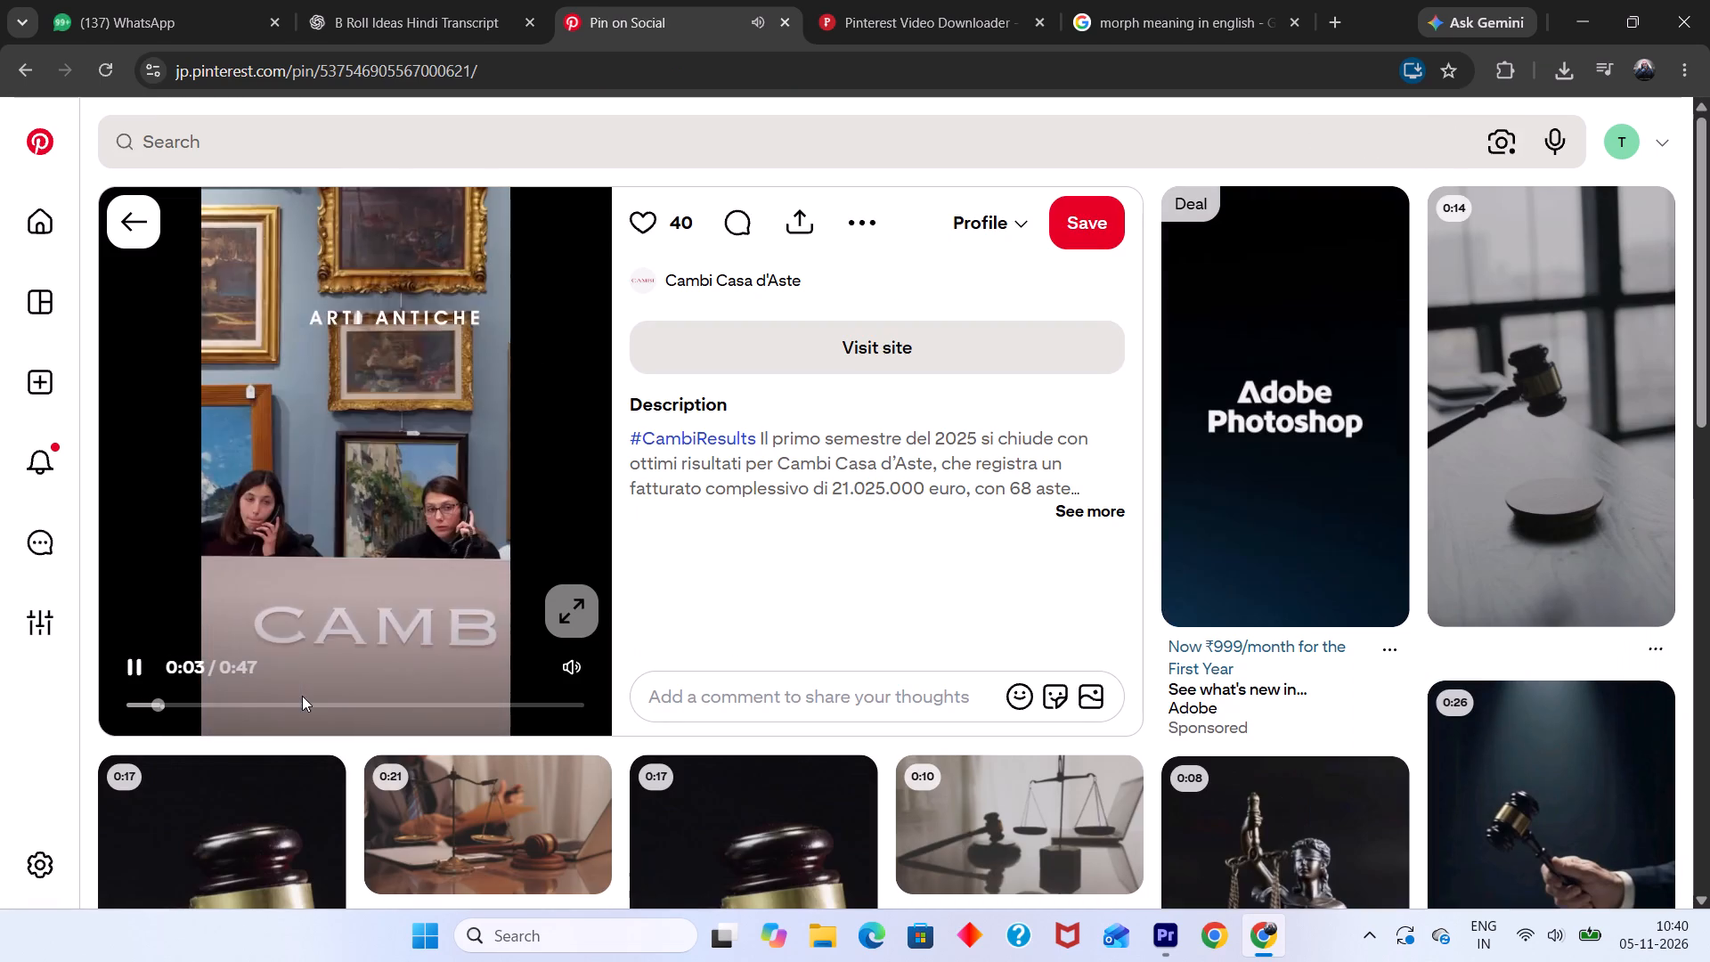
drag(173, 707, 101, 707)
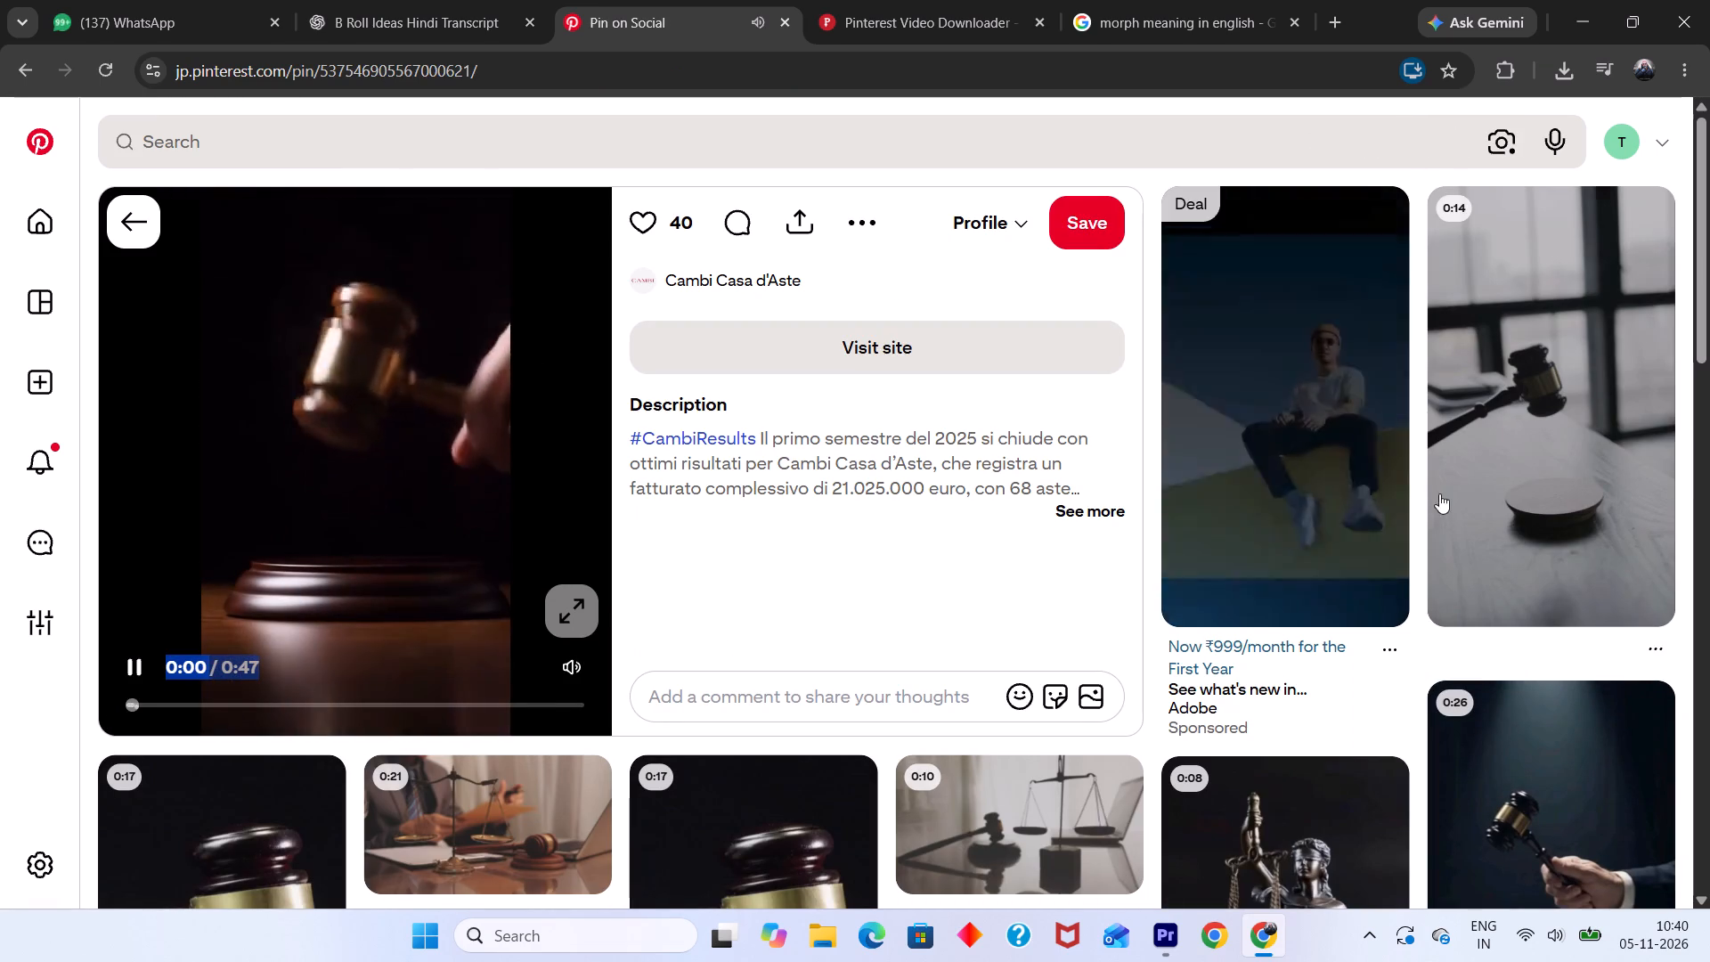
click(363, 490)
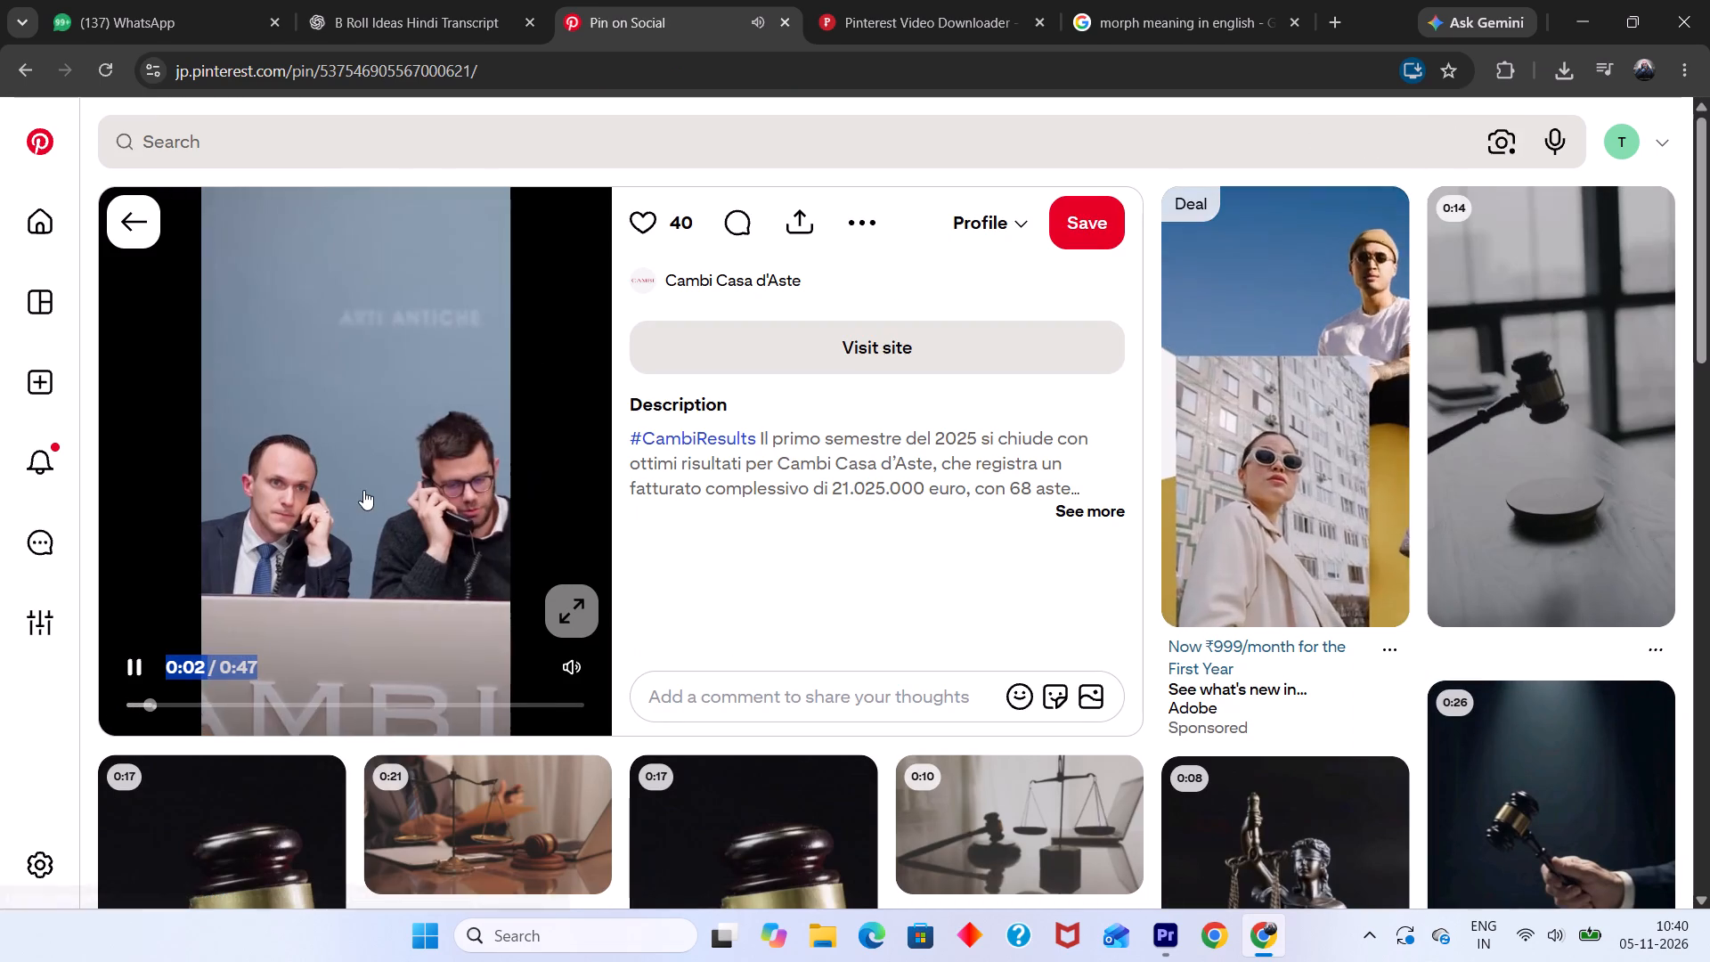
click(786, 220)
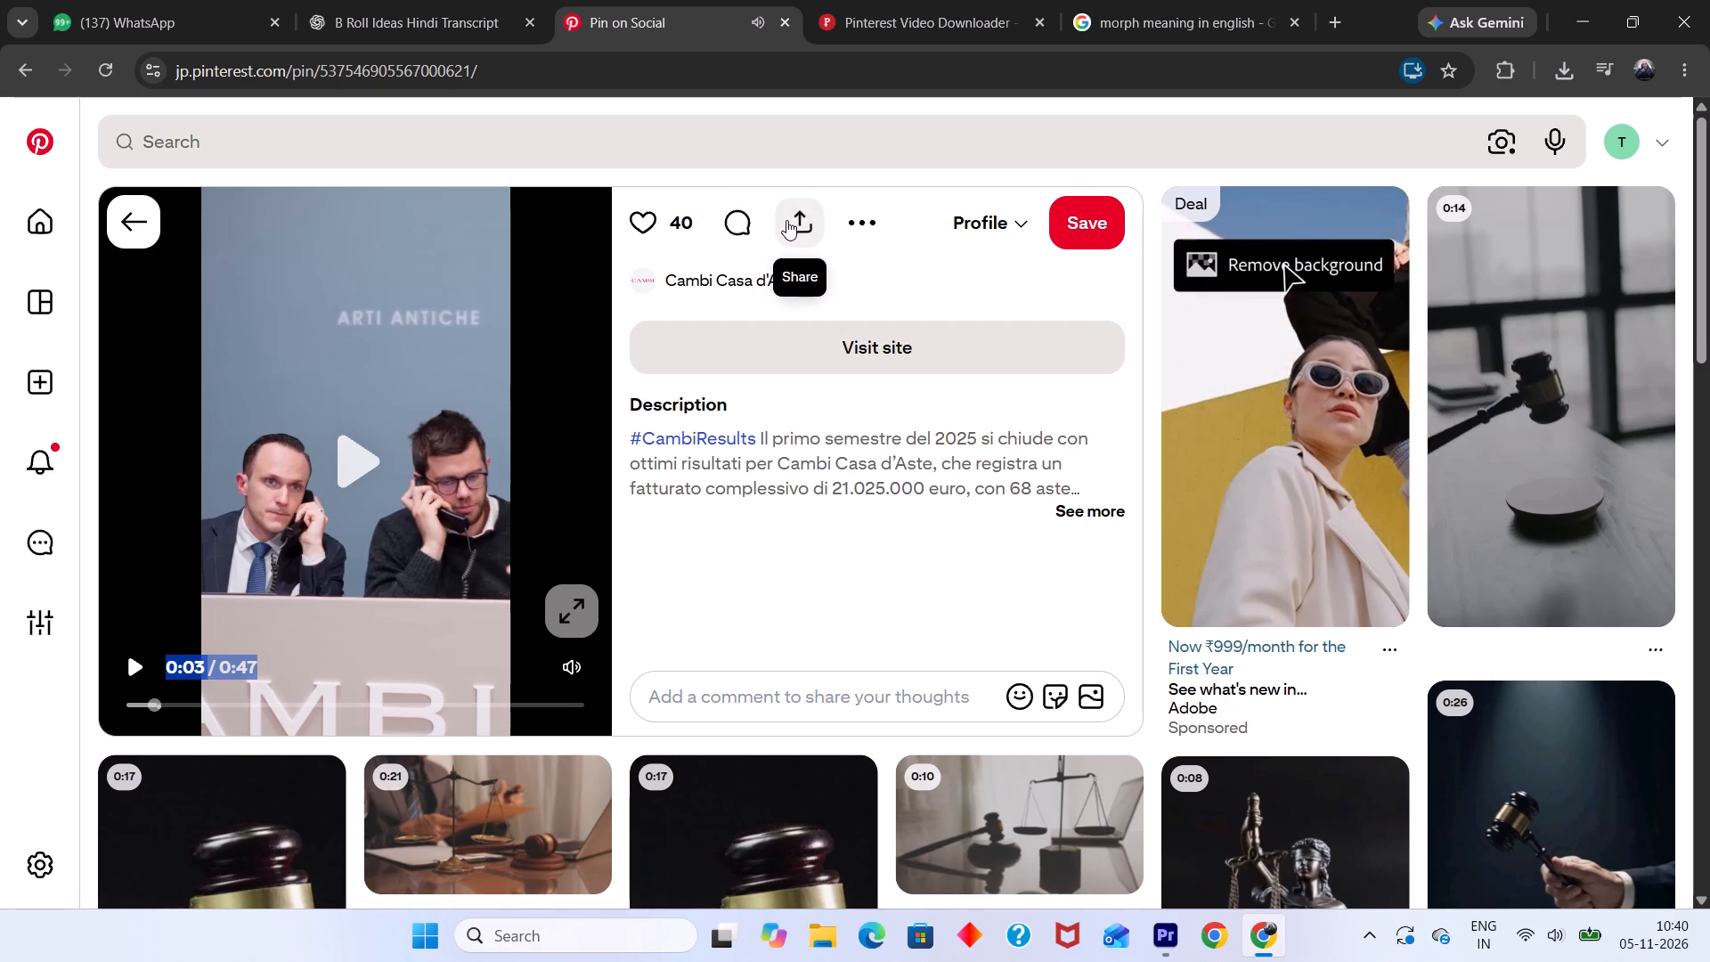
double_click(644, 352)
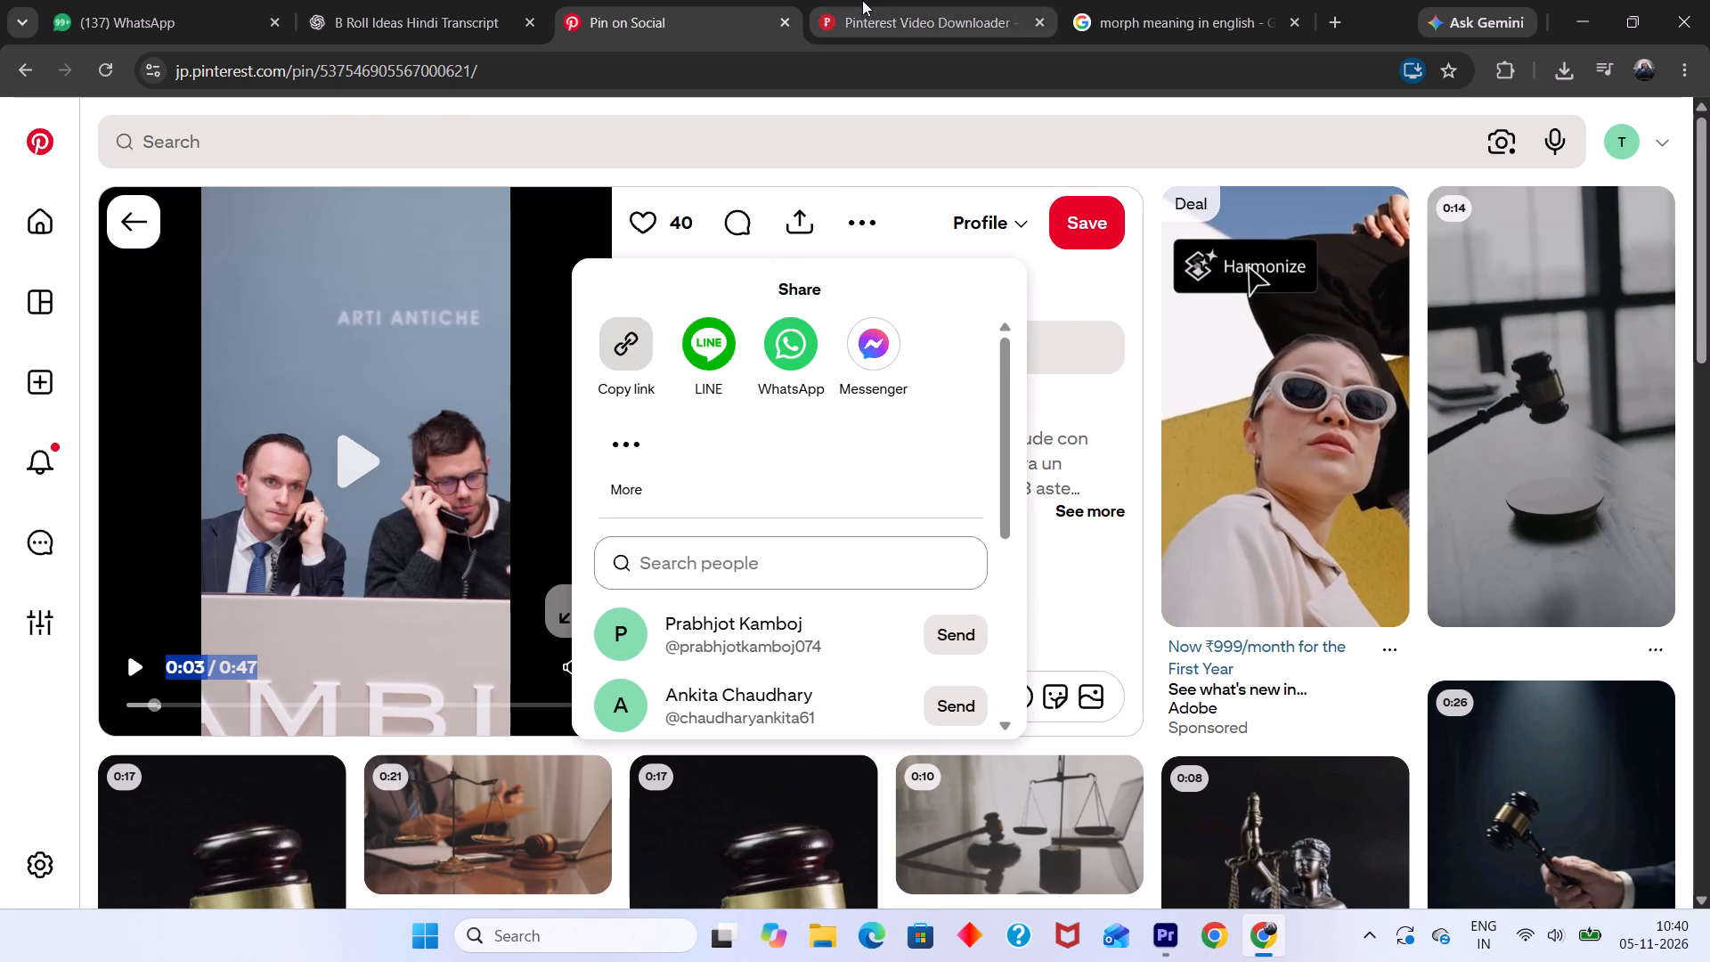
Reopen the SSSPIN Pinterest downloader with an empty link field and submit the copied gavel pin link.
click(864, 0)
scroll(736, 175, up, 13)
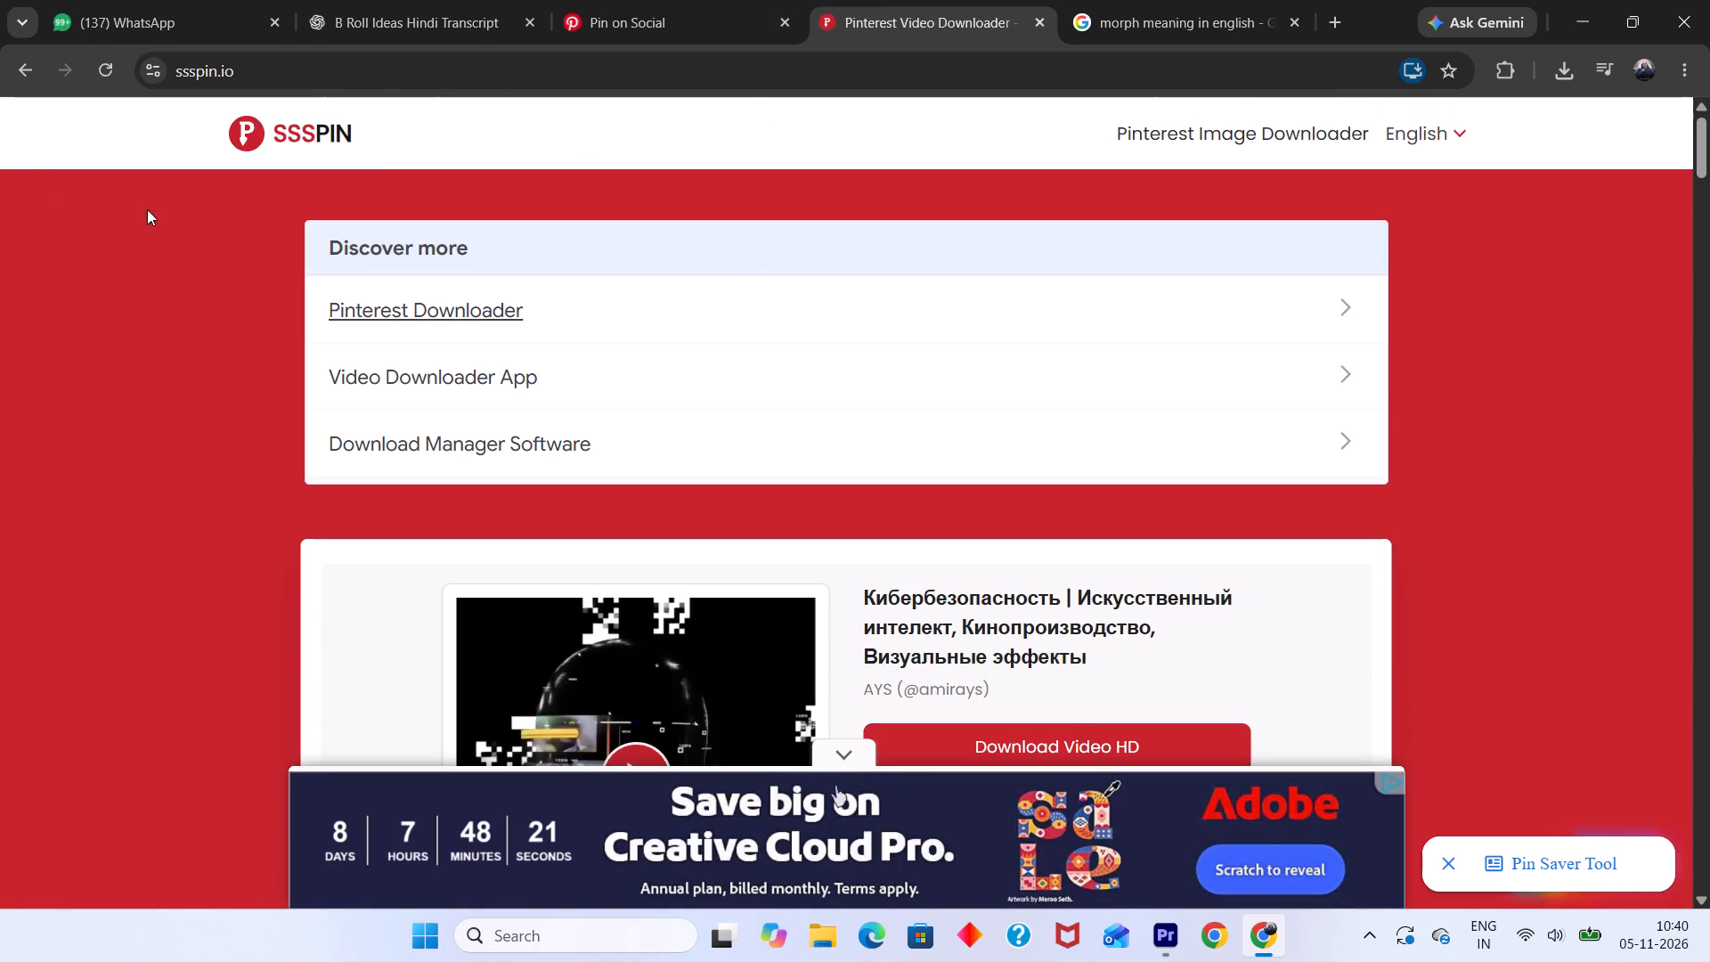
click(20, 66)
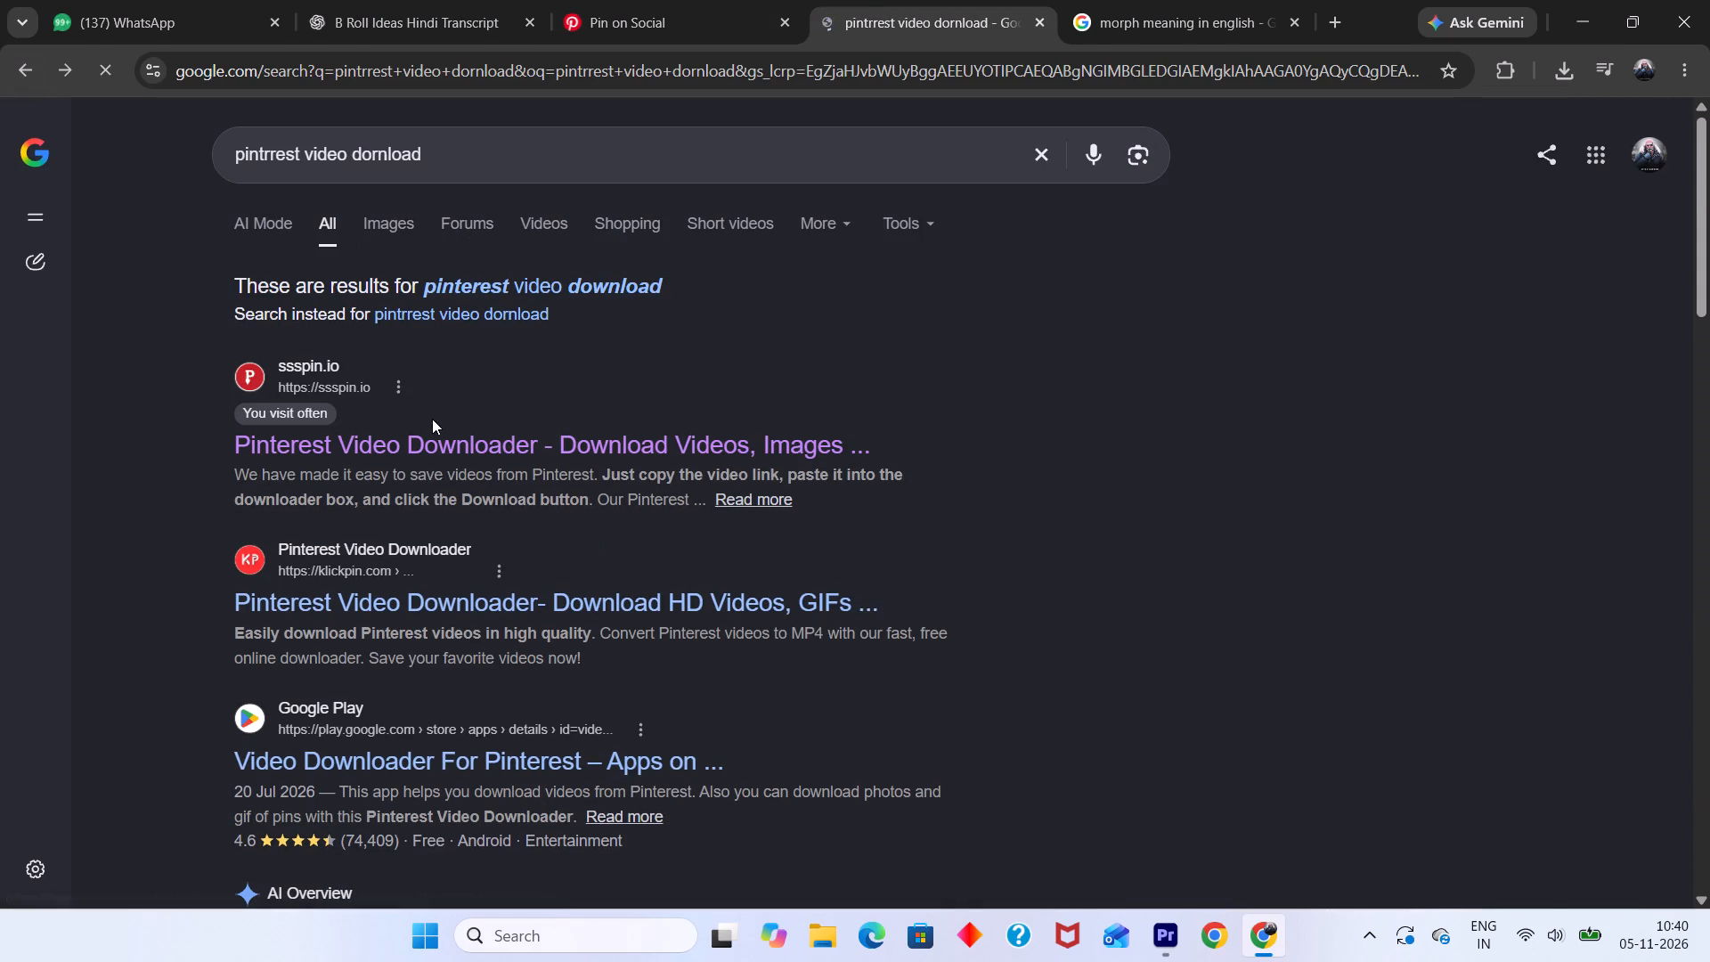
click(438, 452)
click(574, 376)
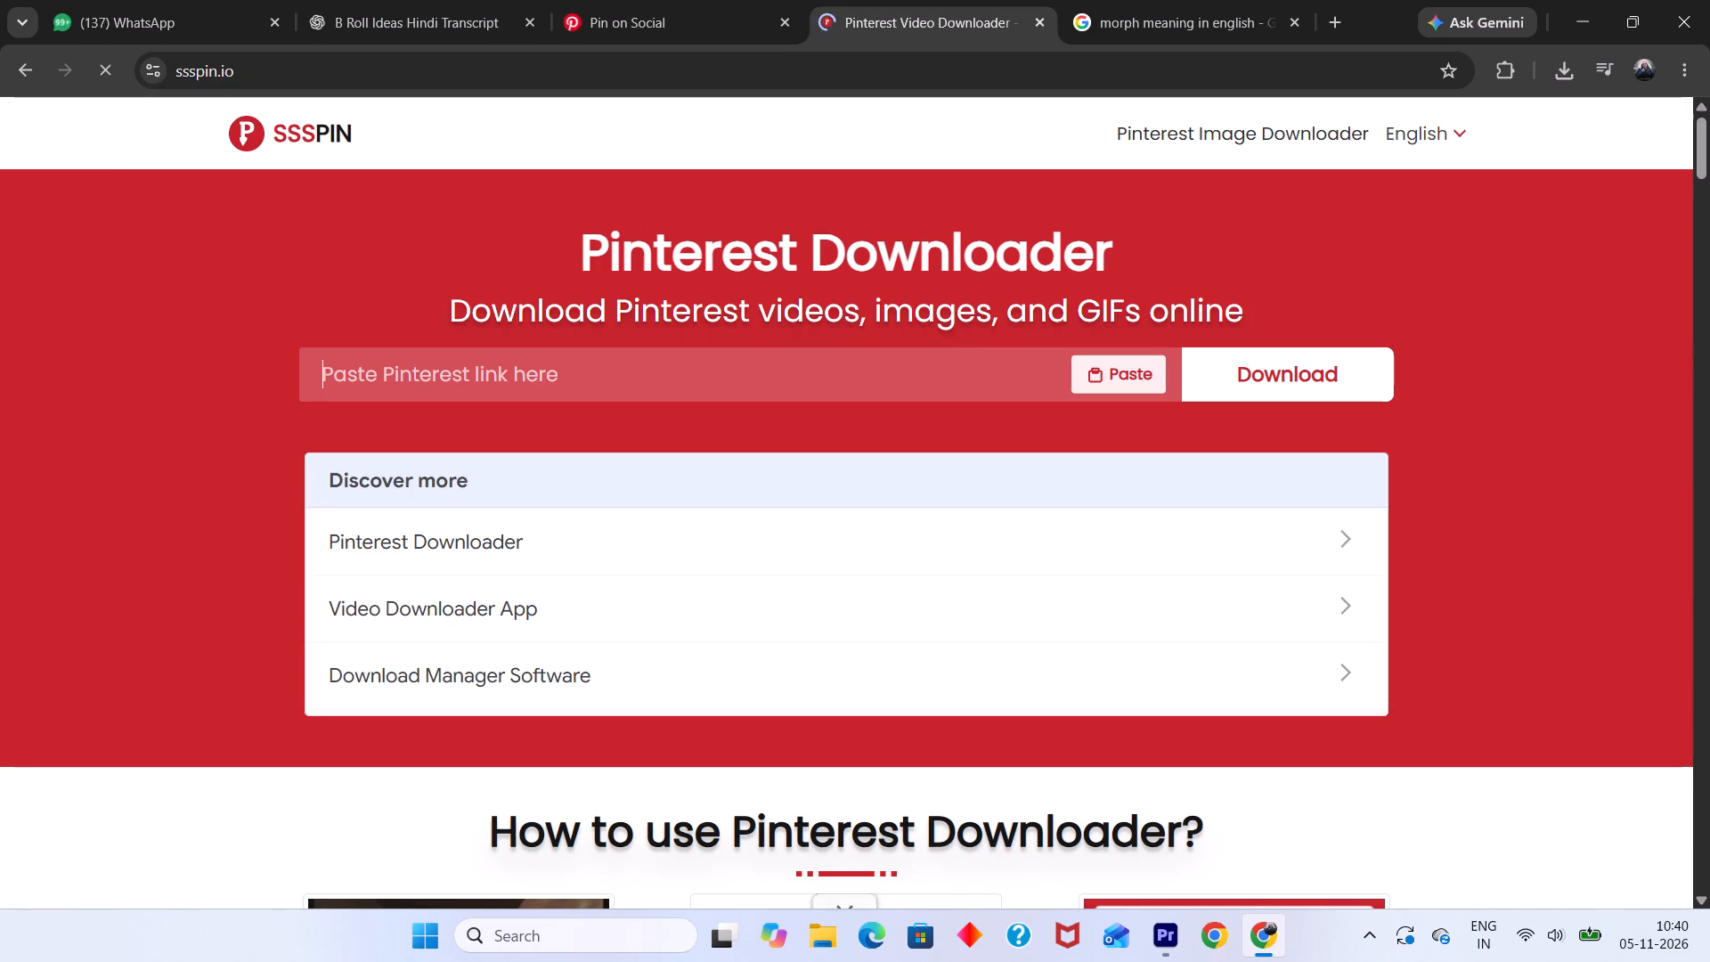
key(ctrl+v)
click(1298, 379)
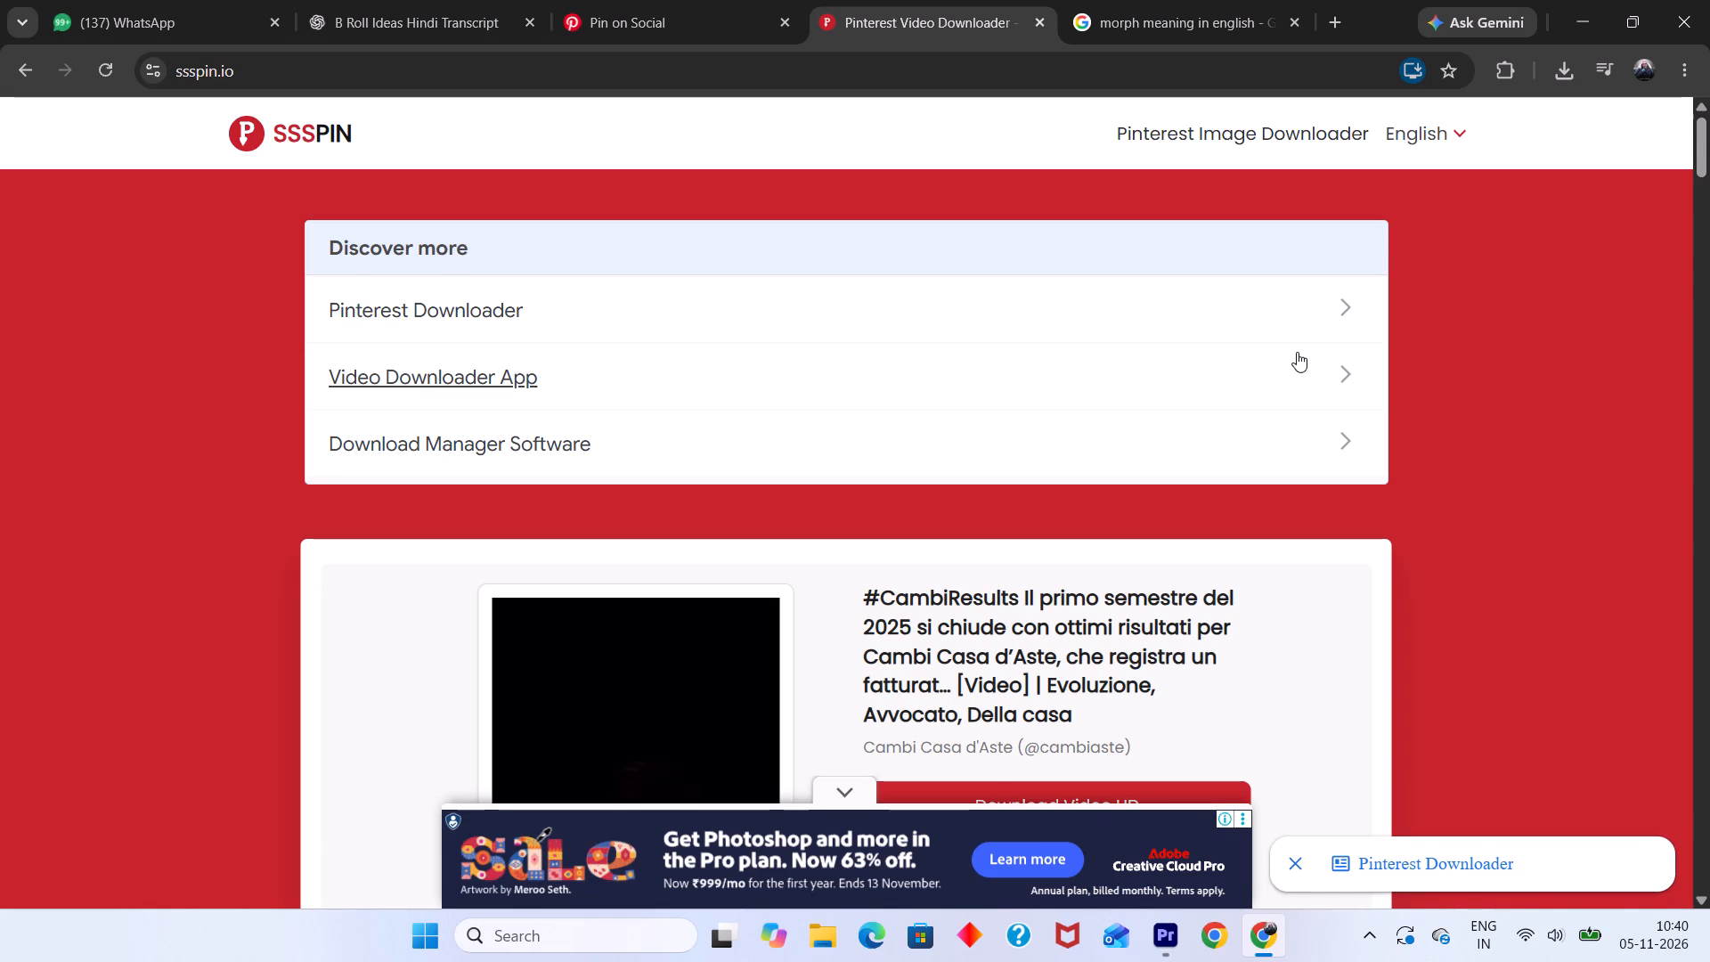
Download the gavel video in HD and dismiss the advertisement.
scroll(1428, 616, up, 6)
scroll(1429, 617, down, 7)
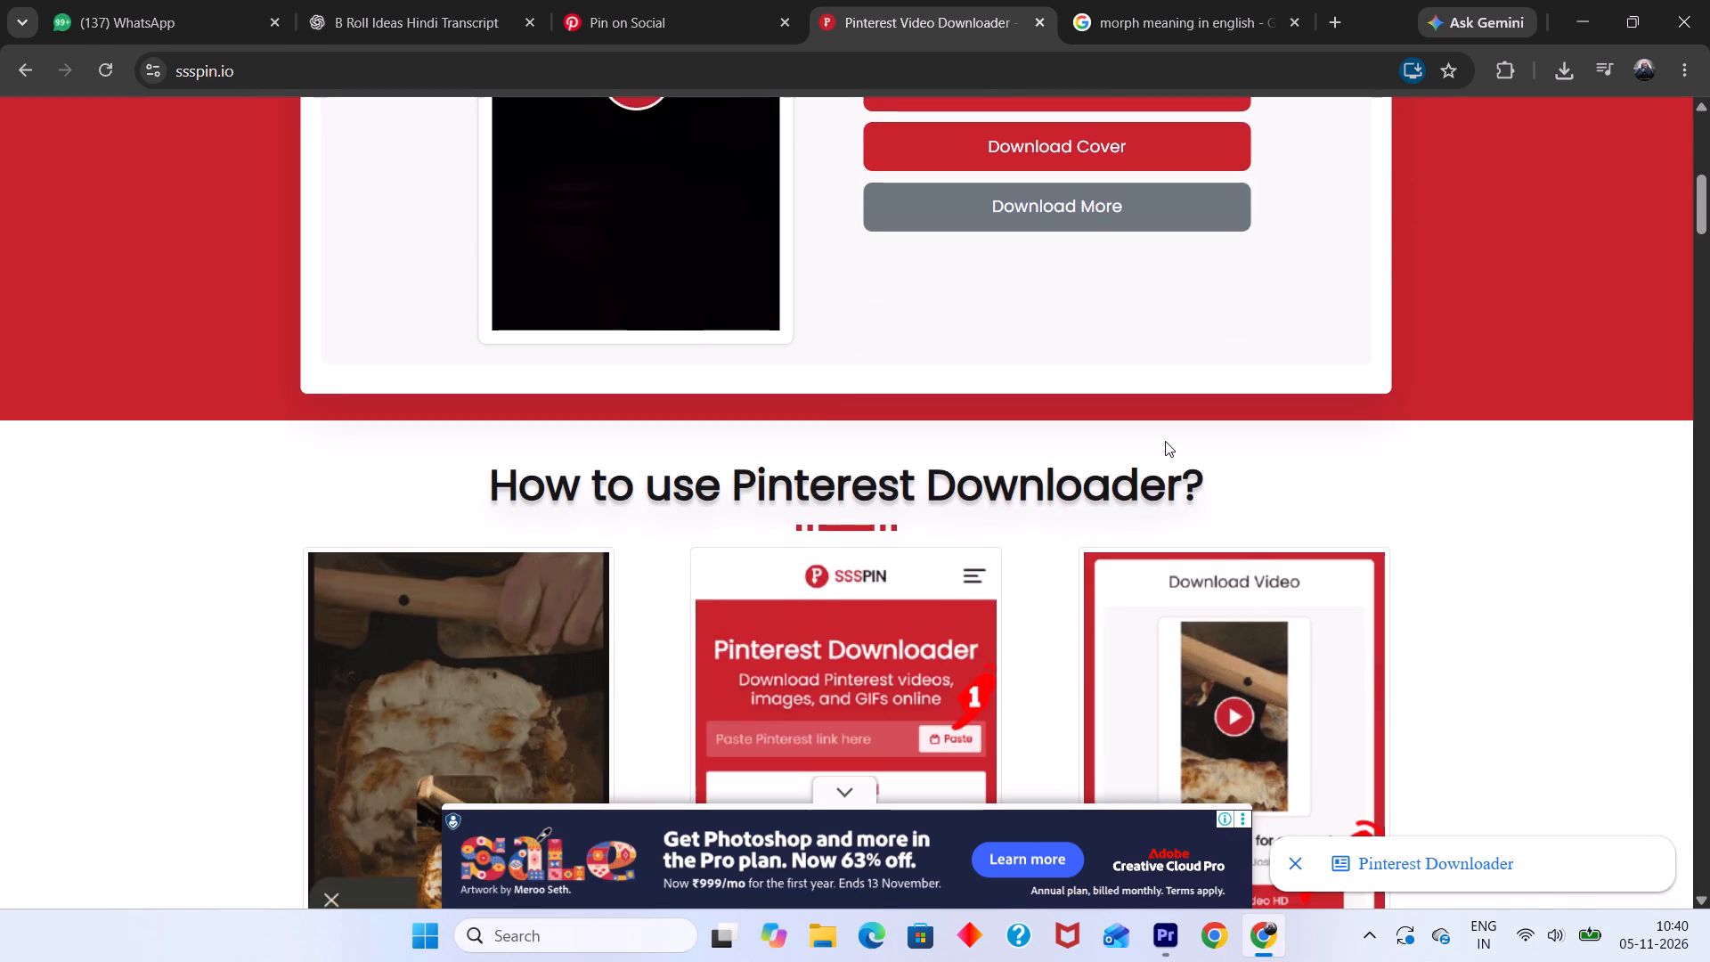
scroll(1165, 441, up, 5)
click(1127, 602)
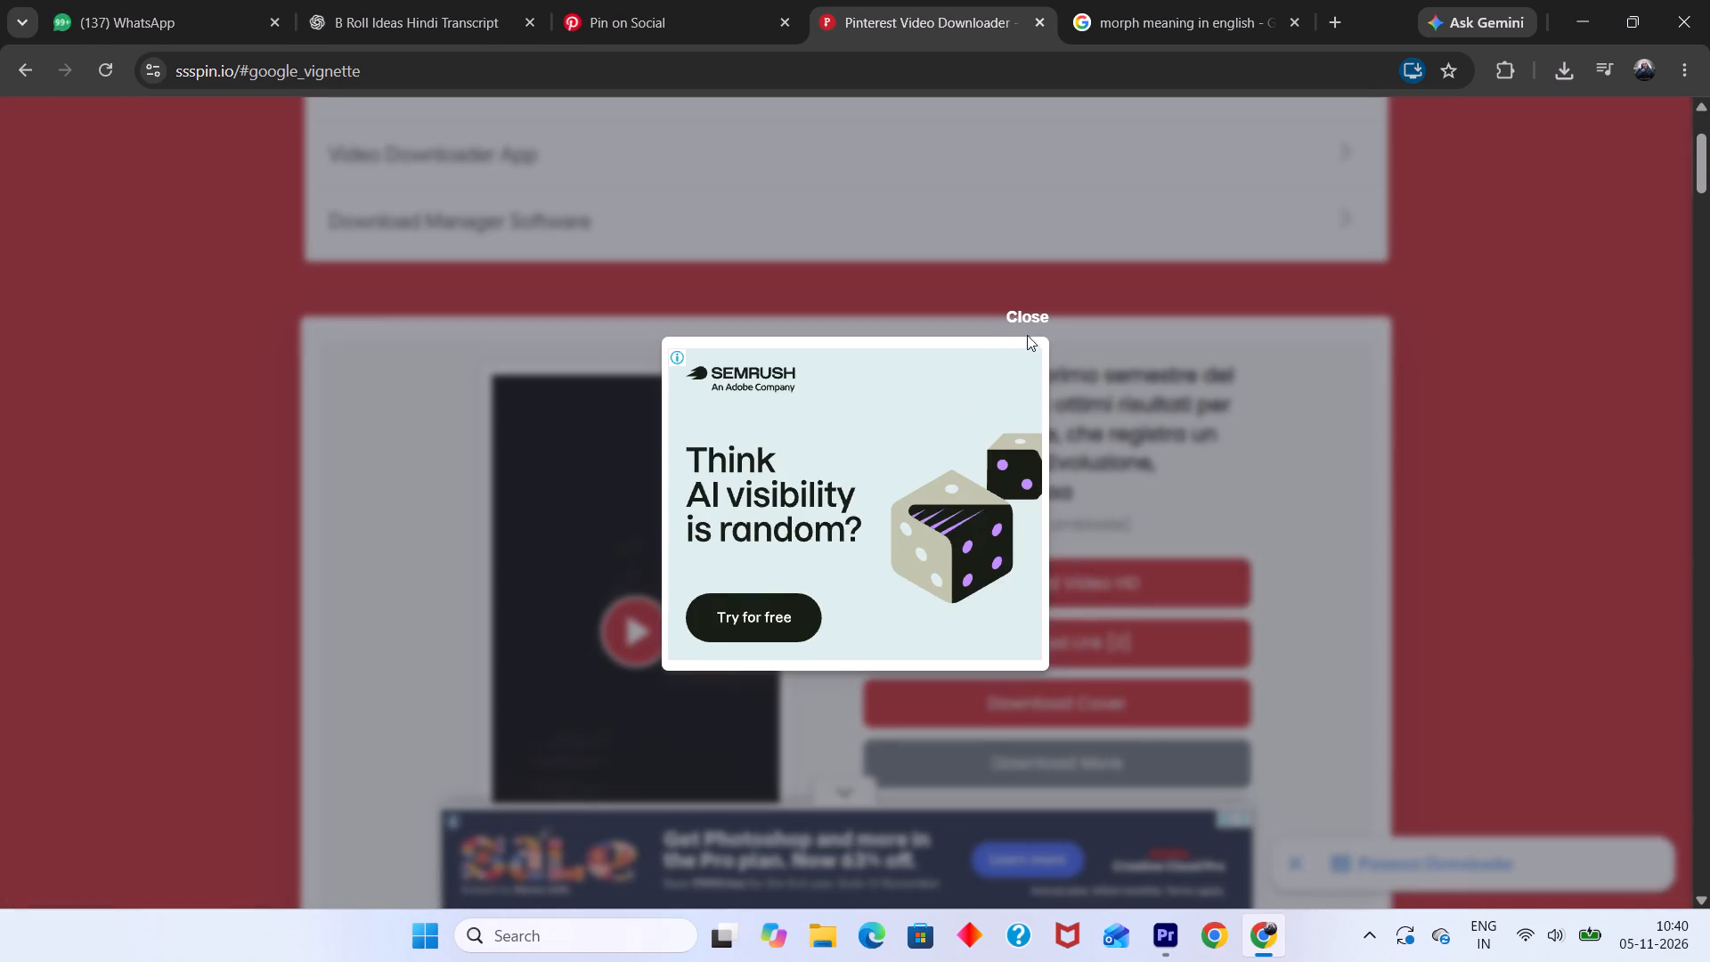
click(1029, 314)
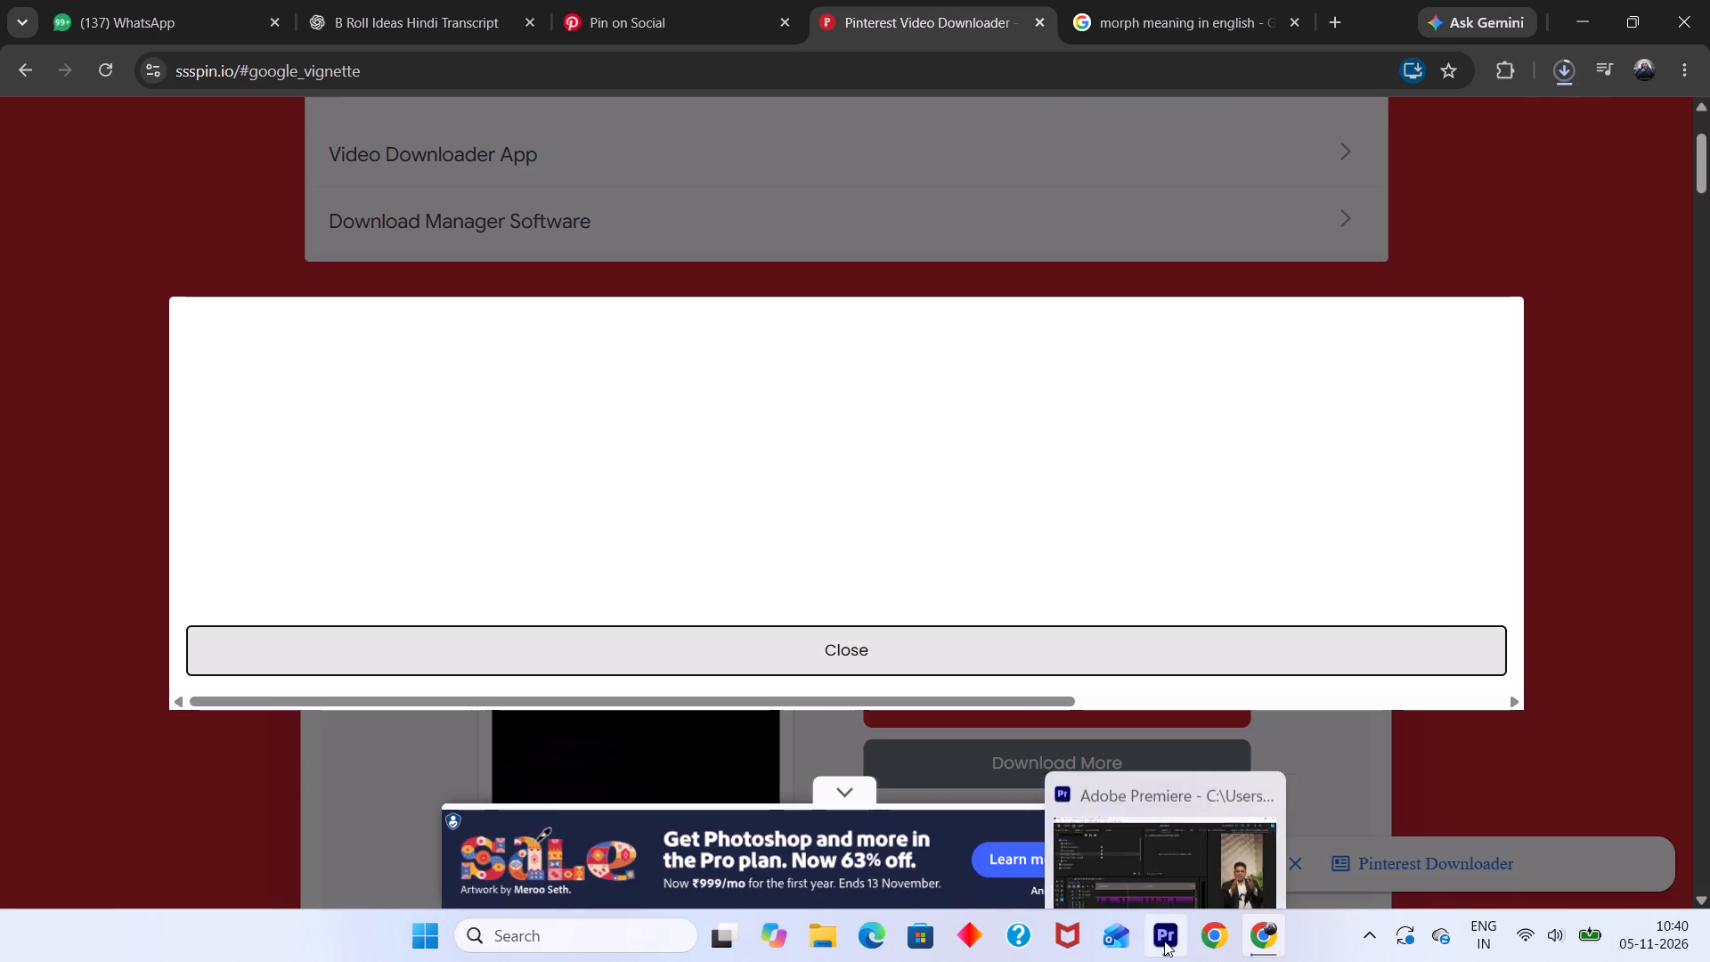
click(1164, 941)
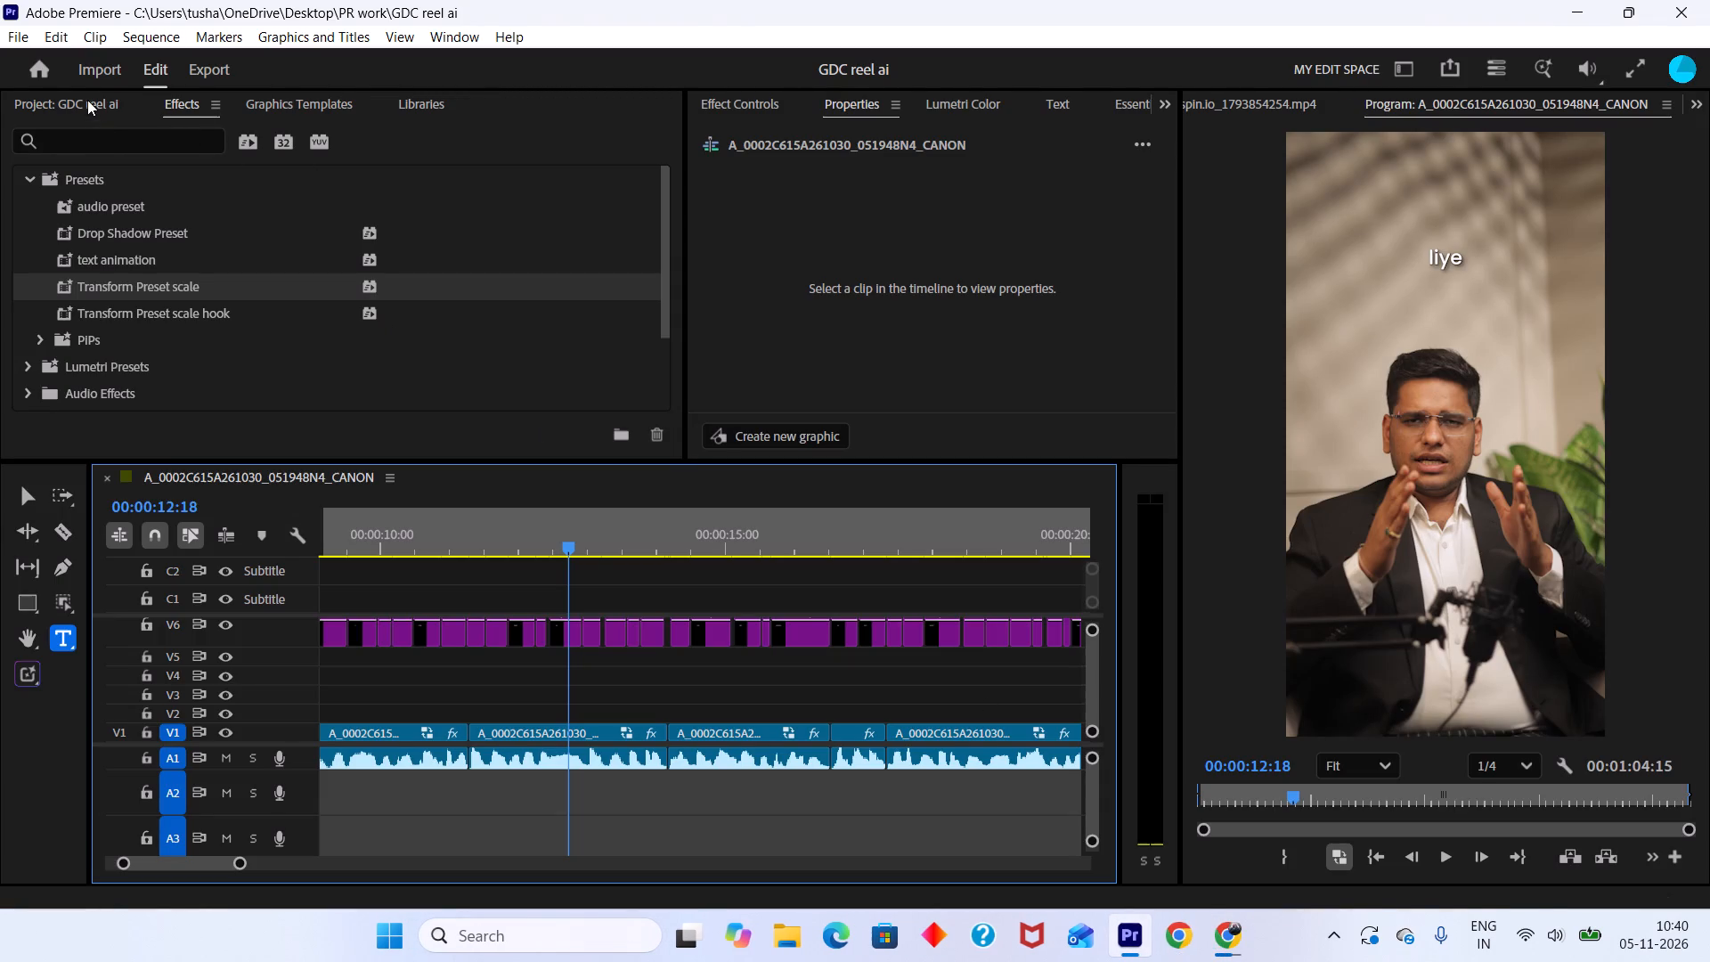
click(87, 100)
double_click(271, 363)
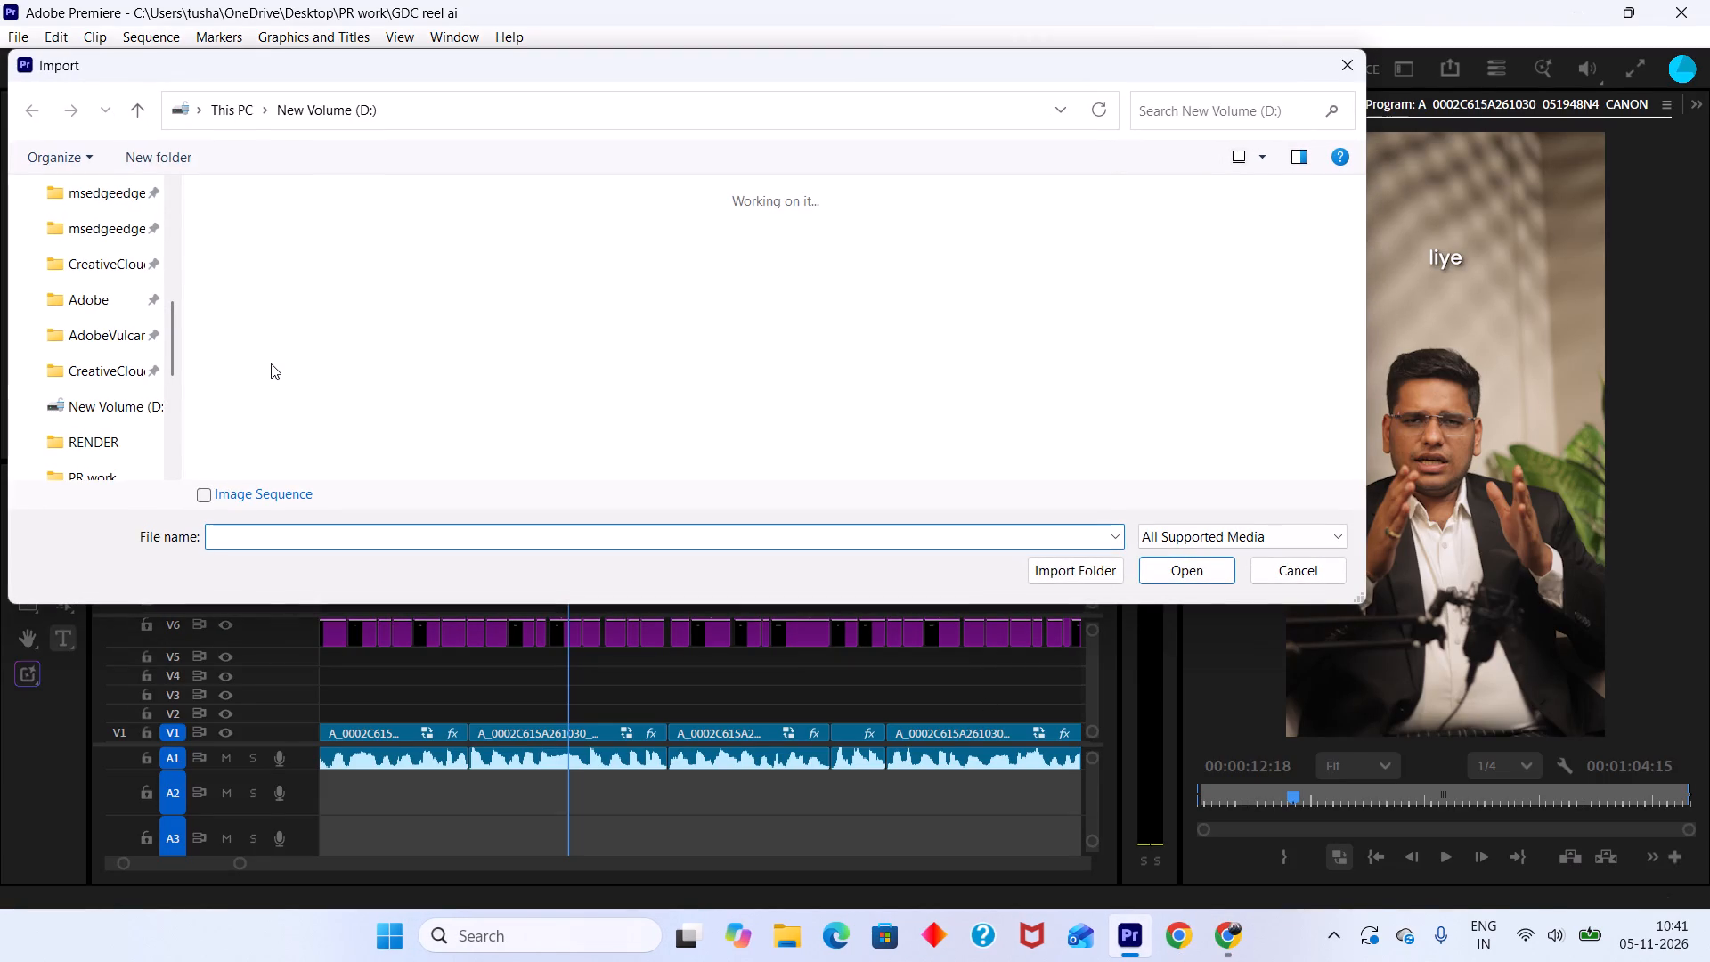
scroll(949, 375, down, 4)
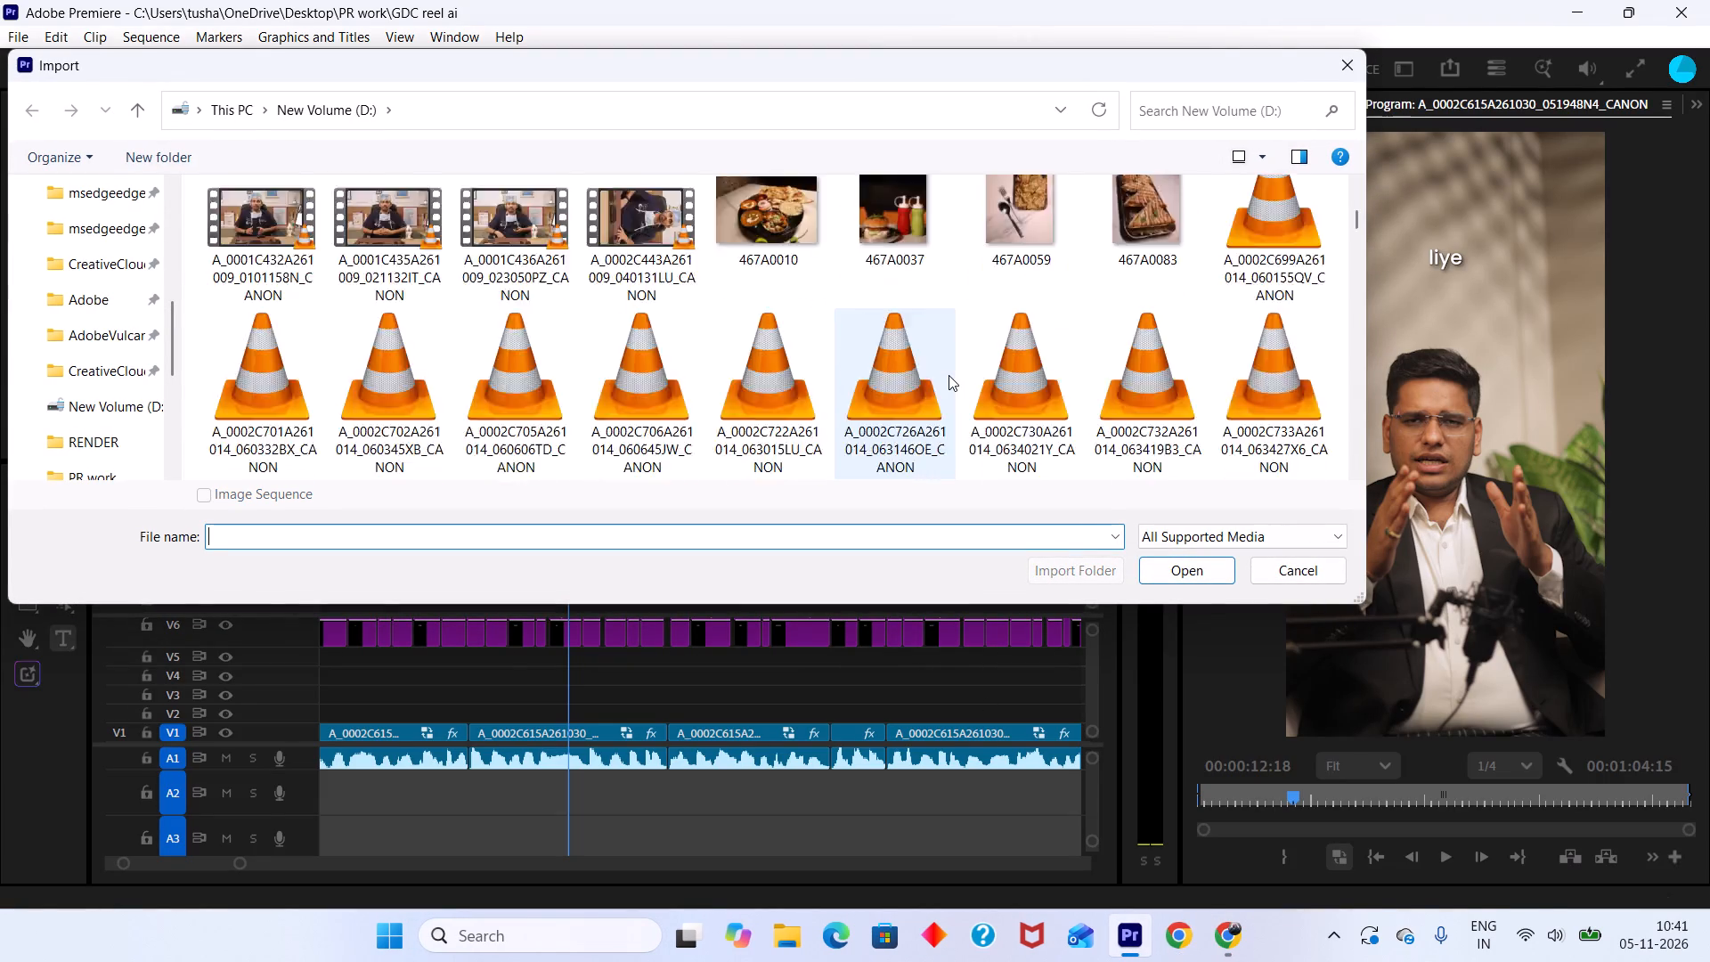
scroll(949, 375, down, 1)
scroll(949, 375, down, 20)
scroll(949, 375, down, 20)
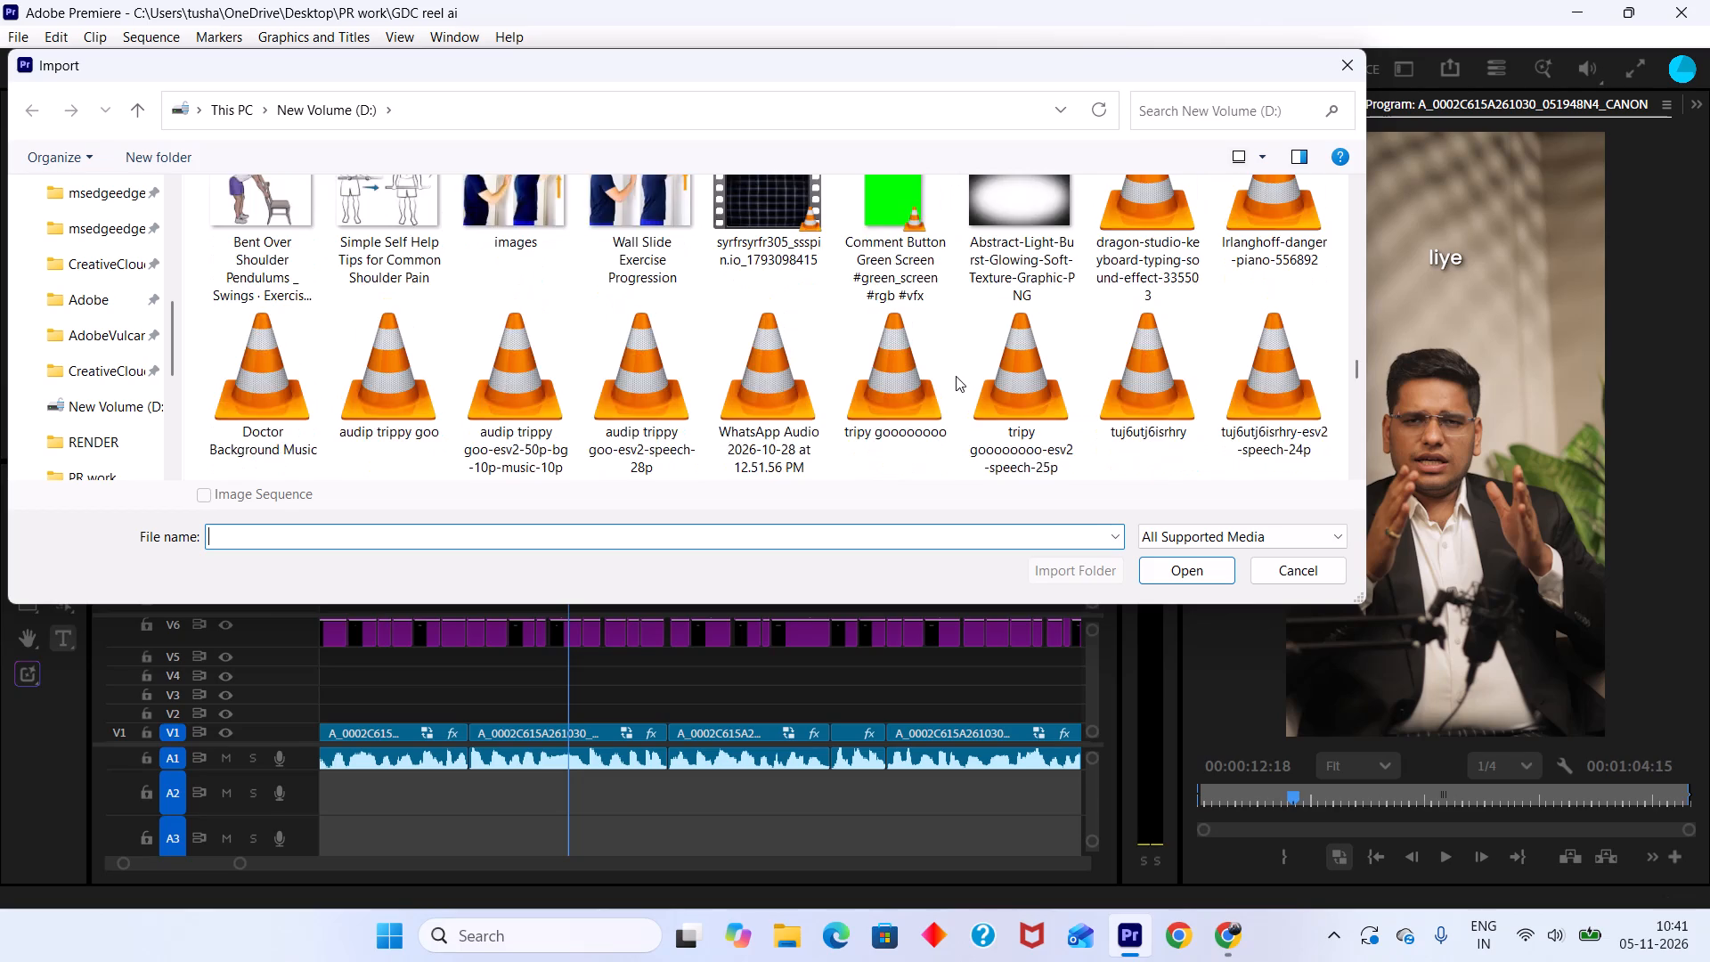
scroll(956, 376, down, 20)
scroll(956, 376, down, 14)
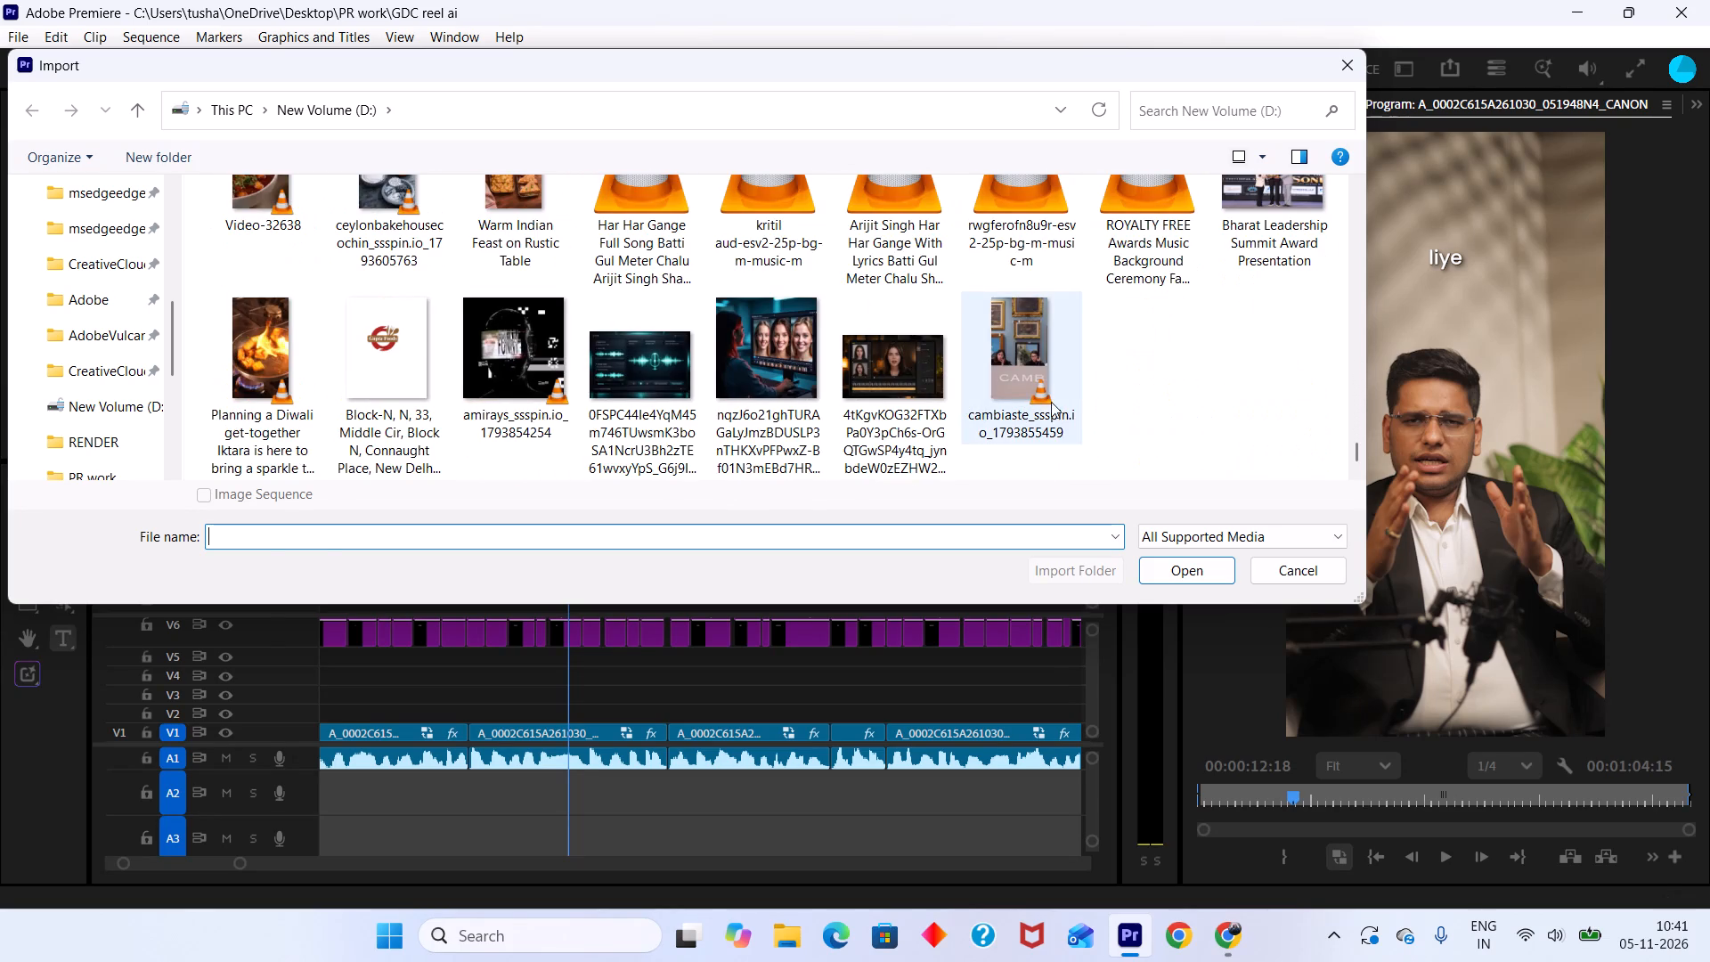
click(1051, 402)
click(1196, 567)
Open the cambiaste clip in the Source Monitor and mark its Out point at 00:00:01:23, at the end of the gavel shot.
double_click(330, 346)
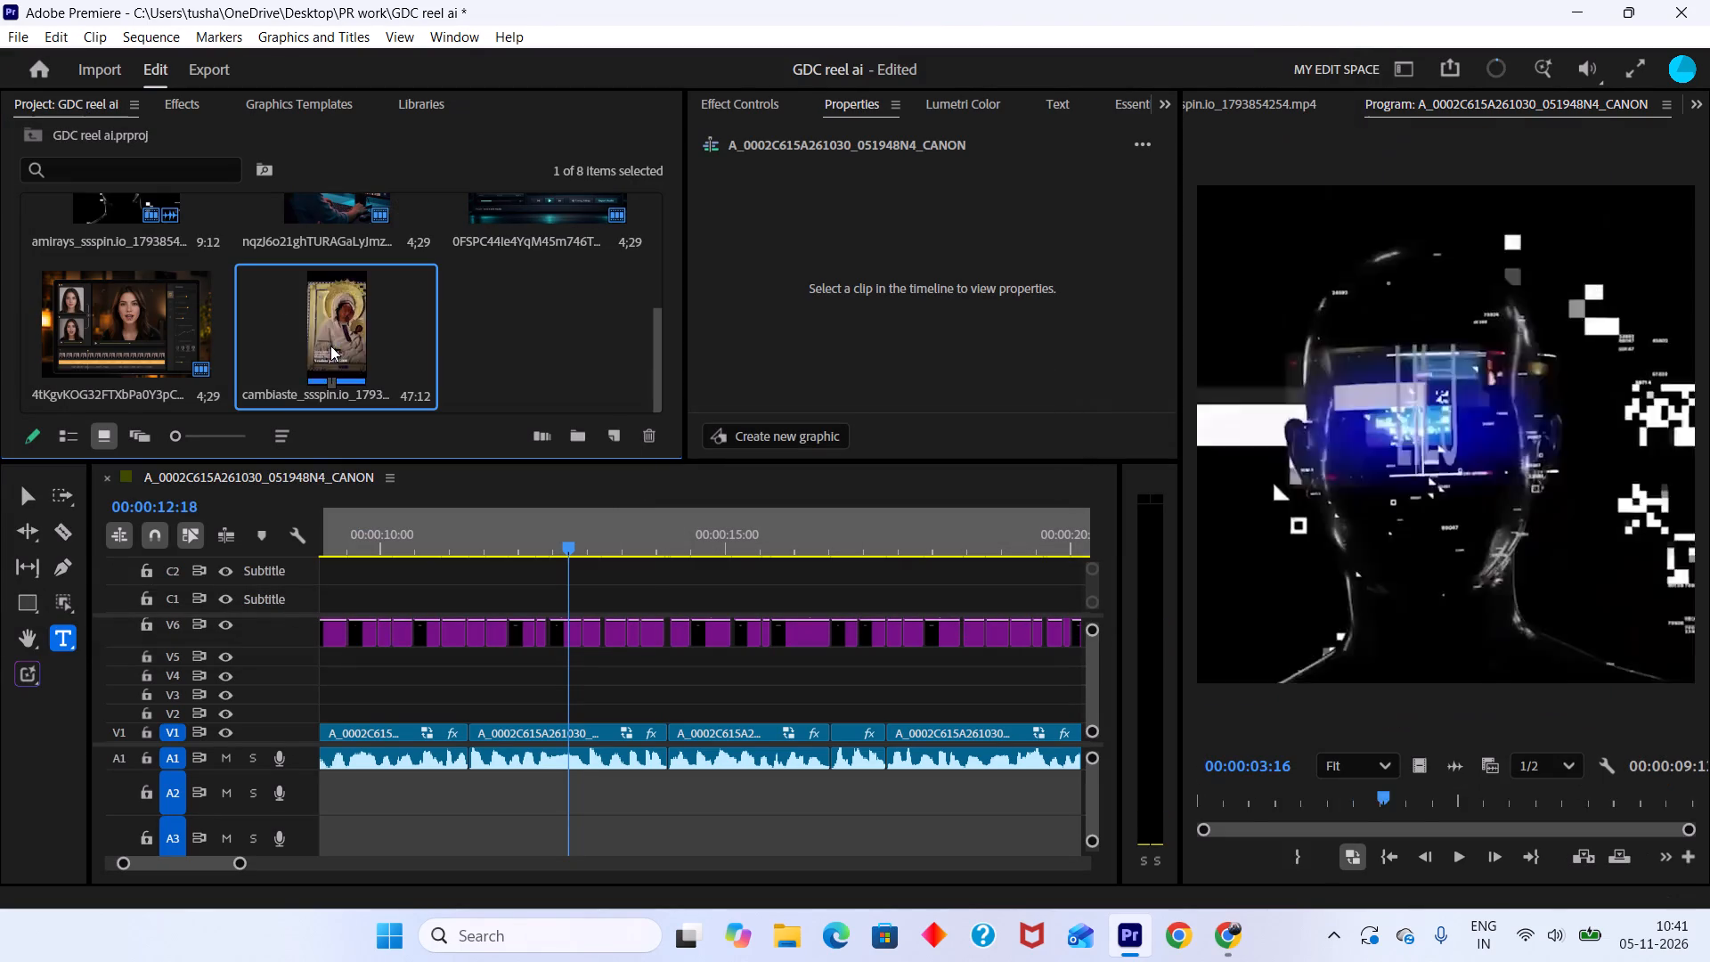
drag(1244, 801, 1220, 804)
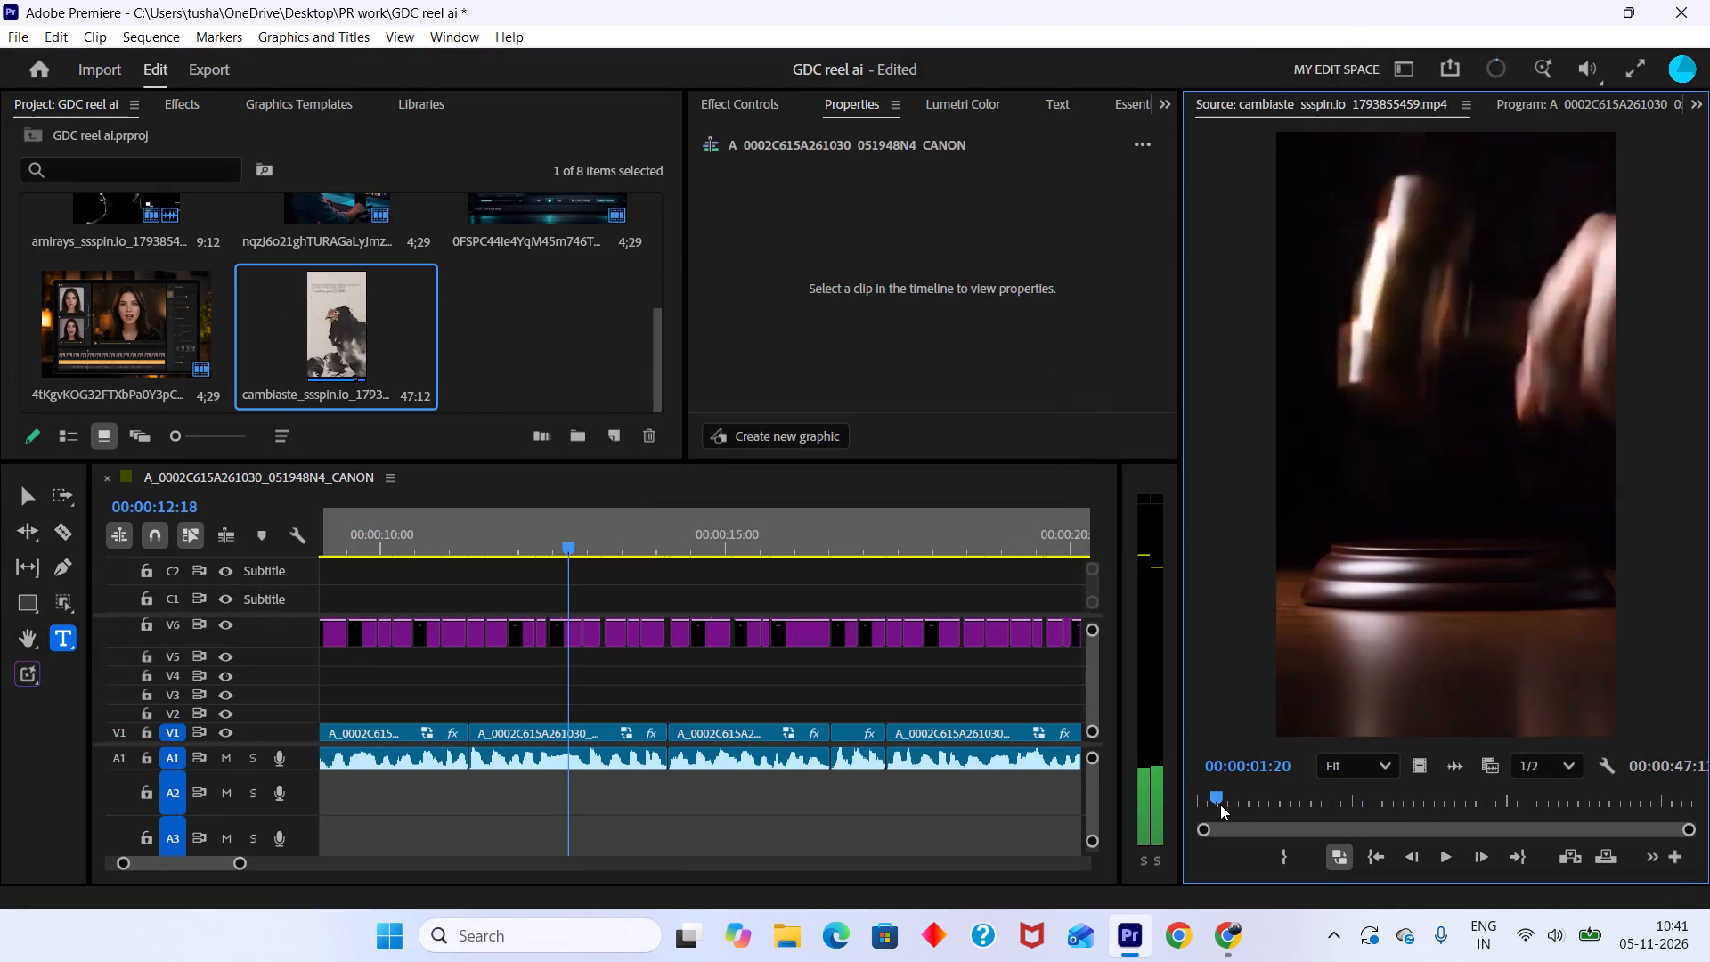
drag(1220, 804, 1220, 806)
key(o)
Place the marked gavel clip on track V4, starting at the playhead at 00:00:12:18.
drag(1356, 500, 1353, 500)
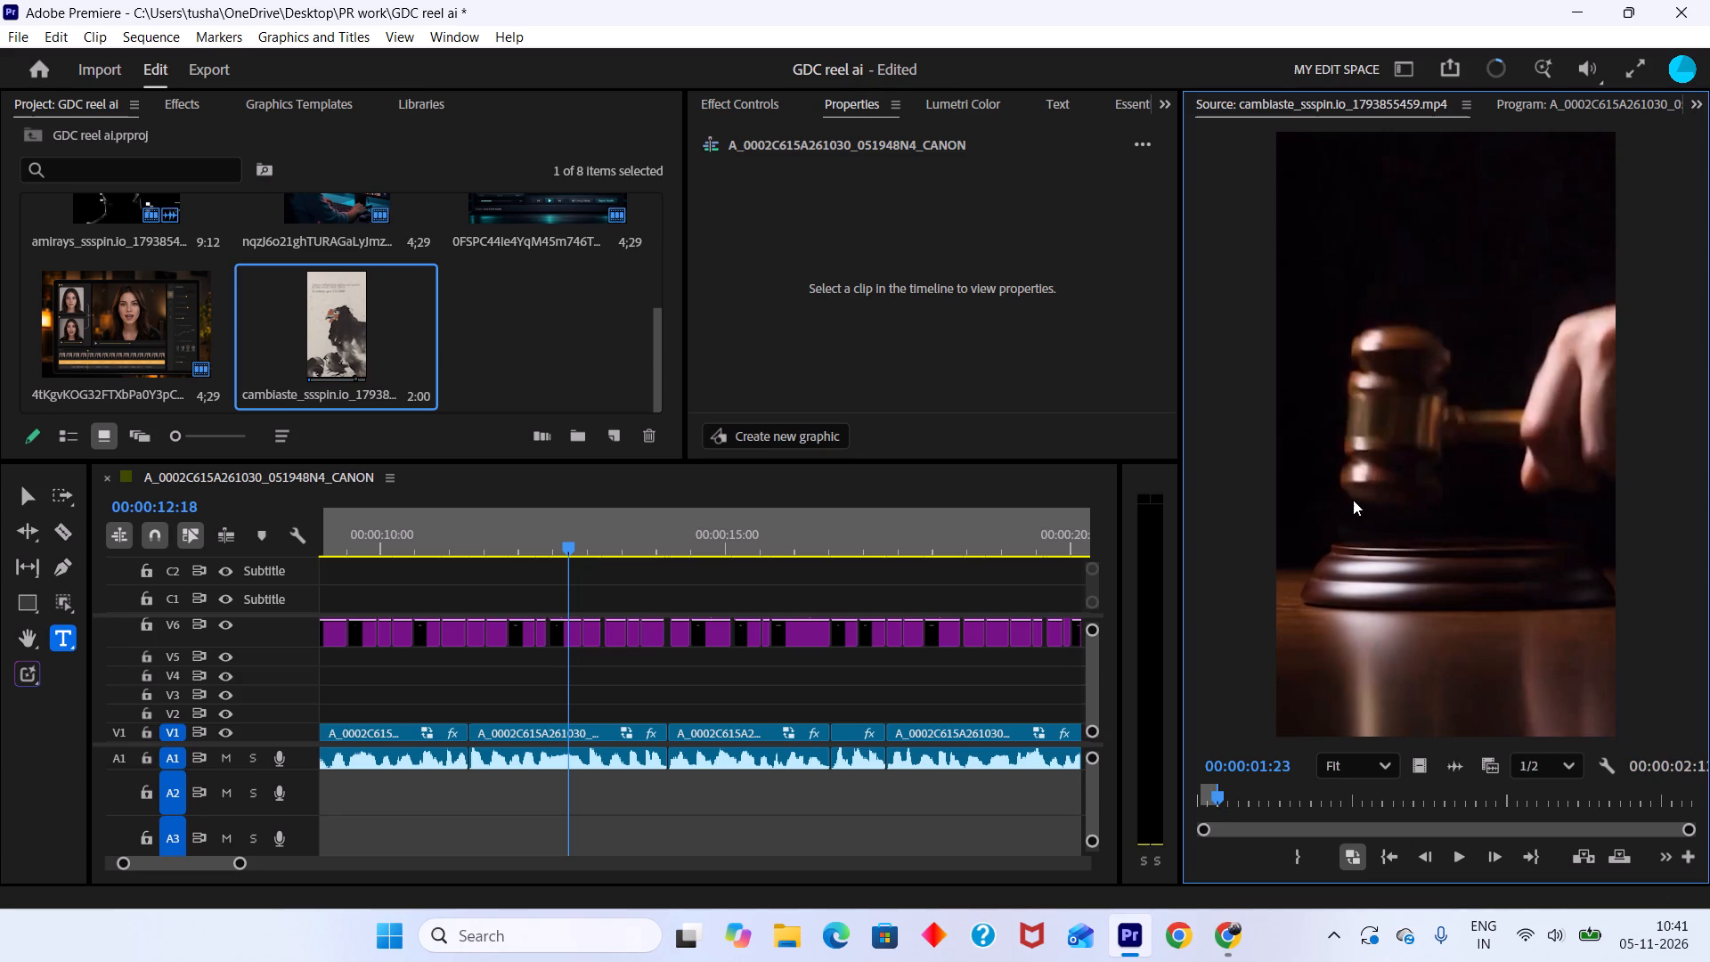
drag(1353, 500, 579, 682)
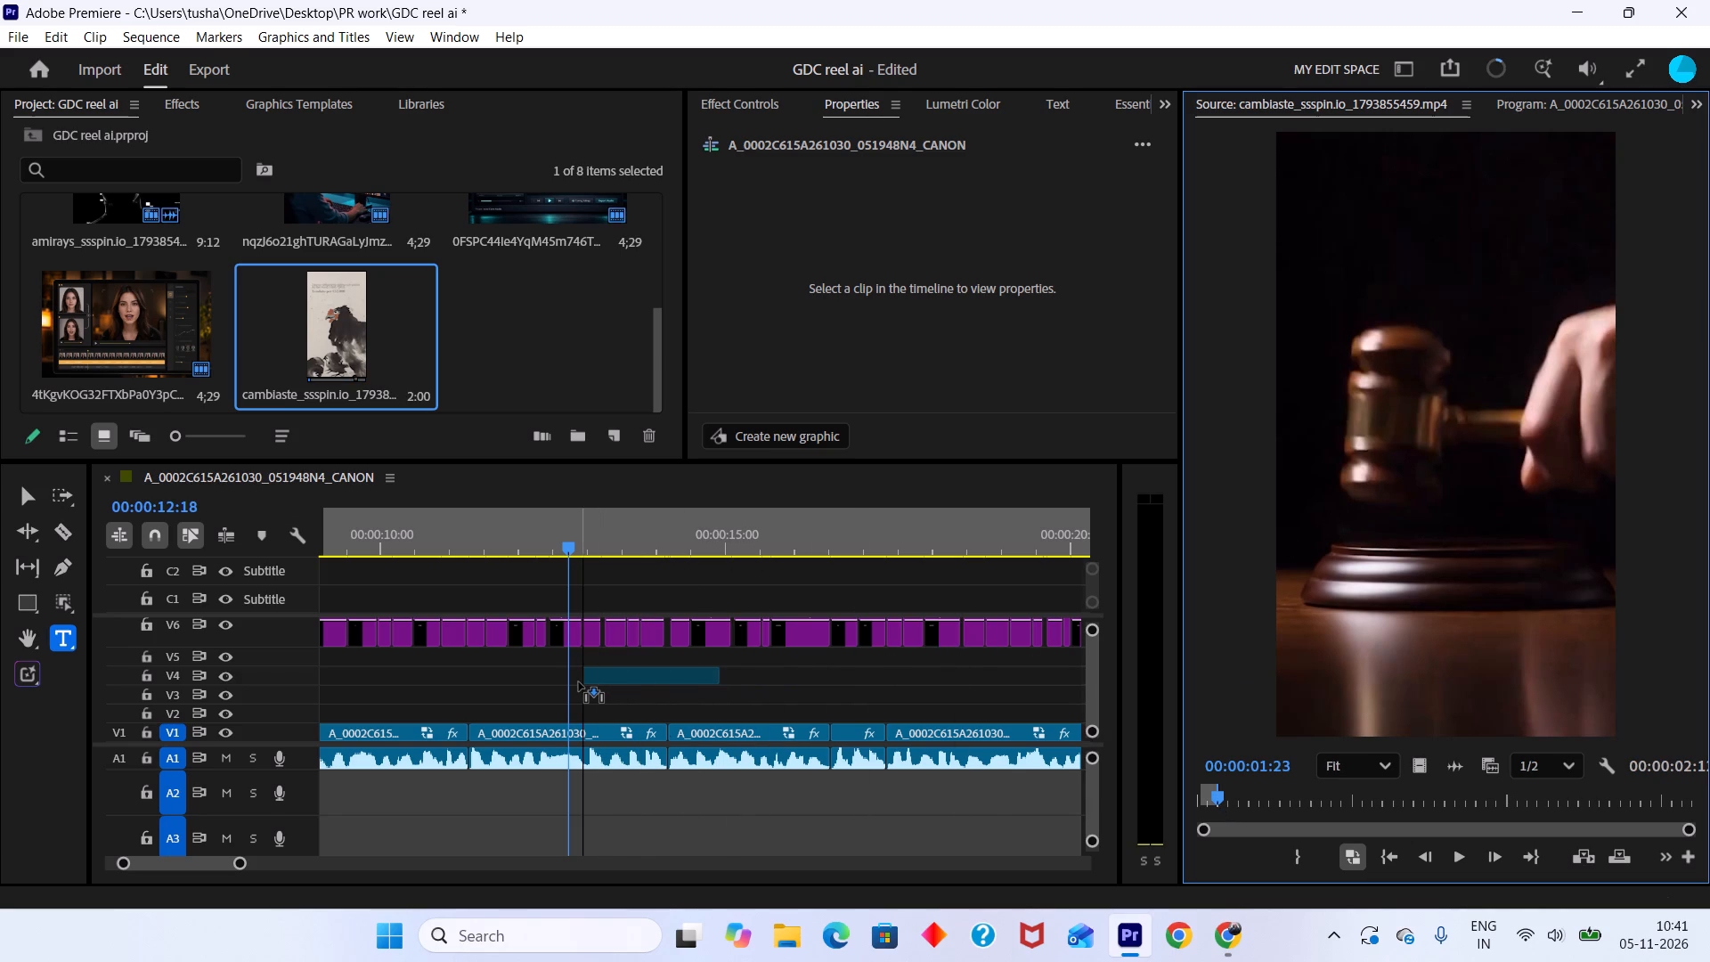
drag(579, 682, 567, 682)
Play through the gavel clip and trim its end back to the V1 cut just after 00:00:14:00.
key(space)
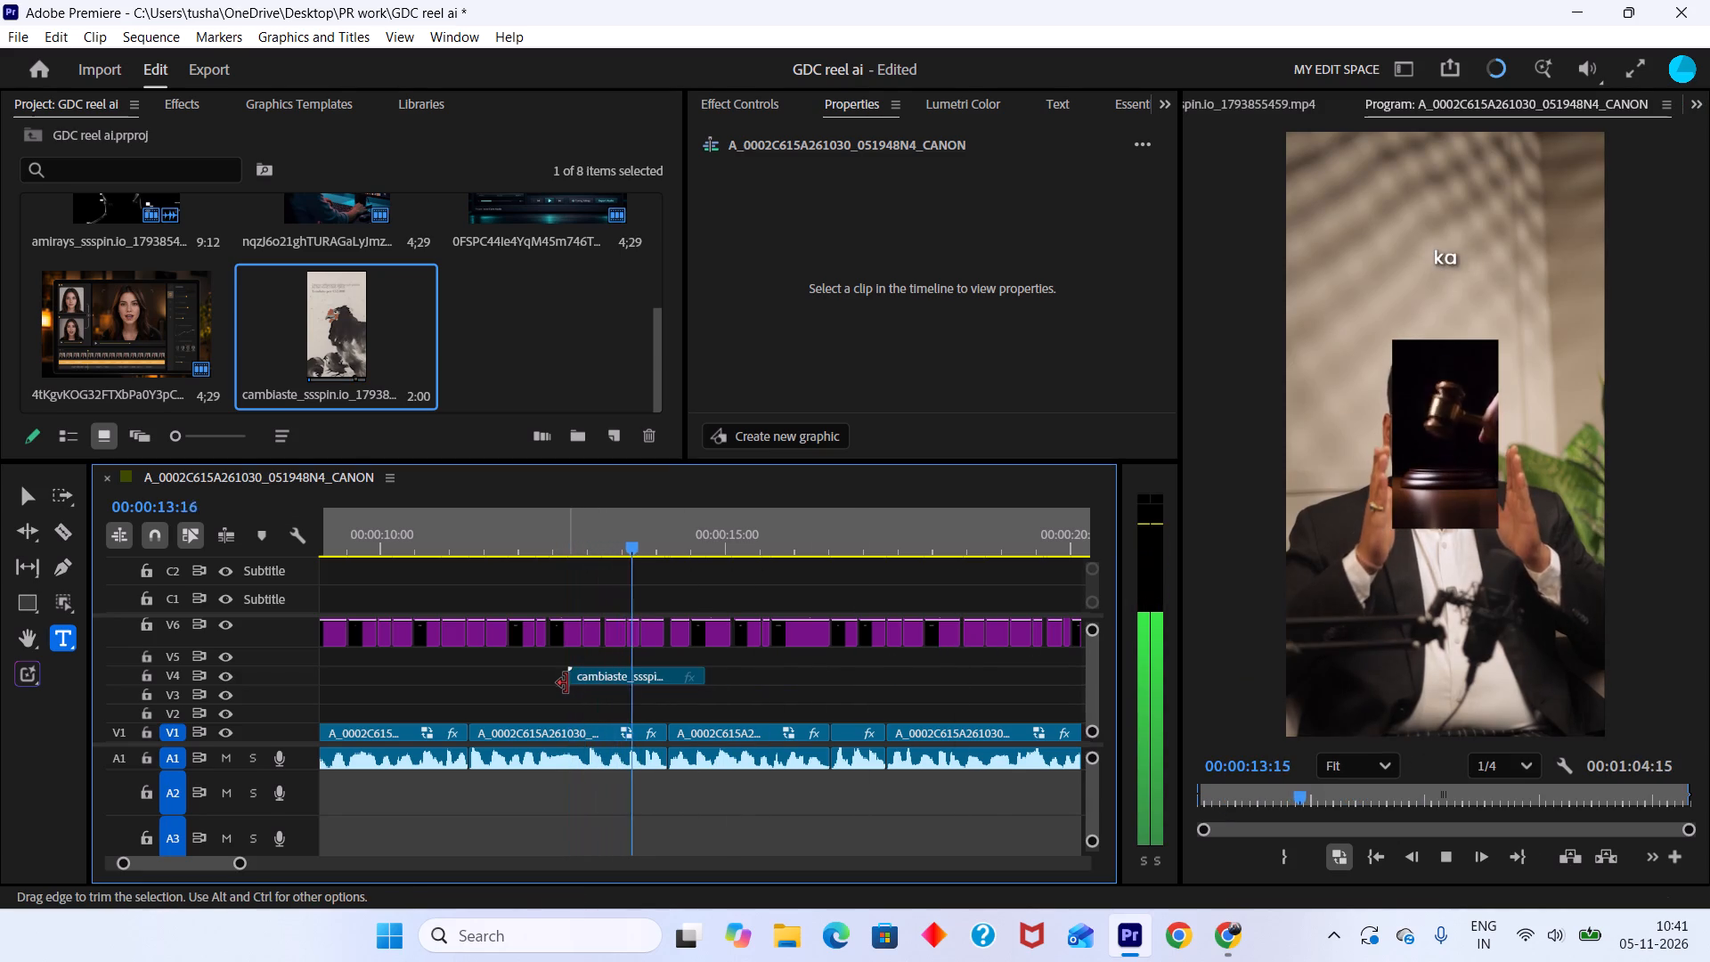
key(space)
drag(703, 676, 673, 676)
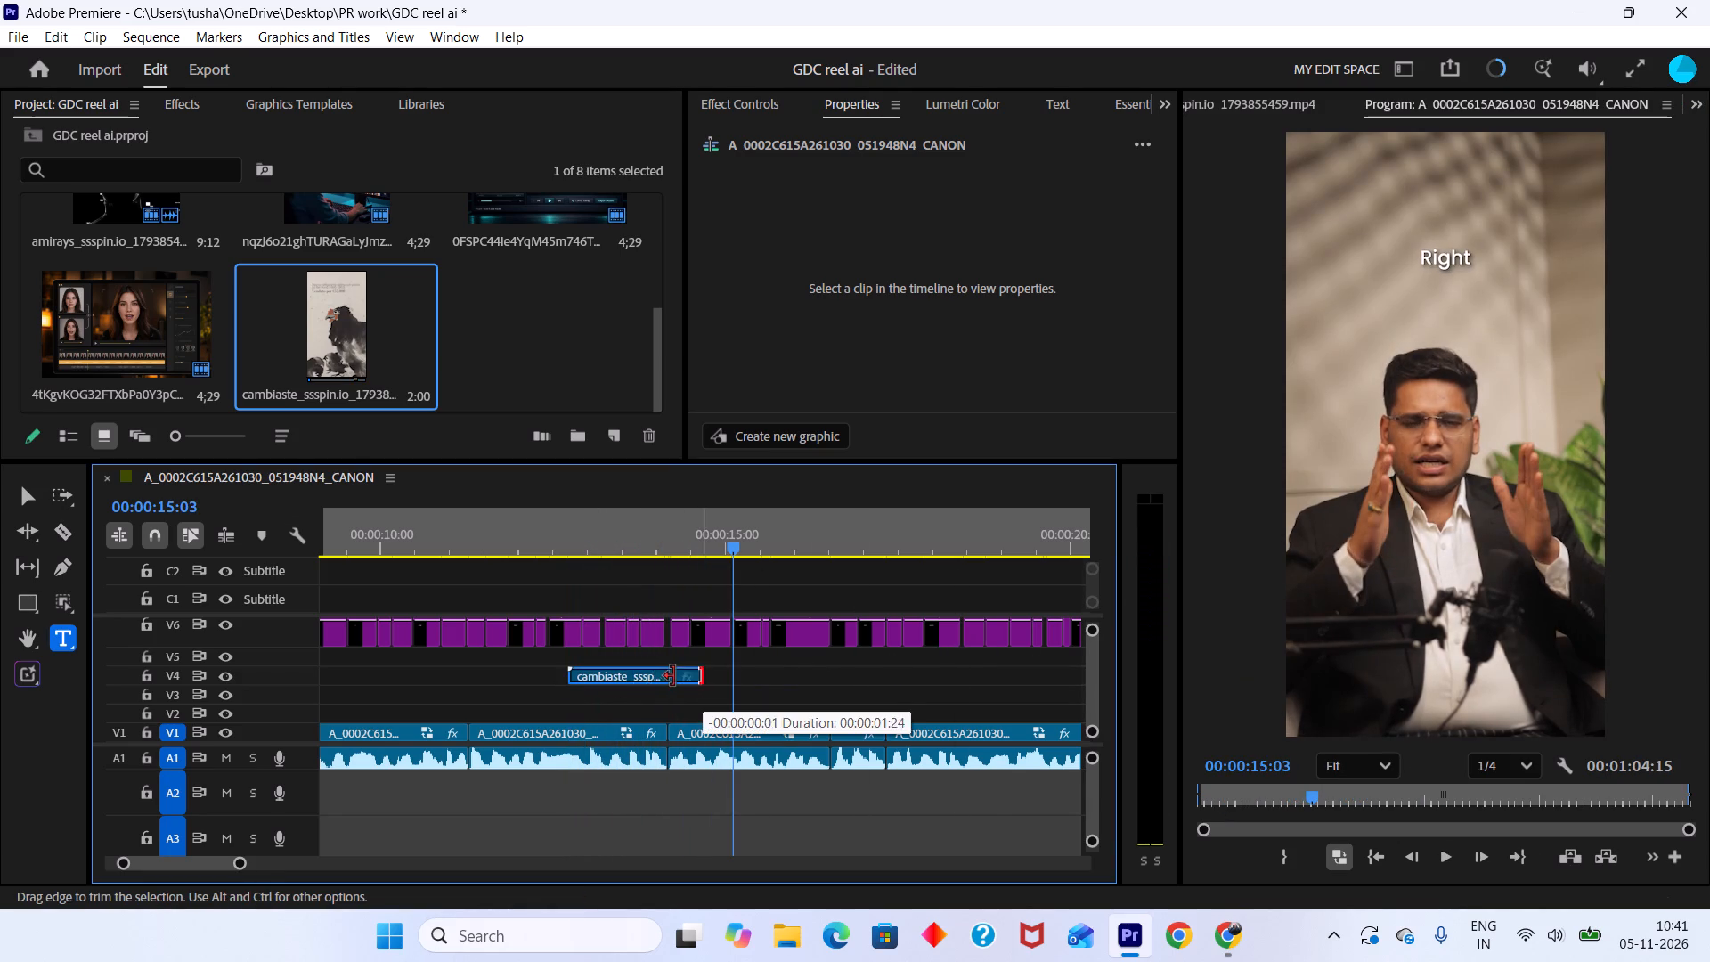
drag(673, 676, 670, 676)
Play back the sequence from just before the gavel clip on V4 to review its timing against the speech.
click(630, 673)
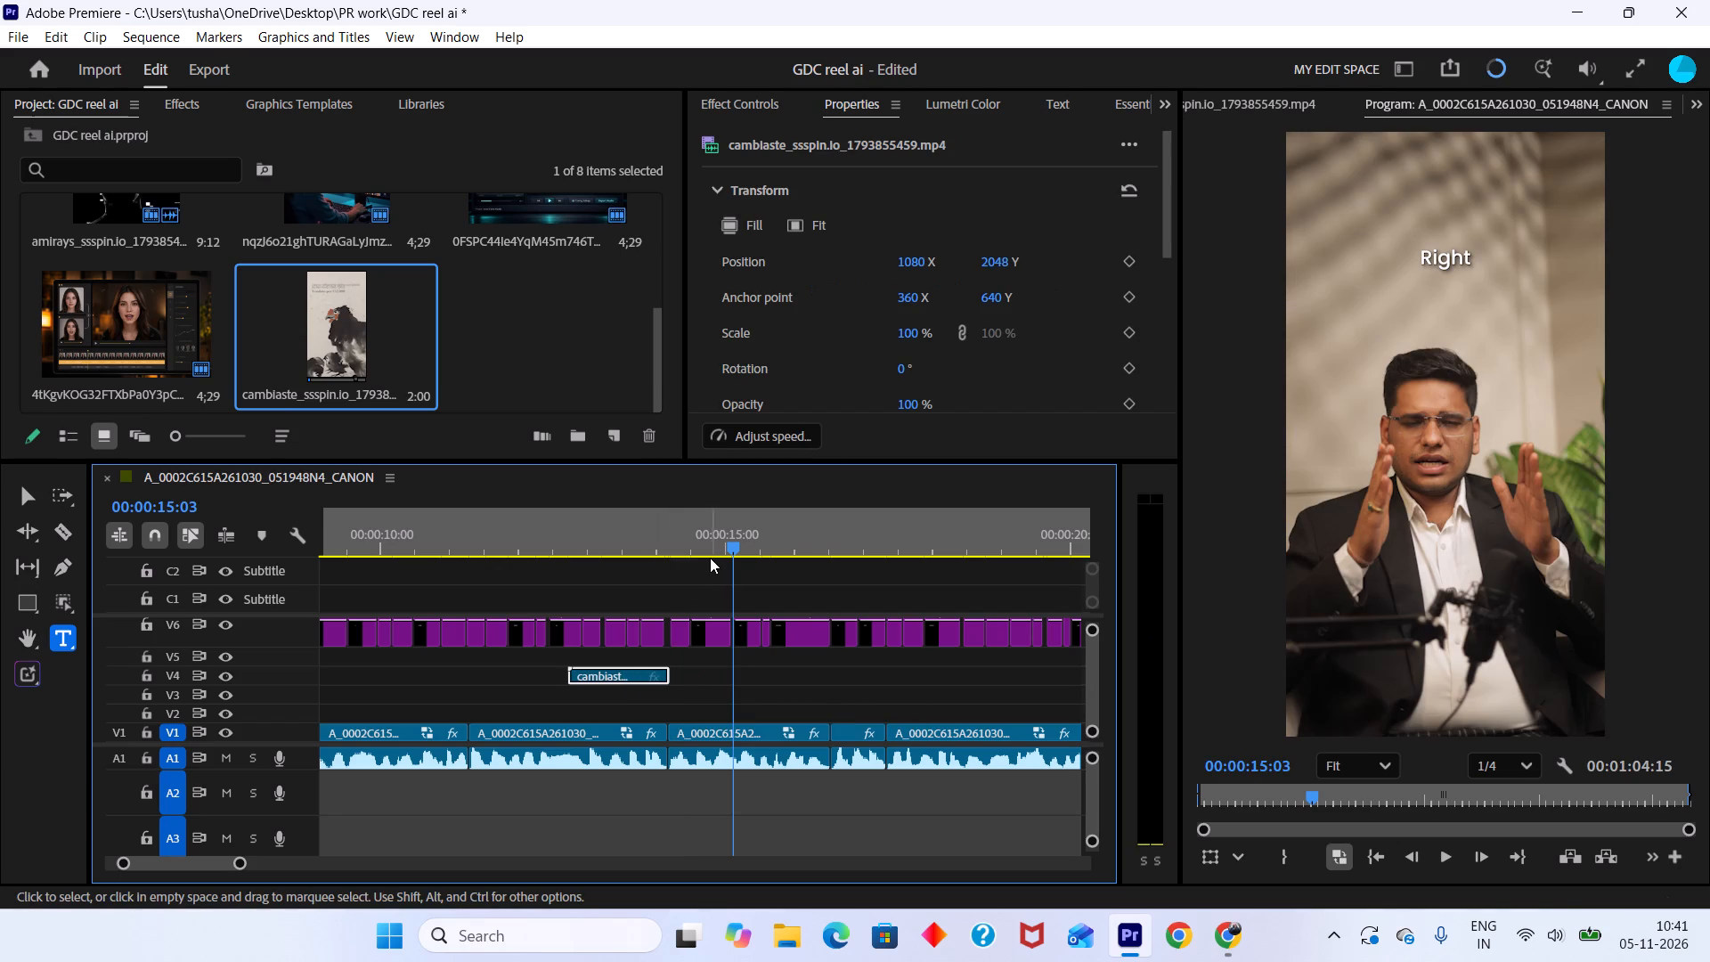
drag(708, 558, 556, 572)
drag(601, 534, 555, 525)
key(space)
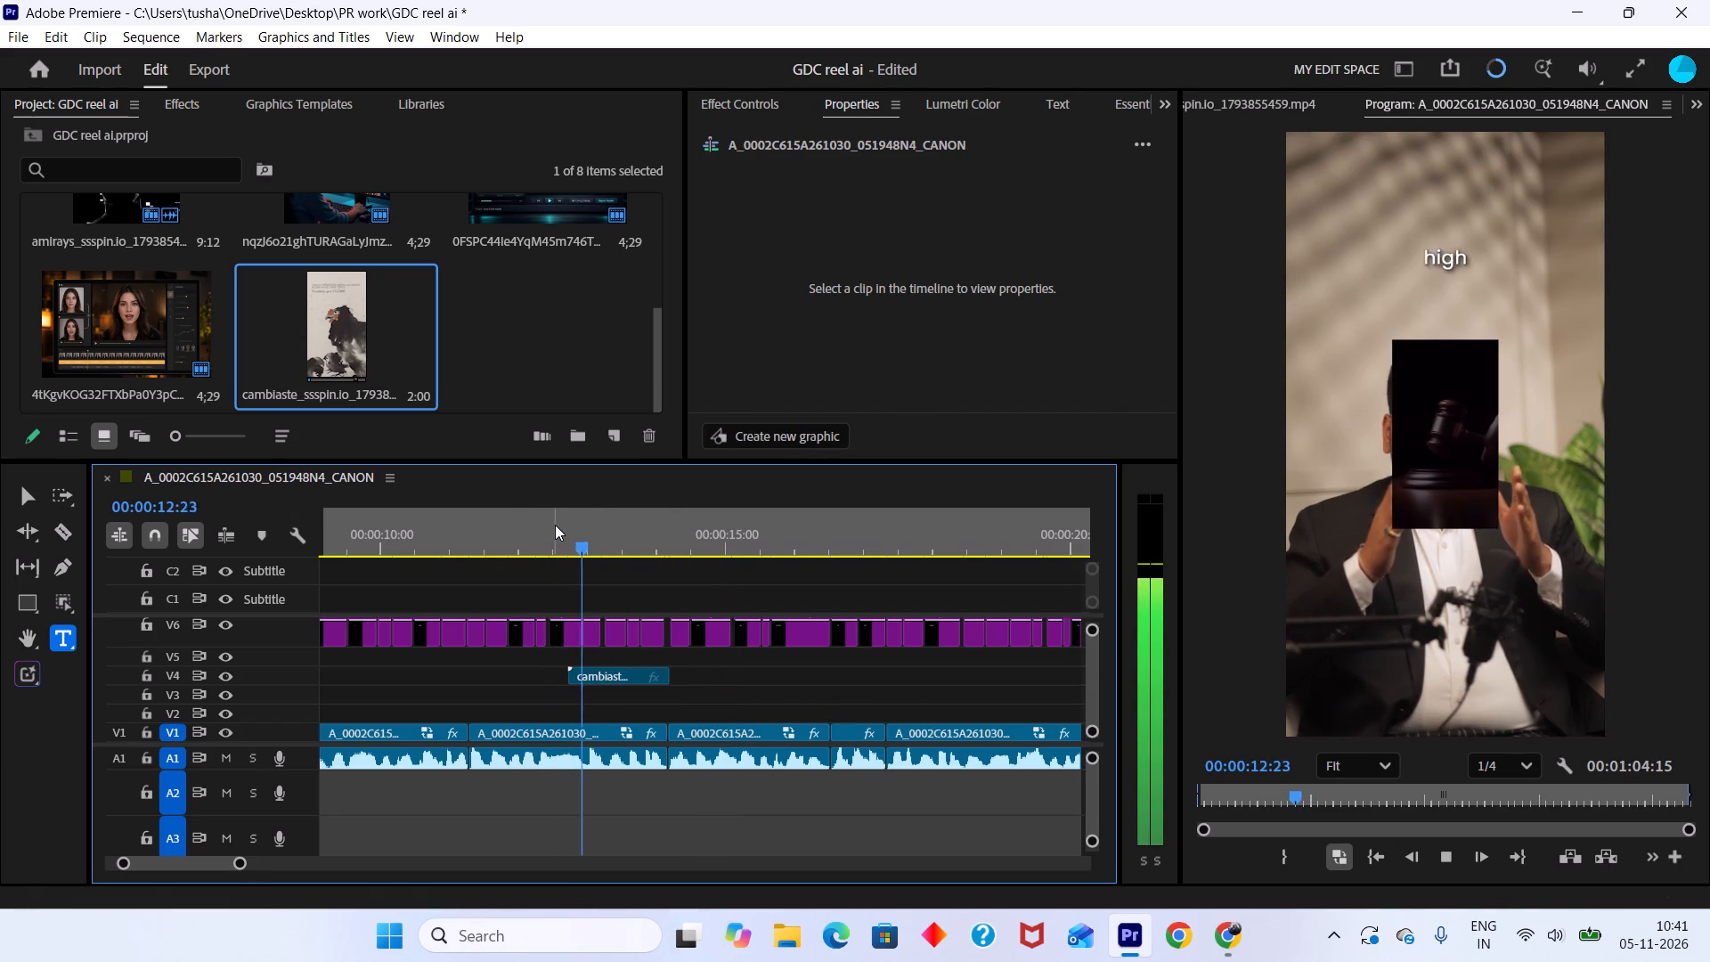
Scale the gavel clip on V4 up to 340% so that it fills the frame.
key(space)
click(613, 680)
drag(672, 581, 671, 572)
drag(659, 532, 627, 531)
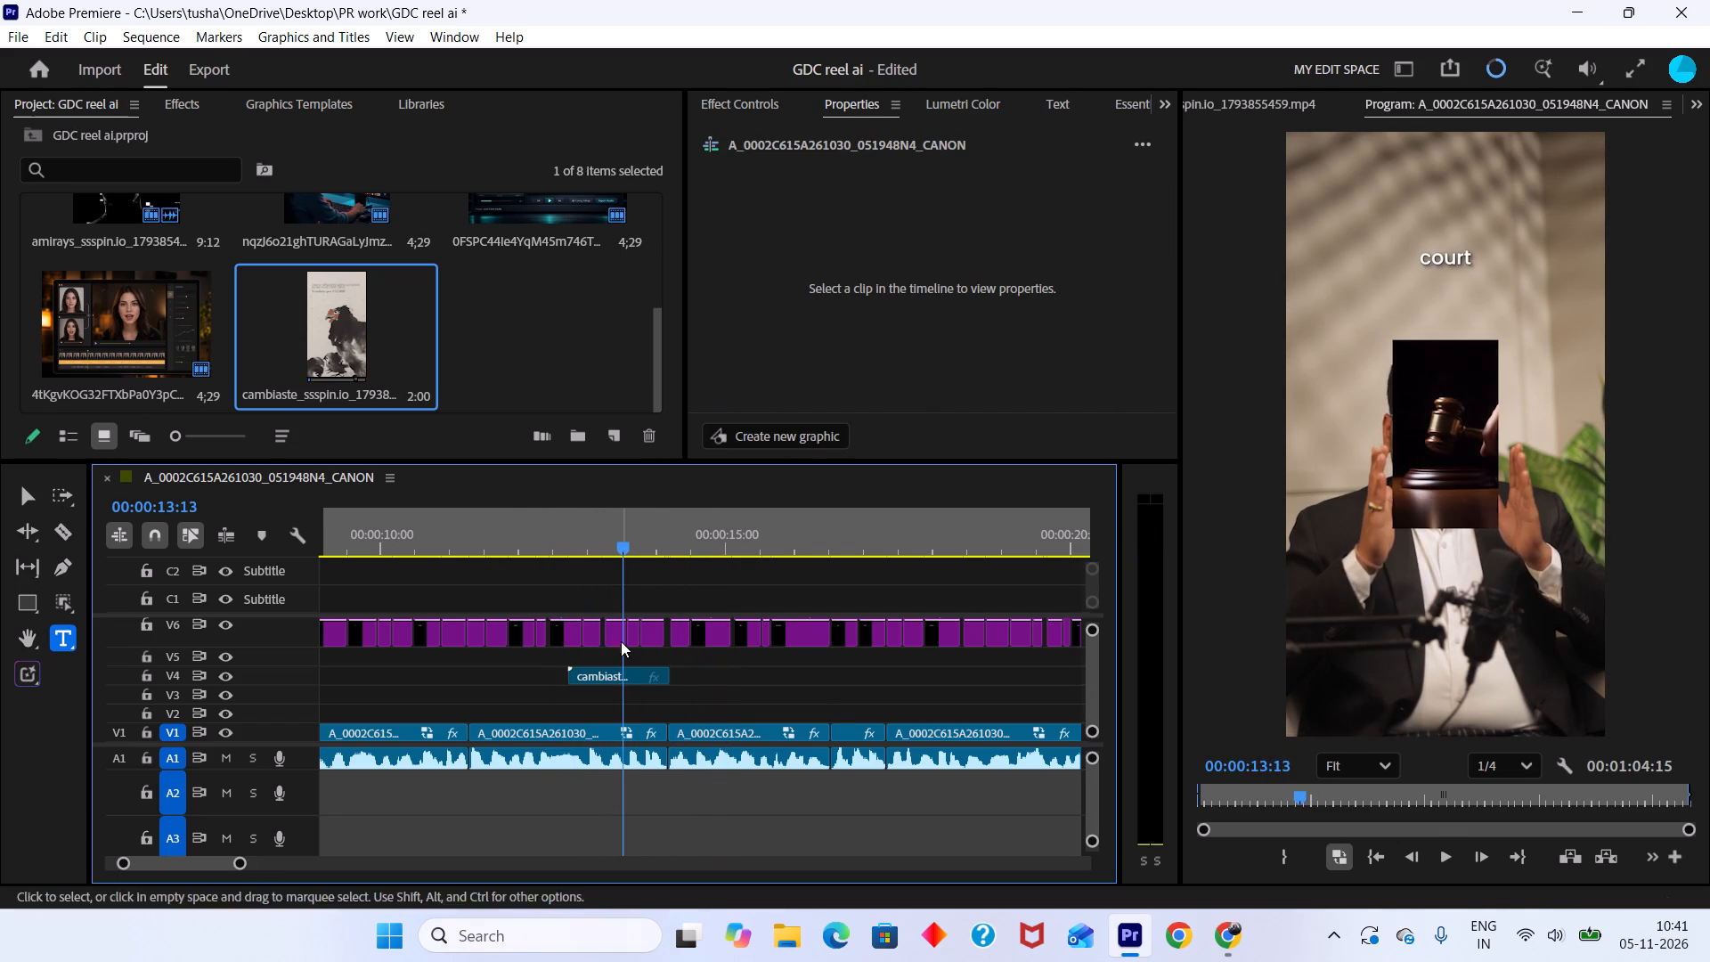
click(620, 677)
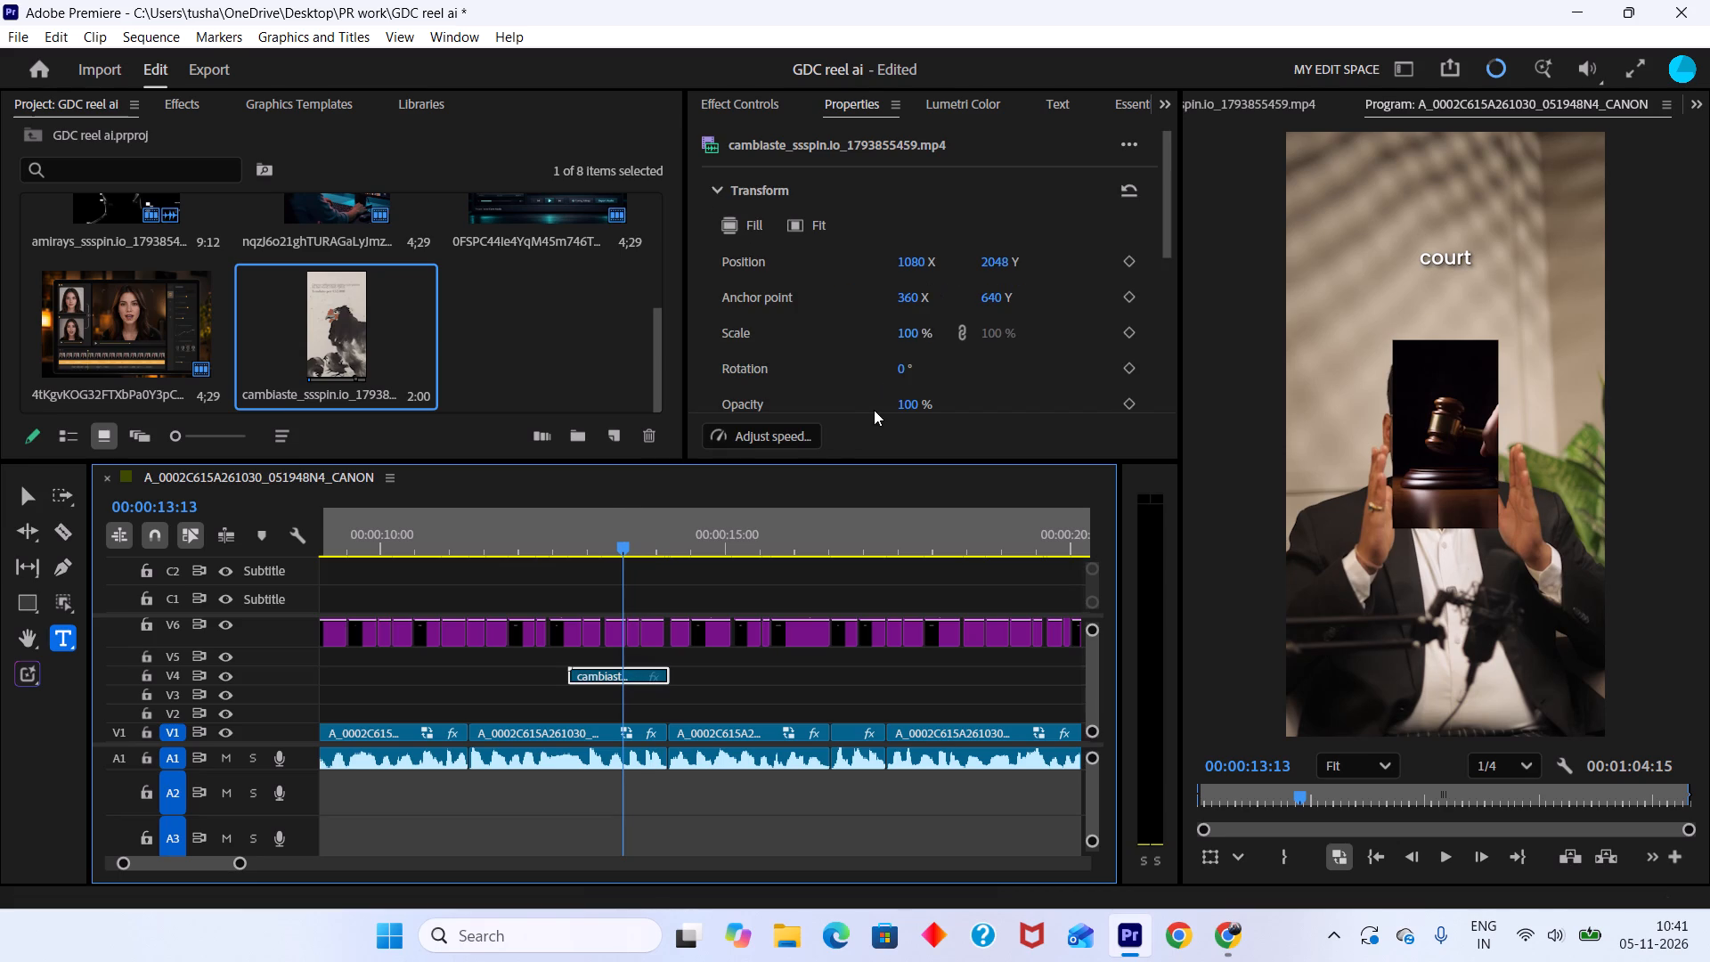
drag(913, 336, 1176, 366)
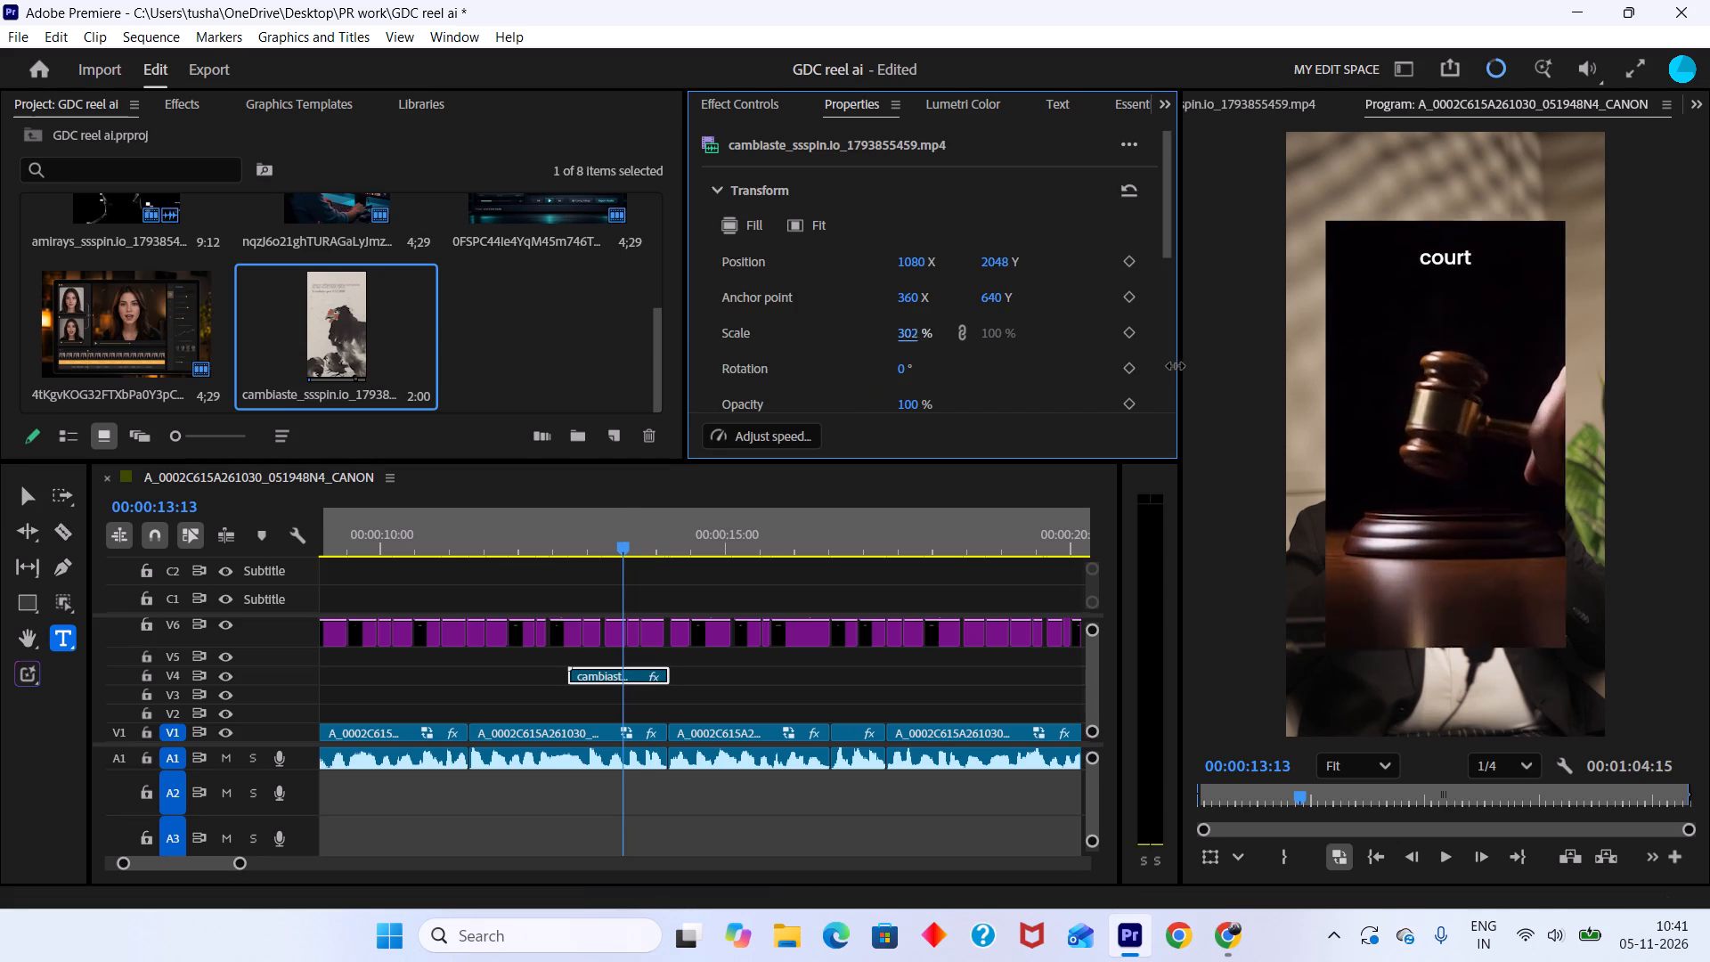
drag(1176, 366, 1230, 485)
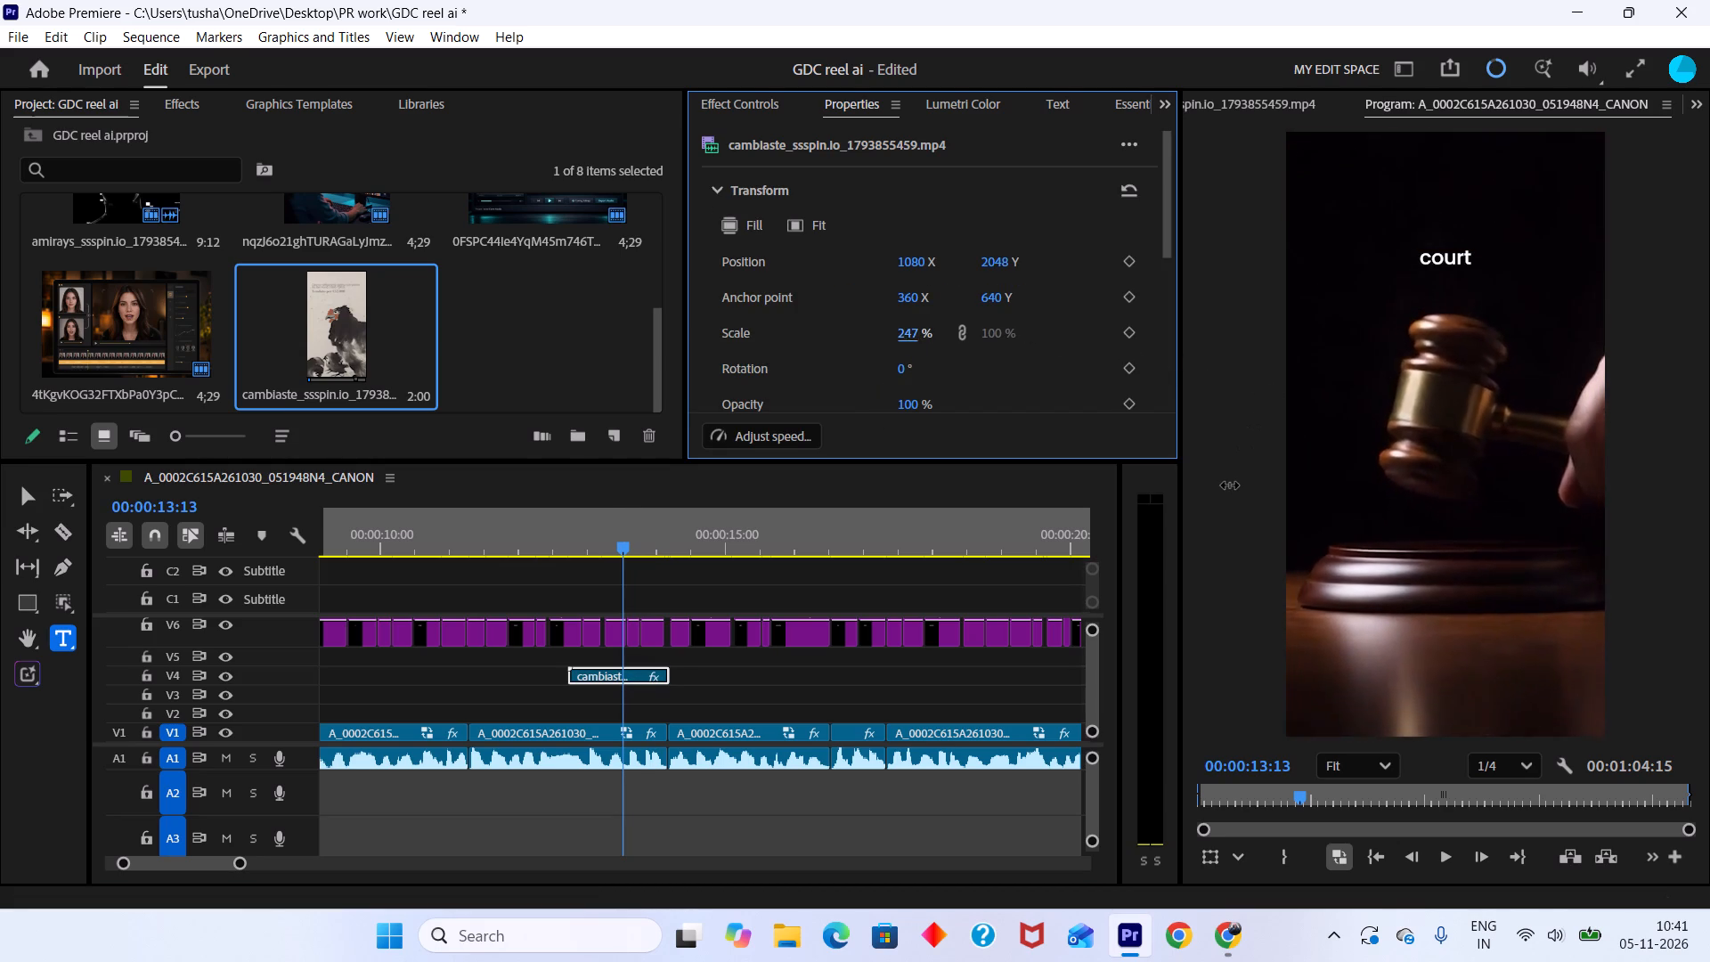
drag(1230, 485, 1323, 474)
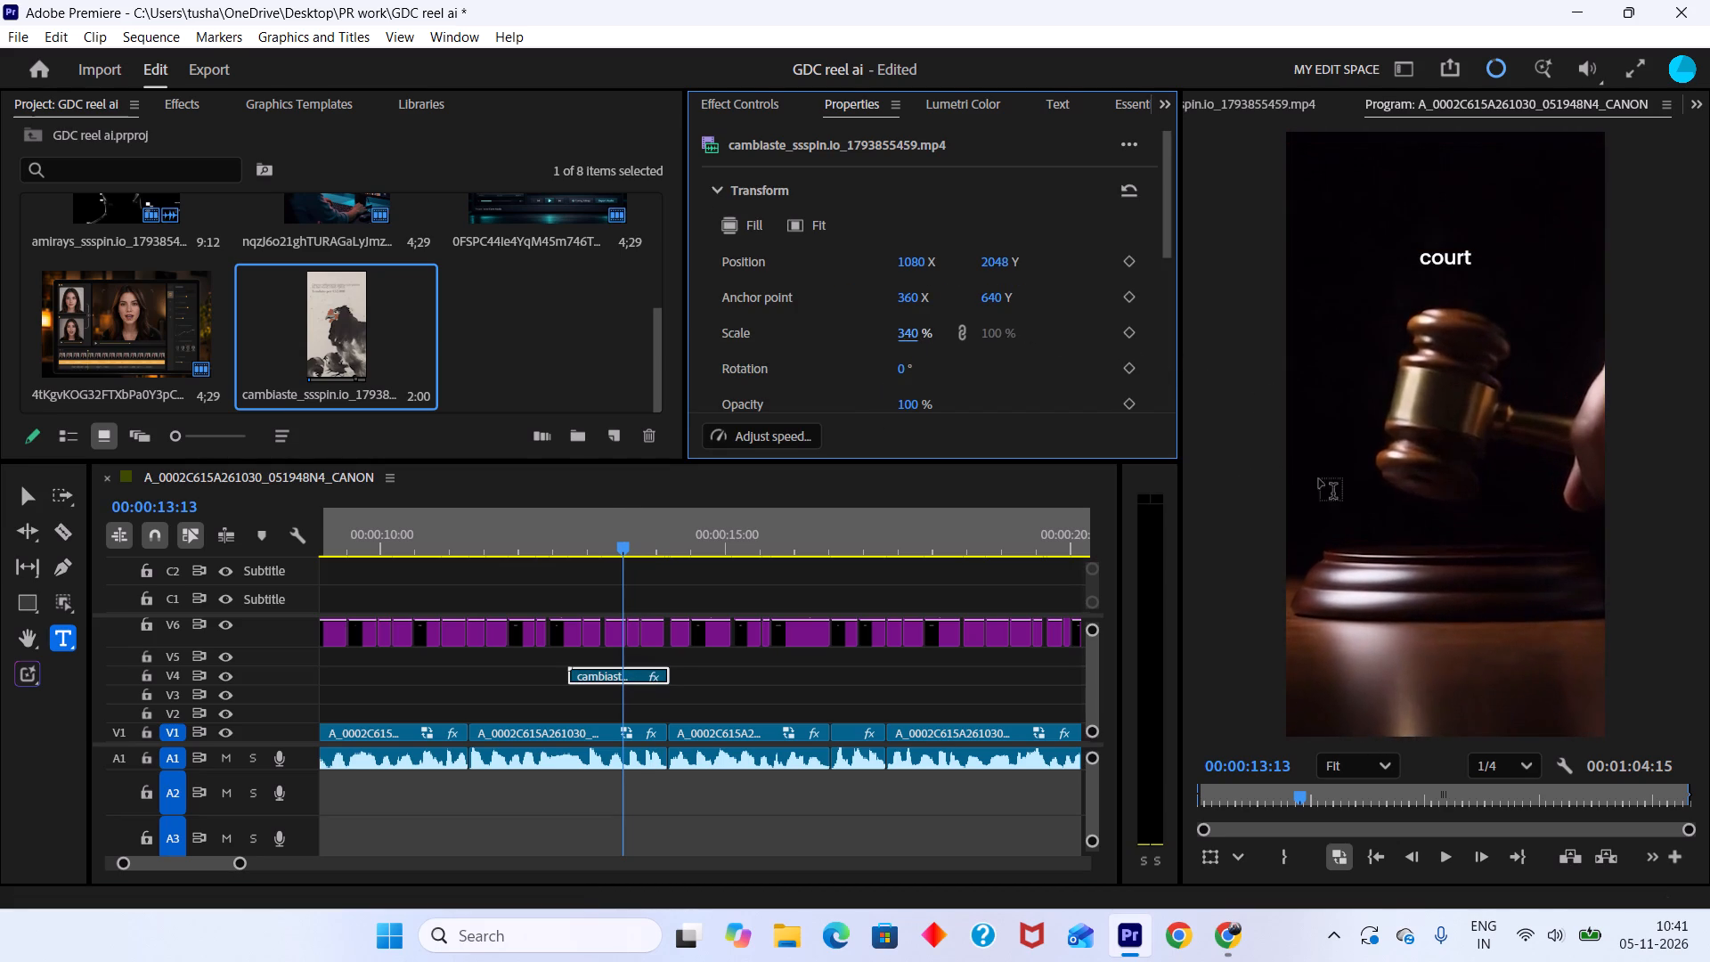
Play back the sequence from the gavel clip into the following lines to review the enlarged shot and the captions.
drag(666, 525, 562, 503)
key(space)
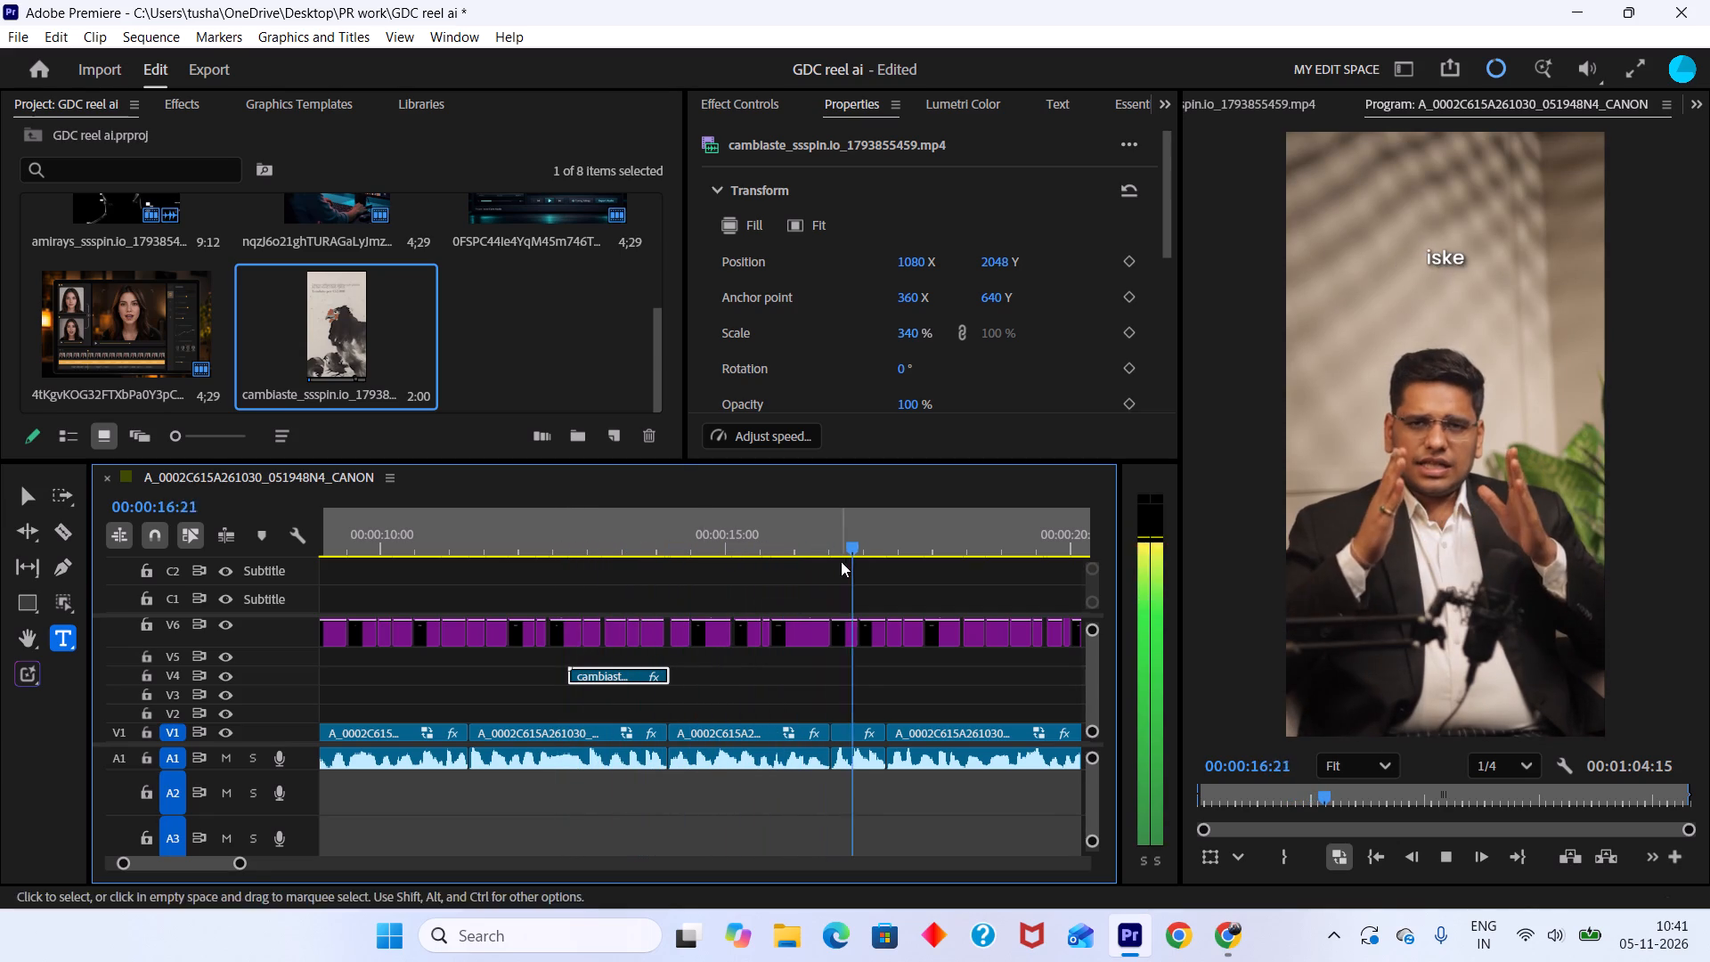
drag(825, 524, 673, 518)
key(space)
alt+scroll(807, 634, up, 4)
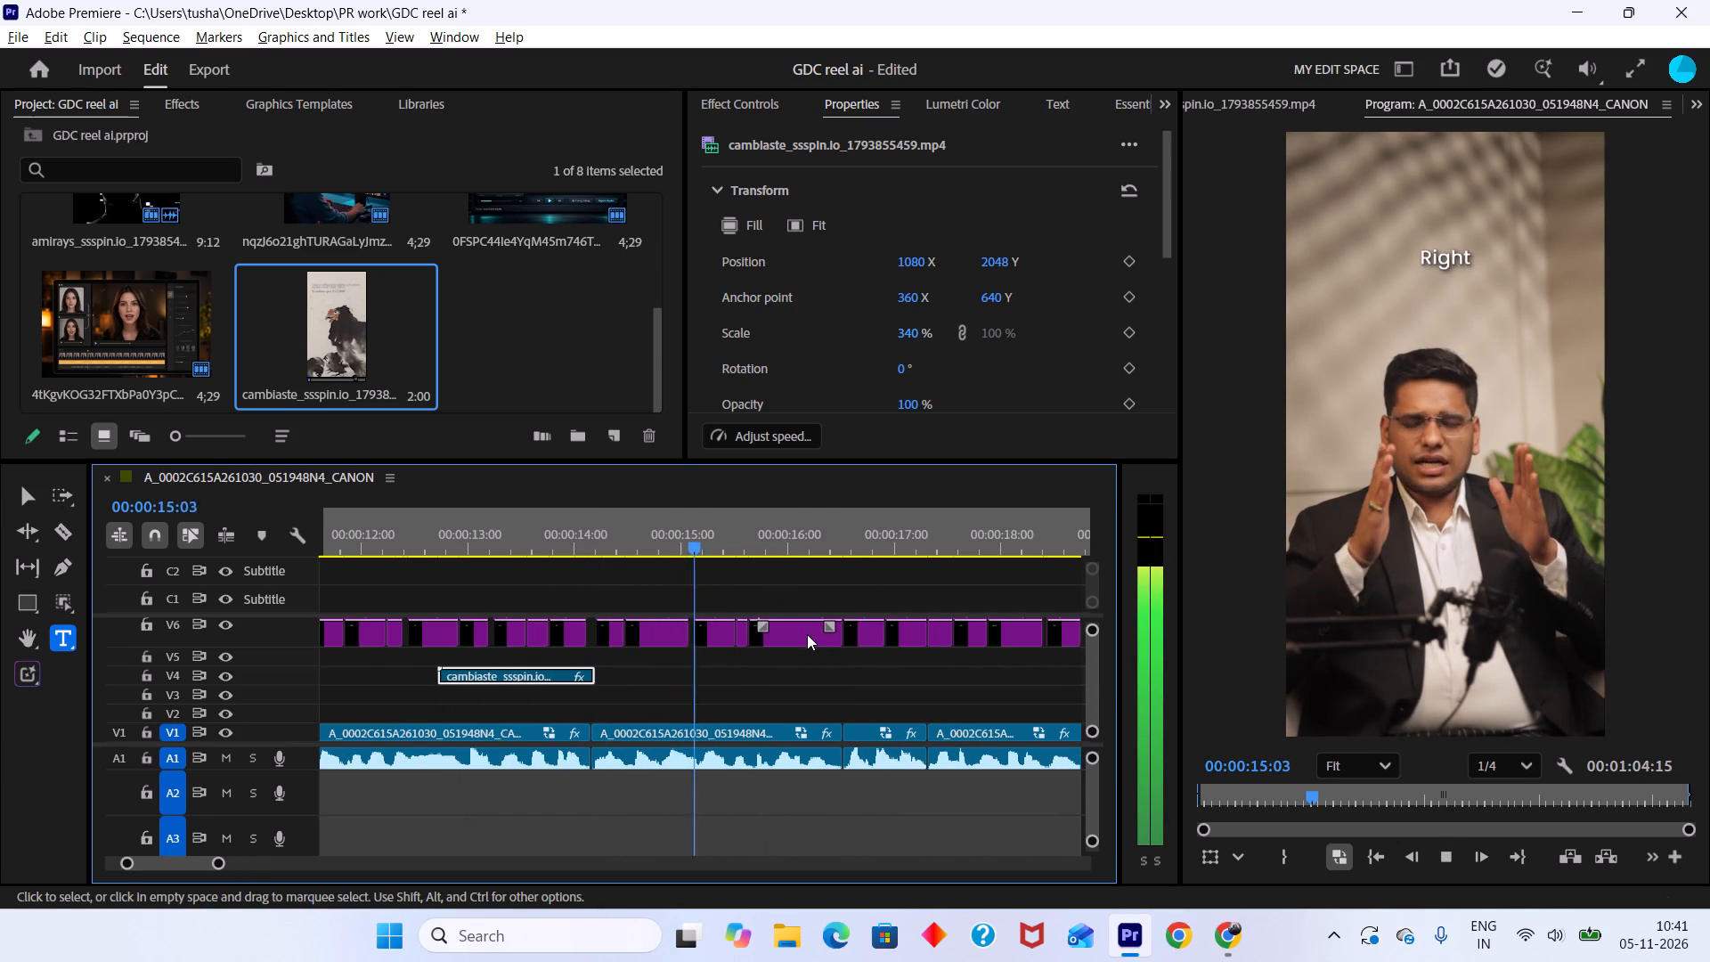
key(space)
Extend the "Right" caption on V6 to read "Right of personality", reusing the word copied from the "personality" caption.
drag(746, 537, 745, 535)
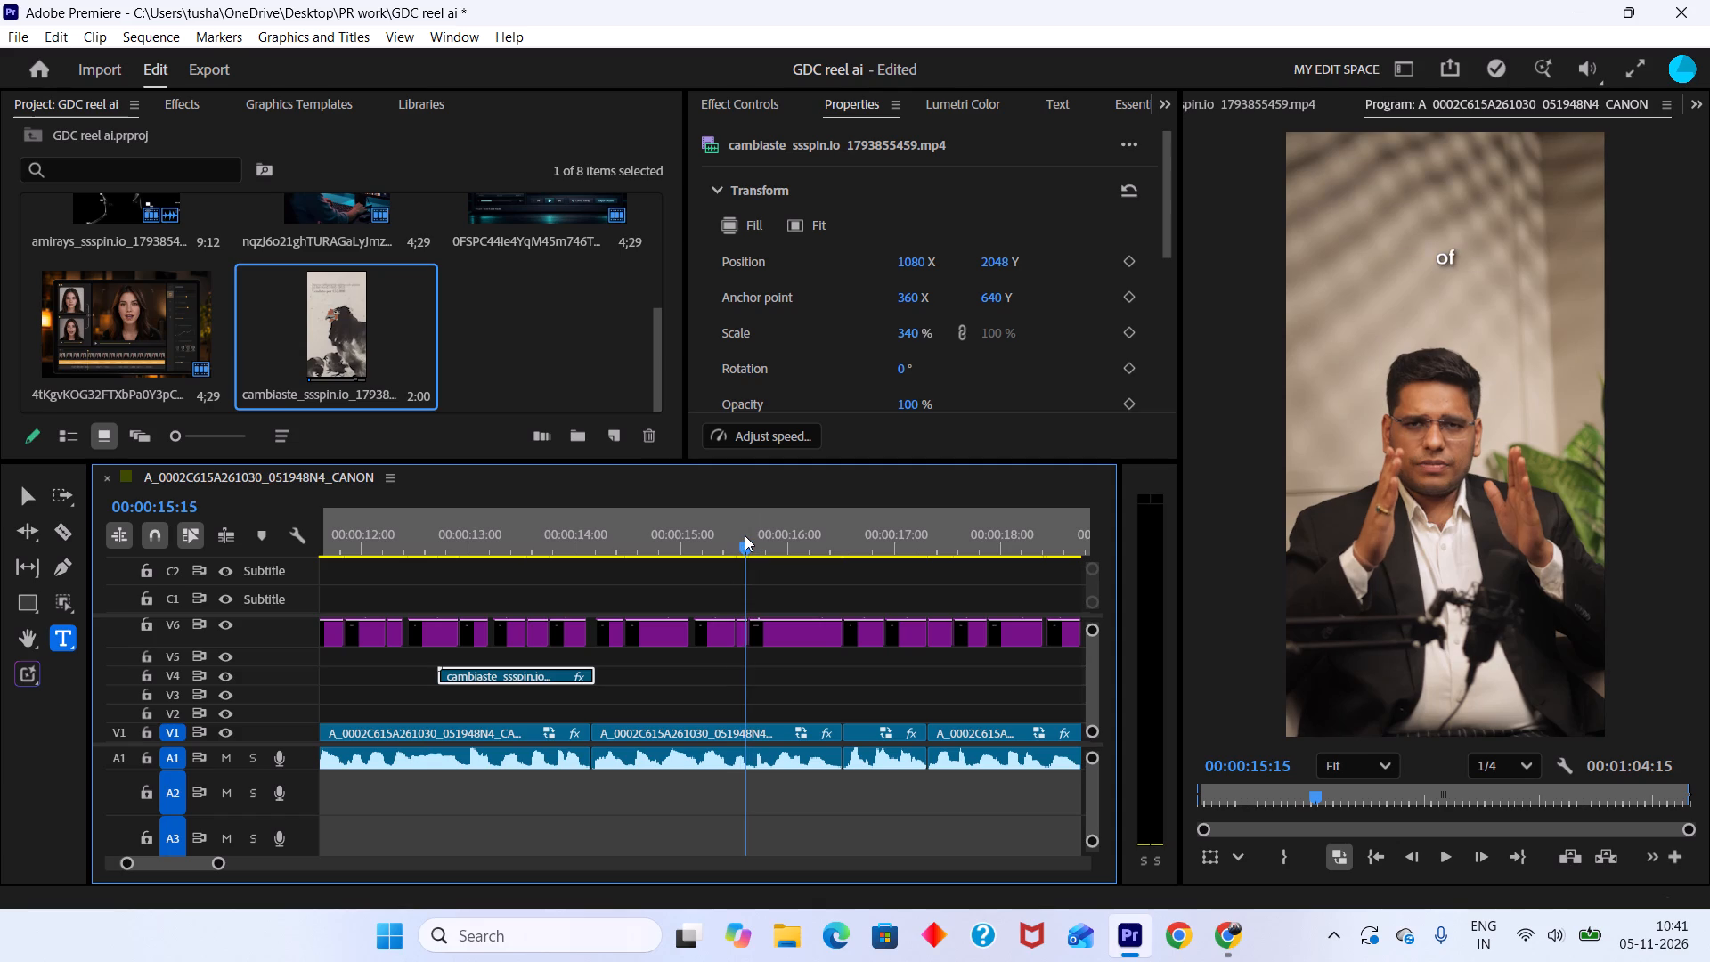
drag(745, 535, 758, 543)
click(814, 625)
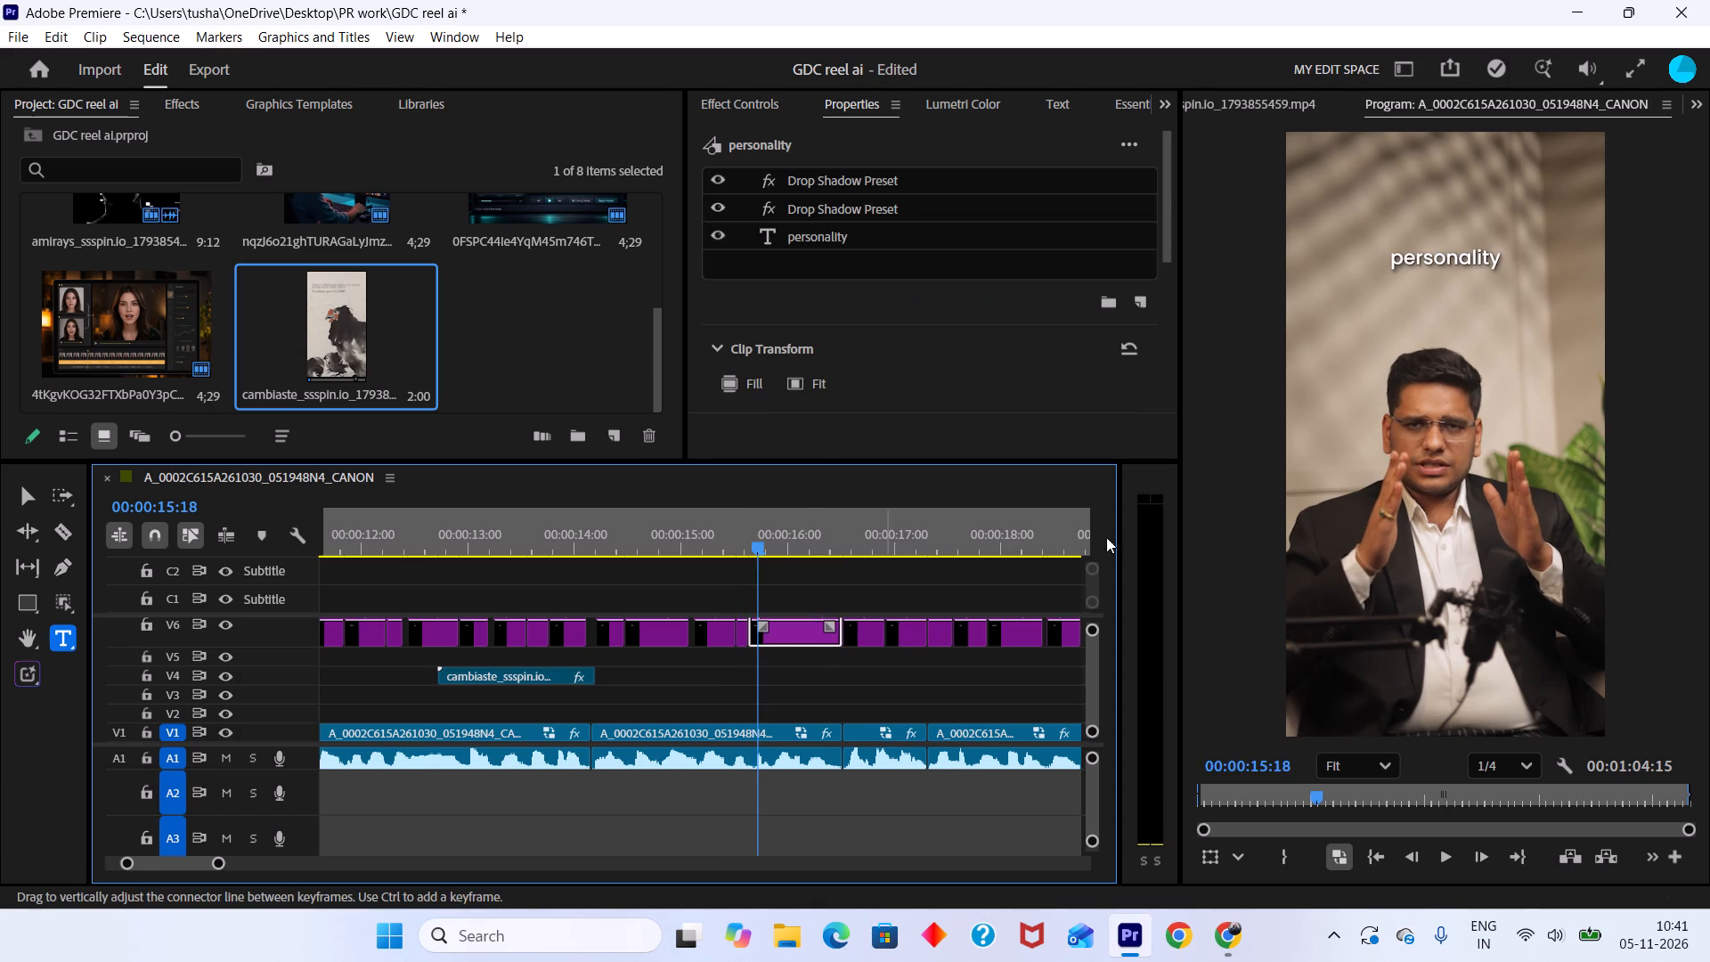
triple_click(1439, 267)
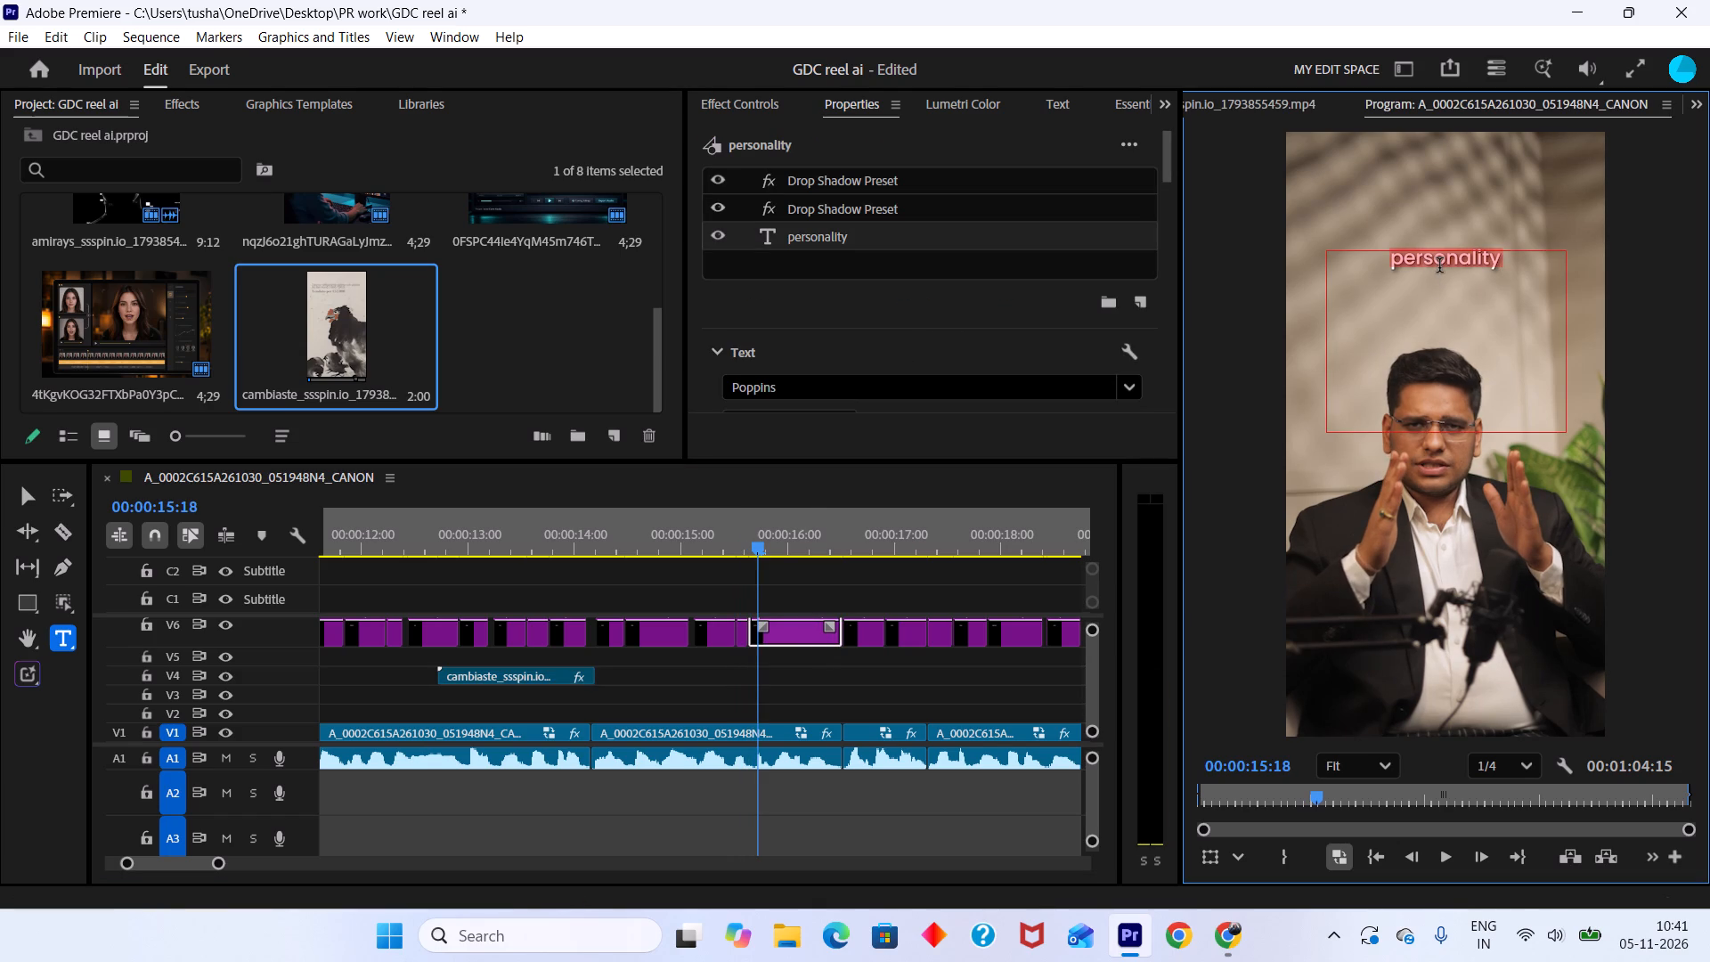
key(ctrl+c)
key(ctrl+c)
drag(764, 533, 742, 534)
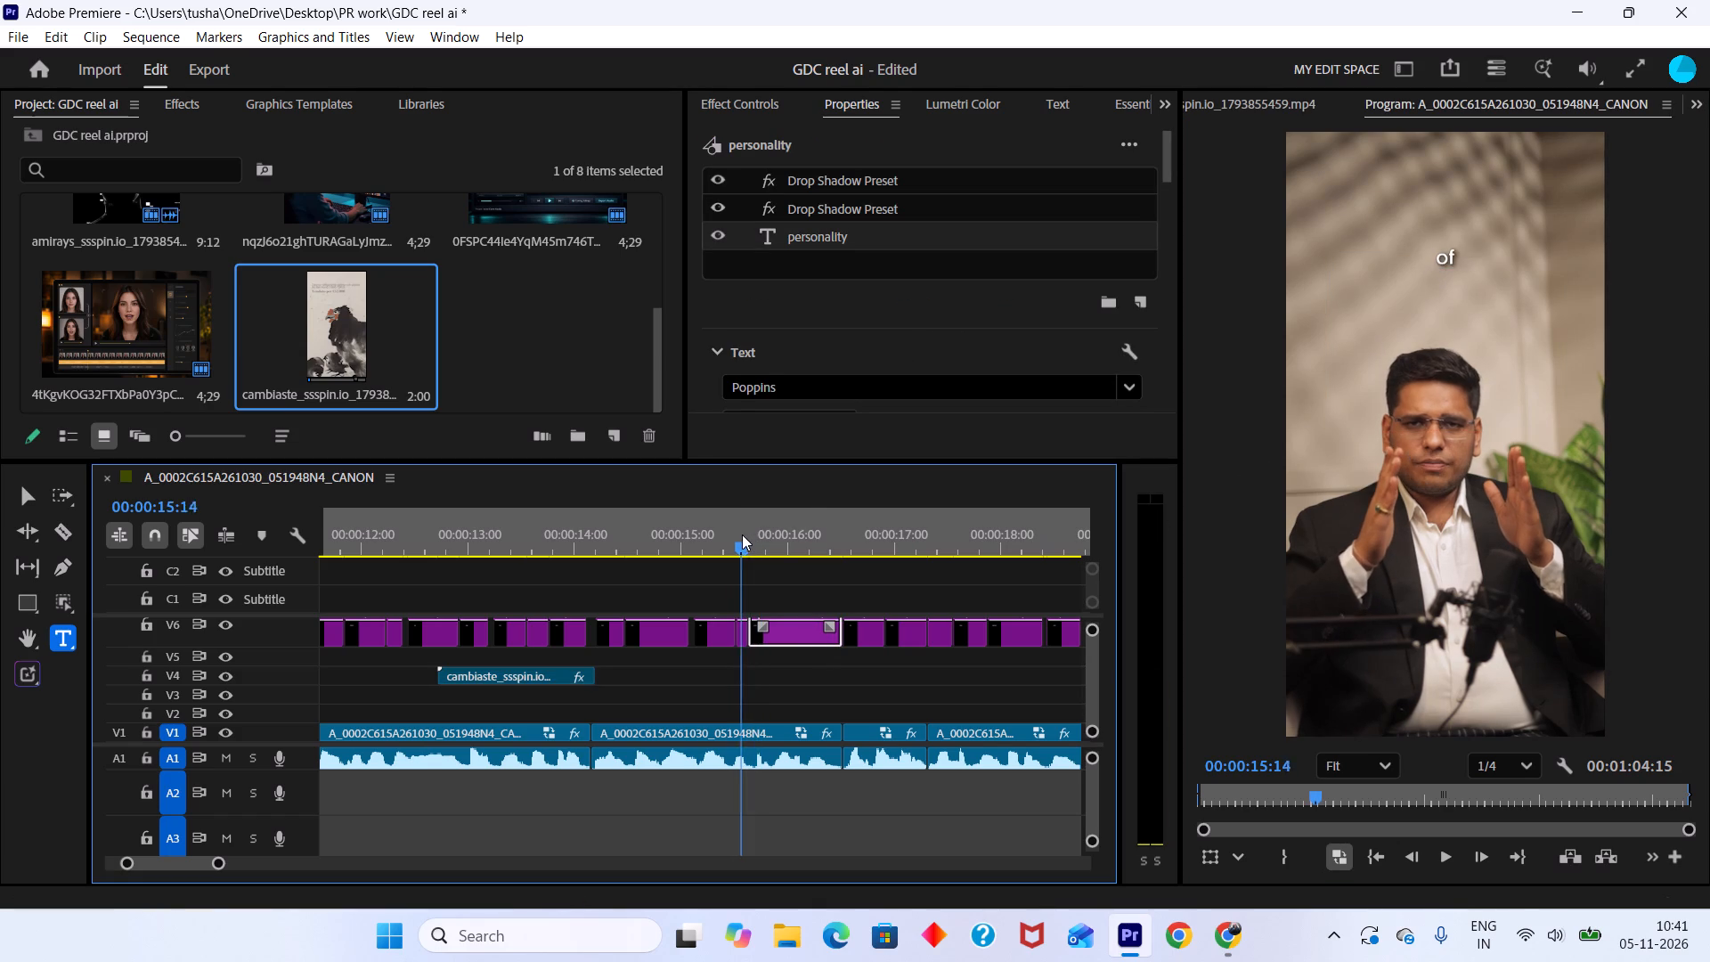
drag(742, 534, 729, 534)
click(707, 634)
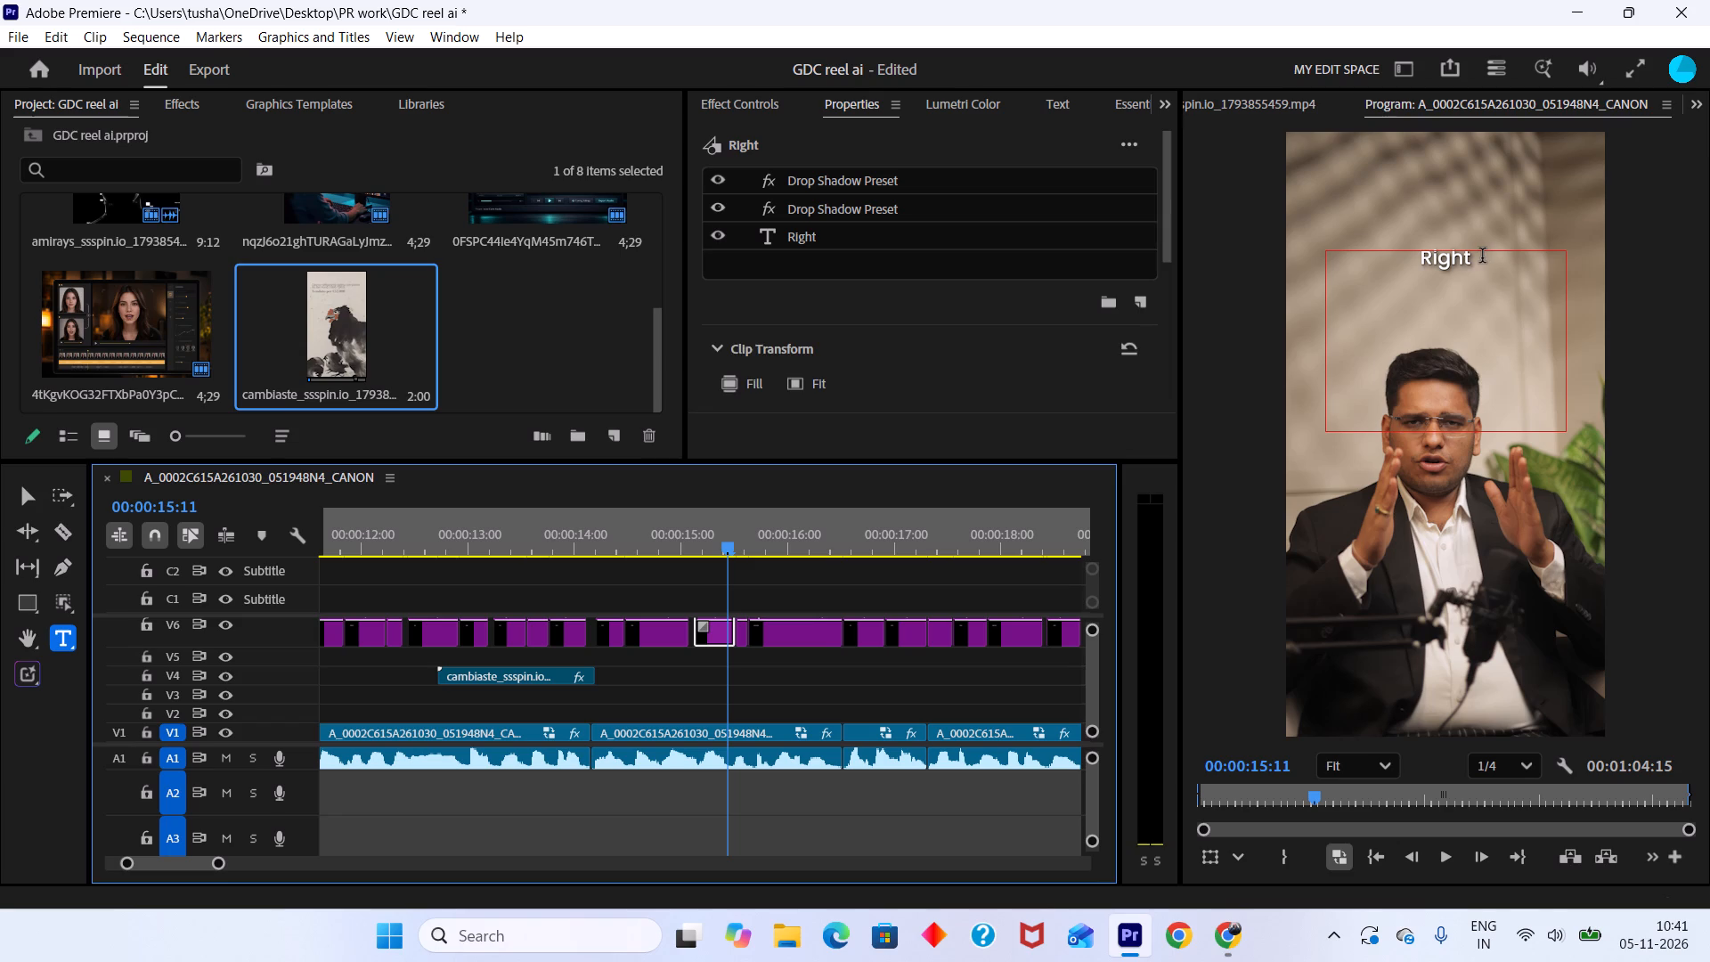
click(1482, 257)
key(space)
text(of)
key(space)
key(ctrl+v)
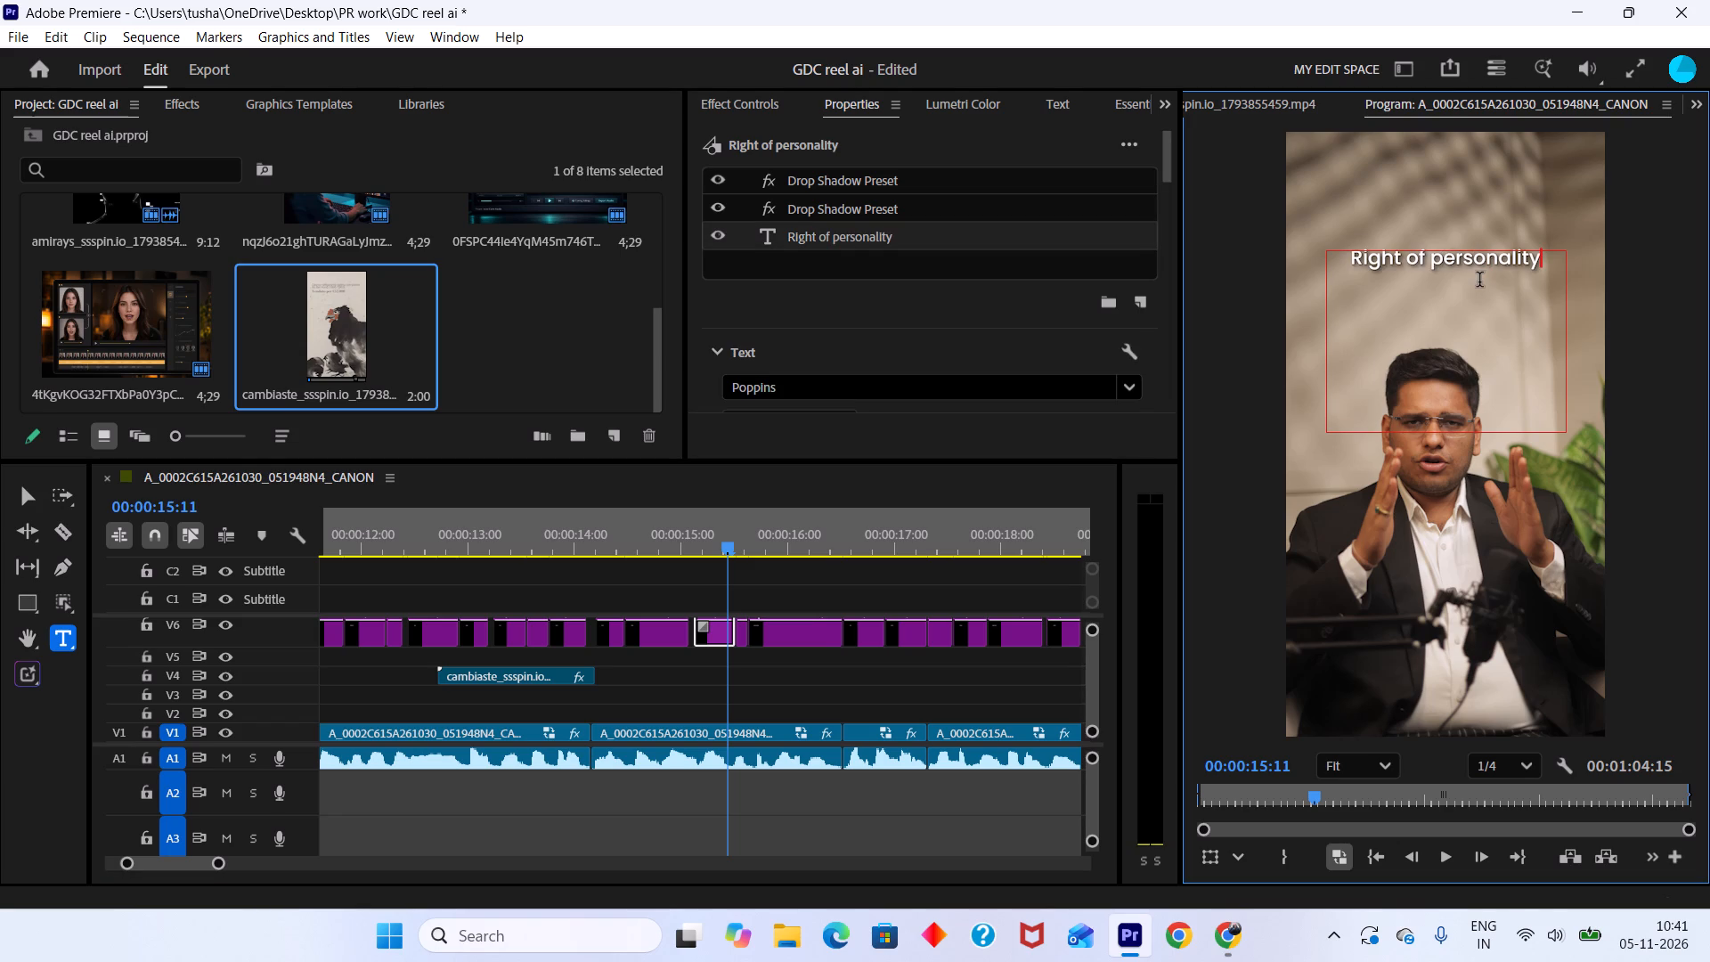
Style the "Right of personality" caption in Poppins Bold with faux italic.
click(769, 103)
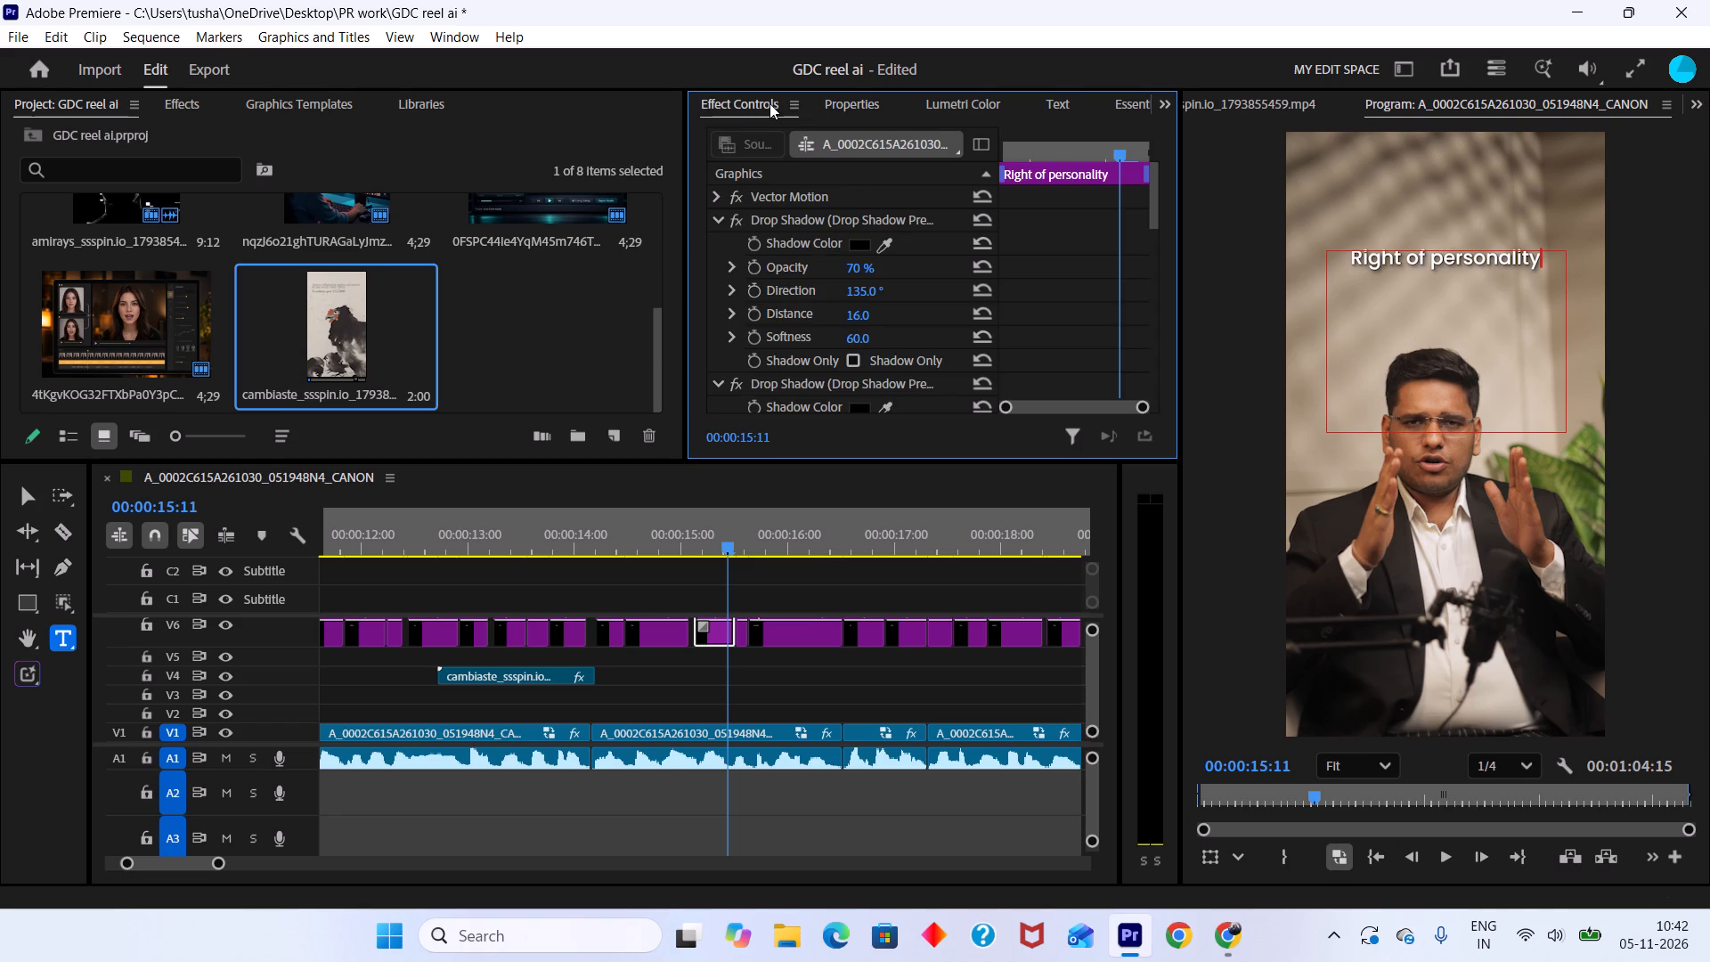
click(847, 107)
scroll(813, 297, down, 4)
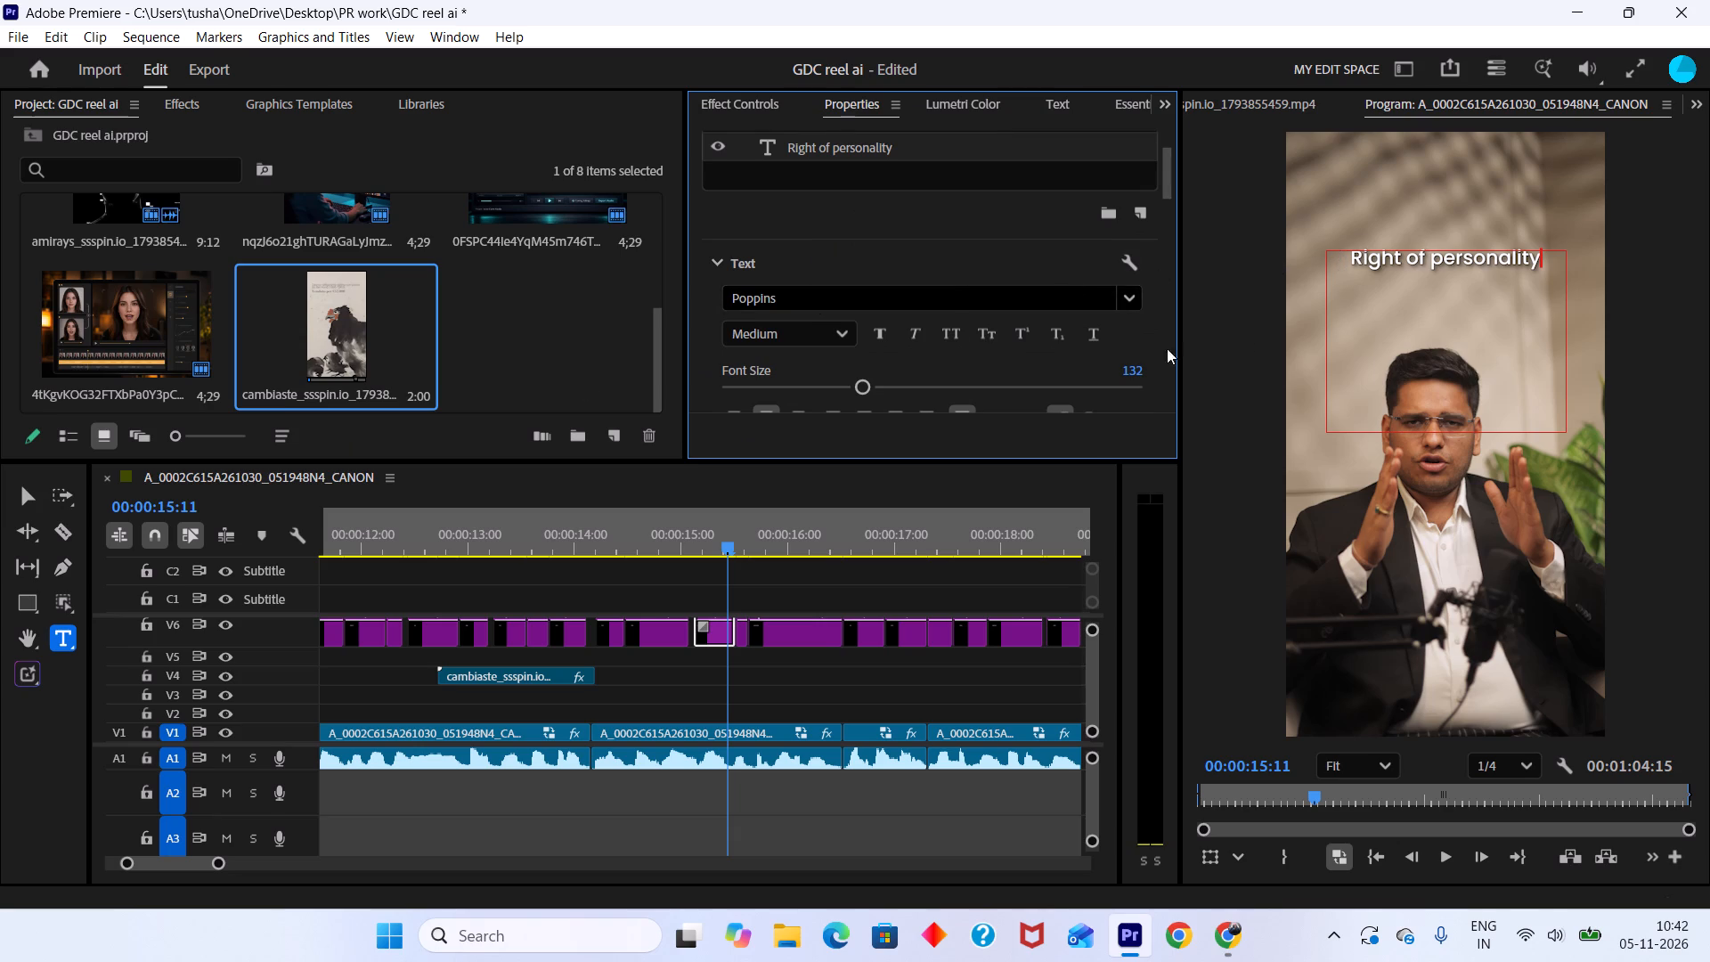
click(34, 506)
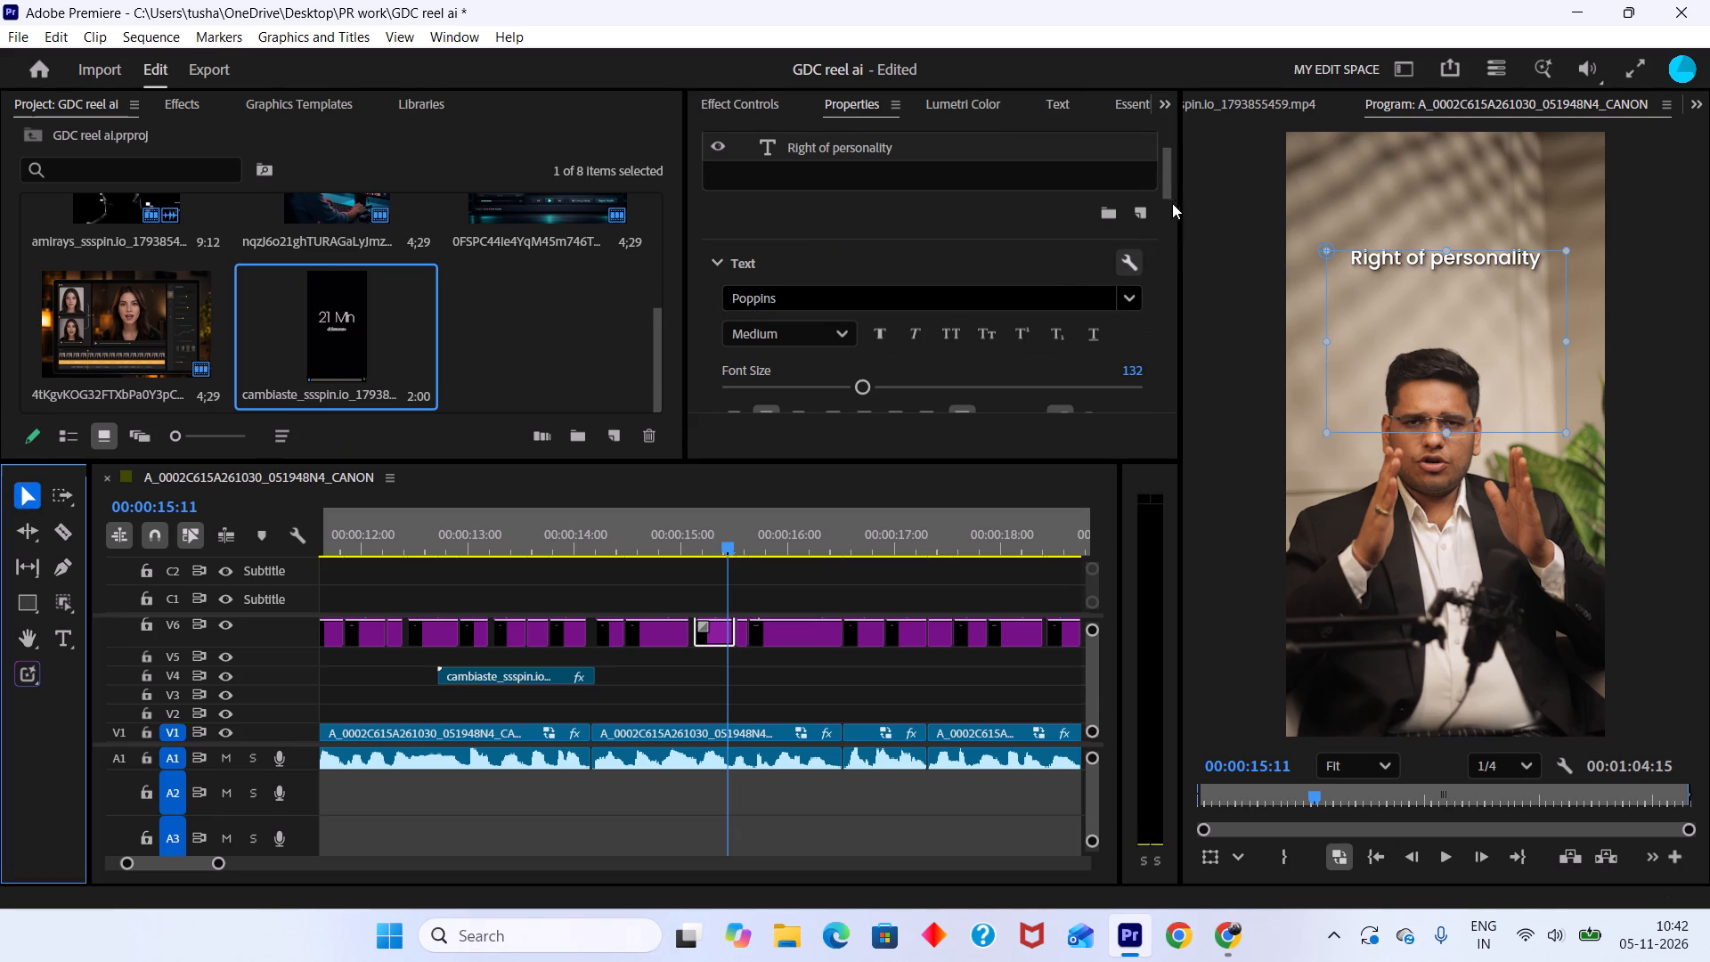
click(741, 338)
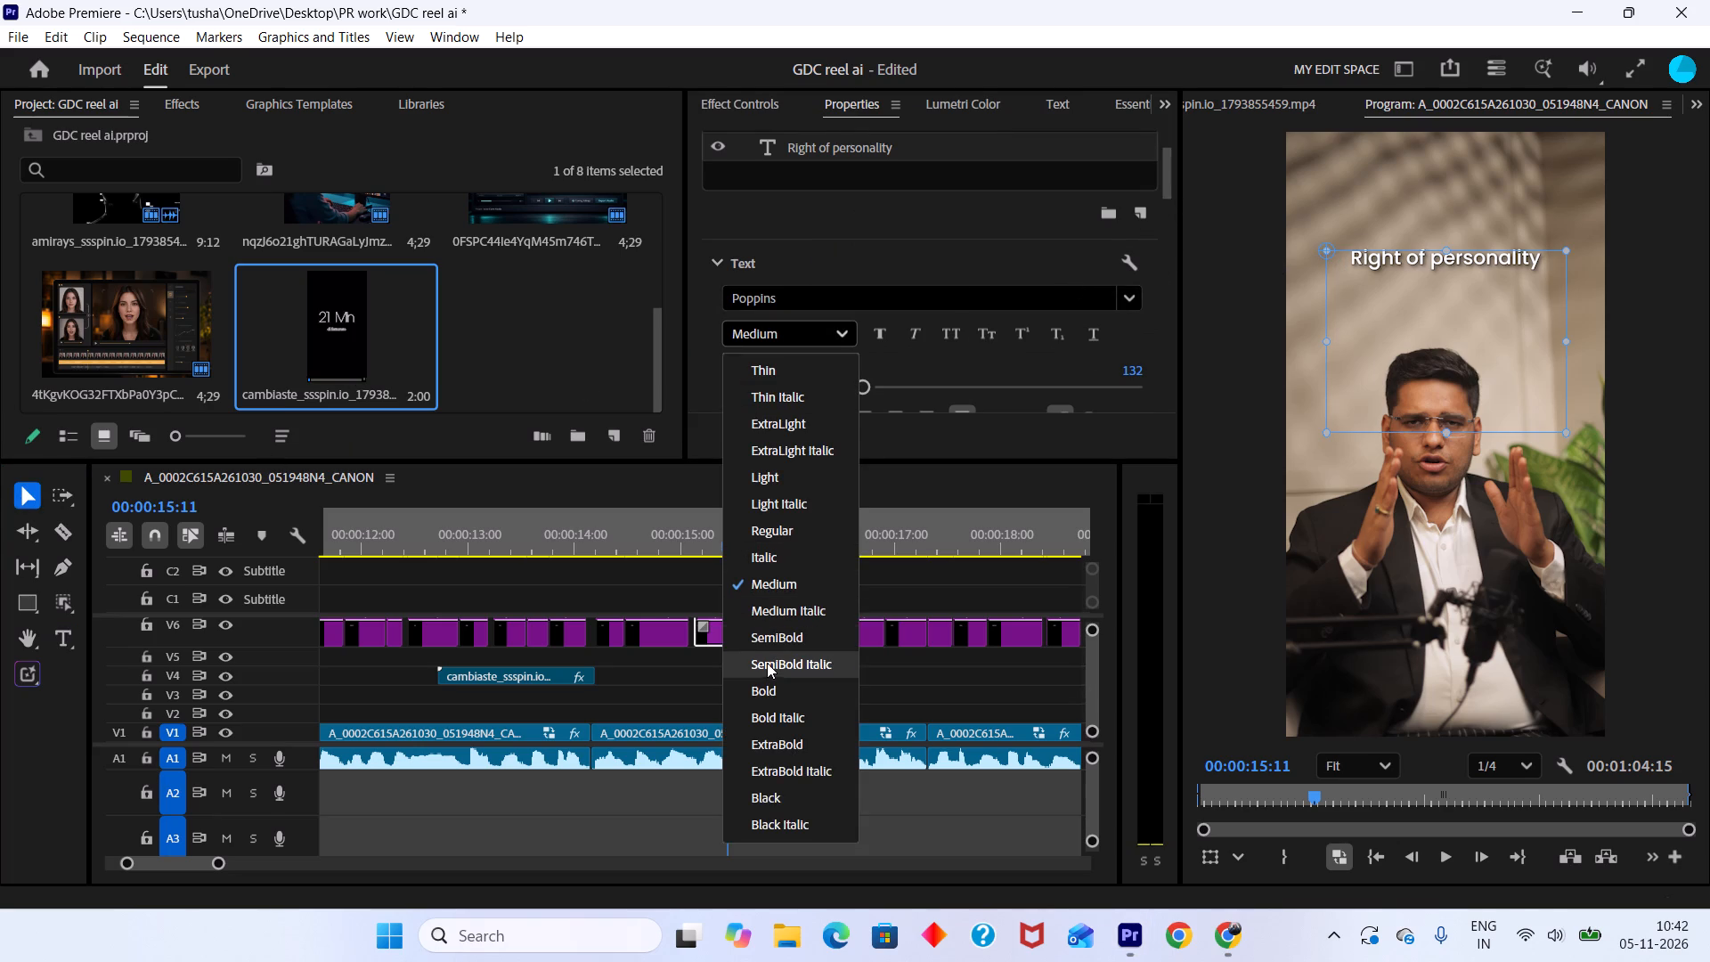
click(769, 681)
click(922, 339)
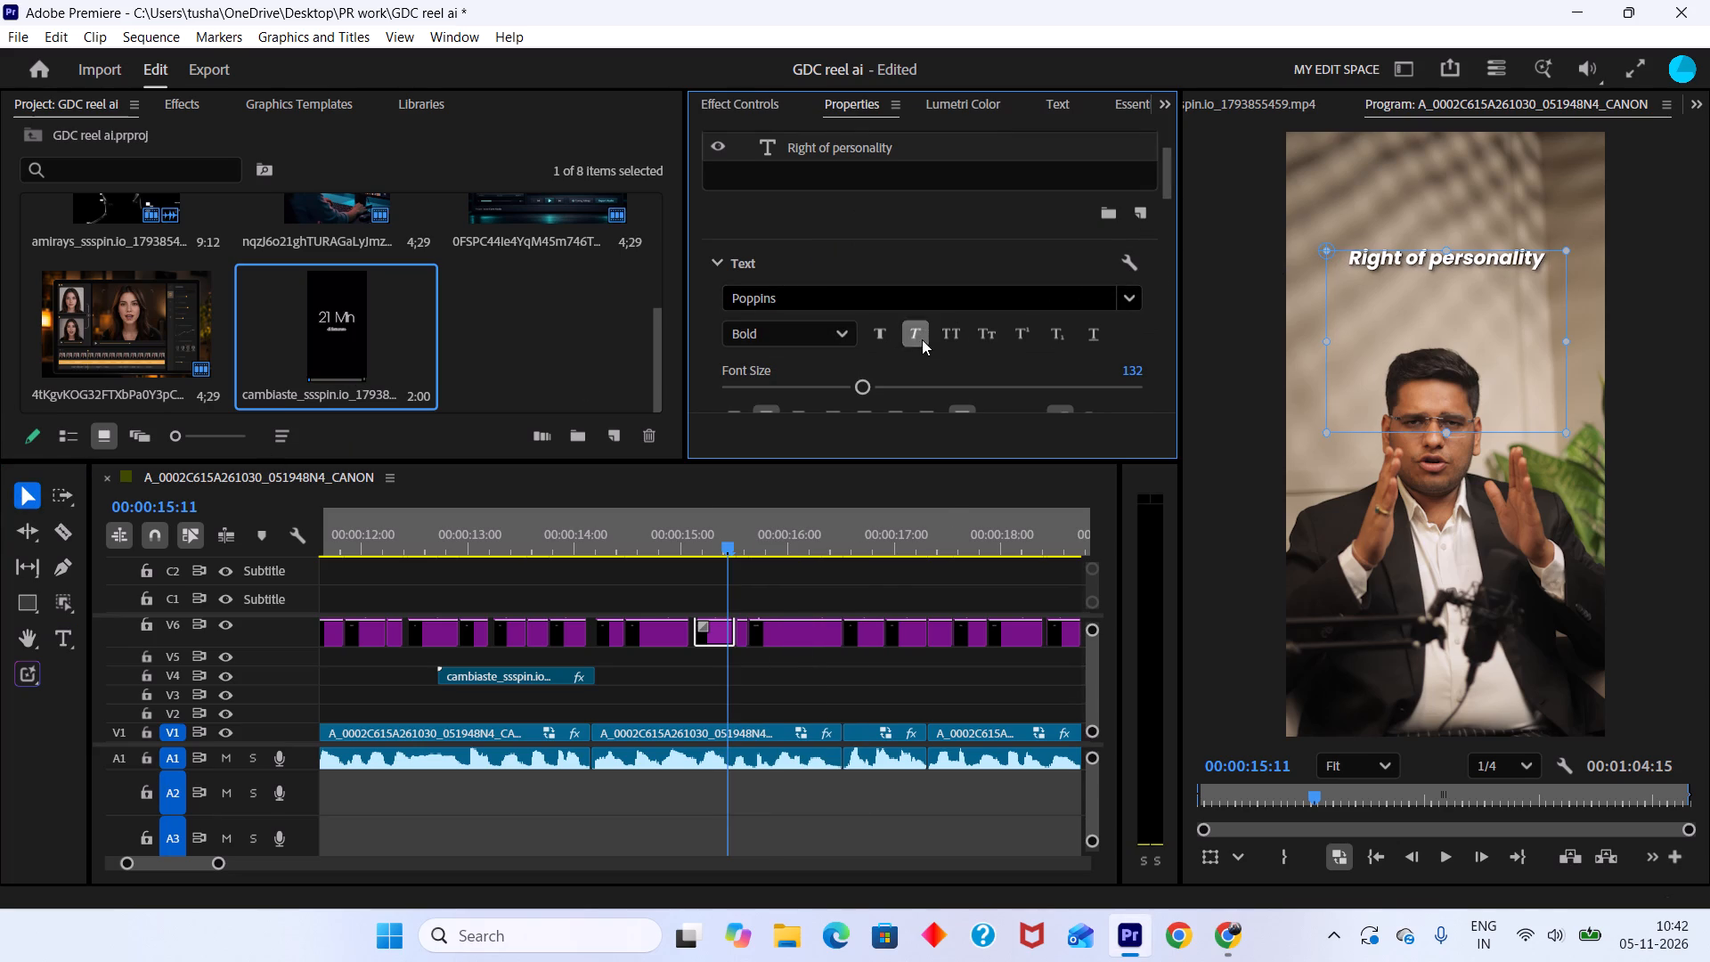
Change the fill of the "Right of personality" caption to orange FF8B00.
drag(1170, 181, 1165, 244)
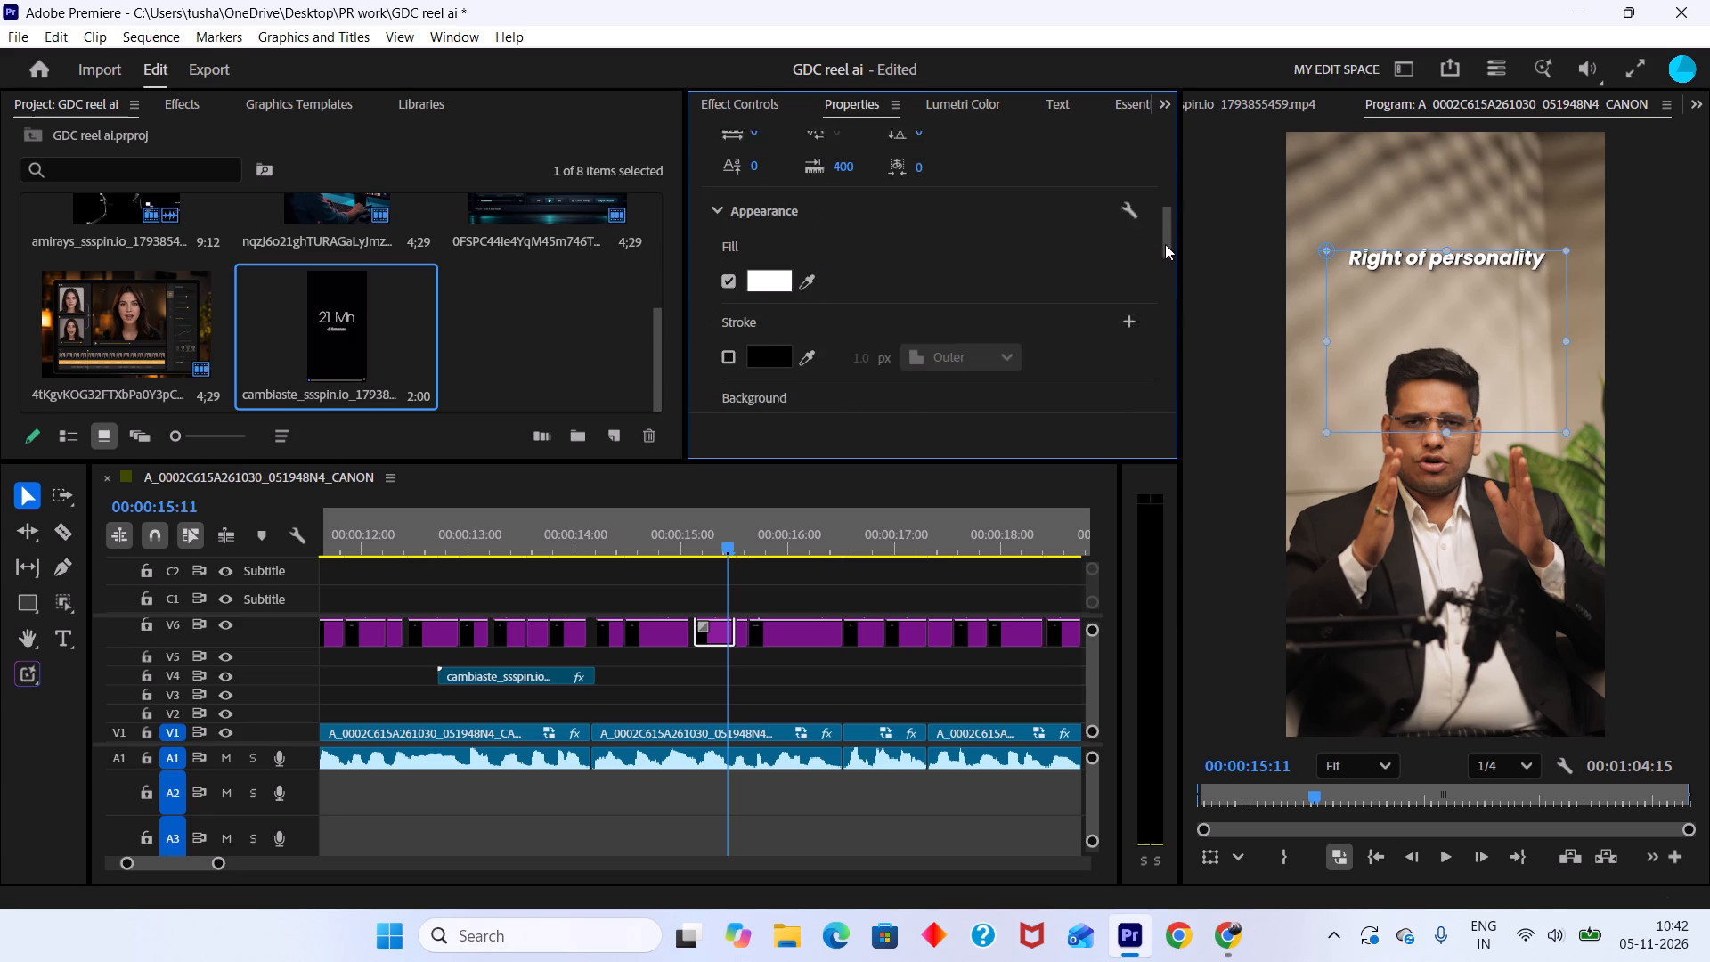
drag(1165, 244, 1164, 248)
click(762, 246)
drag(906, 351, 906, 347)
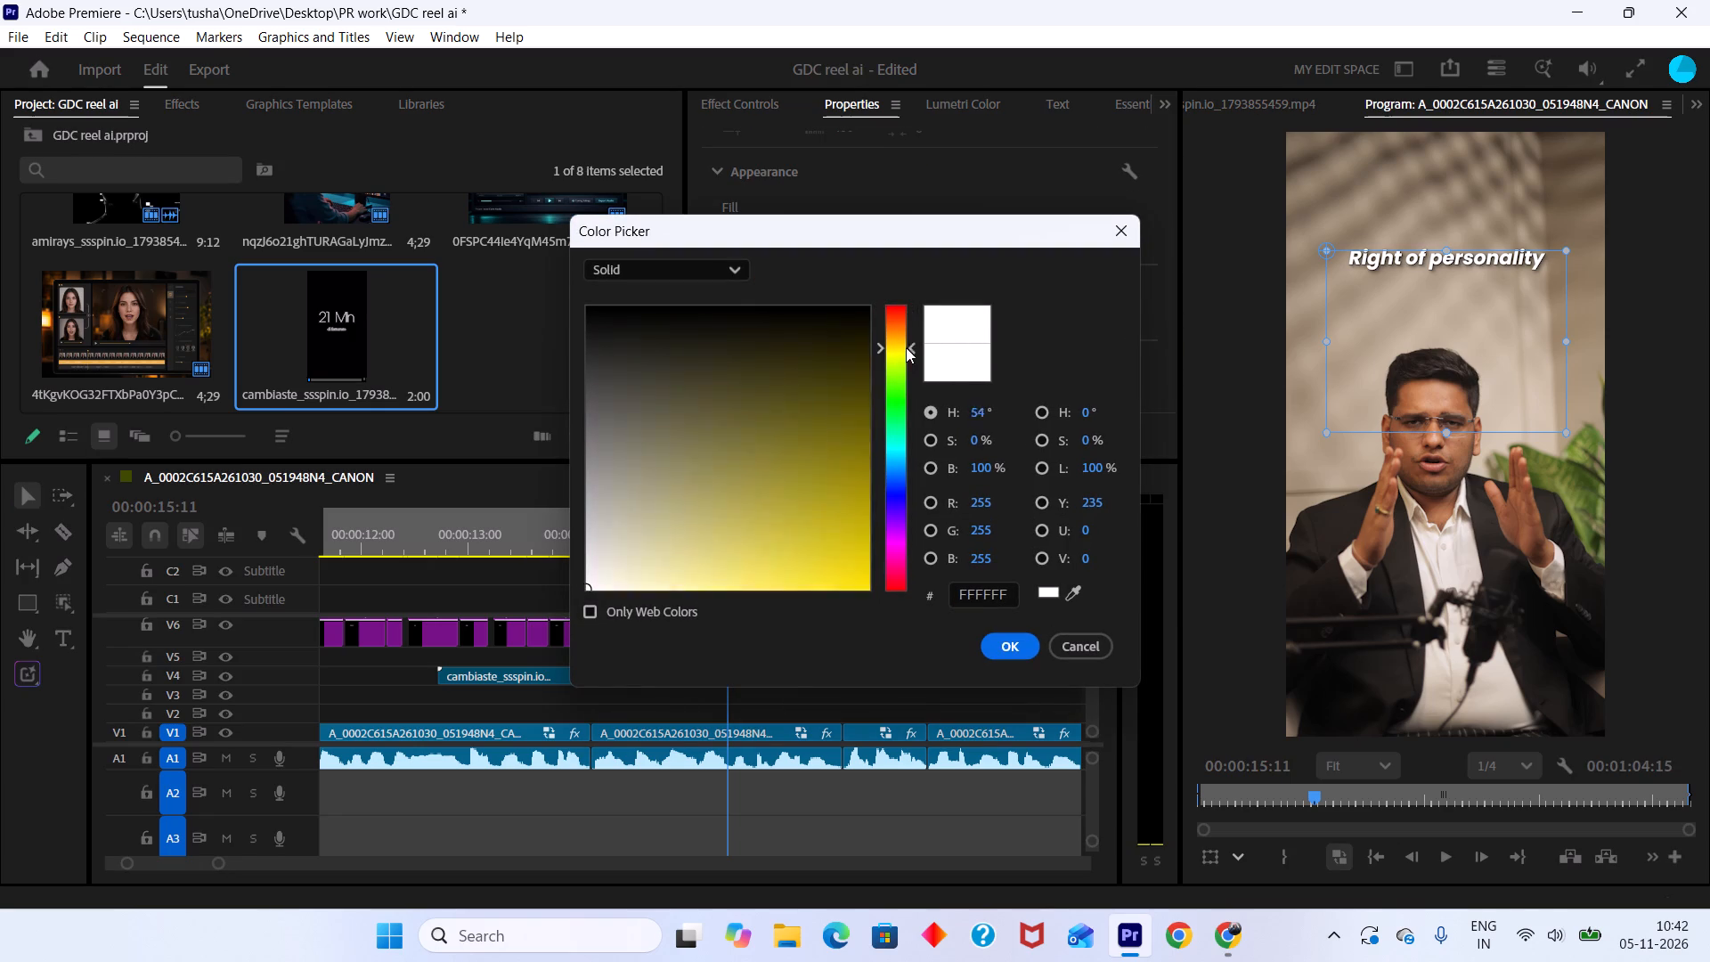
drag(906, 347, 904, 331)
drag(834, 411, 926, 800)
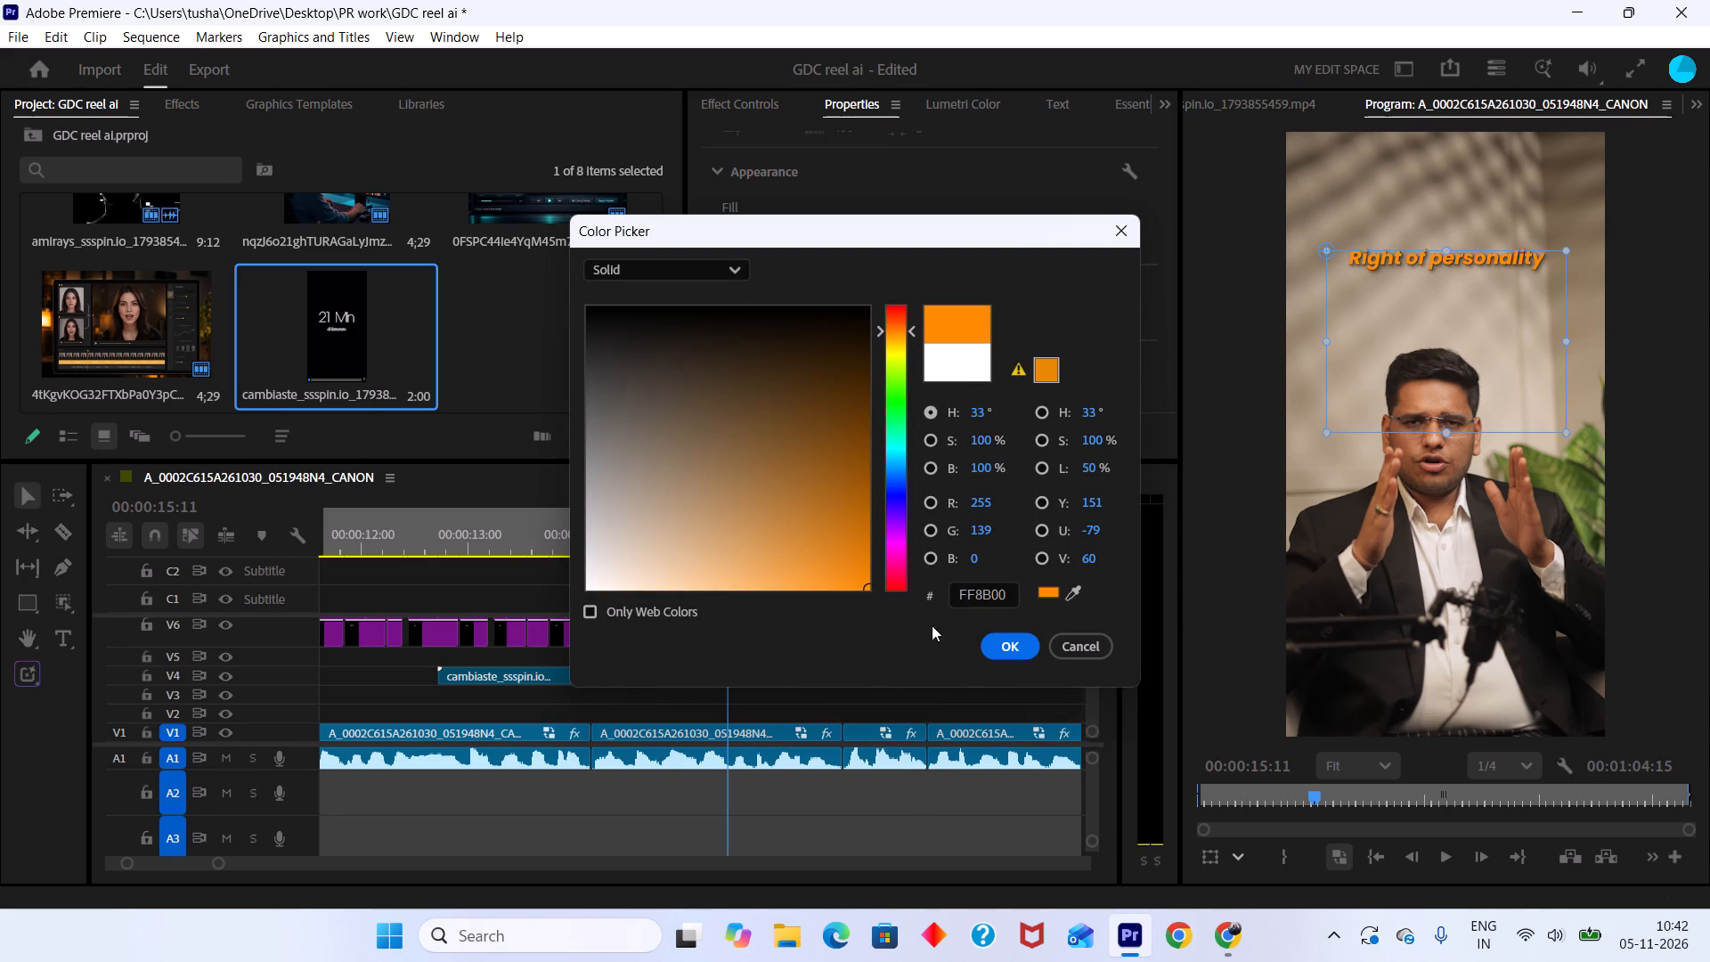
click(1003, 653)
Play through the restyled caption and delete the separate "of" and "personality" captions after it on V6.
drag(720, 550, 649, 526)
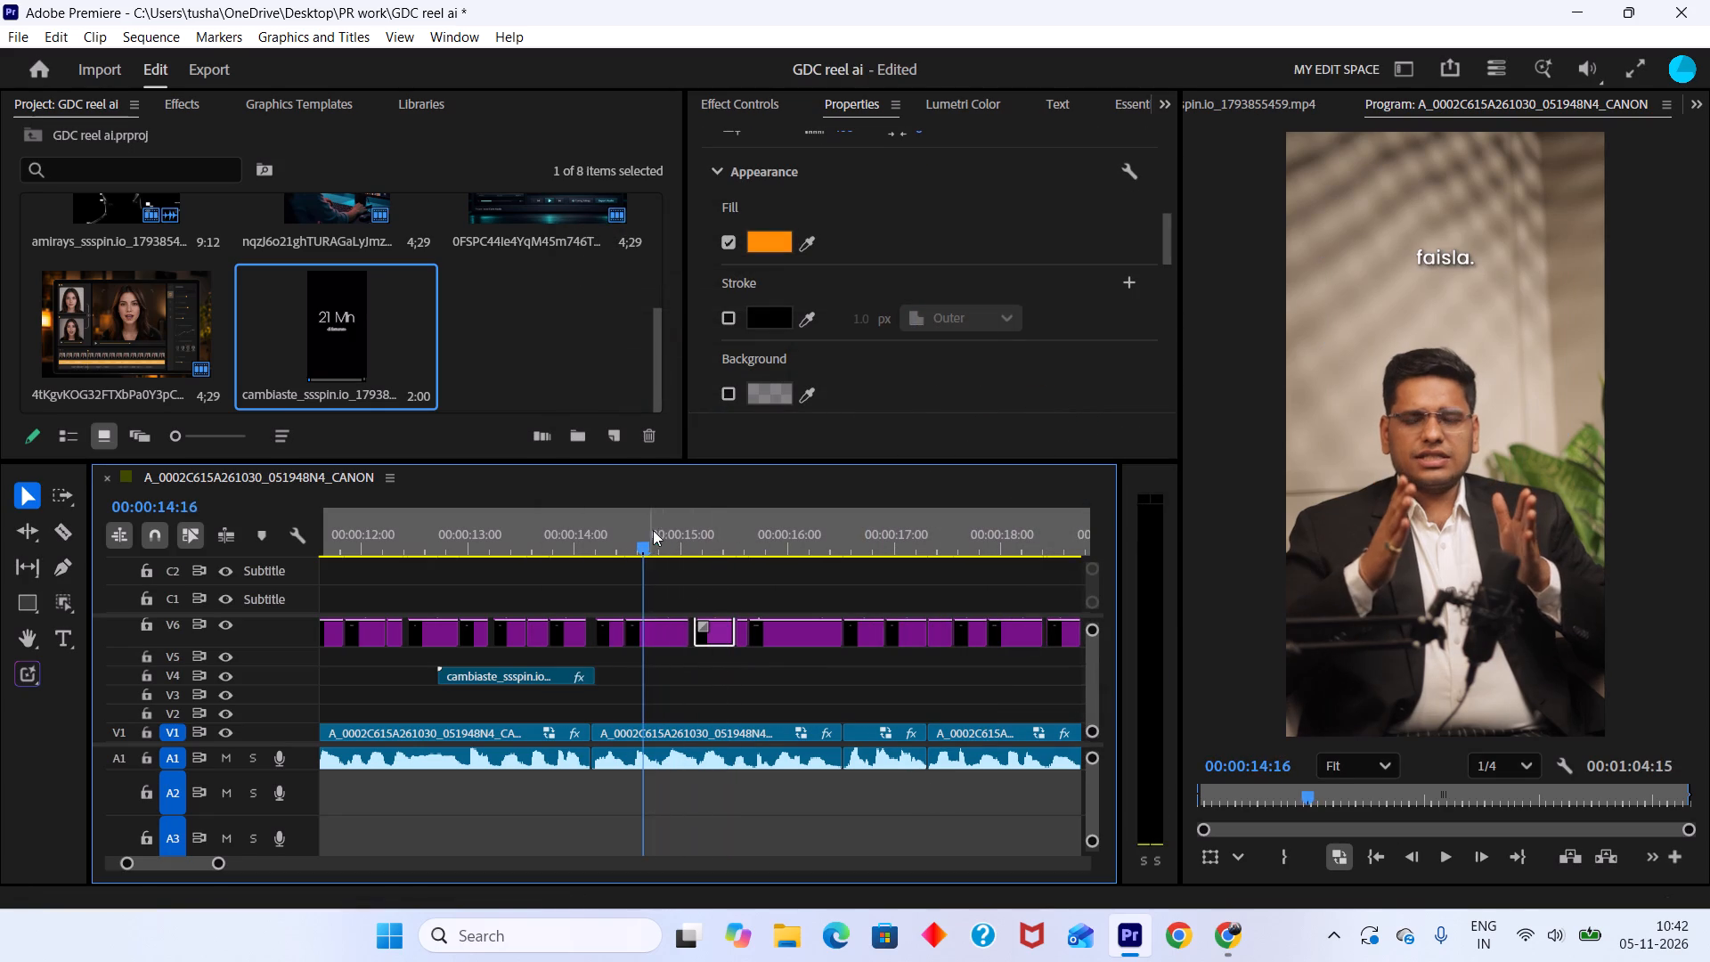
key(space)
key(space)
drag(745, 665, 754, 659)
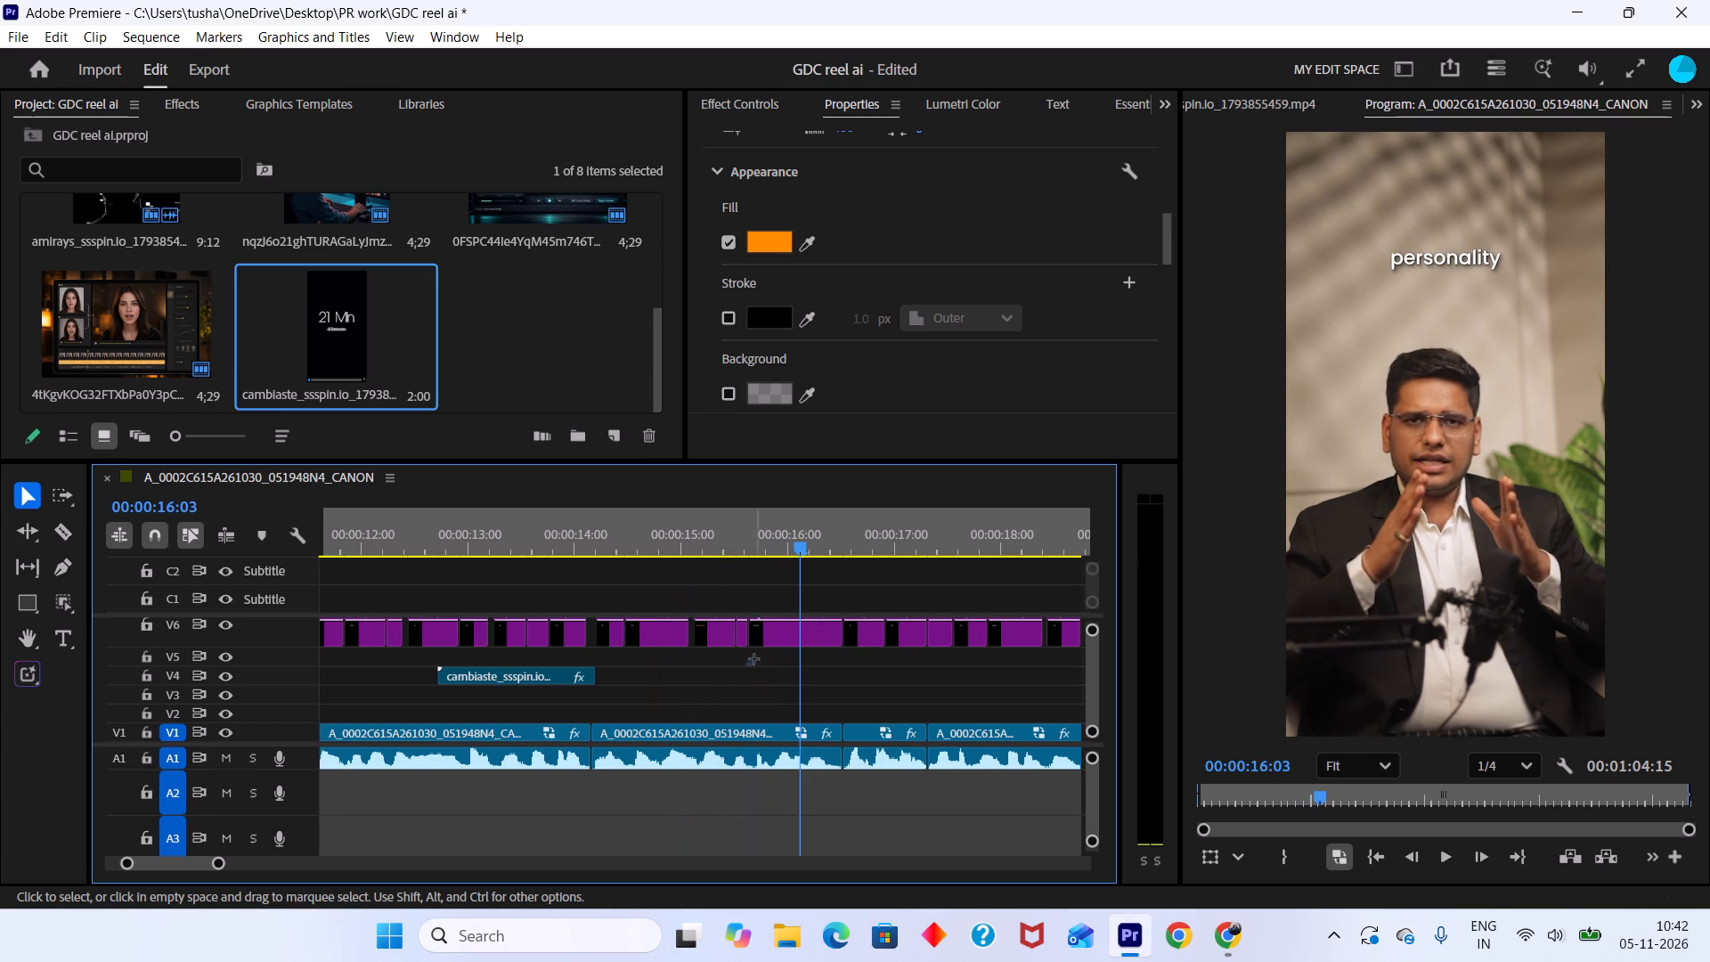
drag(754, 659, 763, 646)
key(Delete)
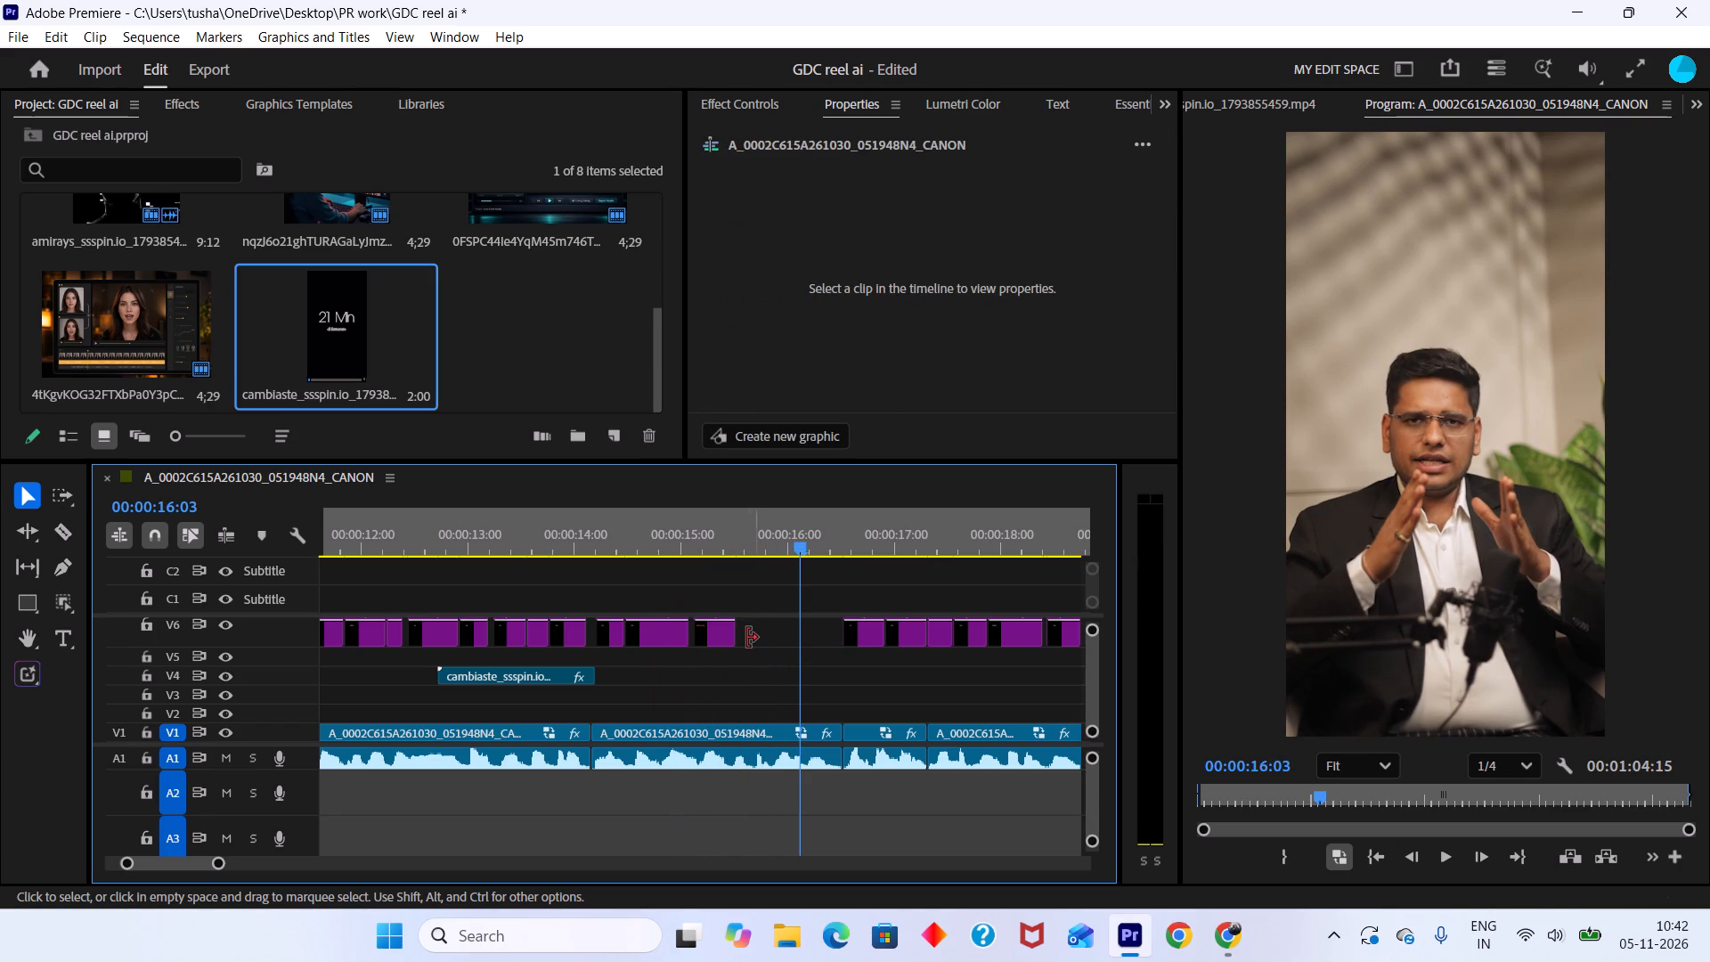
Extend the end of the "Right of personality" caption across the gap to the start of the next V6 caption.
drag(742, 636, 839, 658)
Play the sequence on from the "Right of personality" caption to review the lines up to the Amitabh mention.
key(space)
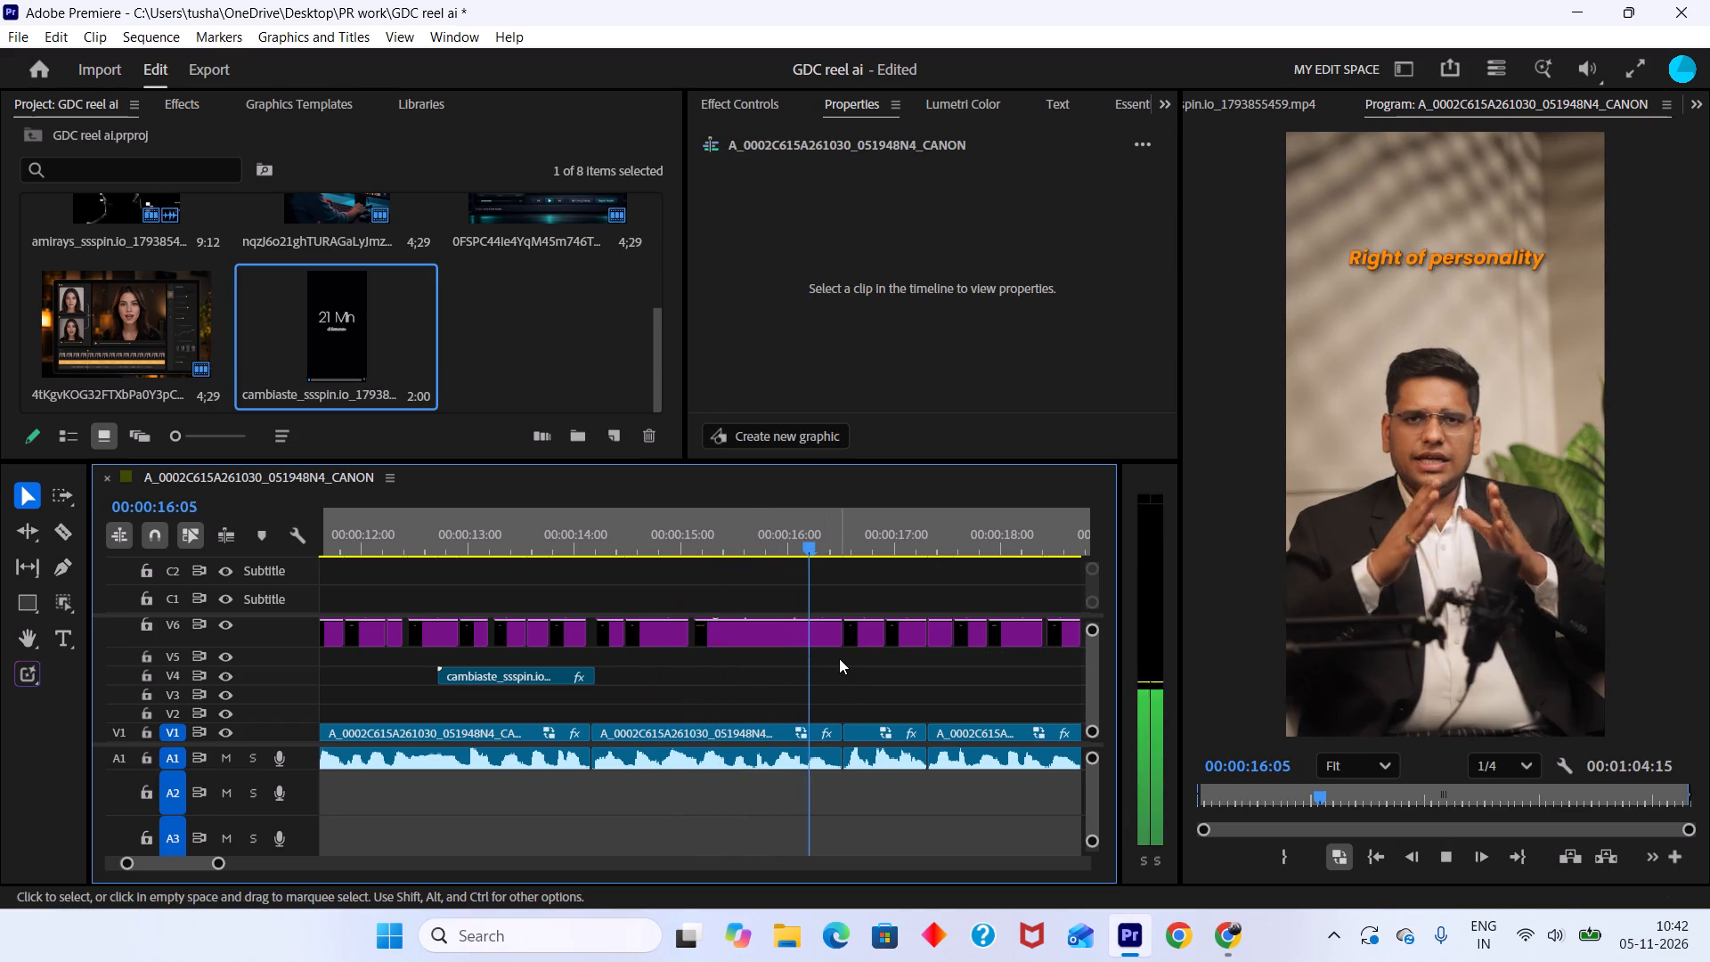
scroll(835, 656, down, 5)
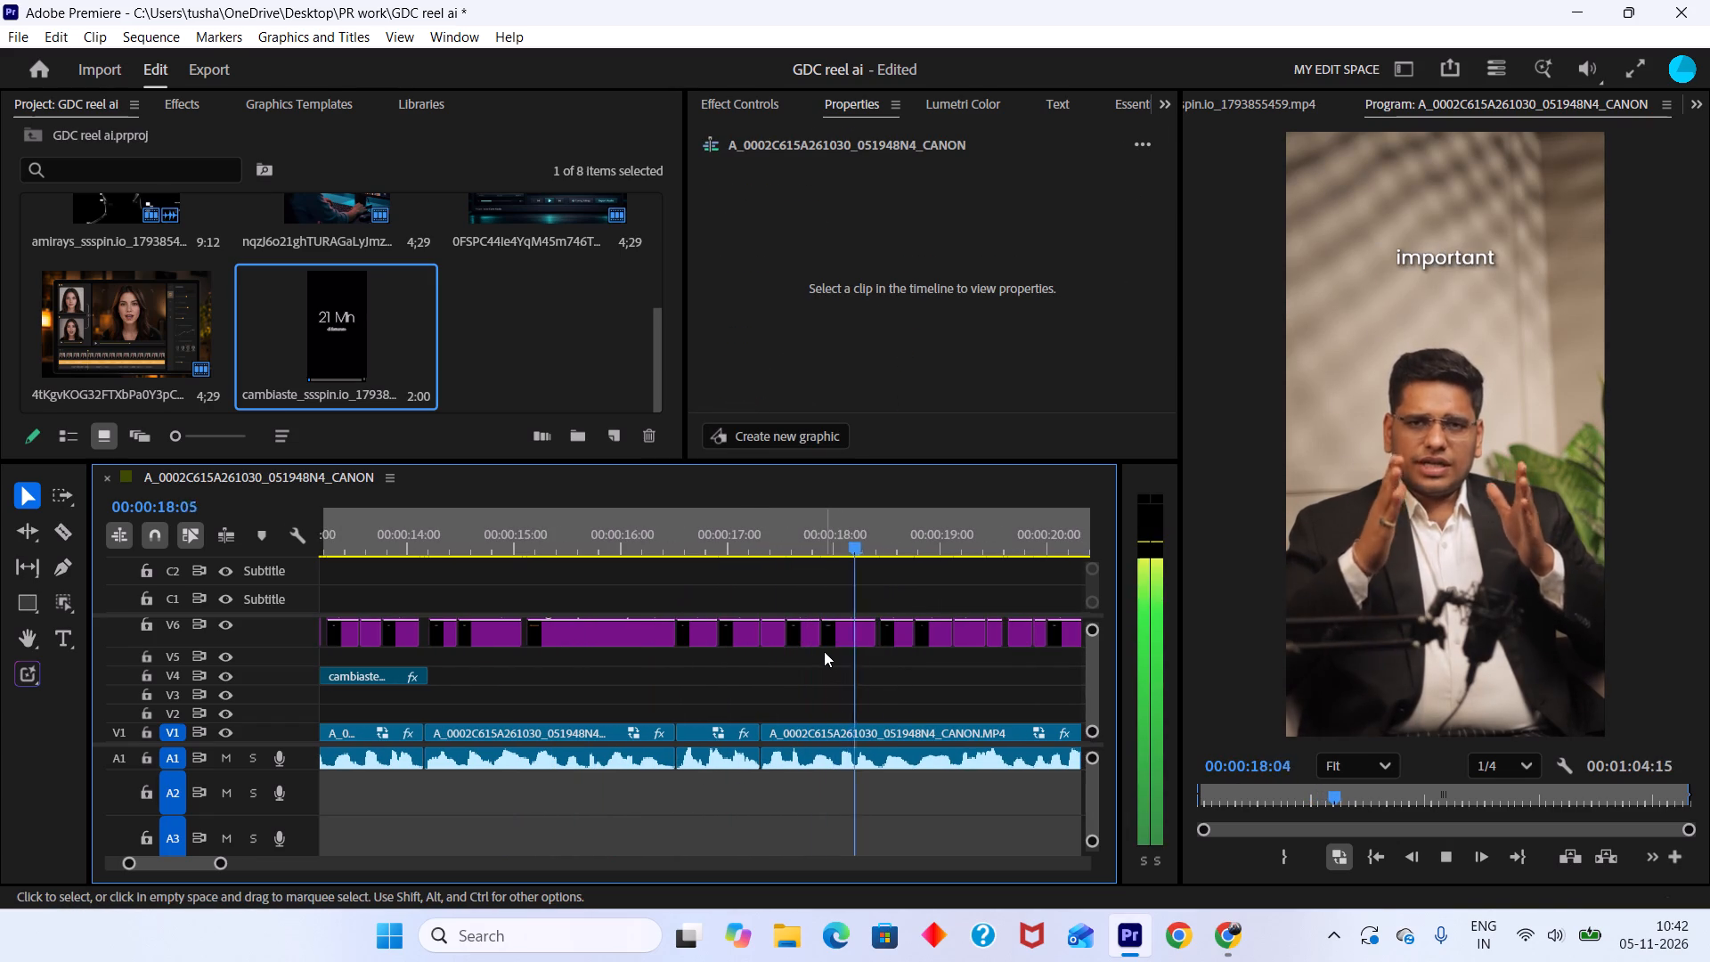
key(space)
scroll(824, 651, down, 5)
key(space)
alt+scroll(822, 651, down, 5)
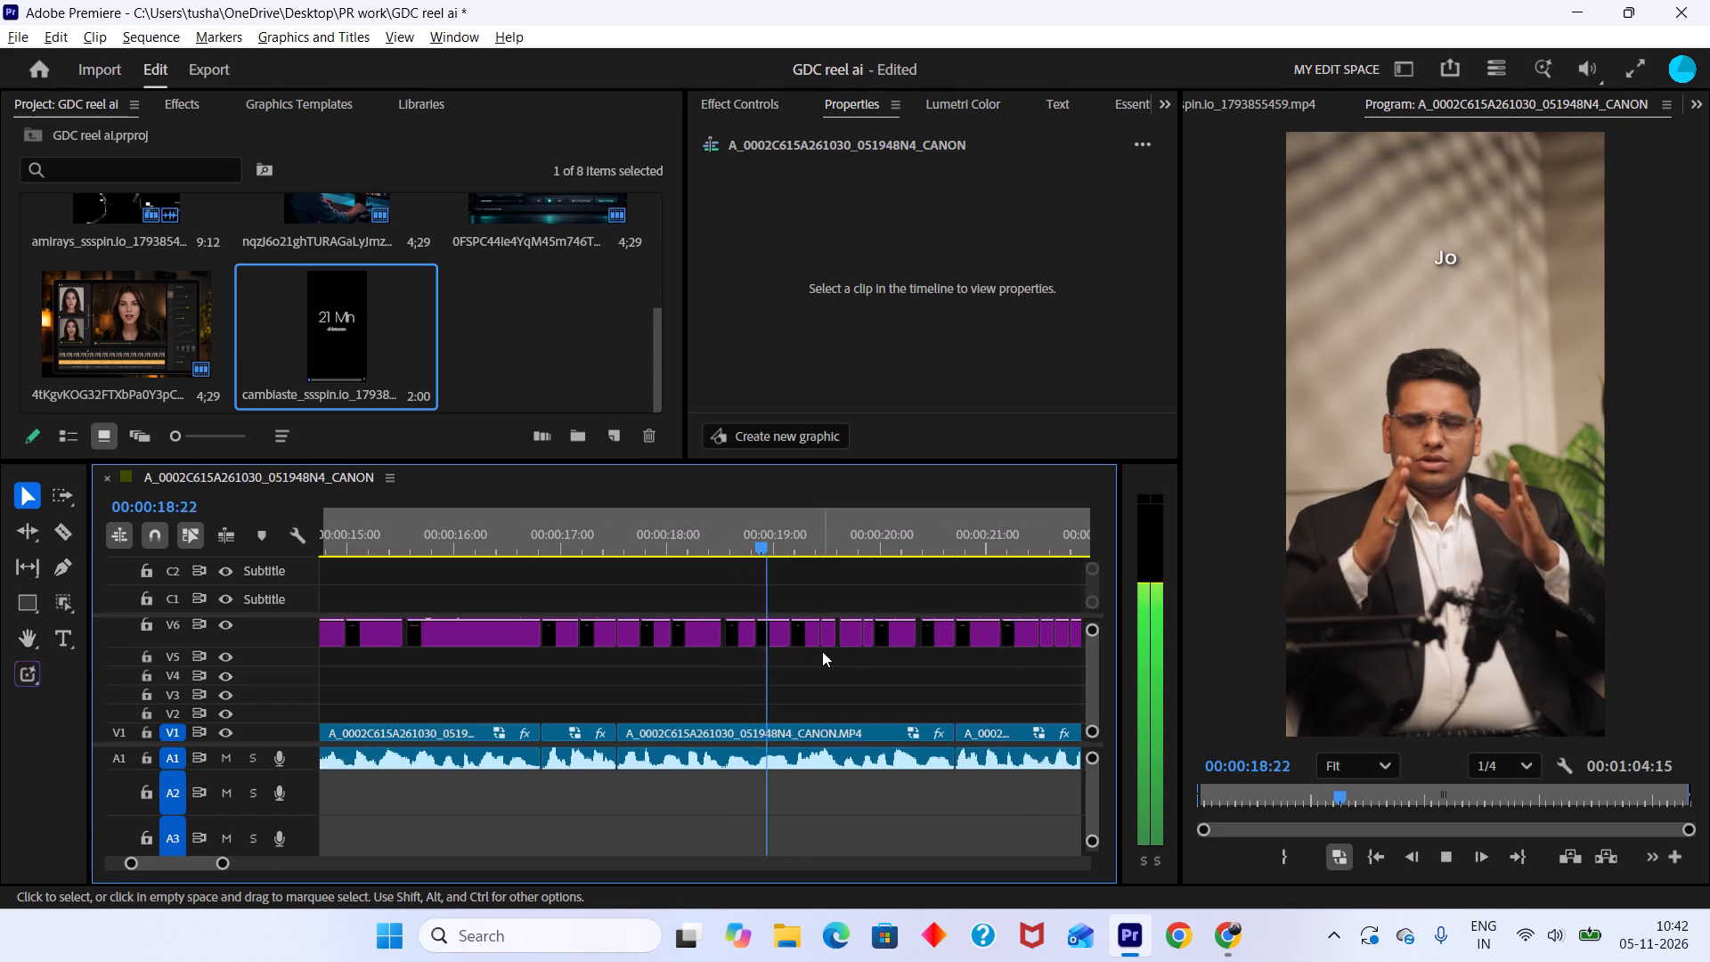
alt+scroll(822, 651, down, 10)
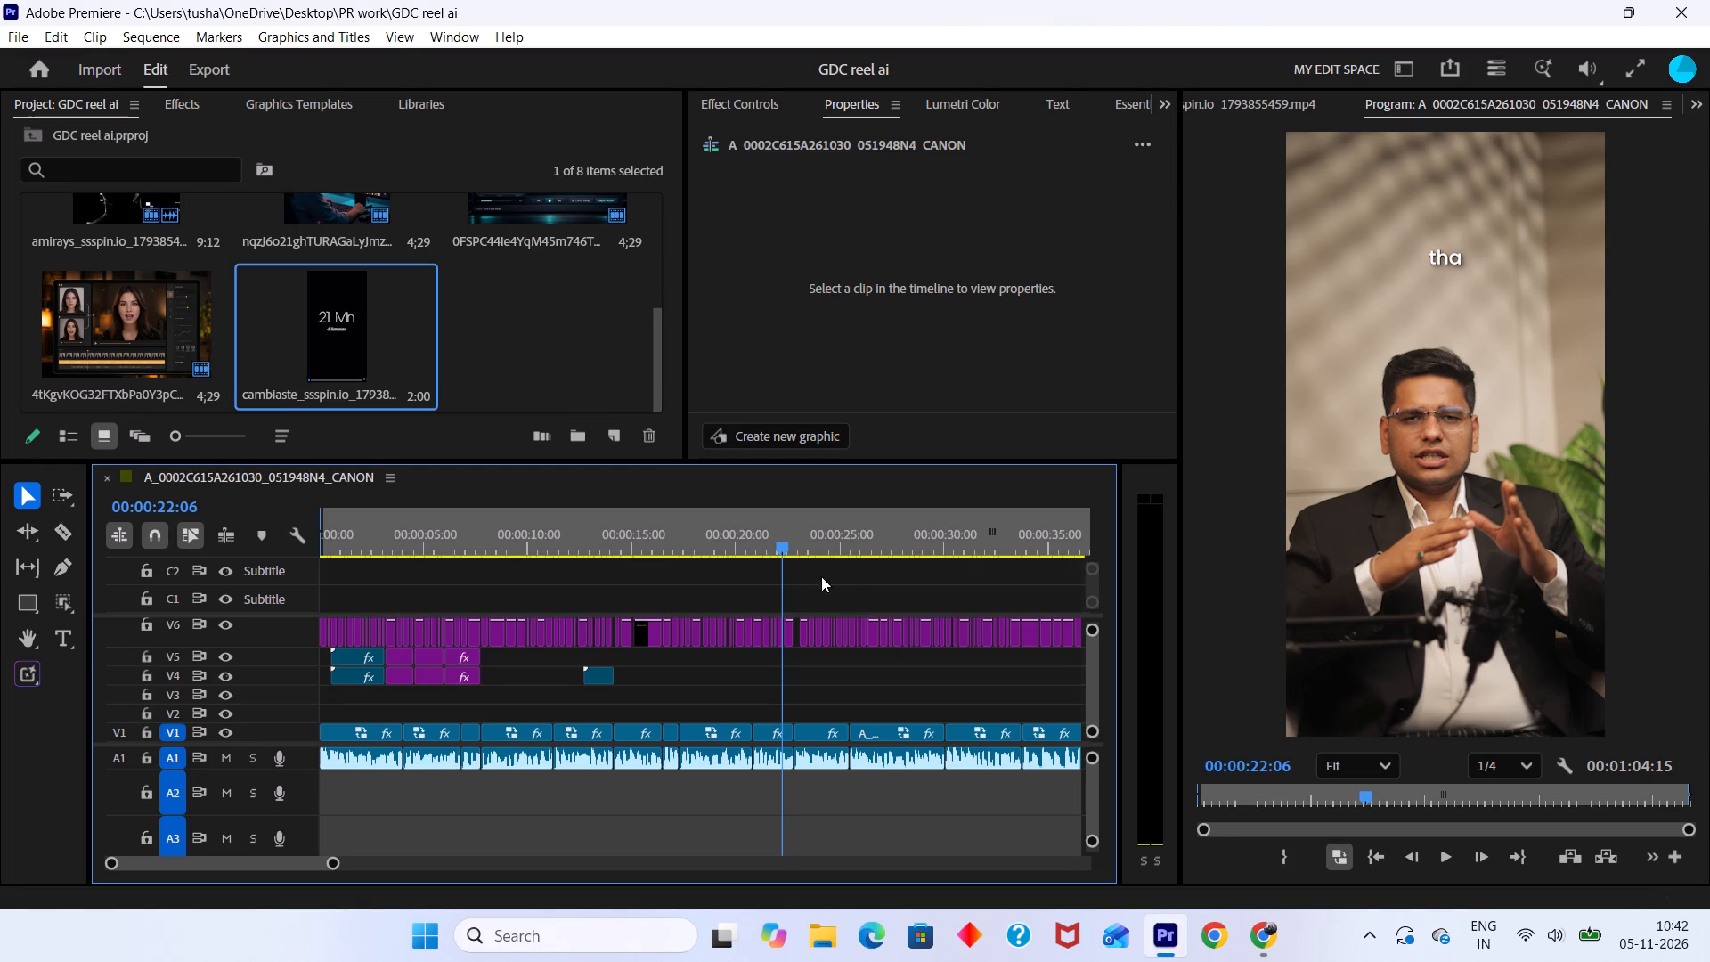
drag(793, 535, 734, 530)
key(space)
alt+scroll(847, 767, up, 8)
key(space)
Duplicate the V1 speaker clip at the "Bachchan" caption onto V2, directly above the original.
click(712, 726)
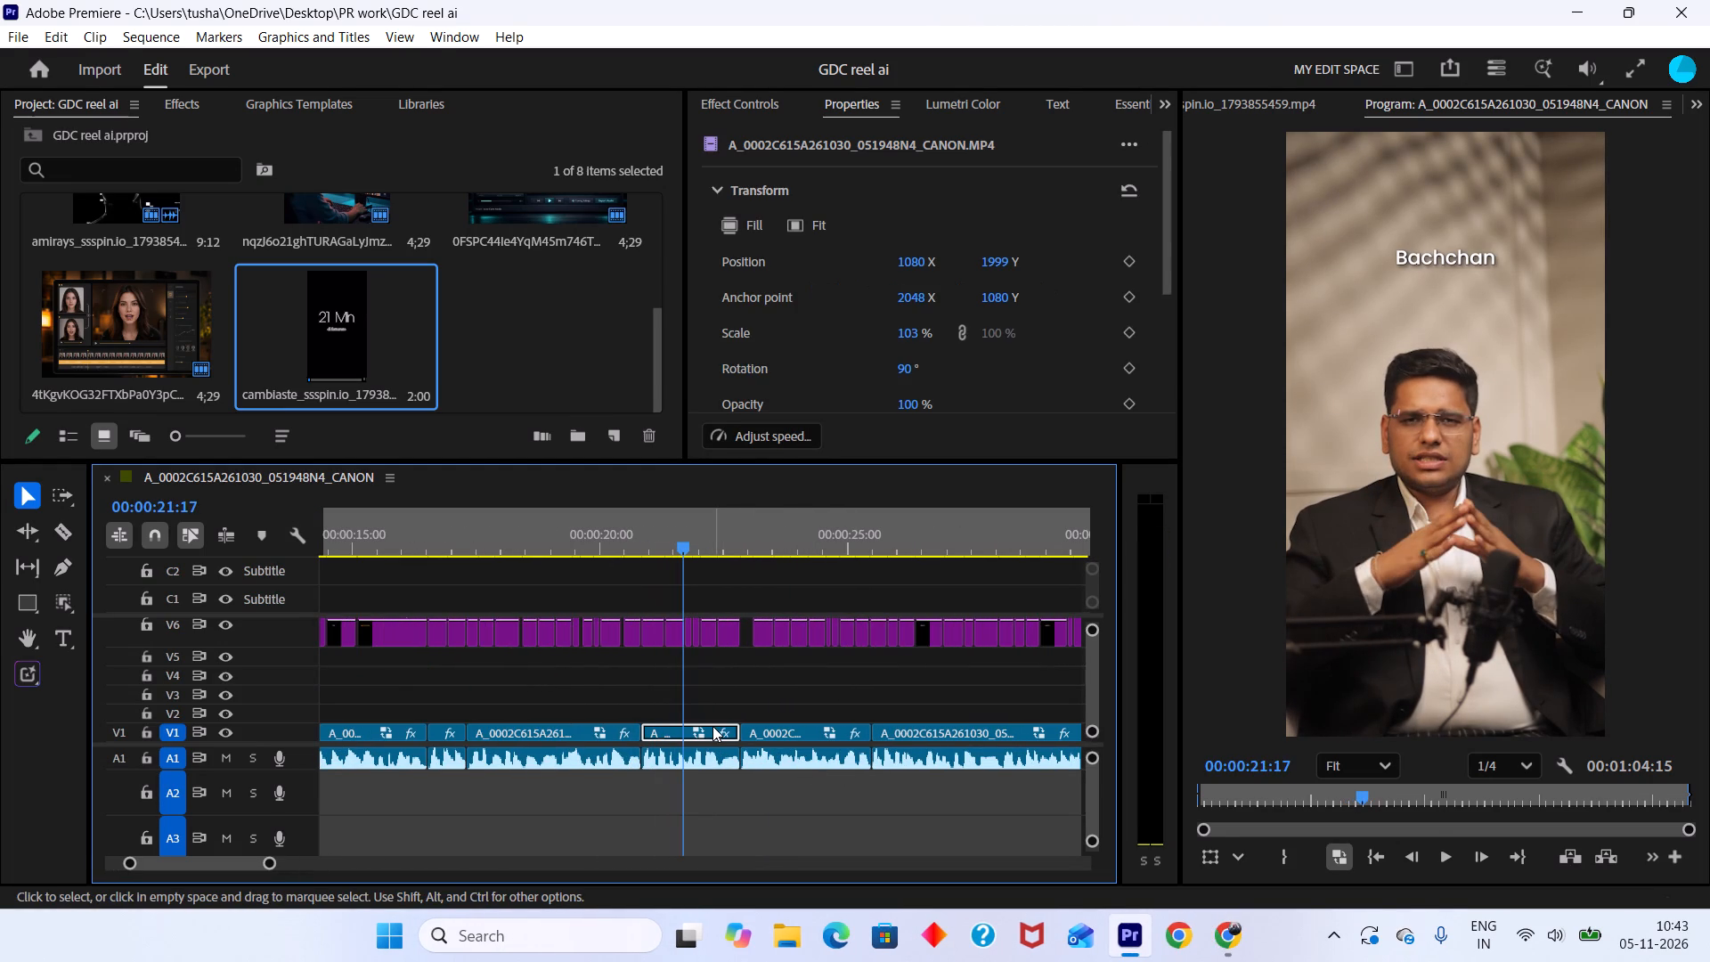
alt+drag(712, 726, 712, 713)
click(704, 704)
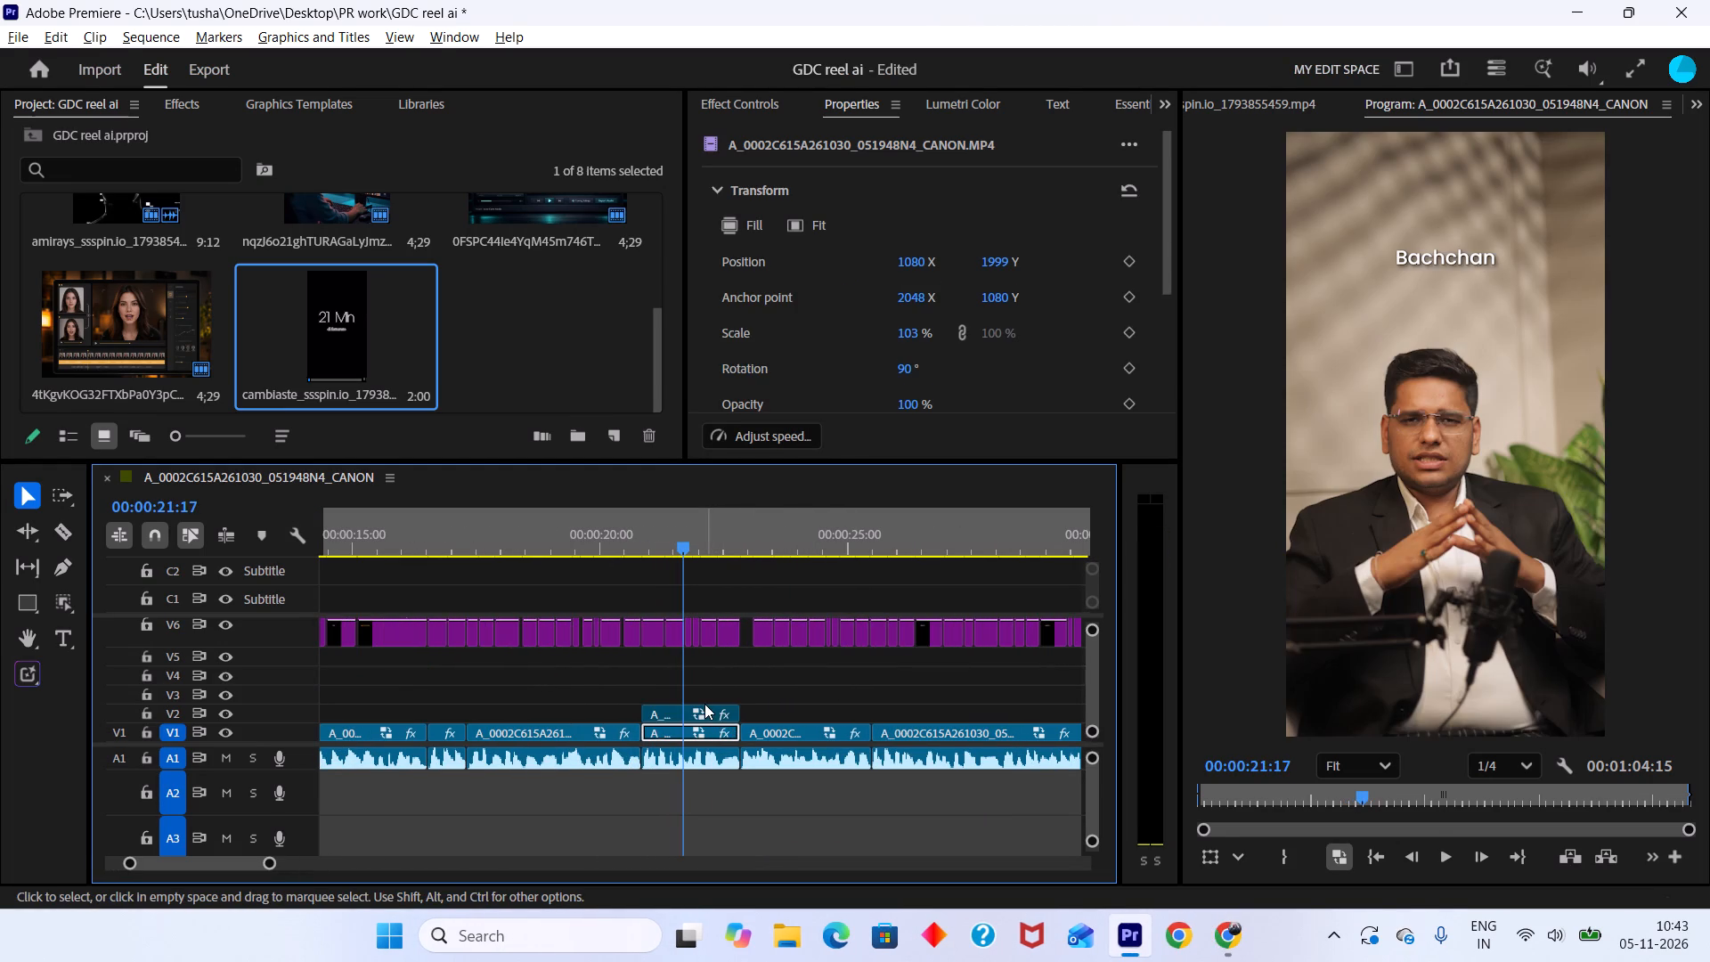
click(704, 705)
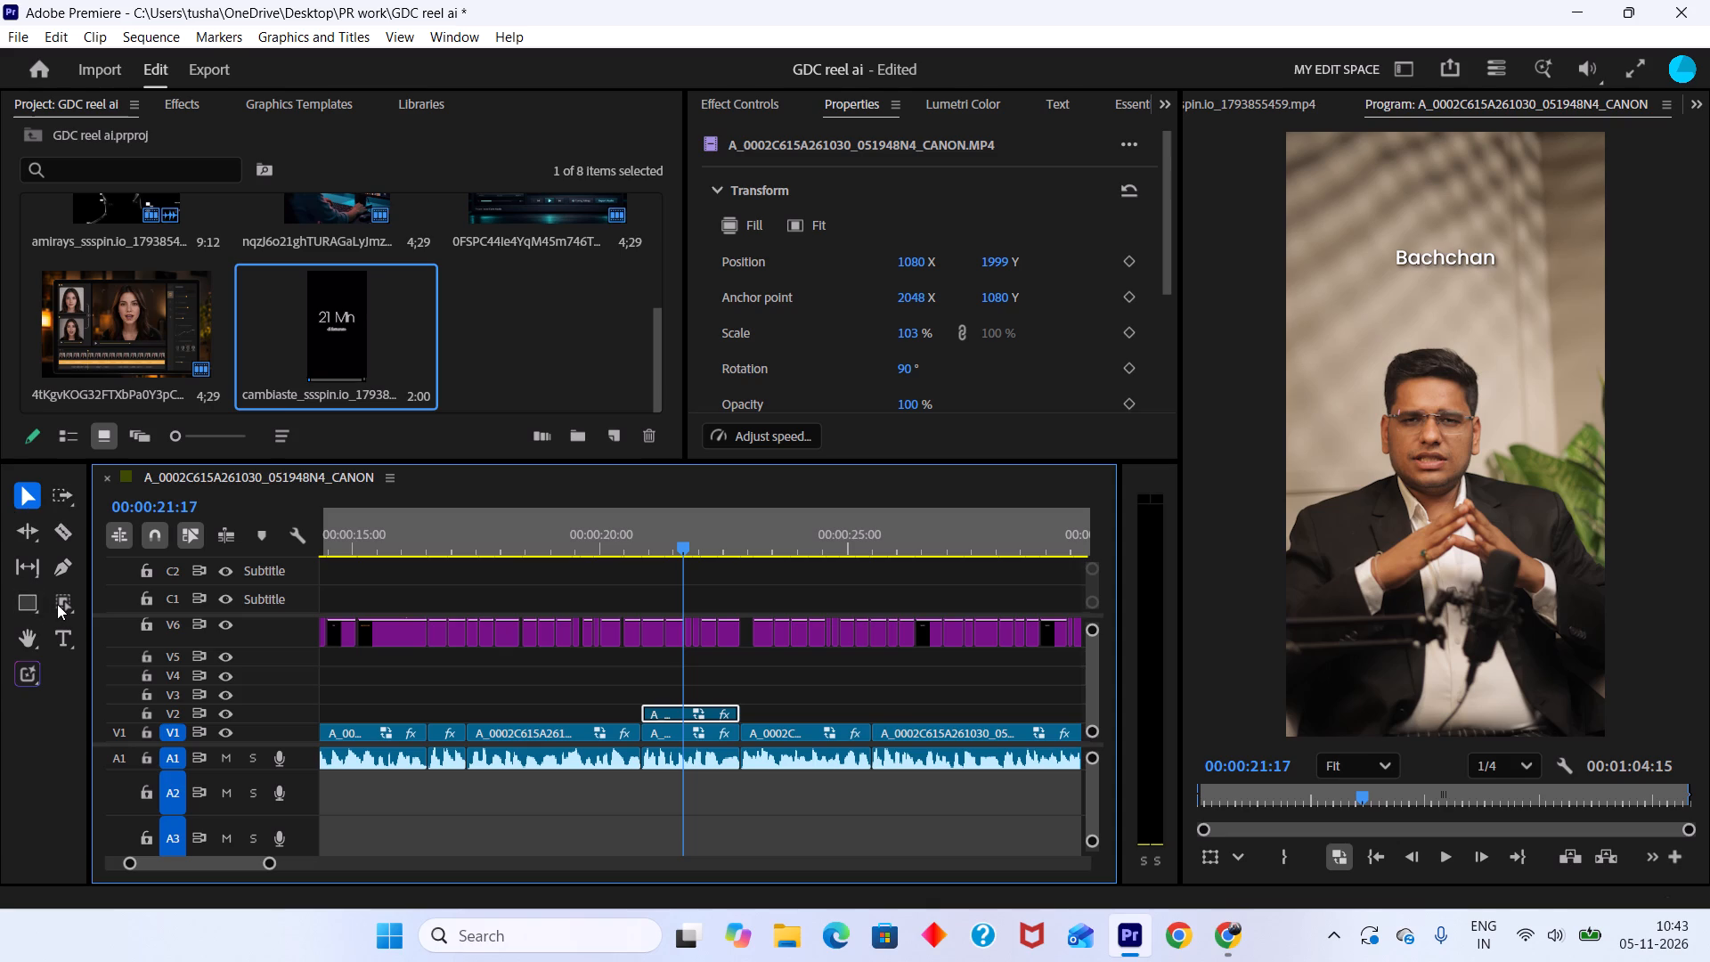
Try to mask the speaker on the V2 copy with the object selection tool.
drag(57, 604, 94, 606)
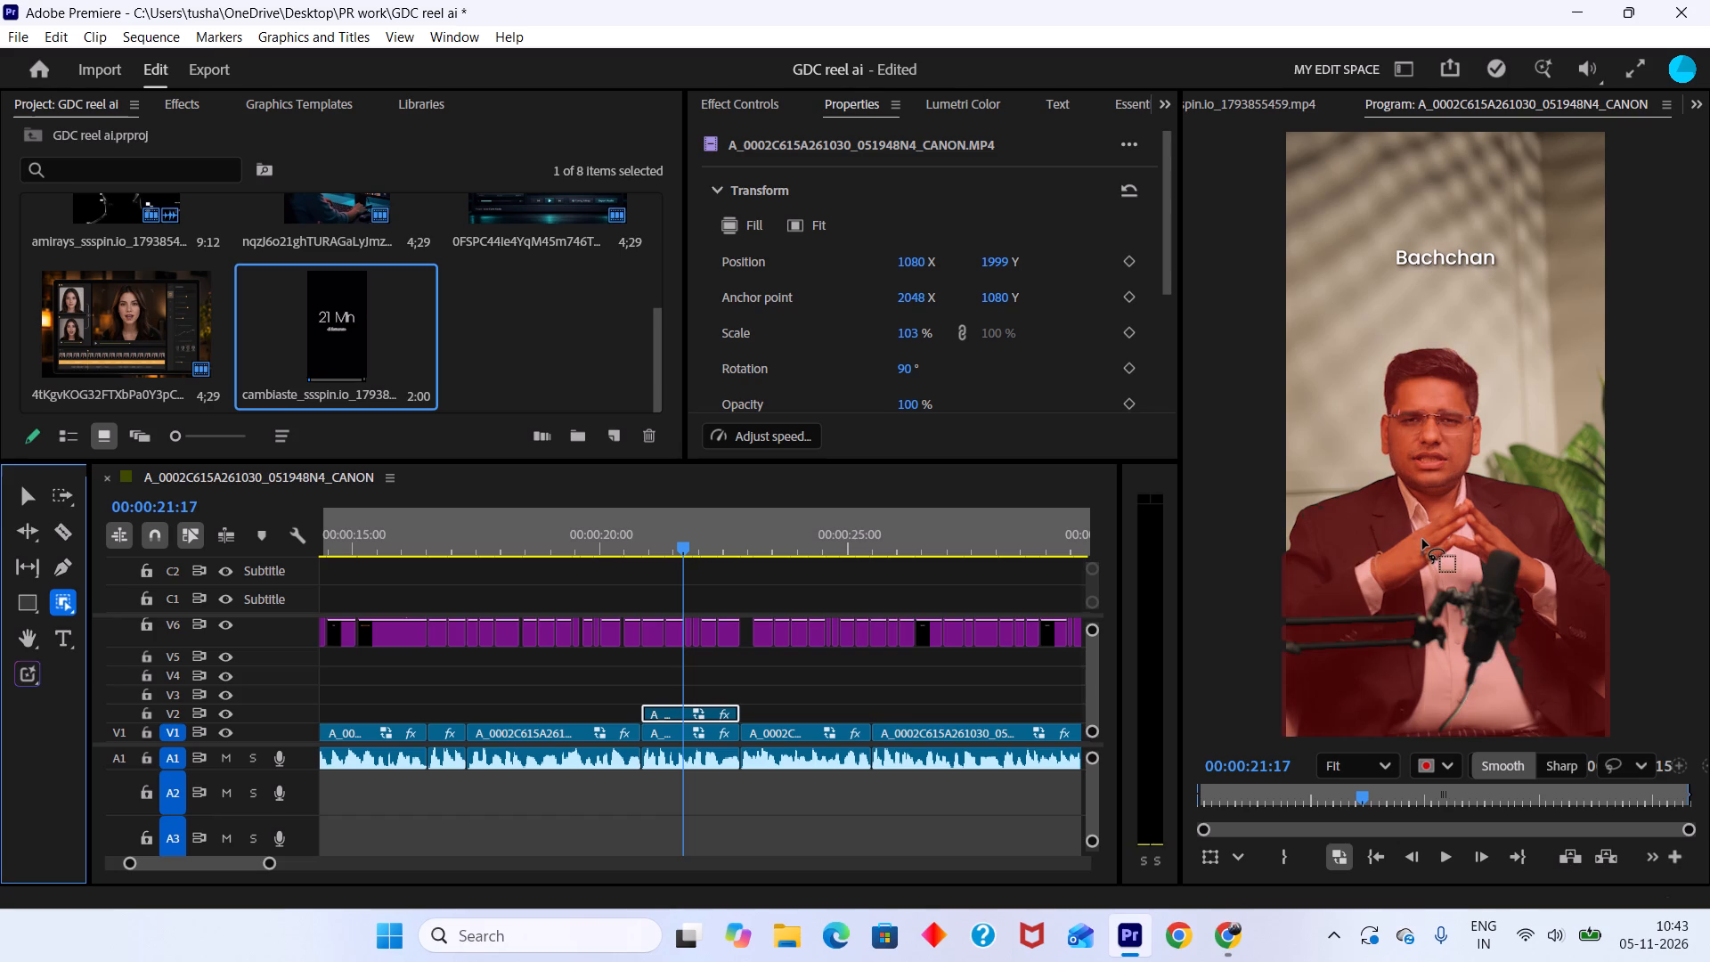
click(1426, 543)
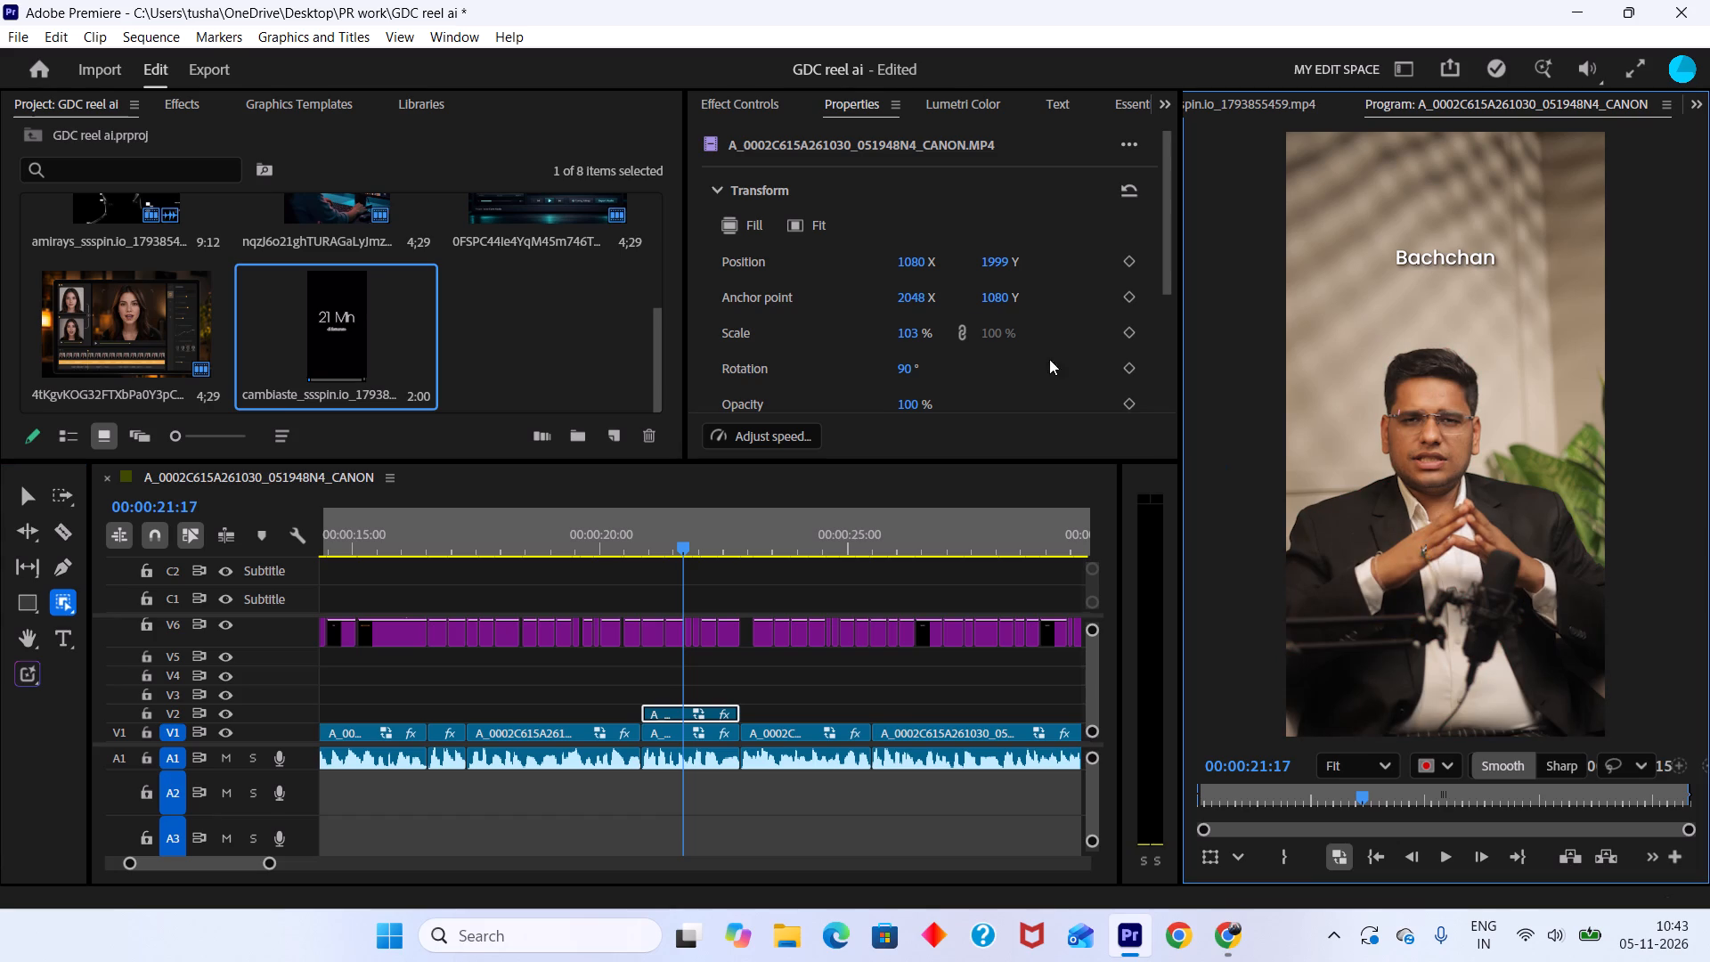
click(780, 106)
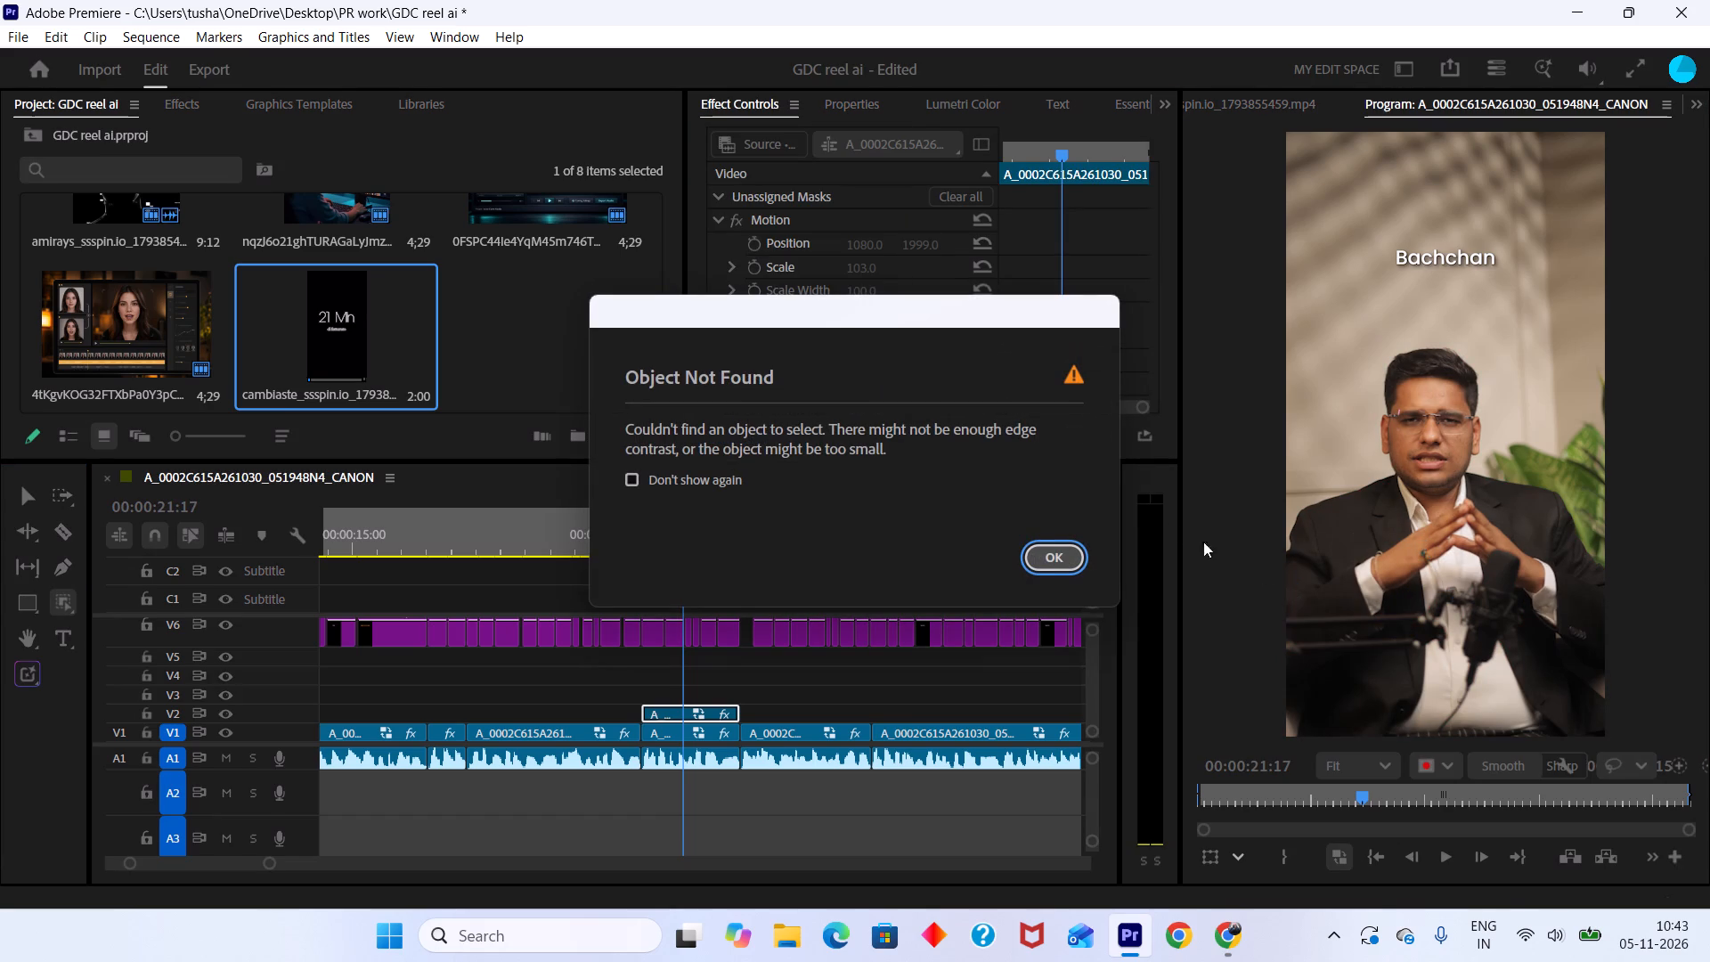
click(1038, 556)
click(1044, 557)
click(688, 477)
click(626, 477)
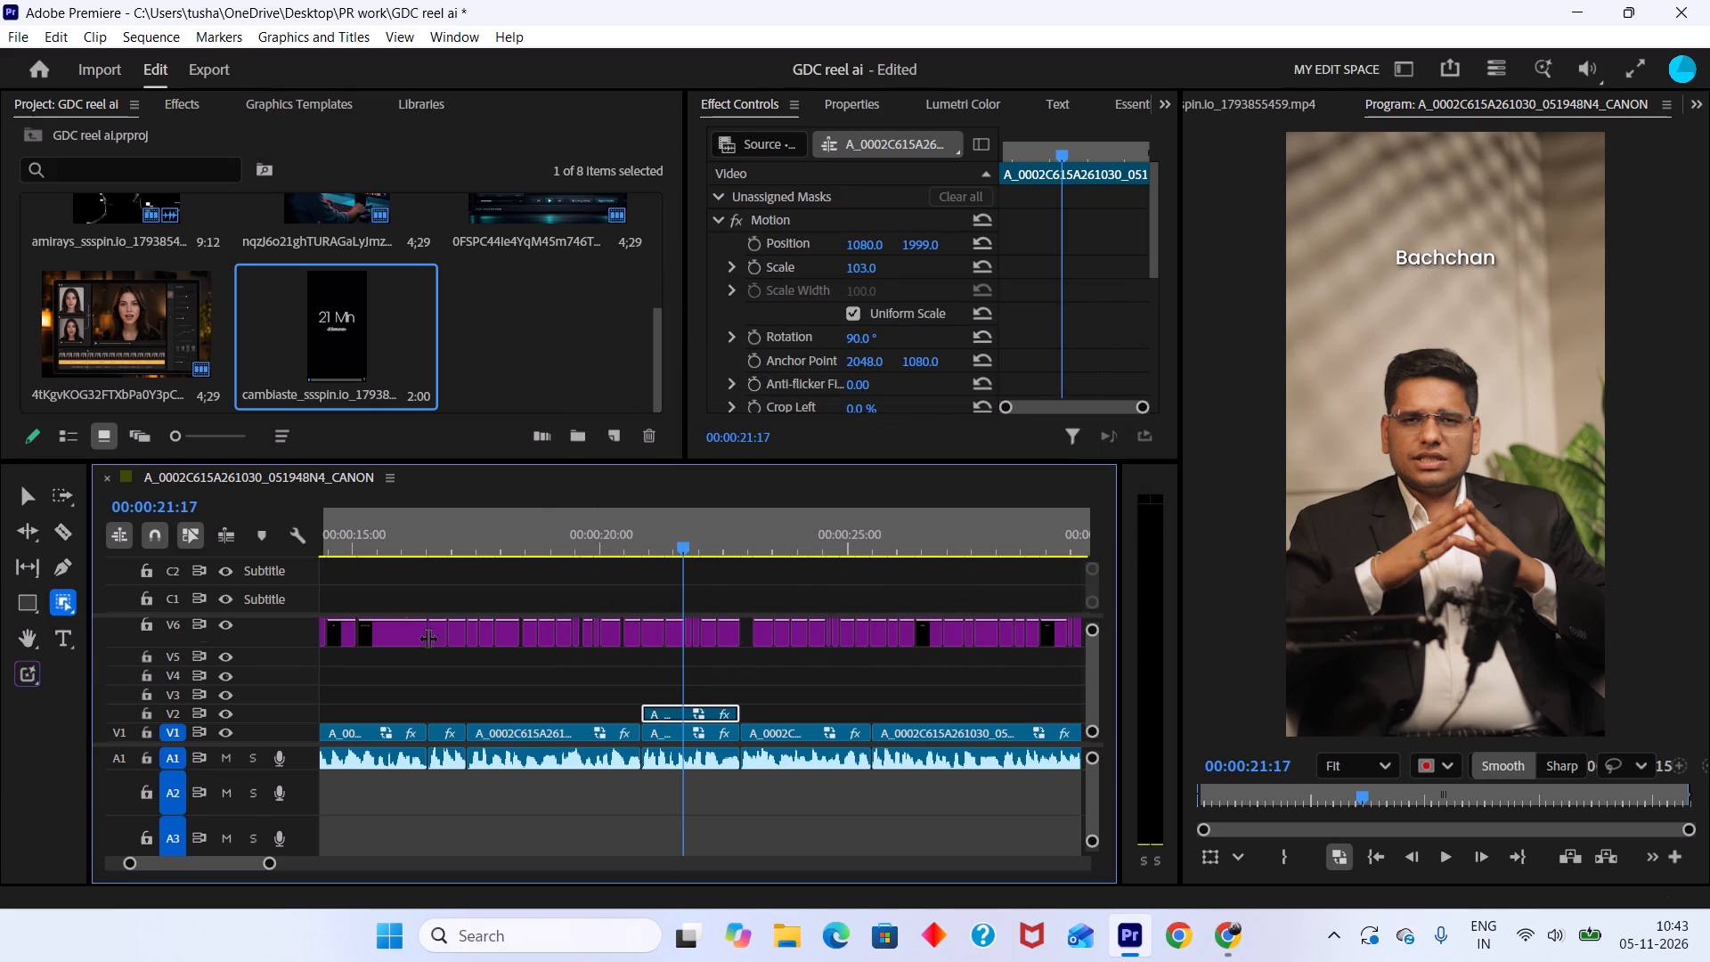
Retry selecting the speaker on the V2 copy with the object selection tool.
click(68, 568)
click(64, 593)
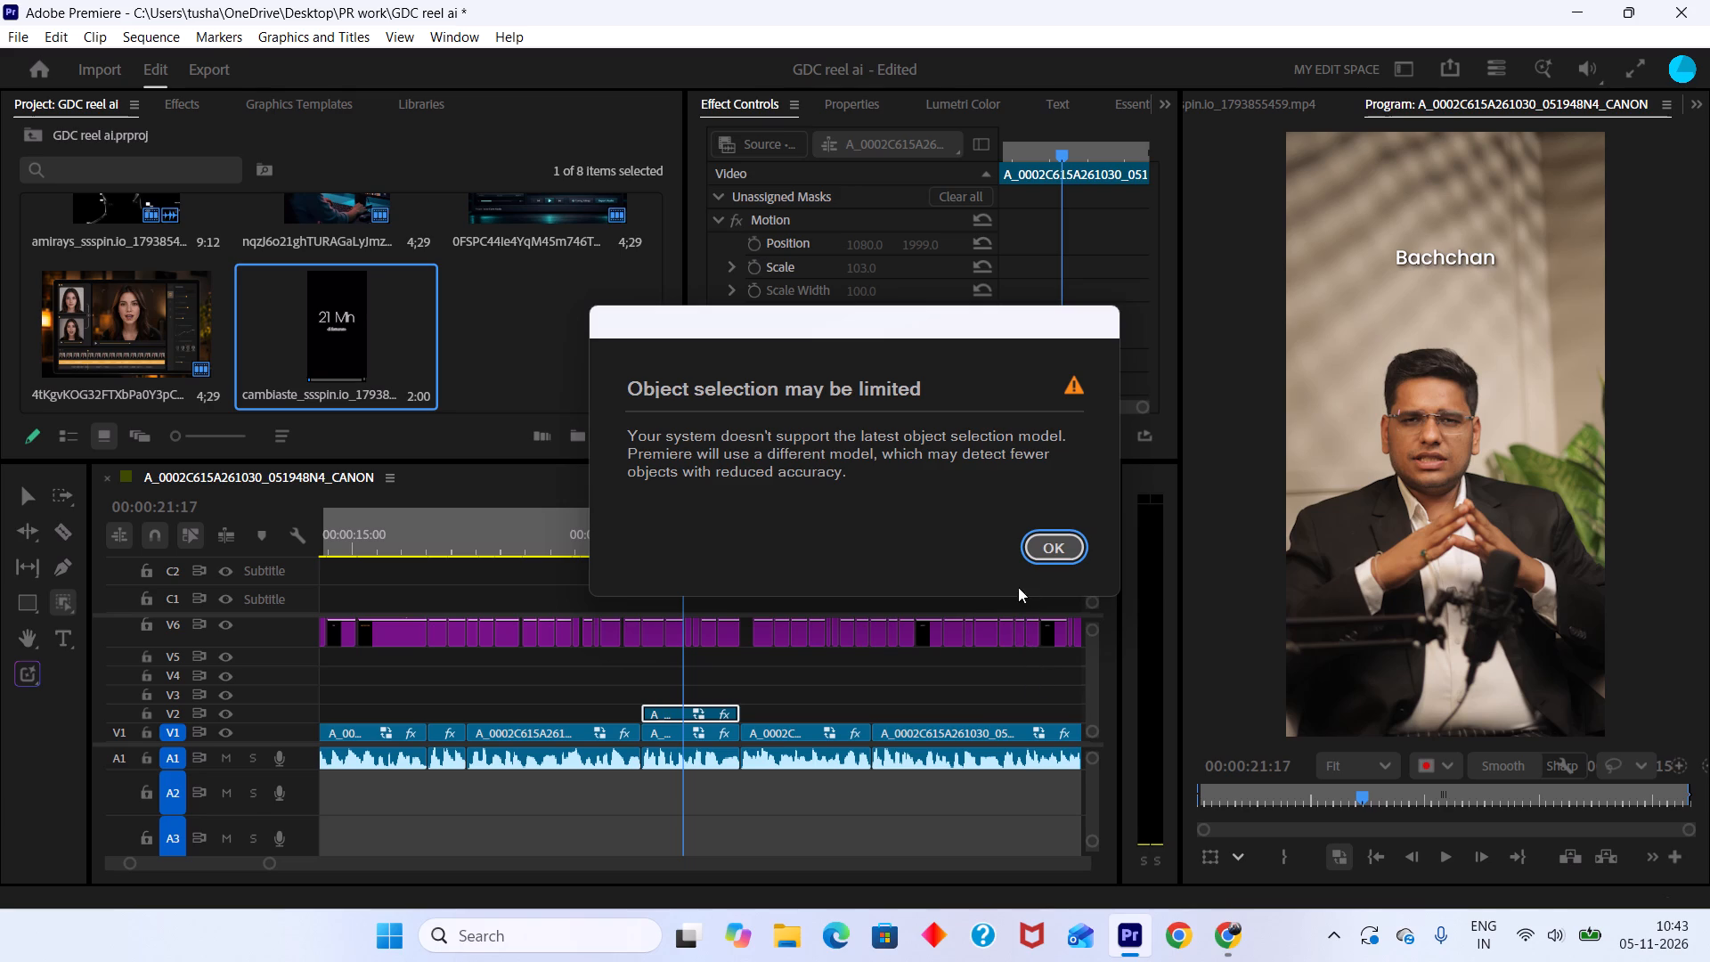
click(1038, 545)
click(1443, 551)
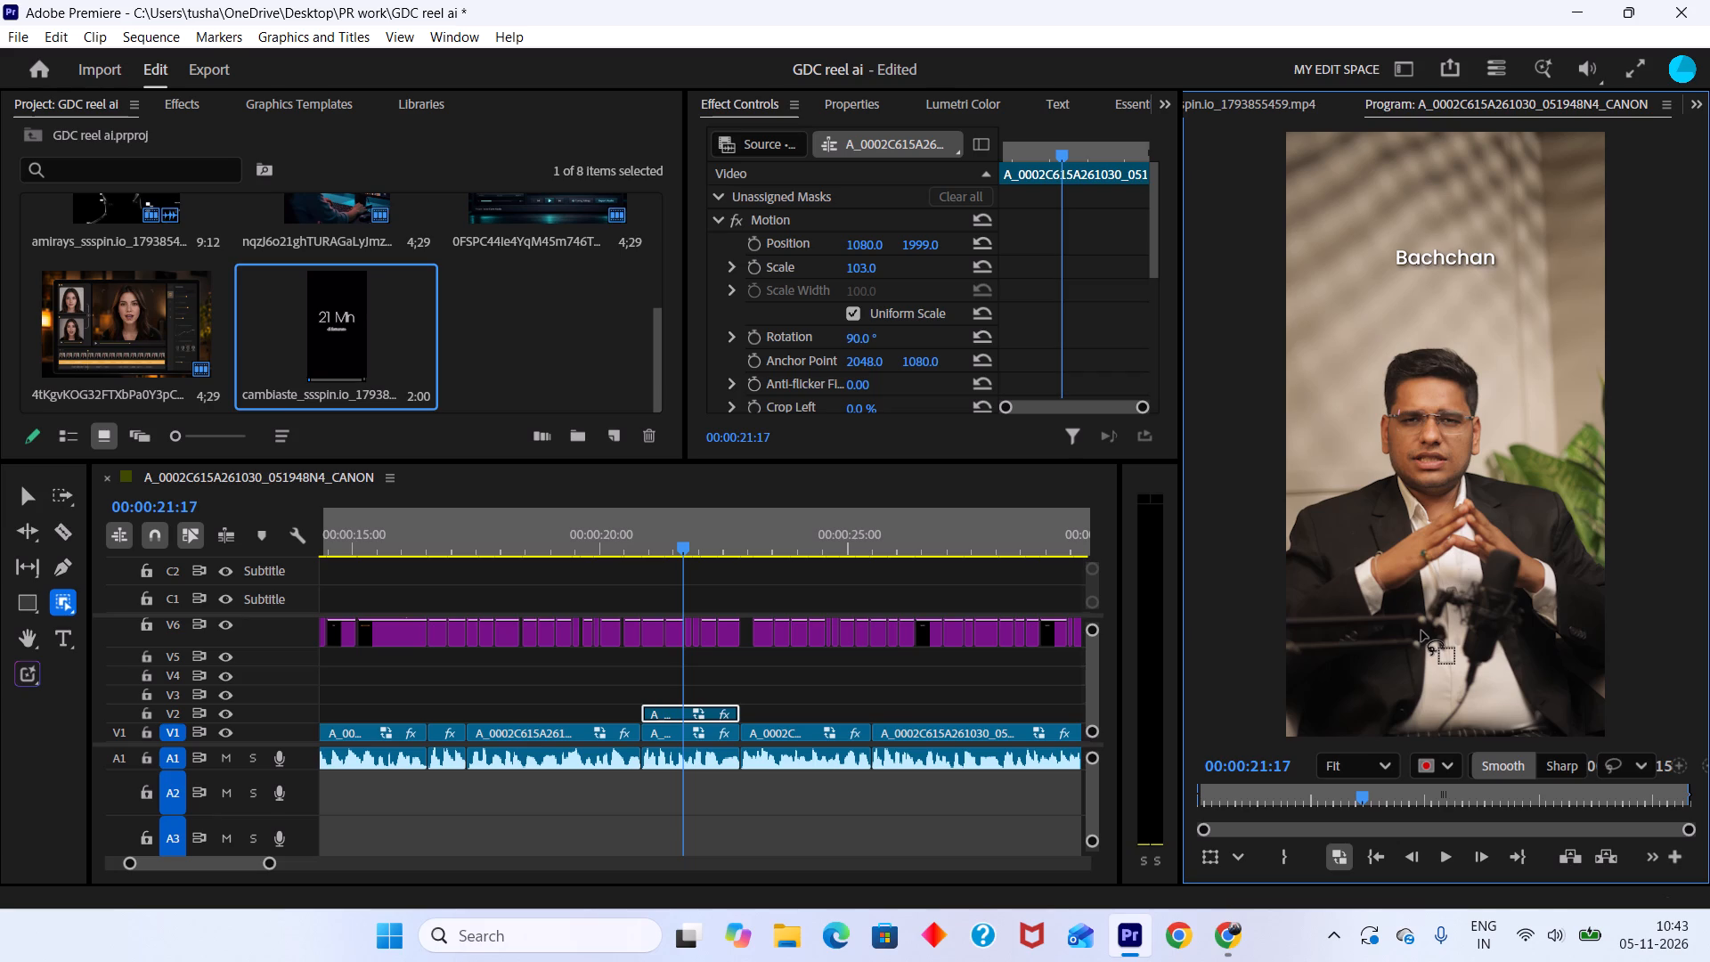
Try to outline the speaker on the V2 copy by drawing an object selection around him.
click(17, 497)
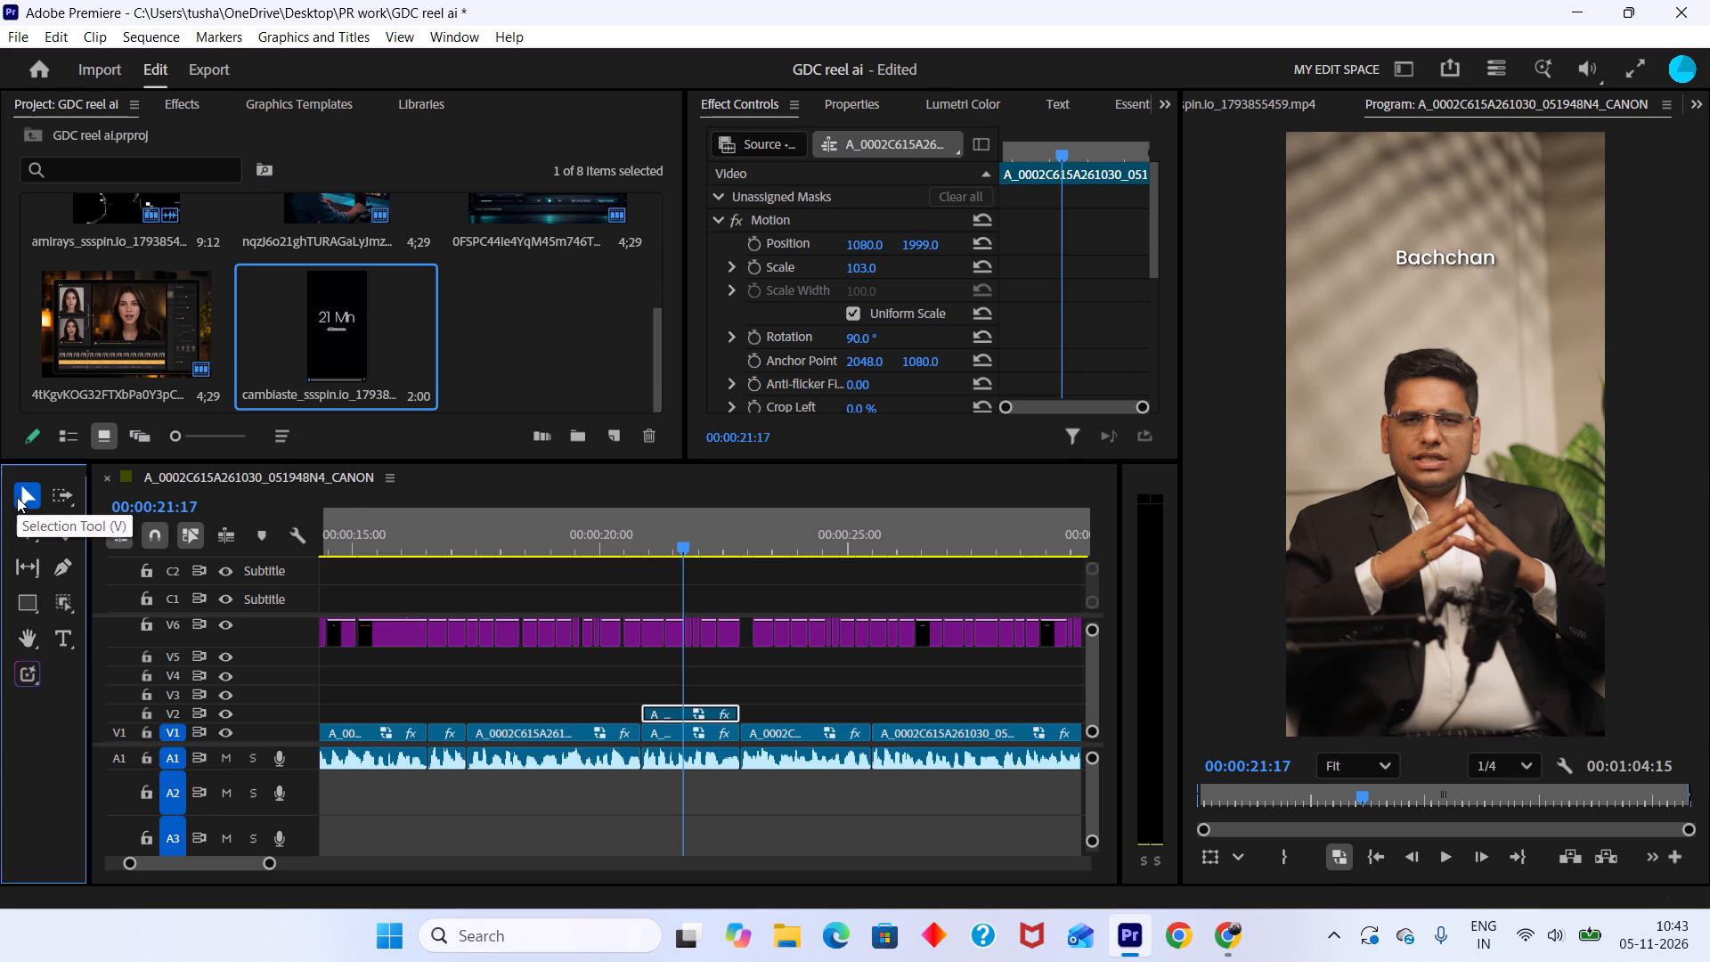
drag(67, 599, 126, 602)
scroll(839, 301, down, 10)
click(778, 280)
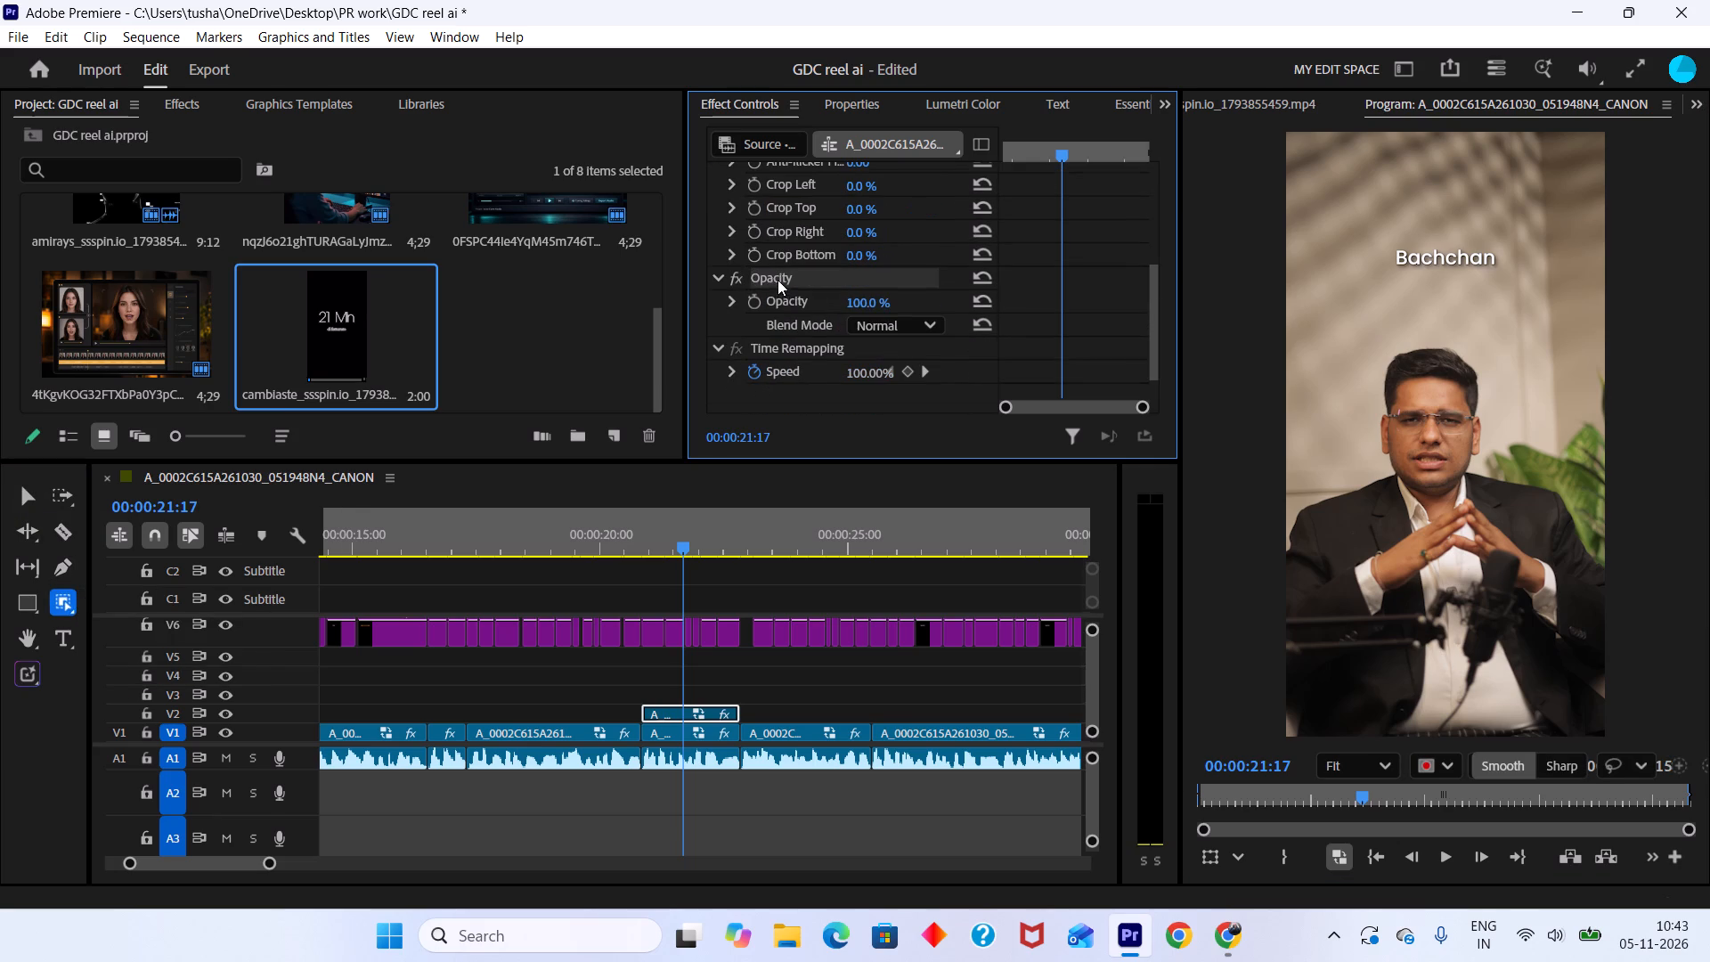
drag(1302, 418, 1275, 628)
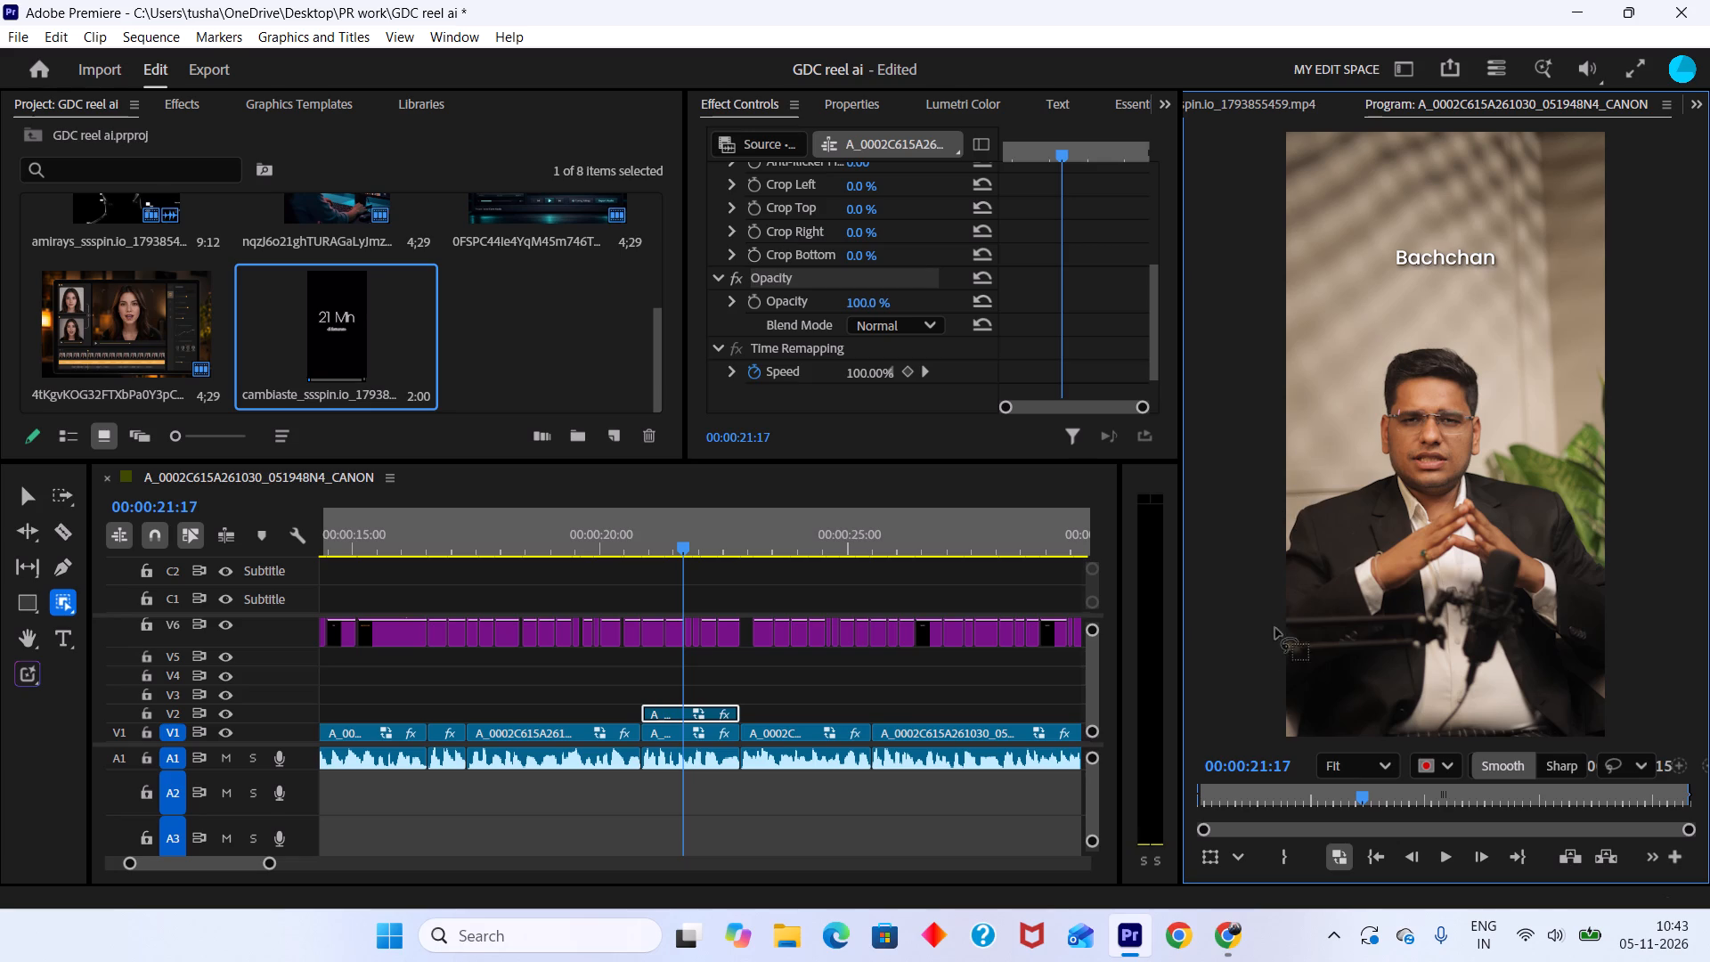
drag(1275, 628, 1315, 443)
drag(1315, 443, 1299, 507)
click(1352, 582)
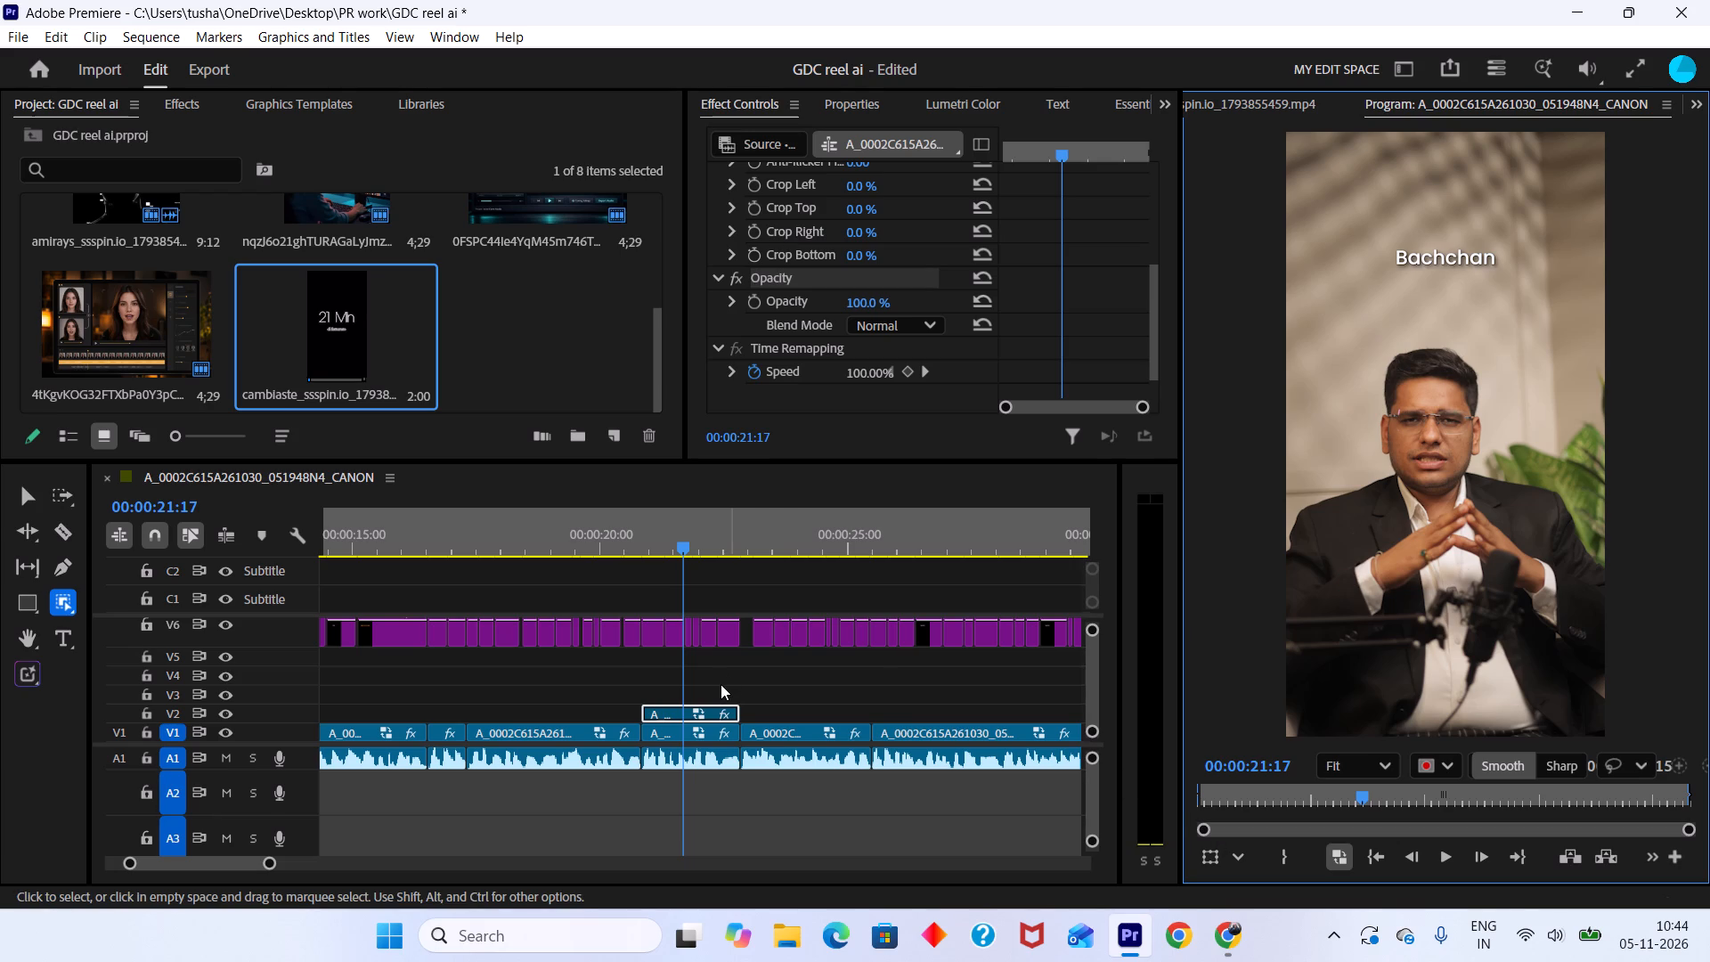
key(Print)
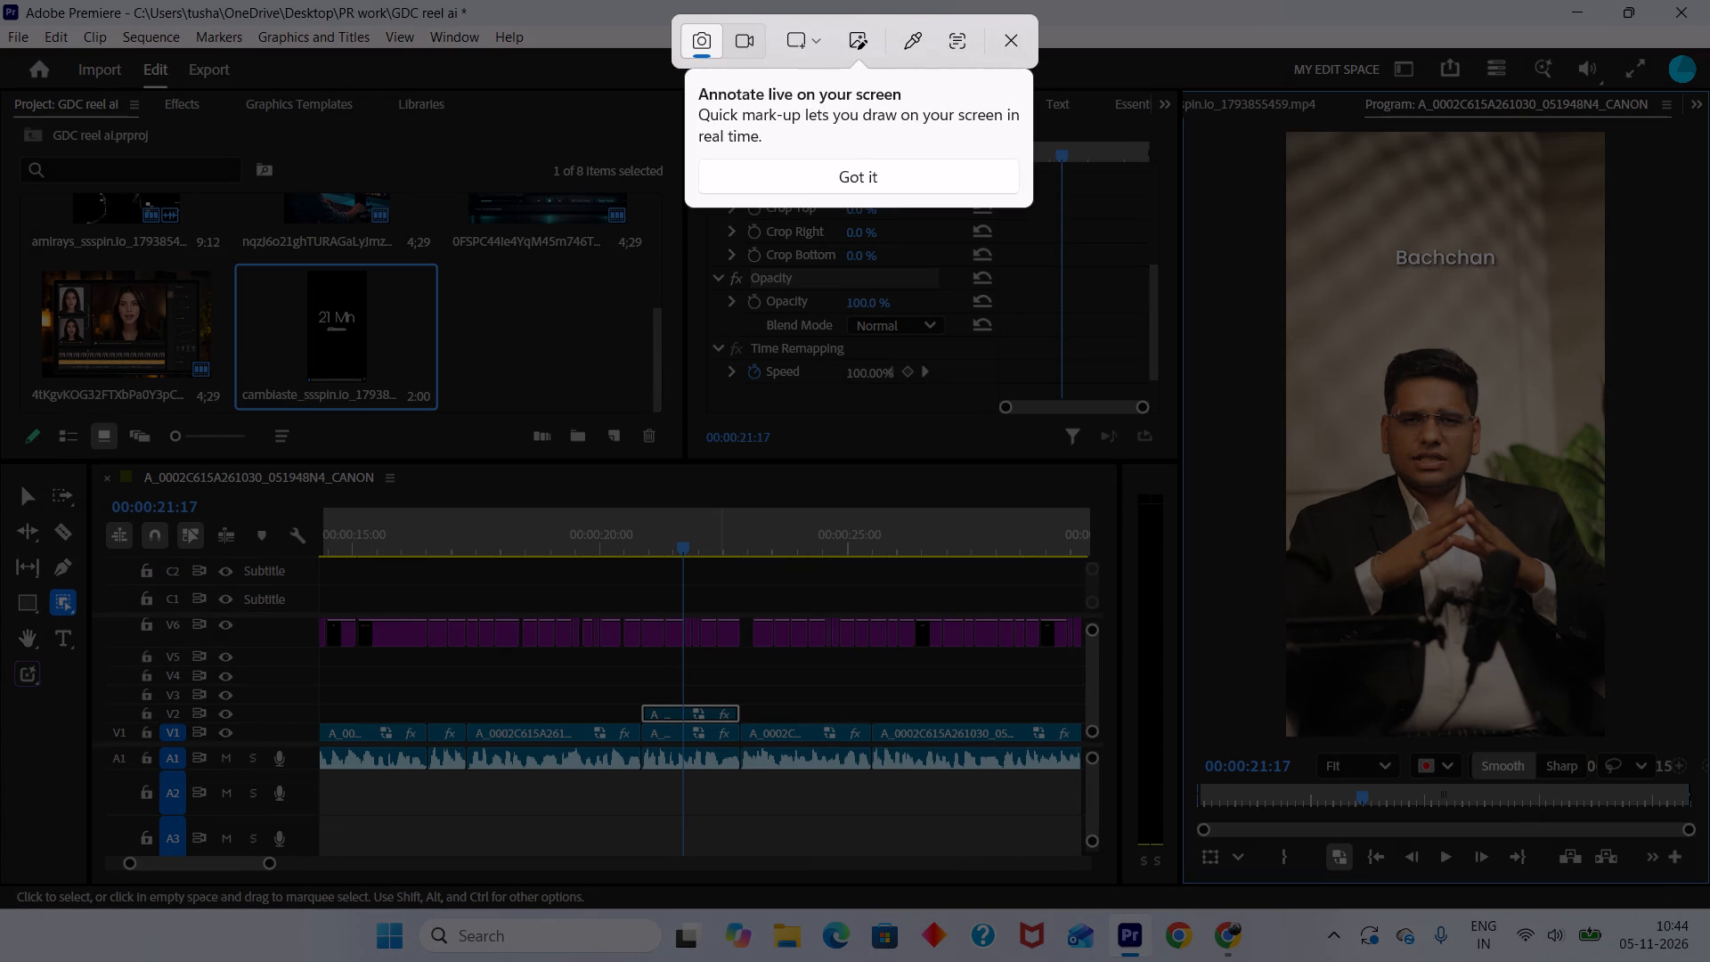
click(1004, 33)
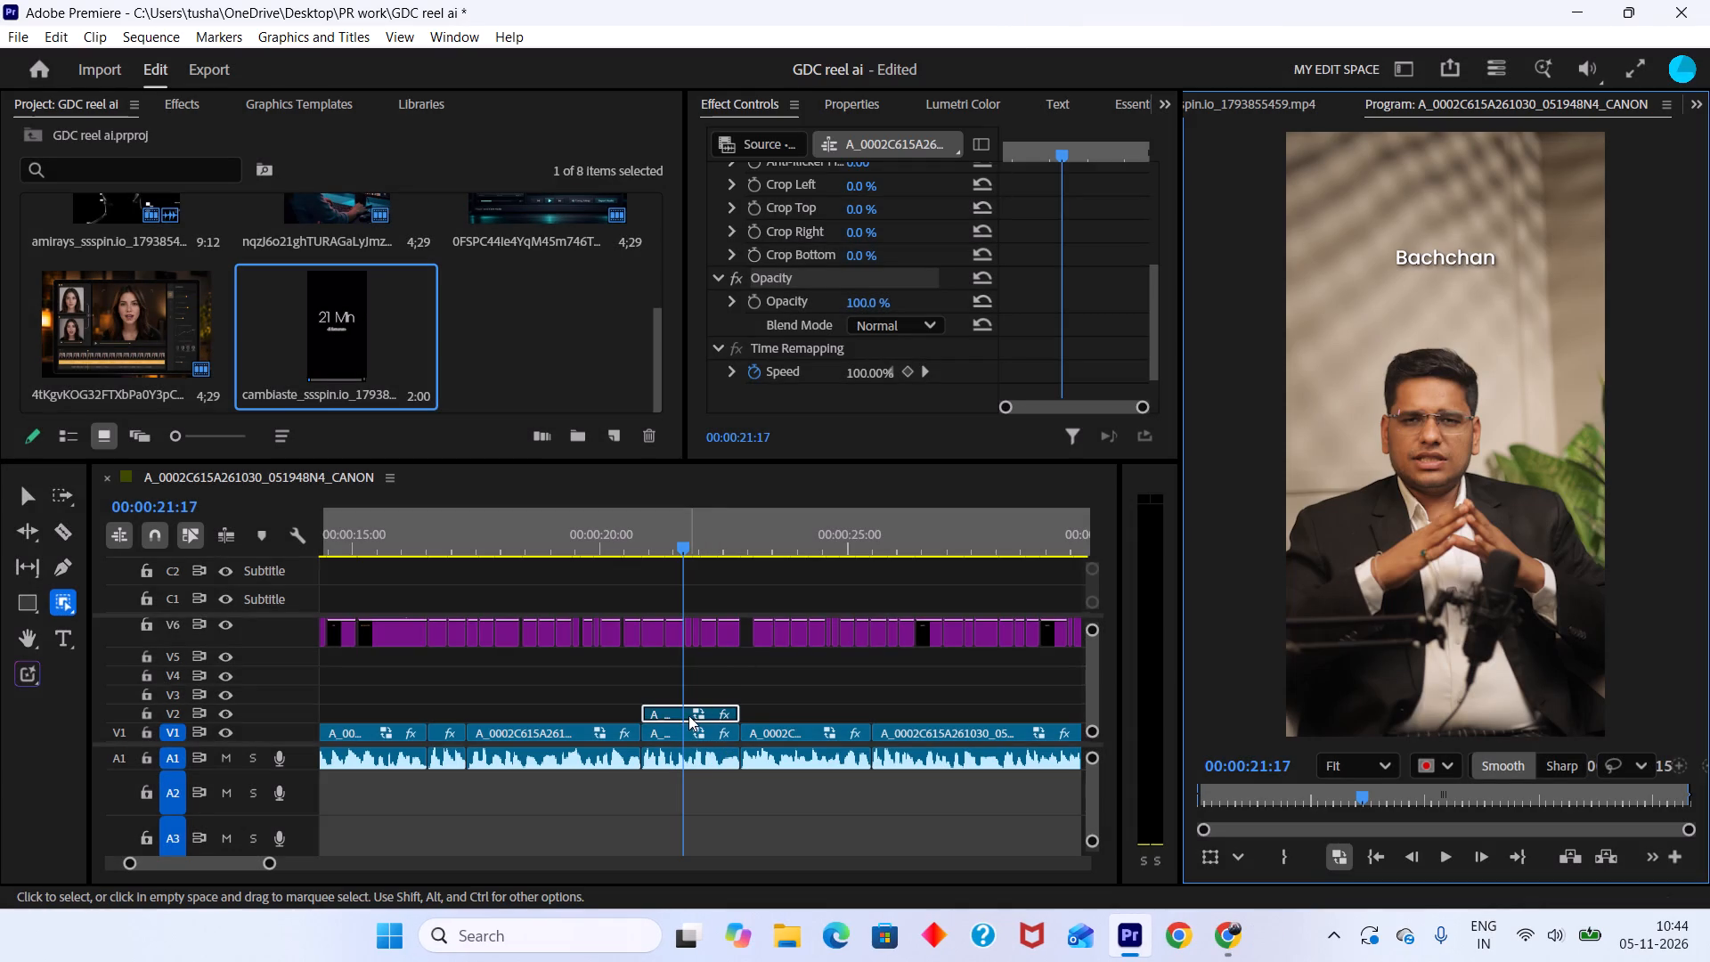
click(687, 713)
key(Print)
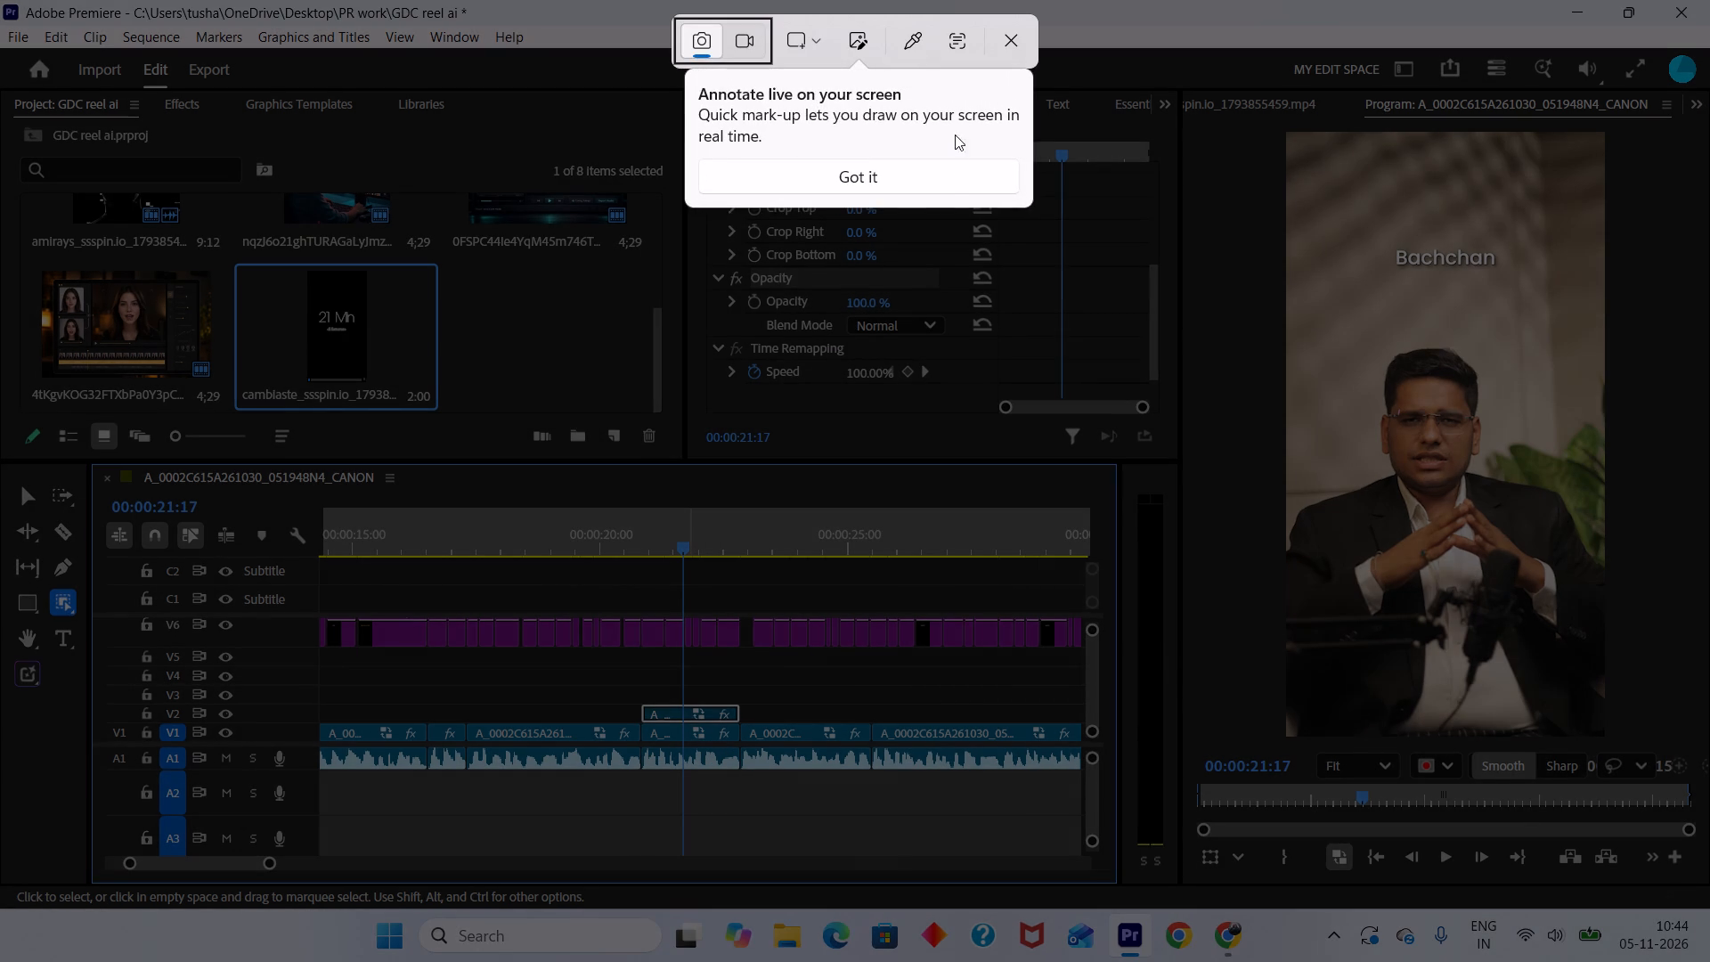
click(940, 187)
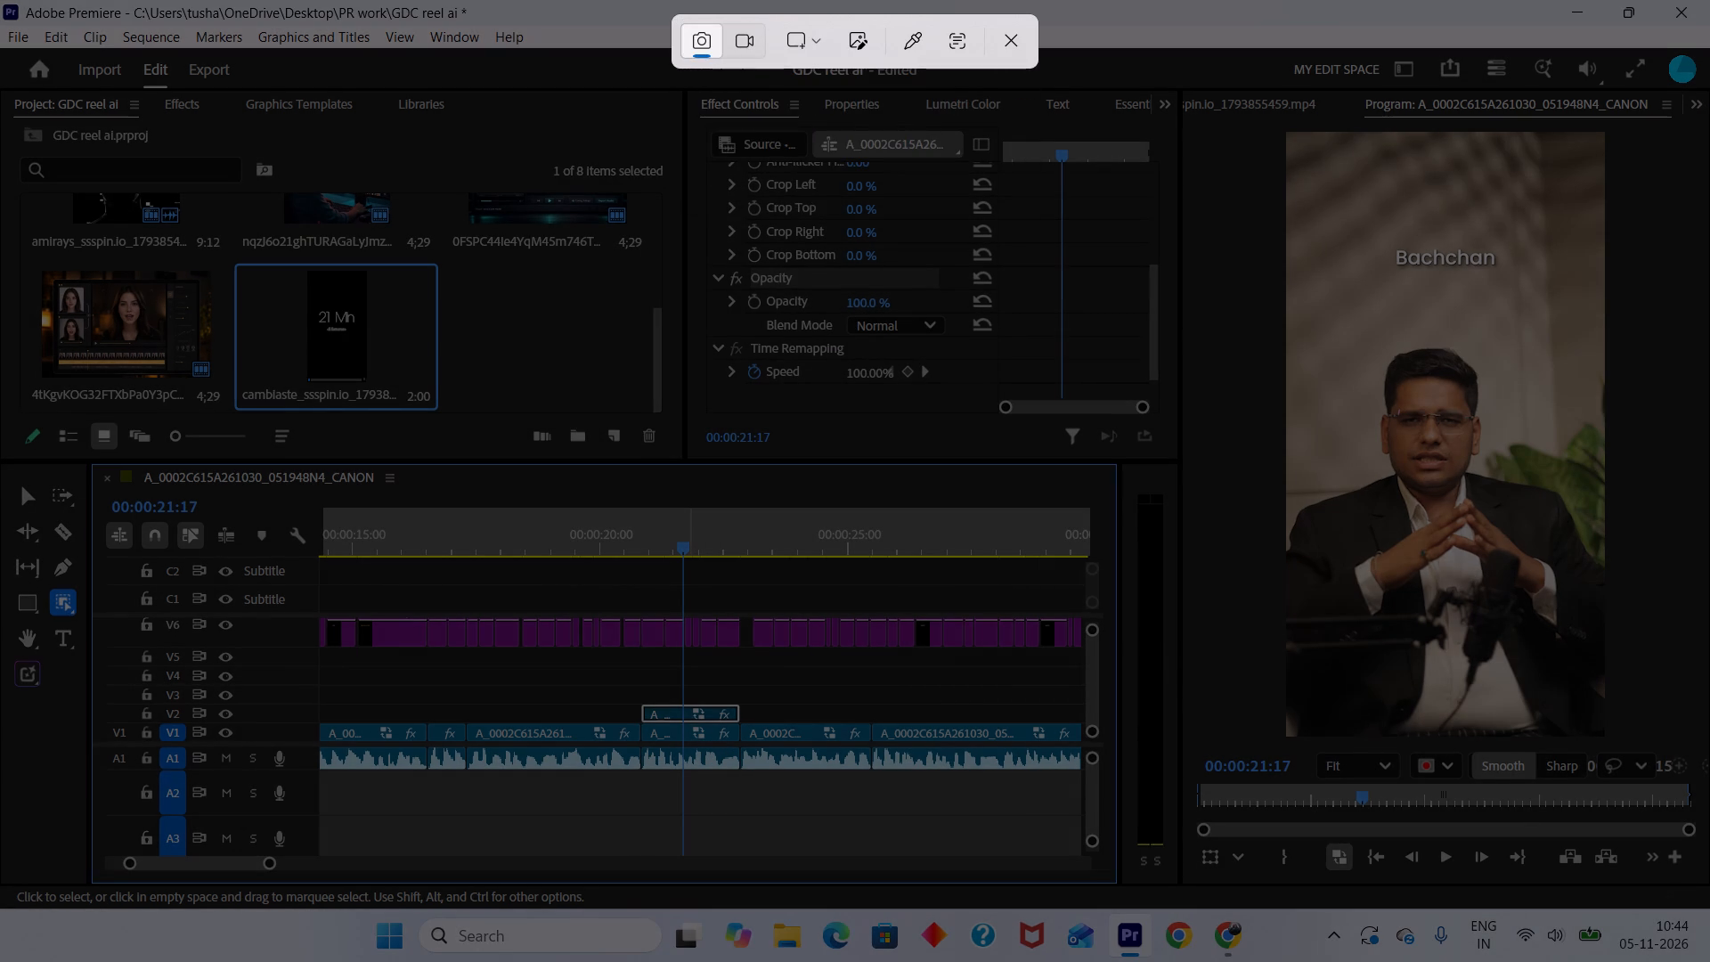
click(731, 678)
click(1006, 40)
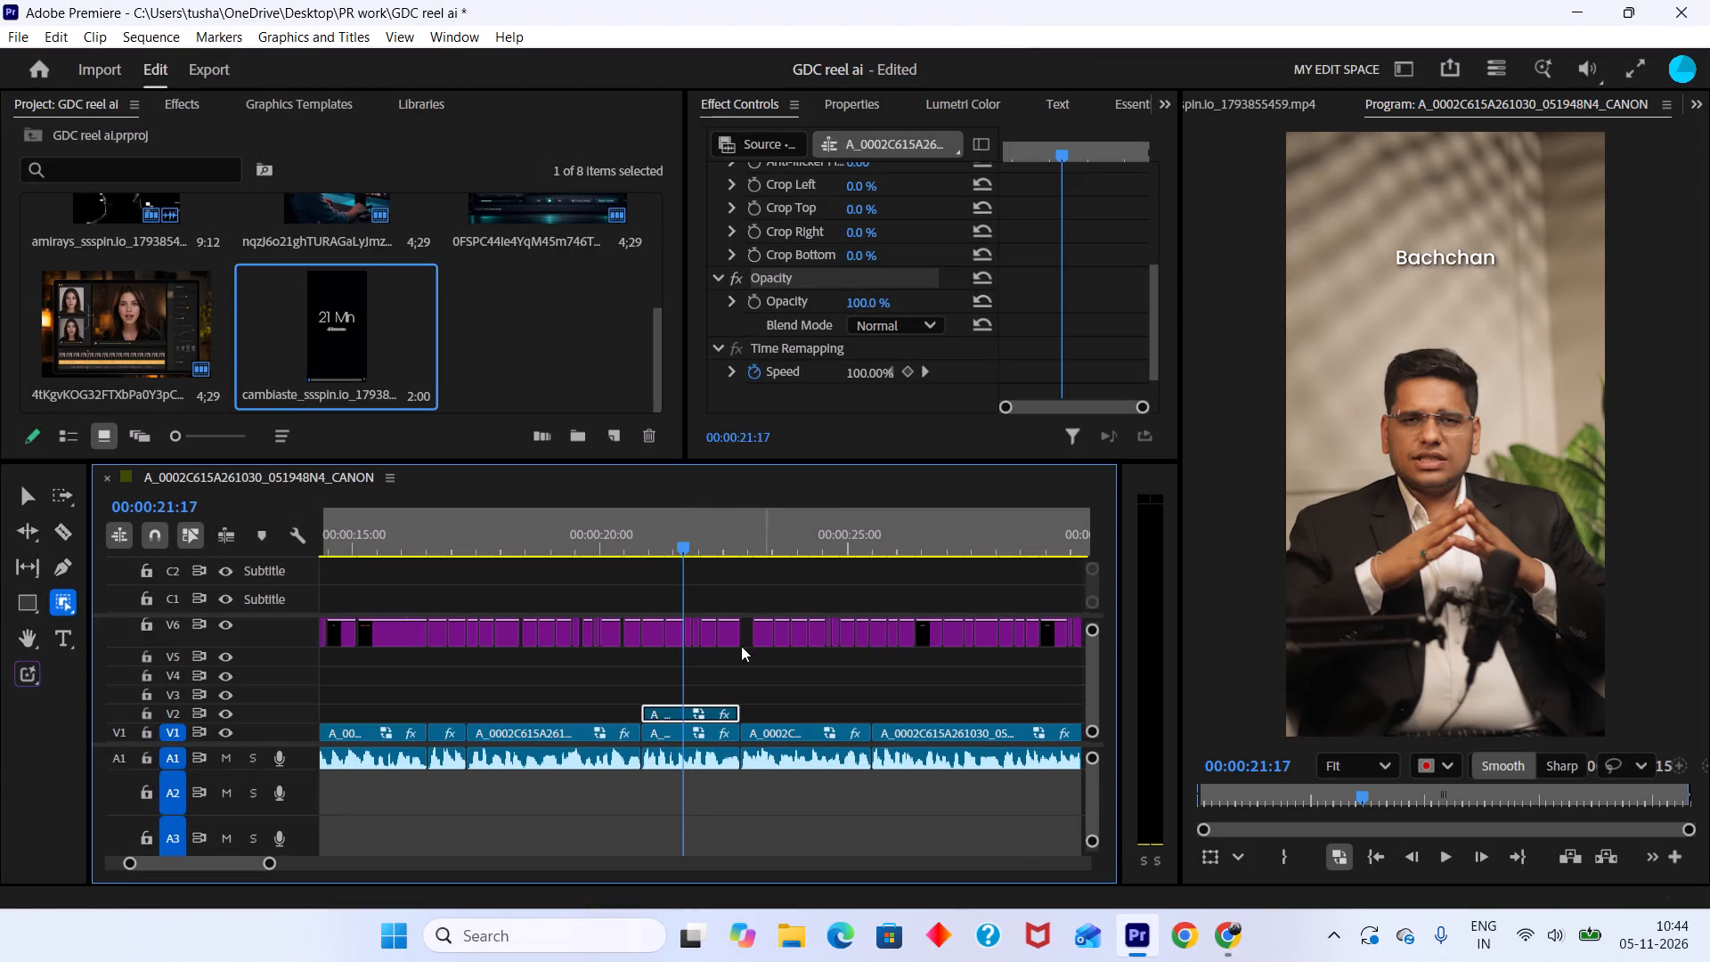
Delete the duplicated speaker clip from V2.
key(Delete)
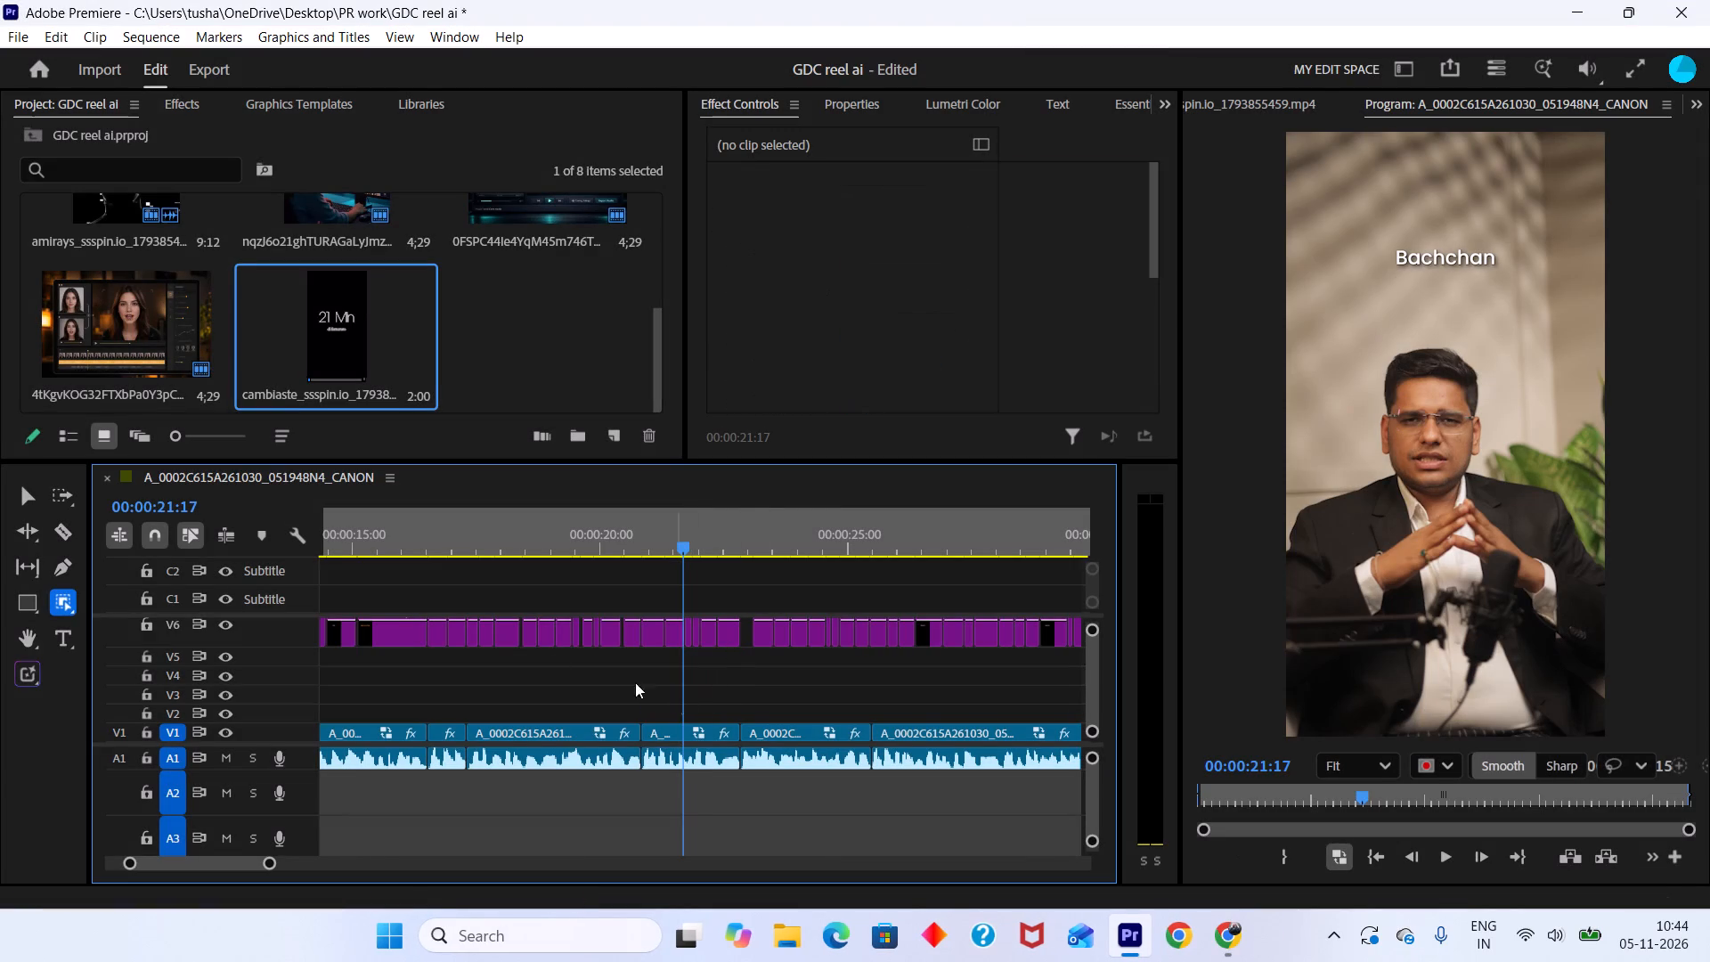
Import the black-and-white portrait image for the Amitabh Bachchan mention from New Volume (D:).
double_click(539, 318)
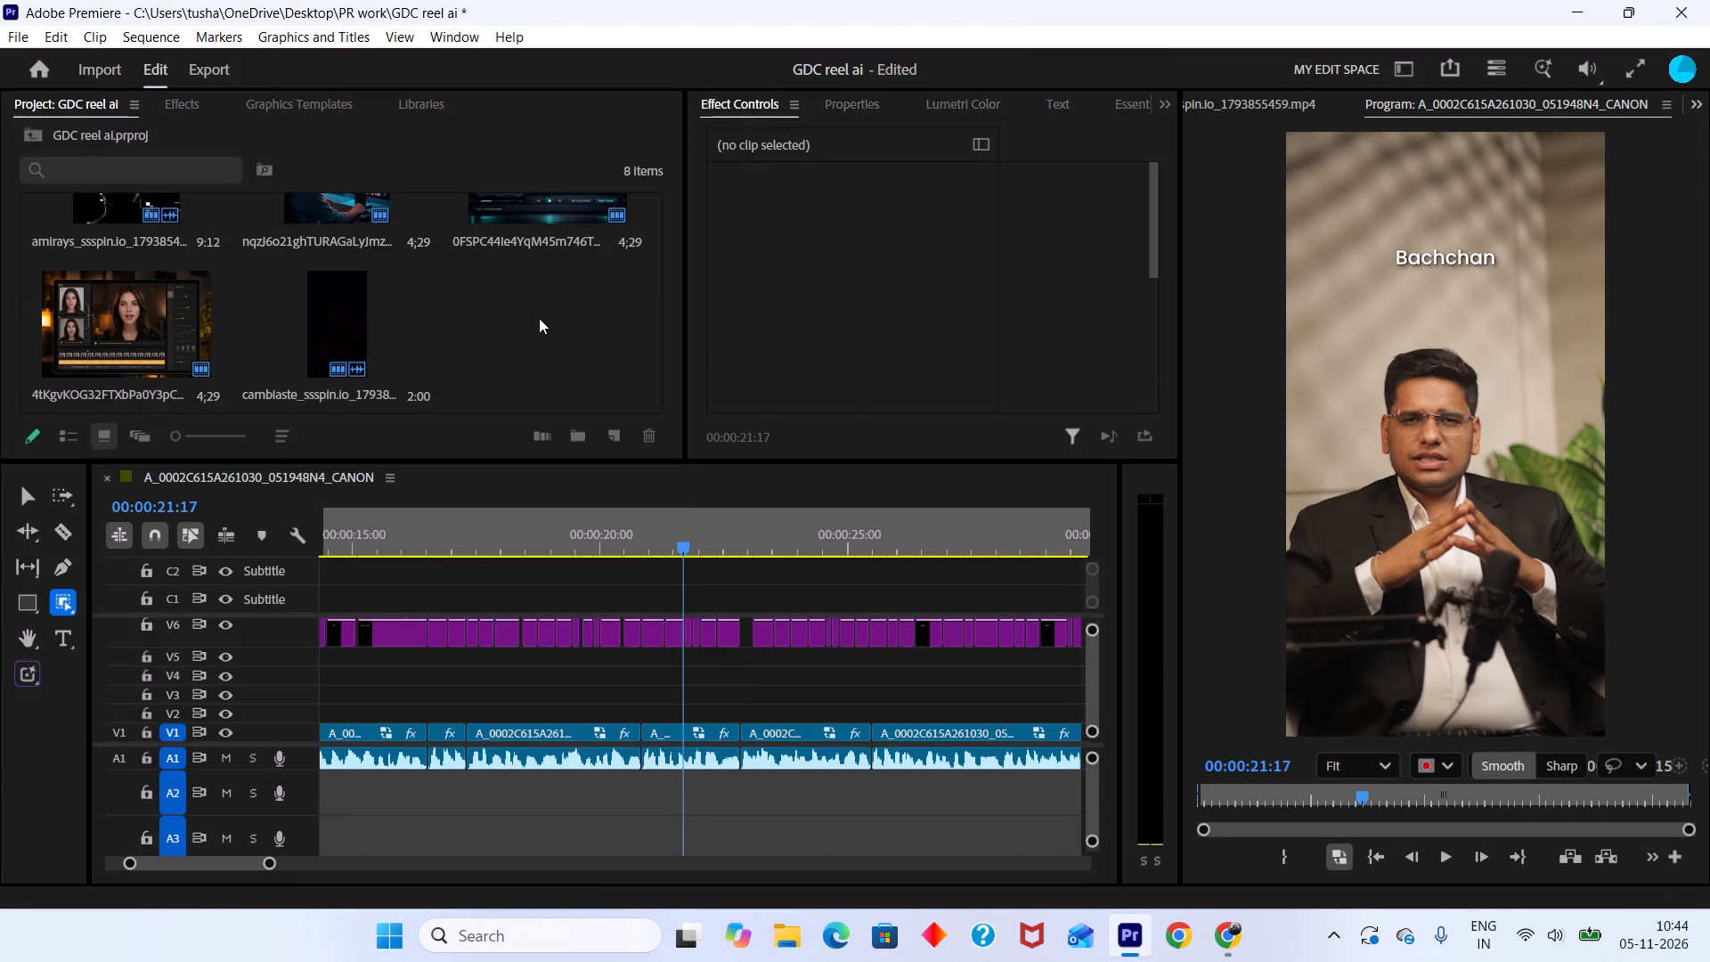
scroll(514, 330, down, 5)
scroll(514, 330, up, 7)
scroll(517, 328, down, 7)
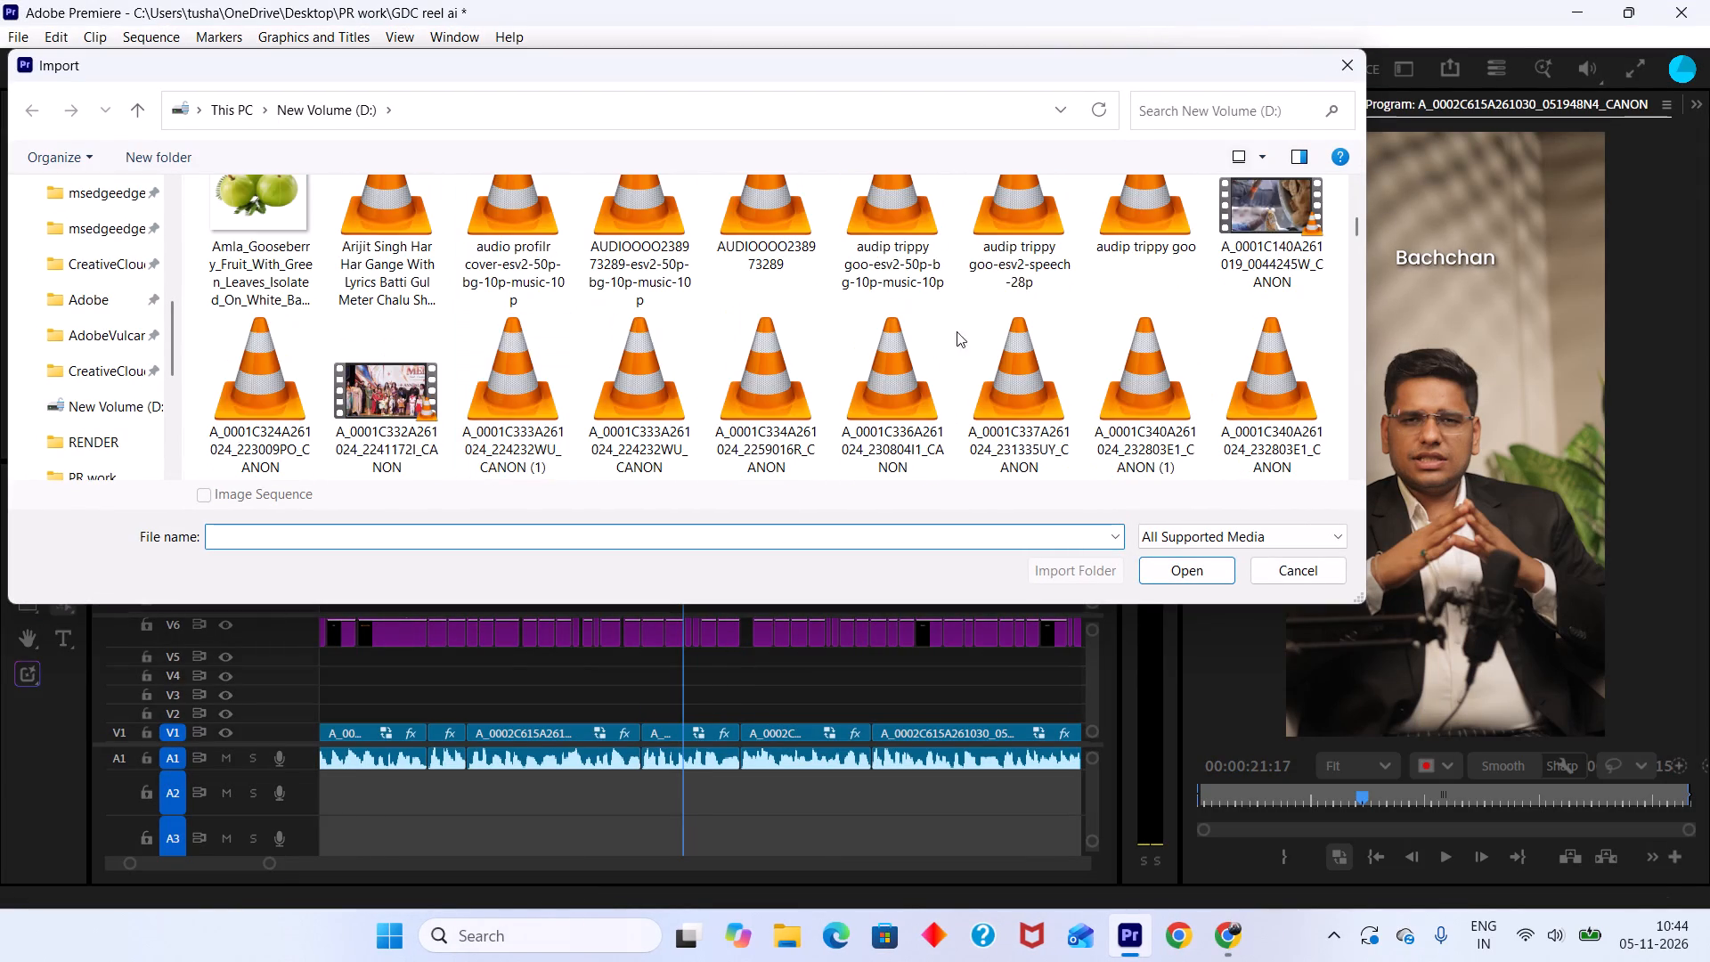
scroll(1022, 405, up, 5)
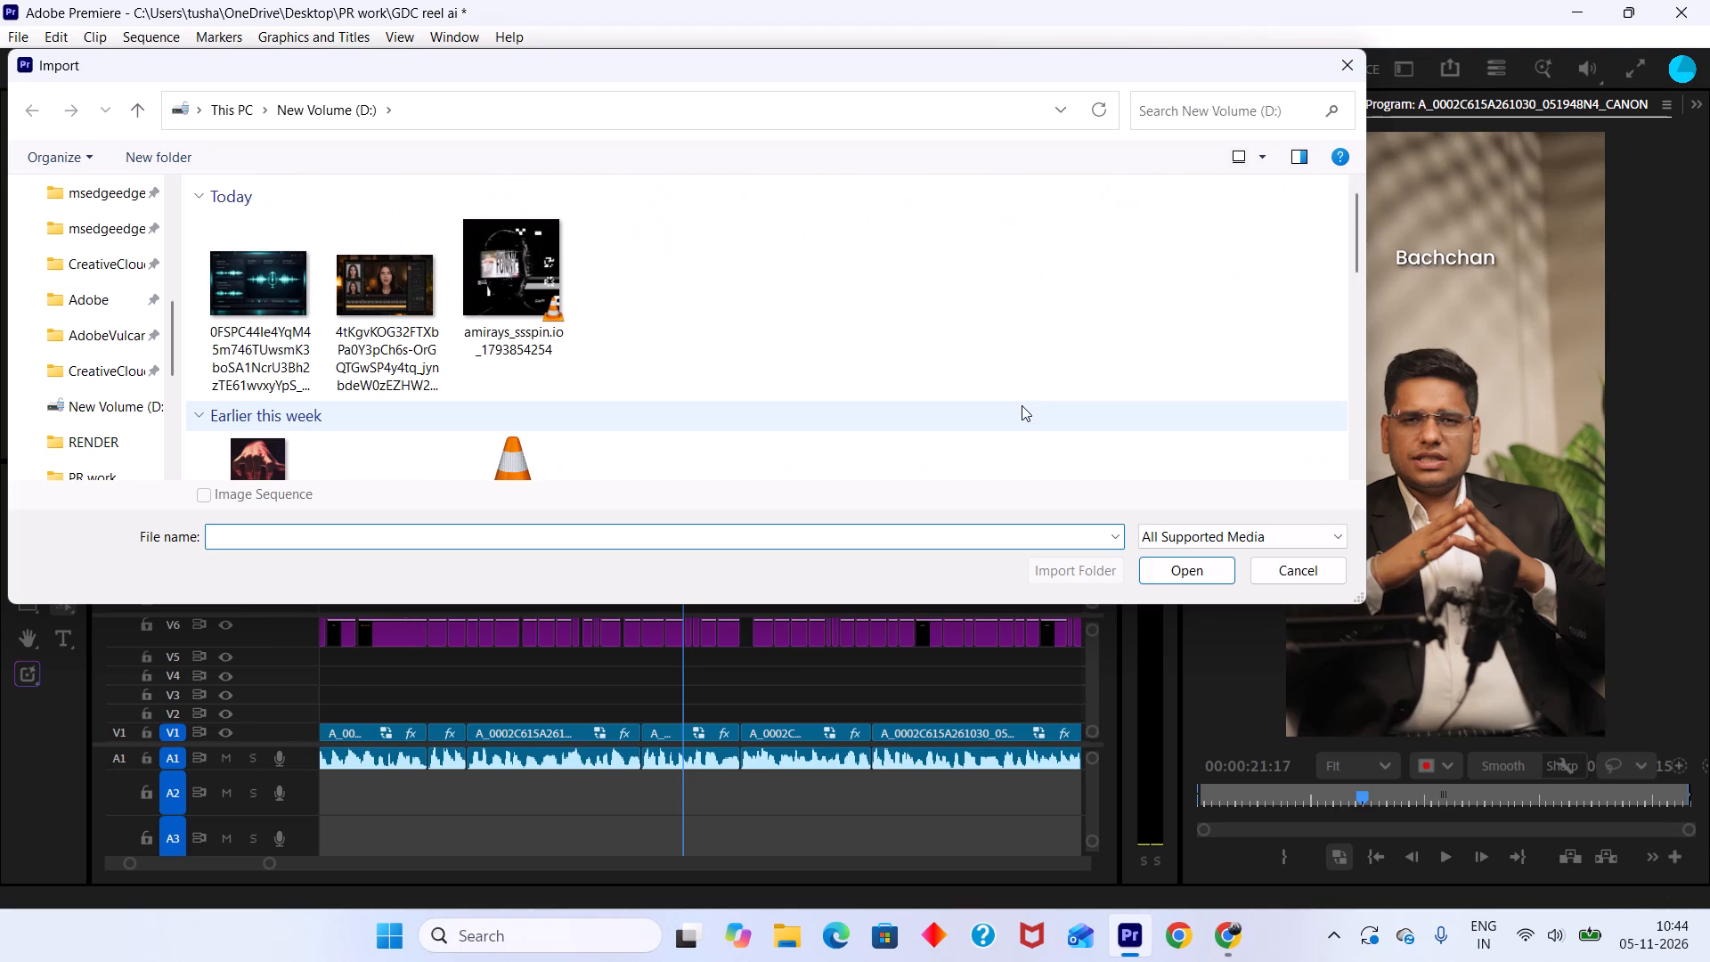
click(305, 309)
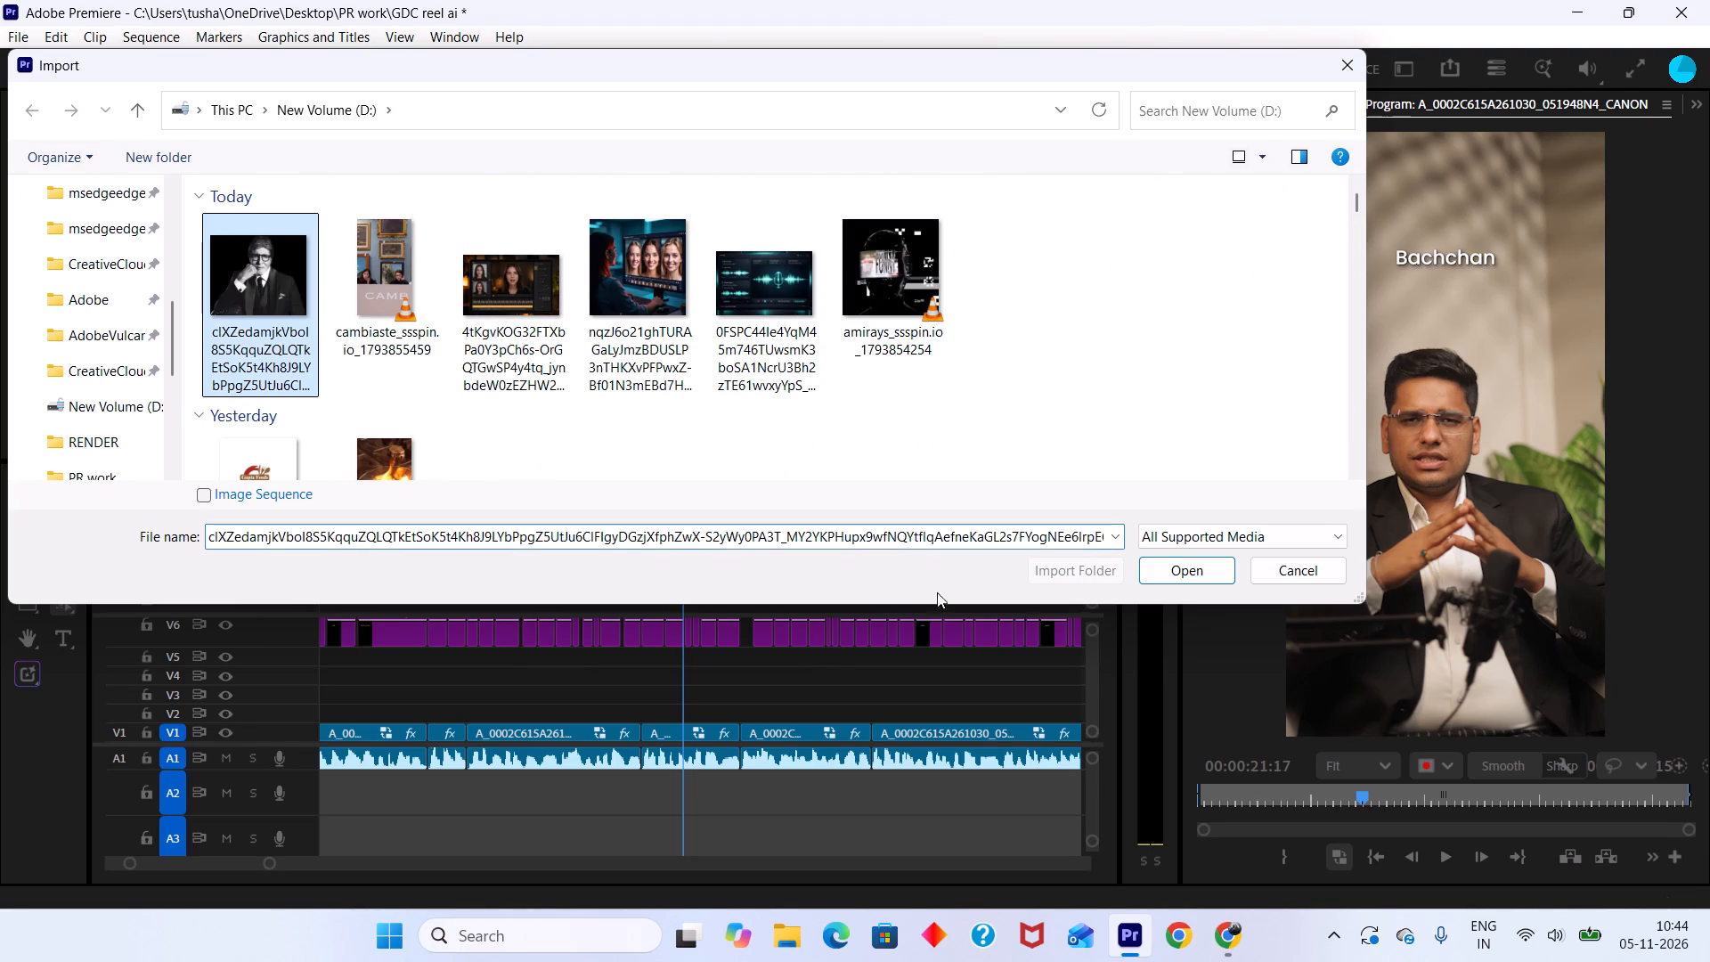
click(1187, 568)
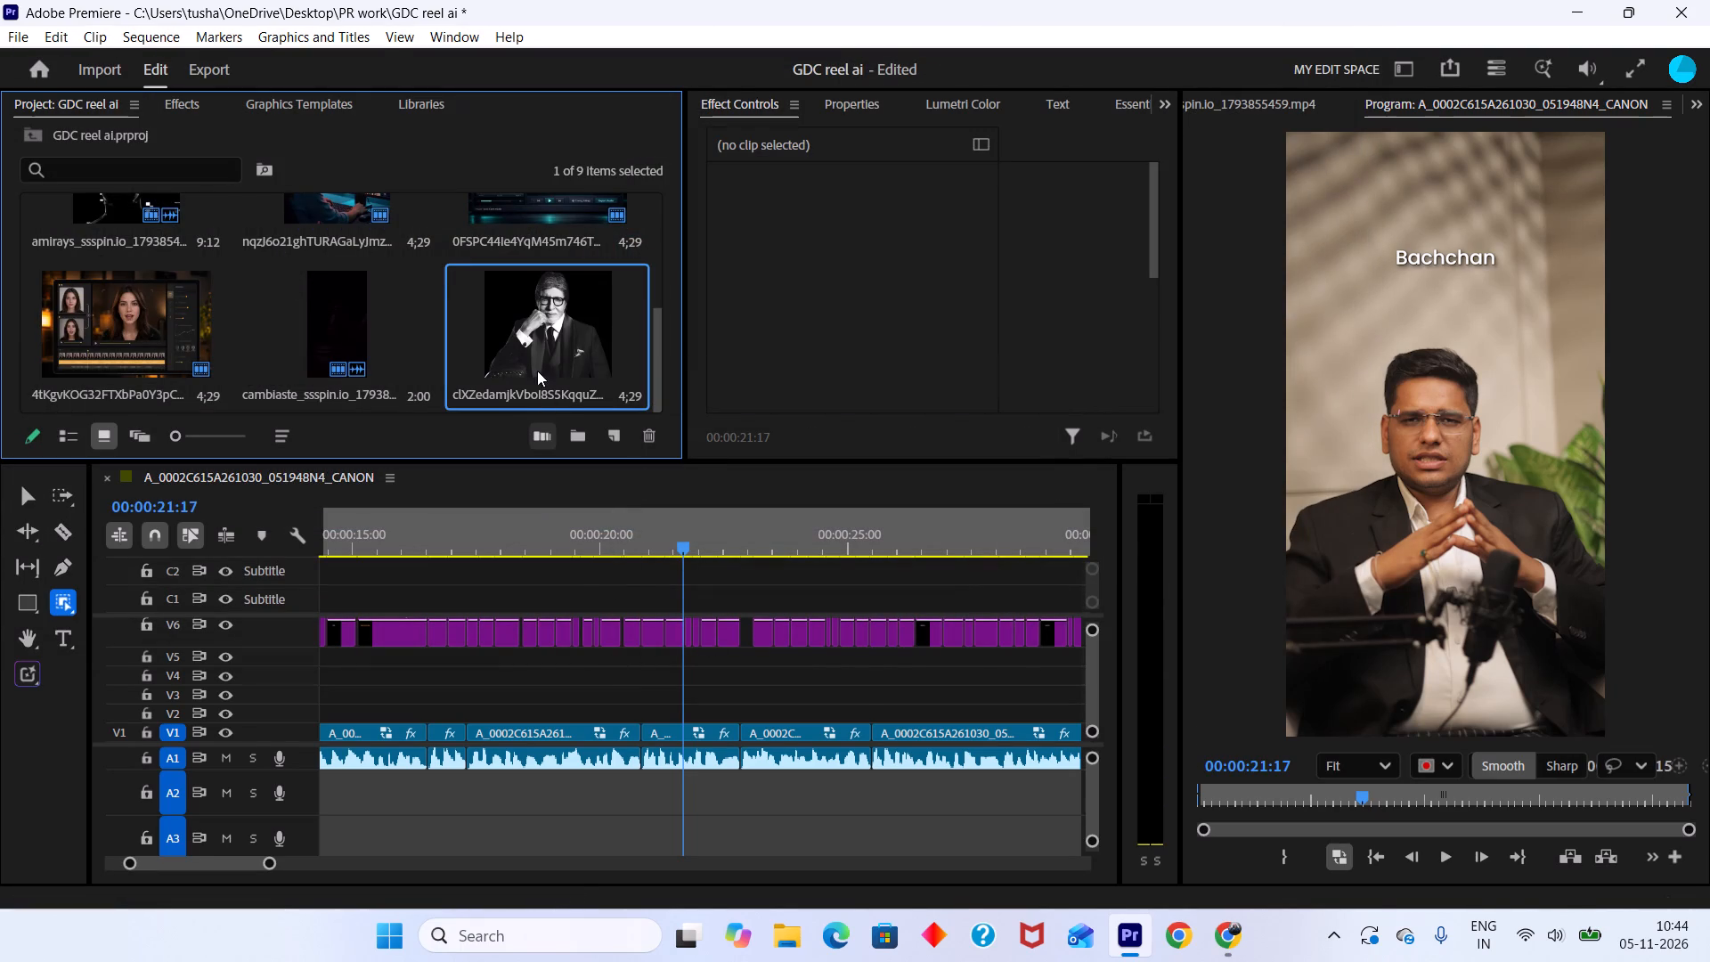
Place the portrait on V2 from the start of the "Amitabh" caption and trim its end to the V1 cut, about 2 seconds long.
drag(537, 368, 655, 713)
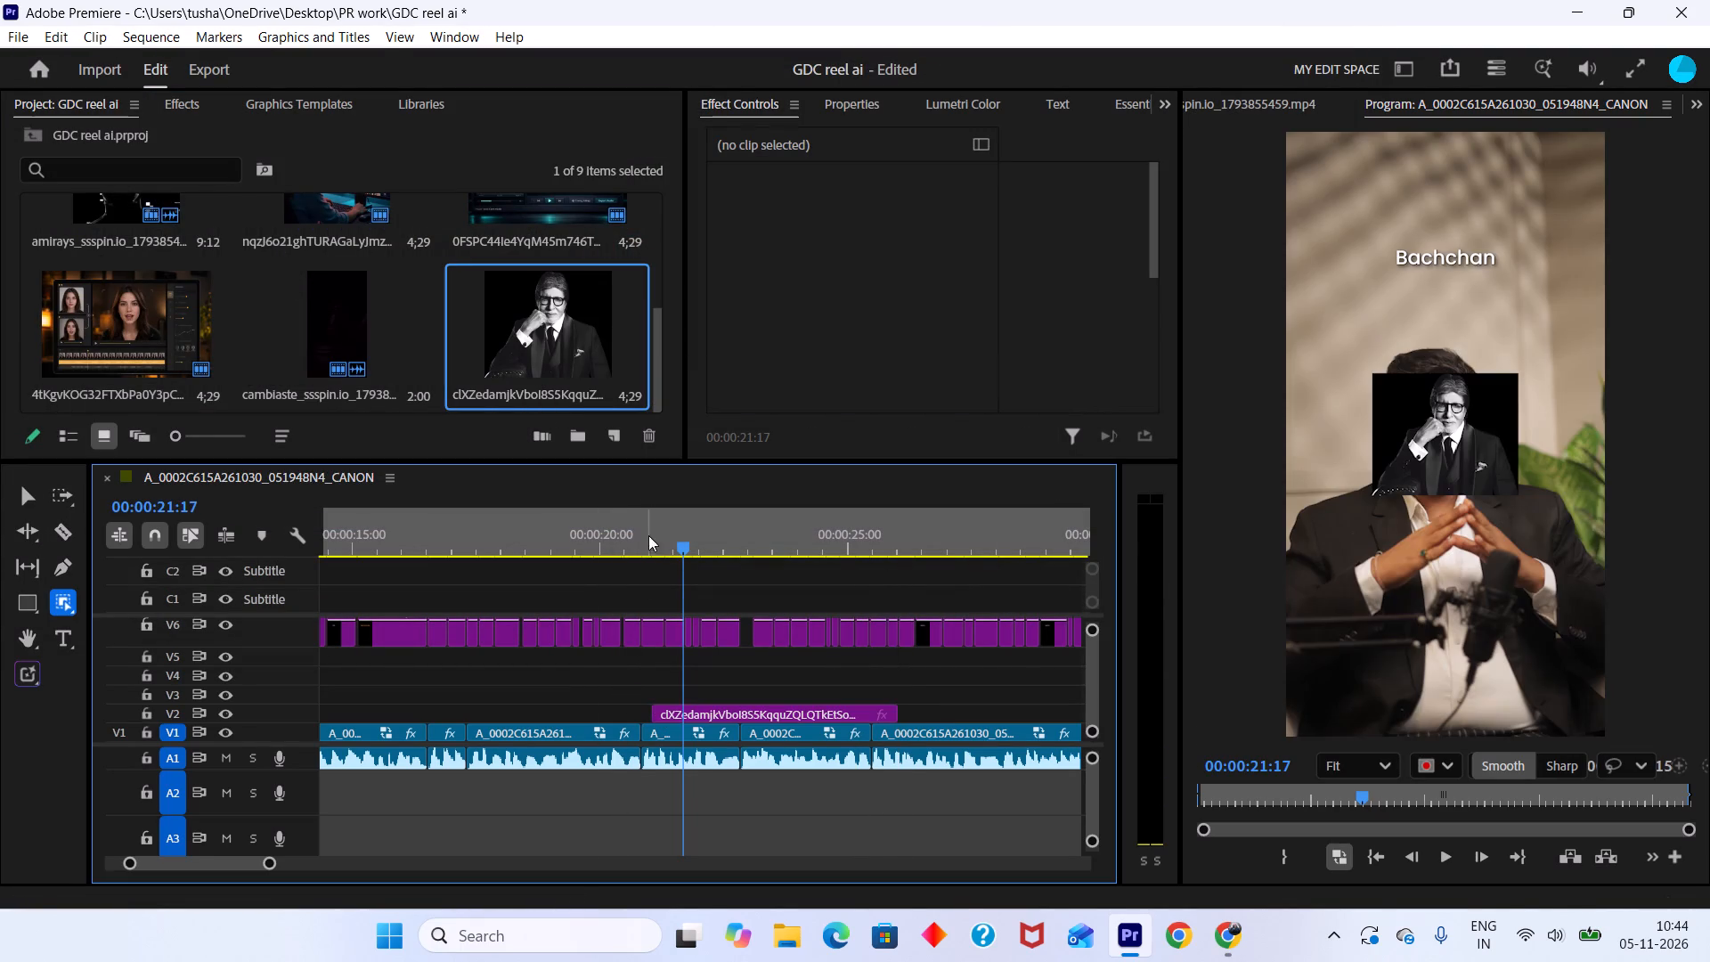
drag(648, 534, 624, 528)
key(space)
key(space)
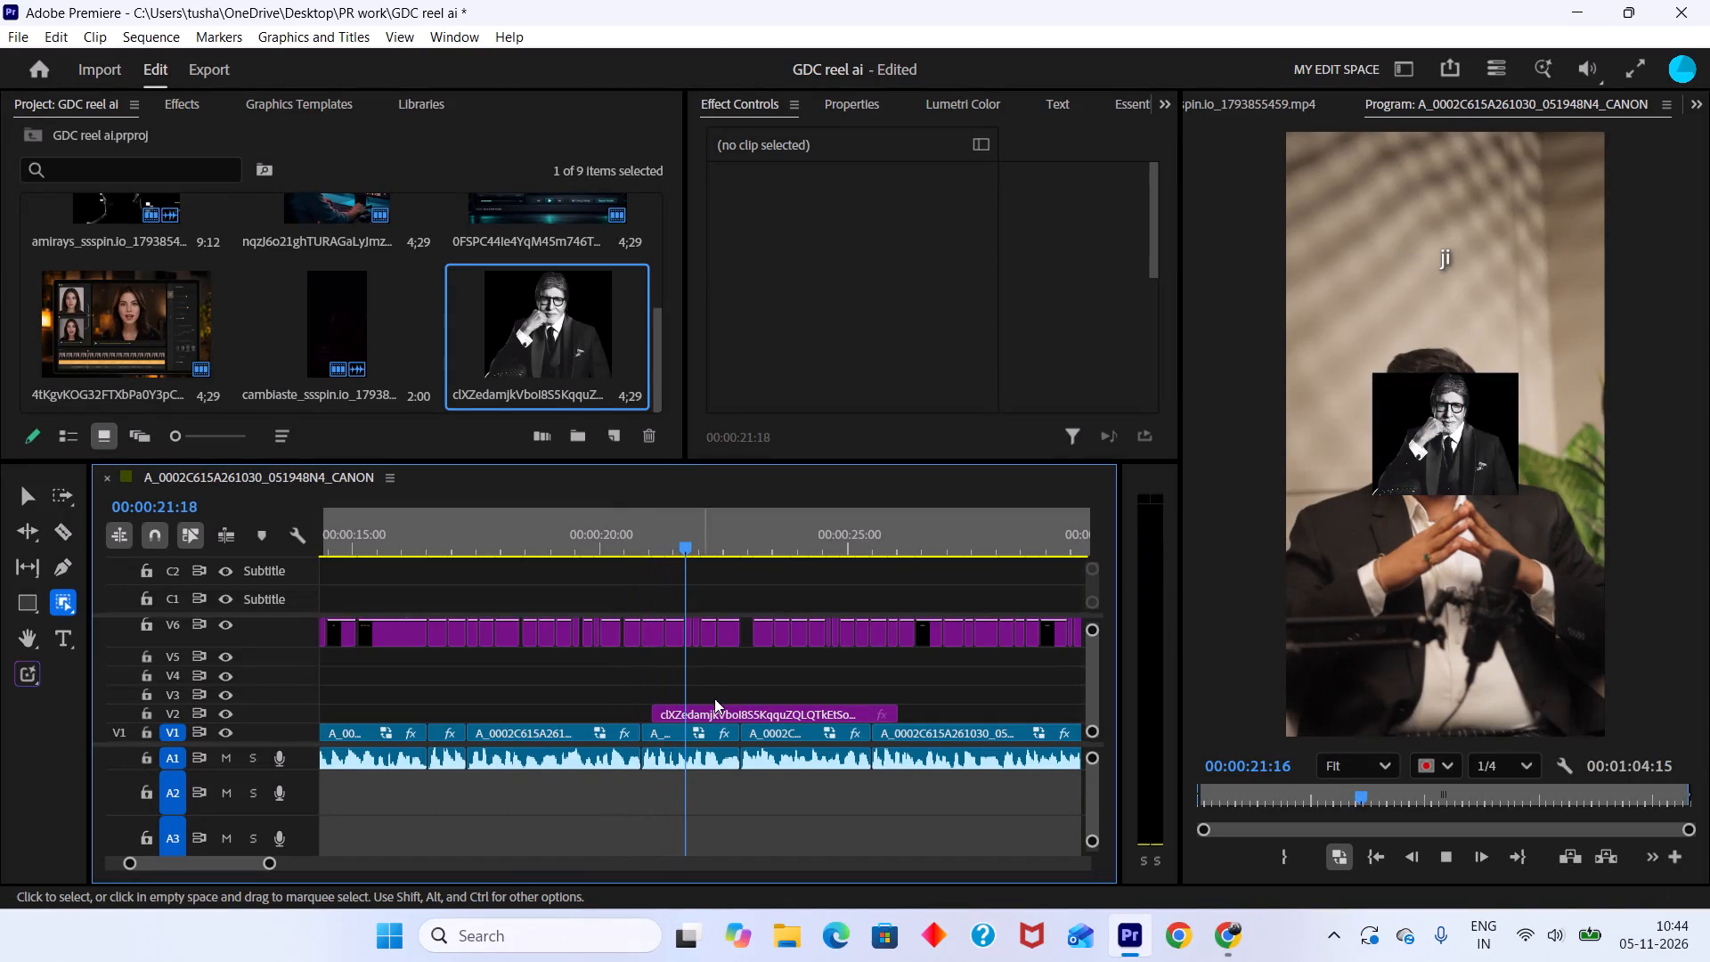
click(720, 711)
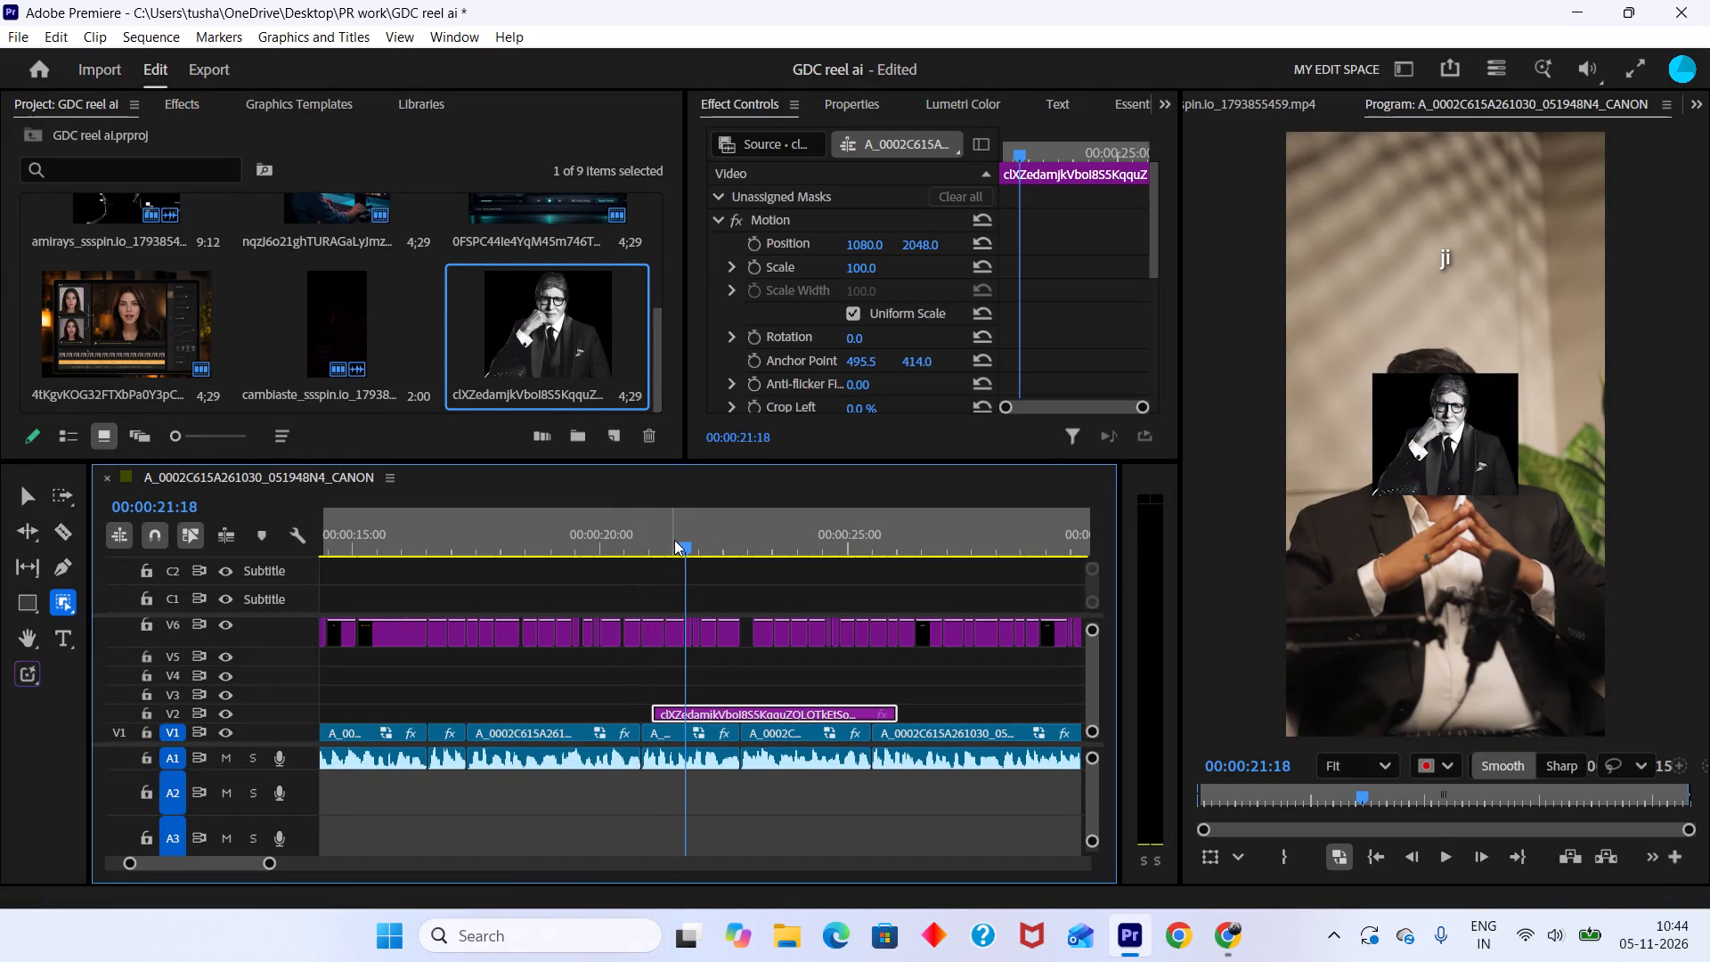
drag(674, 539, 651, 531)
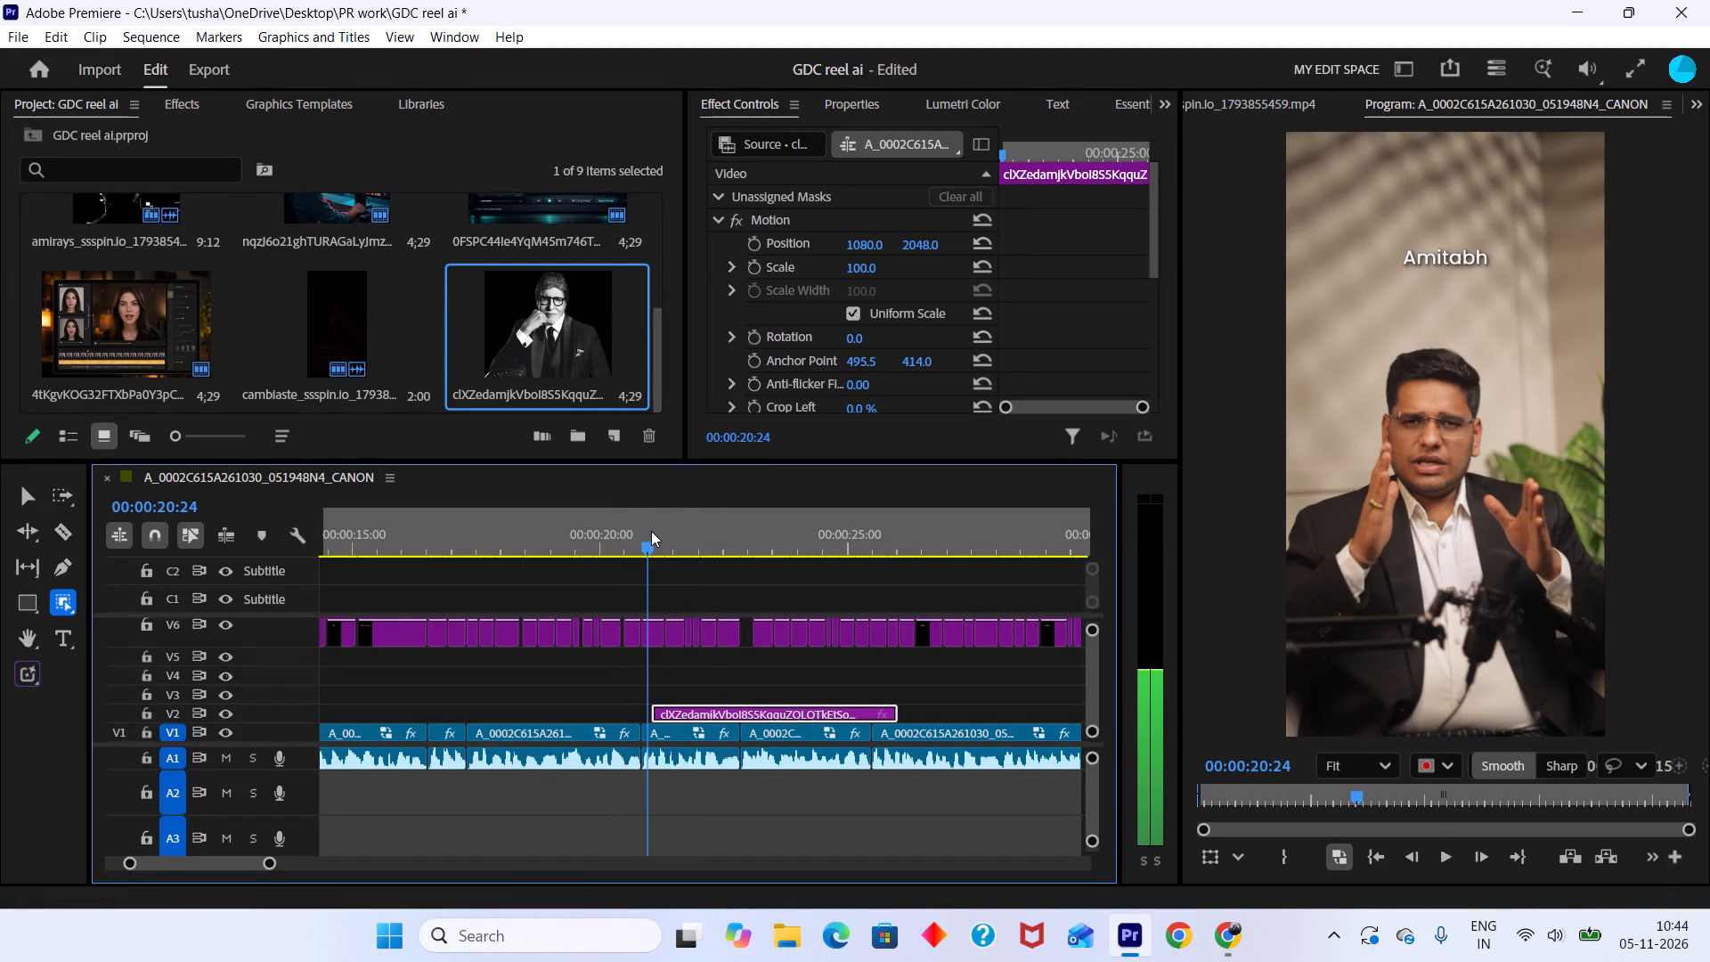
drag(651, 531, 640, 528)
key(space)
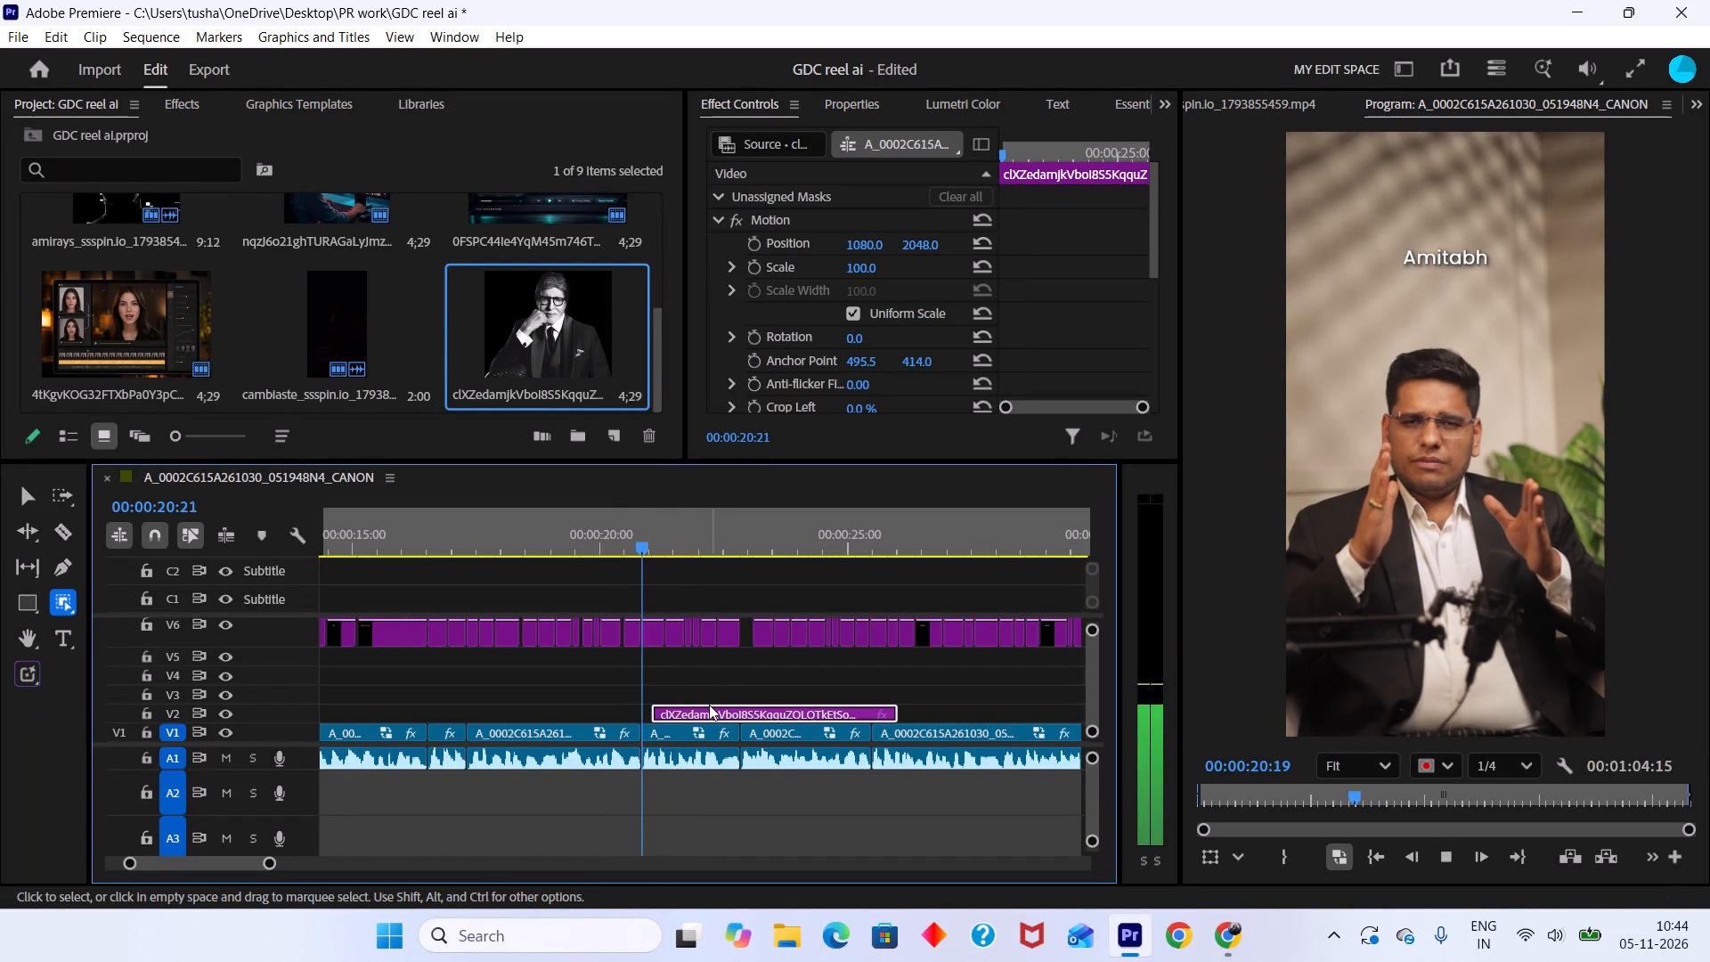
key(space)
drag(709, 705, 690, 705)
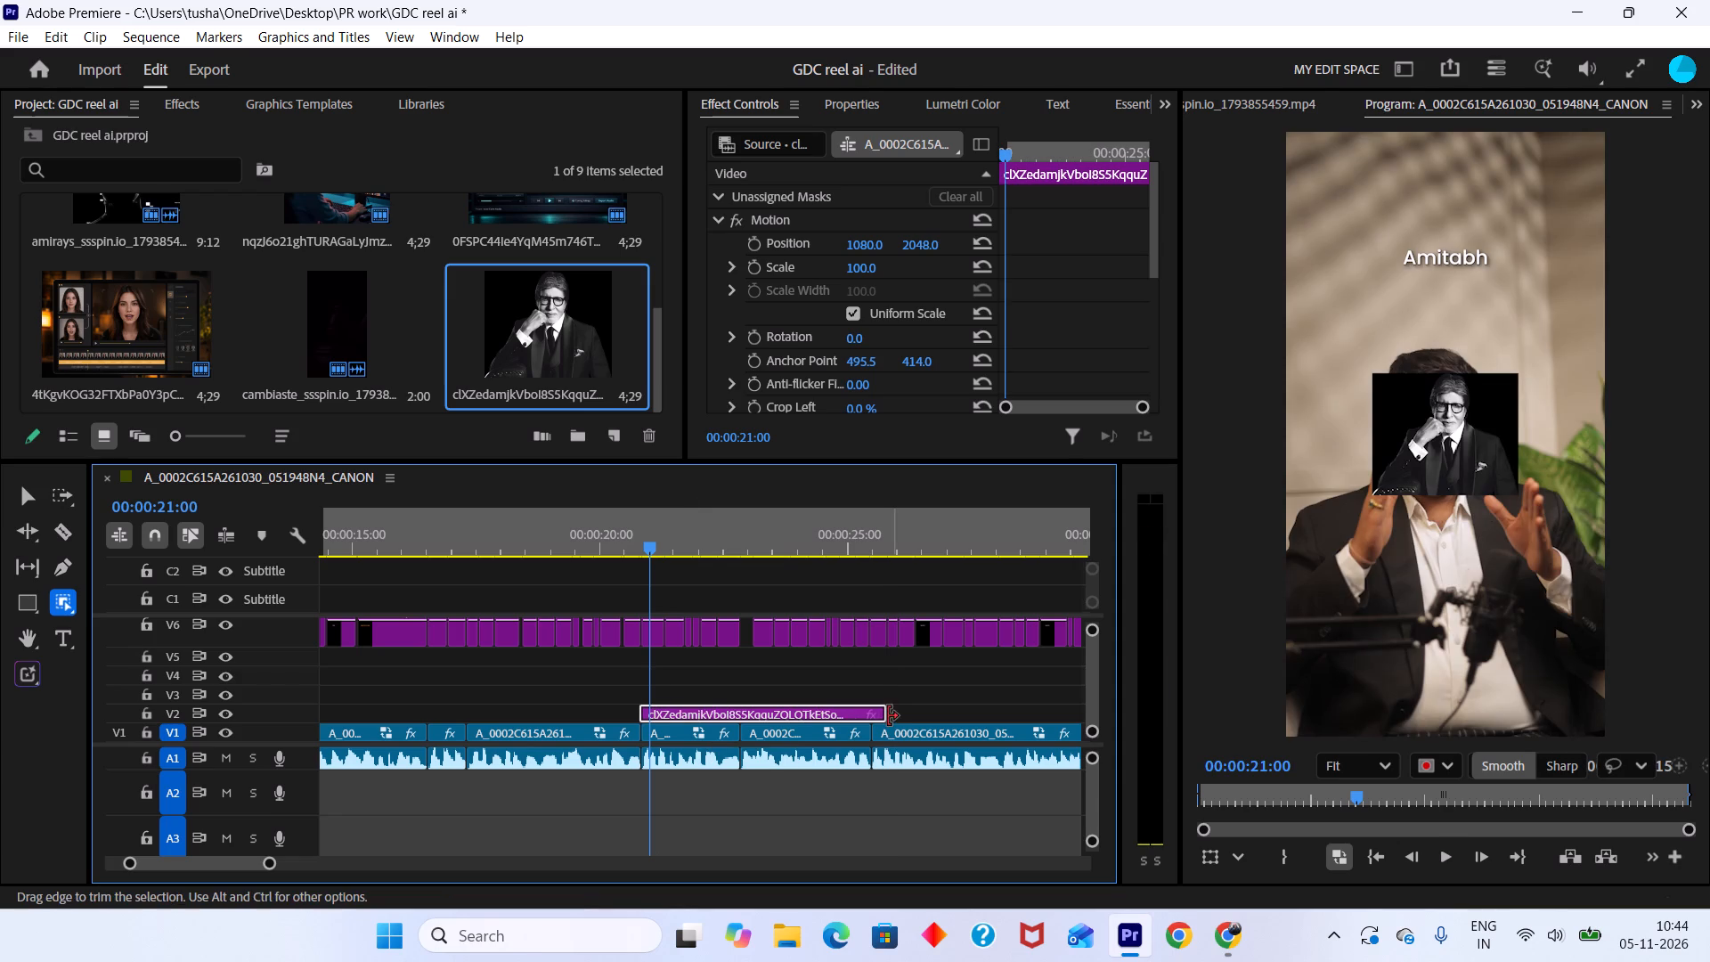
drag(883, 714, 747, 726)
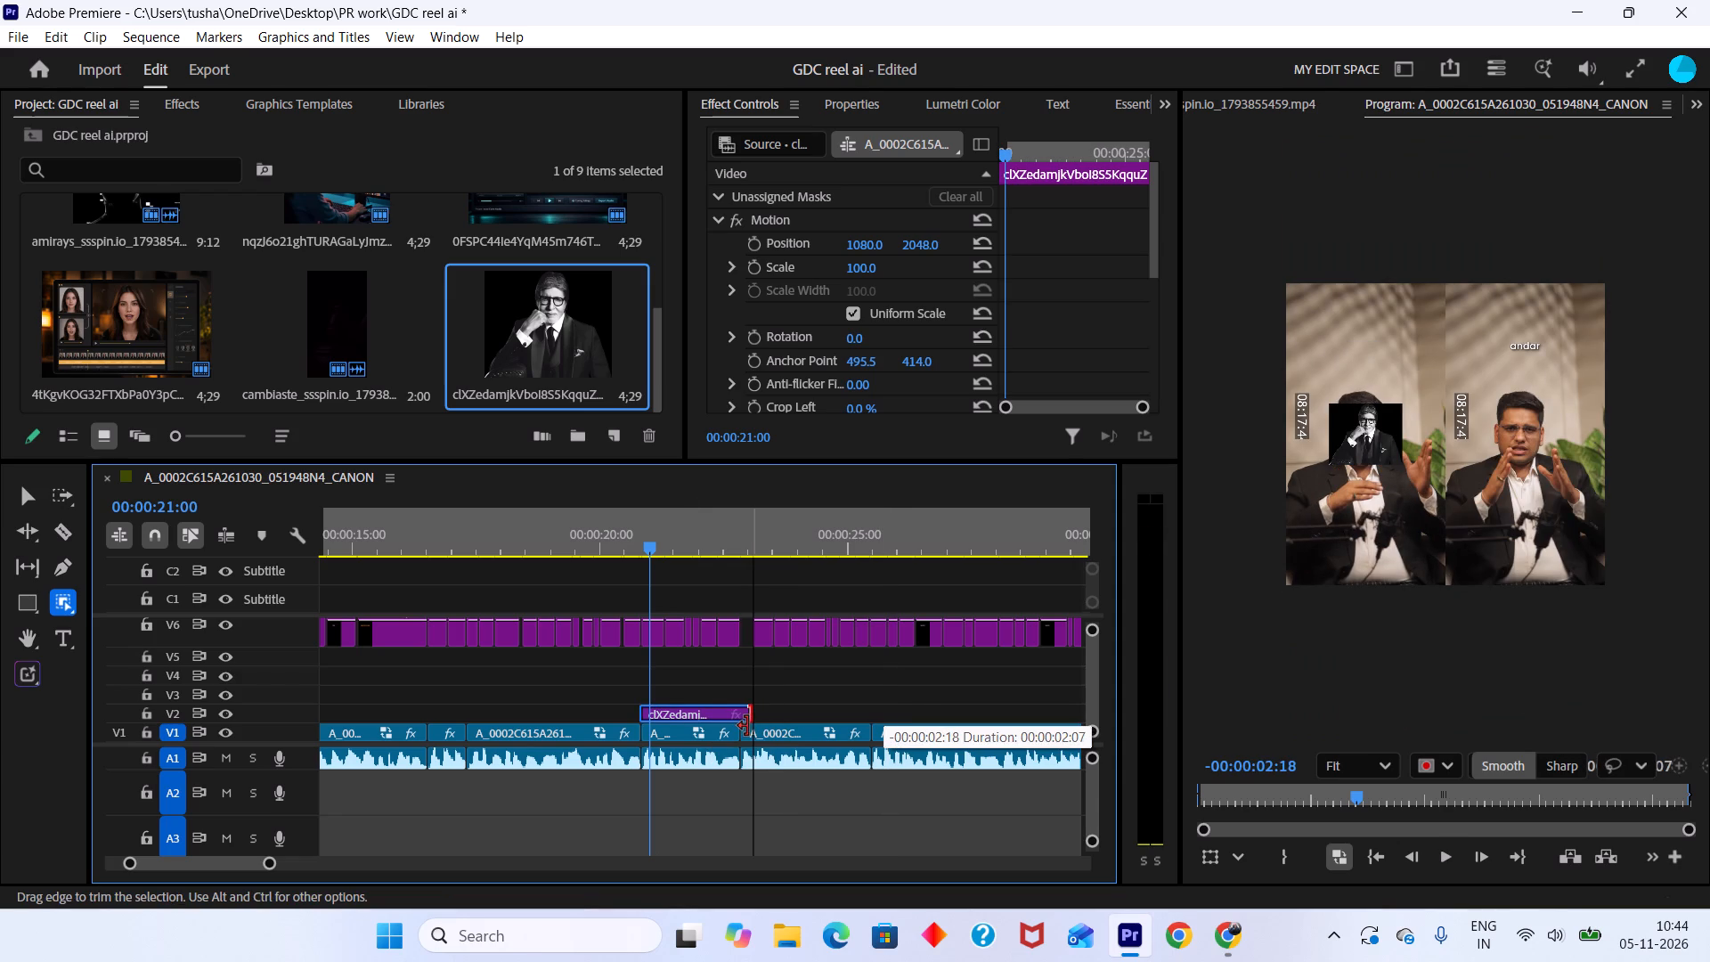
drag(747, 726, 740, 726)
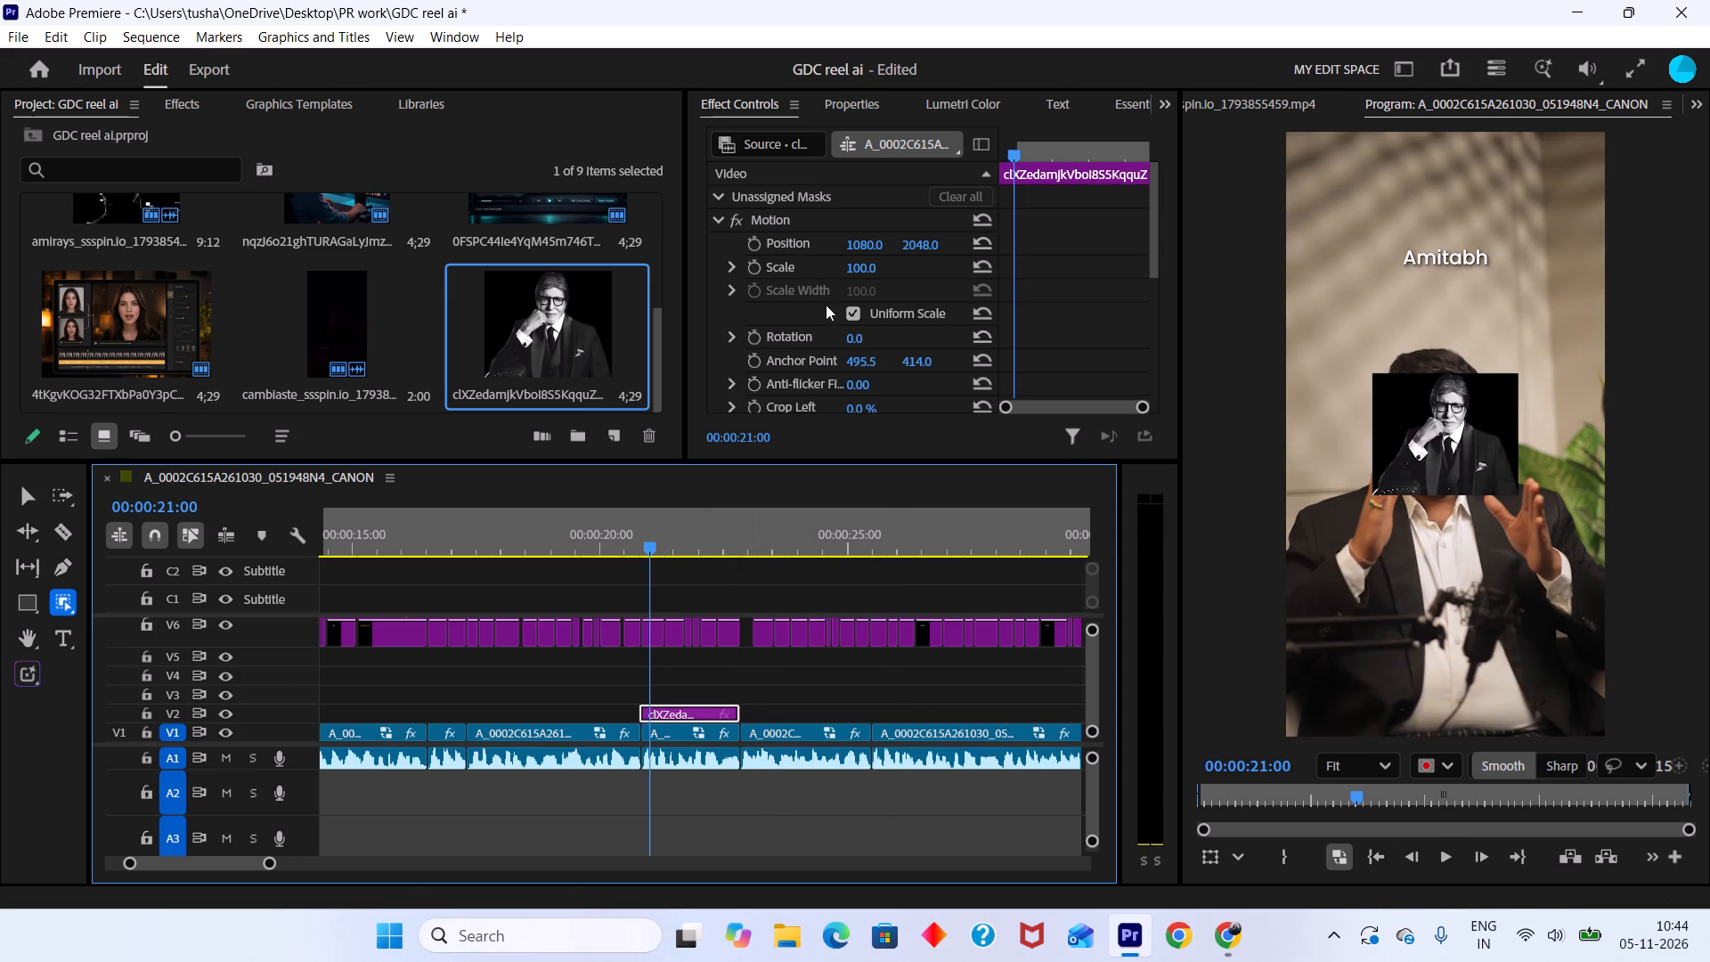
Scale the portrait to 333 and duplicate it onto V3 directly above the original.
drag(868, 271, 1071, 337)
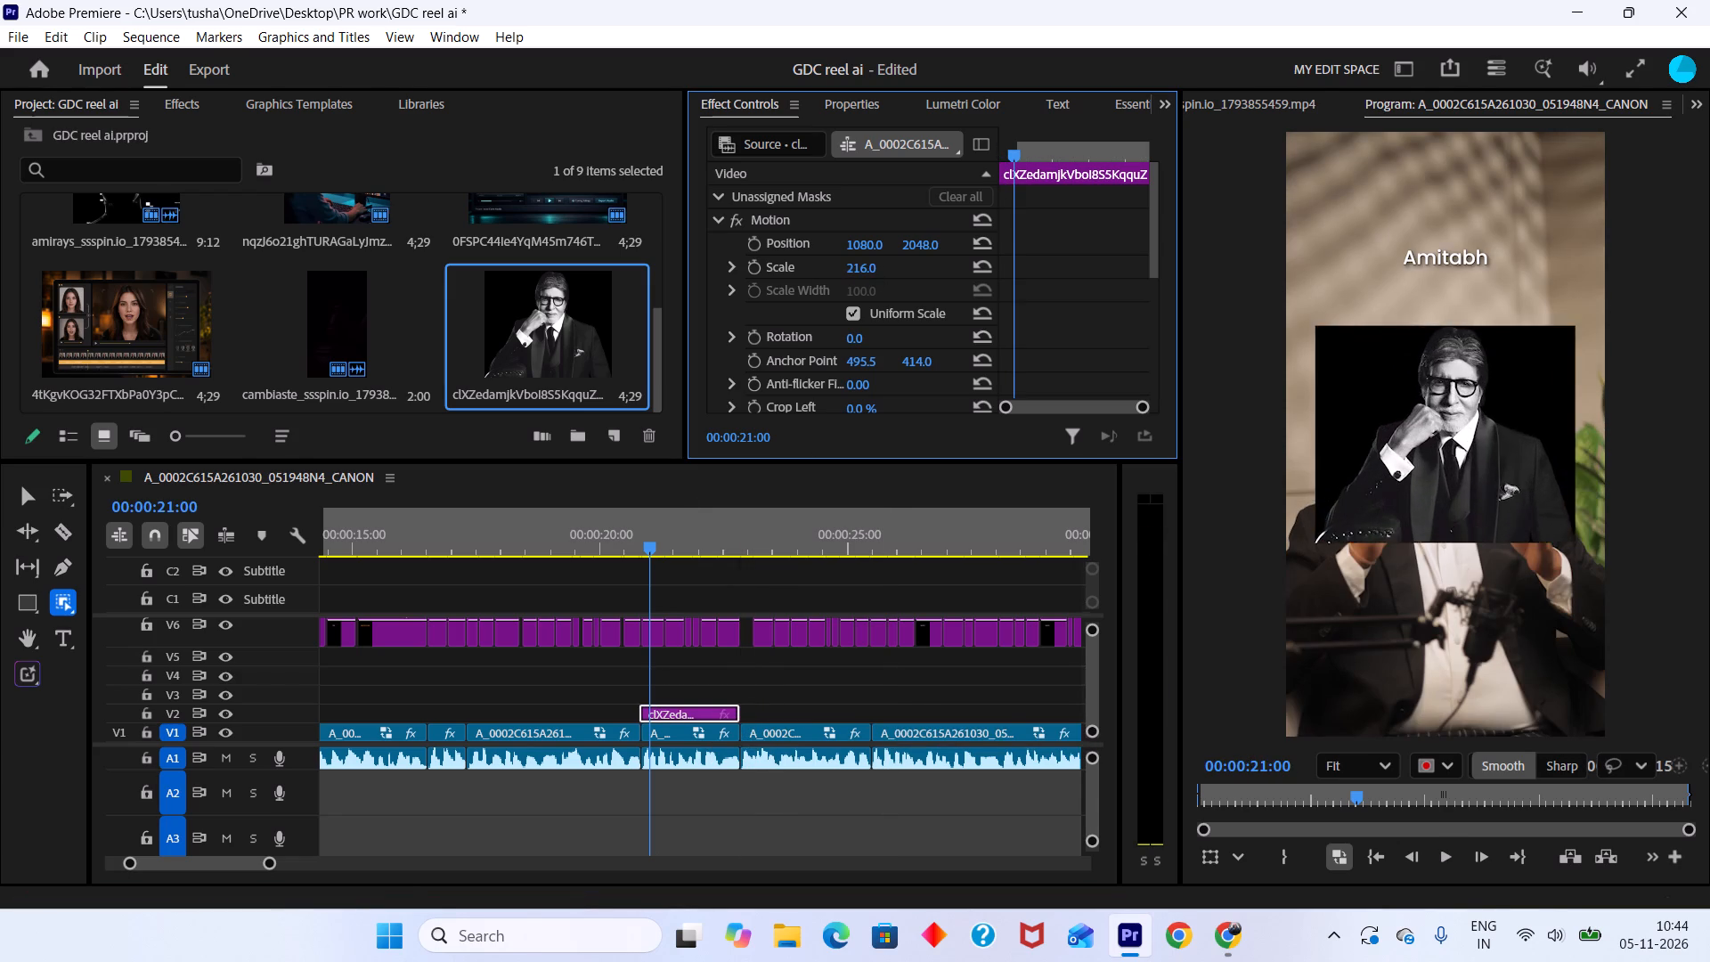
drag(1071, 337, 1128, 361)
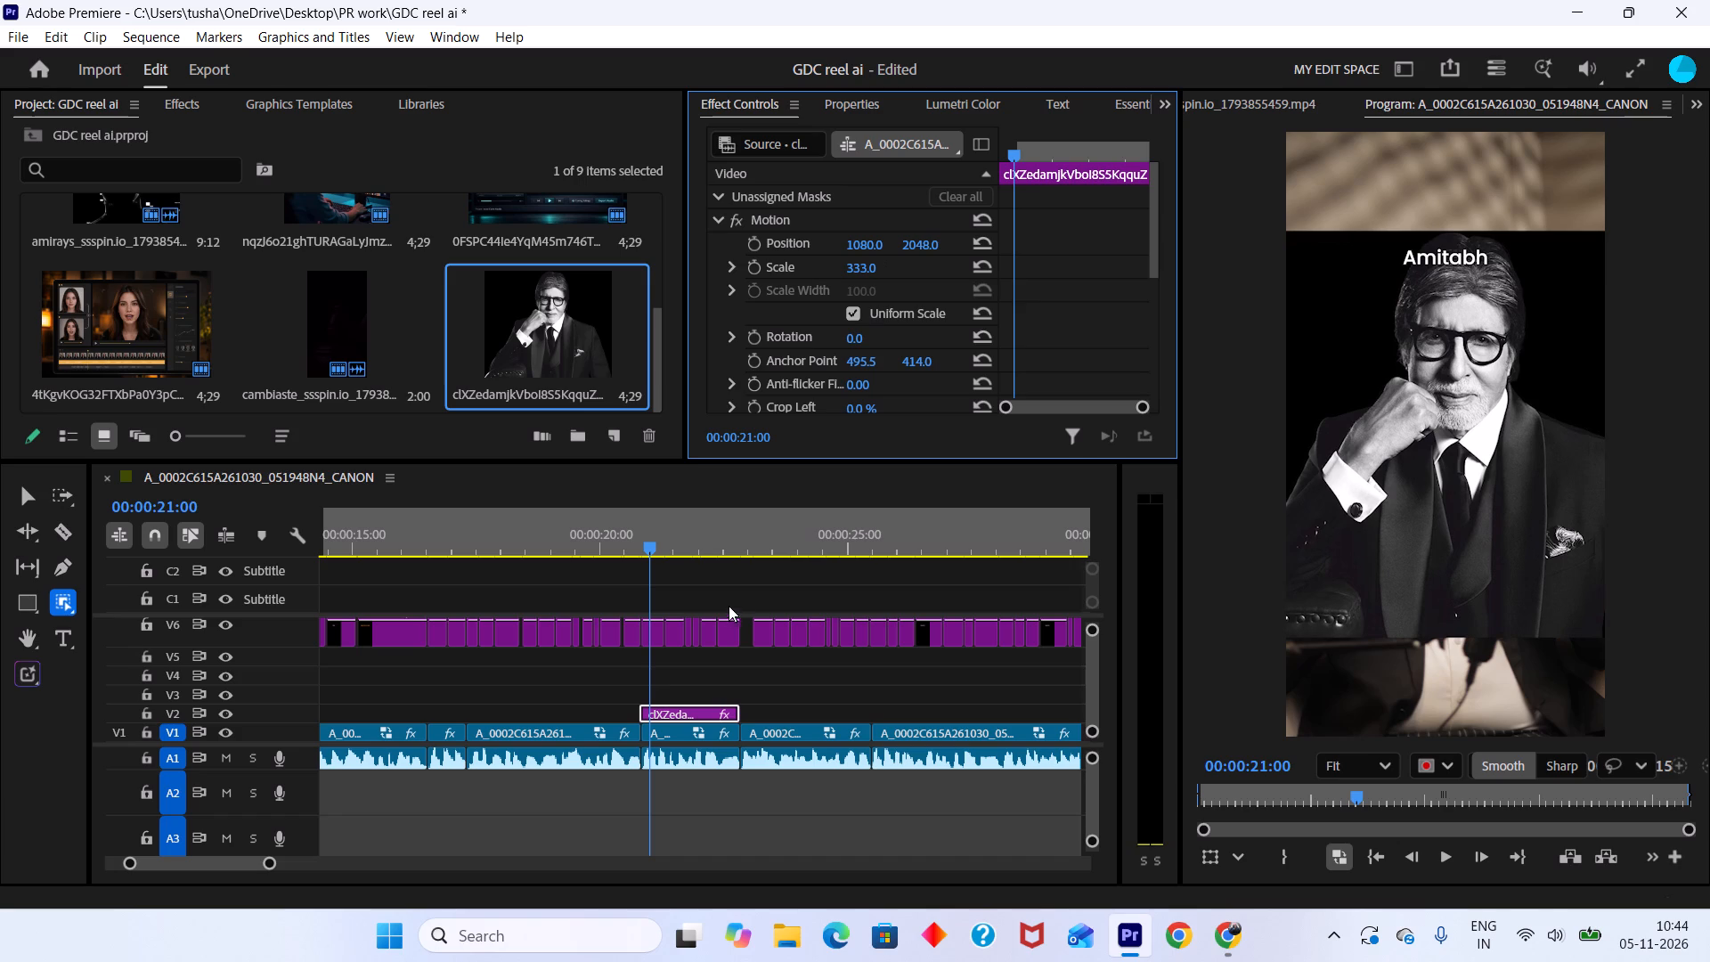
alt+drag(691, 714, 690, 697)
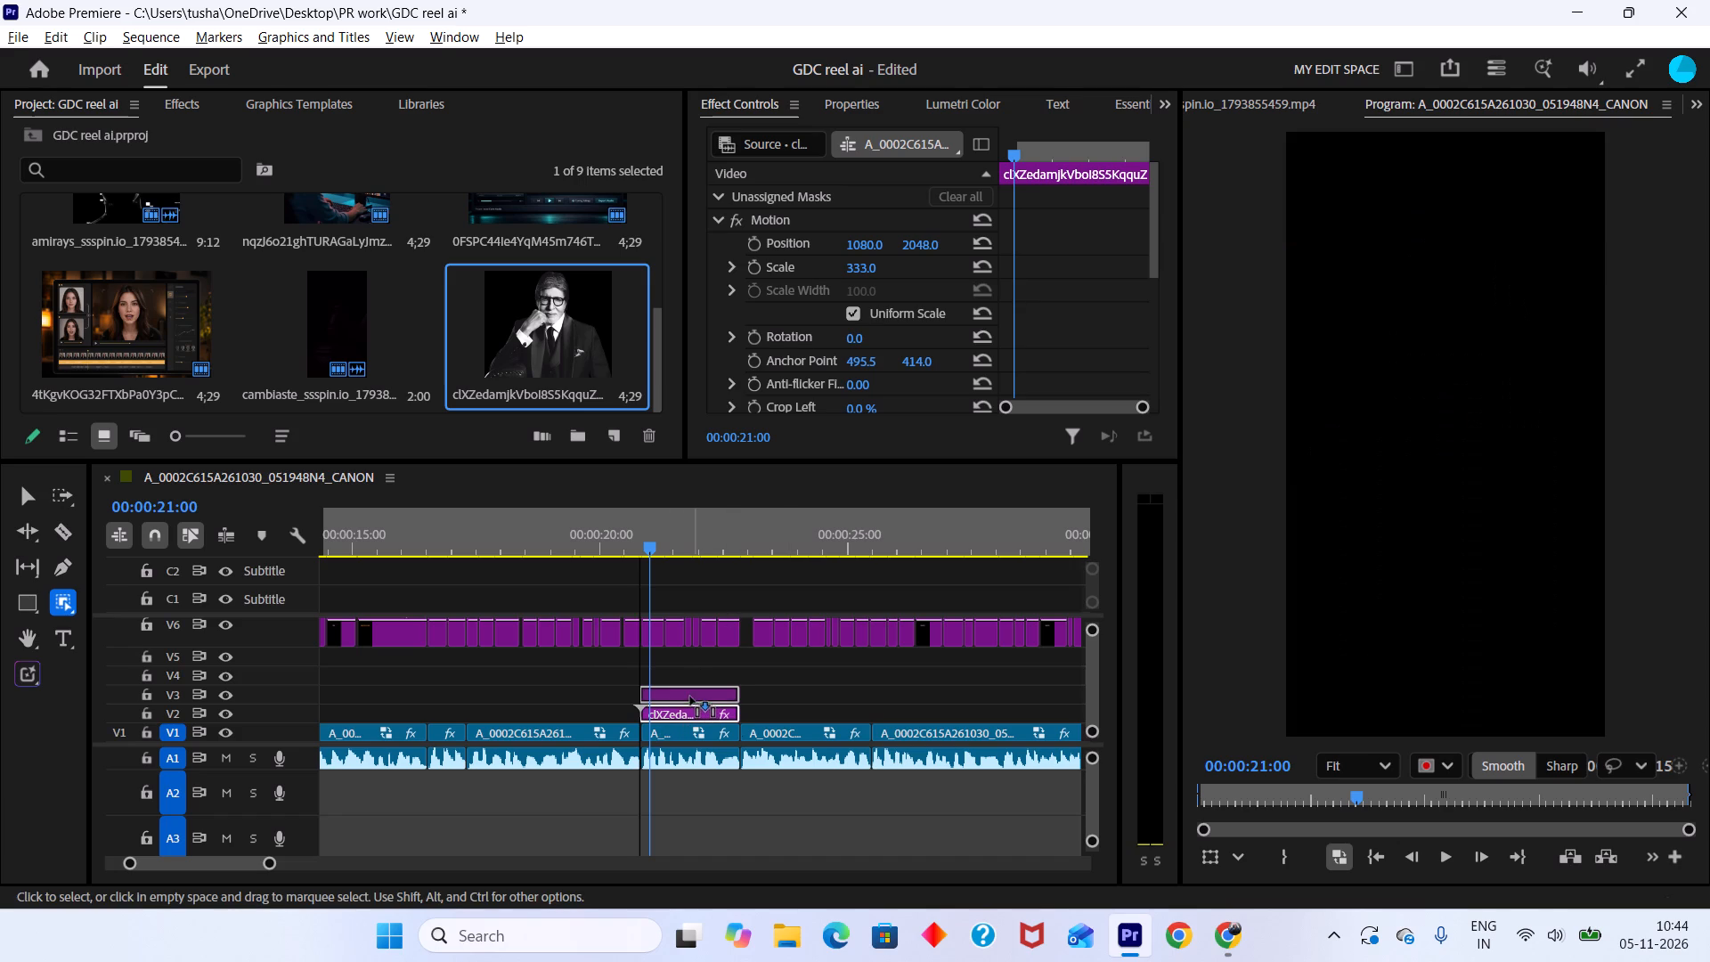
alt+drag(690, 697, 689, 692)
Enlarge the V2 portrait behind the copy until it fills the full frame height.
click(689, 710)
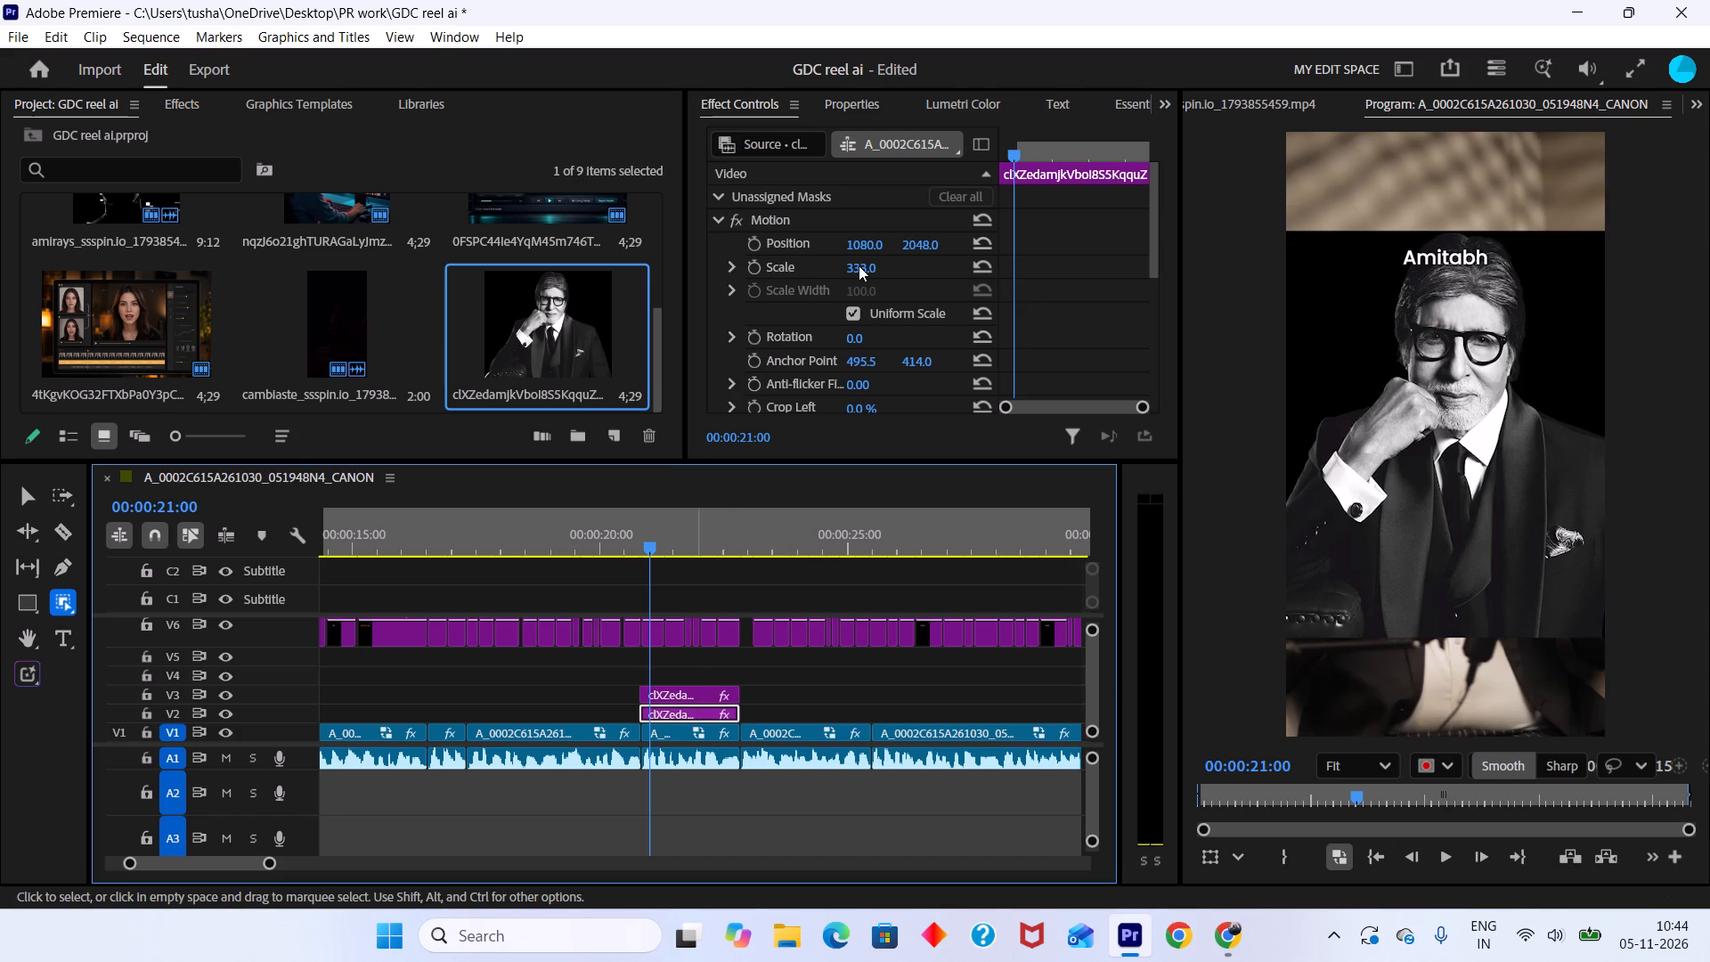
drag(859, 265, 984, 302)
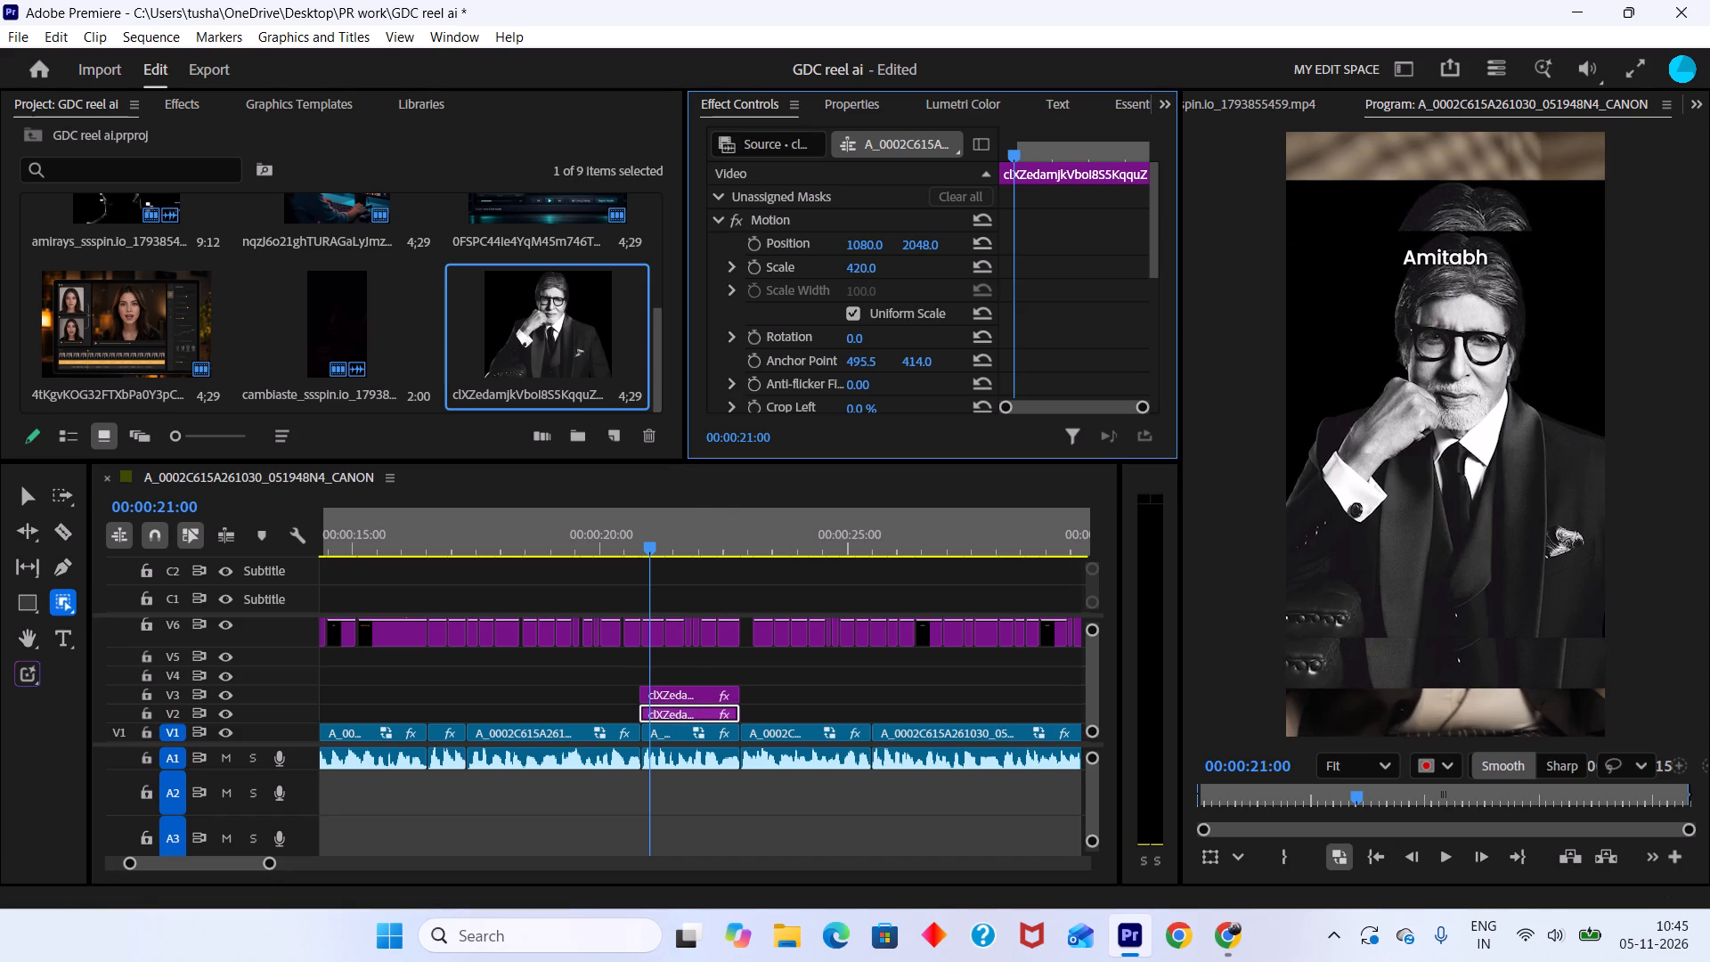
drag(984, 302, 1059, 312)
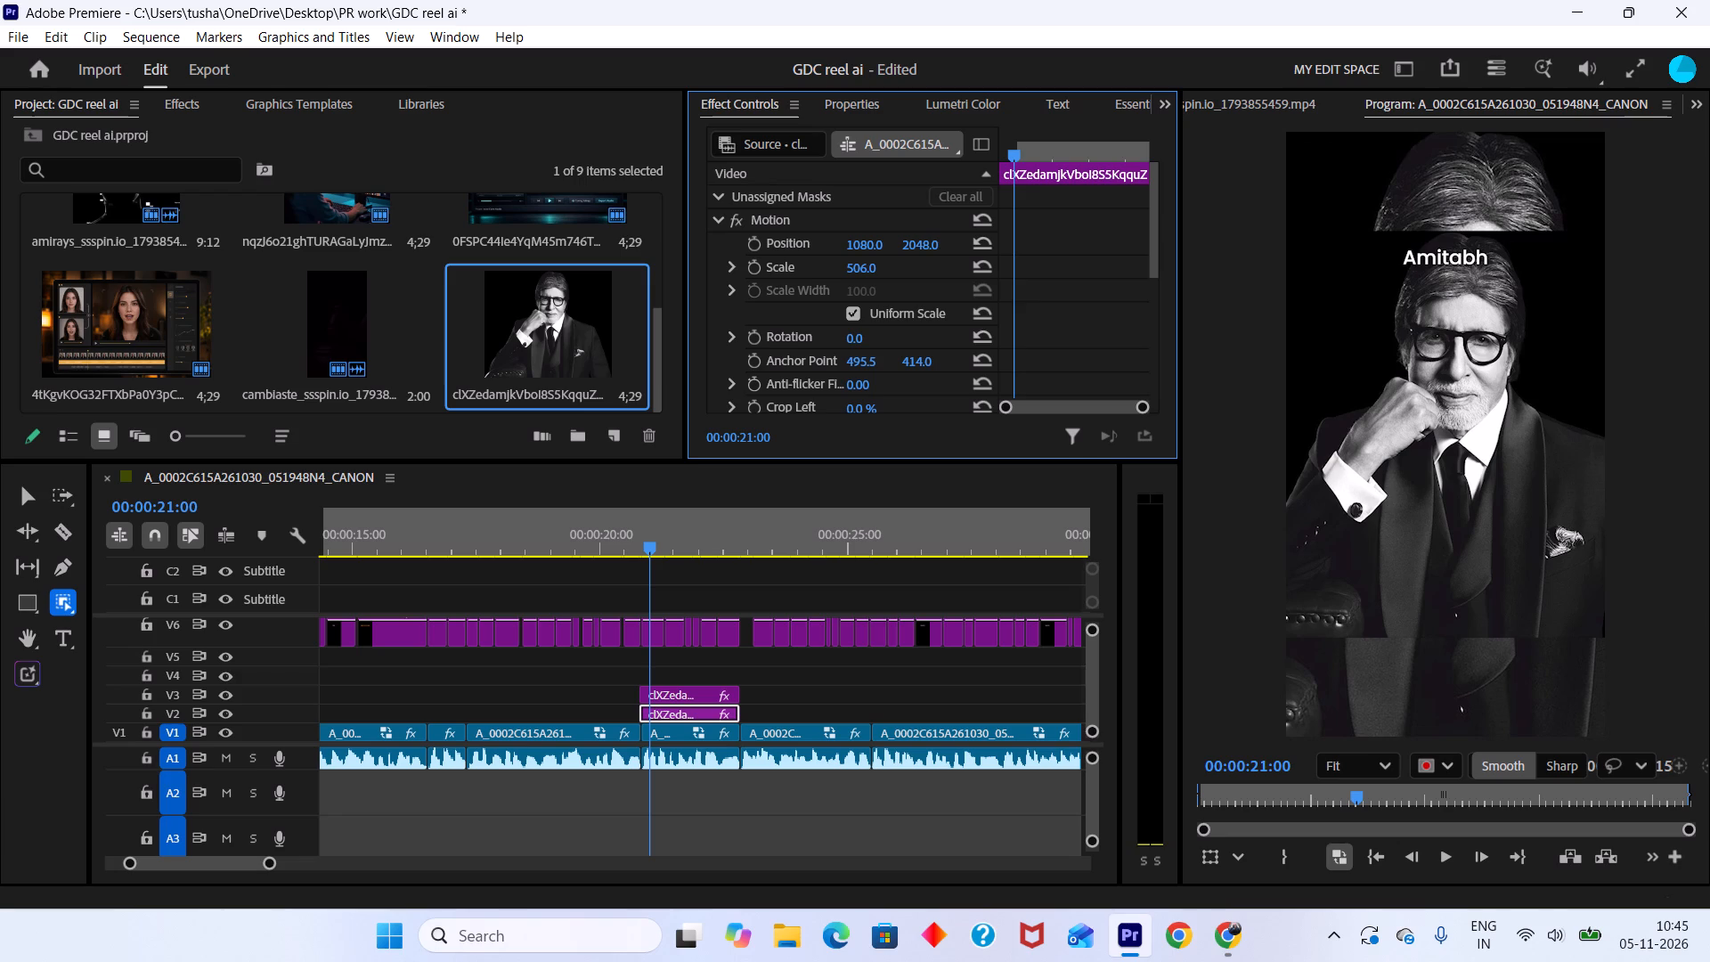
drag(1059, 312, 1050, 346)
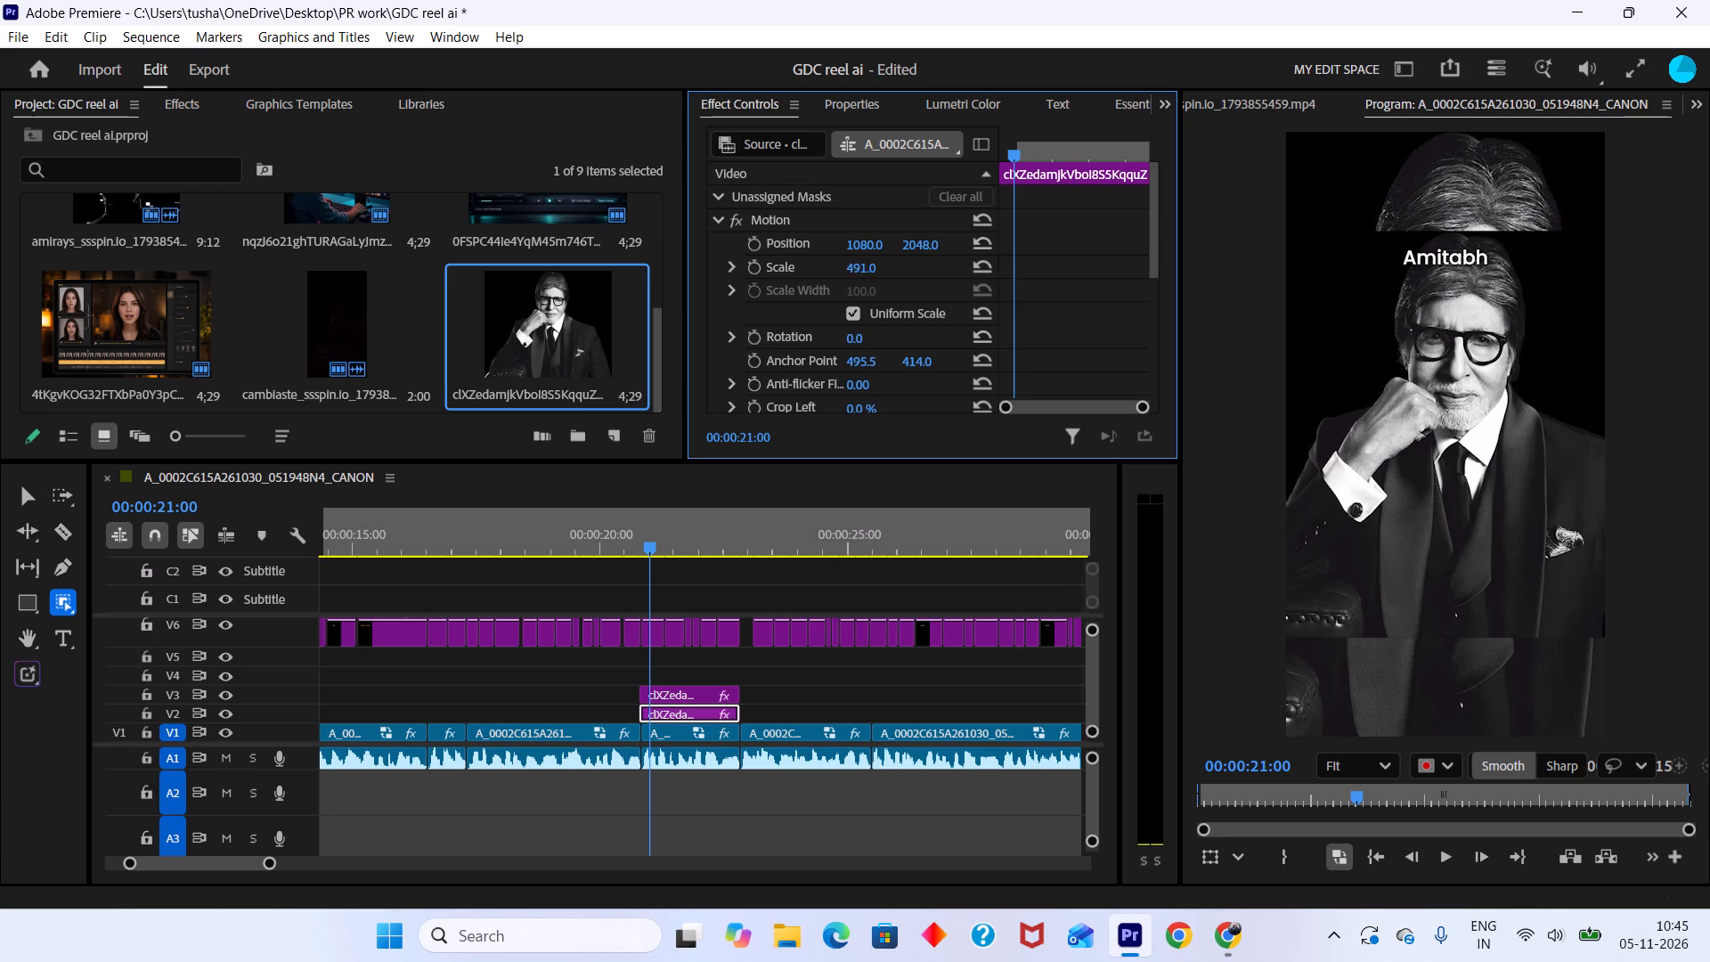
drag(1050, 346, 1062, 338)
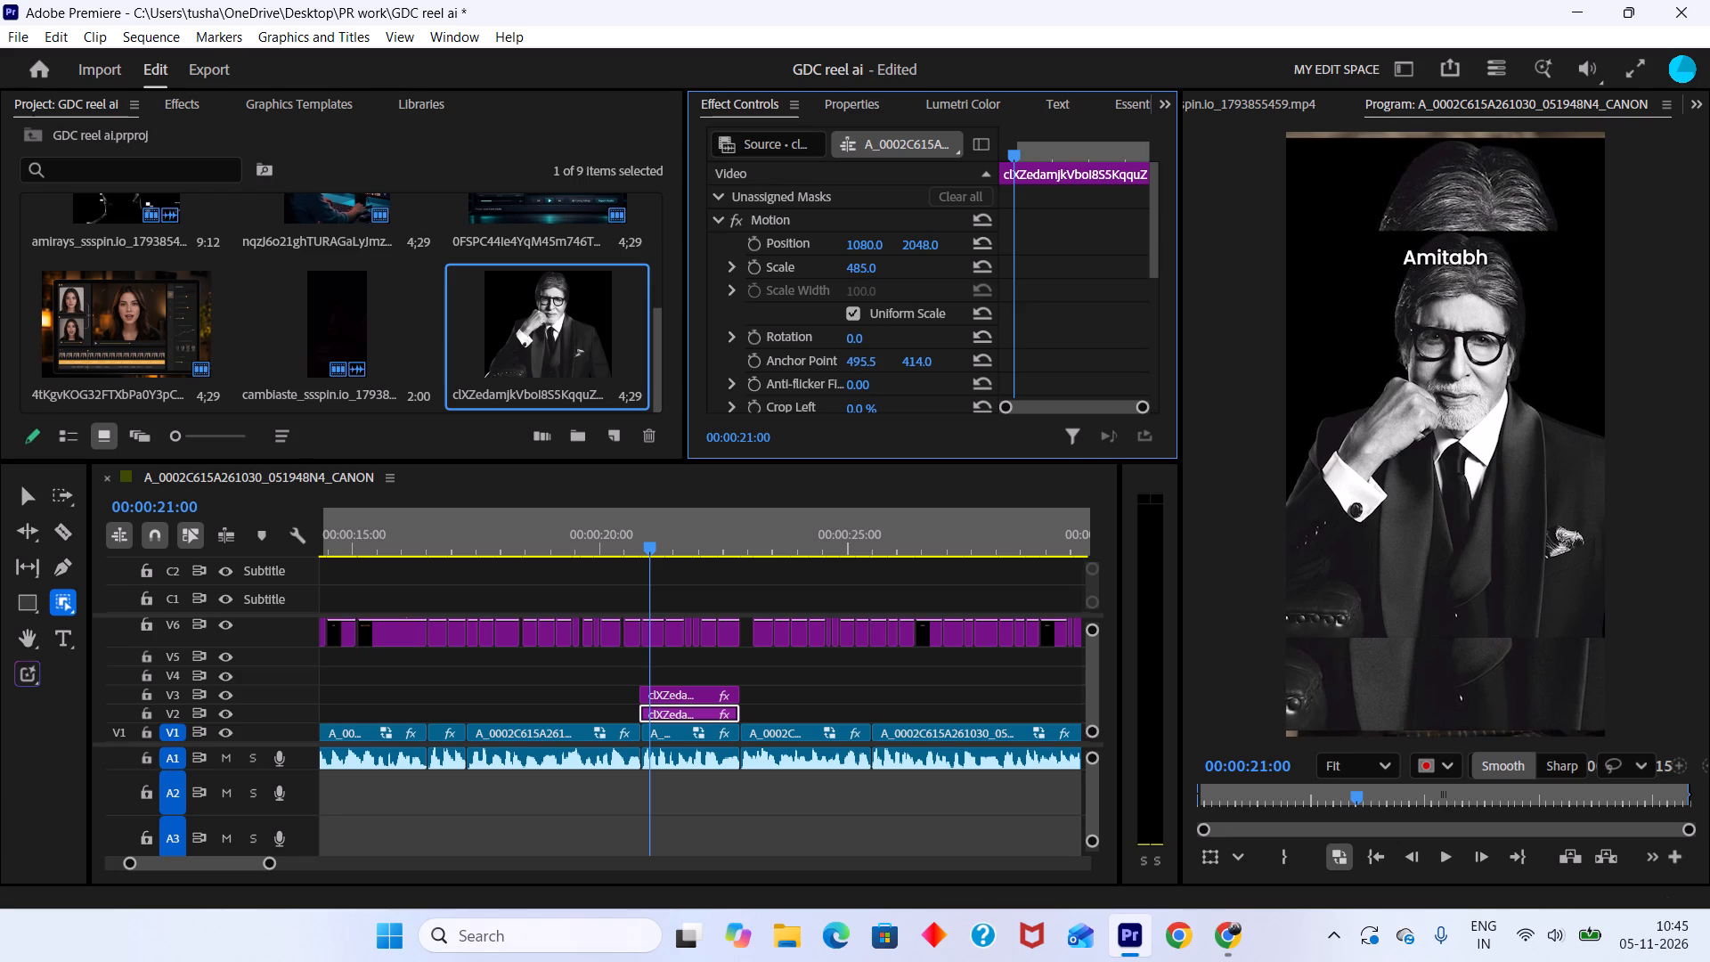
drag(1062, 338, 1071, 333)
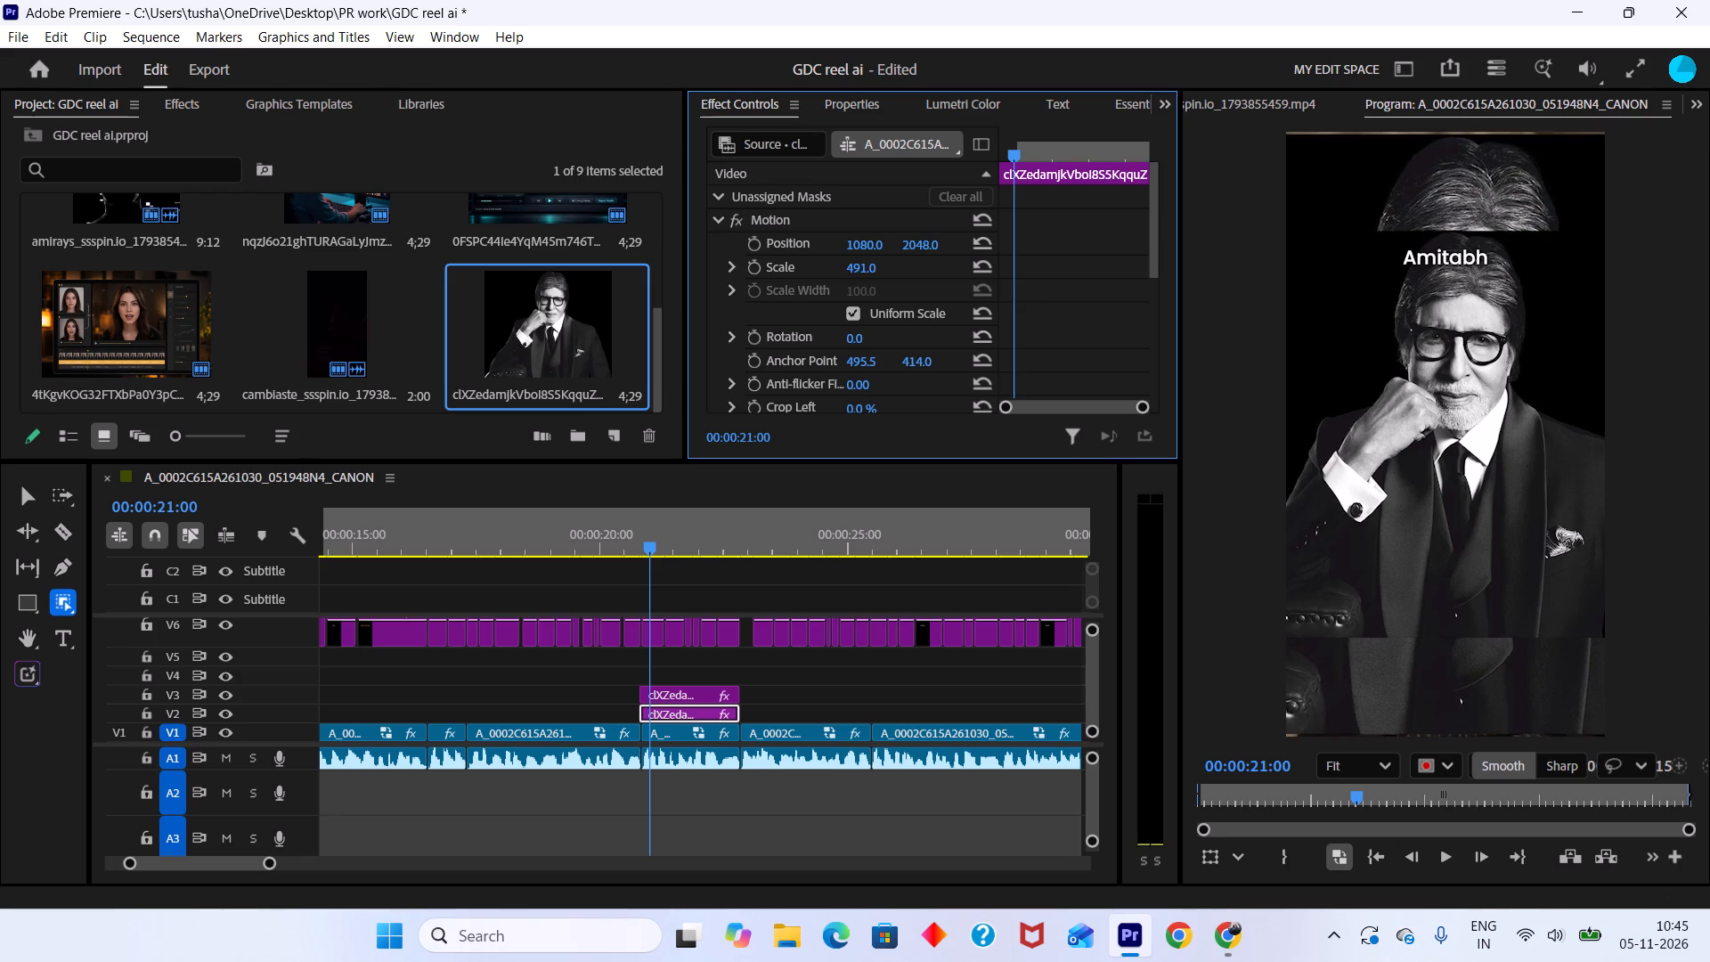
drag(1071, 333, 1079, 330)
Set the V3 portrait copy's scale to 411 and save the project.
click(722, 690)
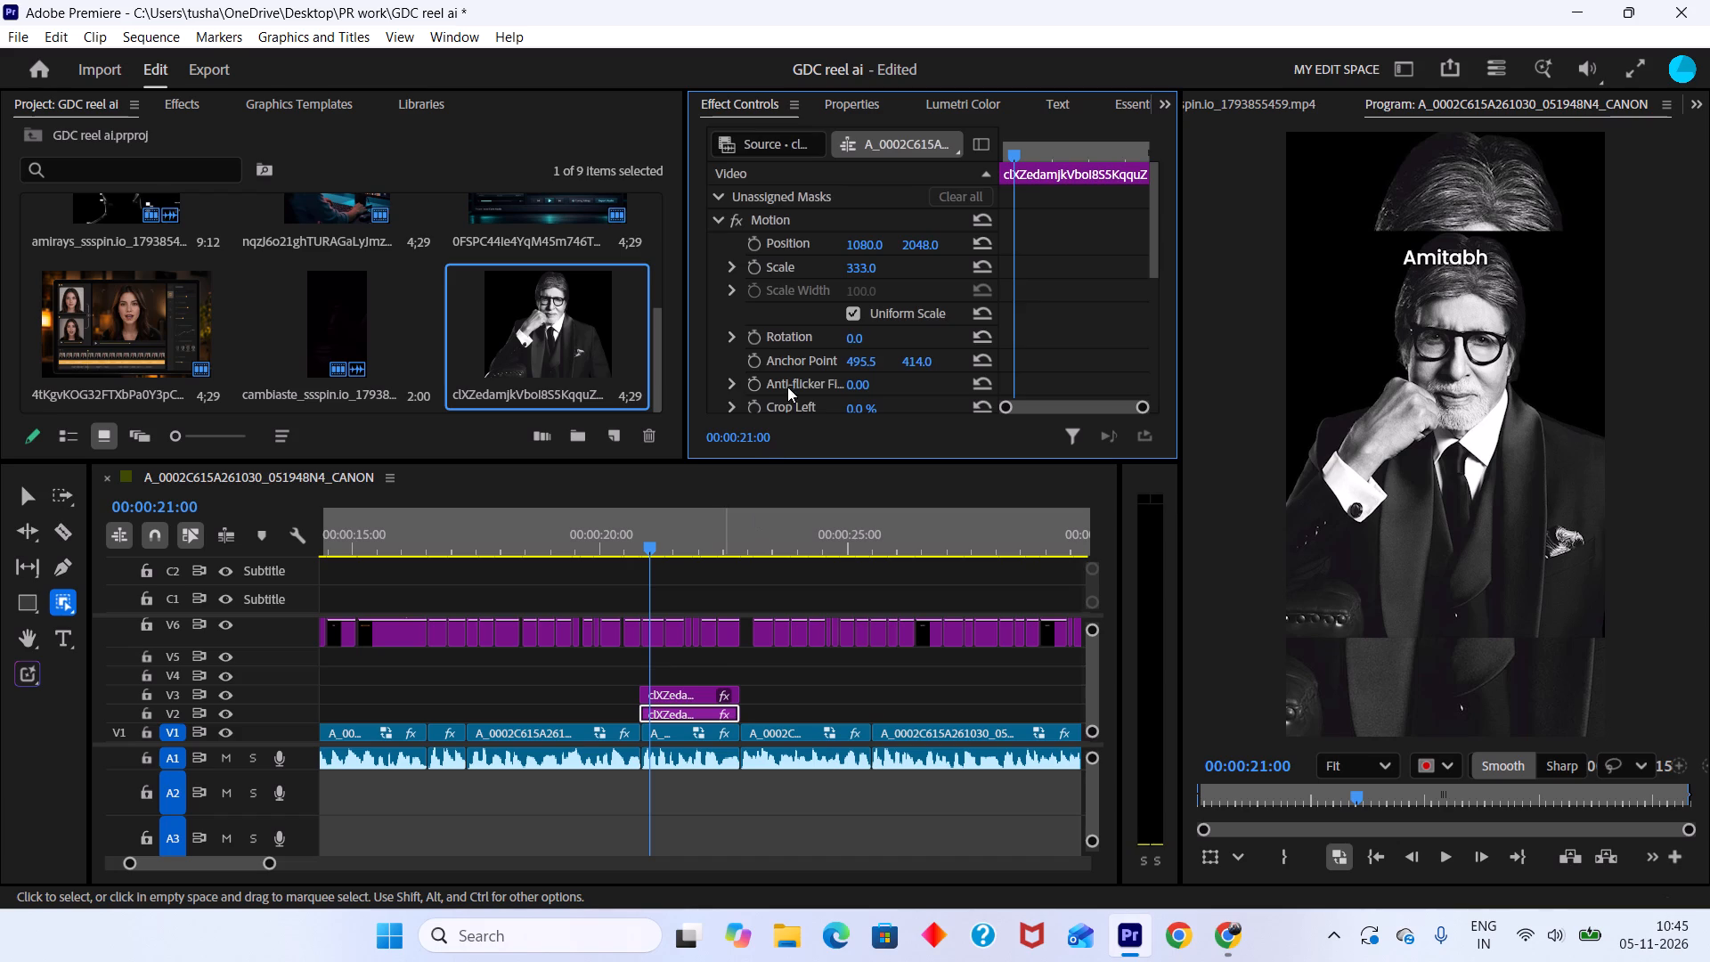
click(673, 696)
drag(878, 266, 965, 273)
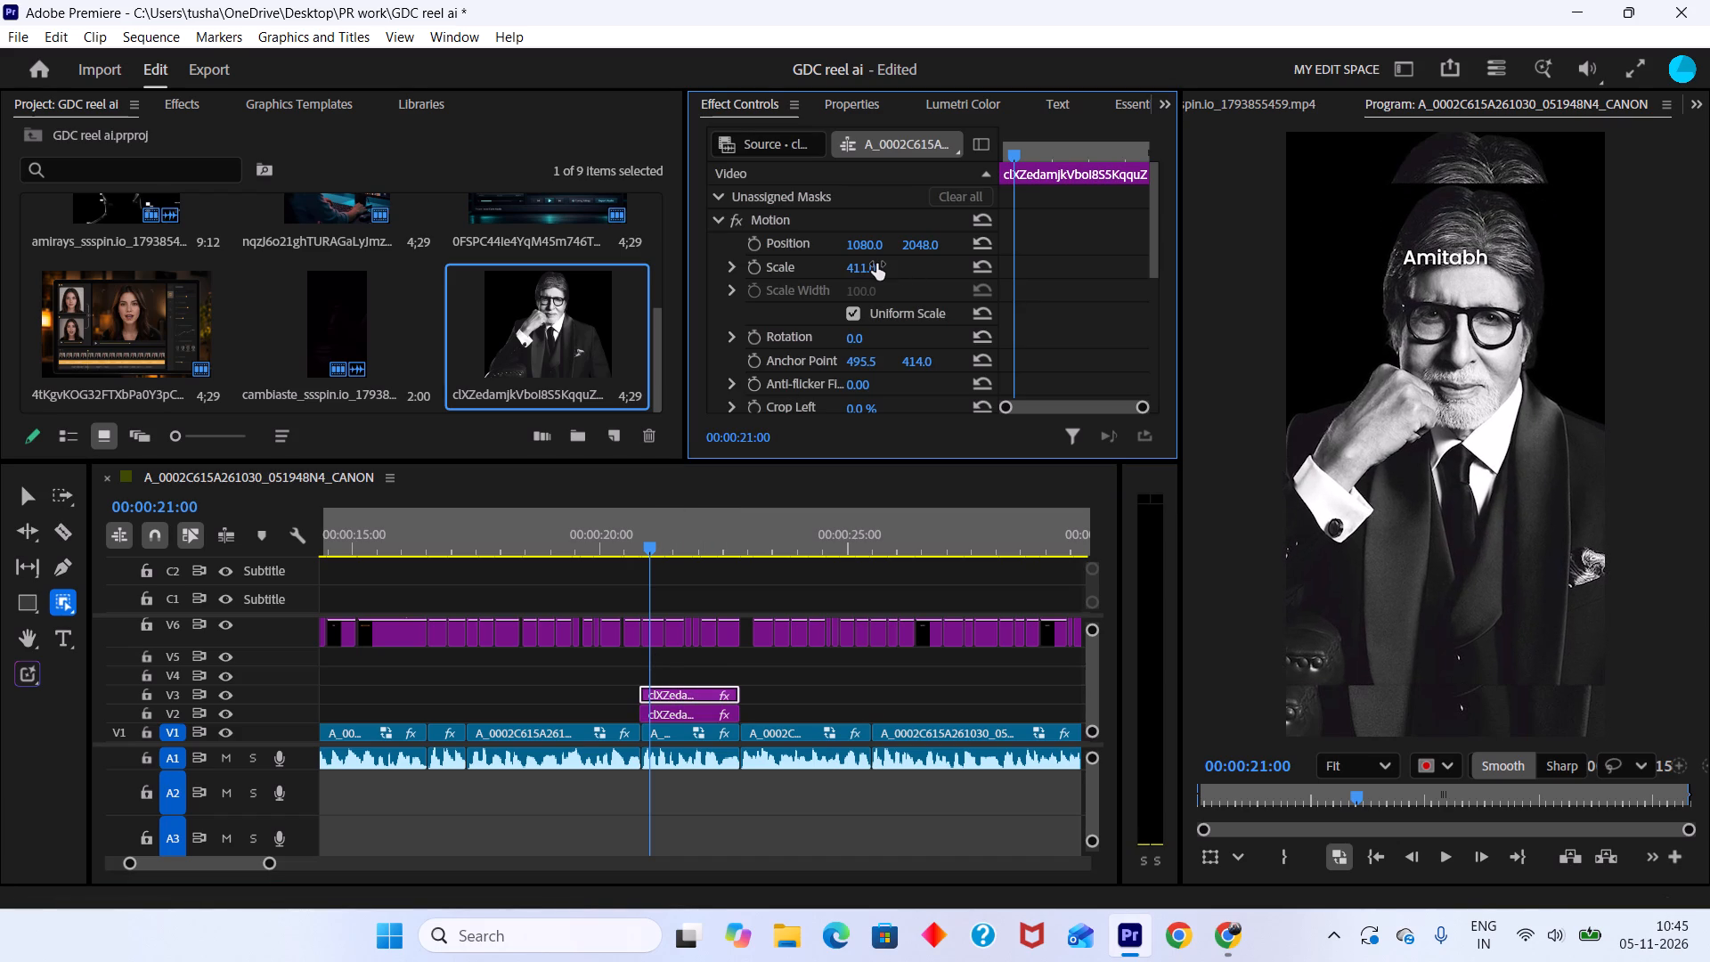
key(ctrl+s)
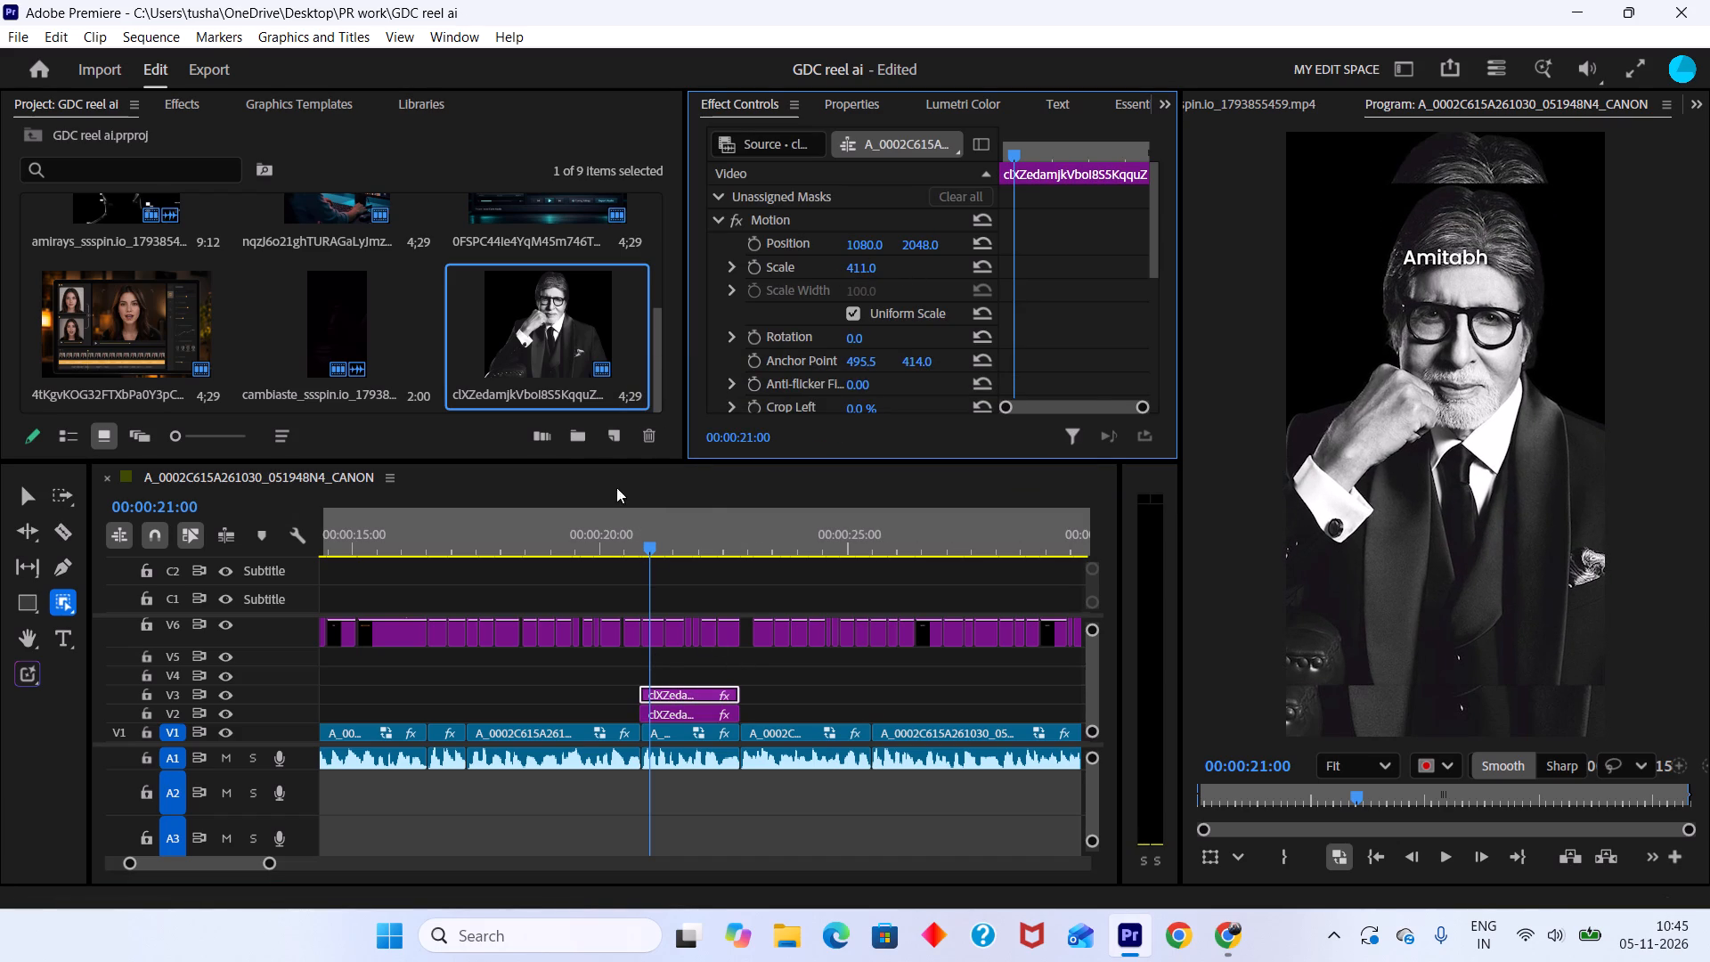
Apply the Transform Preset scale preset to both portrait clips on V2 and V3, and save the project.
drag(721, 664, 705, 724)
click(786, 681)
drag(761, 672, 705, 713)
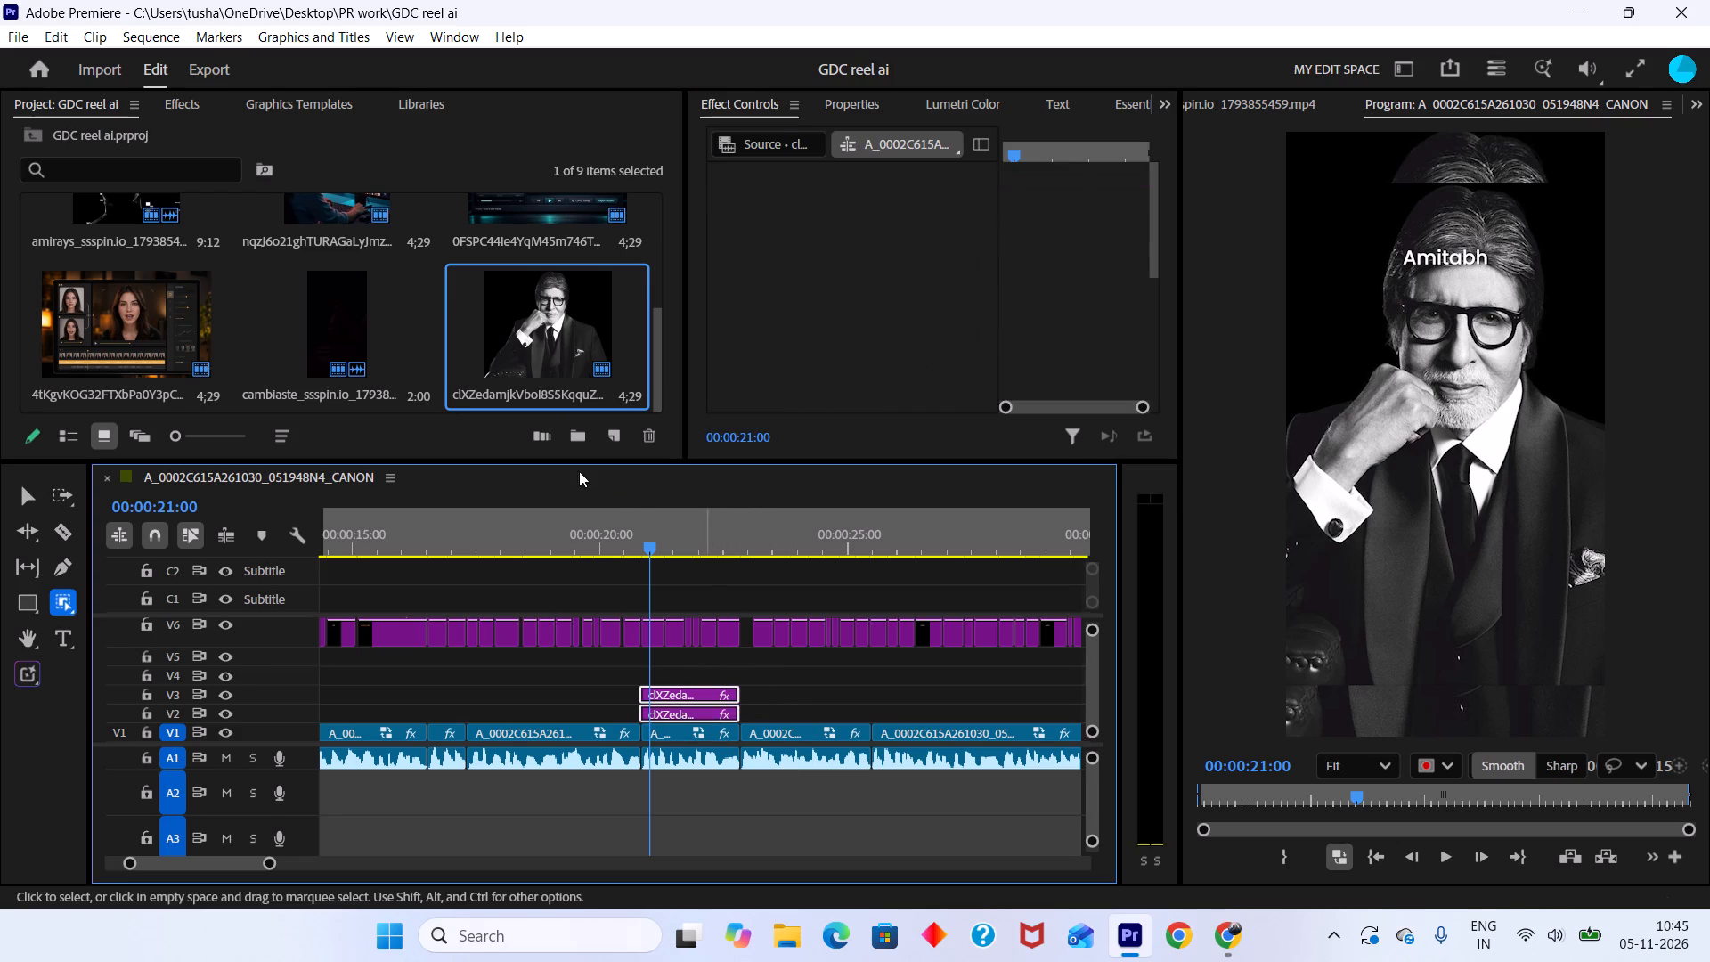
click(169, 101)
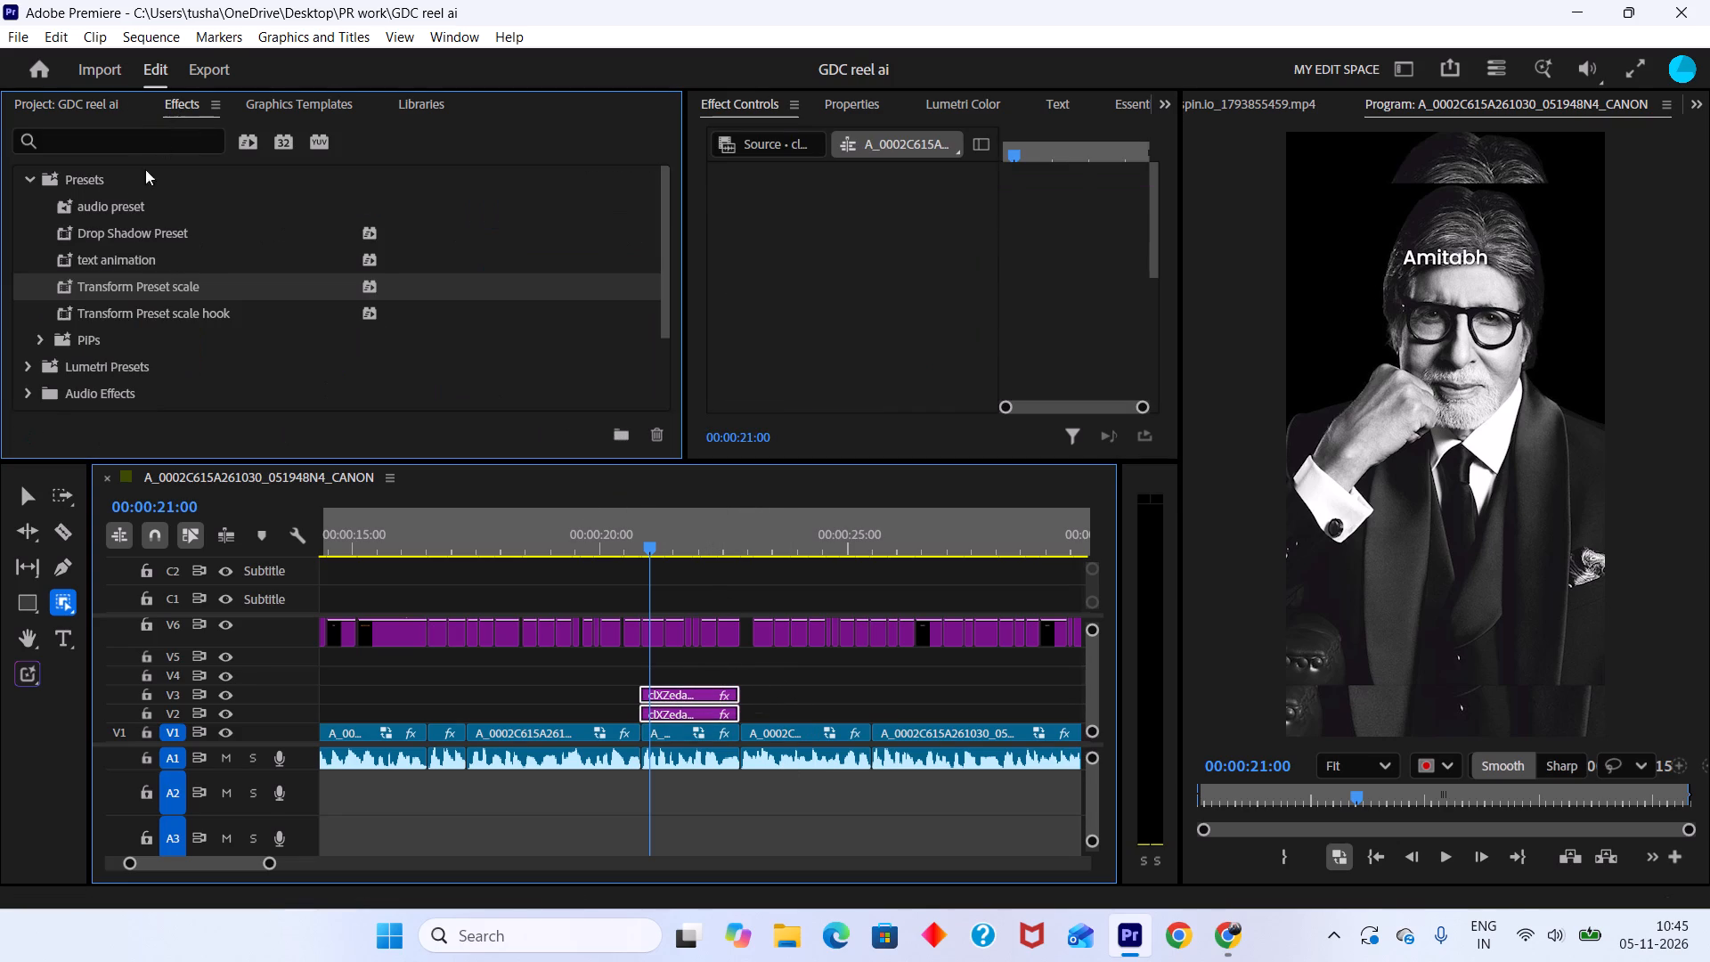
click(119, 212)
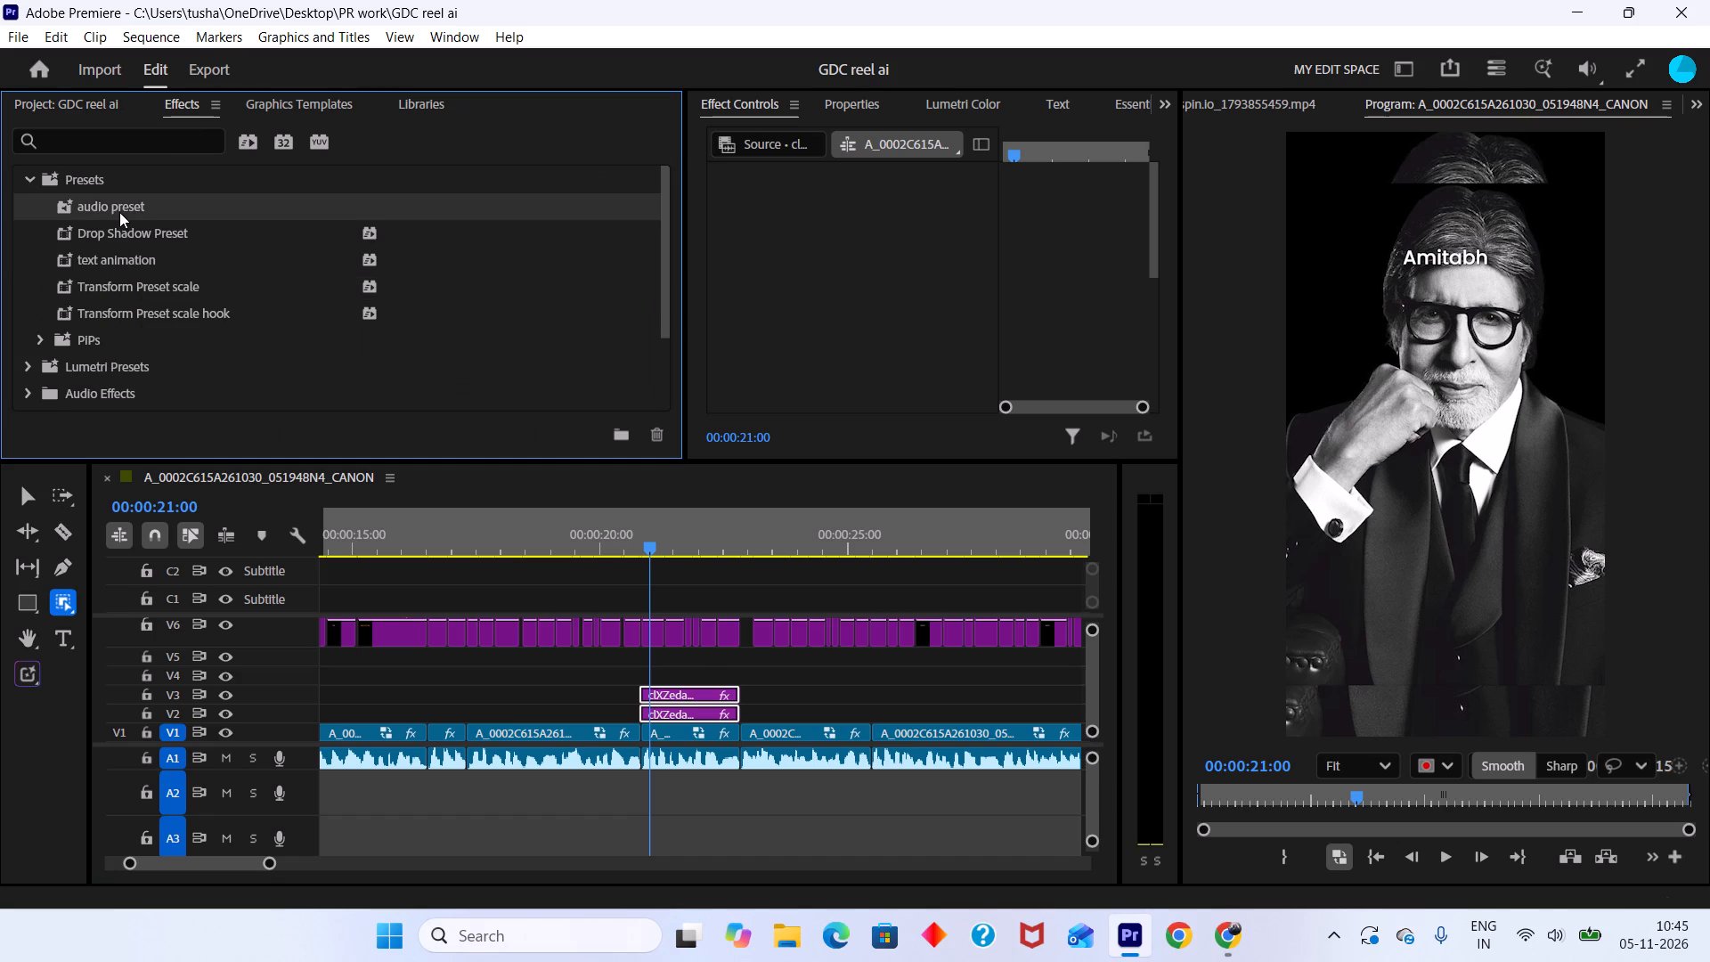
drag(126, 208, 416, 395)
drag(416, 395, 199, 233)
click(125, 257)
click(123, 240)
click(122, 289)
drag(140, 284, 697, 690)
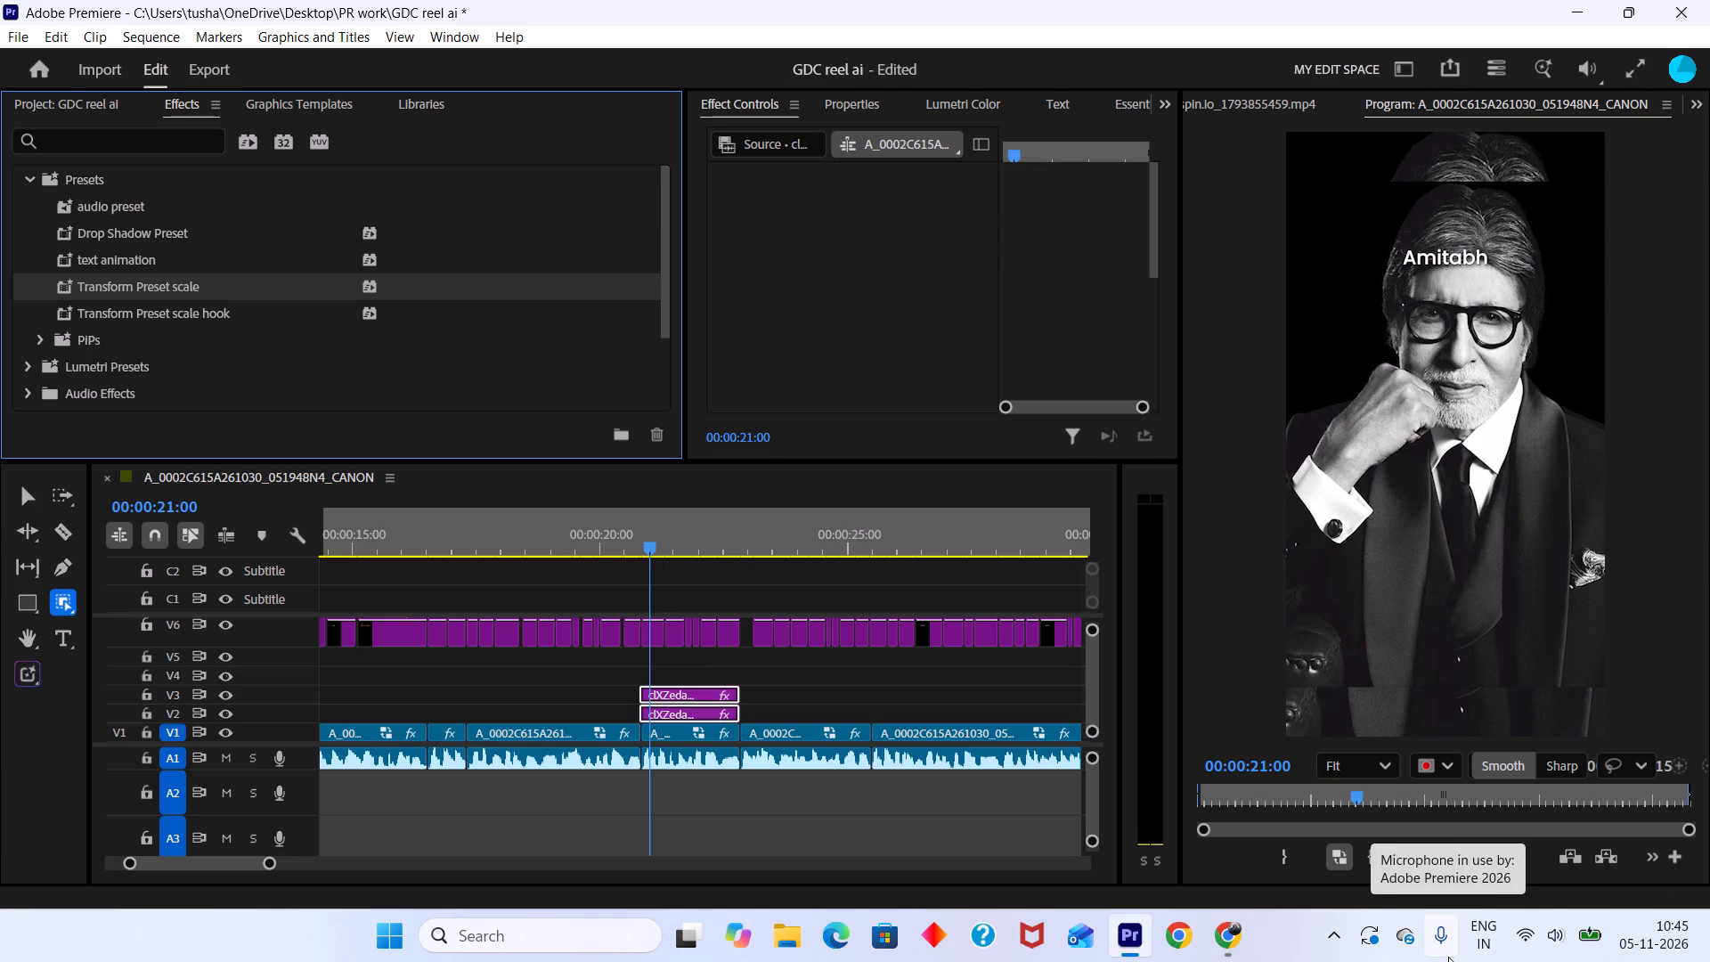
key(ctrl+s)
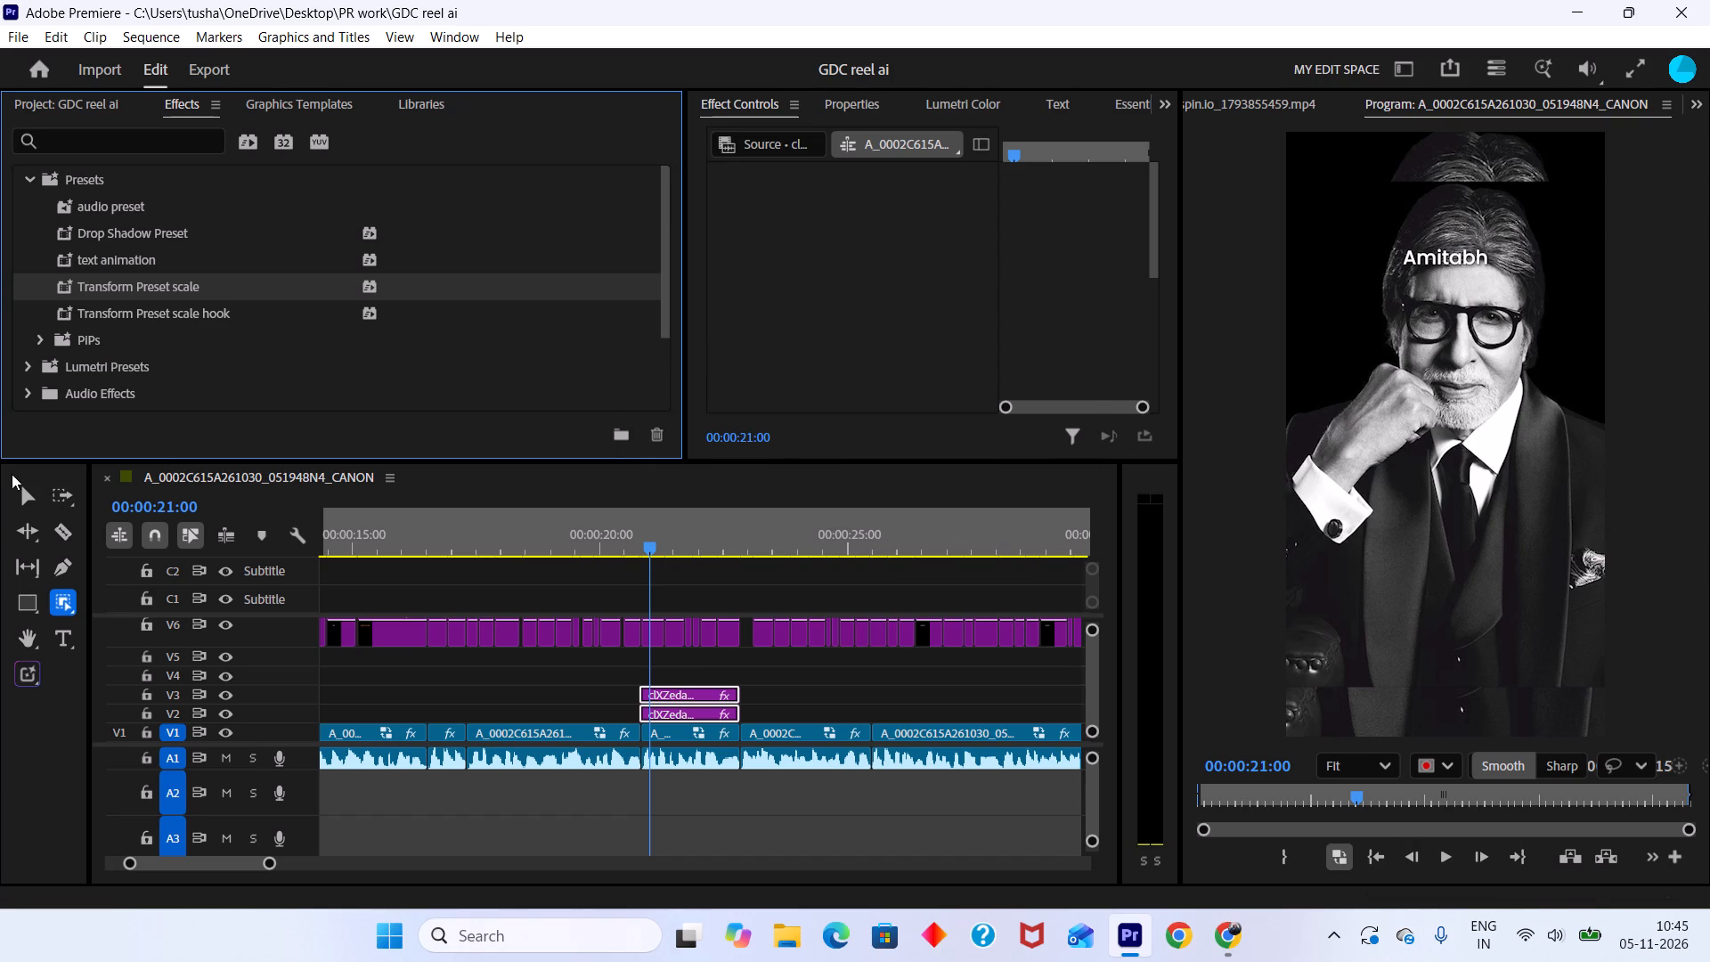
Switch back to the Selection tool.
click(38, 495)
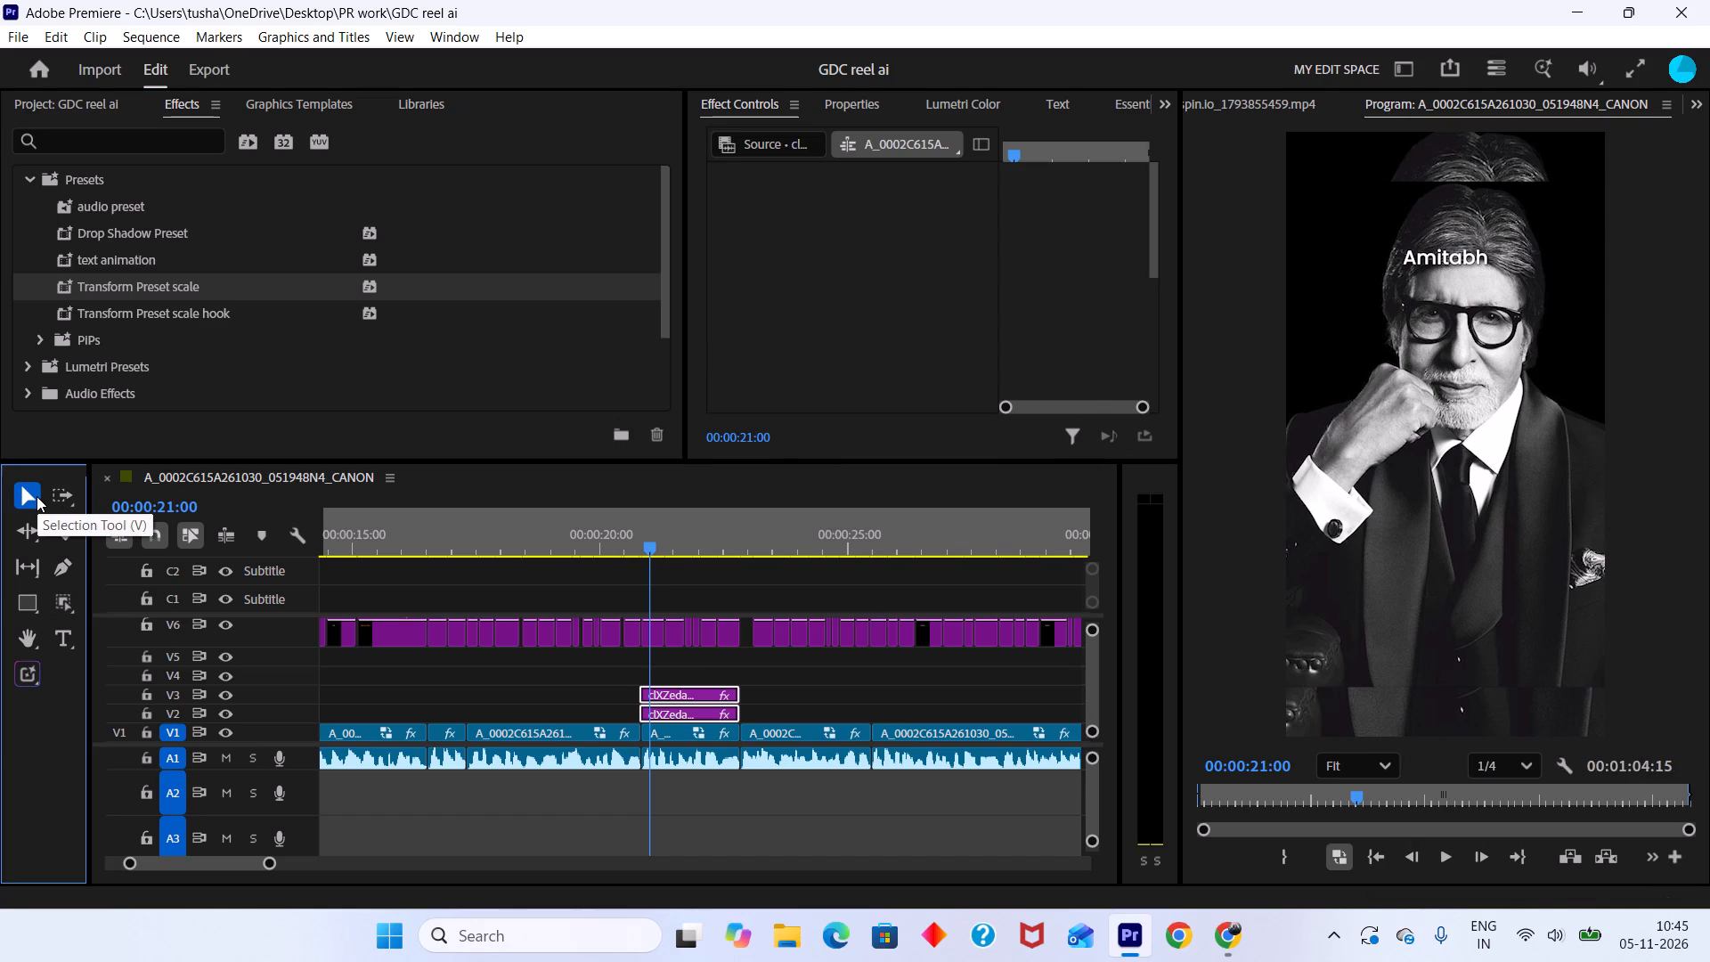
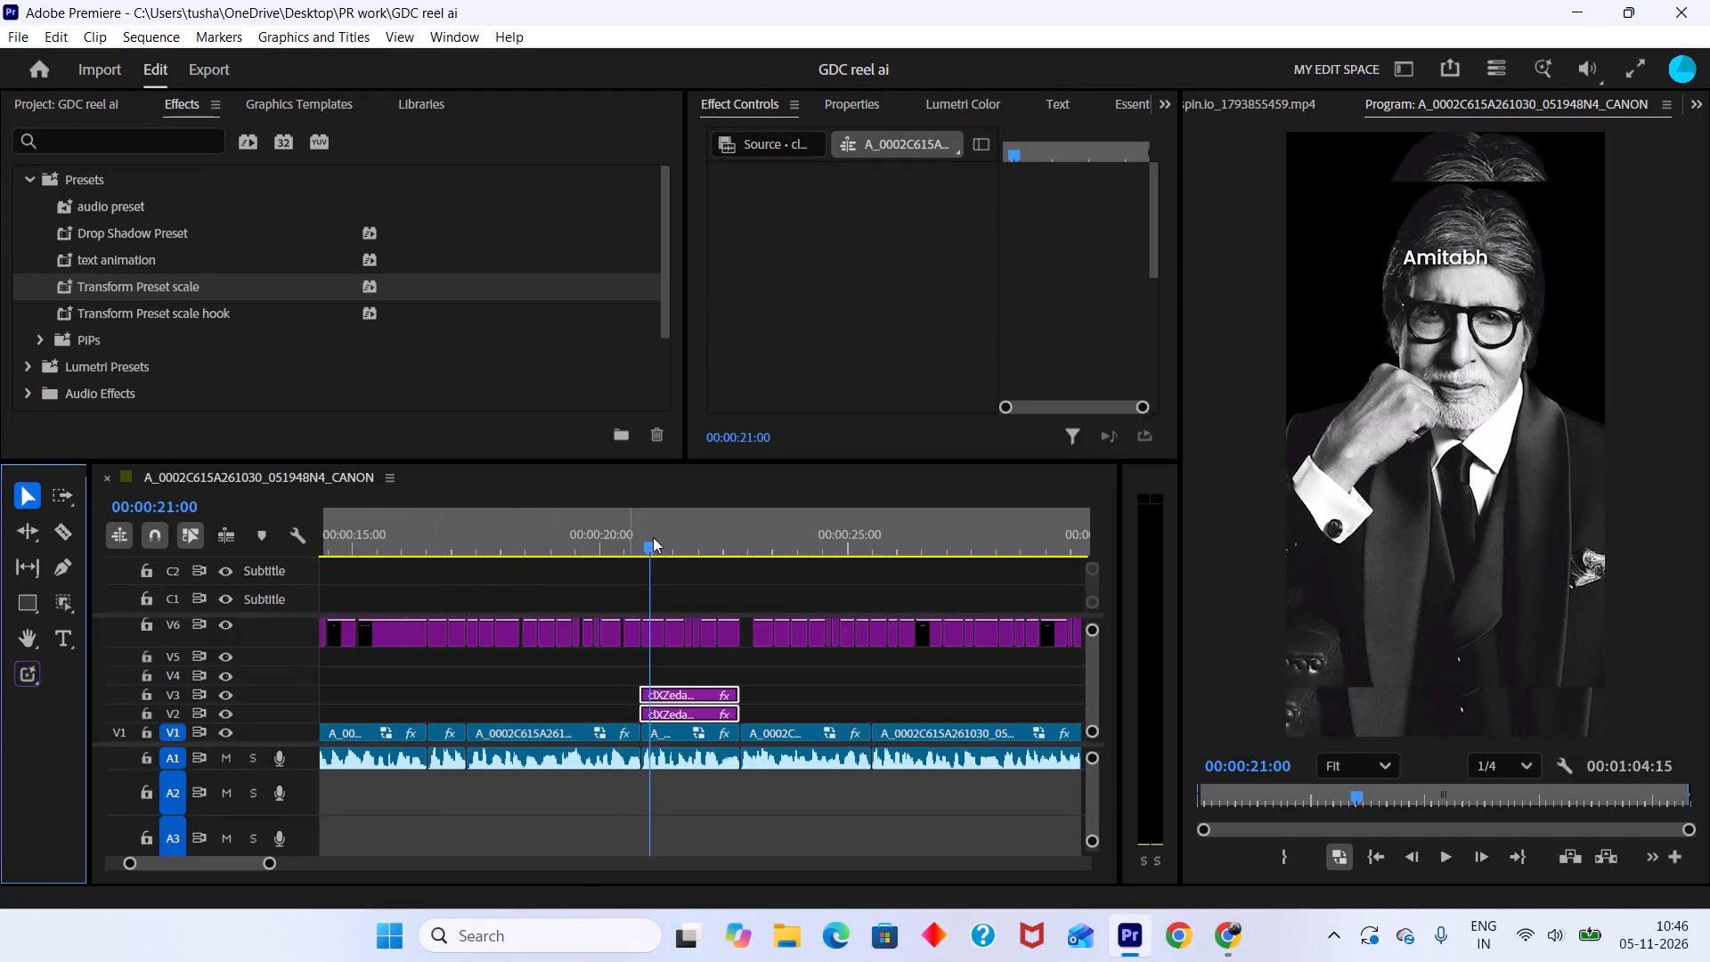
drag(653, 535, 607, 532)
key(space)
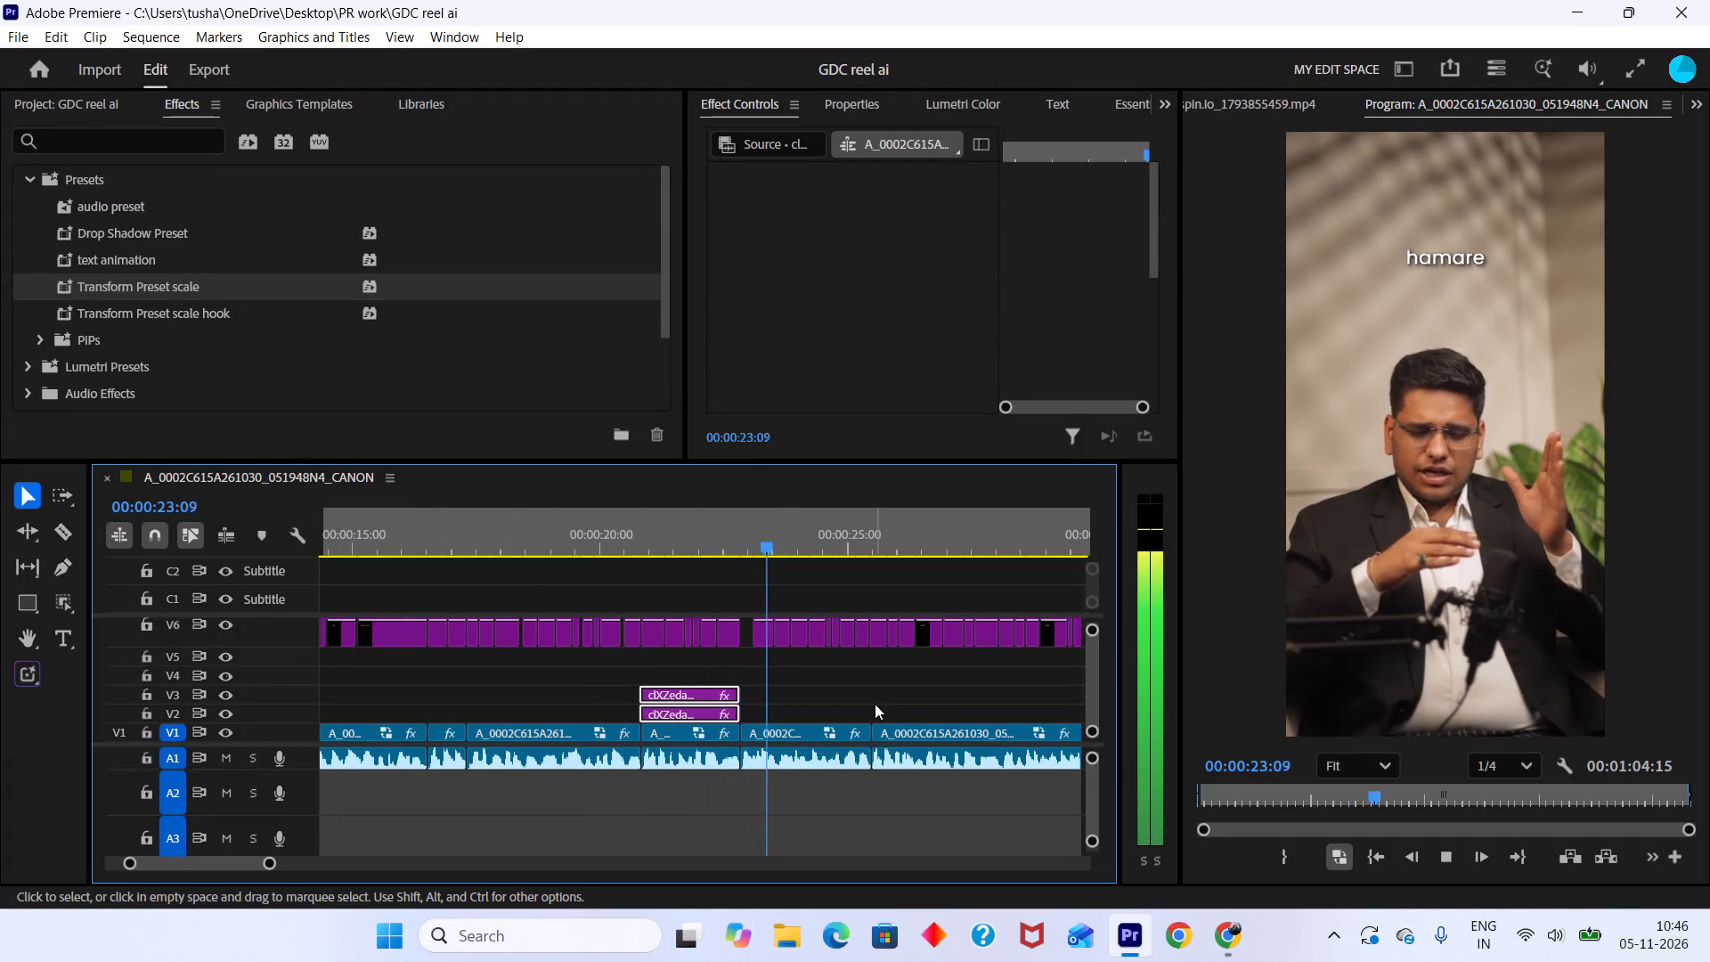
scroll(875, 704, down, 2)
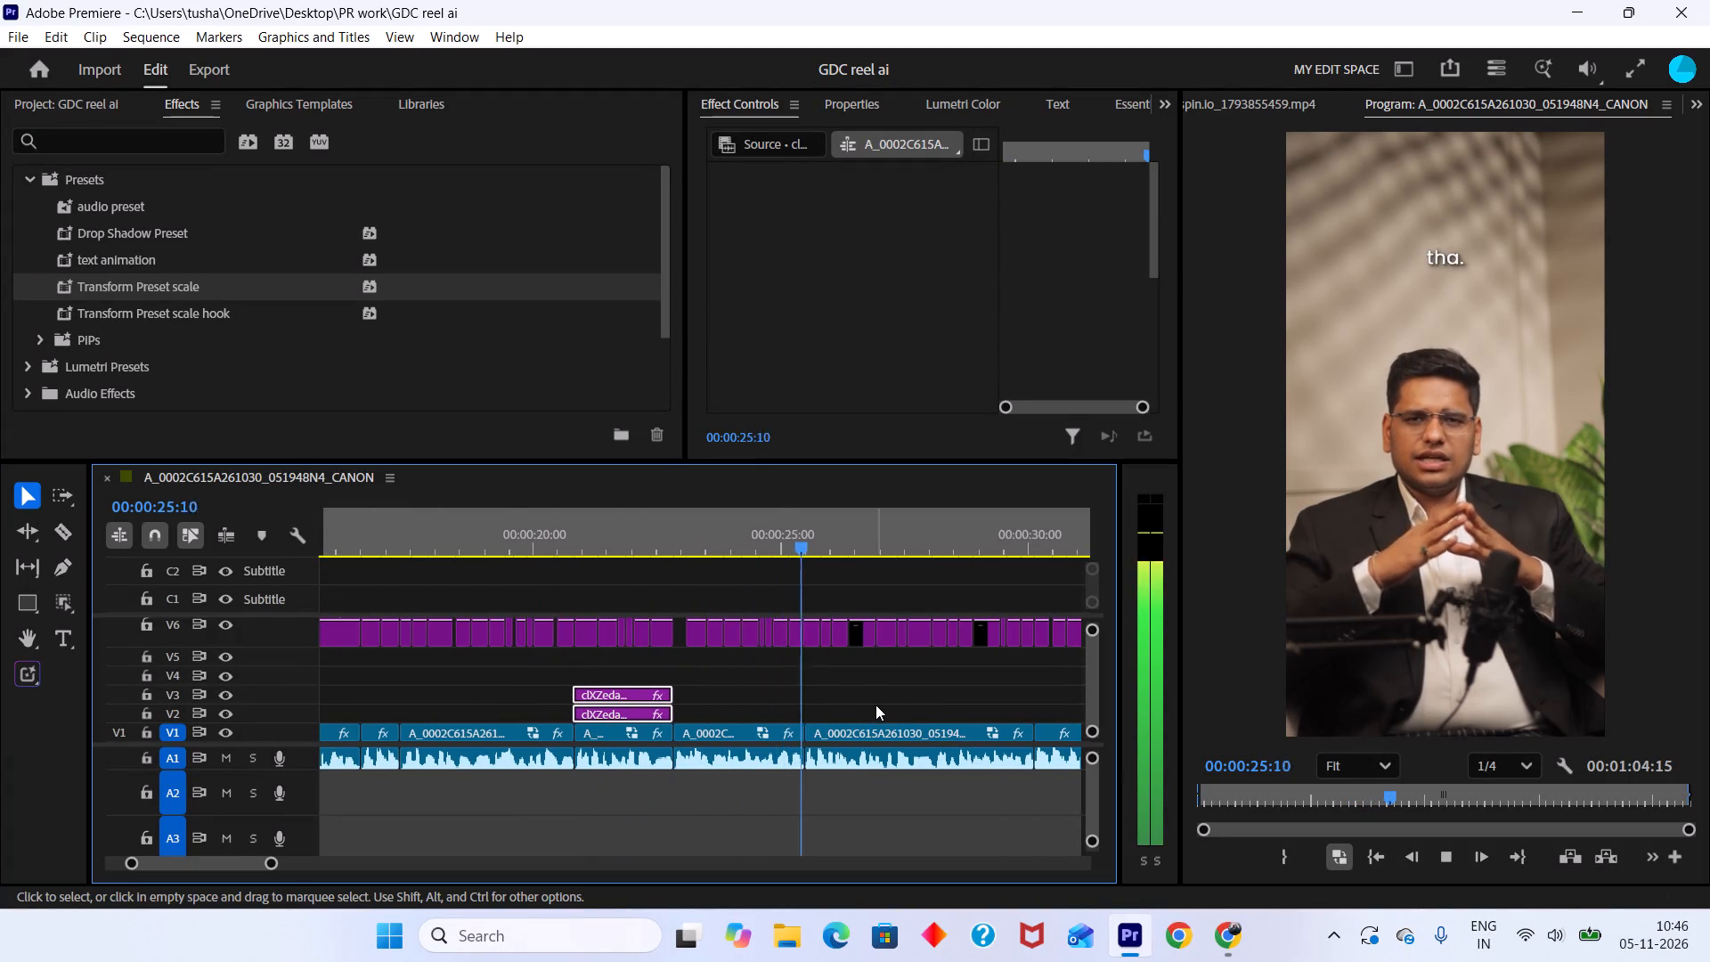
alt+scroll(875, 705, down, 7)
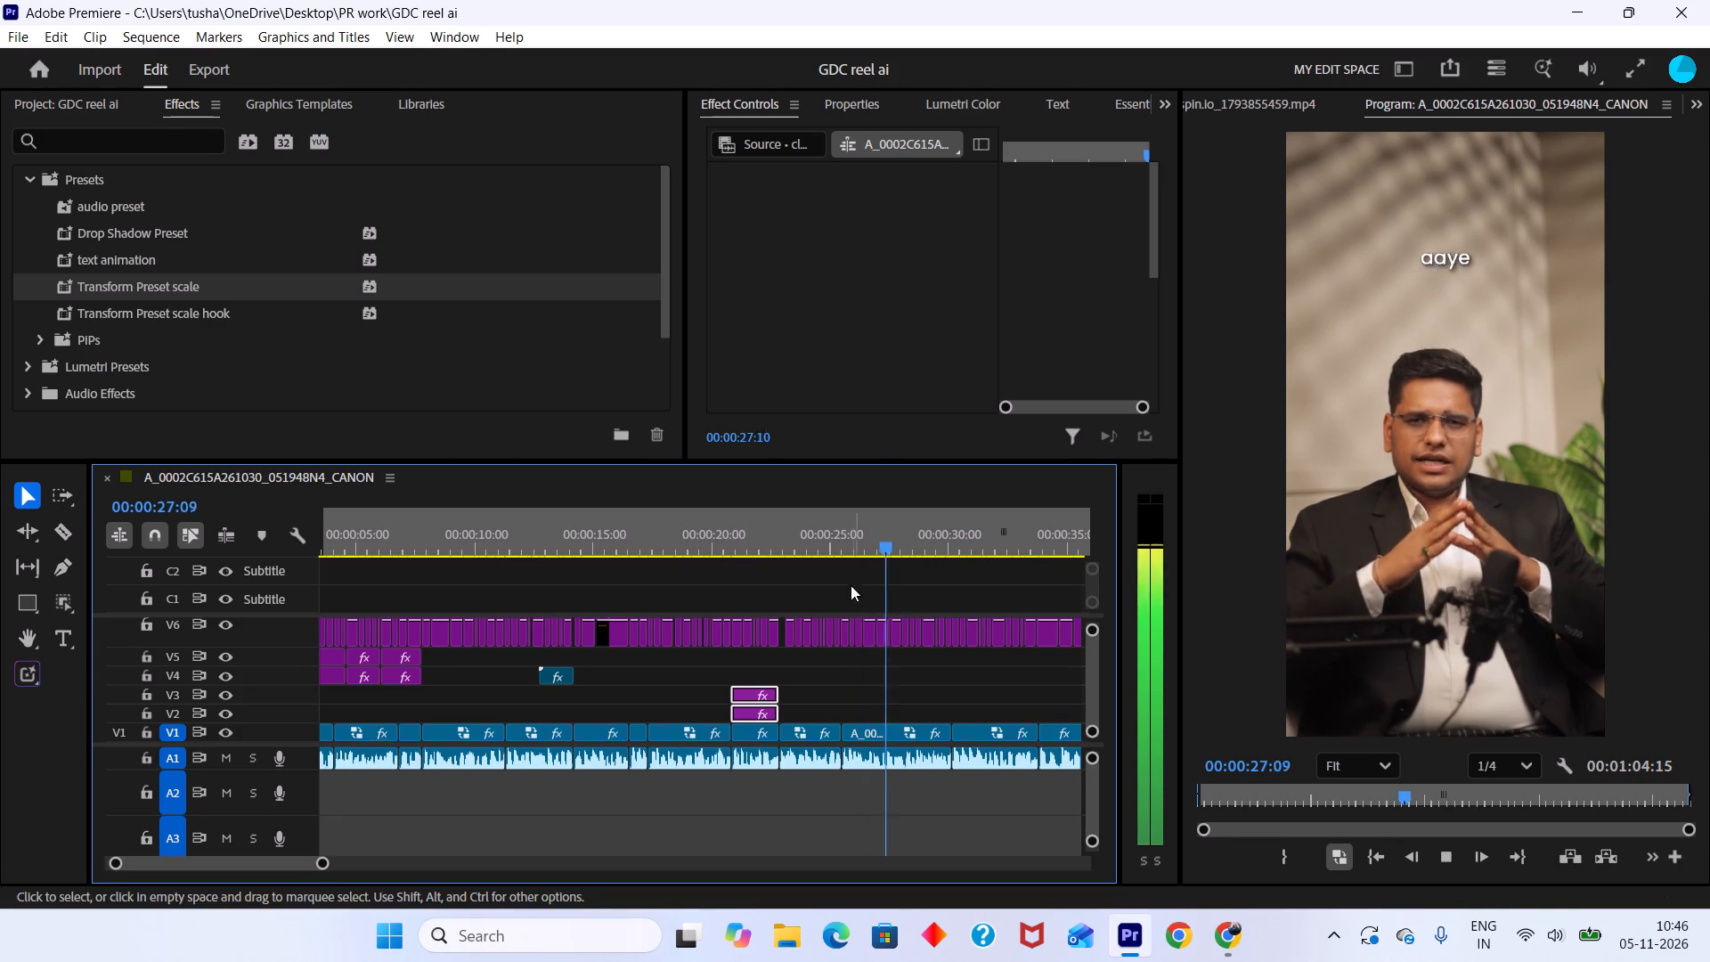
drag(839, 527, 802, 522)
key(space)
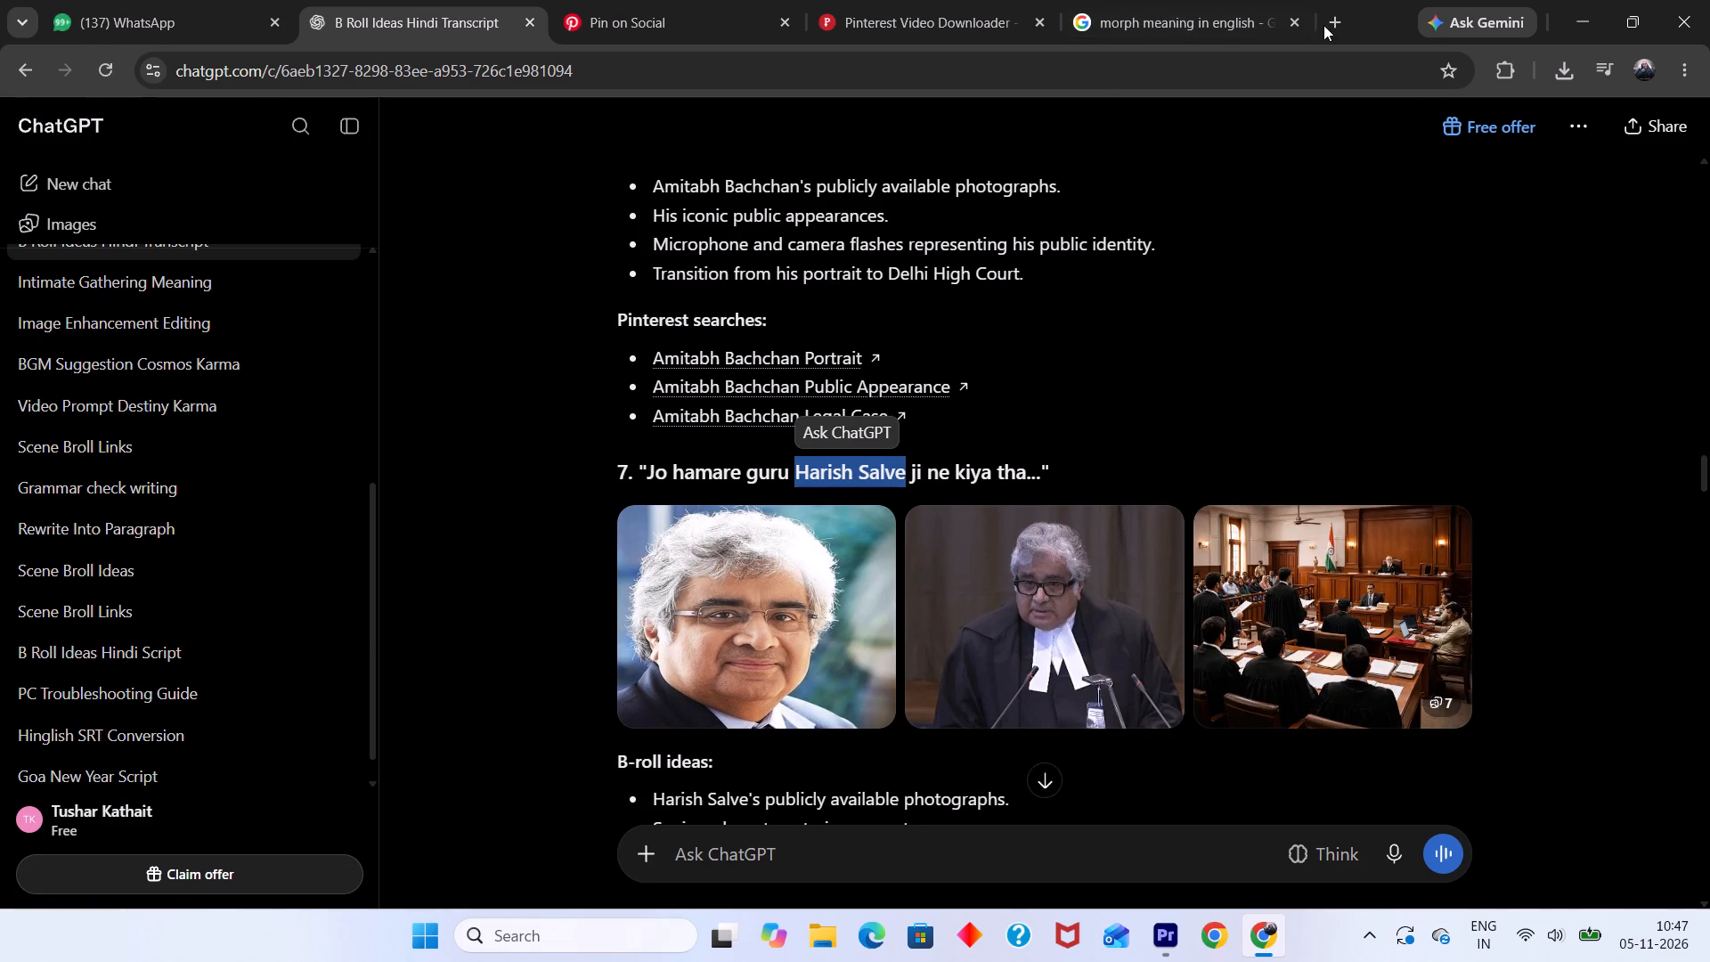
click(1335, 22)
click(740, 470)
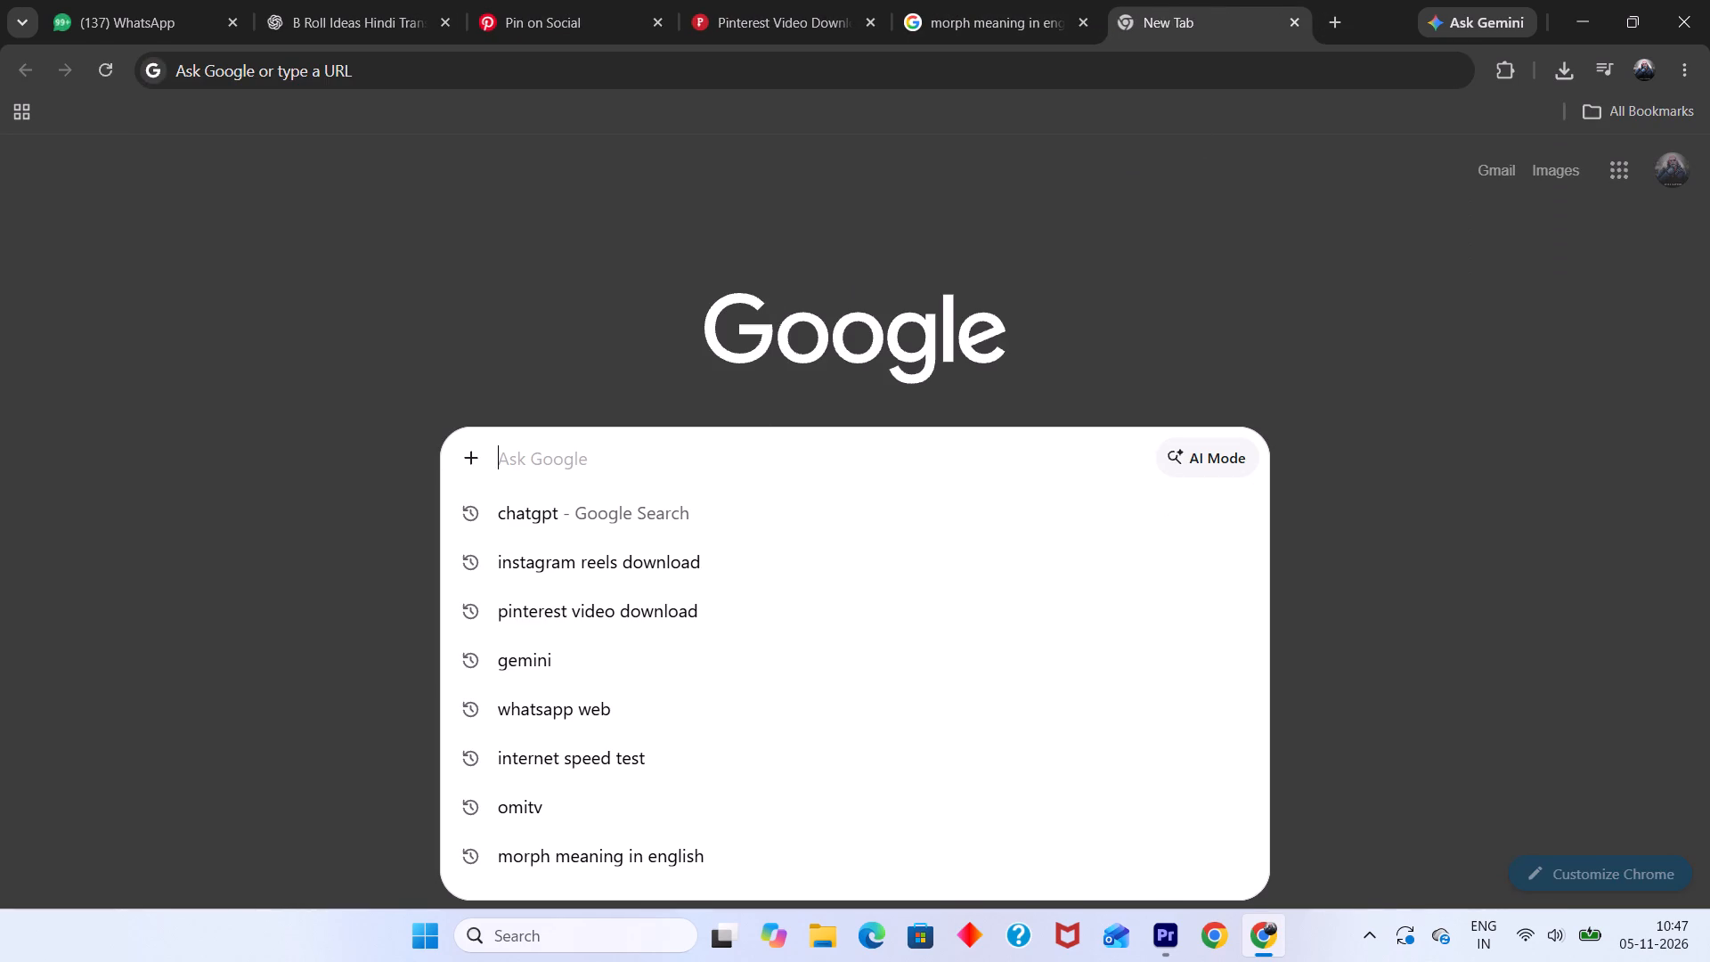
key(ctrl+v)
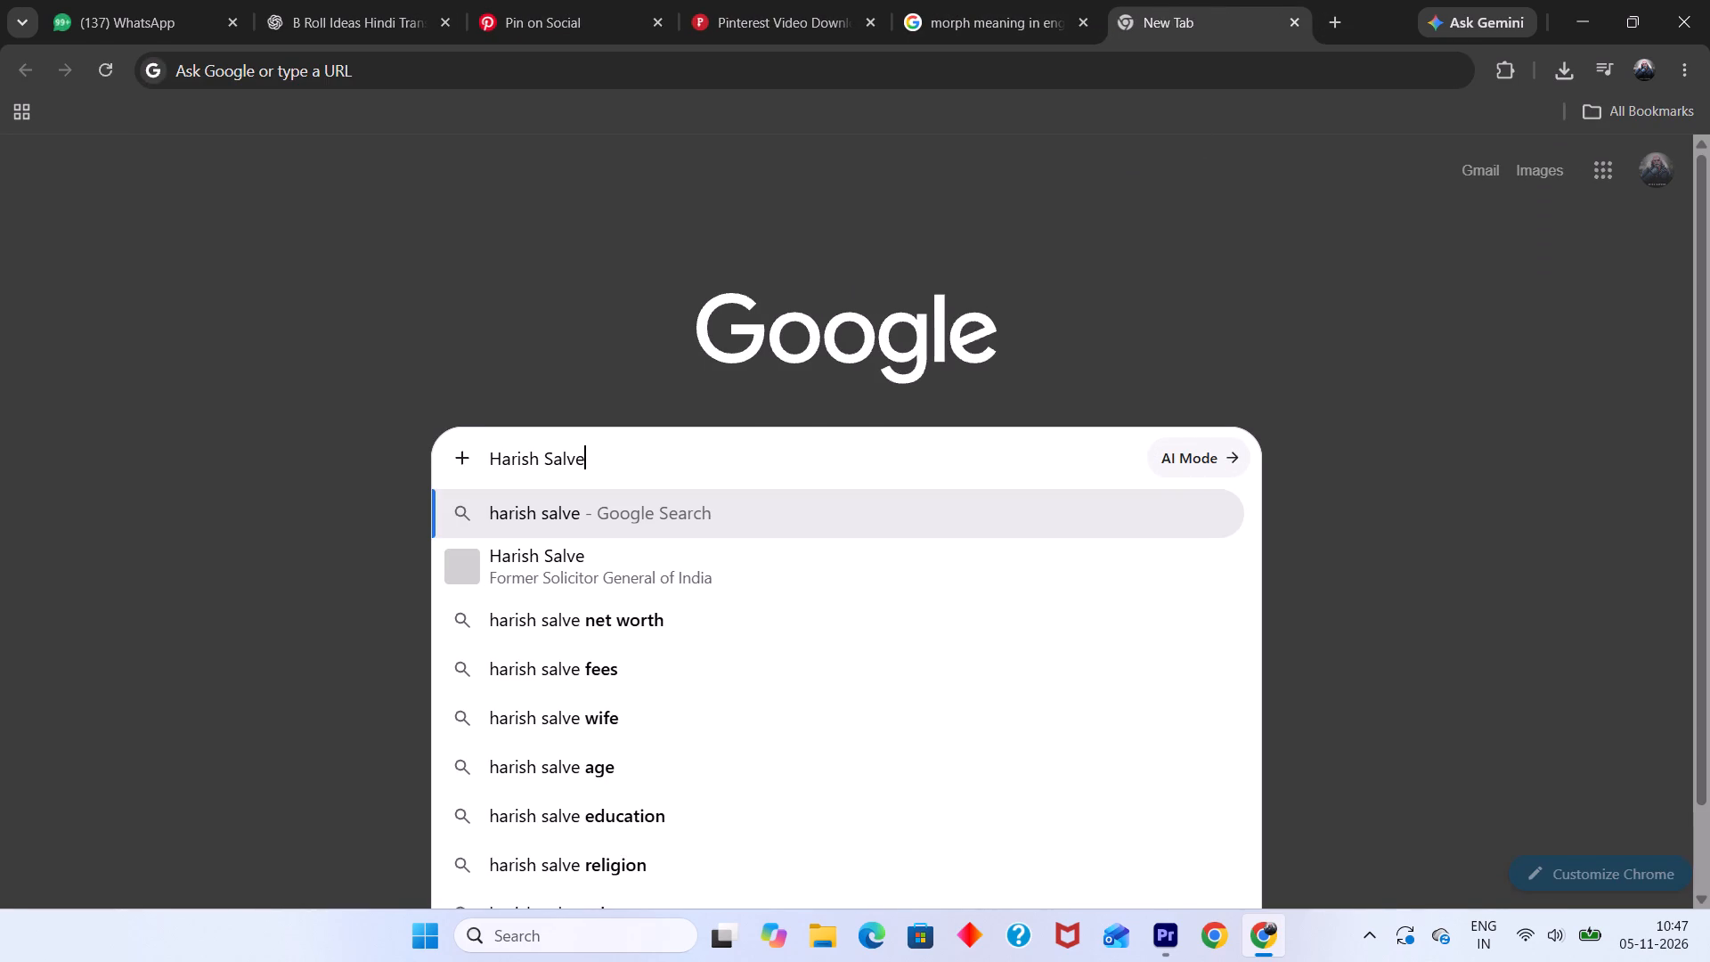
key(Return)
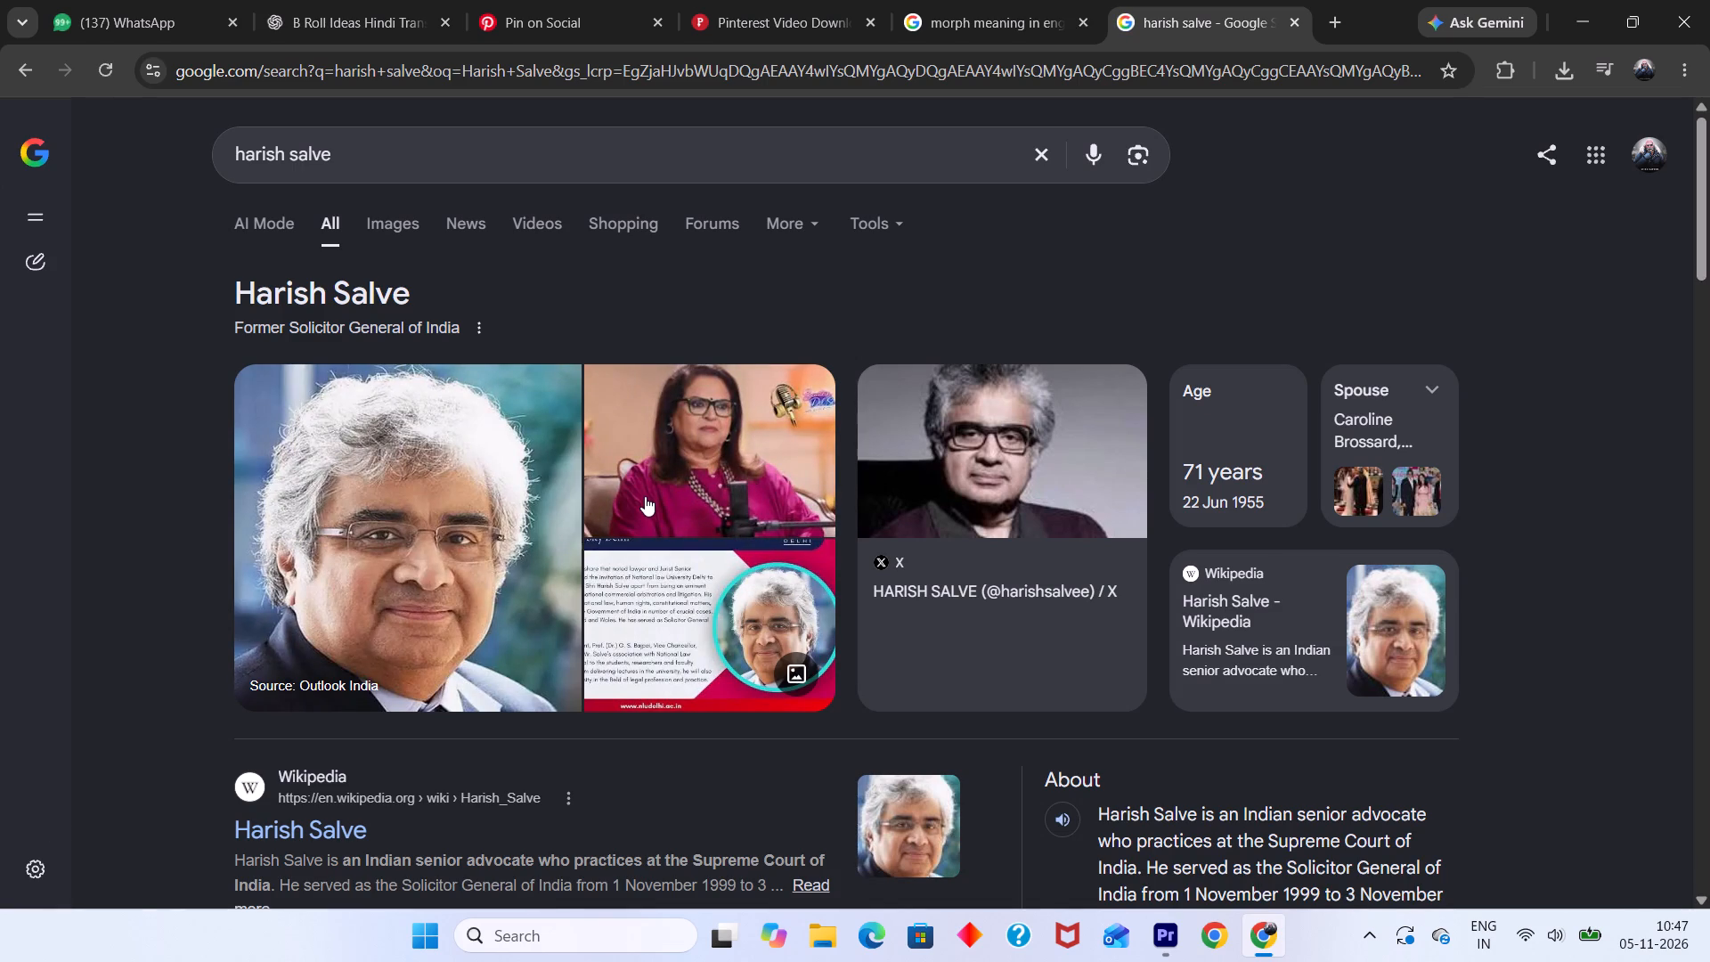
click(389, 231)
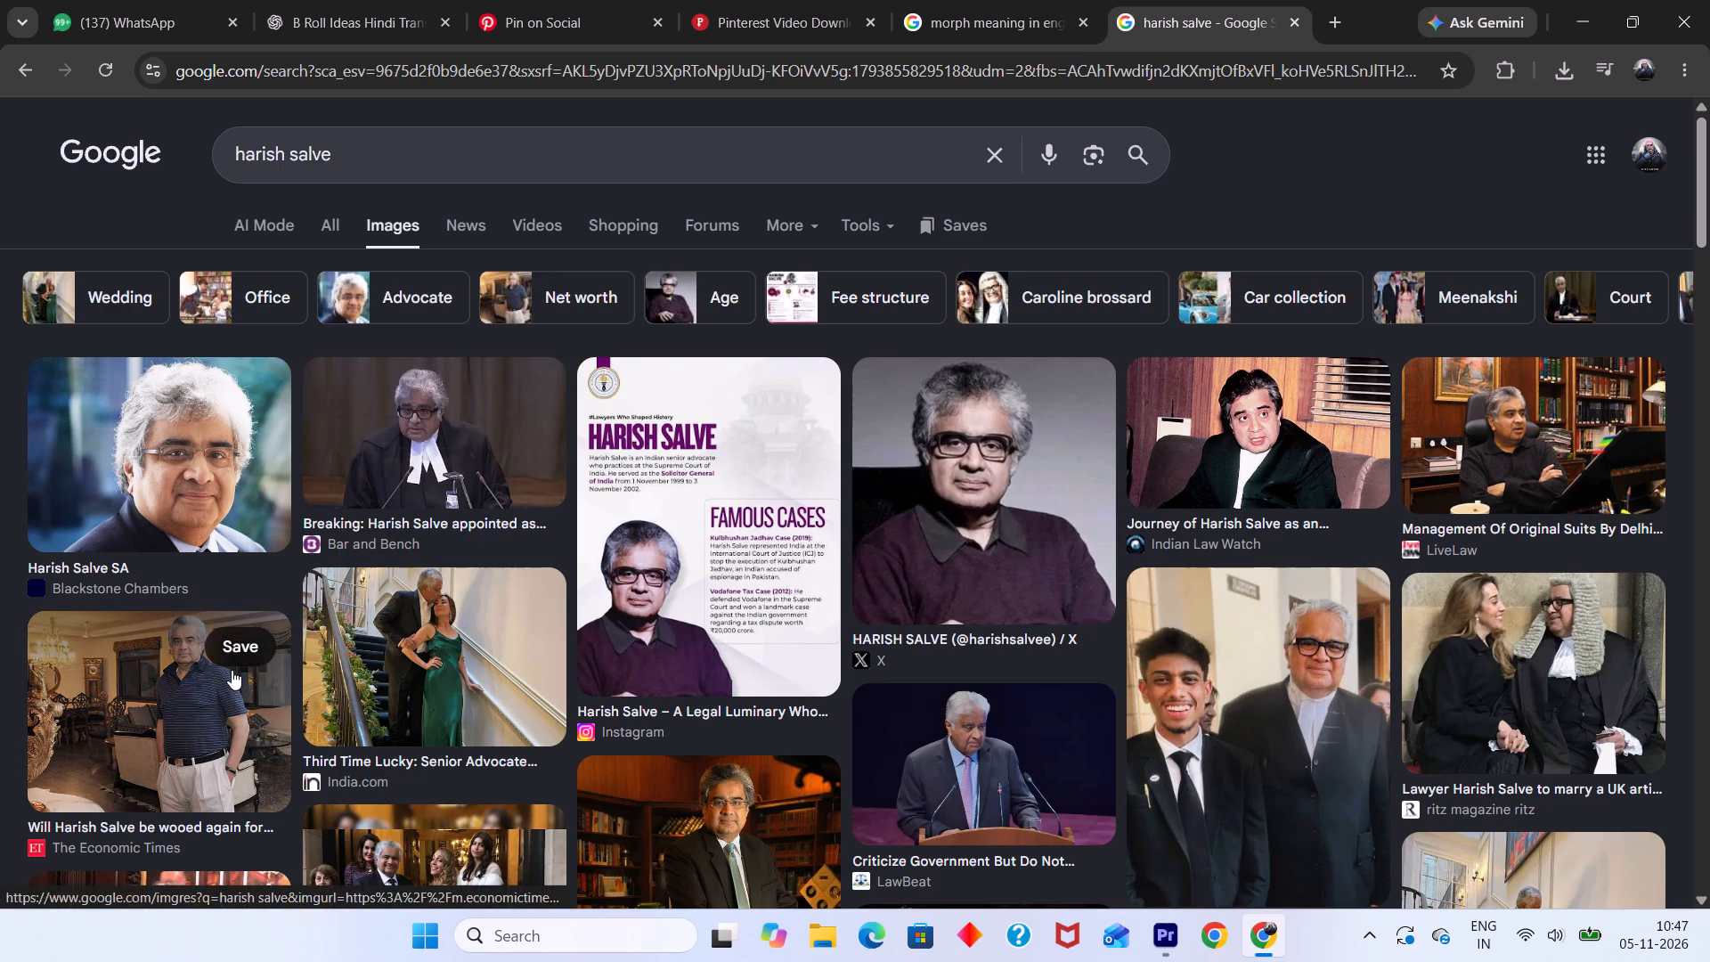
Save the Bar and Bench courtroom photo of Harish Salve to New Volume (D:) under its suggested file name.
click(434, 470)
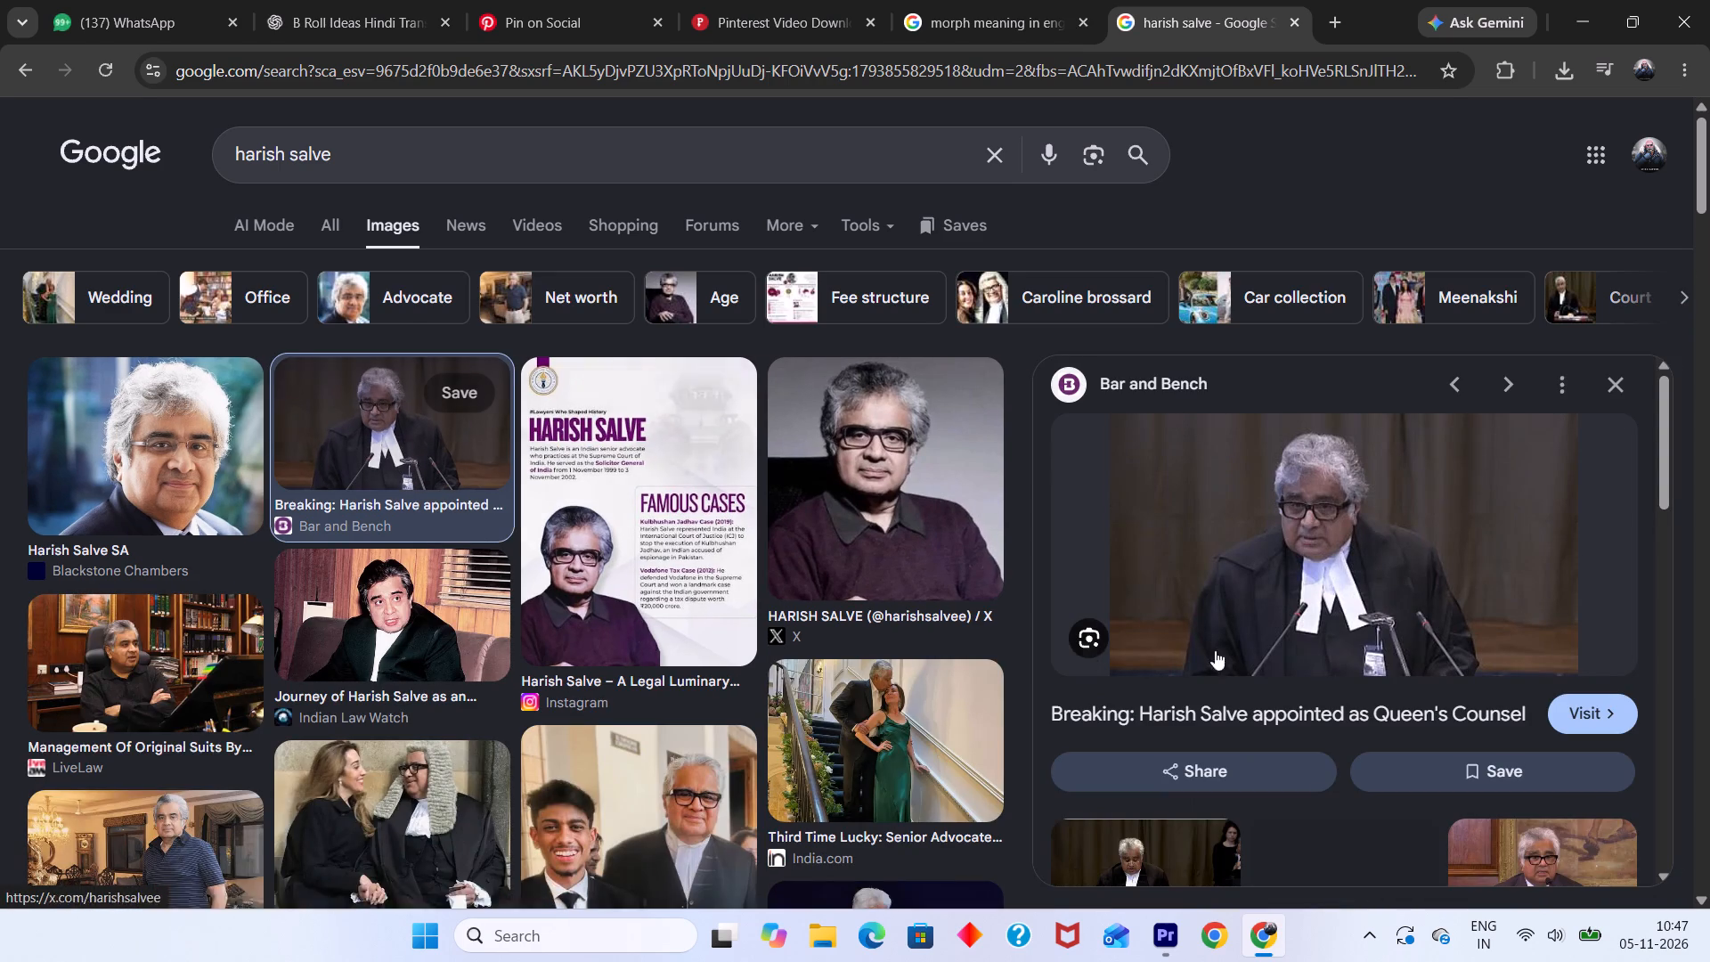
right_click(1364, 563)
click(1455, 686)
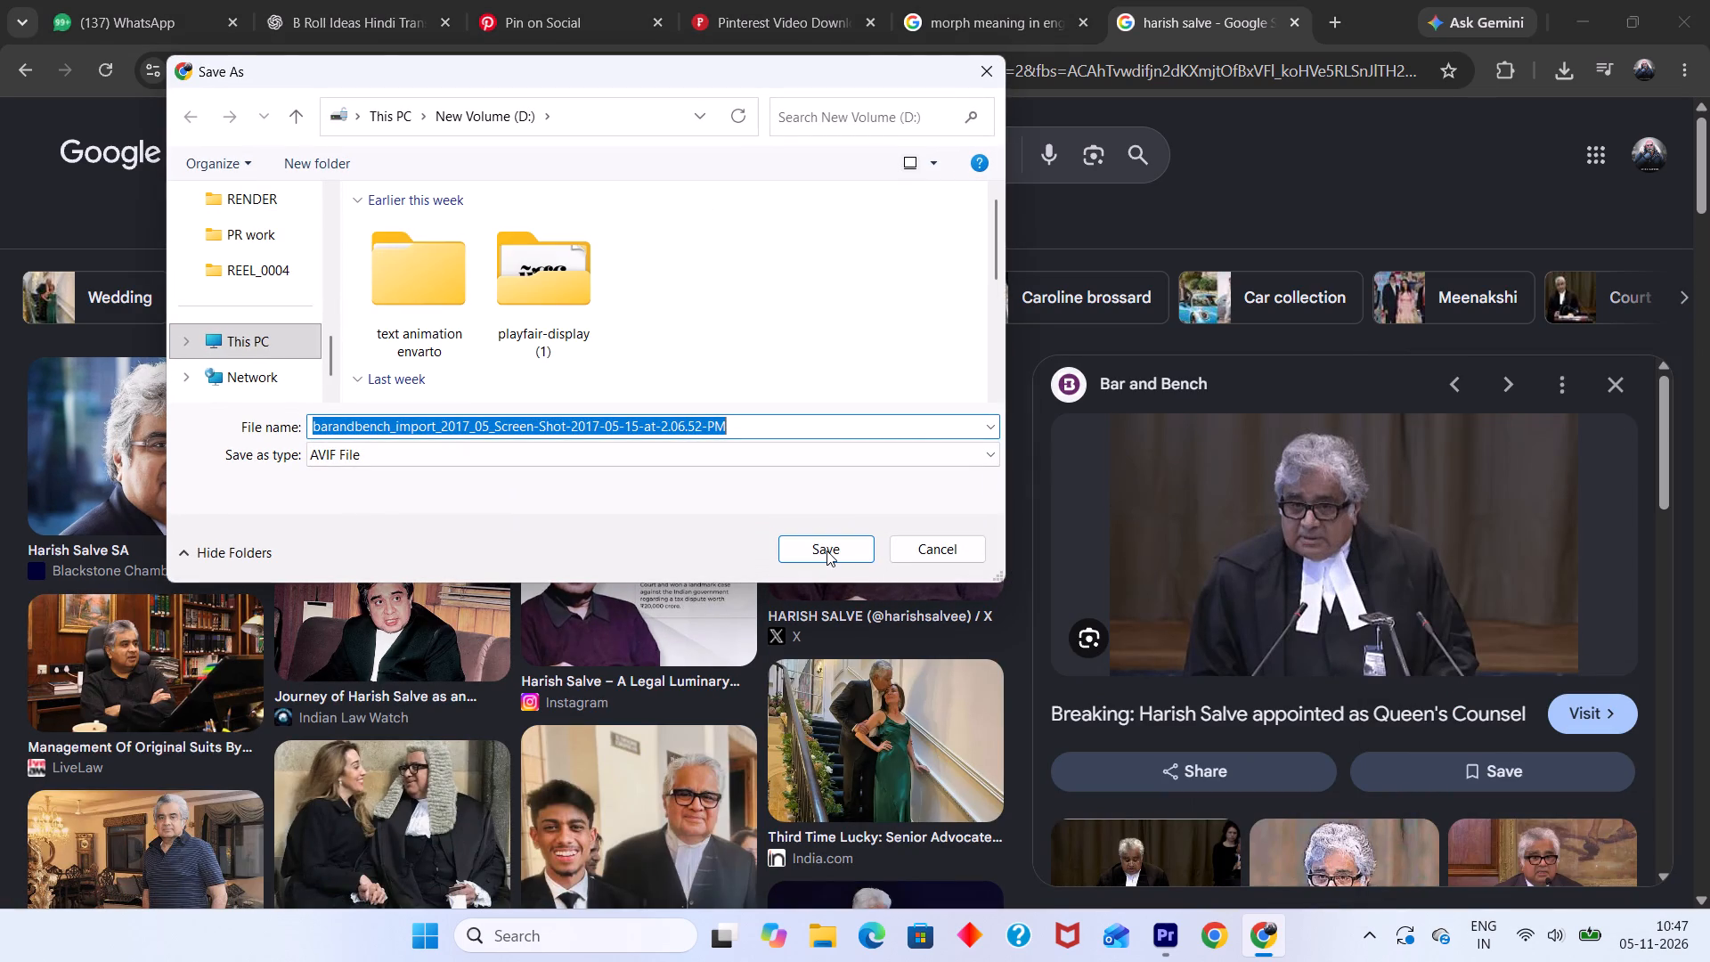
click(826, 550)
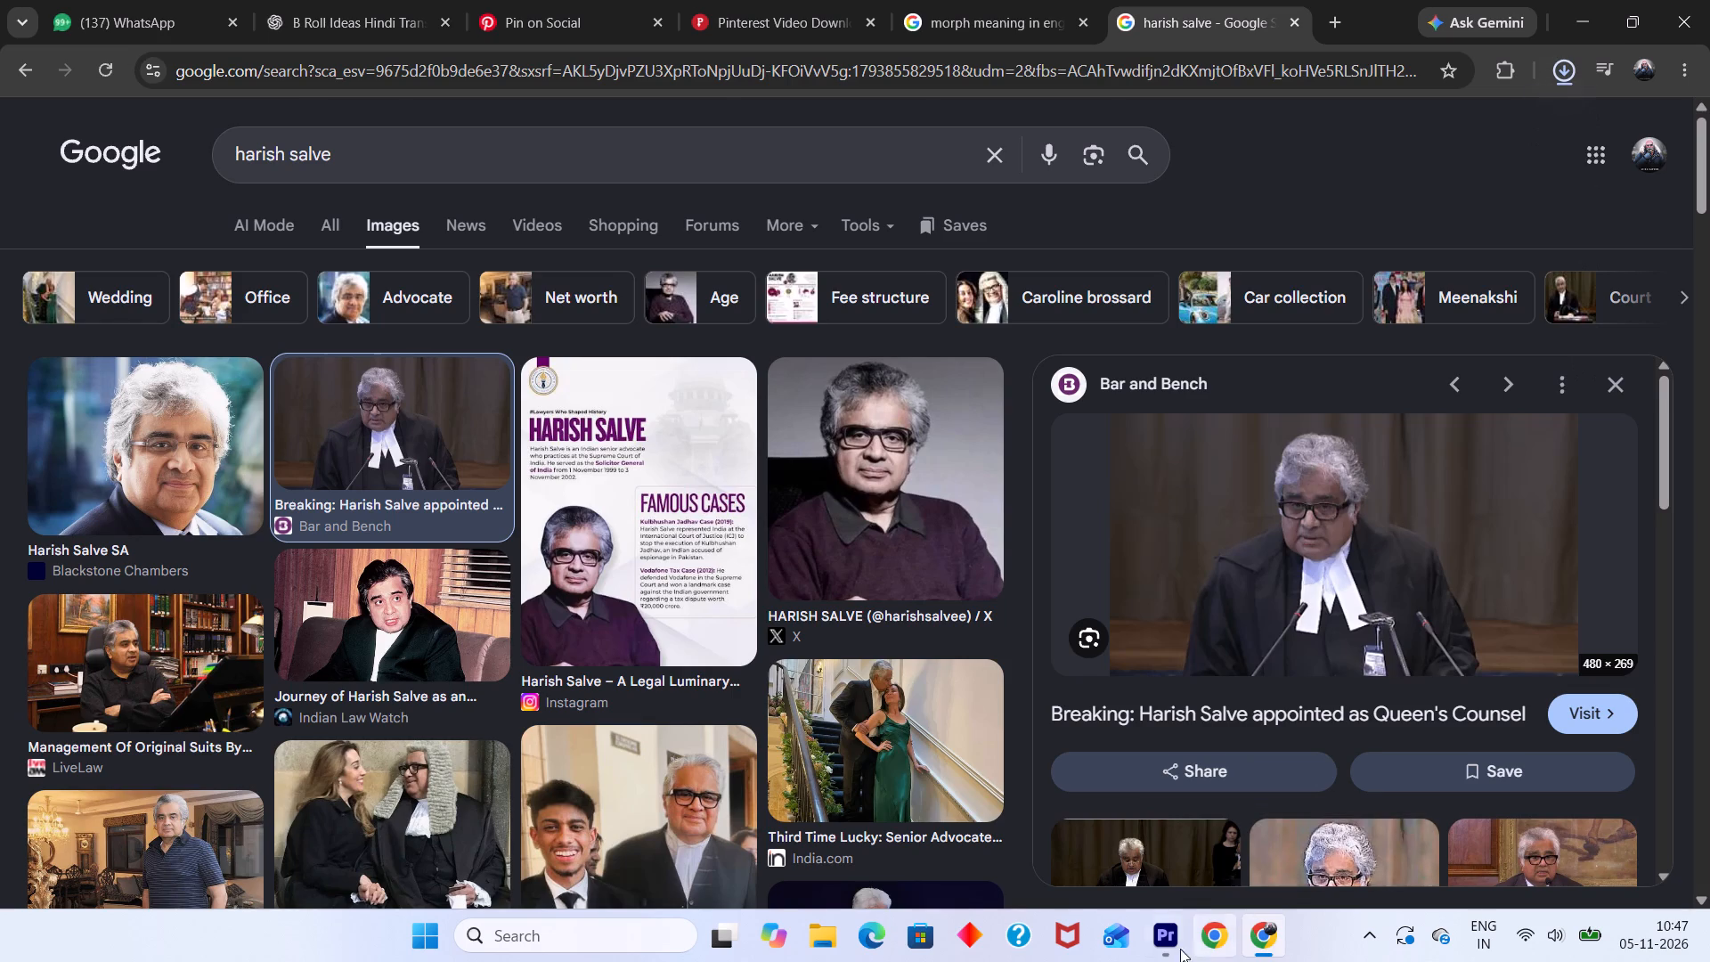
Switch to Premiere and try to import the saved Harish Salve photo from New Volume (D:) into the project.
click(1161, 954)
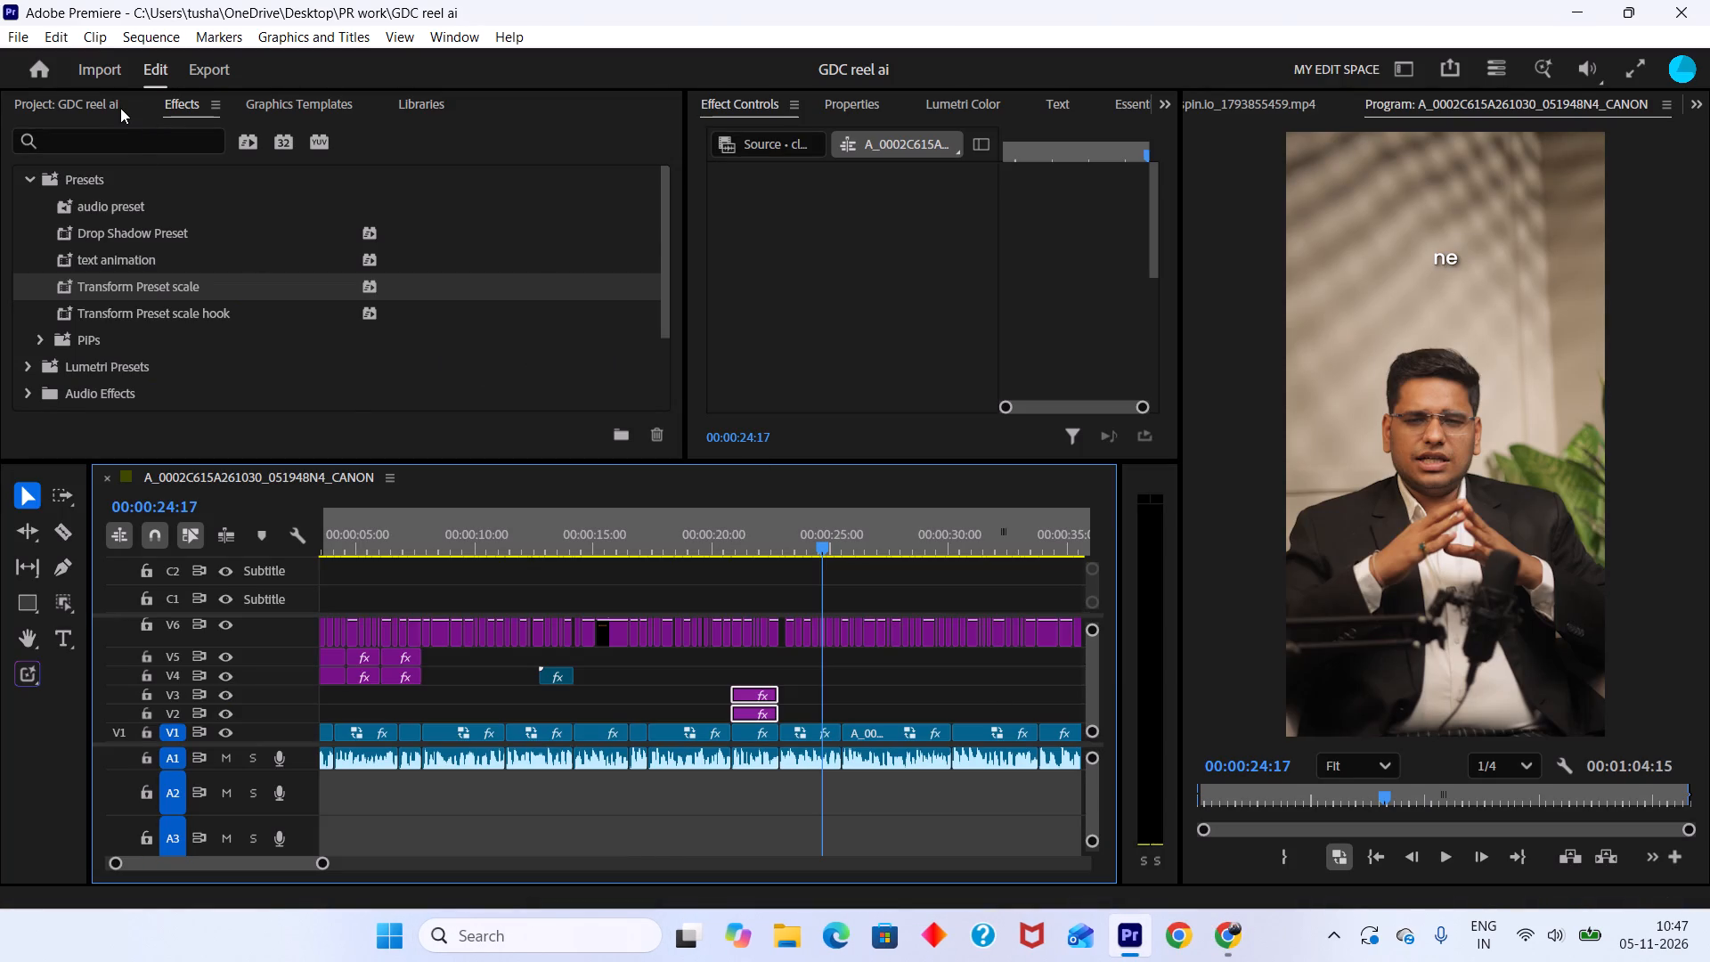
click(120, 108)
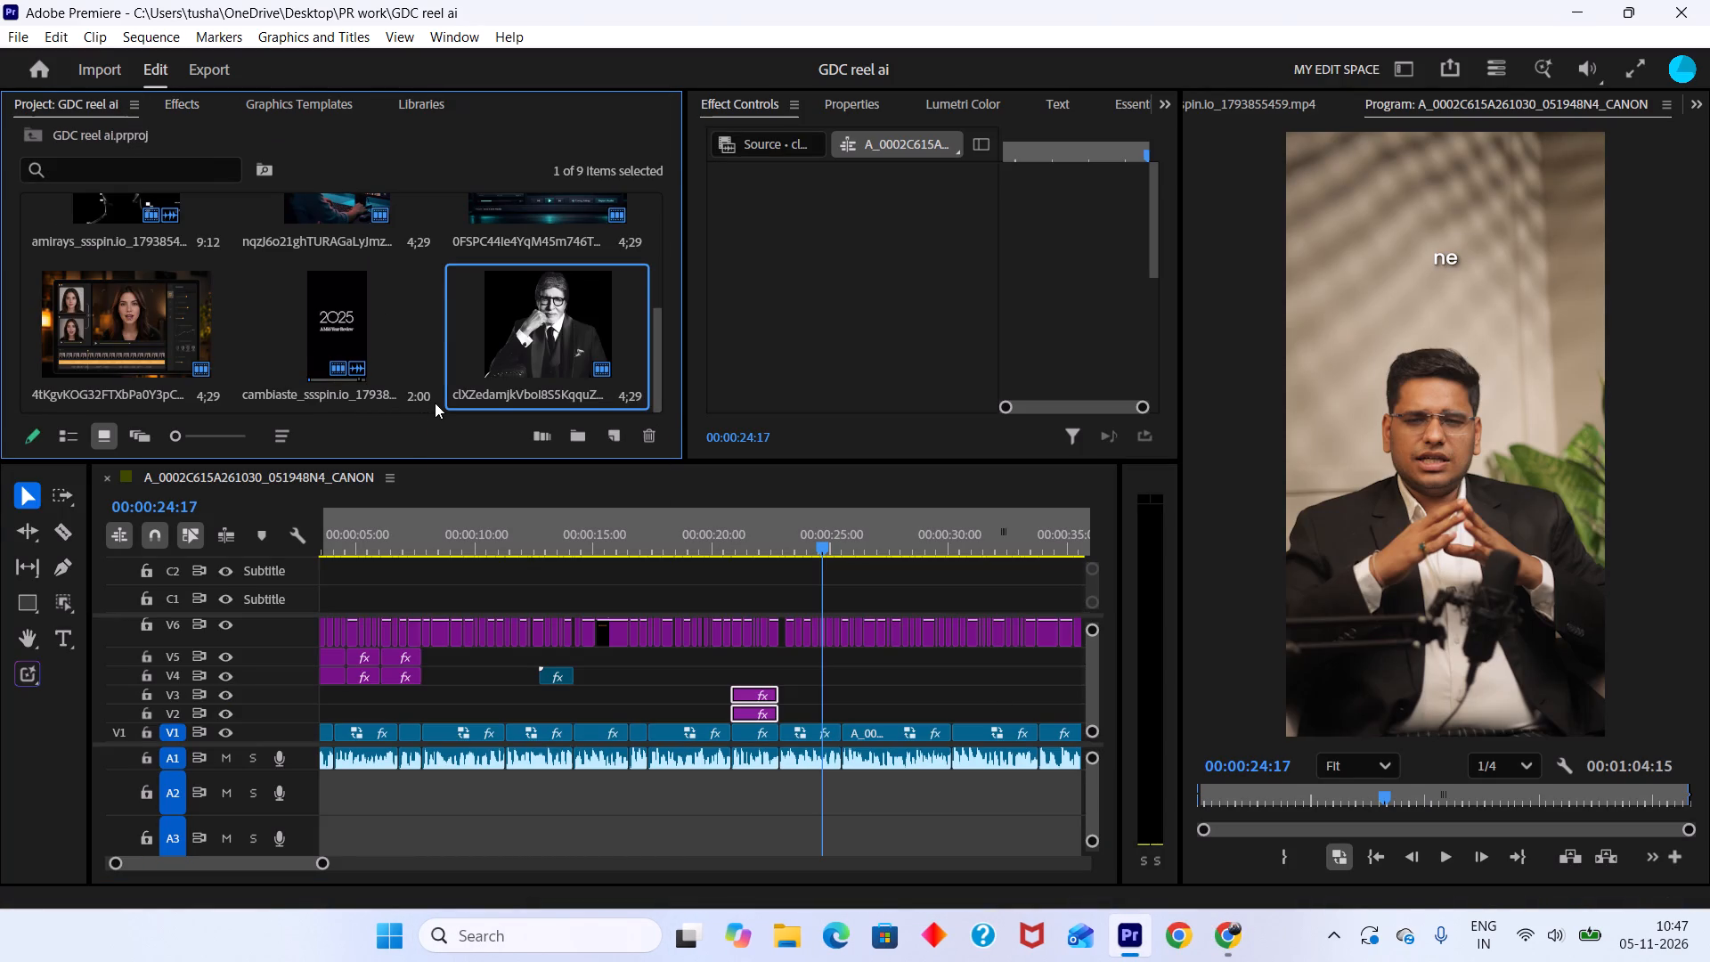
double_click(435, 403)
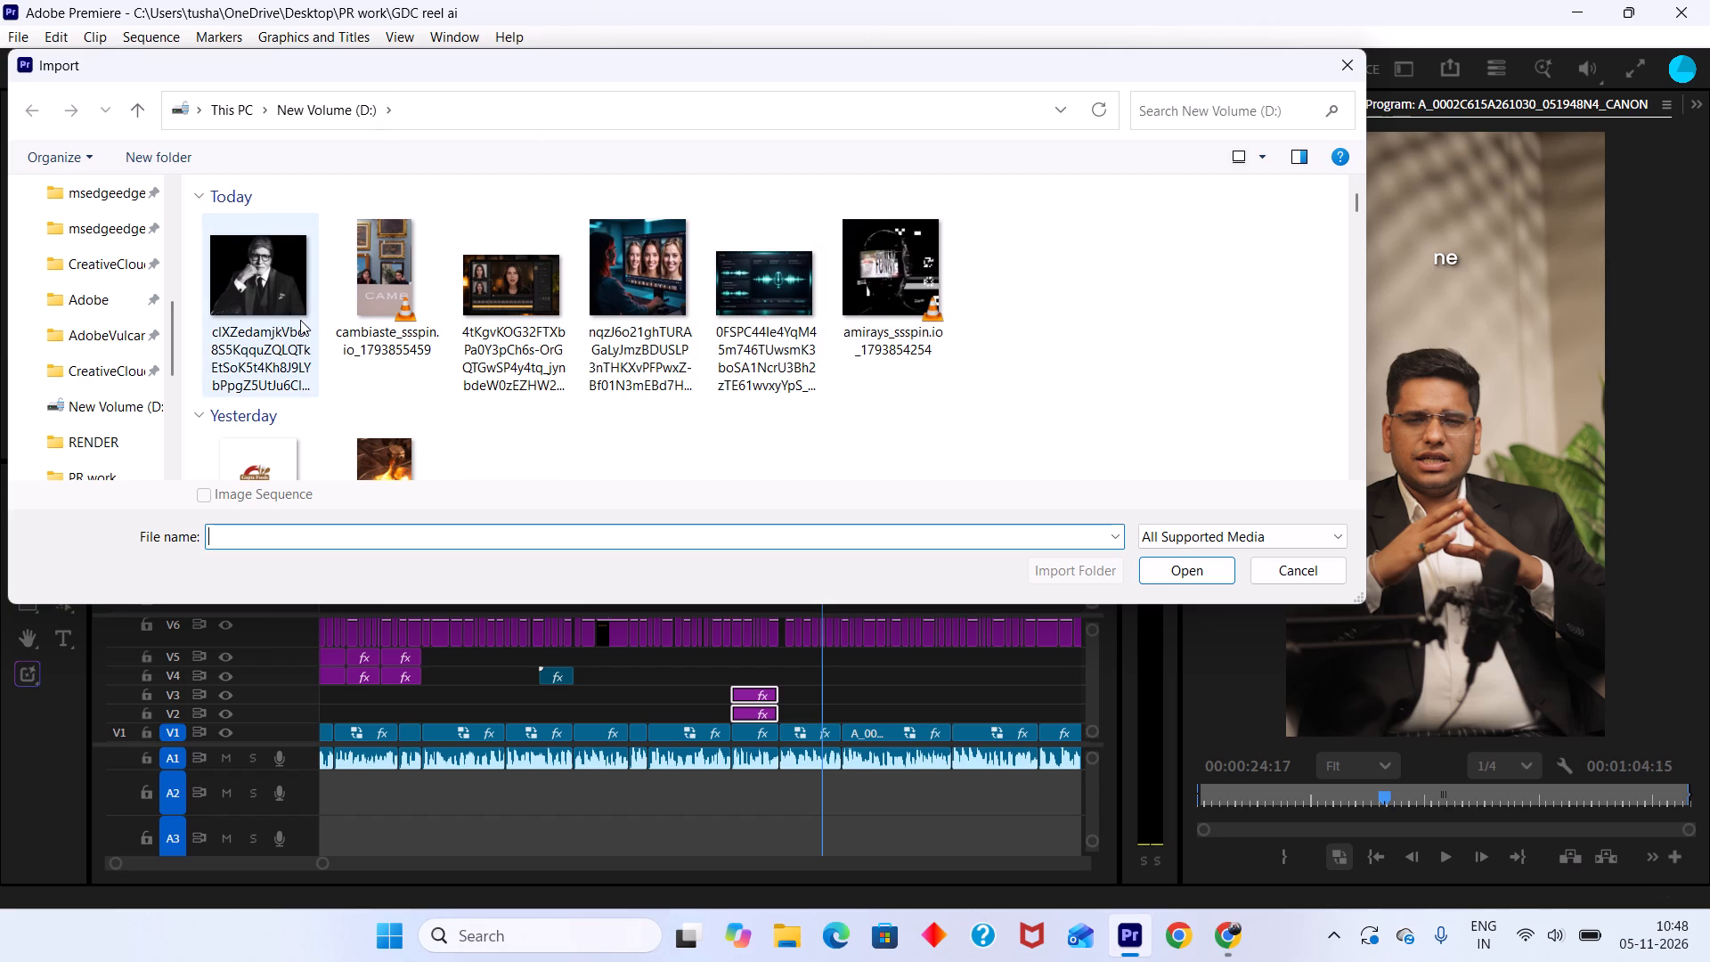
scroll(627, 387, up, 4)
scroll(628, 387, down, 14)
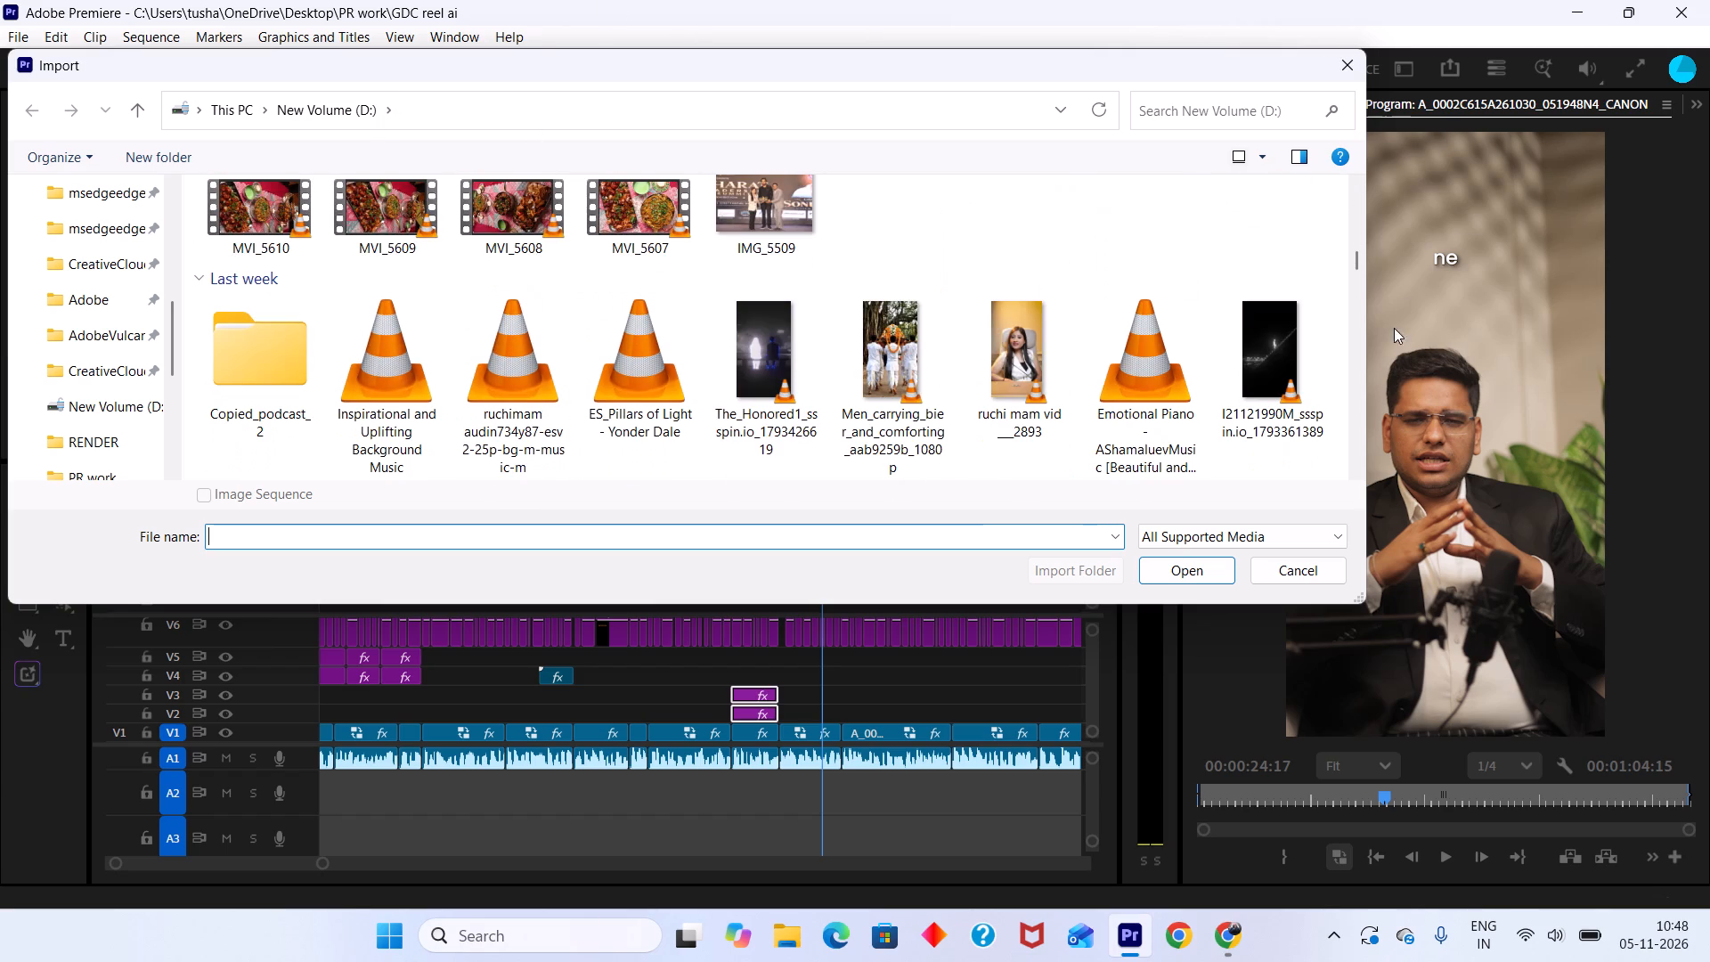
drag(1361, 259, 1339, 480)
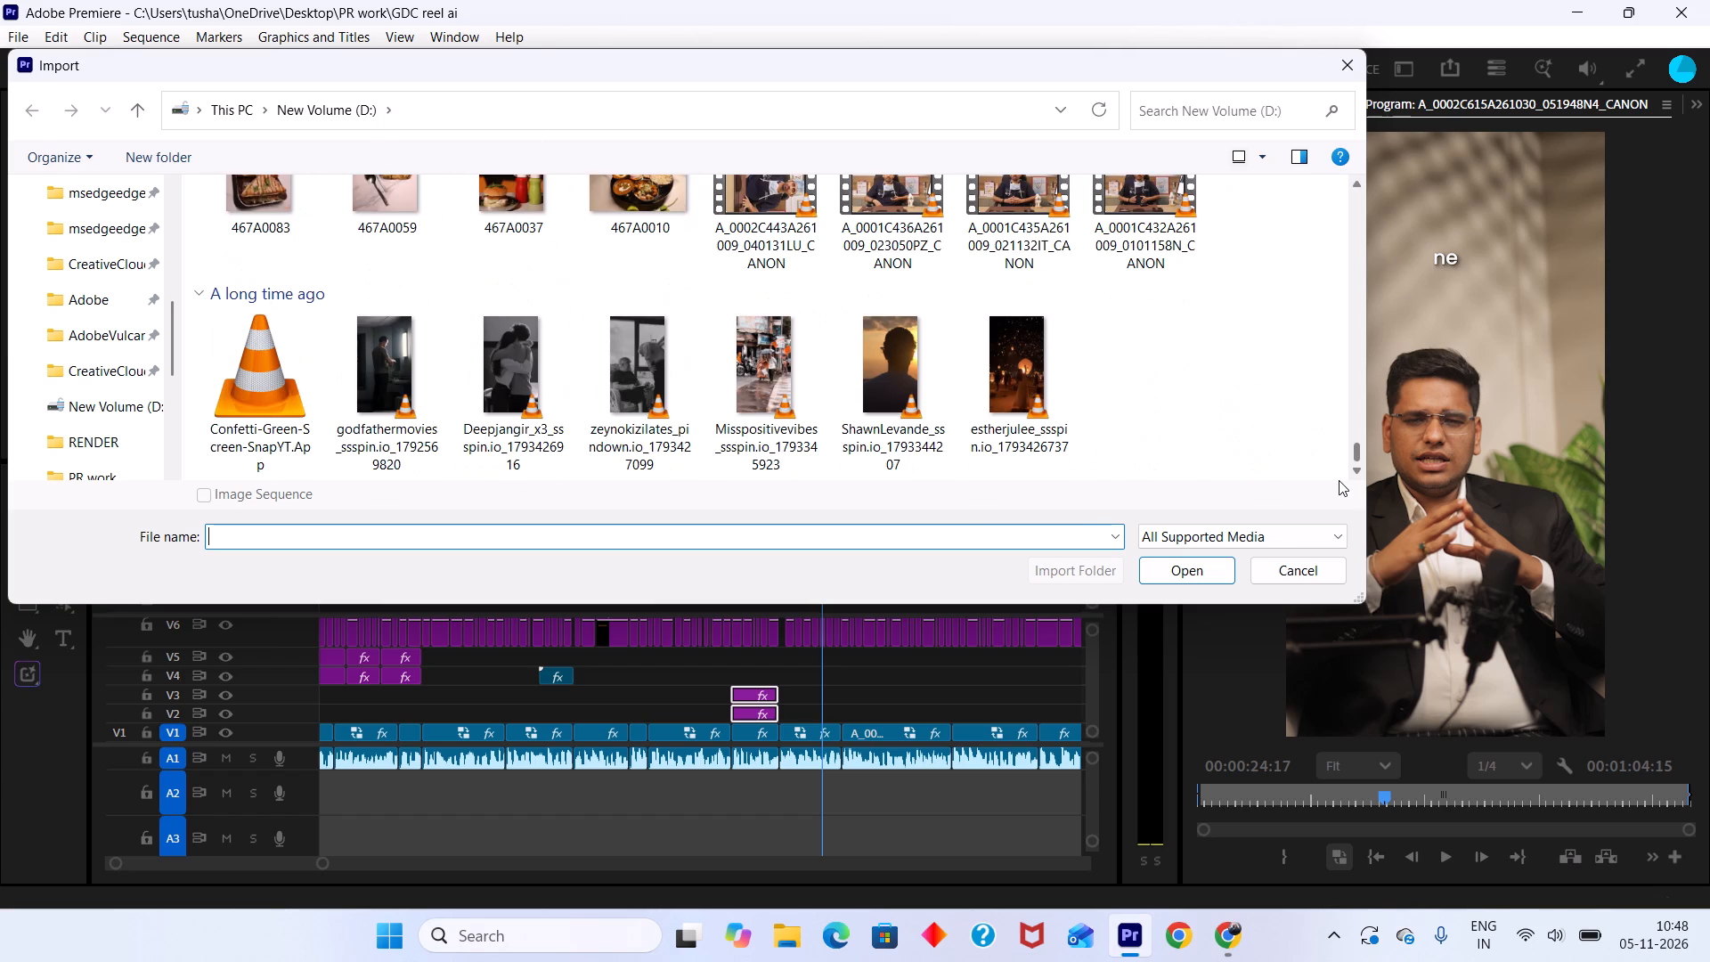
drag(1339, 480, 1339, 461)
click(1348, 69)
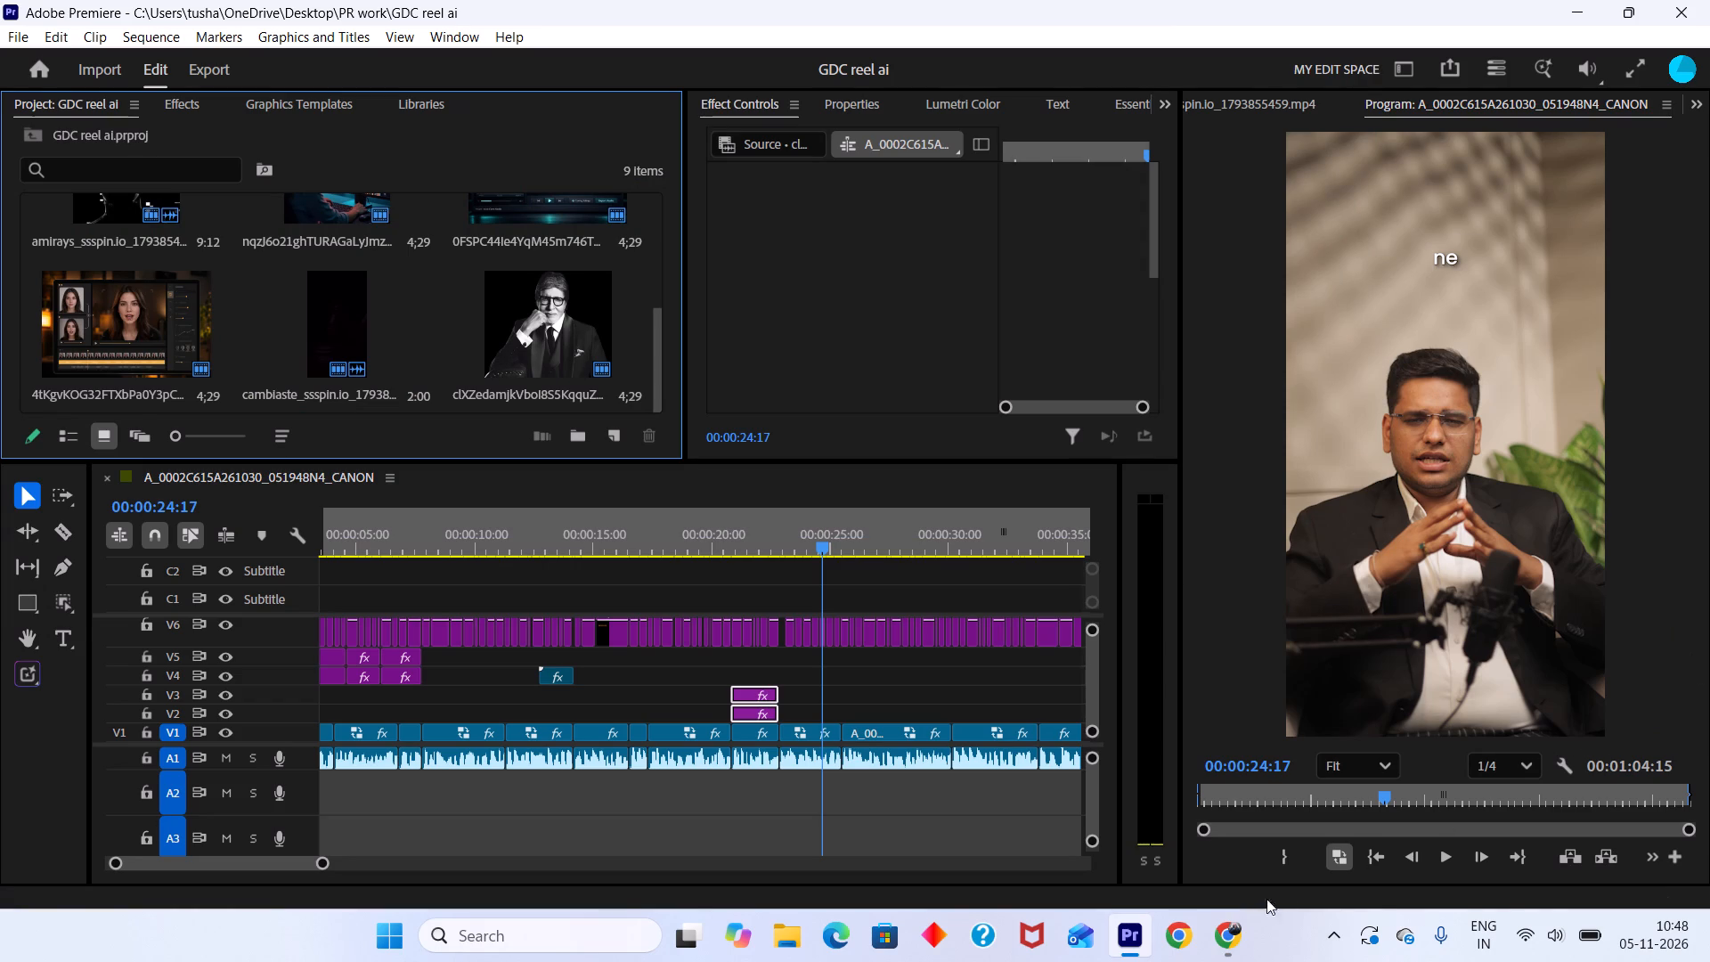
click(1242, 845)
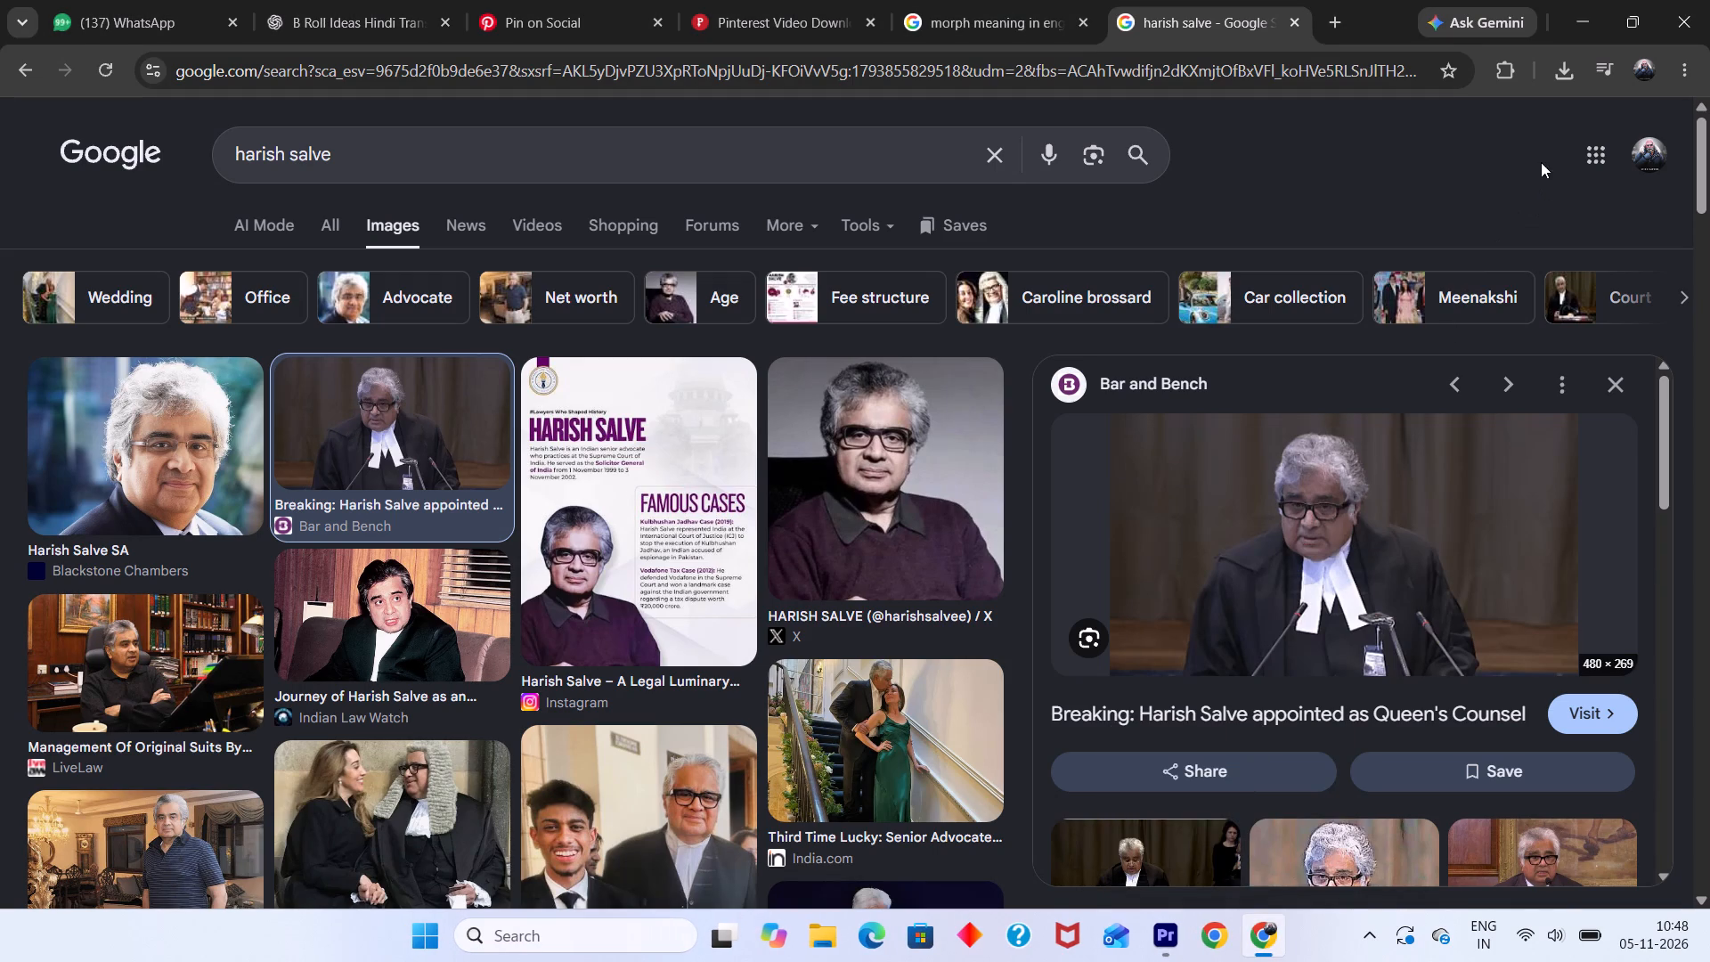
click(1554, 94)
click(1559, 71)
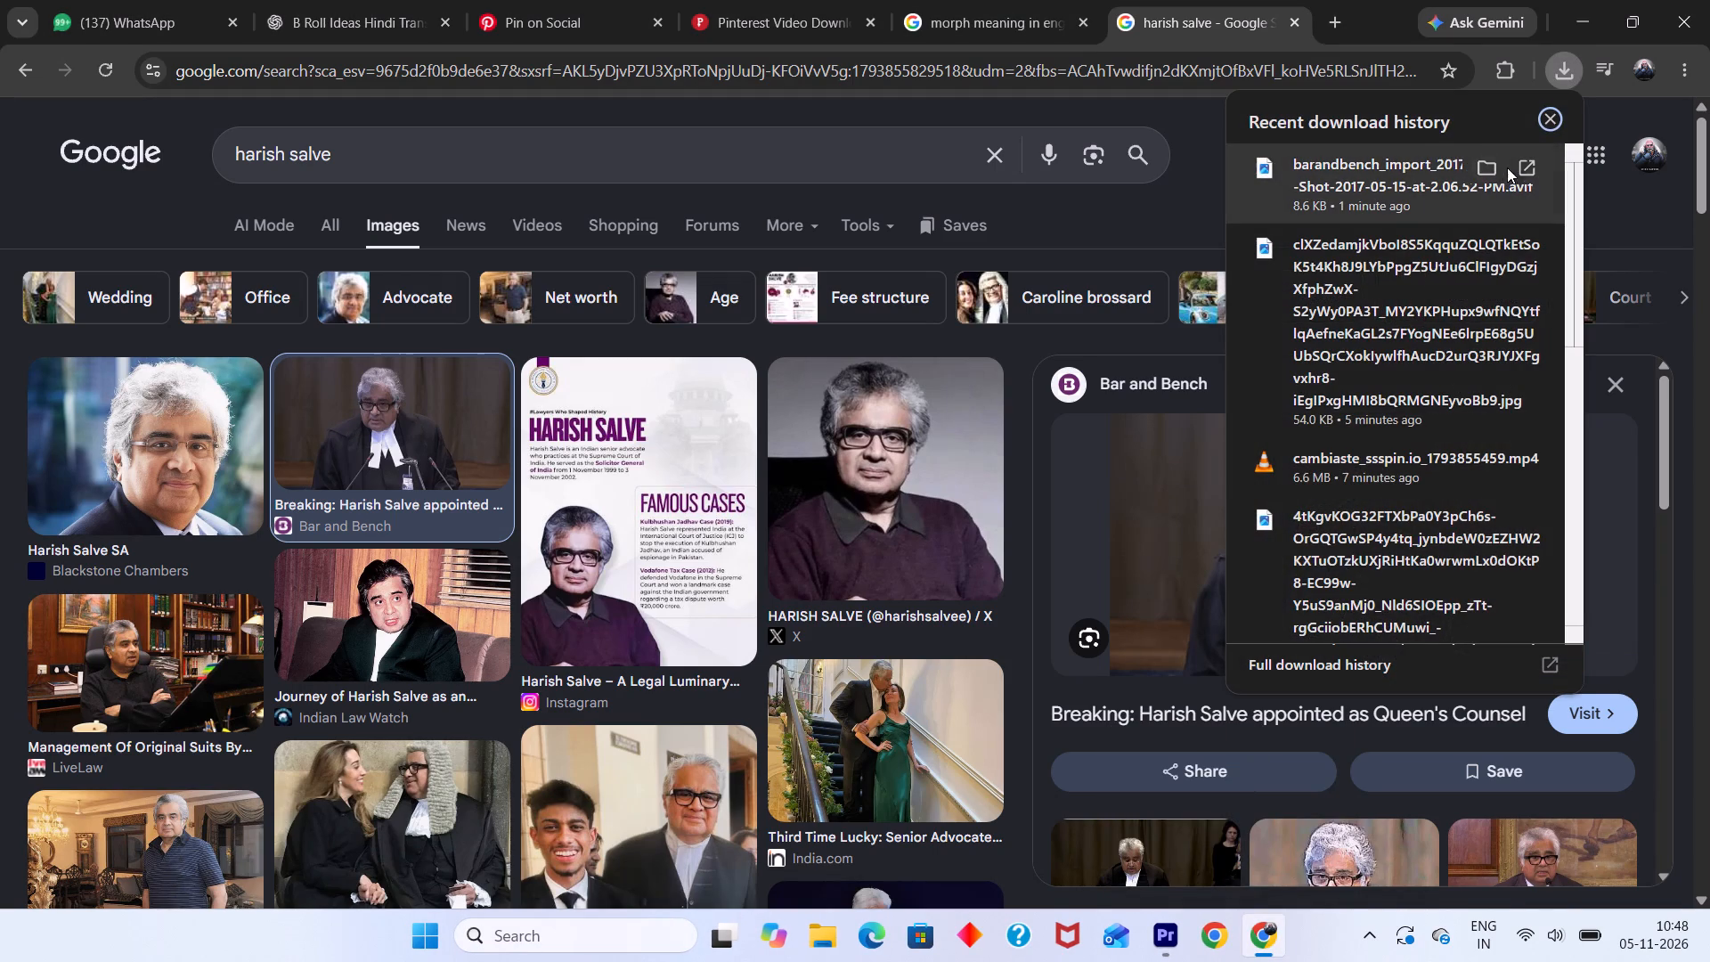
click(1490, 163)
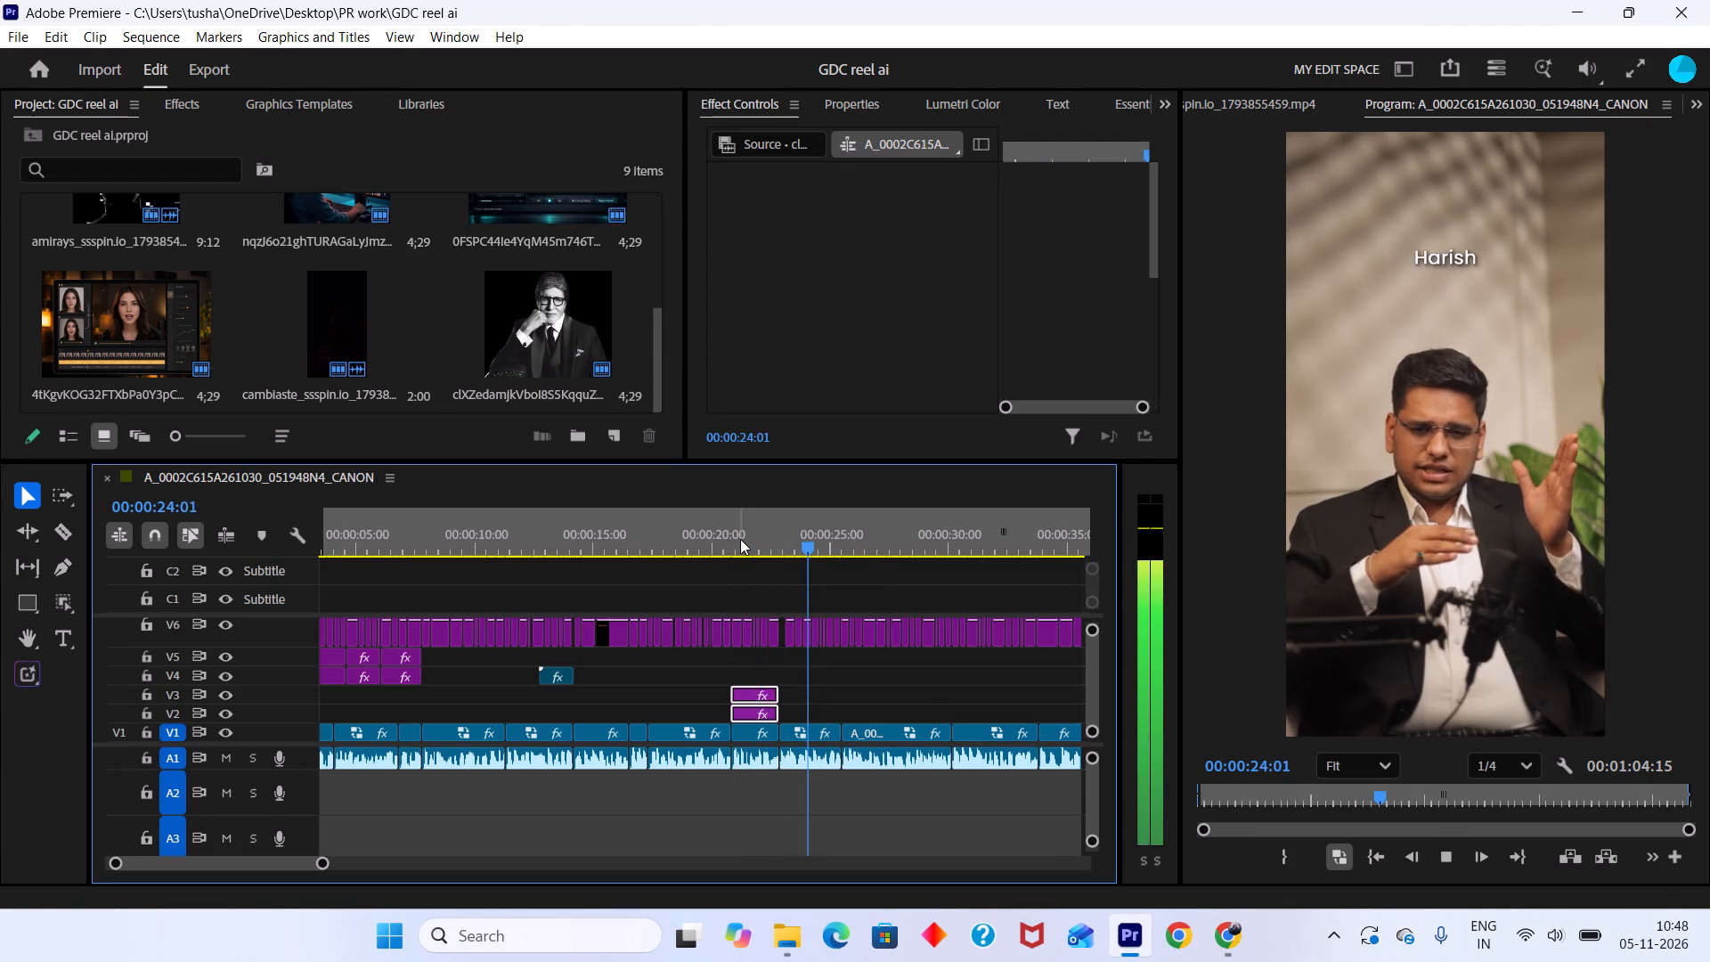
key(space)
click(816, 547)
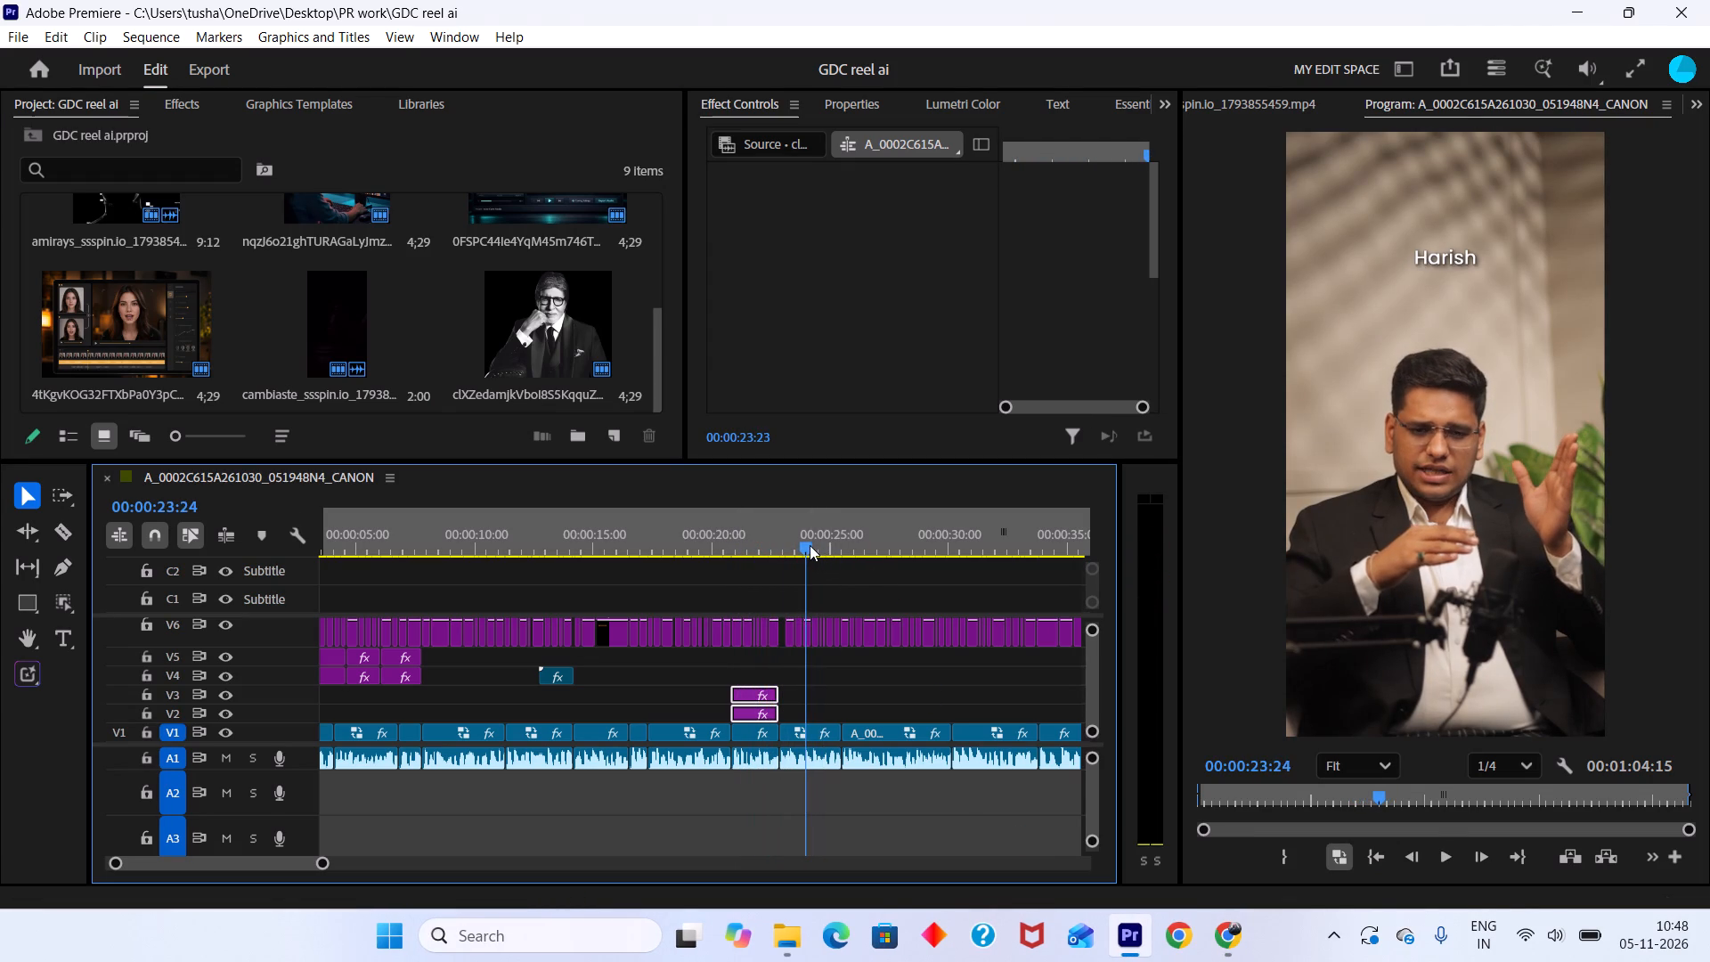
double_click(444, 402)
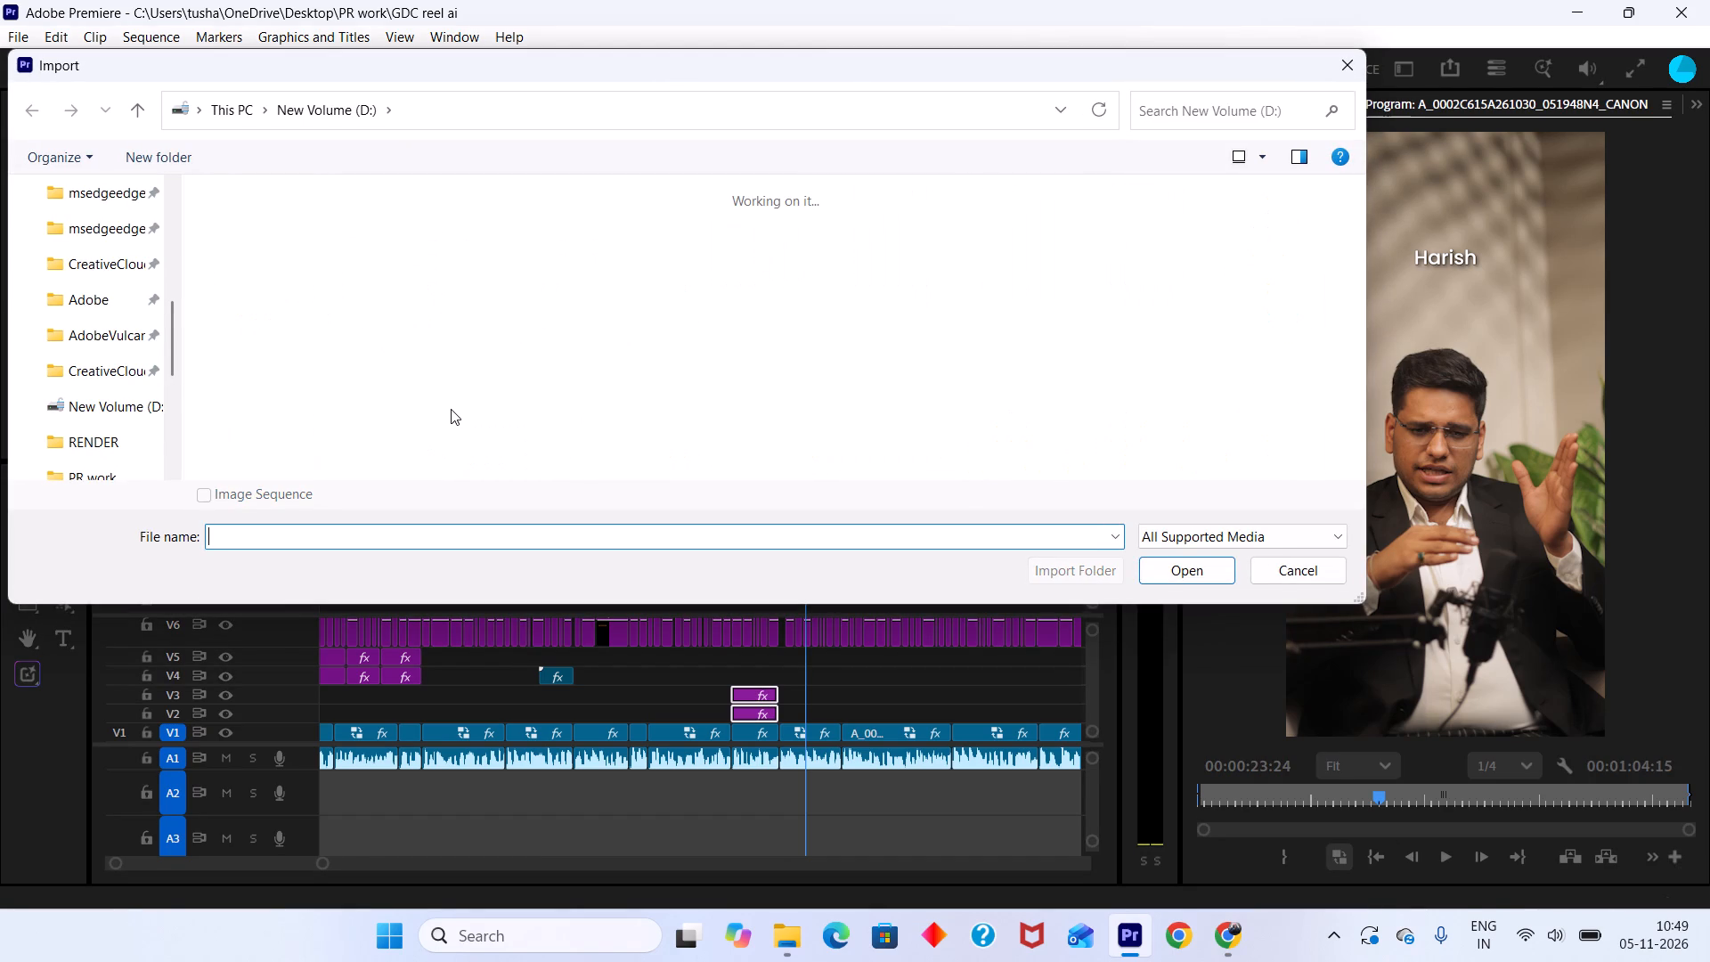
click(272, 291)
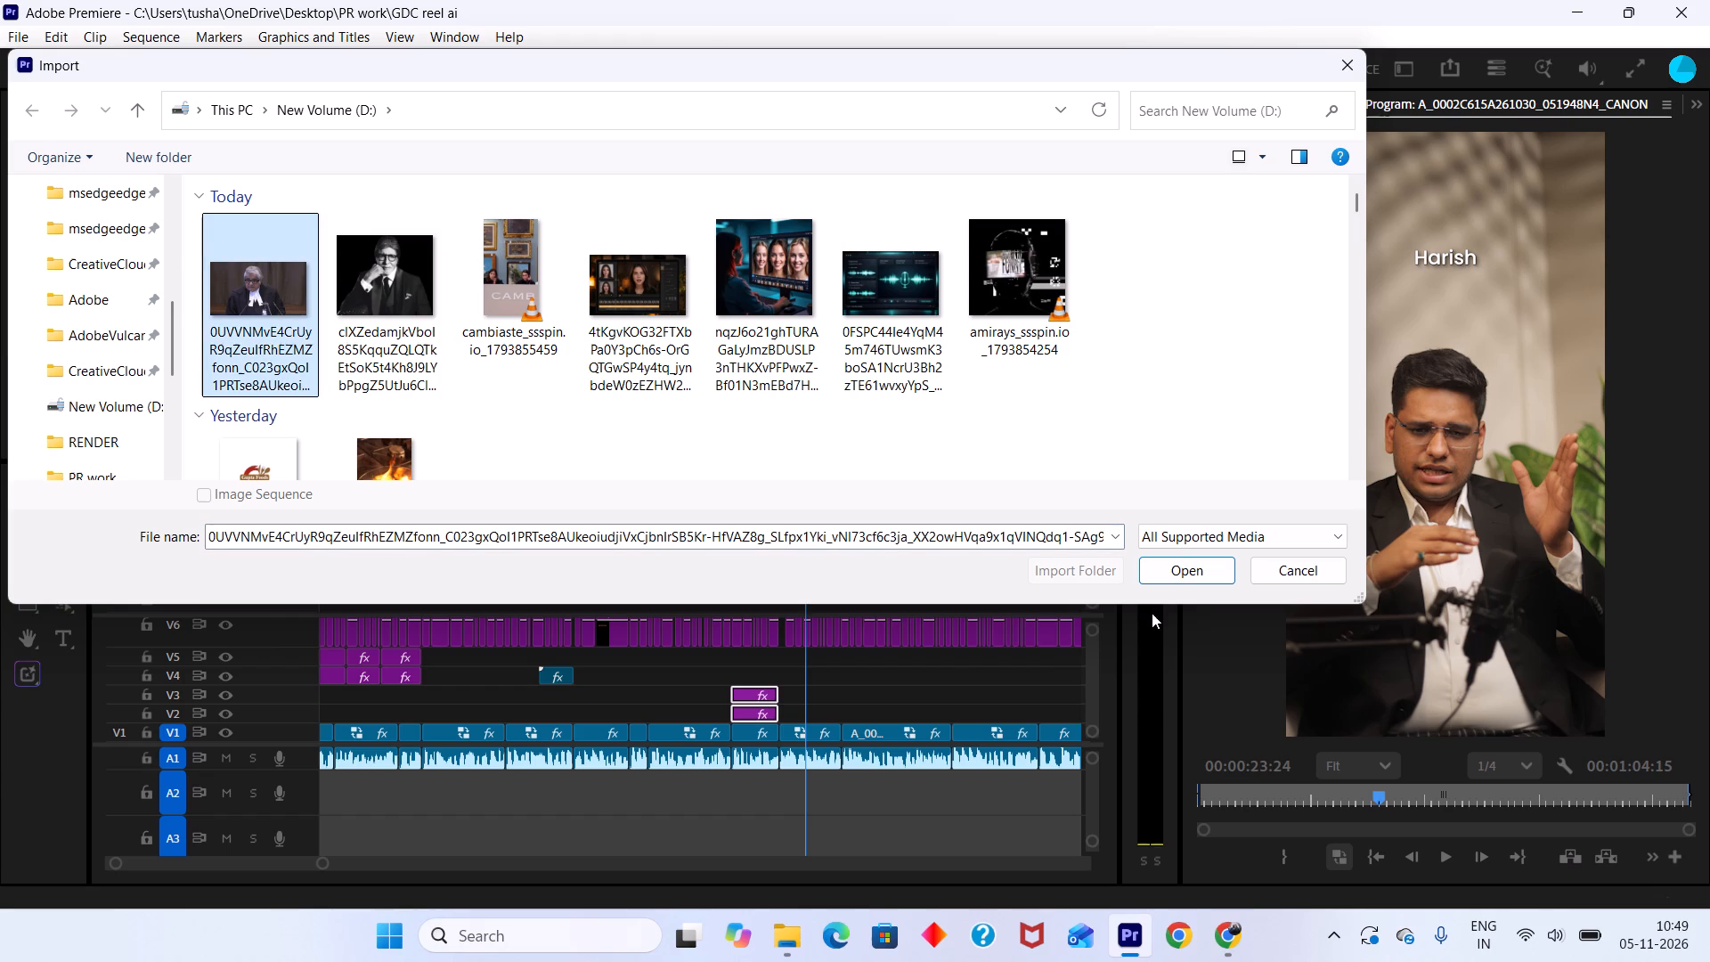
click(1188, 562)
Place the Harish Salve photo on V4 starting at the Harish caption and trim it to about 1.5 seconds.
drag(150, 342, 184, 369)
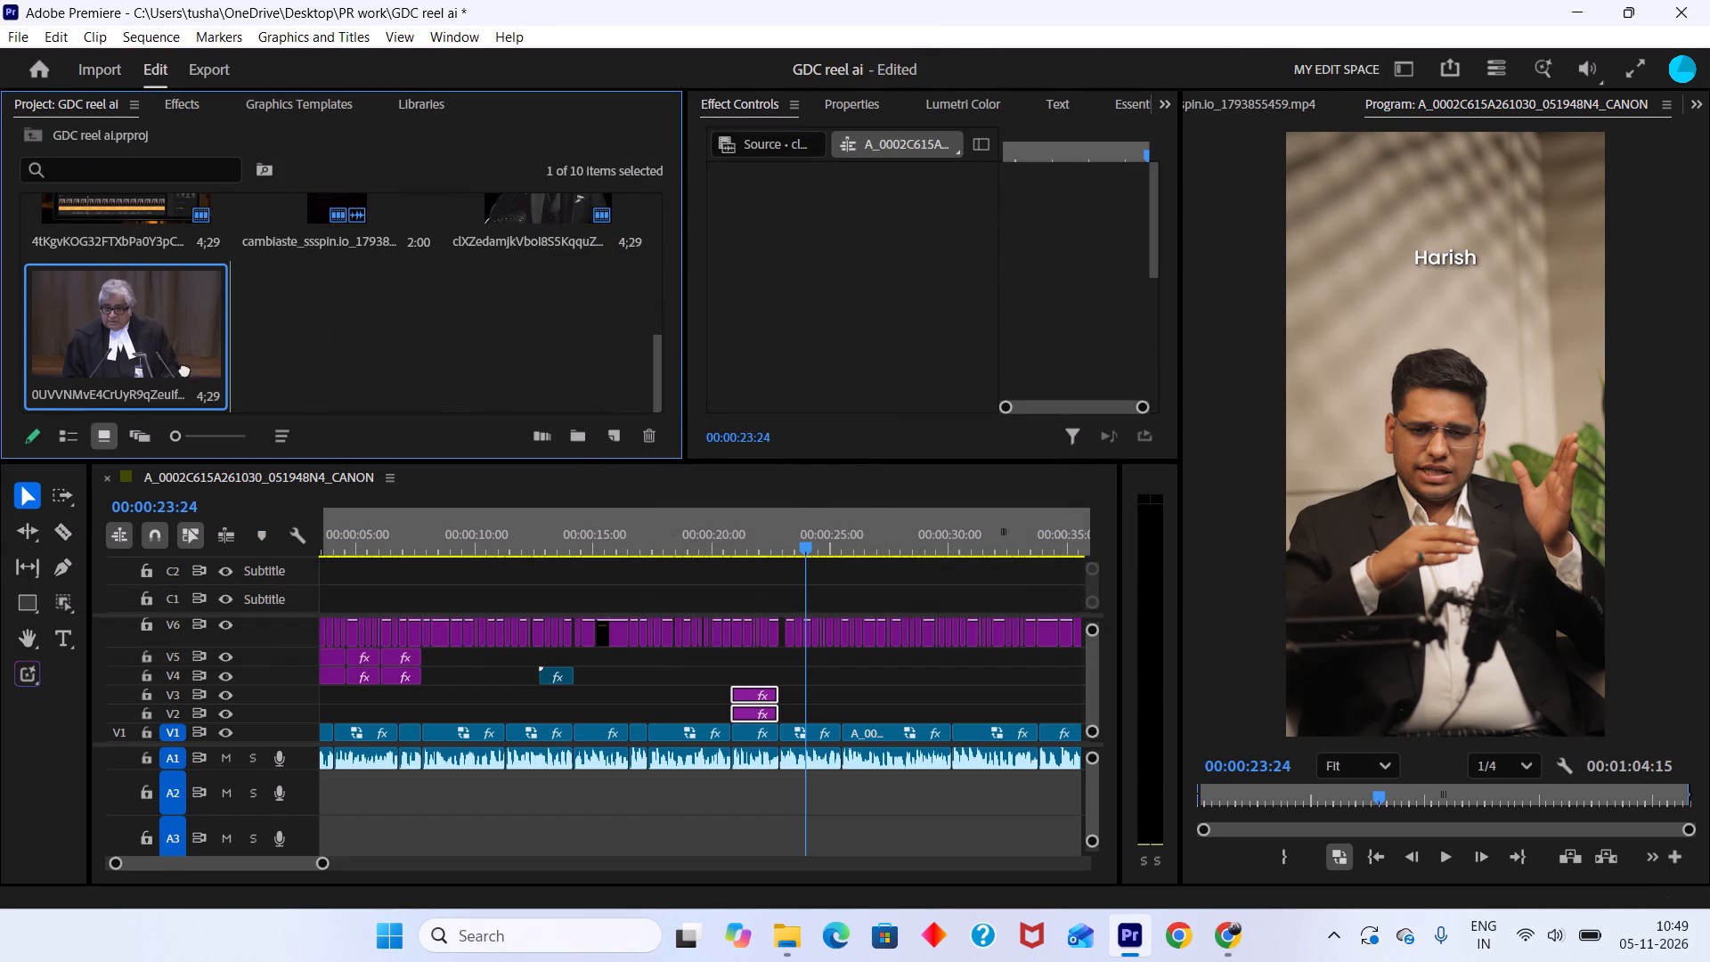
drag(184, 369, 785, 681)
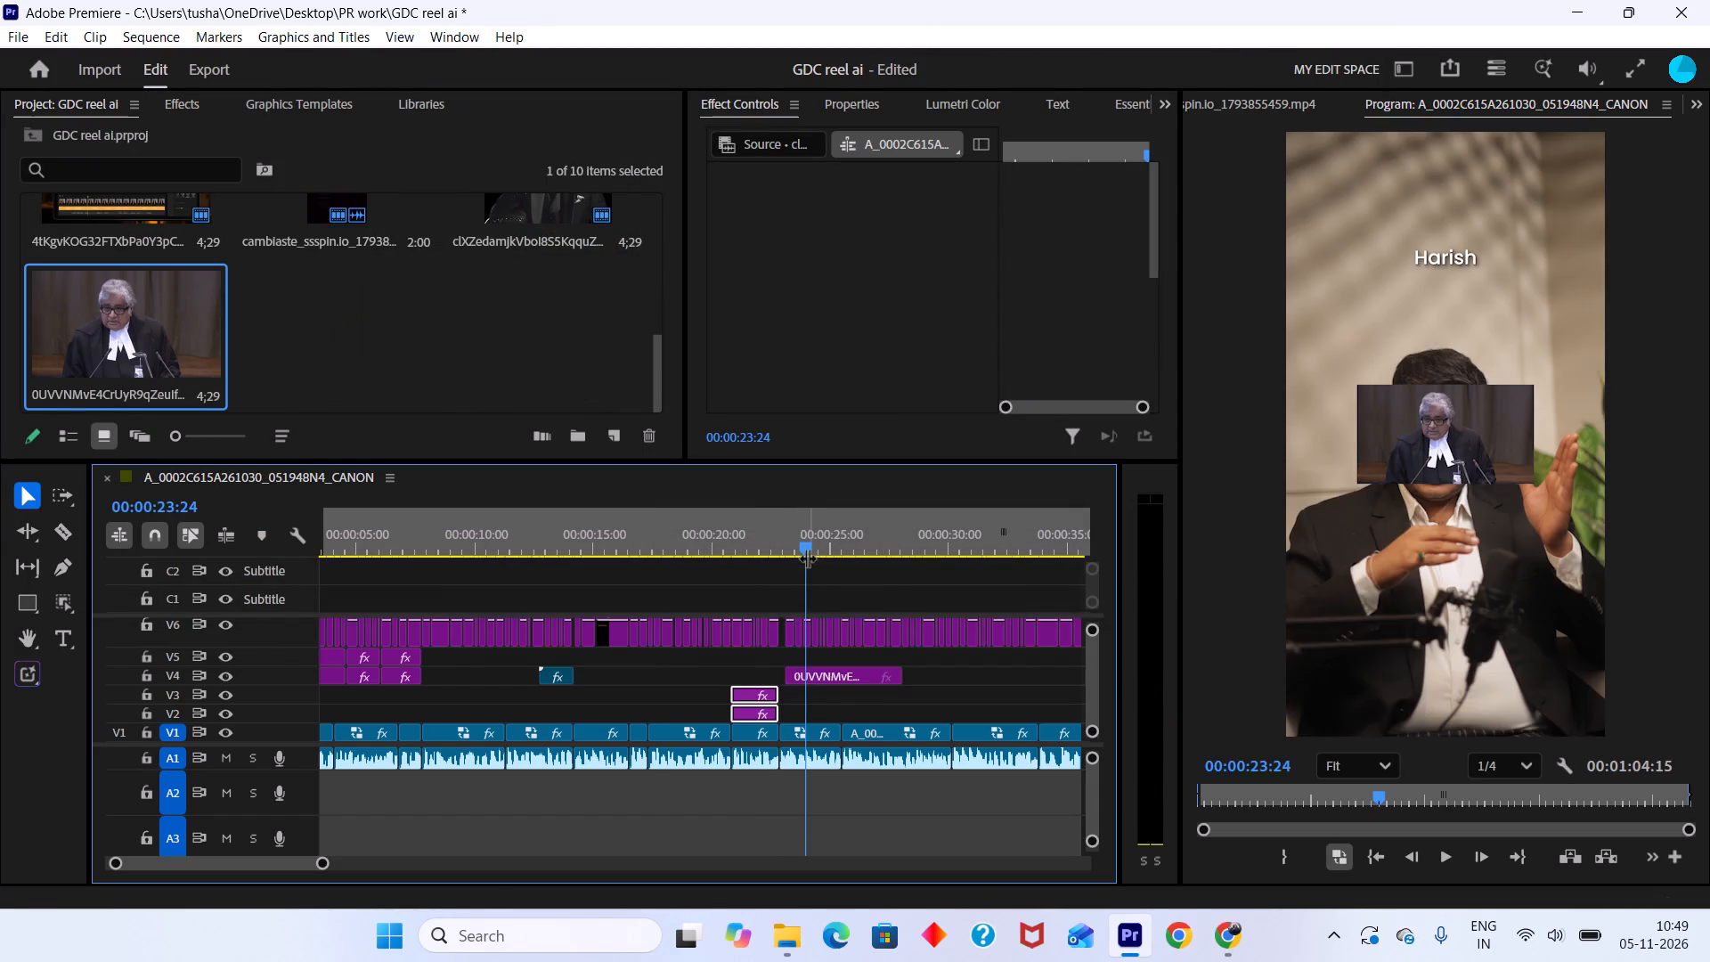
drag(803, 550, 763, 537)
key(space)
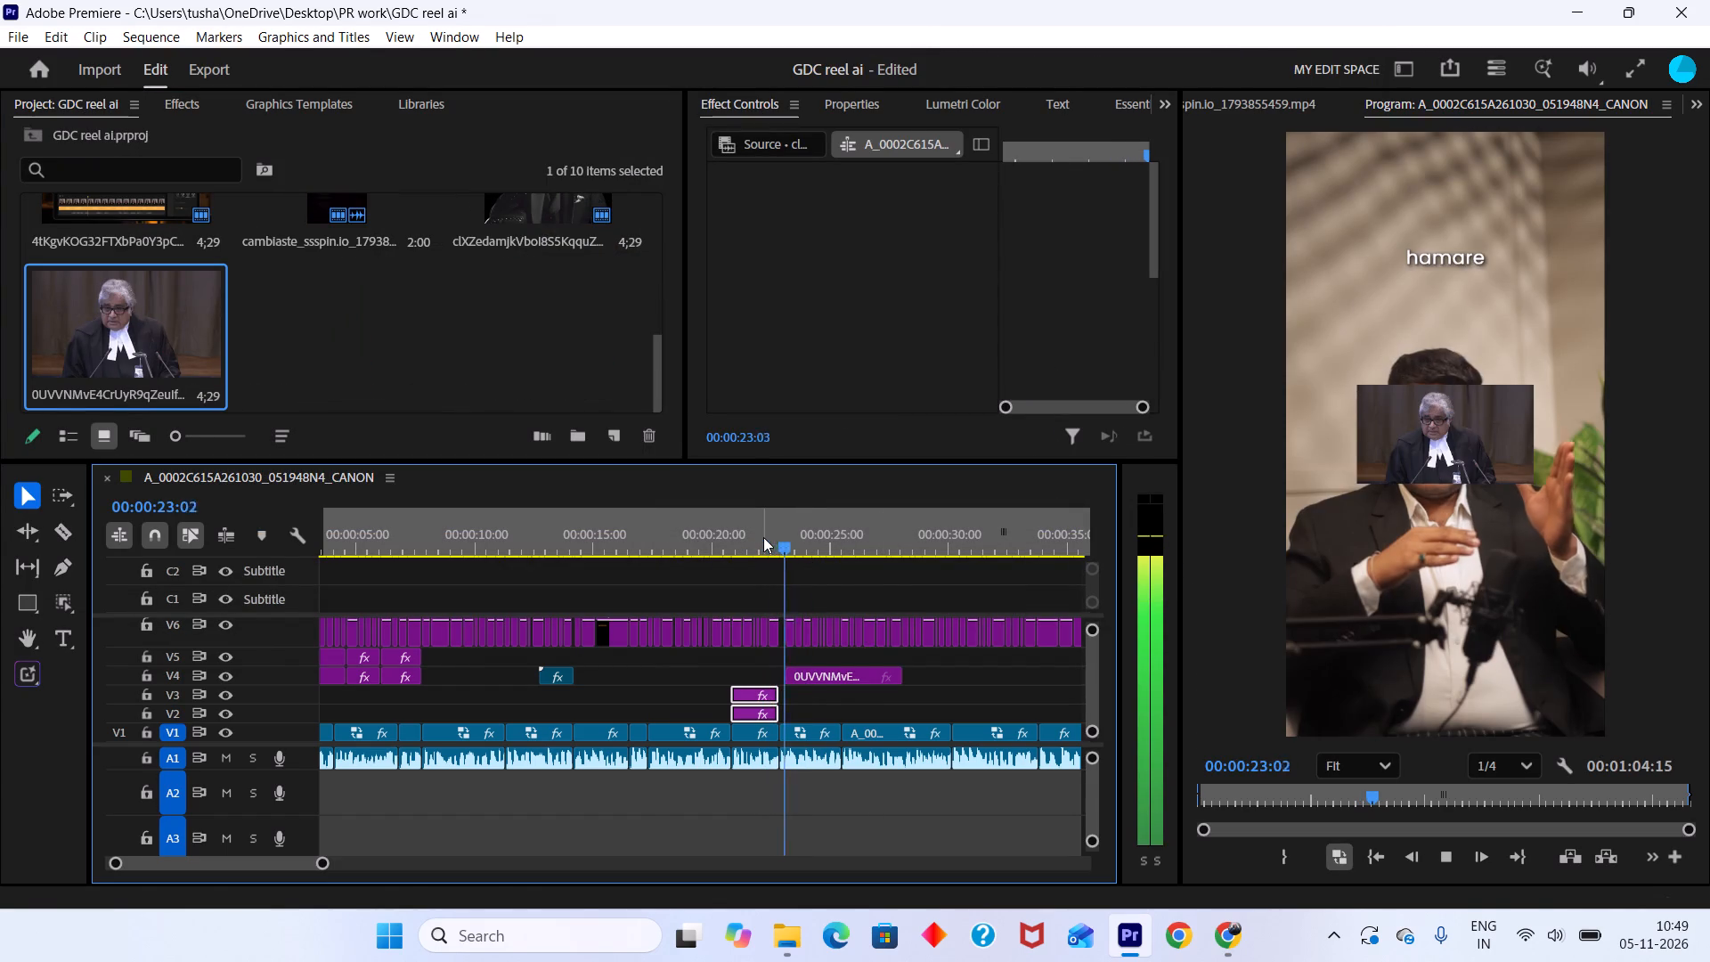
key(space)
alt+scroll(833, 720, up, 10)
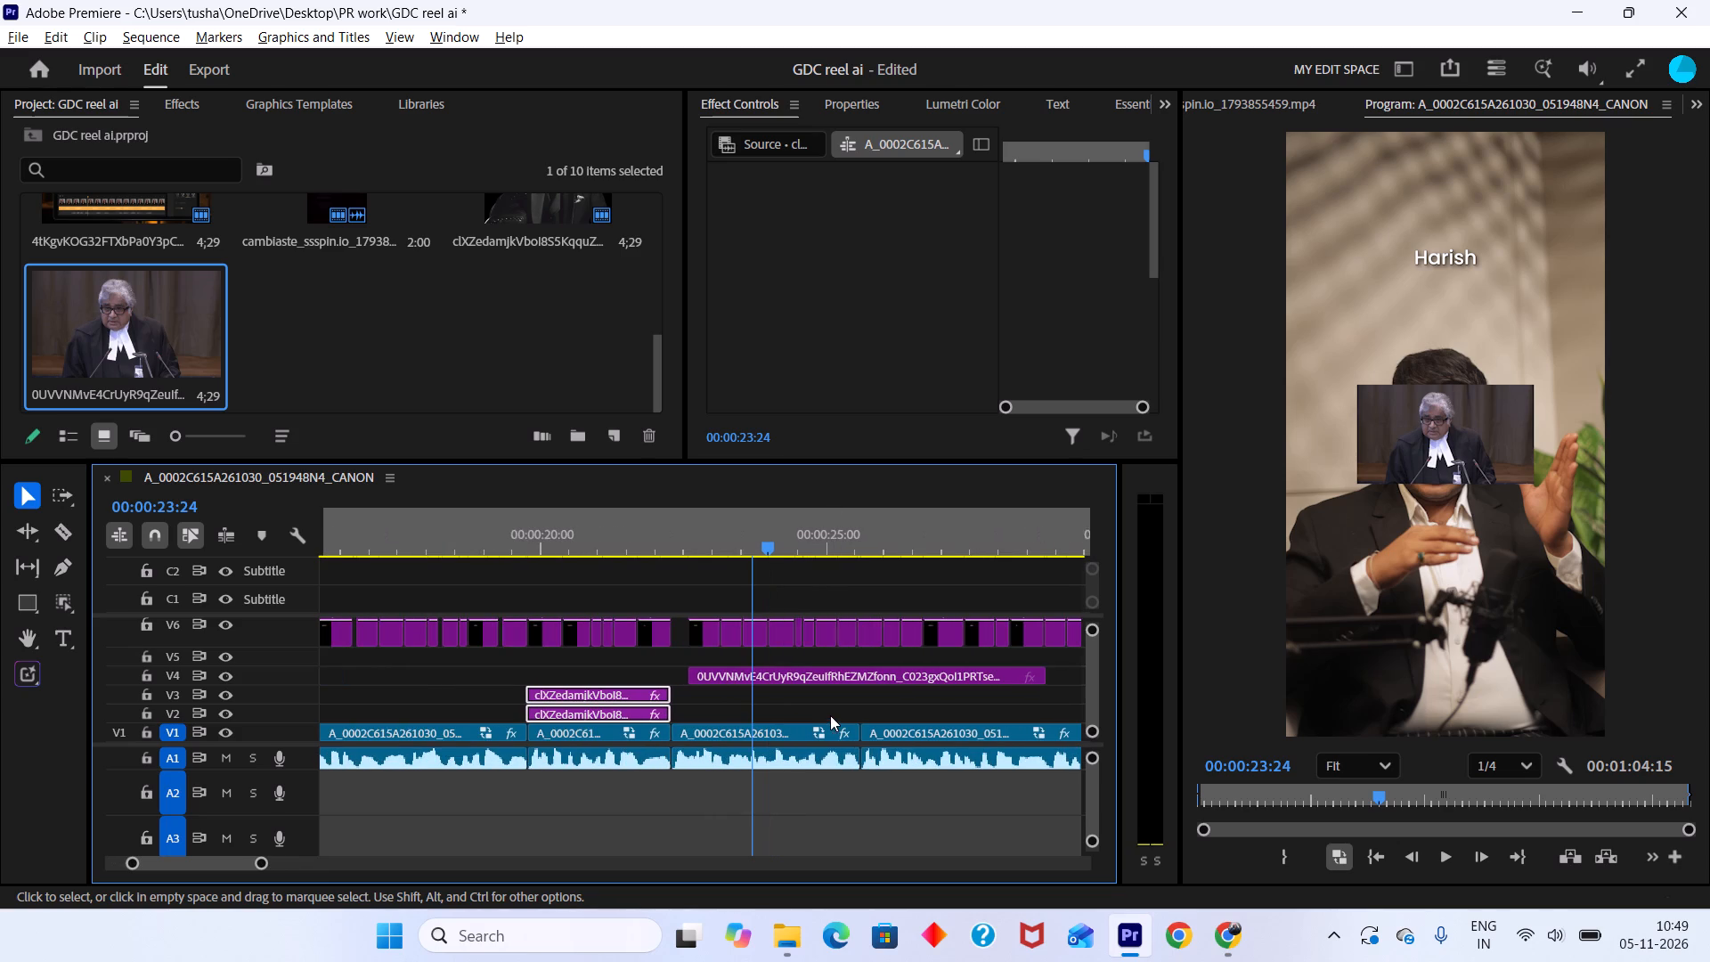
drag(776, 676, 824, 670)
alt+scroll(824, 670, down, 10)
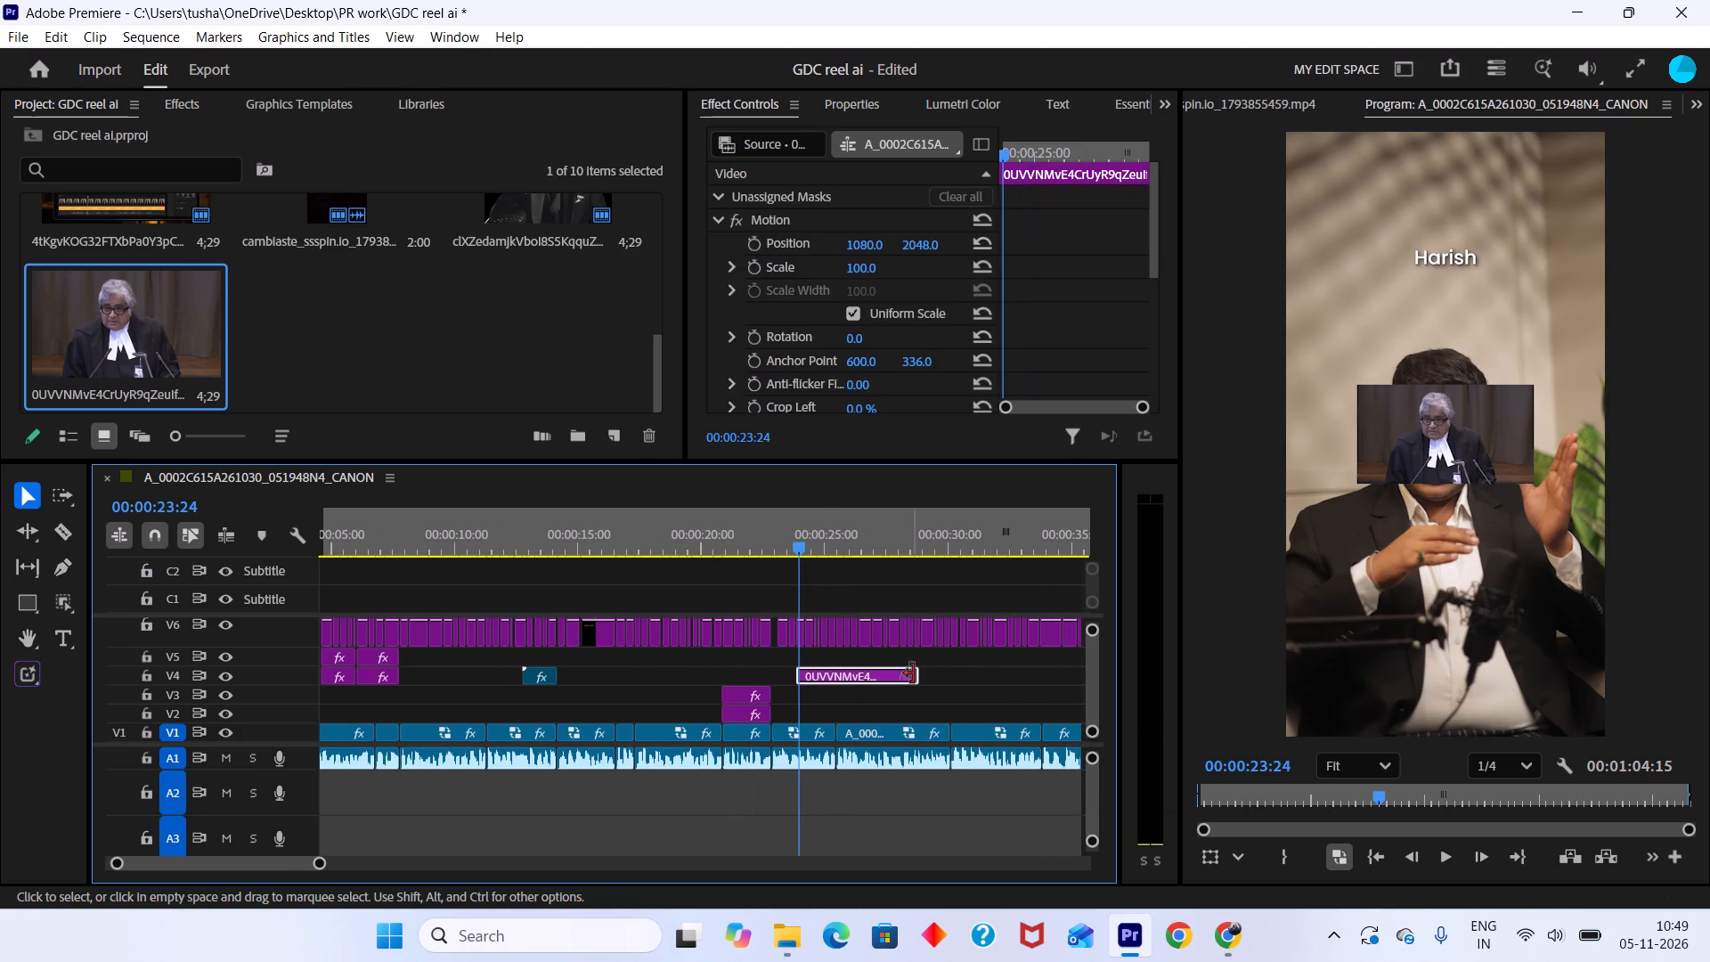
drag(921, 677, 843, 670)
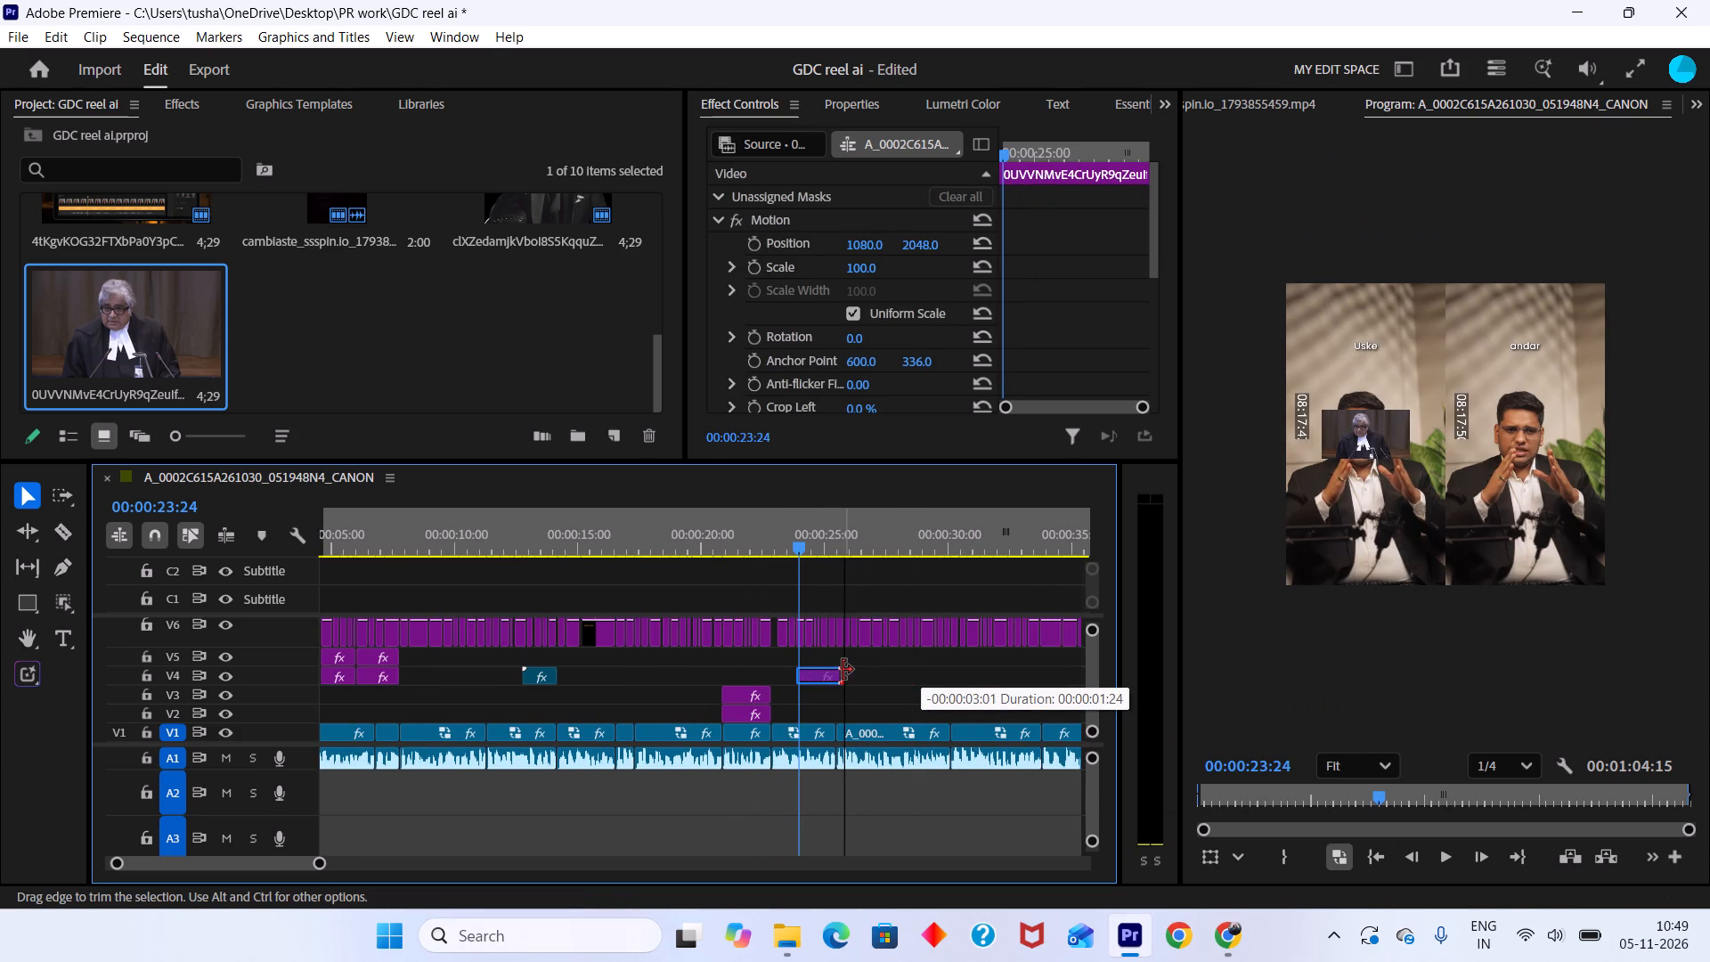
drag(843, 670, 835, 670)
alt+scroll(834, 688, up, 8)
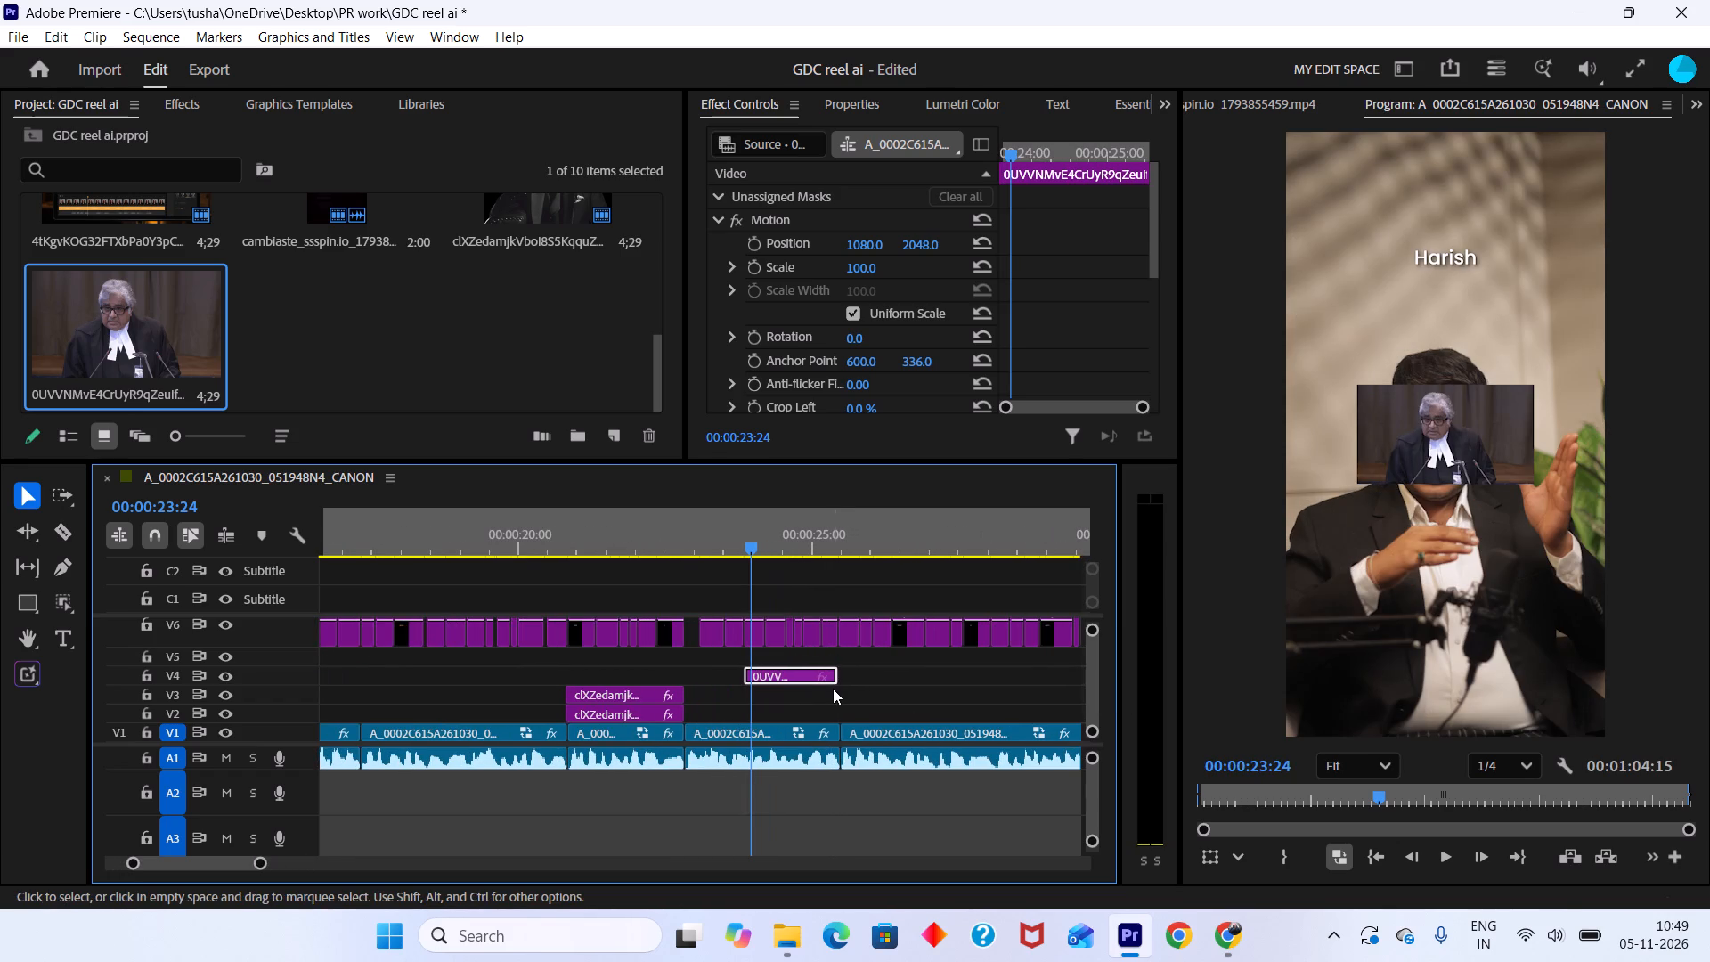
Find the Rounded Crop effect and apply it to the Harish Salve photo clip on V4.
click(208, 94)
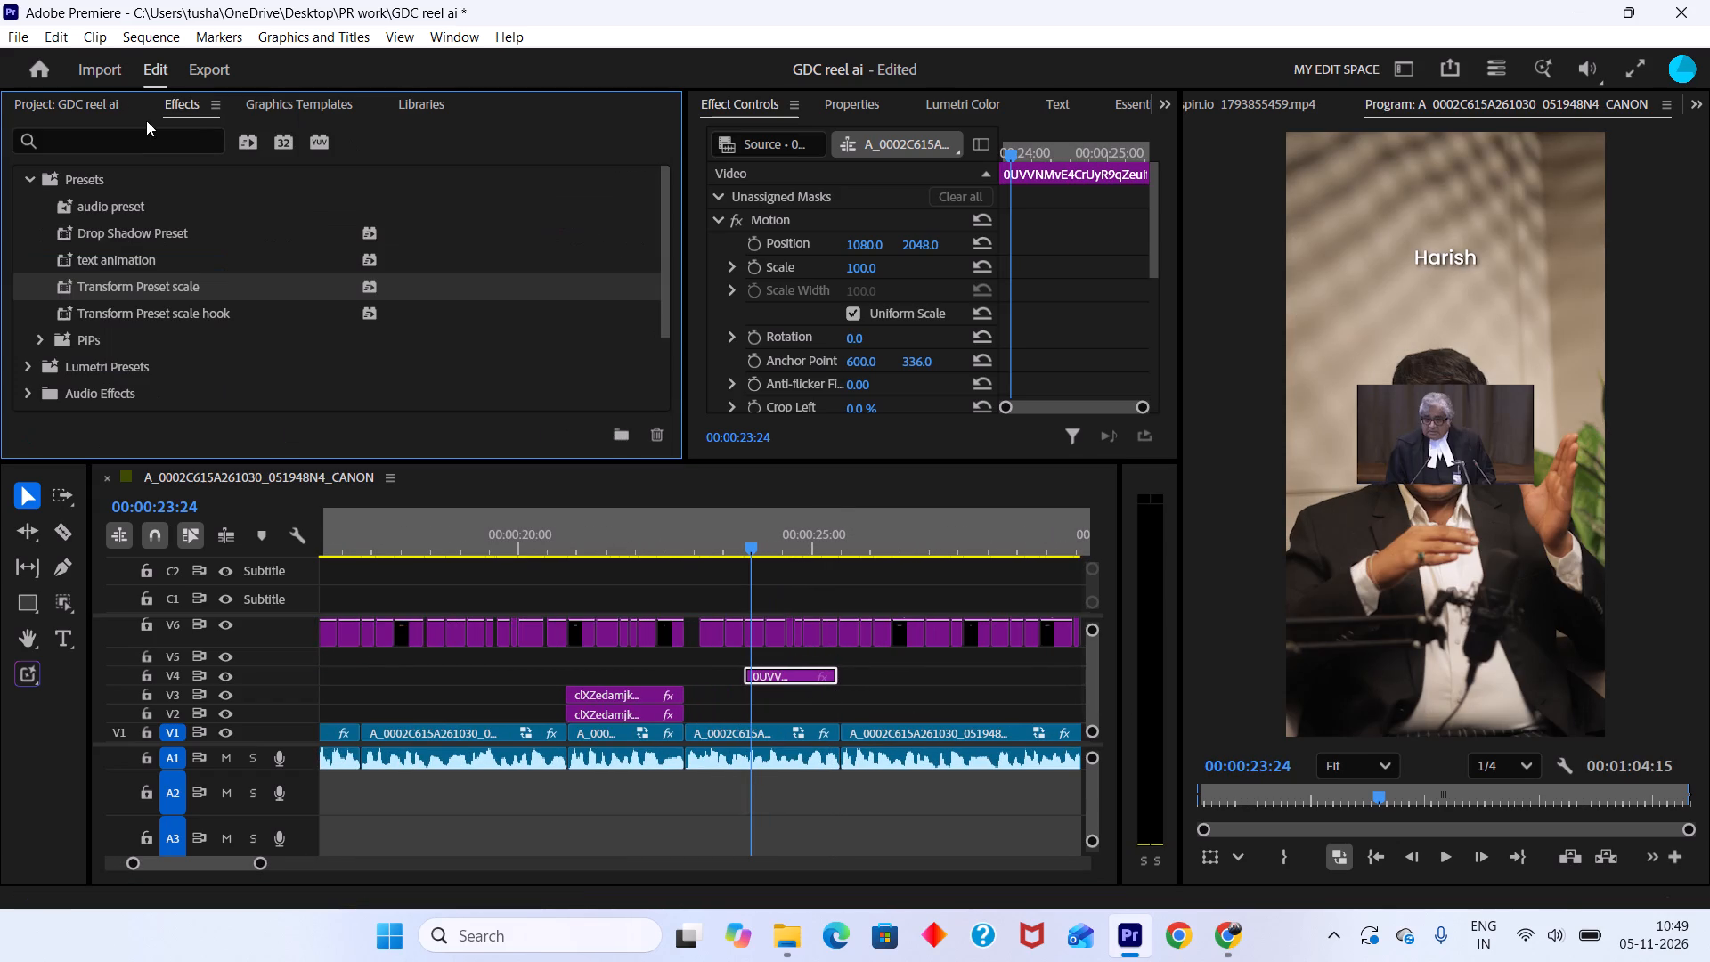
click(143, 136)
text(rounded)
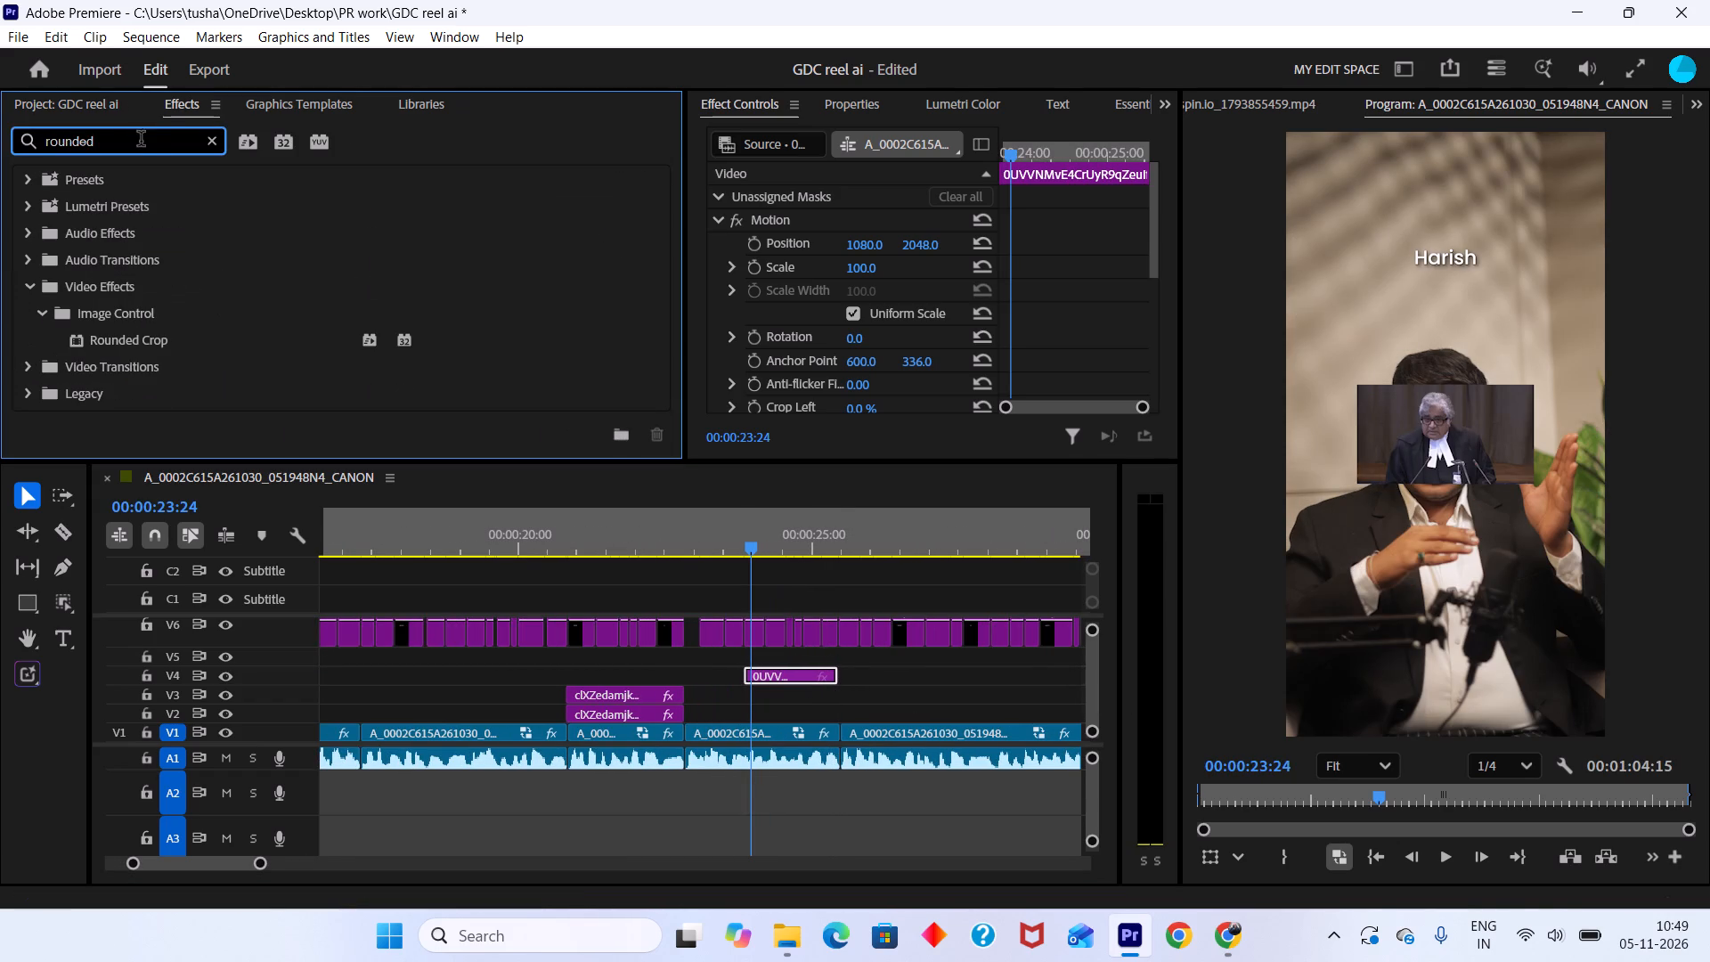
click(170, 334)
drag(165, 339, 769, 491)
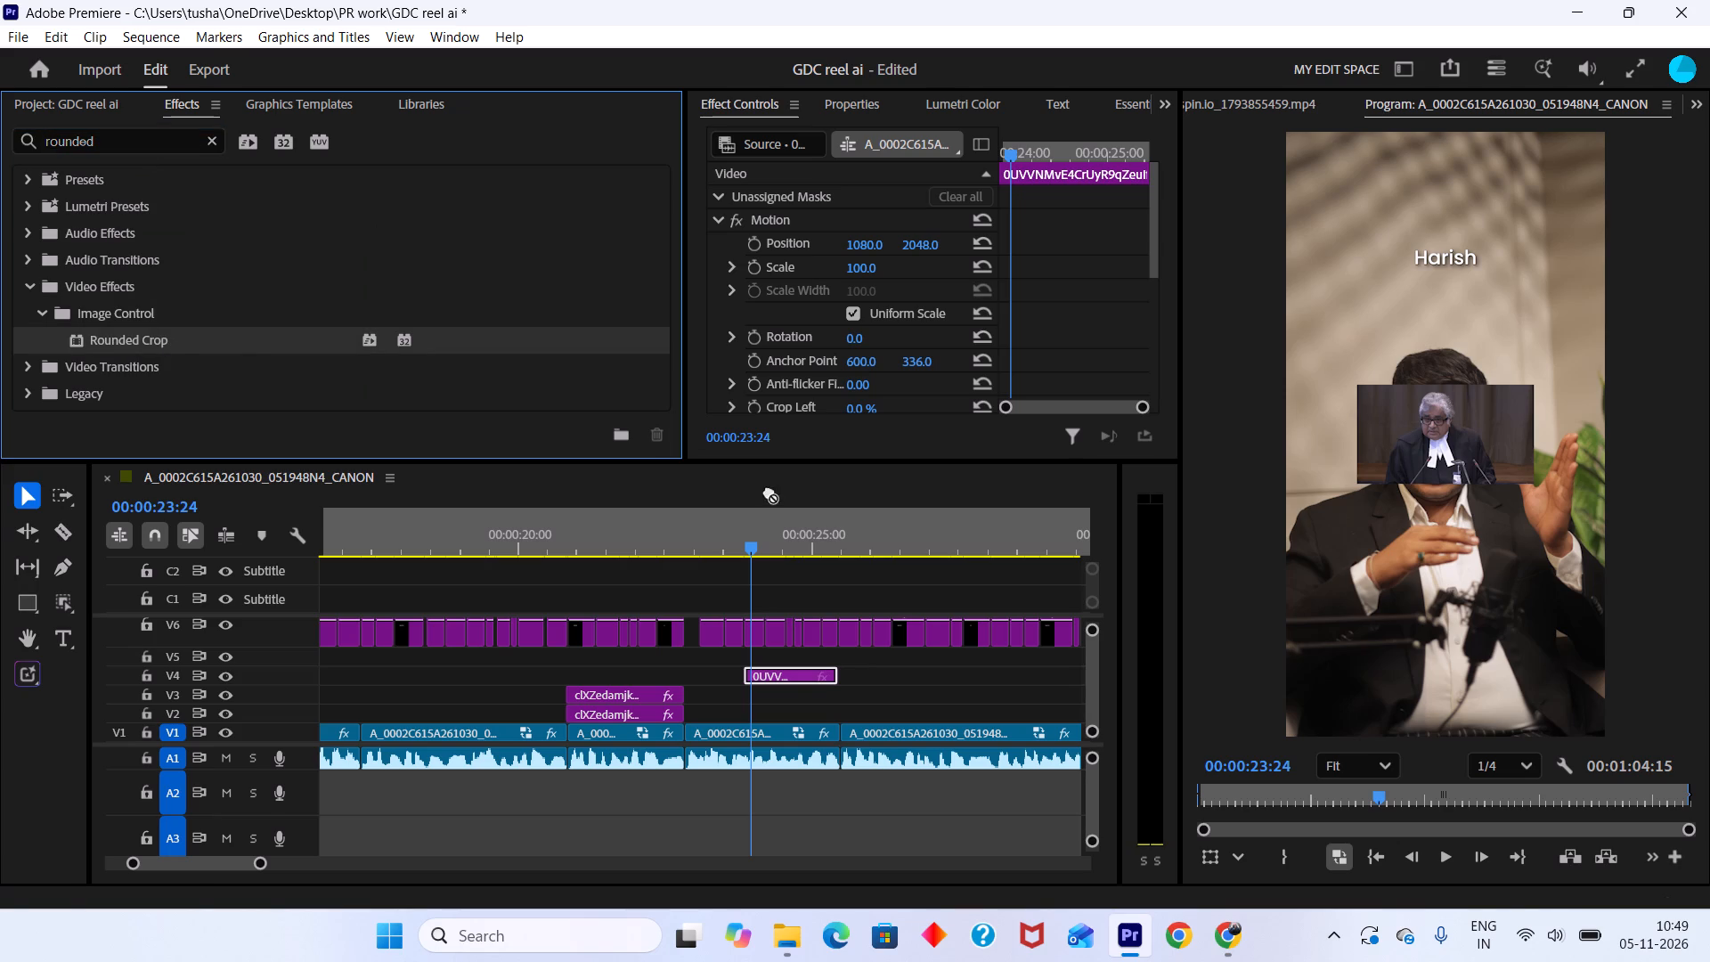
drag(769, 491, 786, 676)
Set the Harish Salve clip's scale to 150 and its vertical position to 854, and play the section back.
drag(857, 268, 912, 268)
drag(932, 244, 941, 377)
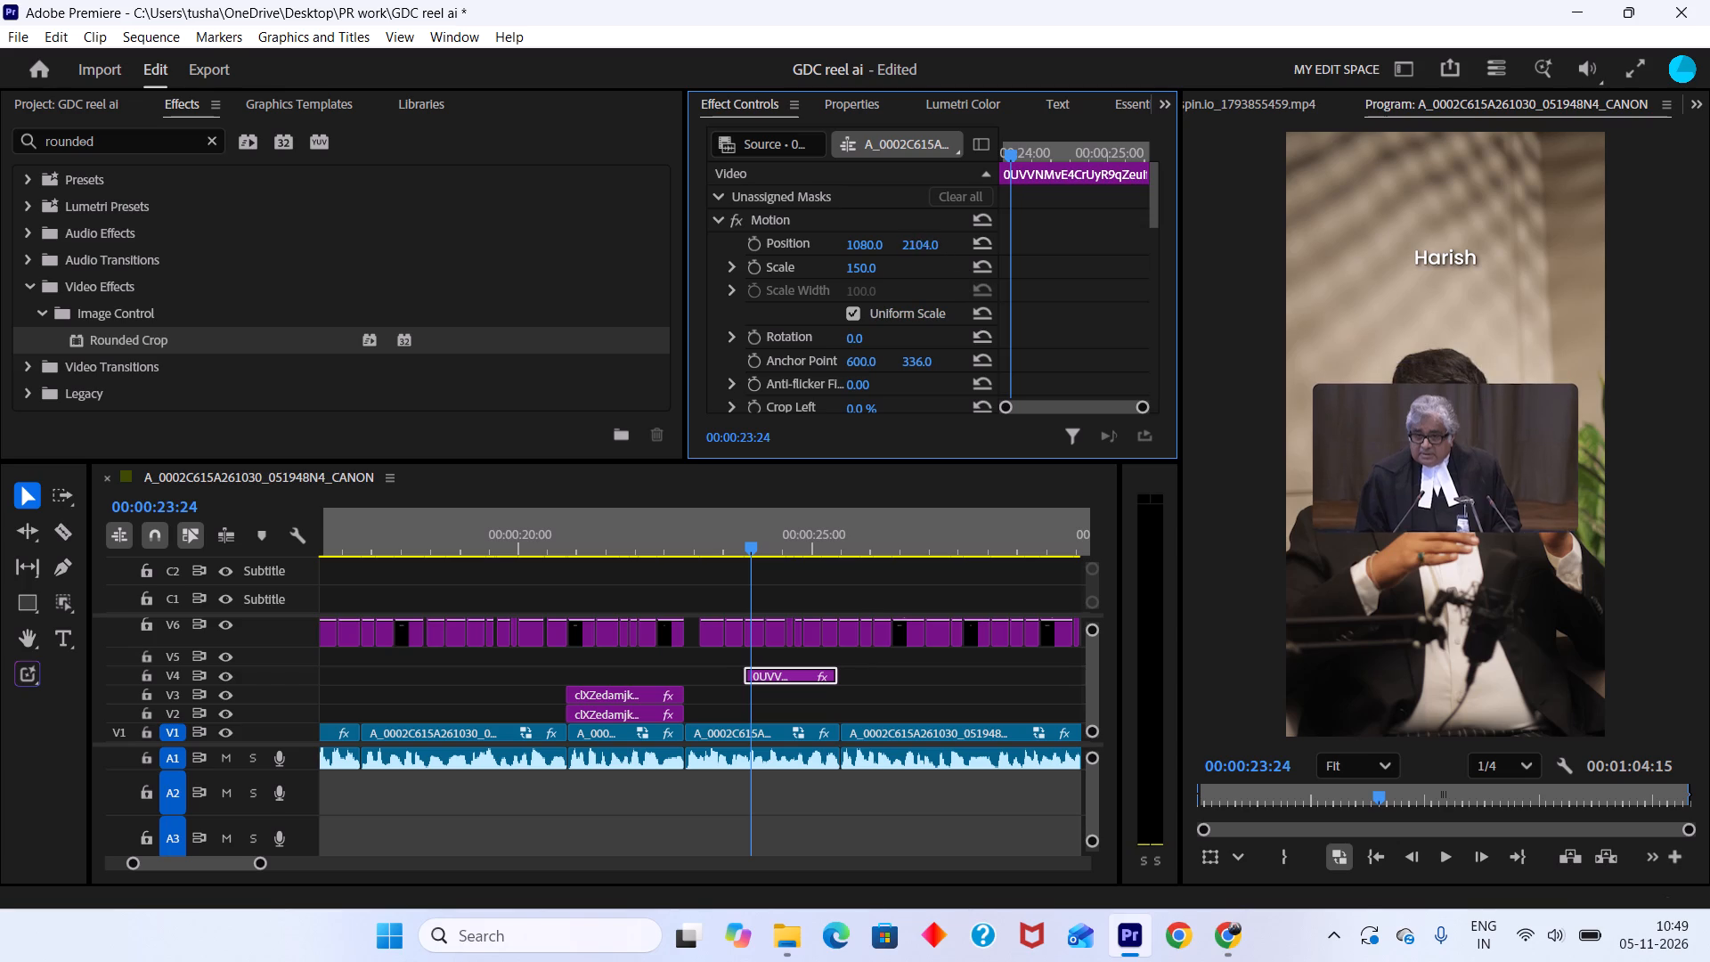
drag(941, 377, 647, 354)
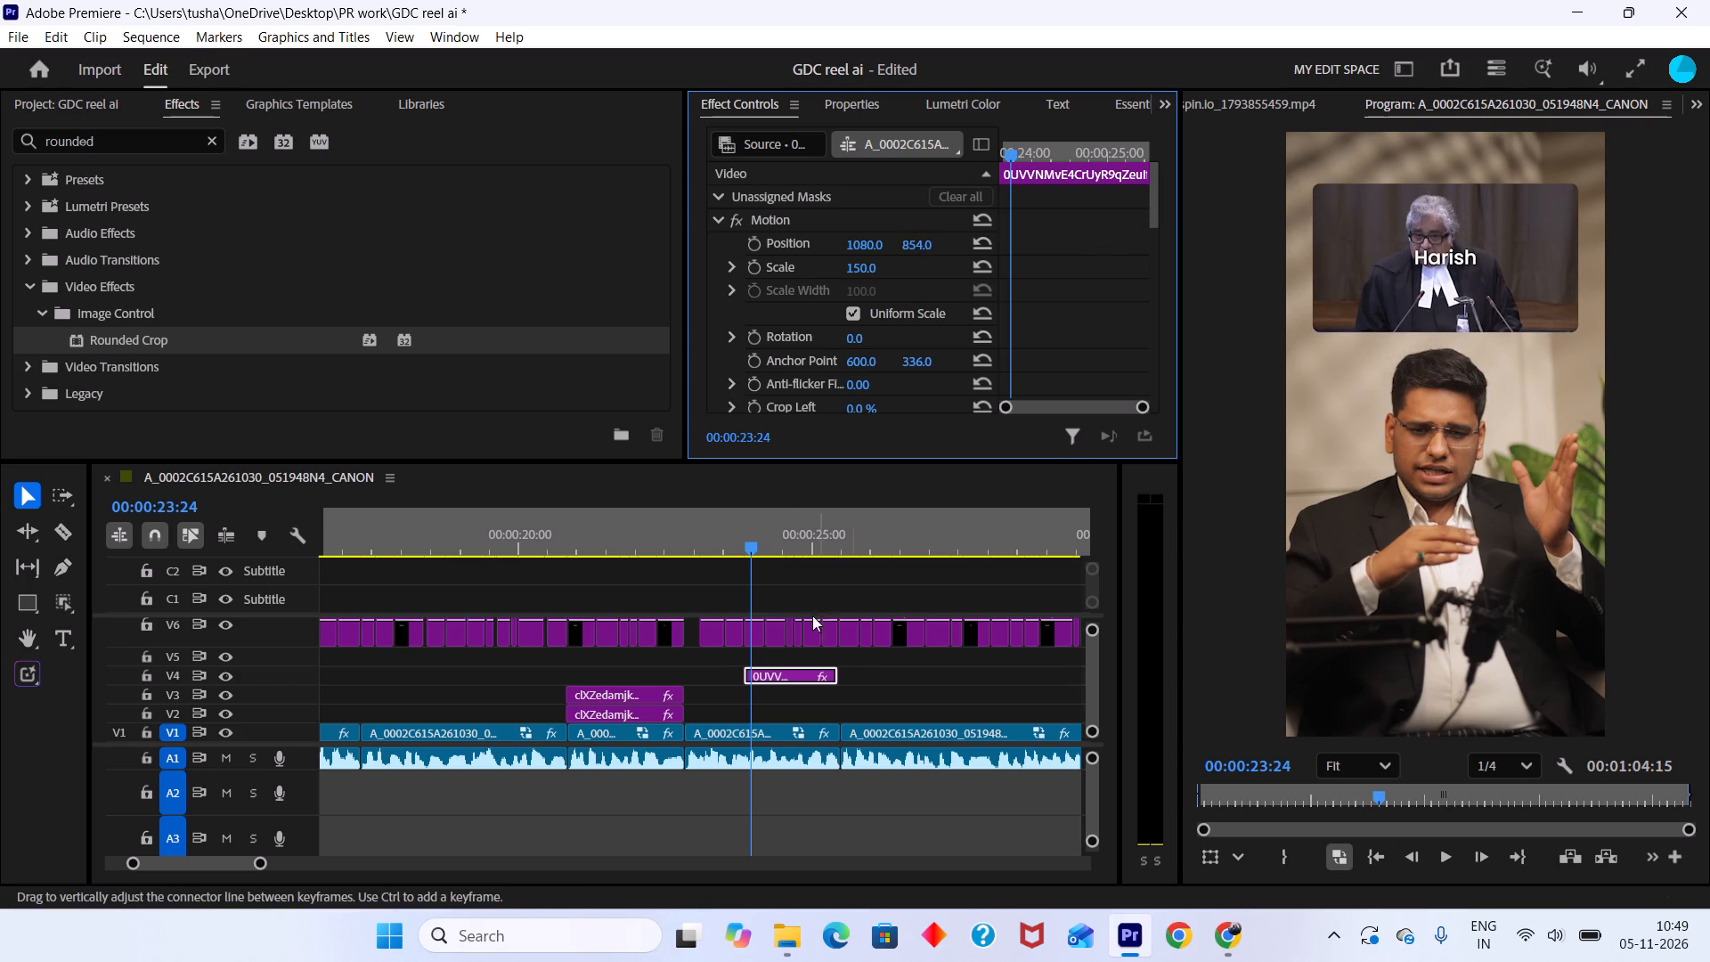
key(space)
key(space)
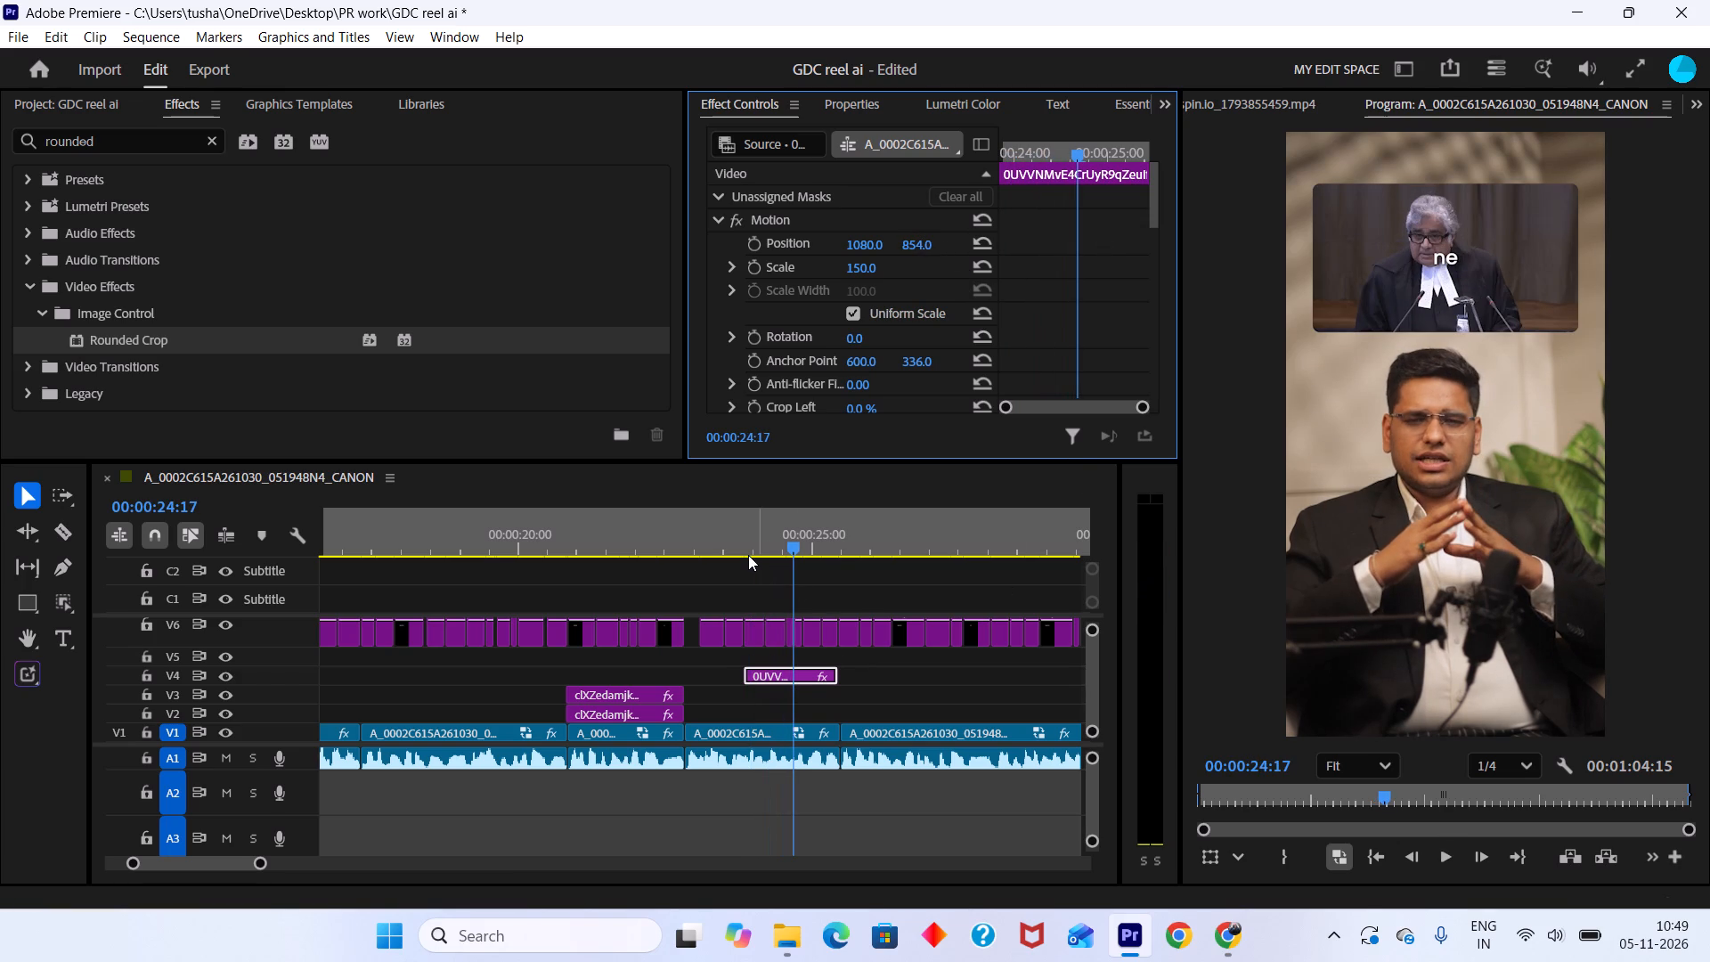
key(space)
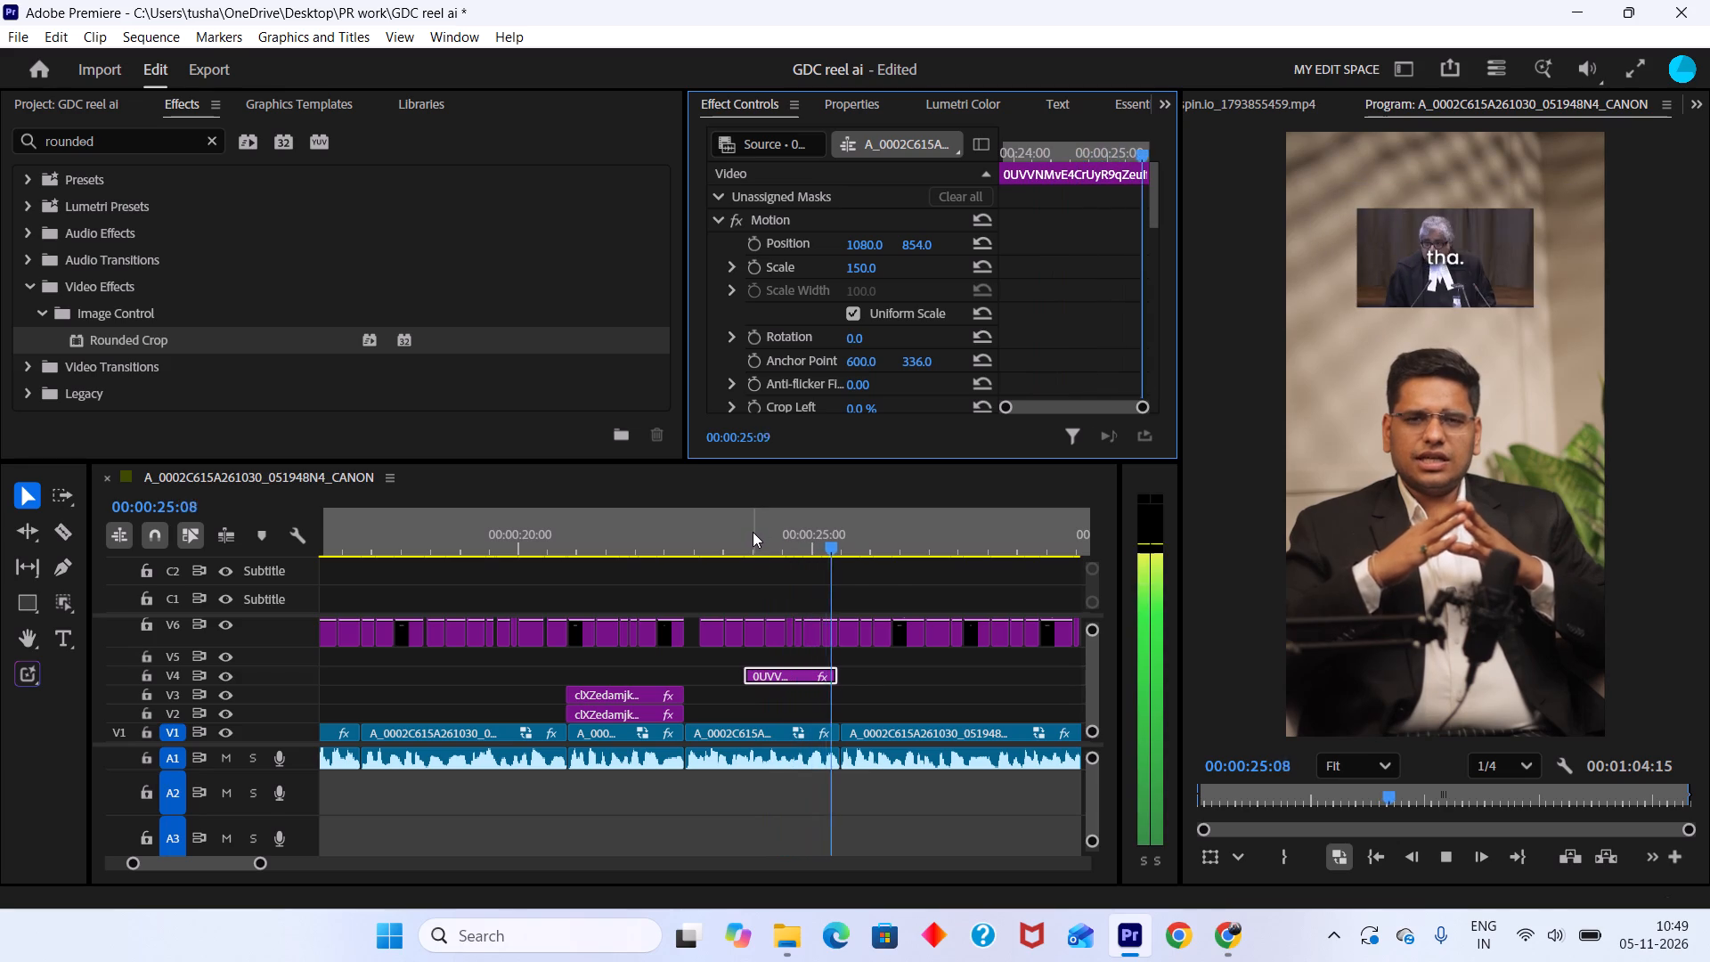
key(space)
Apply Lumetri's automatic basic correction to the Harish Salve clip at 00:00:24:09.
drag(872, 546, 778, 545)
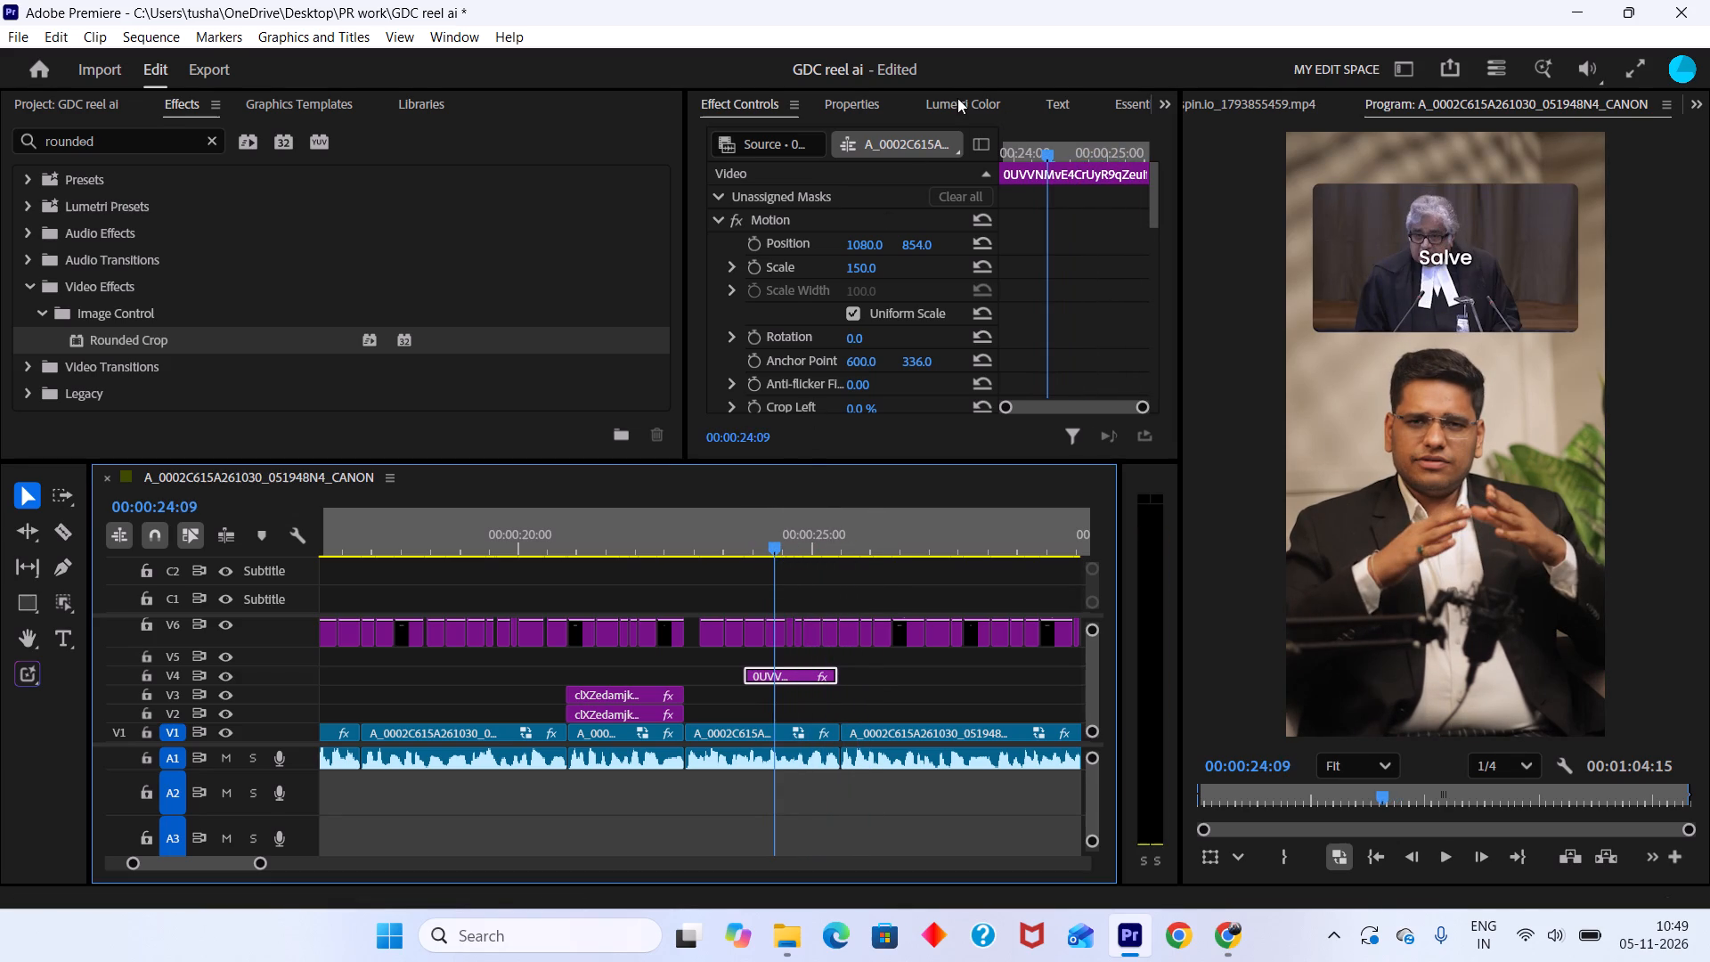
click(957, 98)
scroll(811, 405, down, 7)
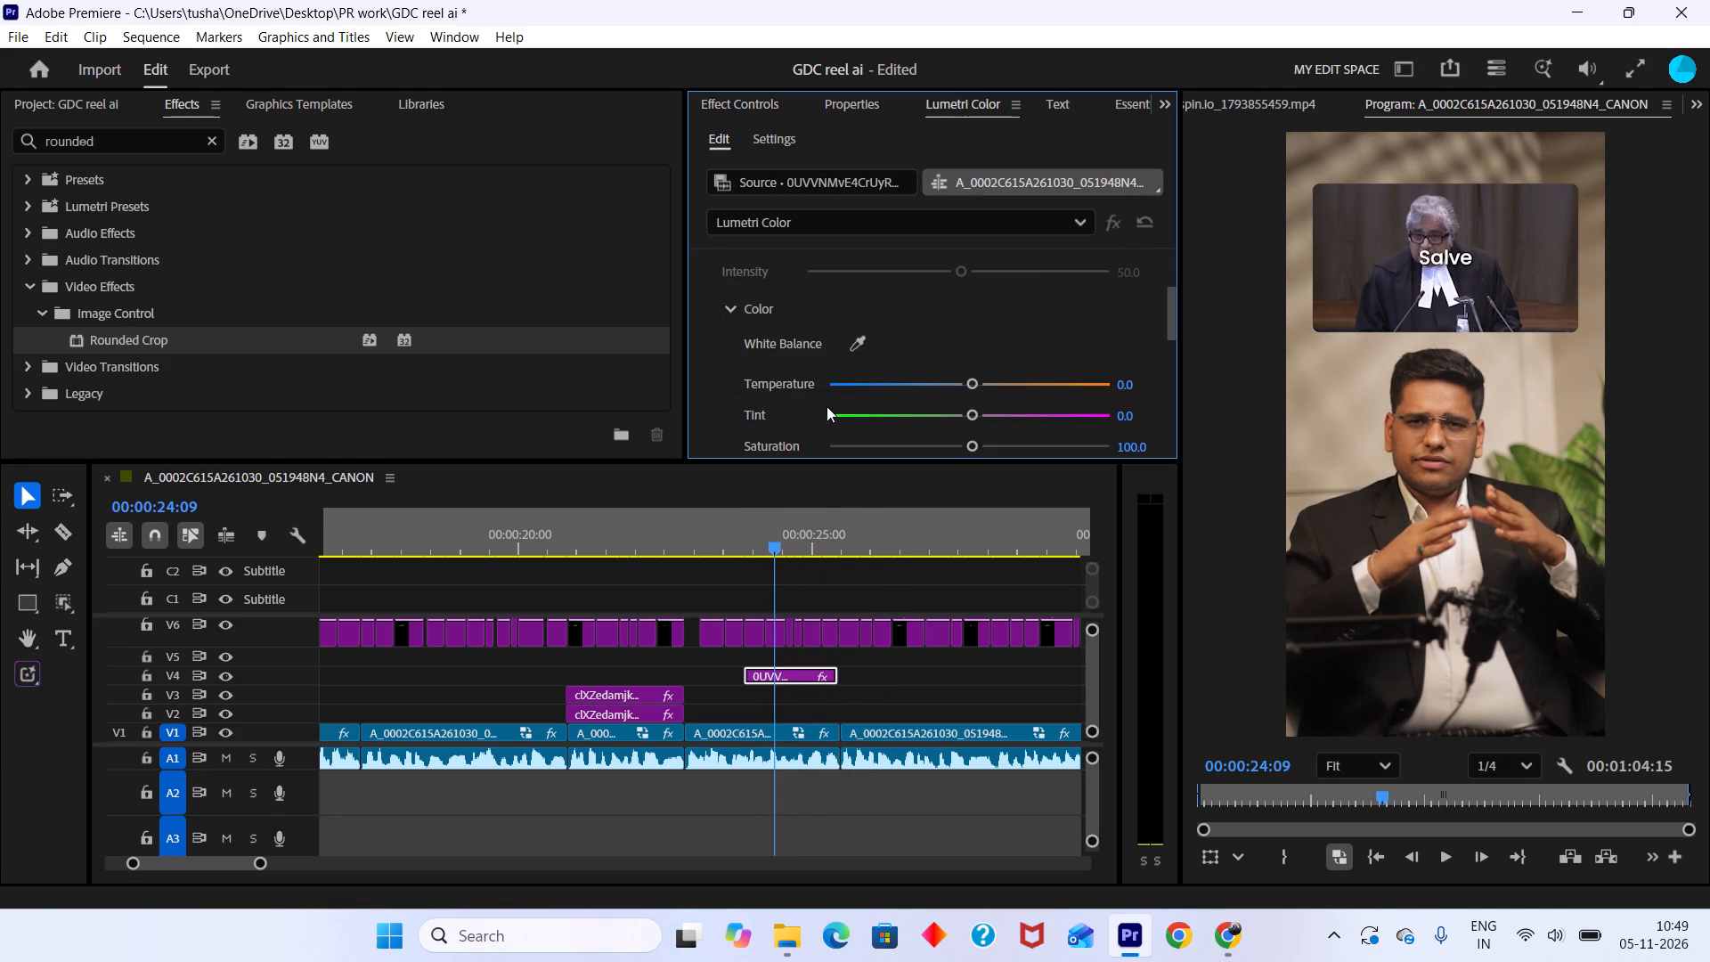
scroll(870, 399, up, 7)
click(1031, 357)
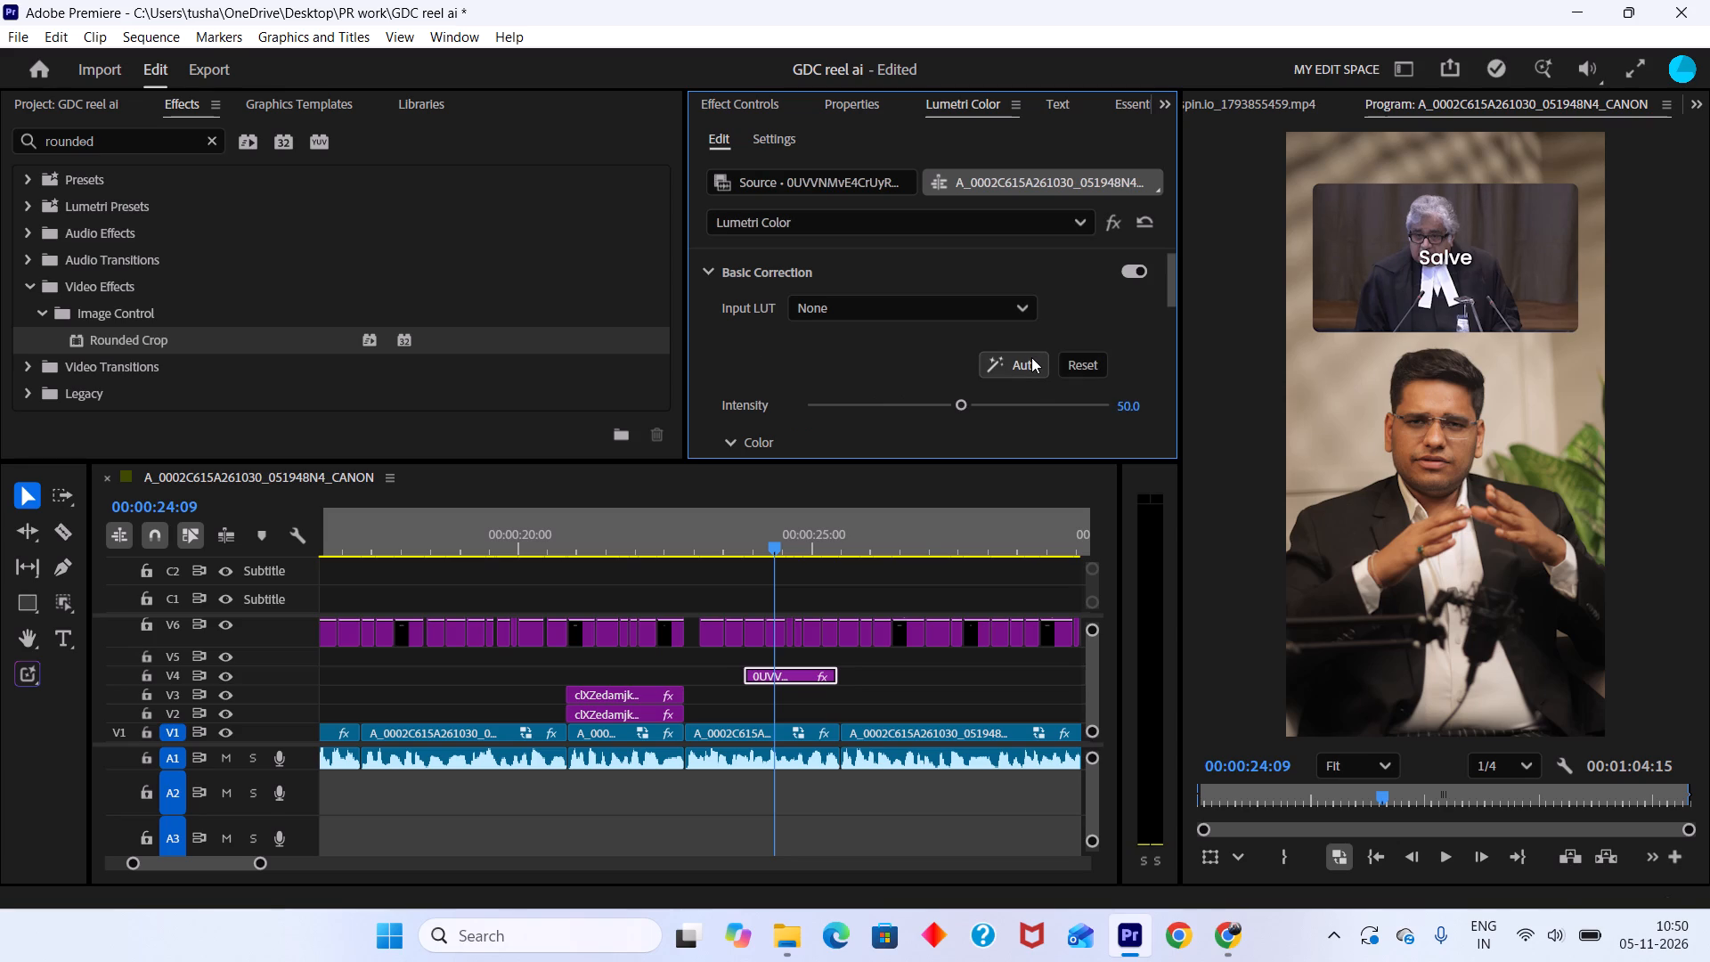
Play back the reel around the Harish Salve insert and save the project.
drag(773, 548, 843, 554)
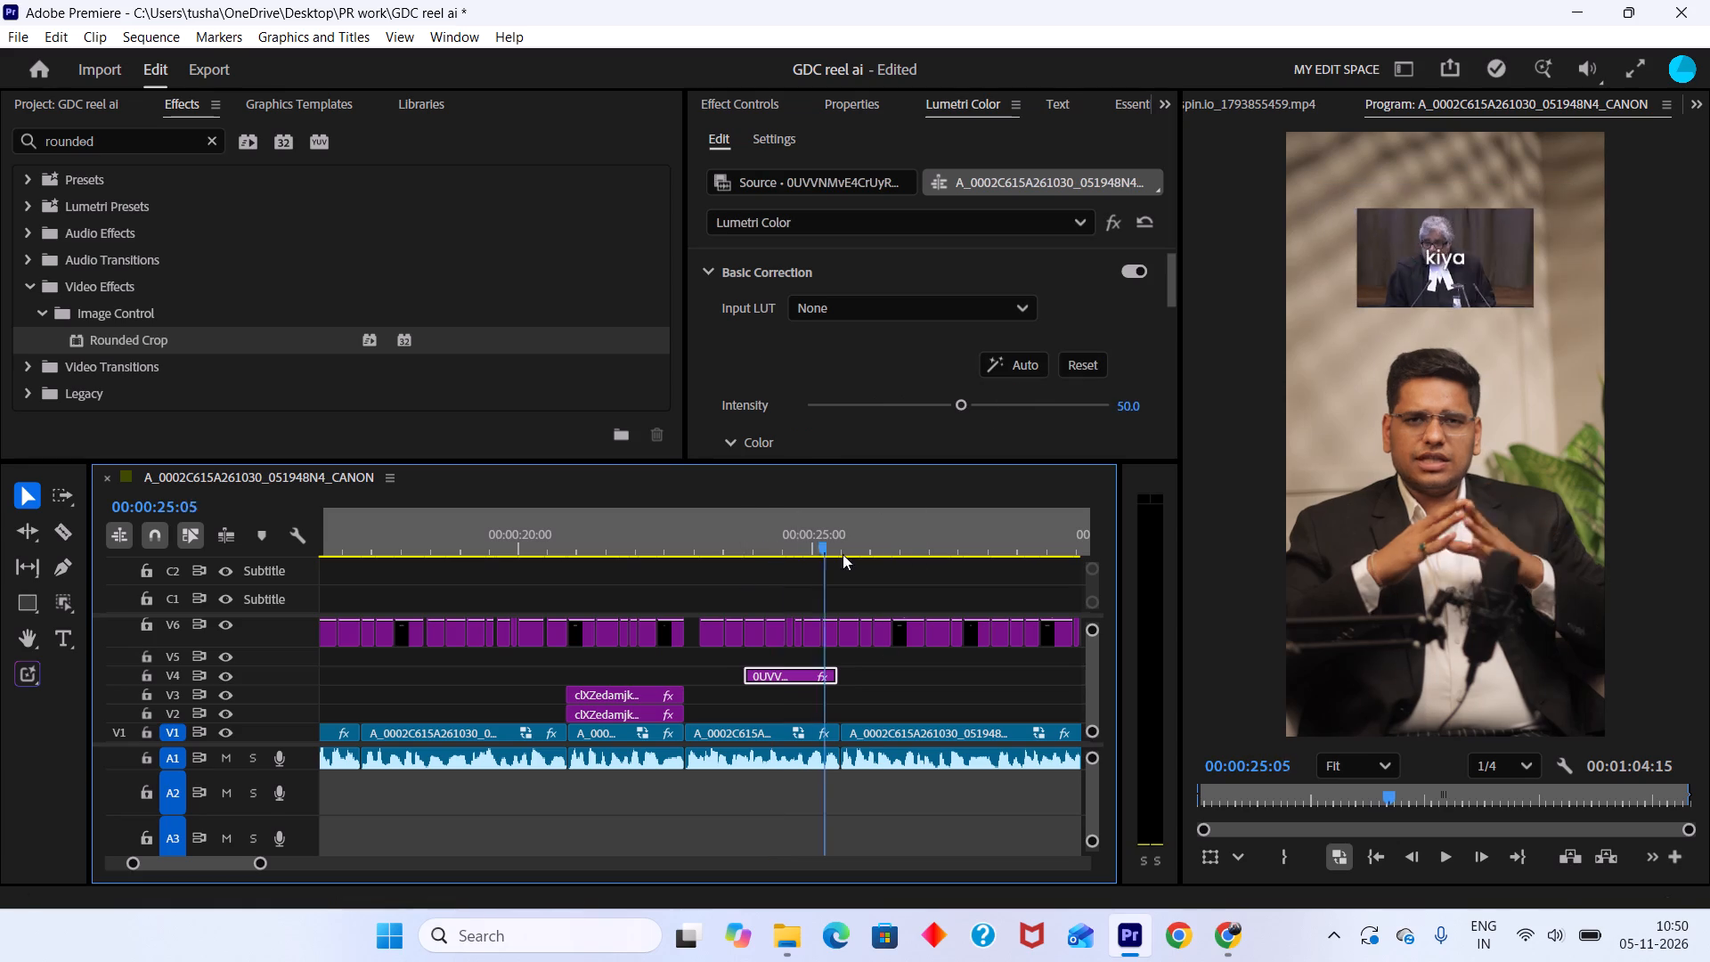
drag(843, 554, 672, 567)
key(space)
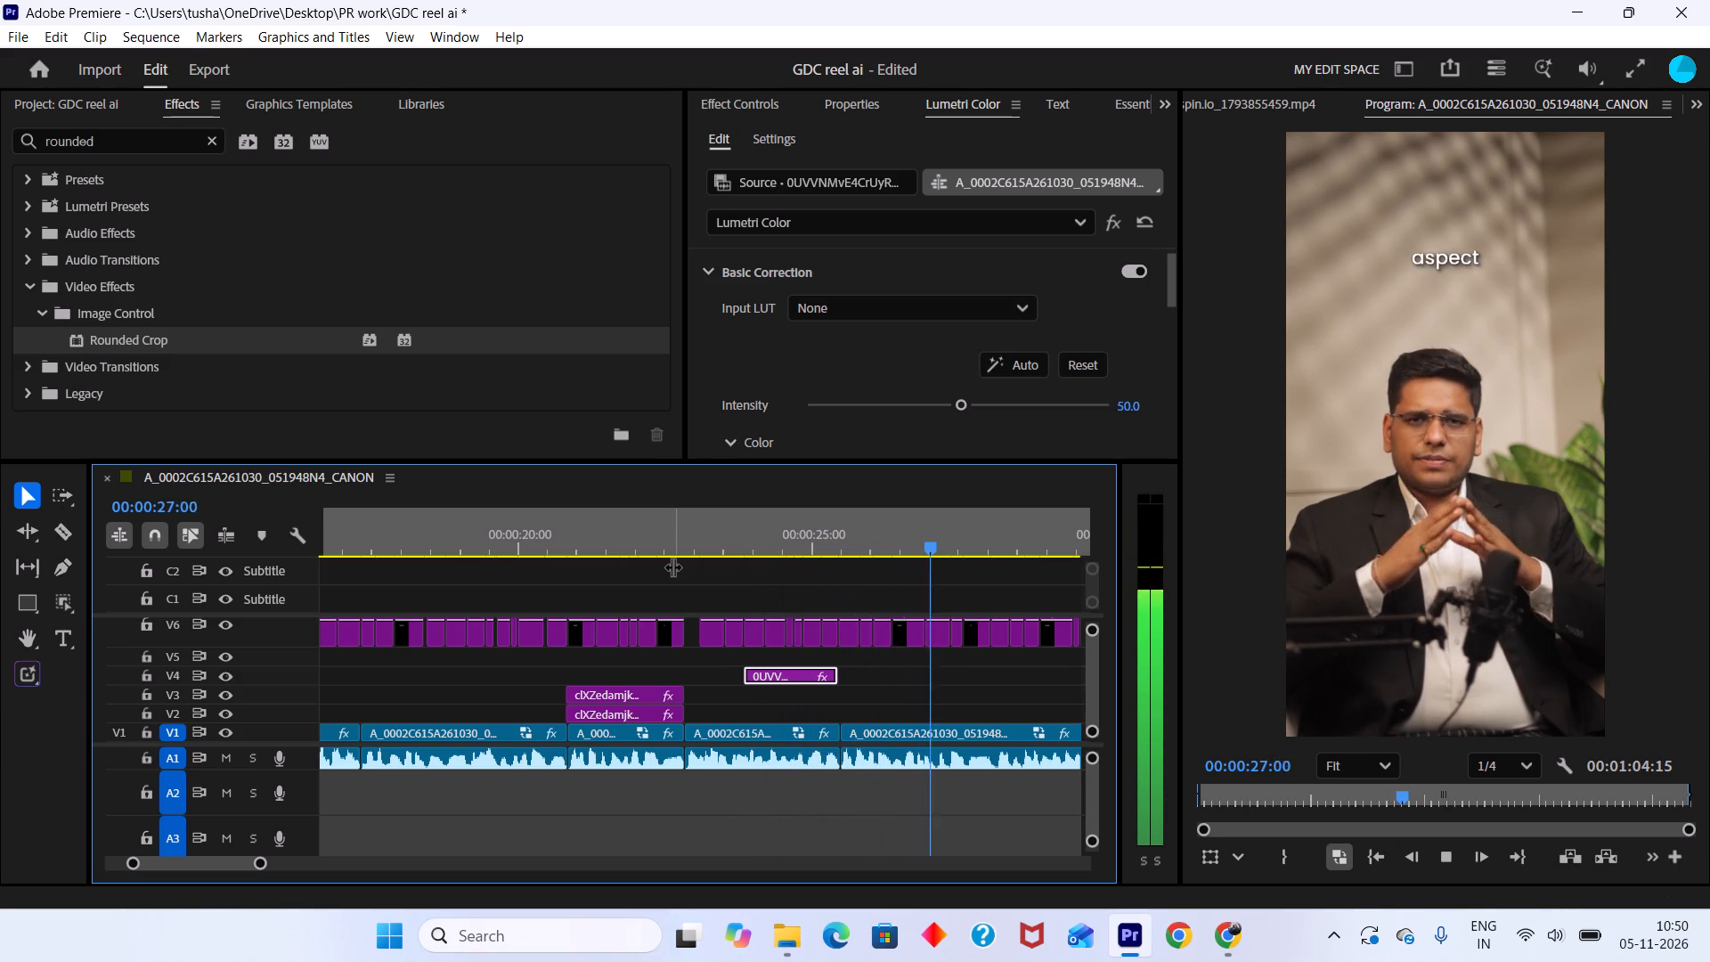
drag(759, 551, 736, 541)
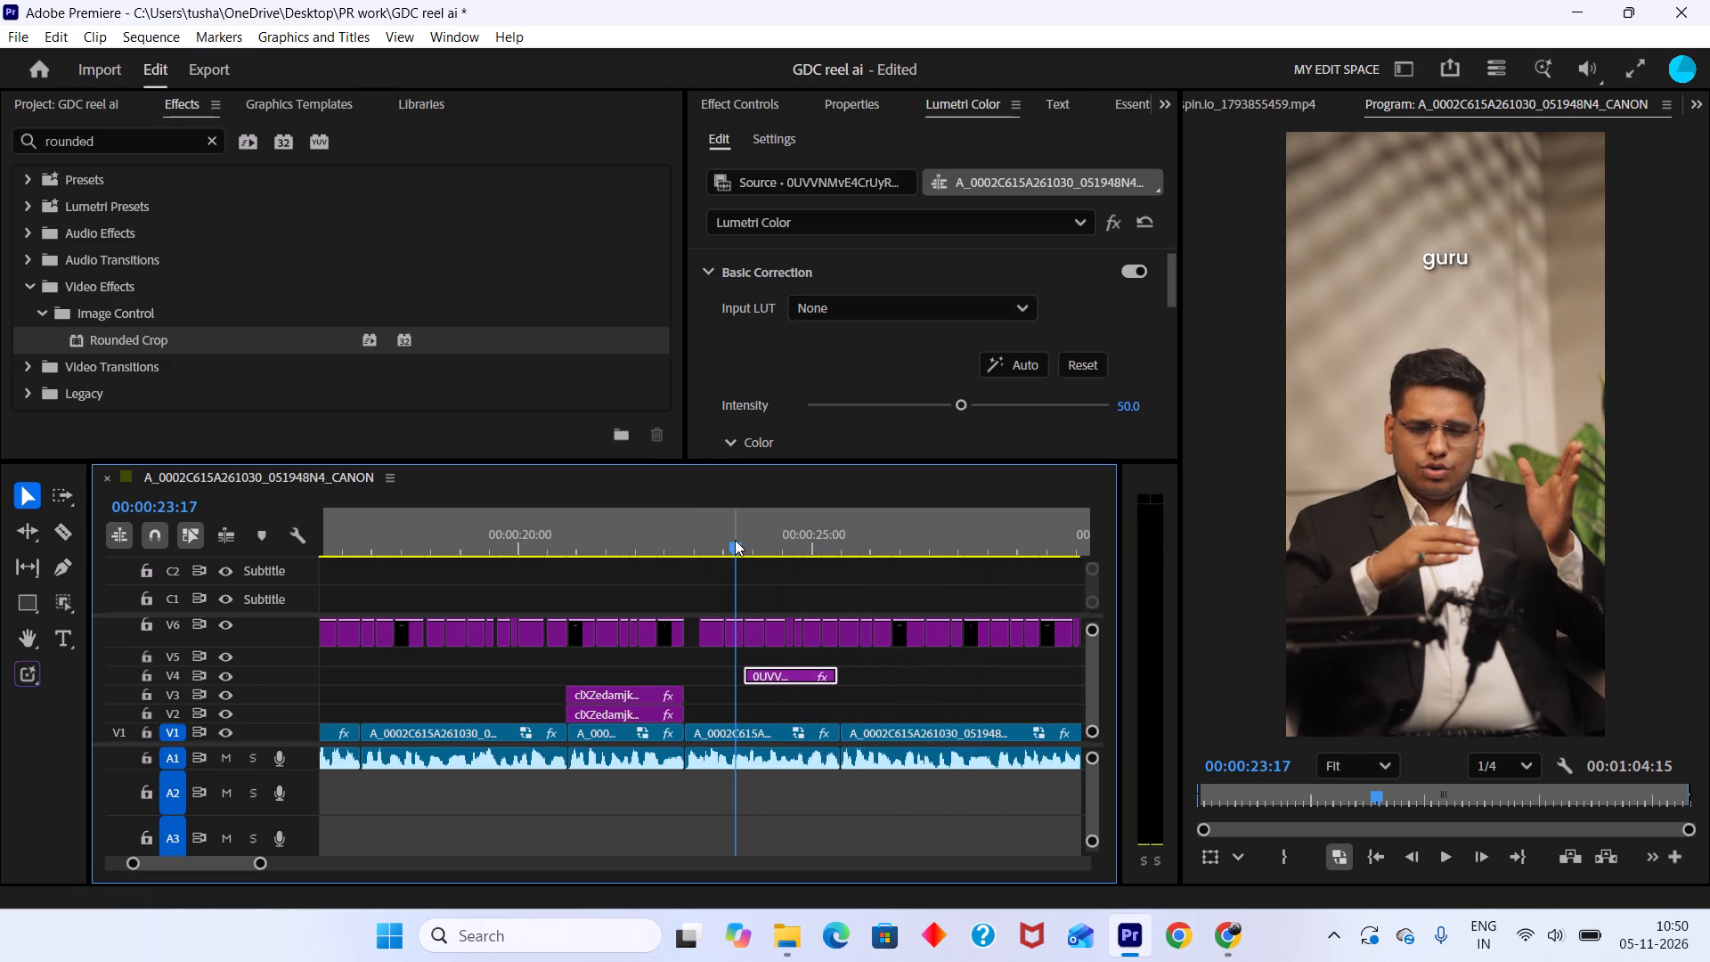
key(ctrl+s)
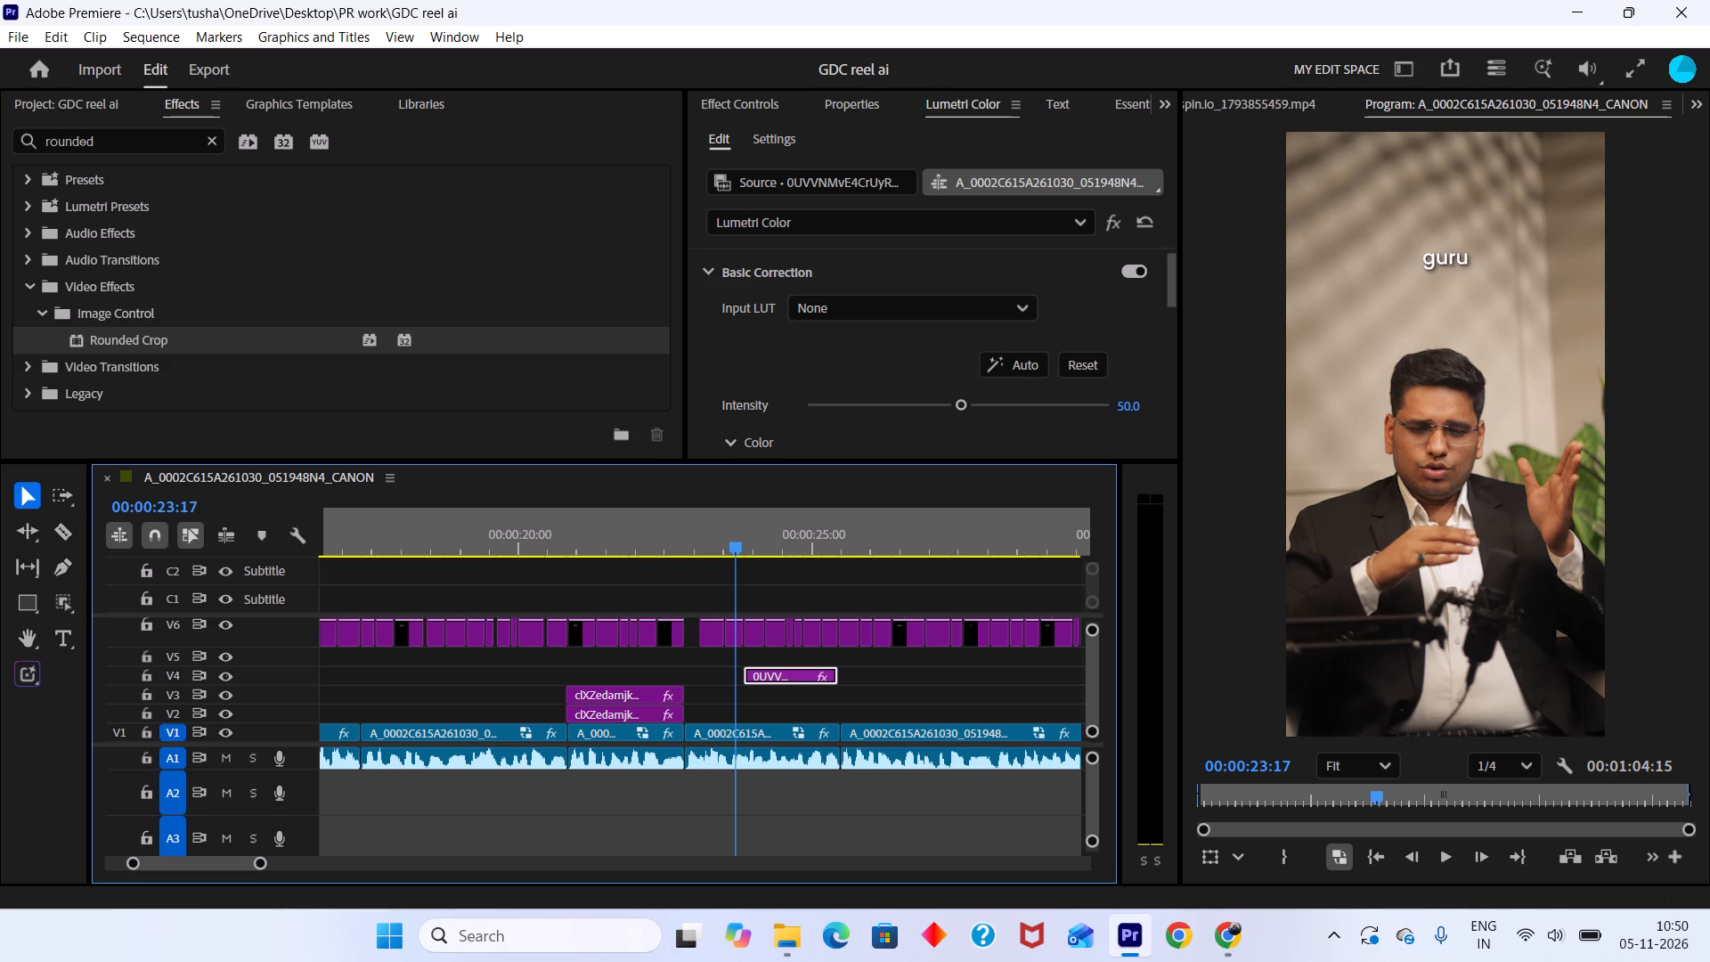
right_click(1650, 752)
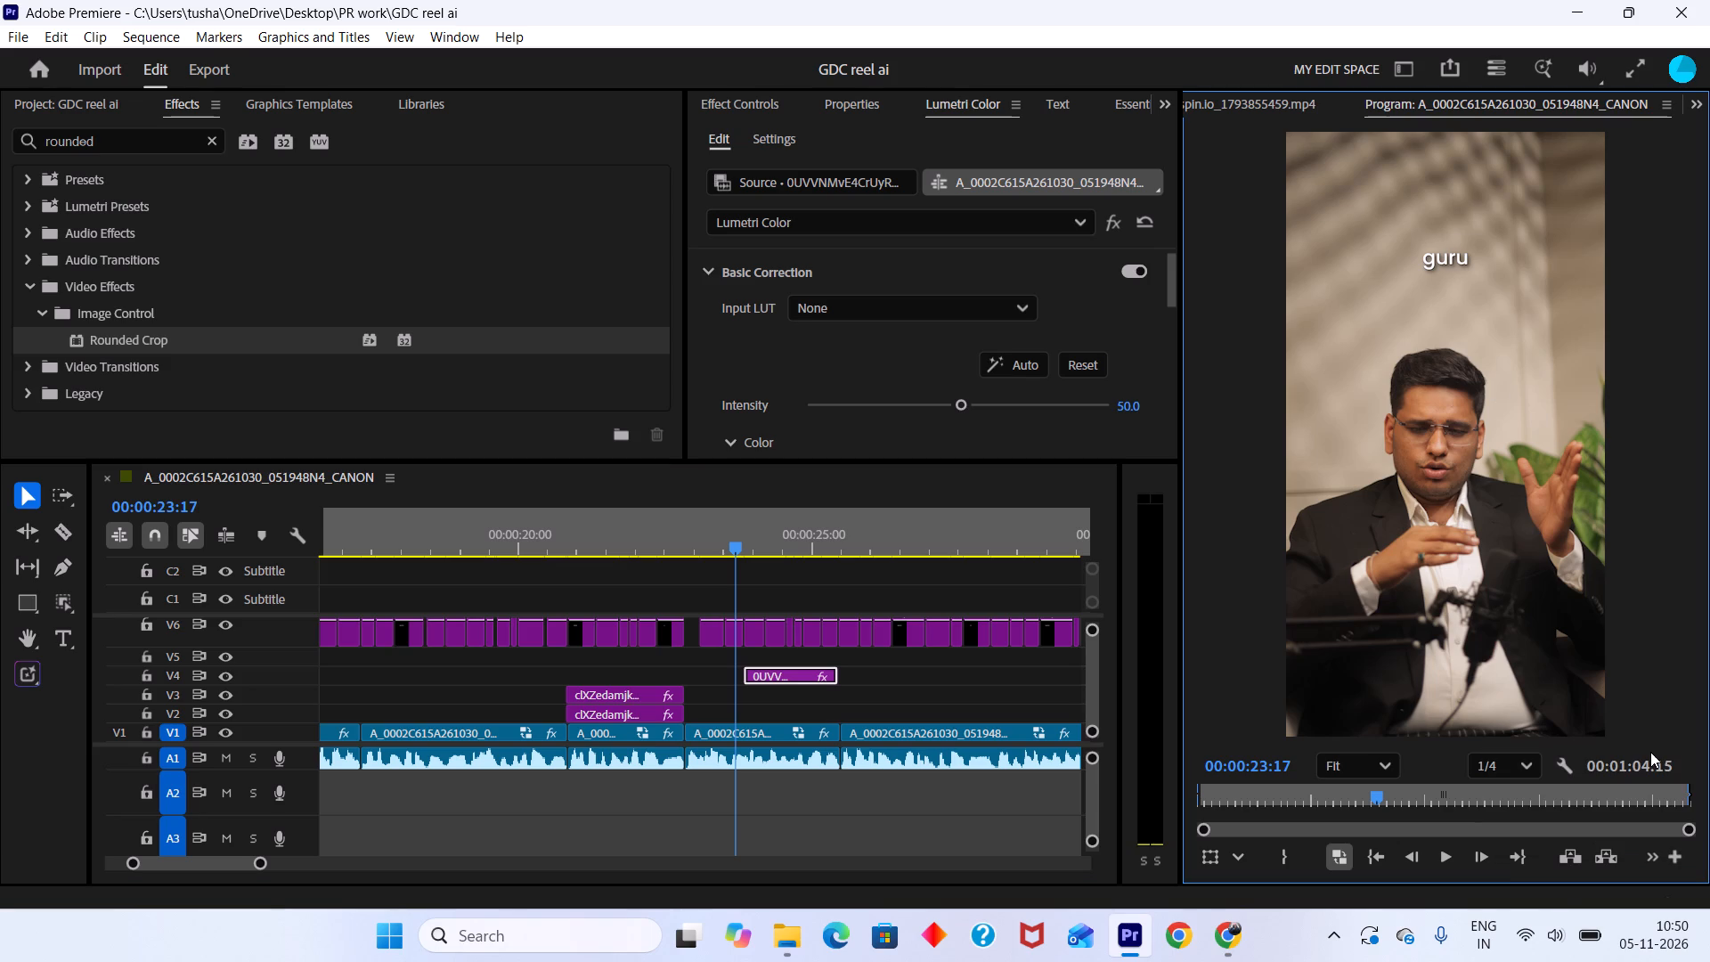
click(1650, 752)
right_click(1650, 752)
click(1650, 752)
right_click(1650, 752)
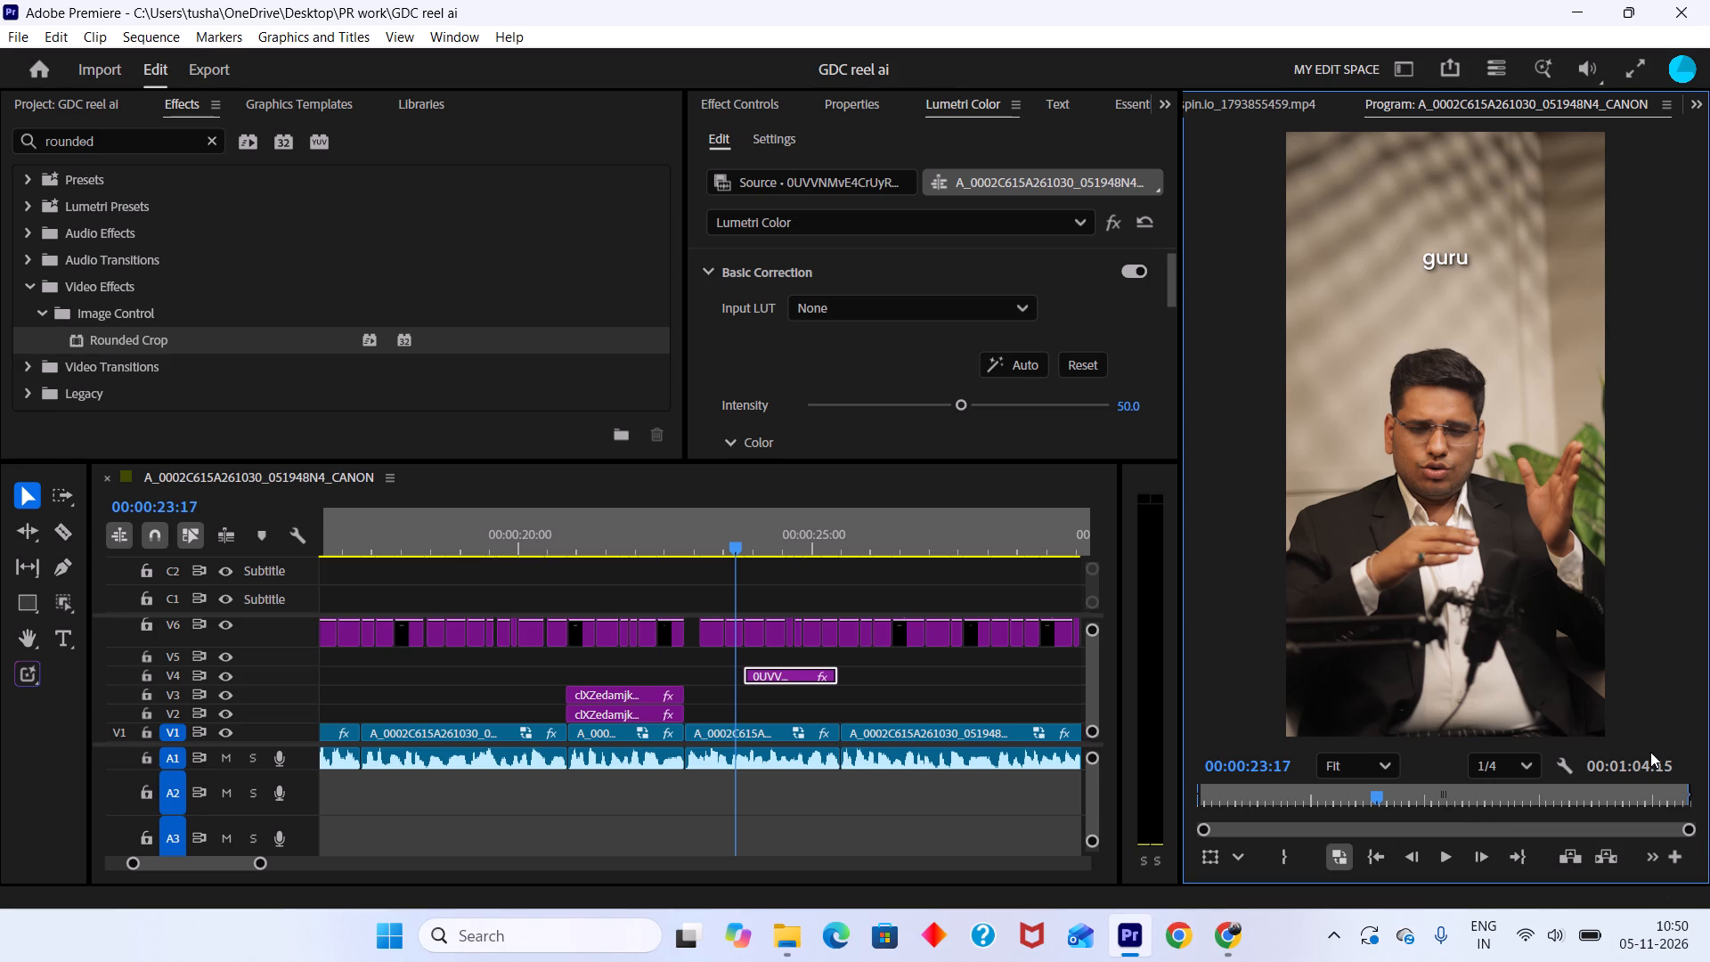
Play back the reel around the Harish Salve insert from about 00:00:22:23.
right_click(1650, 752)
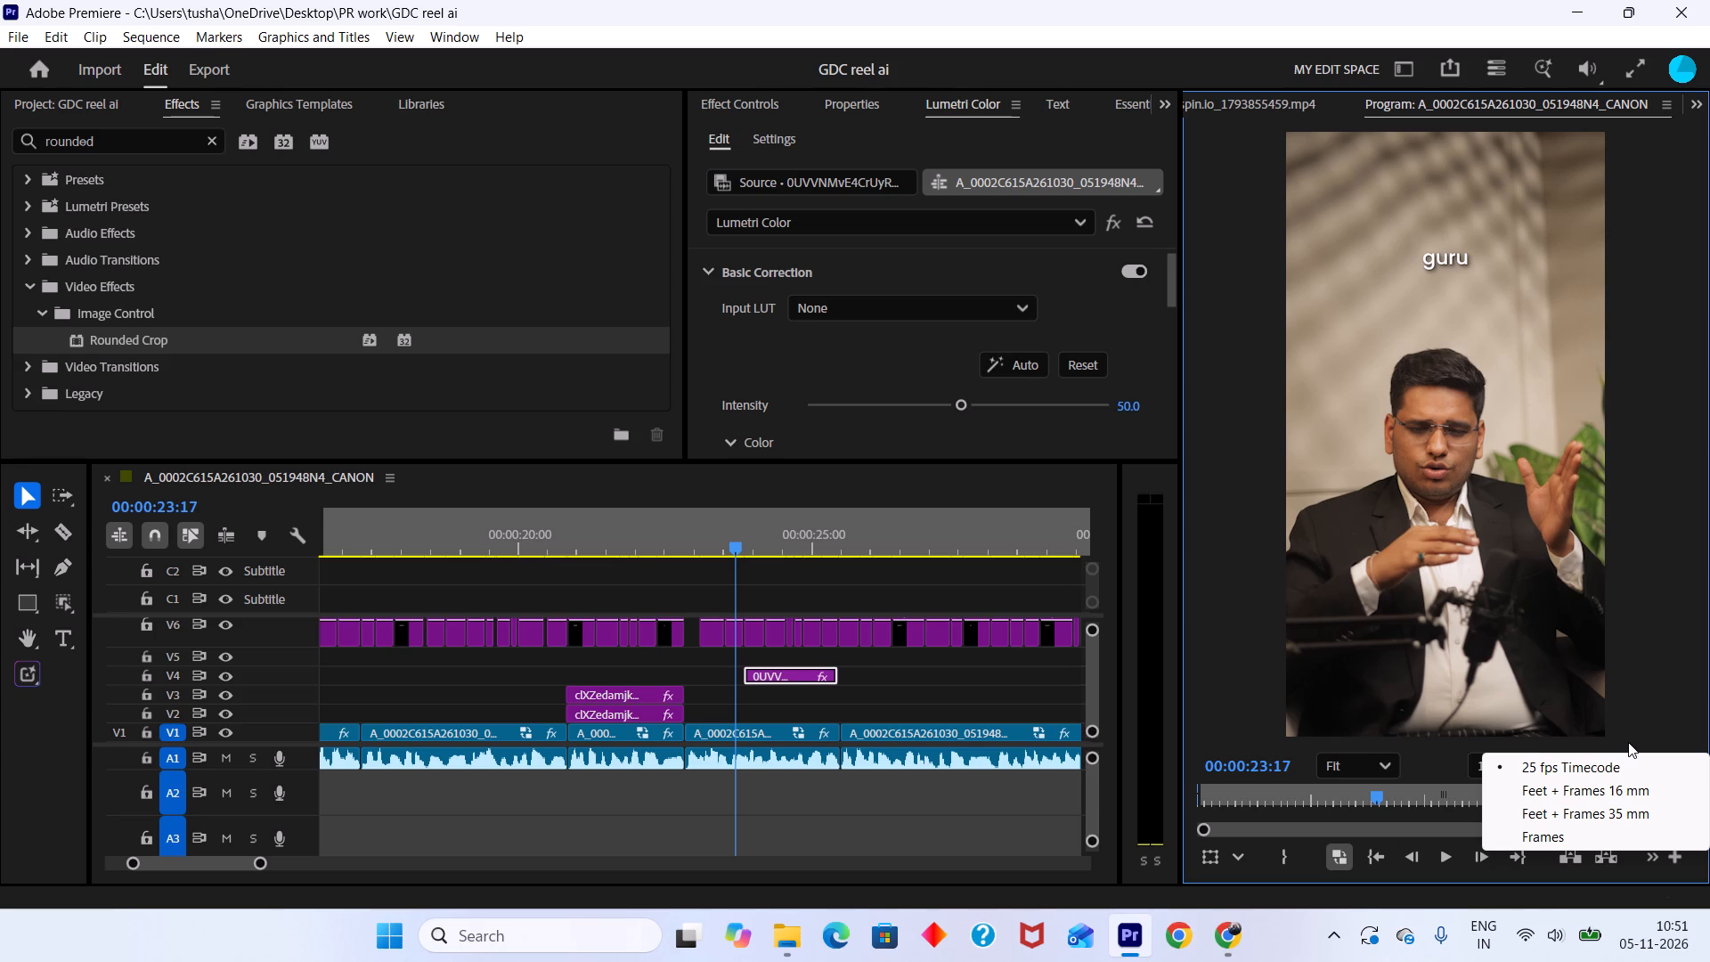
key(ctrl+s)
drag(743, 542, 694, 533)
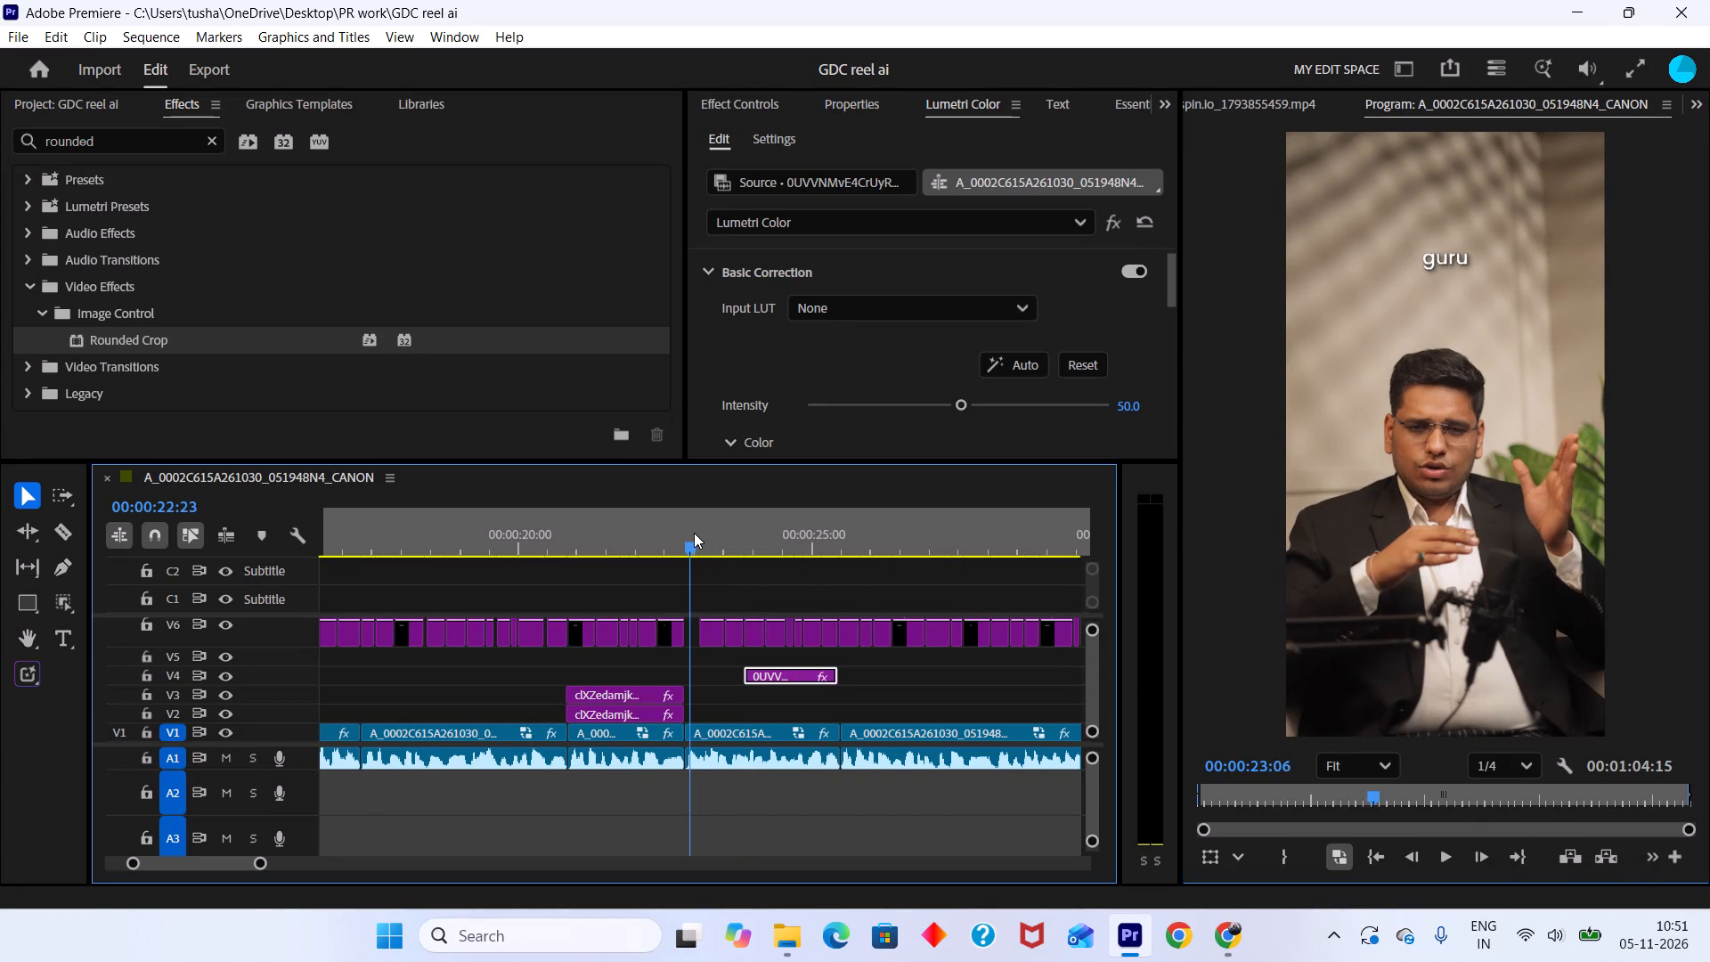
drag(694, 533, 743, 552)
key(space)
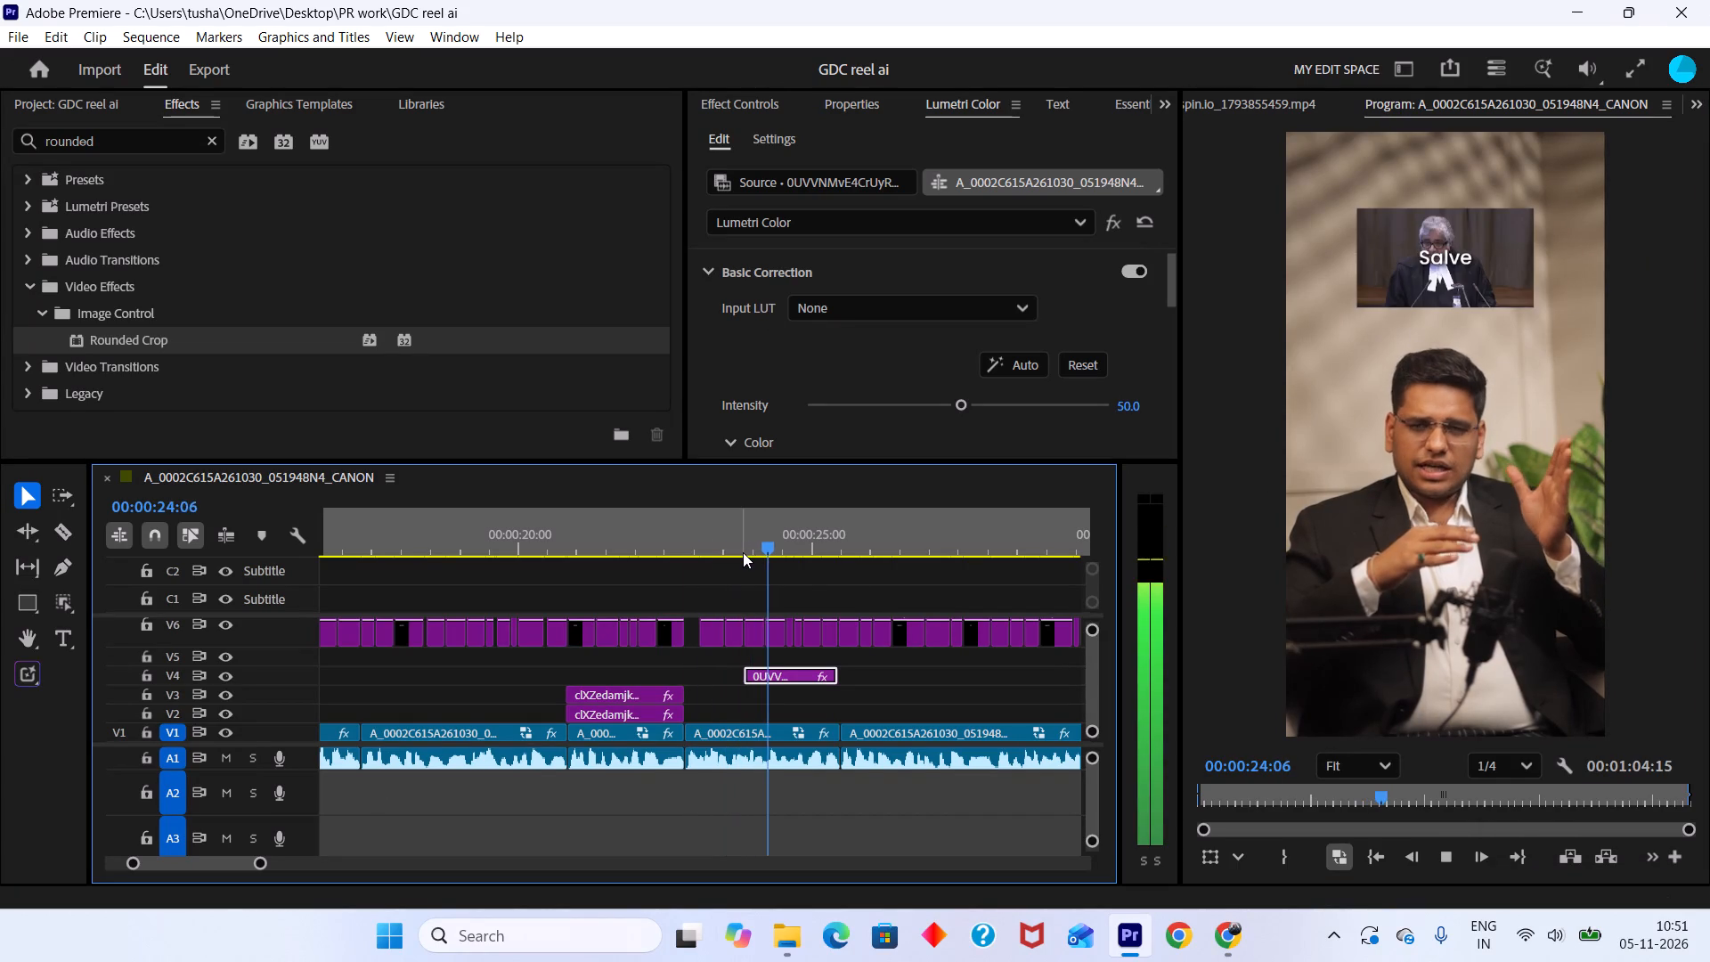
Play back the reel from the Harish Salve insert to about 00:00:26:17.
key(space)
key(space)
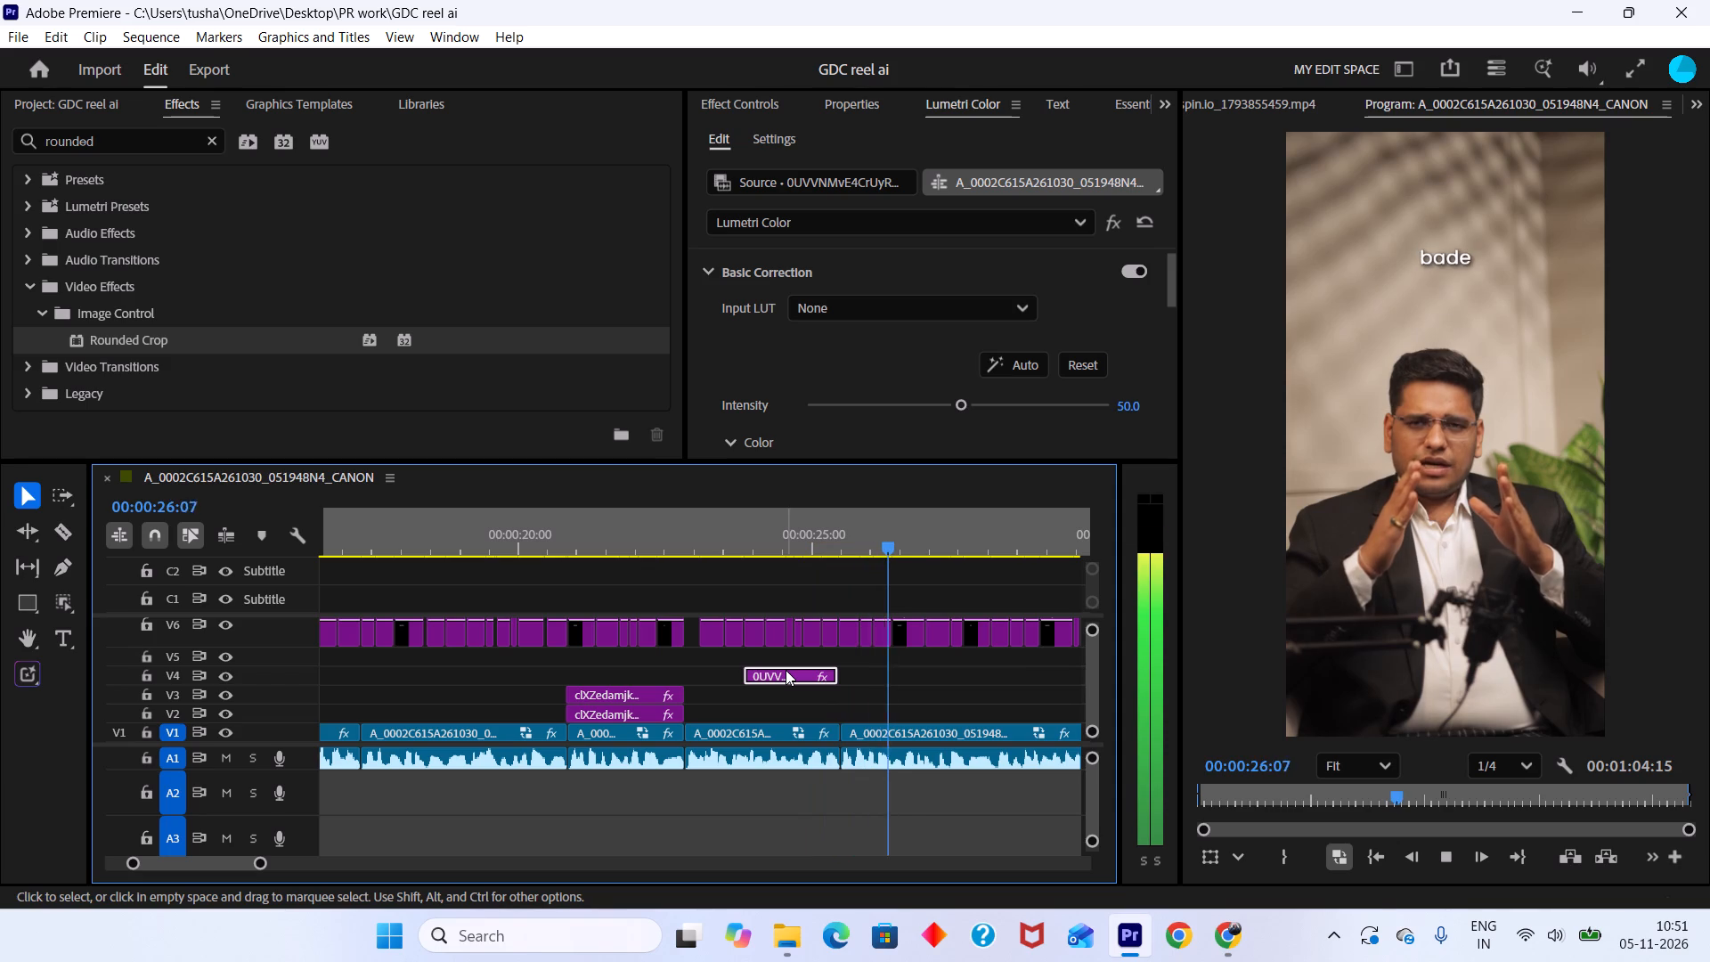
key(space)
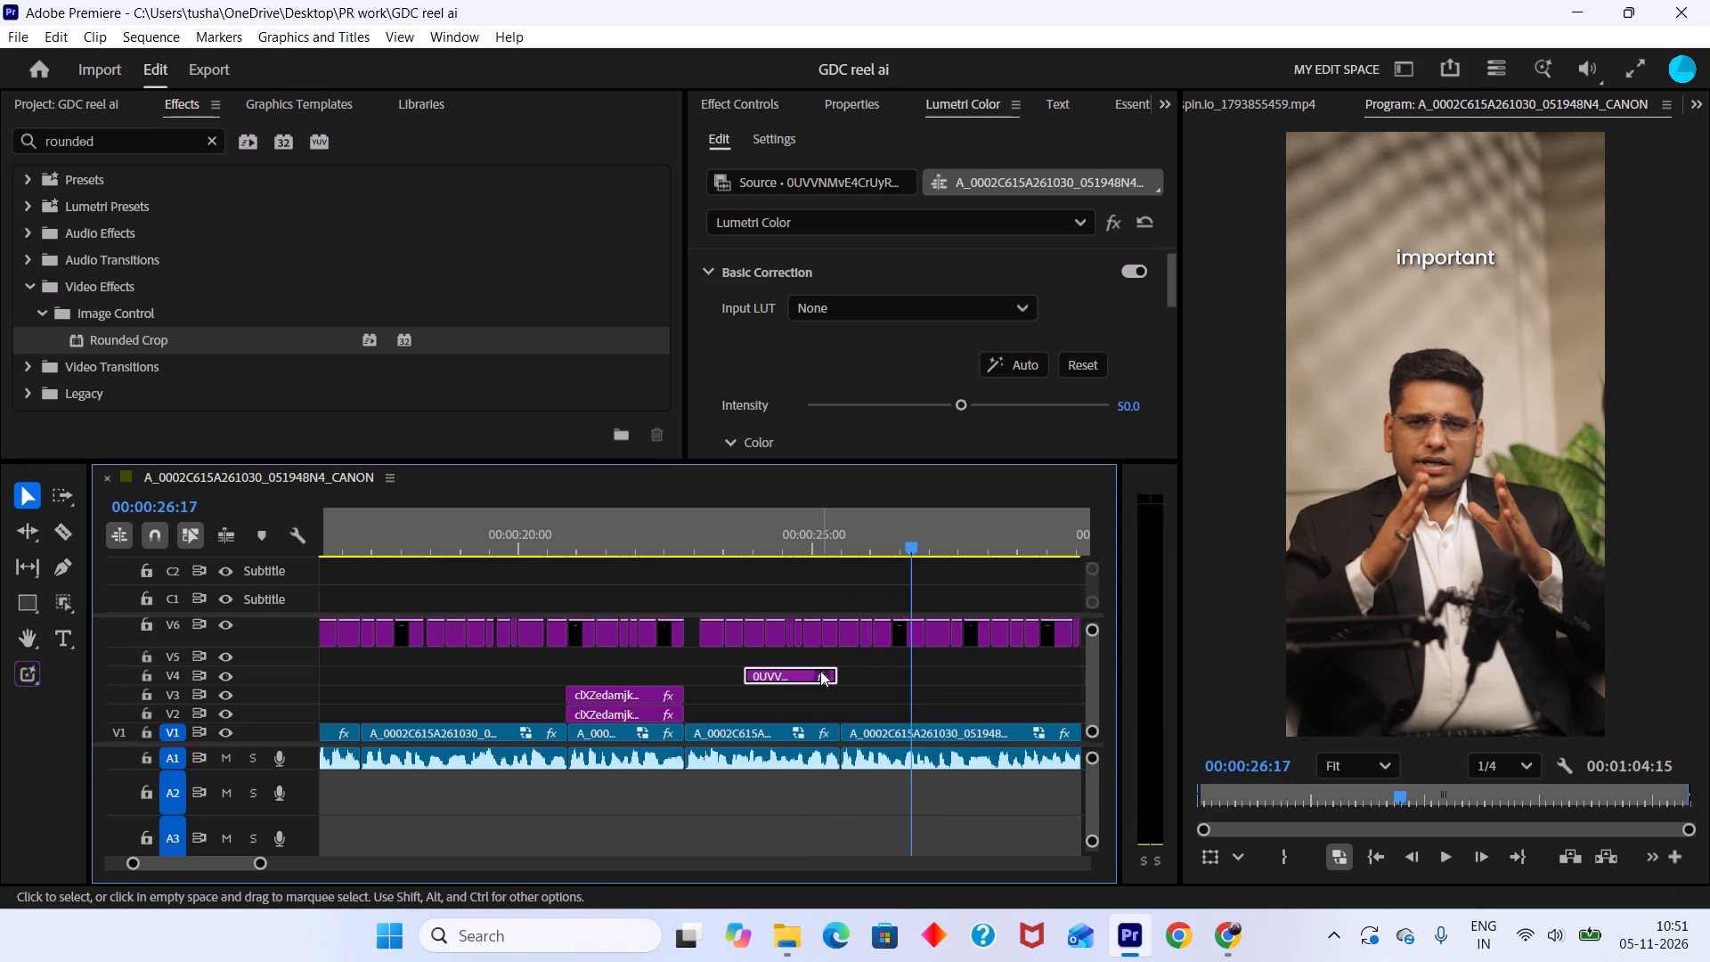
Raise the computer's sound volume in the system quick settings.
click(1559, 933)
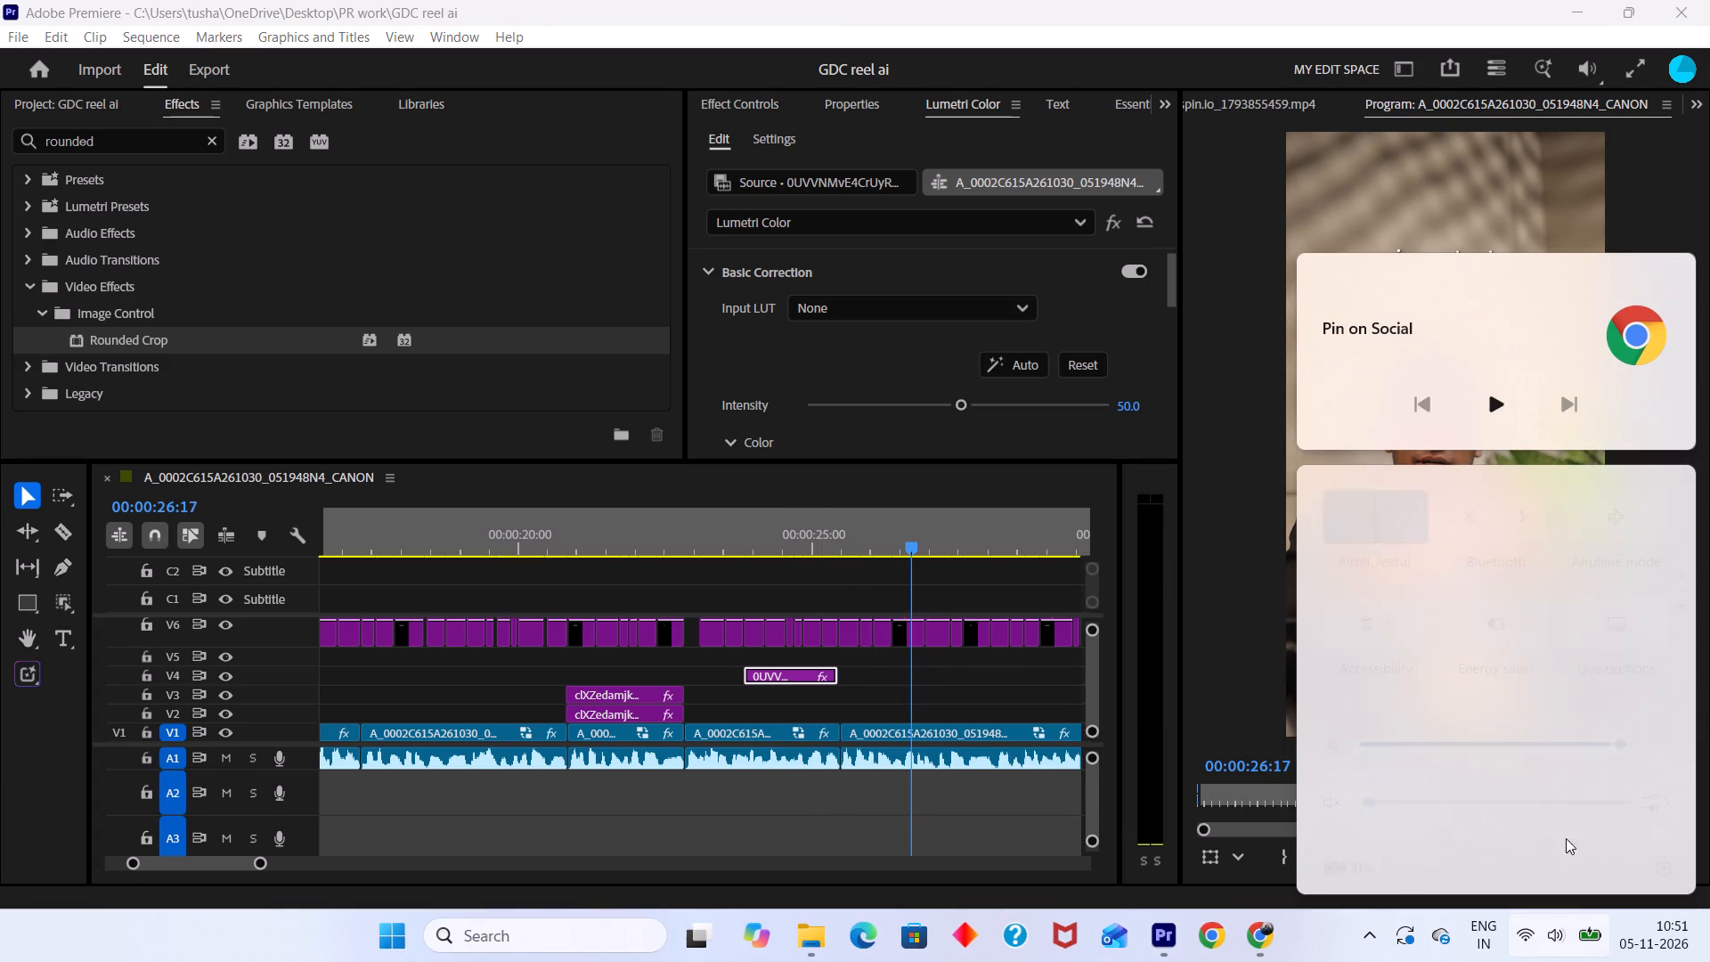
click(1530, 828)
click(1535, 799)
Replay the reel from about 00:00:25:00 to about 00:00:32:18, checking the captions and picture against the speech.
drag(887, 542, 807, 548)
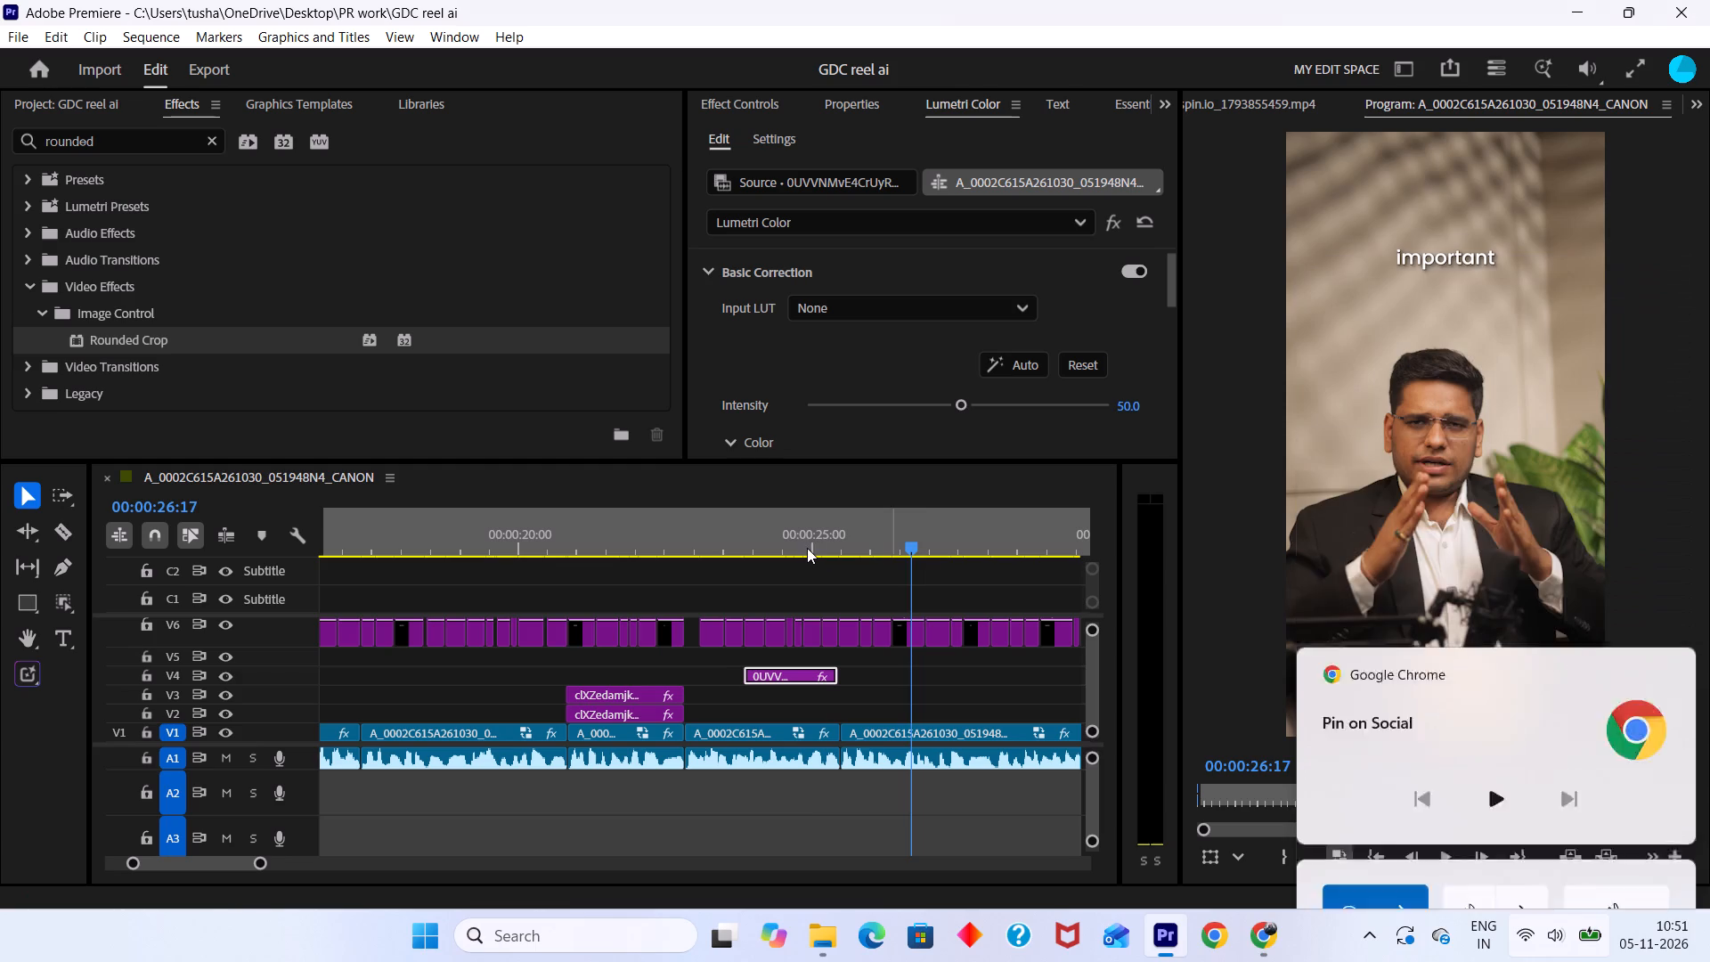
drag(807, 548, 804, 548)
click(803, 548)
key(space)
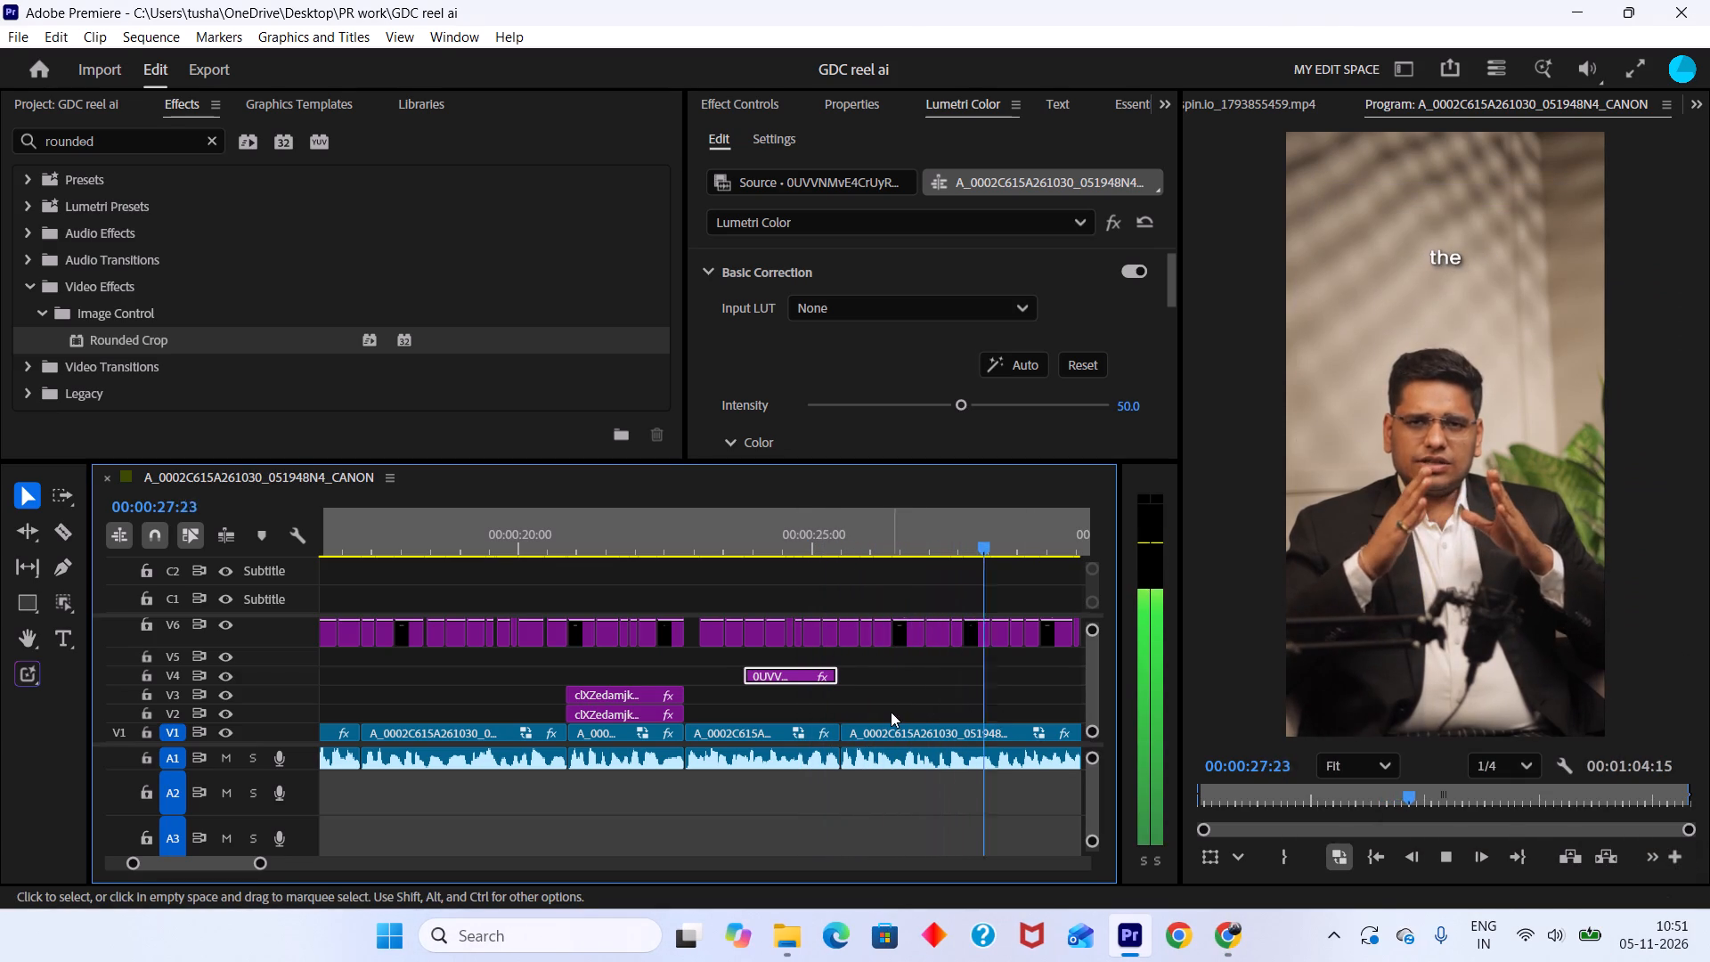
alt+scroll(891, 712, down, 8)
scroll(891, 712, down, 6)
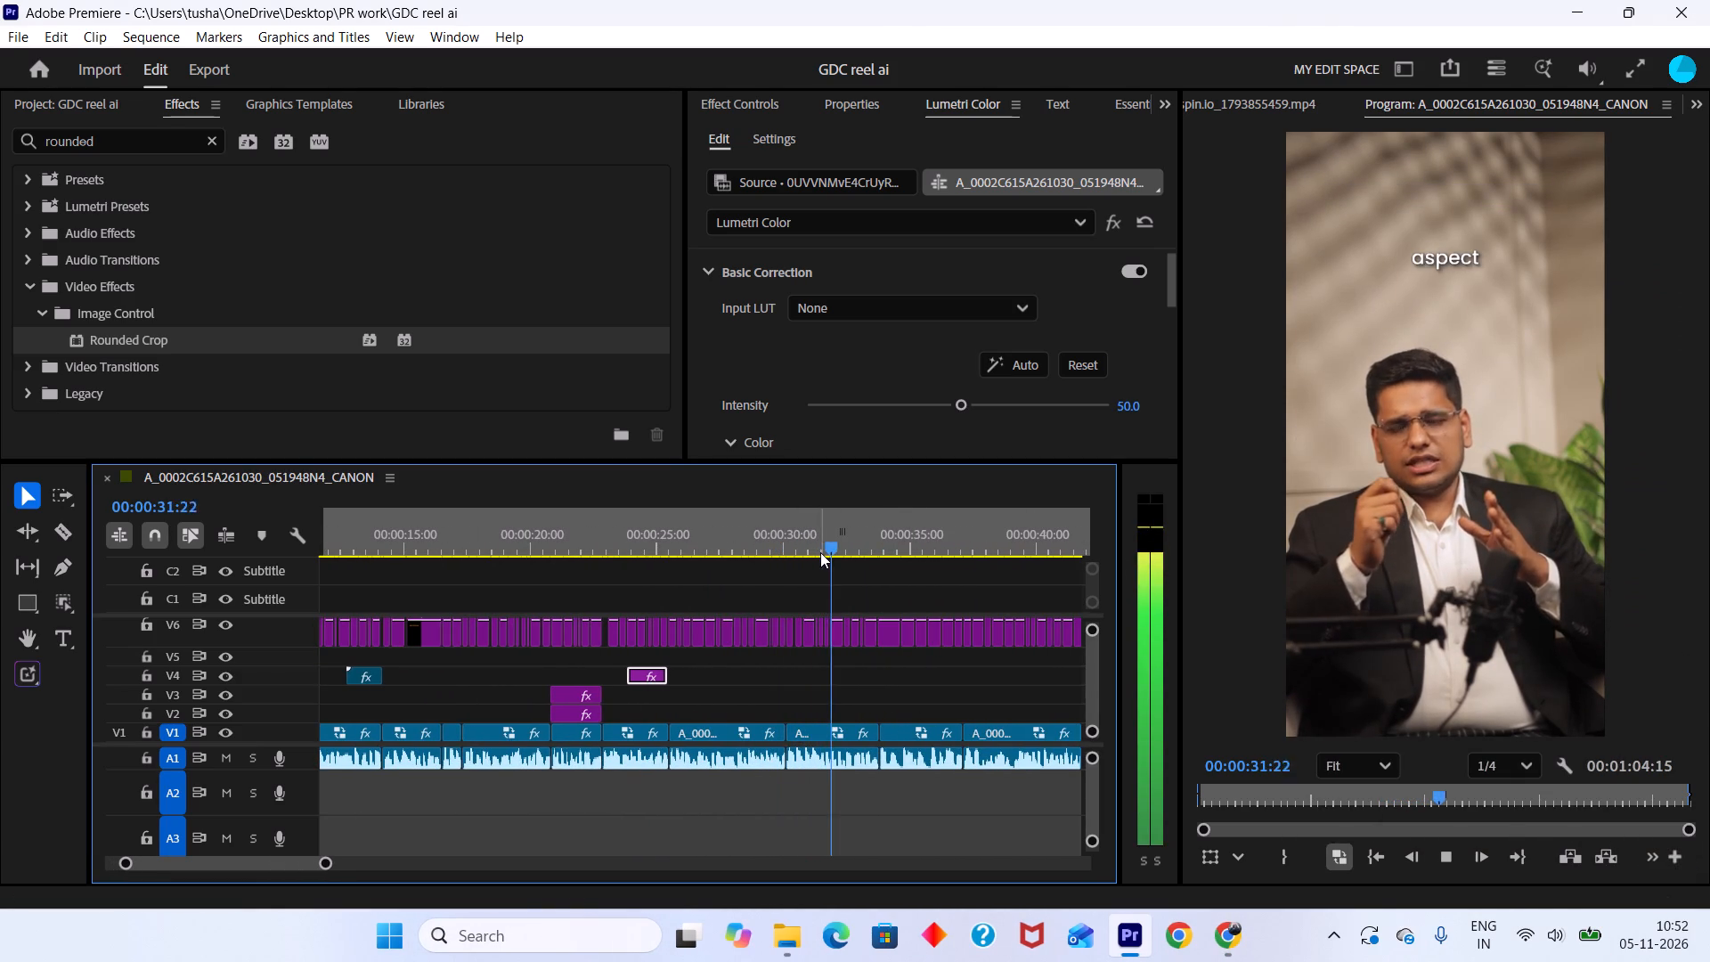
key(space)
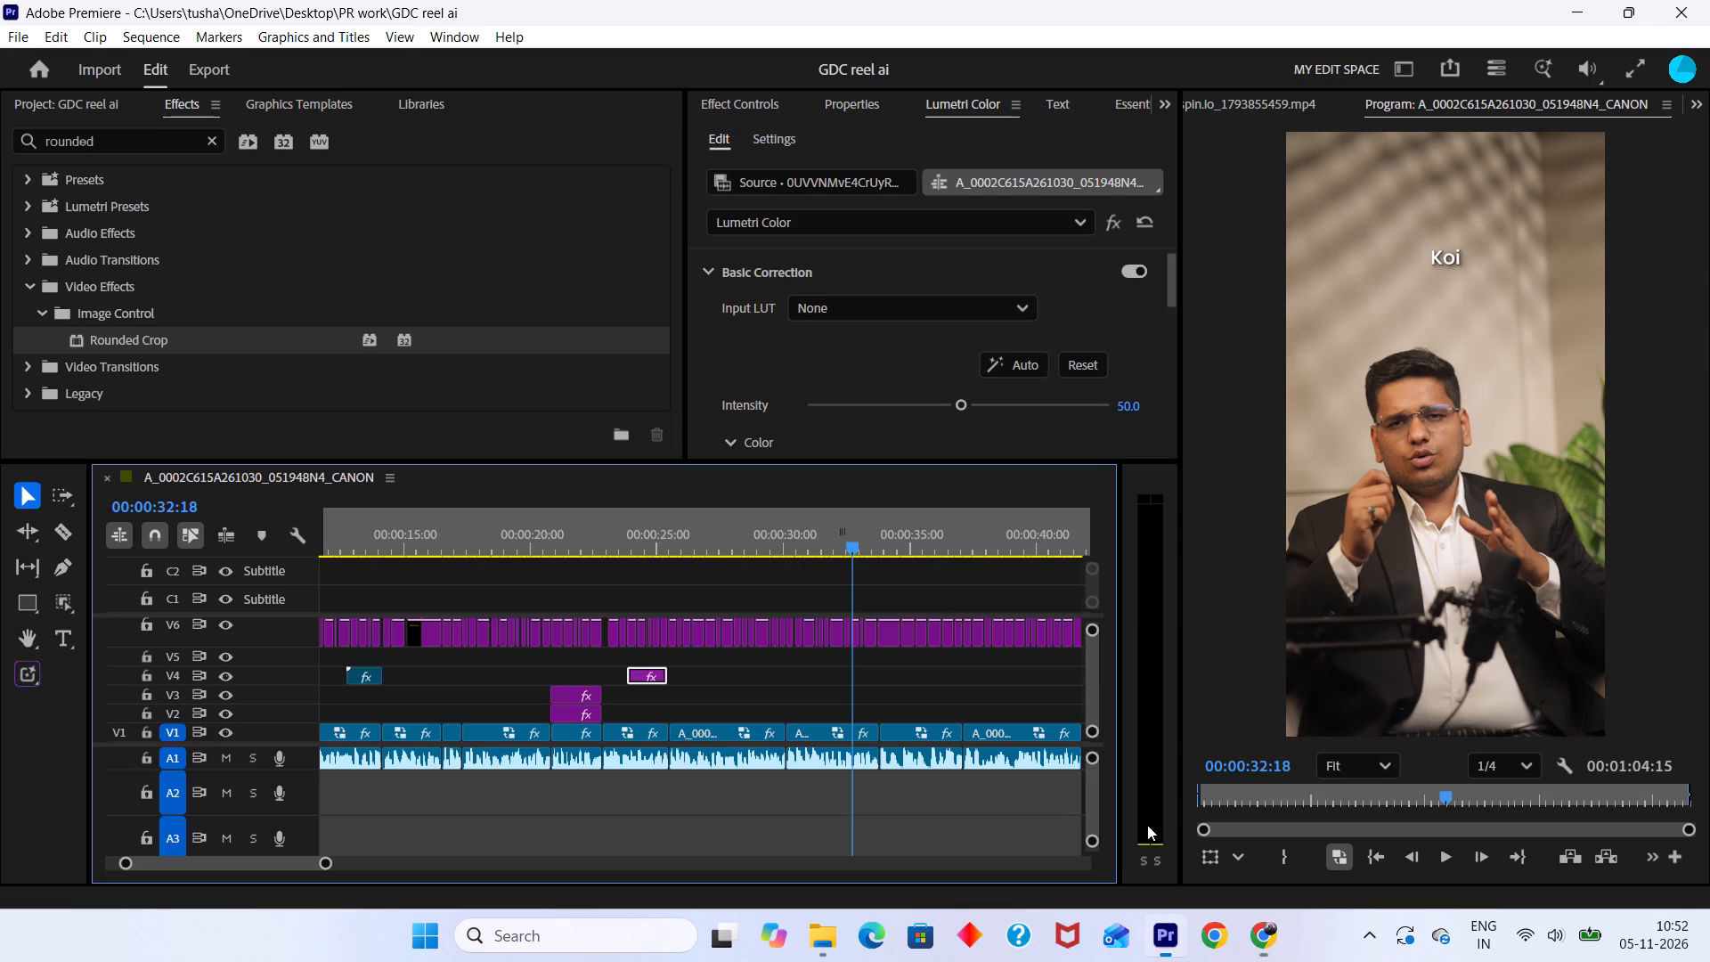
drag(850, 550, 783, 547)
key(space)
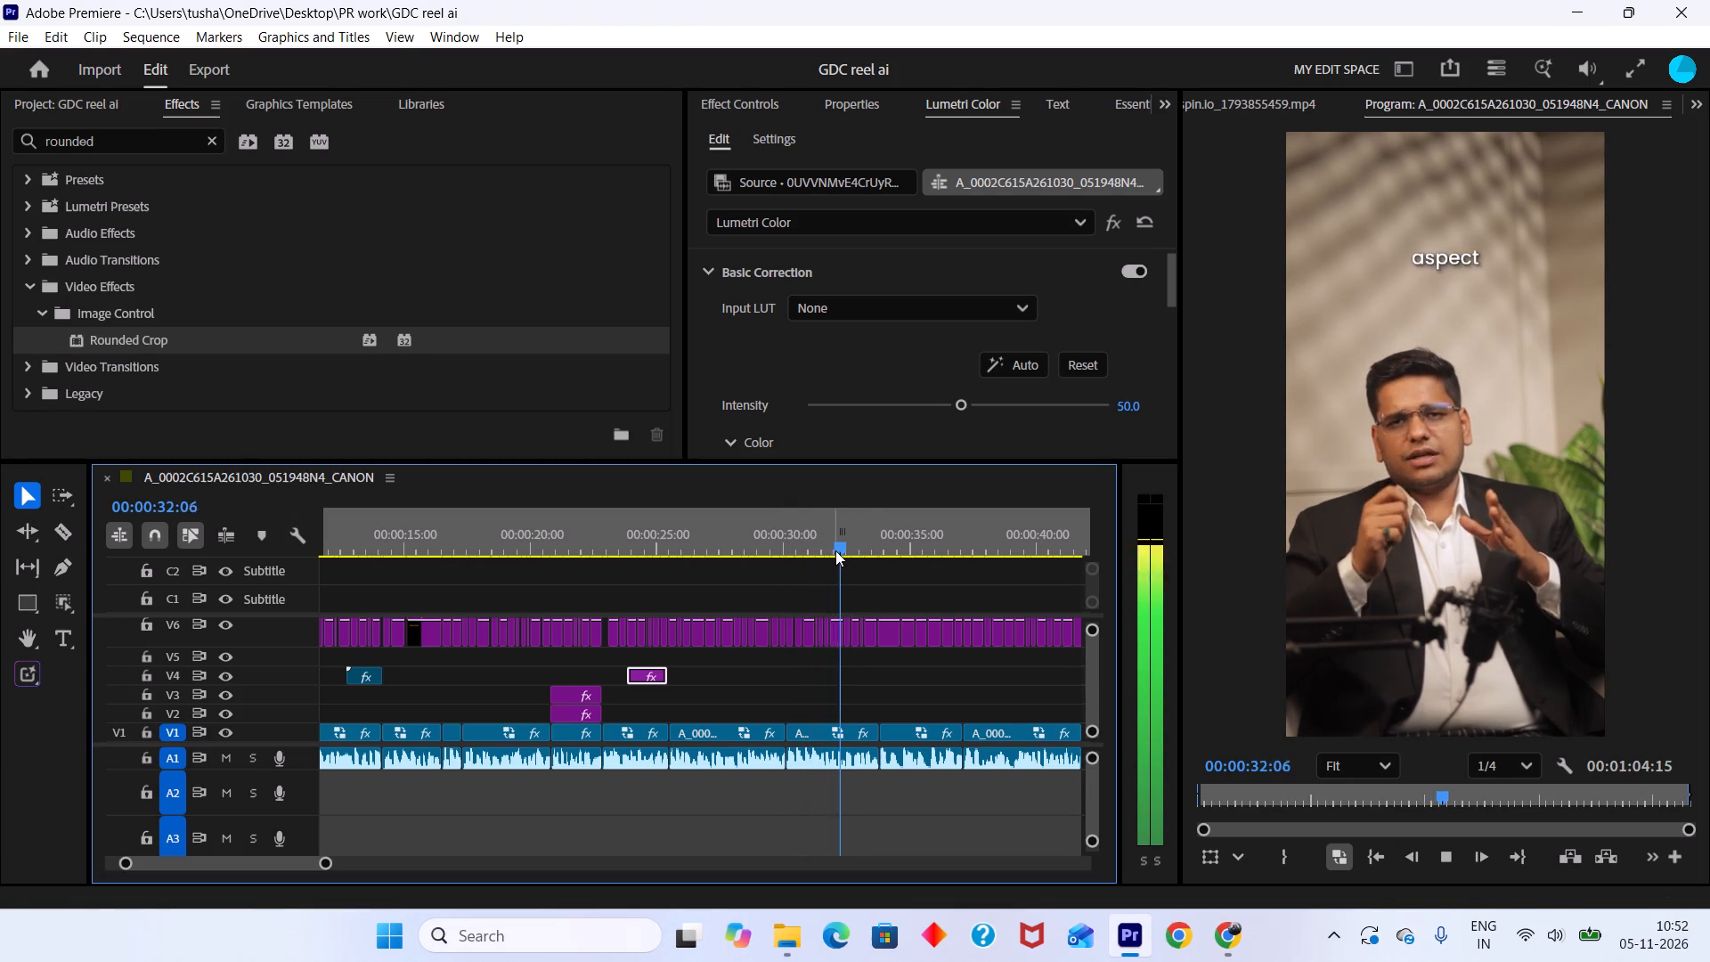
drag(835, 551, 713, 543)
key(space)
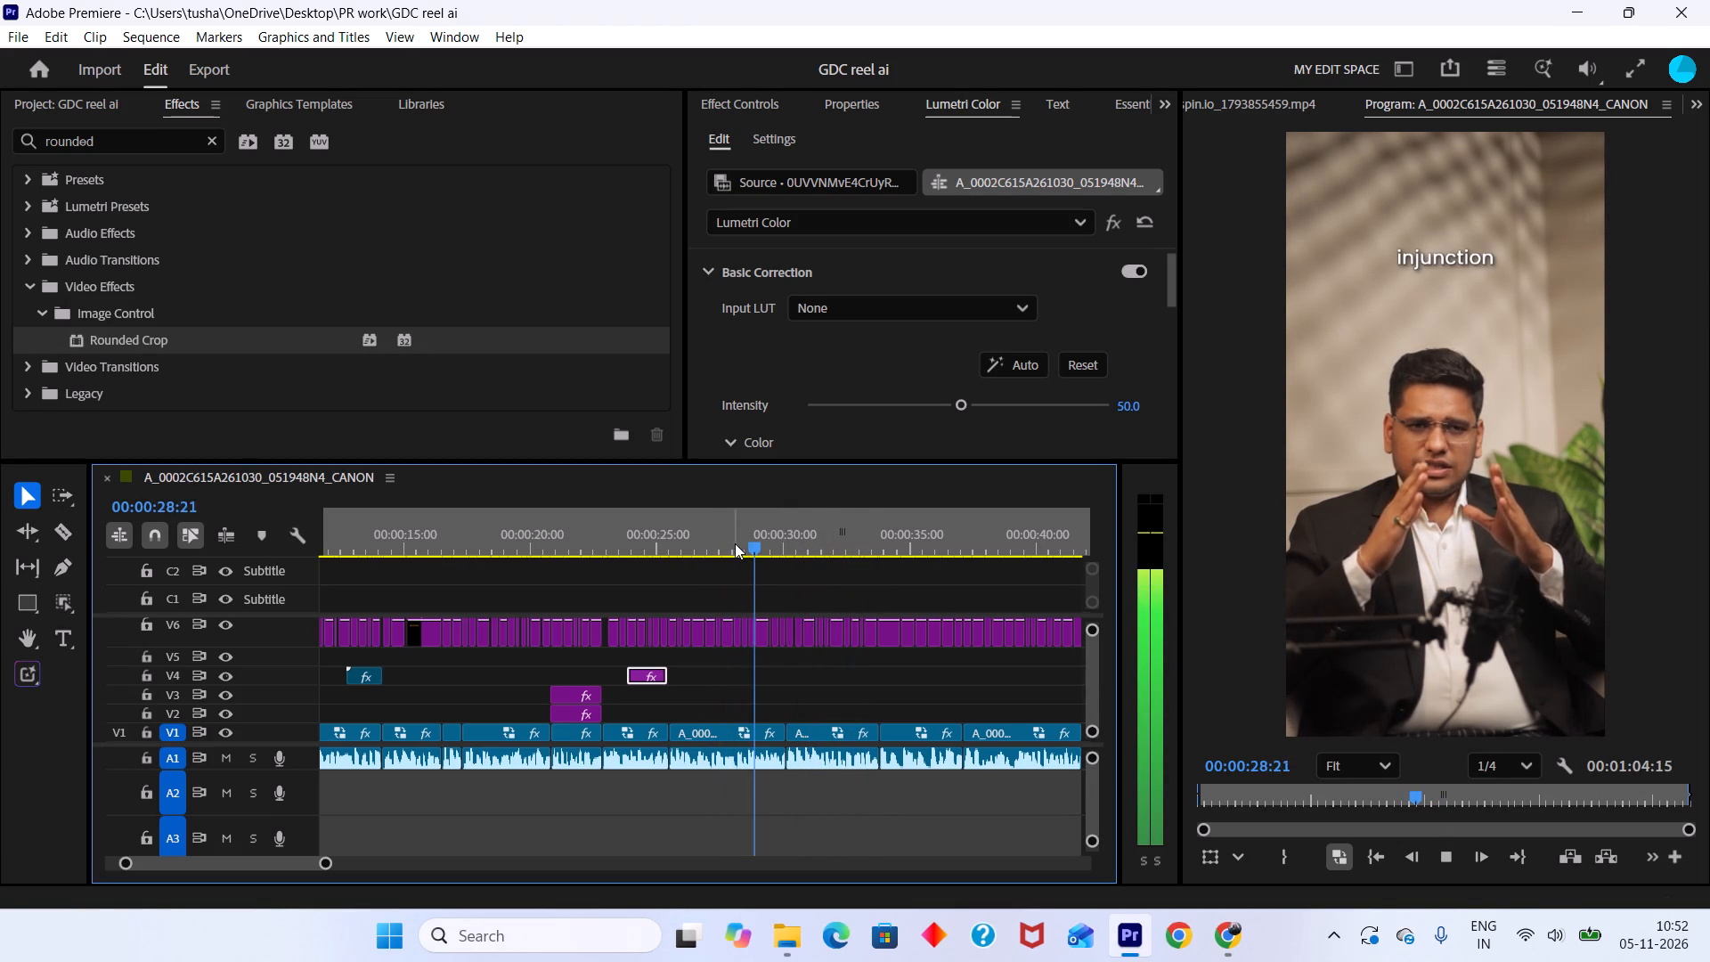
key(space)
Import the saved court order document image from New Volume (D:) into the project.
click(56, 98)
double_click(400, 340)
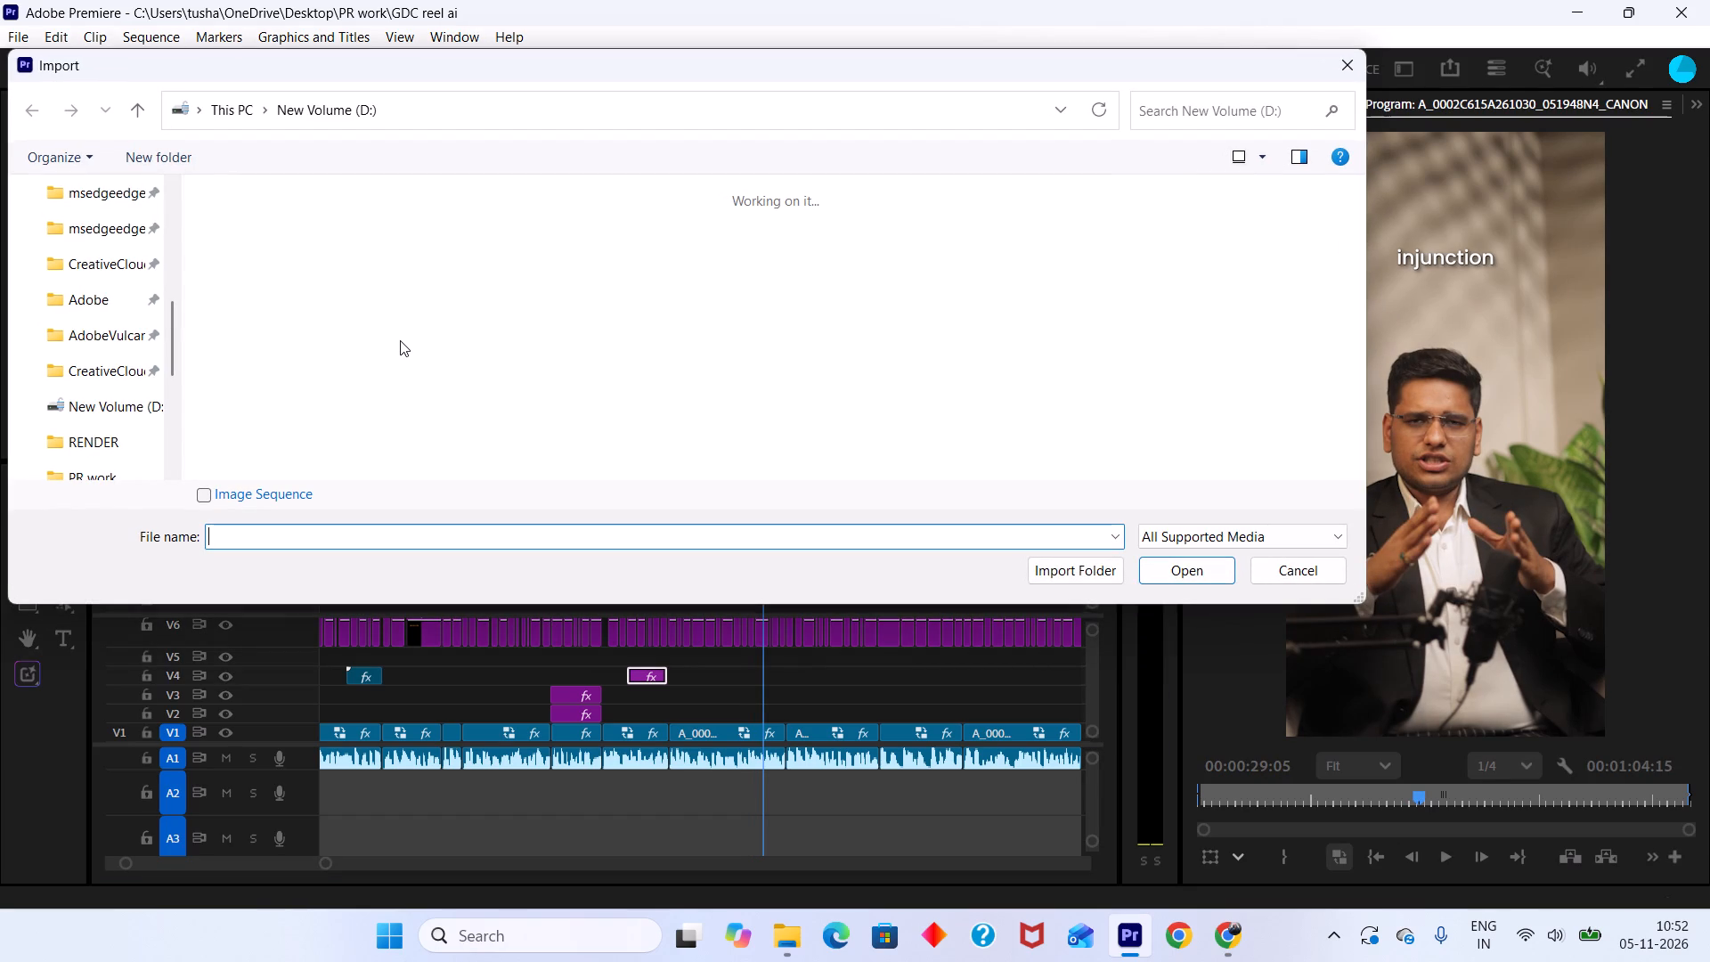
scroll(907, 402, down, 7)
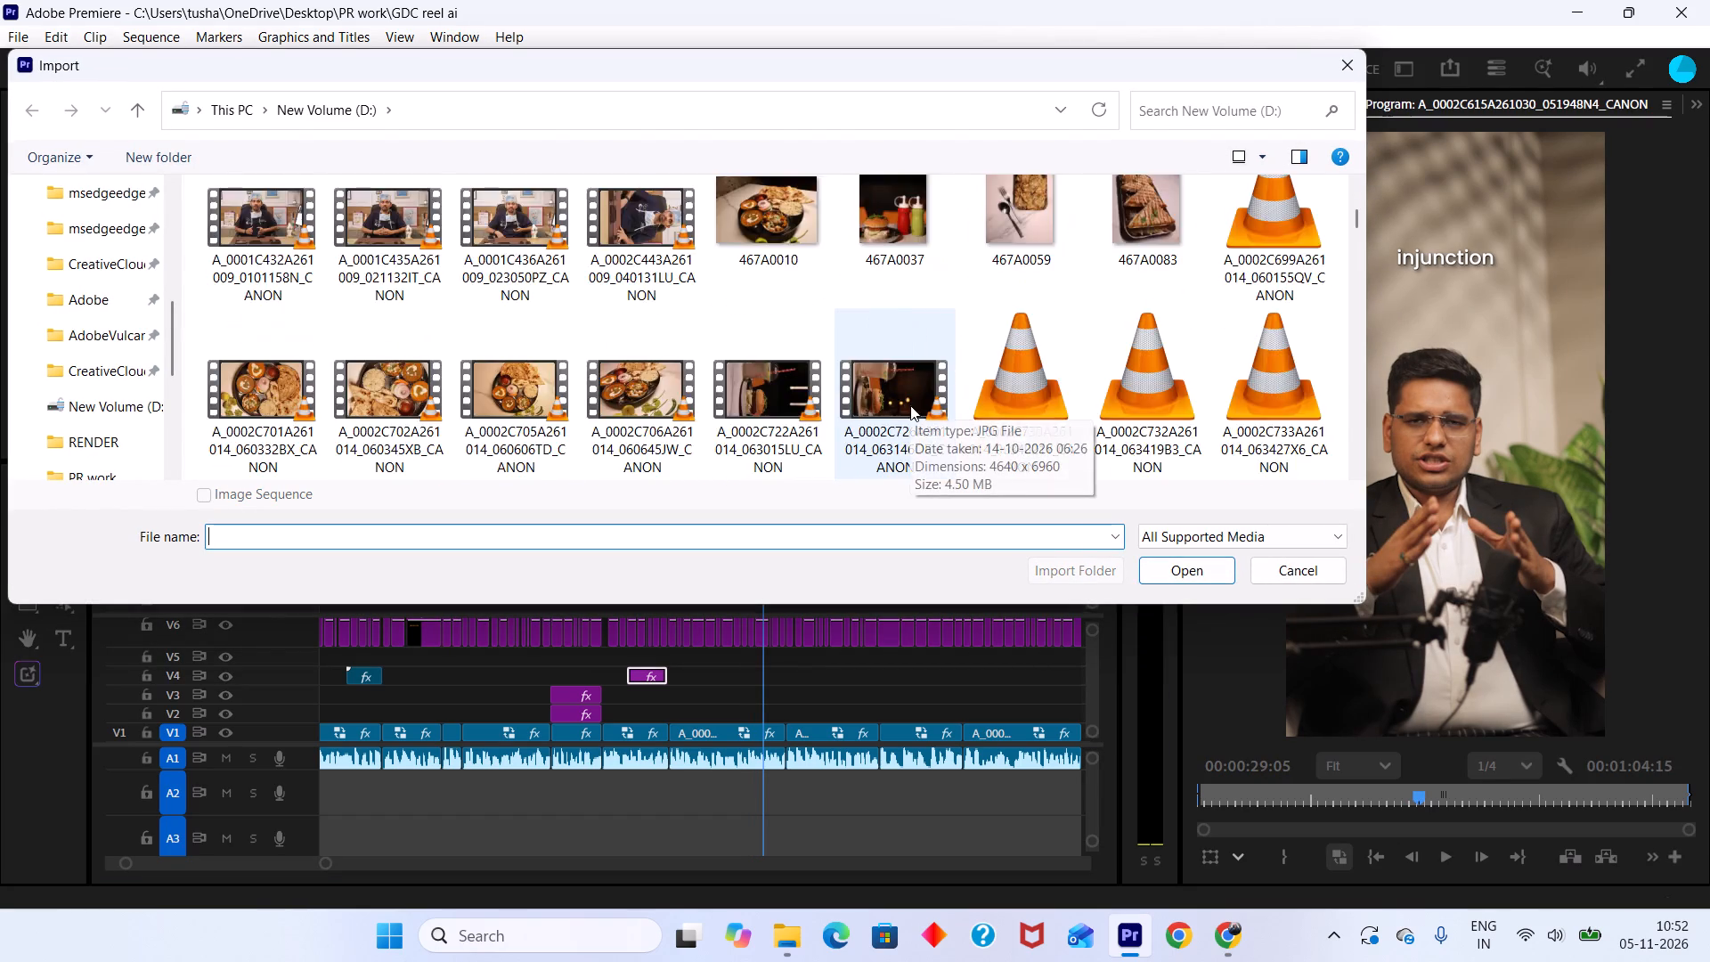
scroll(910, 405, down, 10)
drag(1355, 267, 1365, 493)
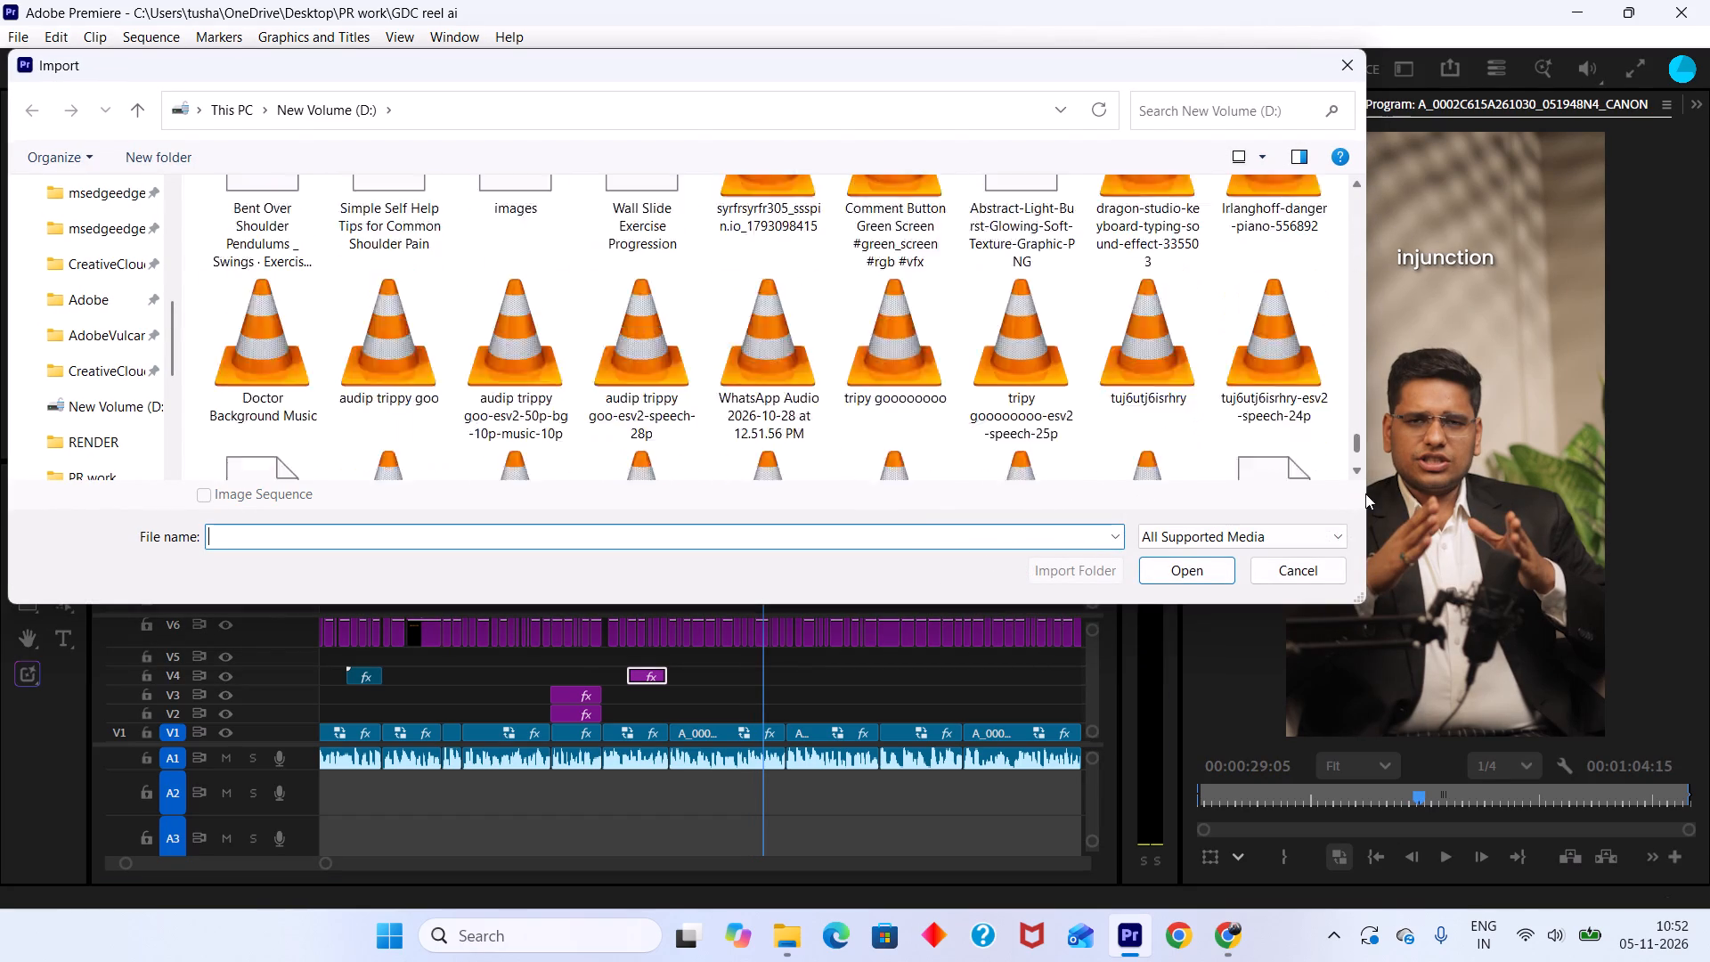
drag(1365, 493, 1362, 511)
click(279, 371)
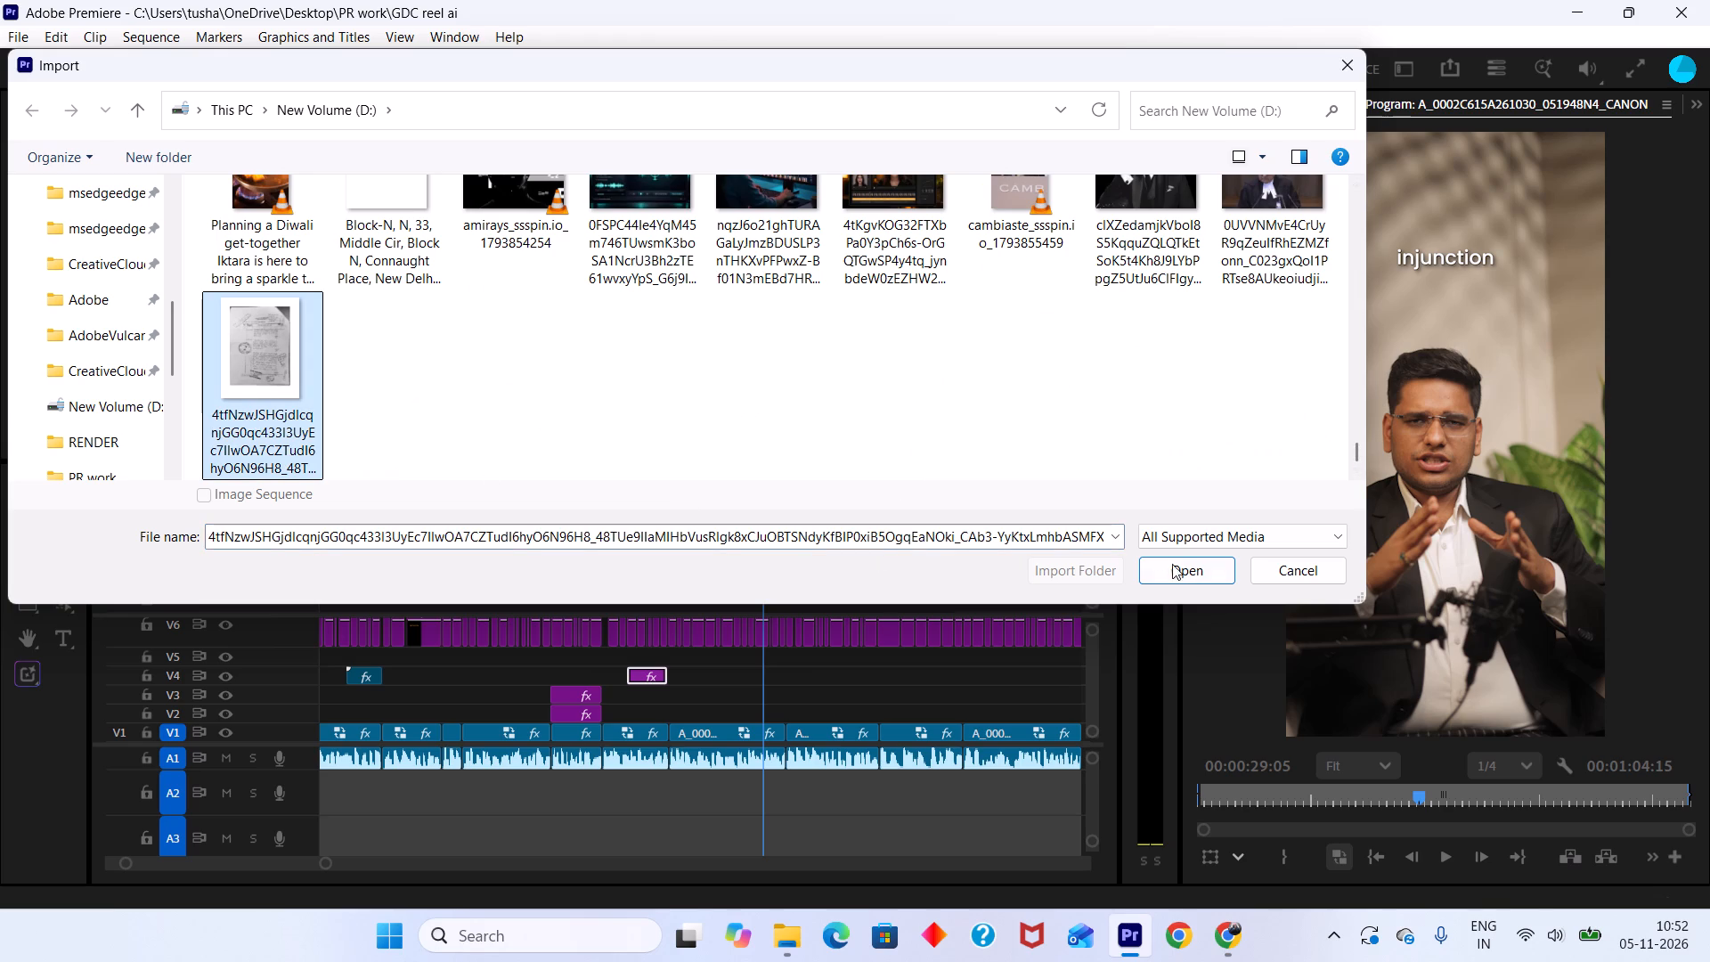
click(1188, 571)
Place the court order image on V3 at about 00:00:27 and play back the section.
drag(352, 368, 680, 682)
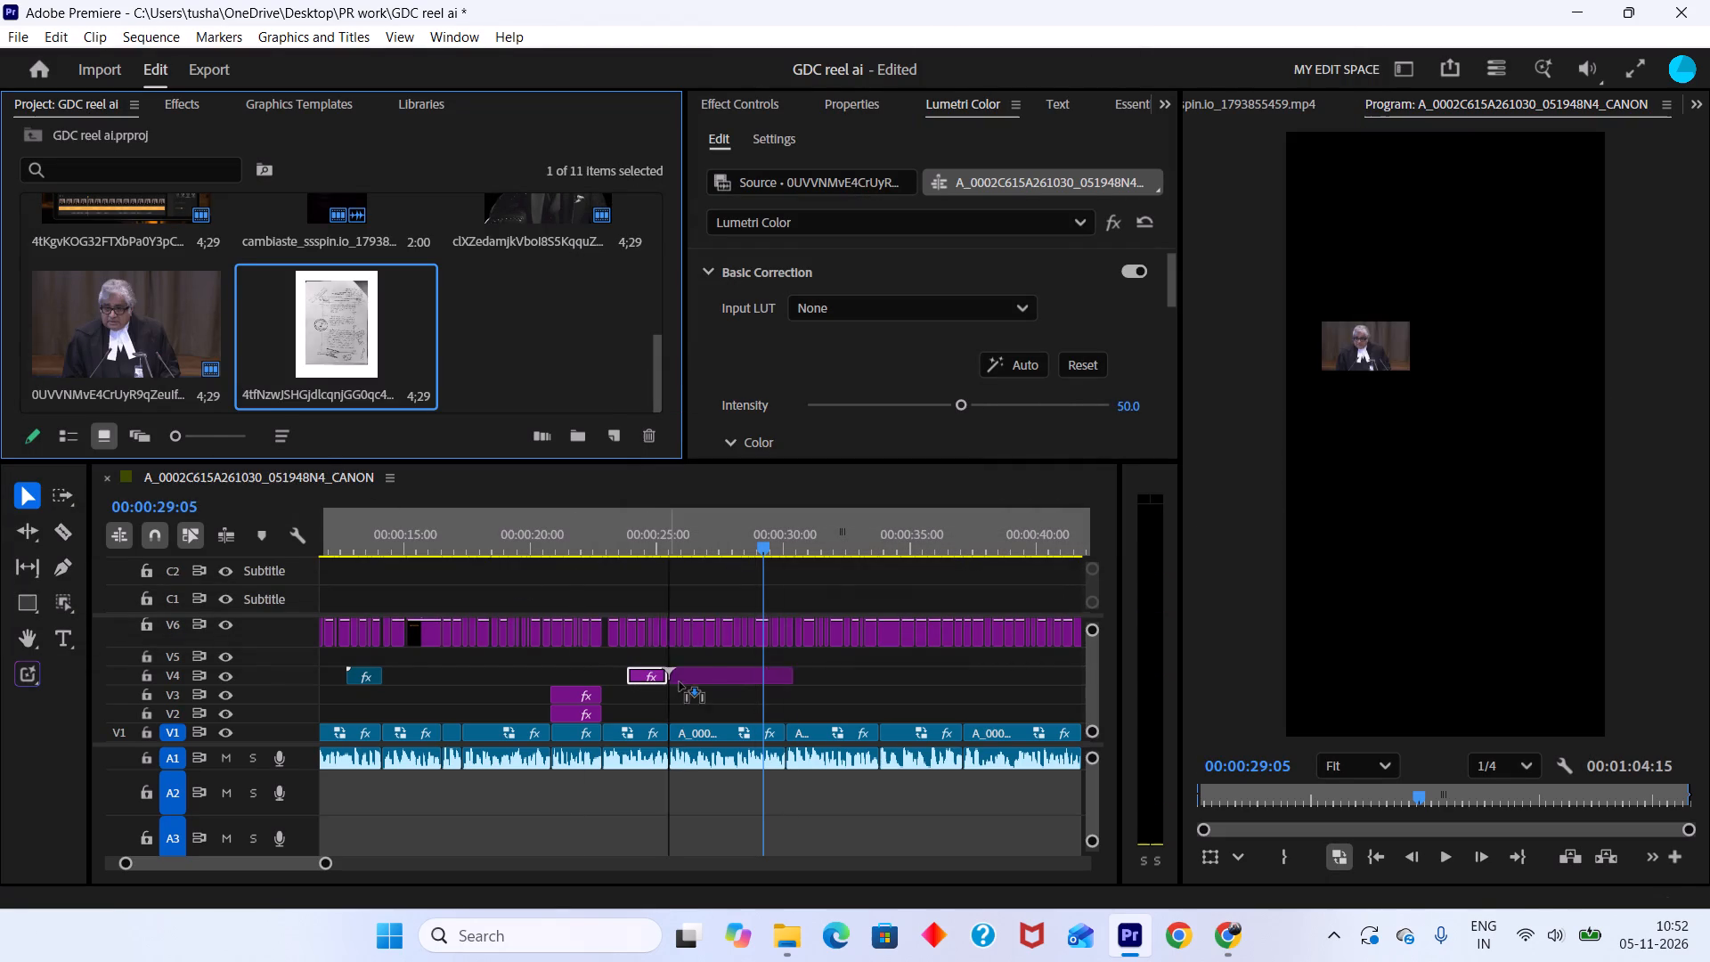
drag(680, 682, 711, 695)
drag(738, 527, 659, 520)
key(space)
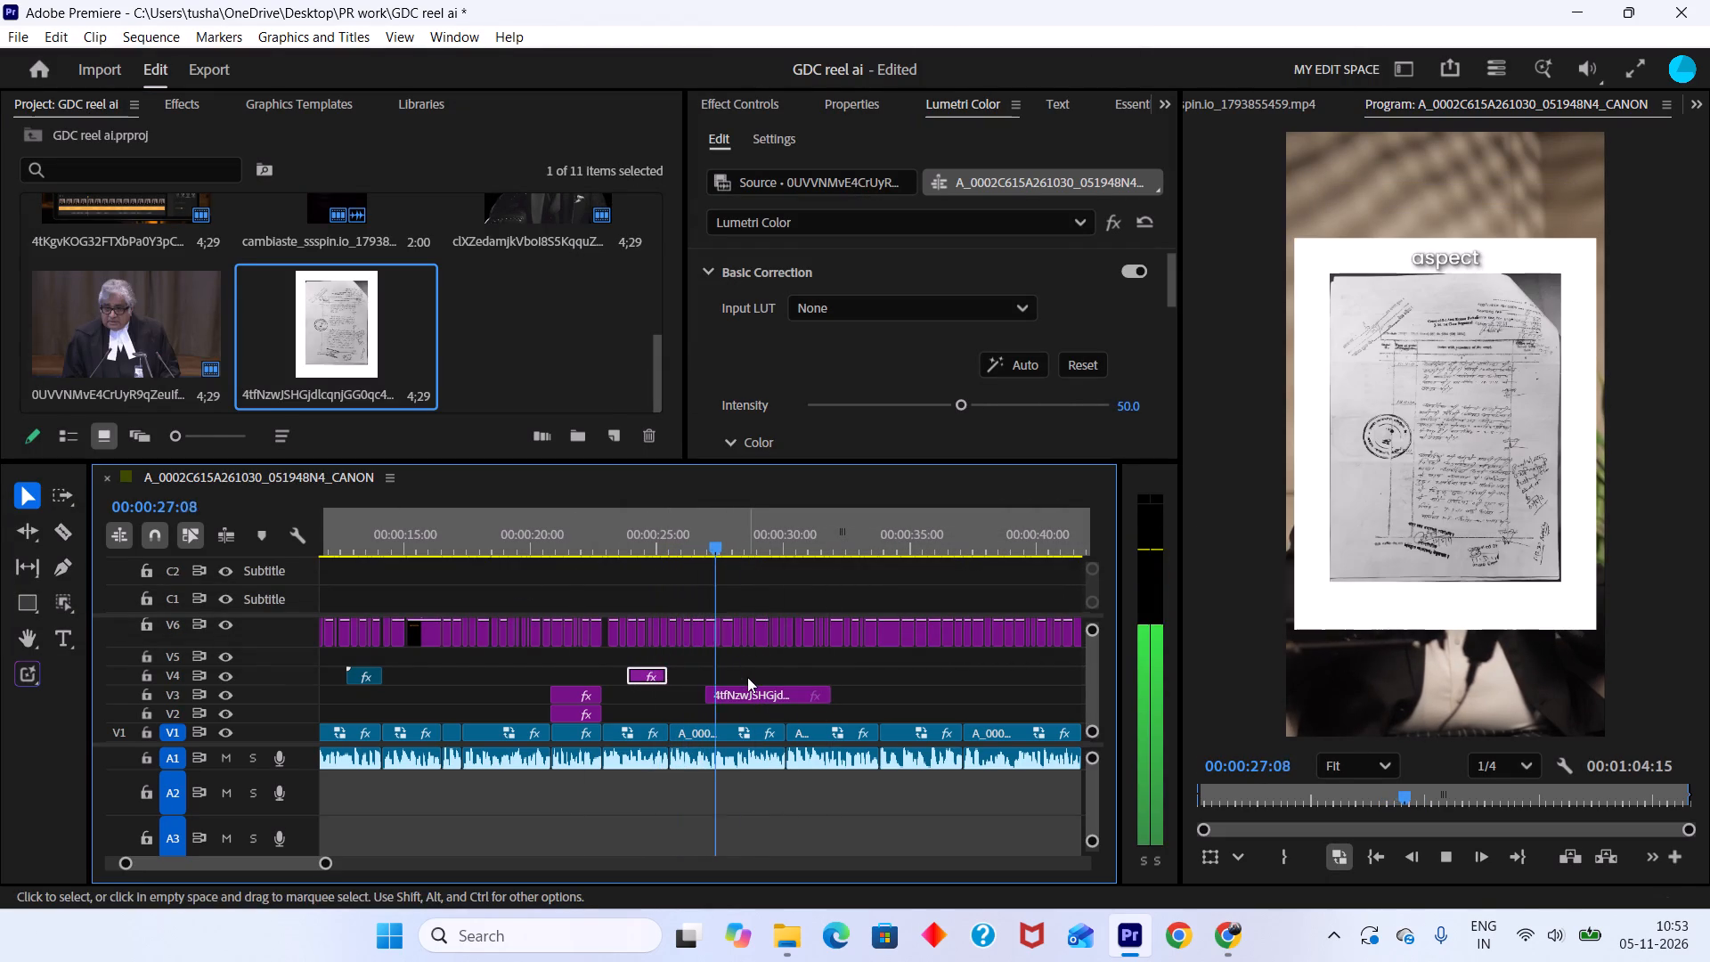
key(space)
Move the court order clip on V3 to start at 00:00:26:08, at the word "important", and check it in playback.
drag(732, 546, 682, 540)
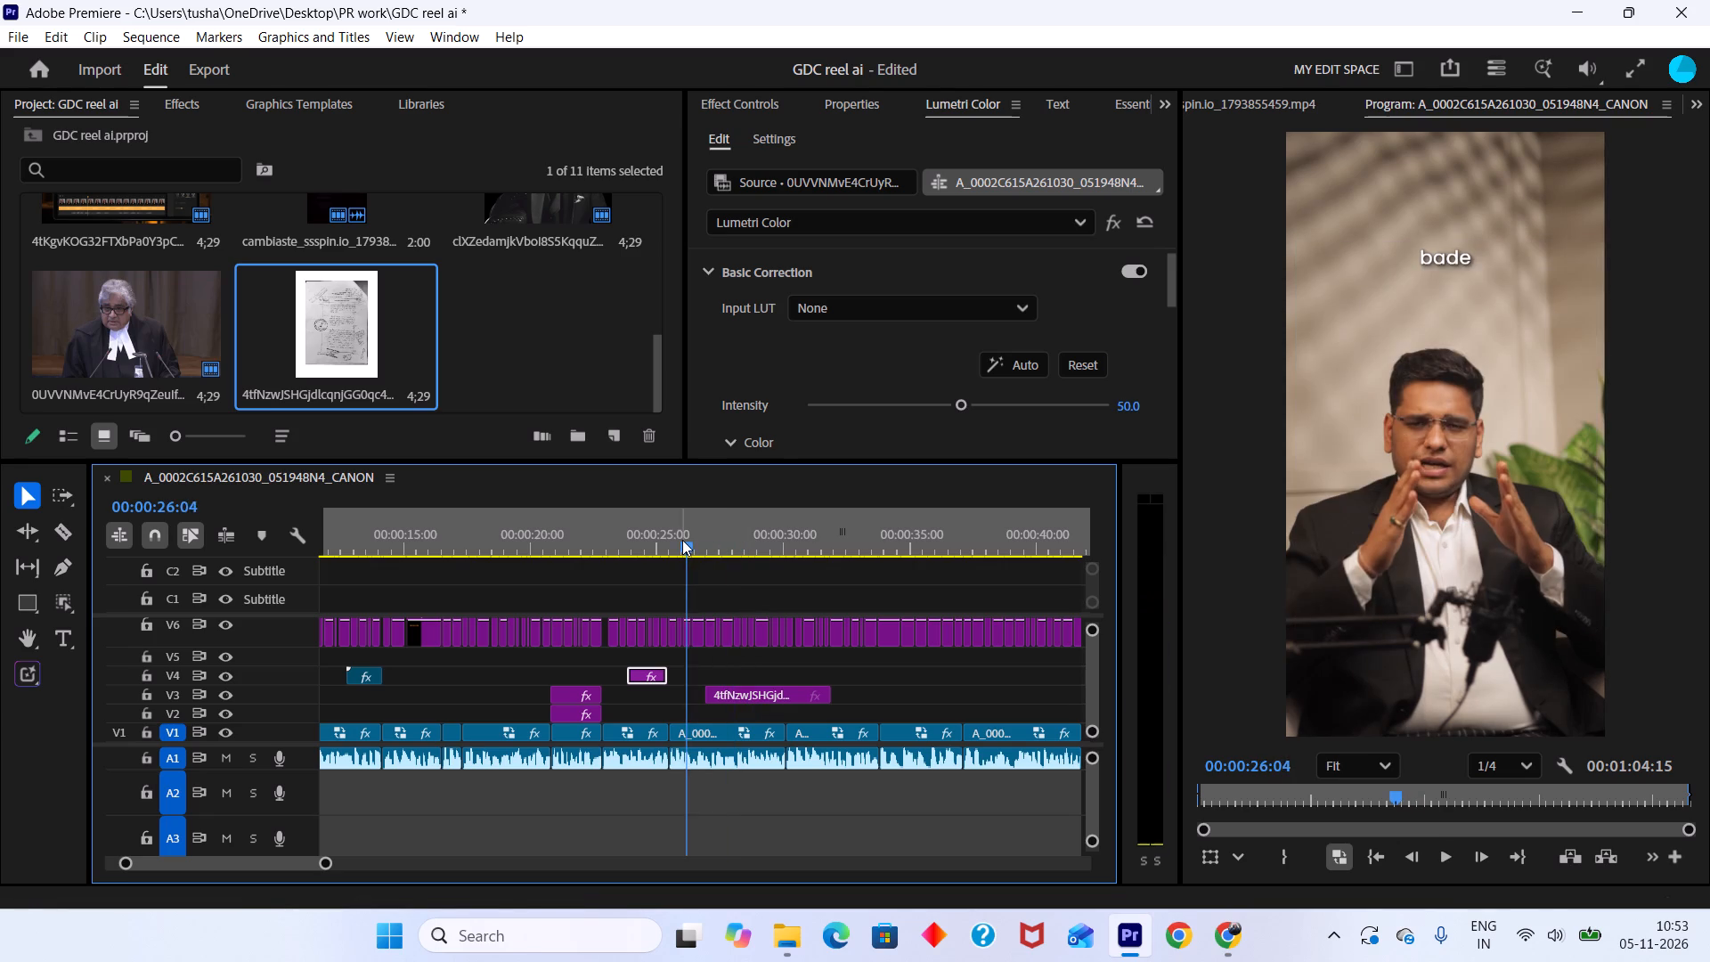
key(space)
key(space)
alt+scroll(768, 677, up, 8)
drag(640, 541, 592, 542)
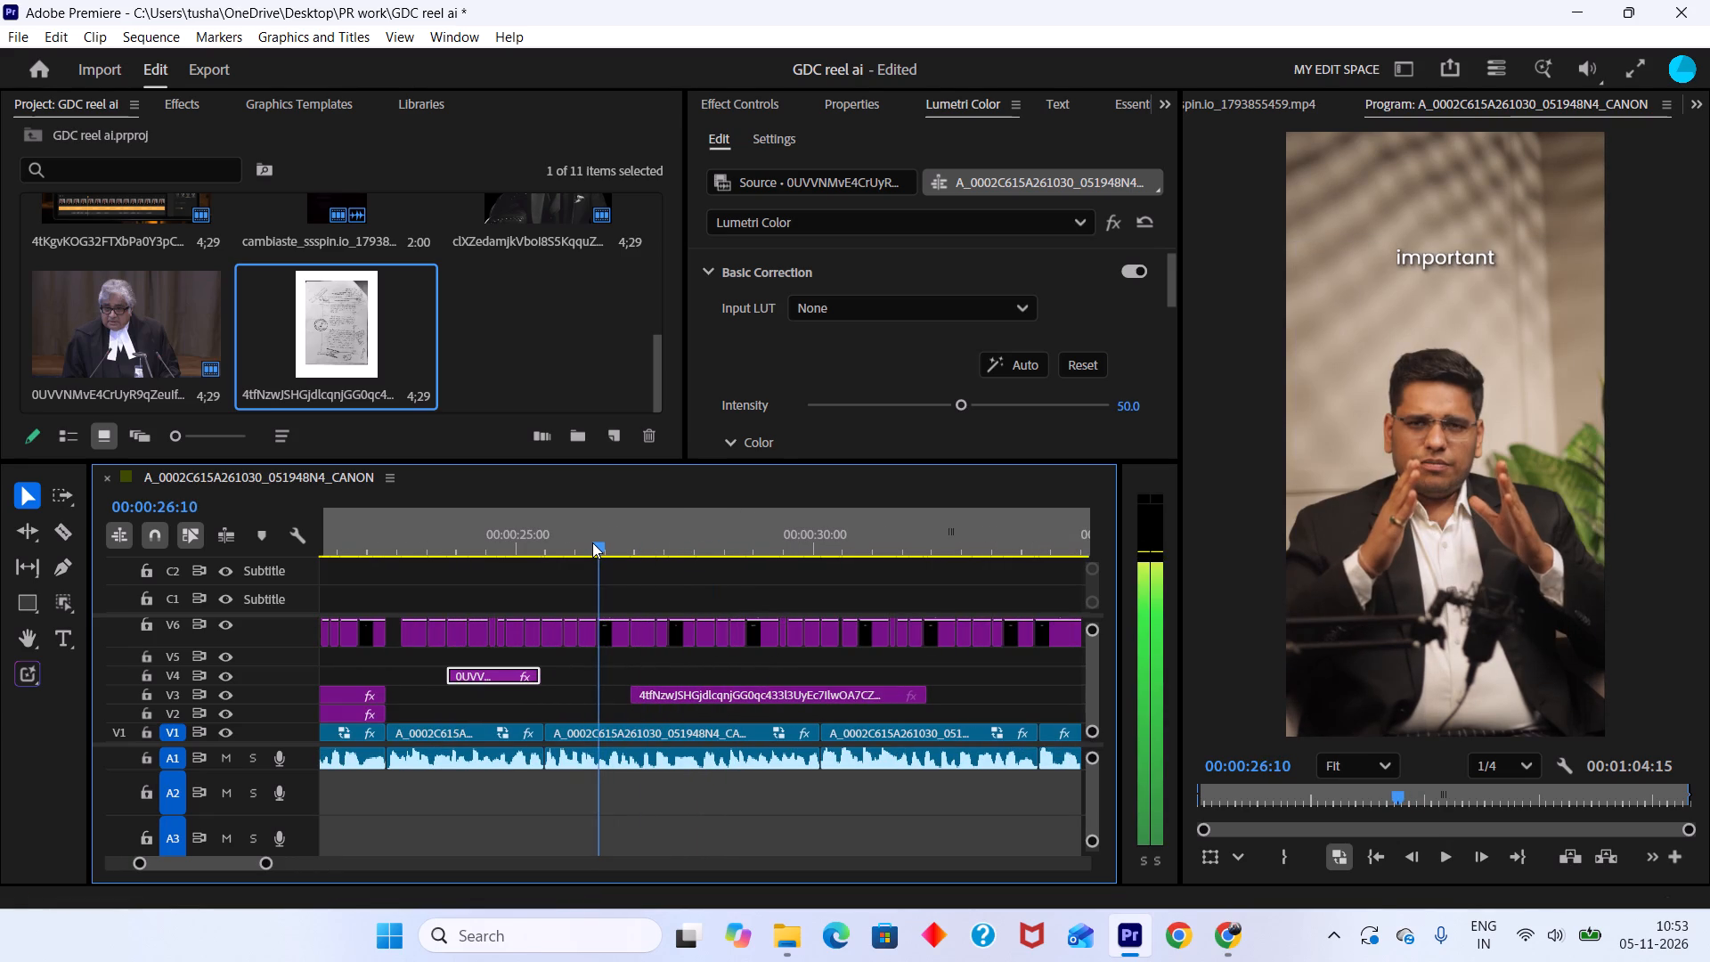
drag(592, 542, 589, 542)
drag(683, 692, 652, 694)
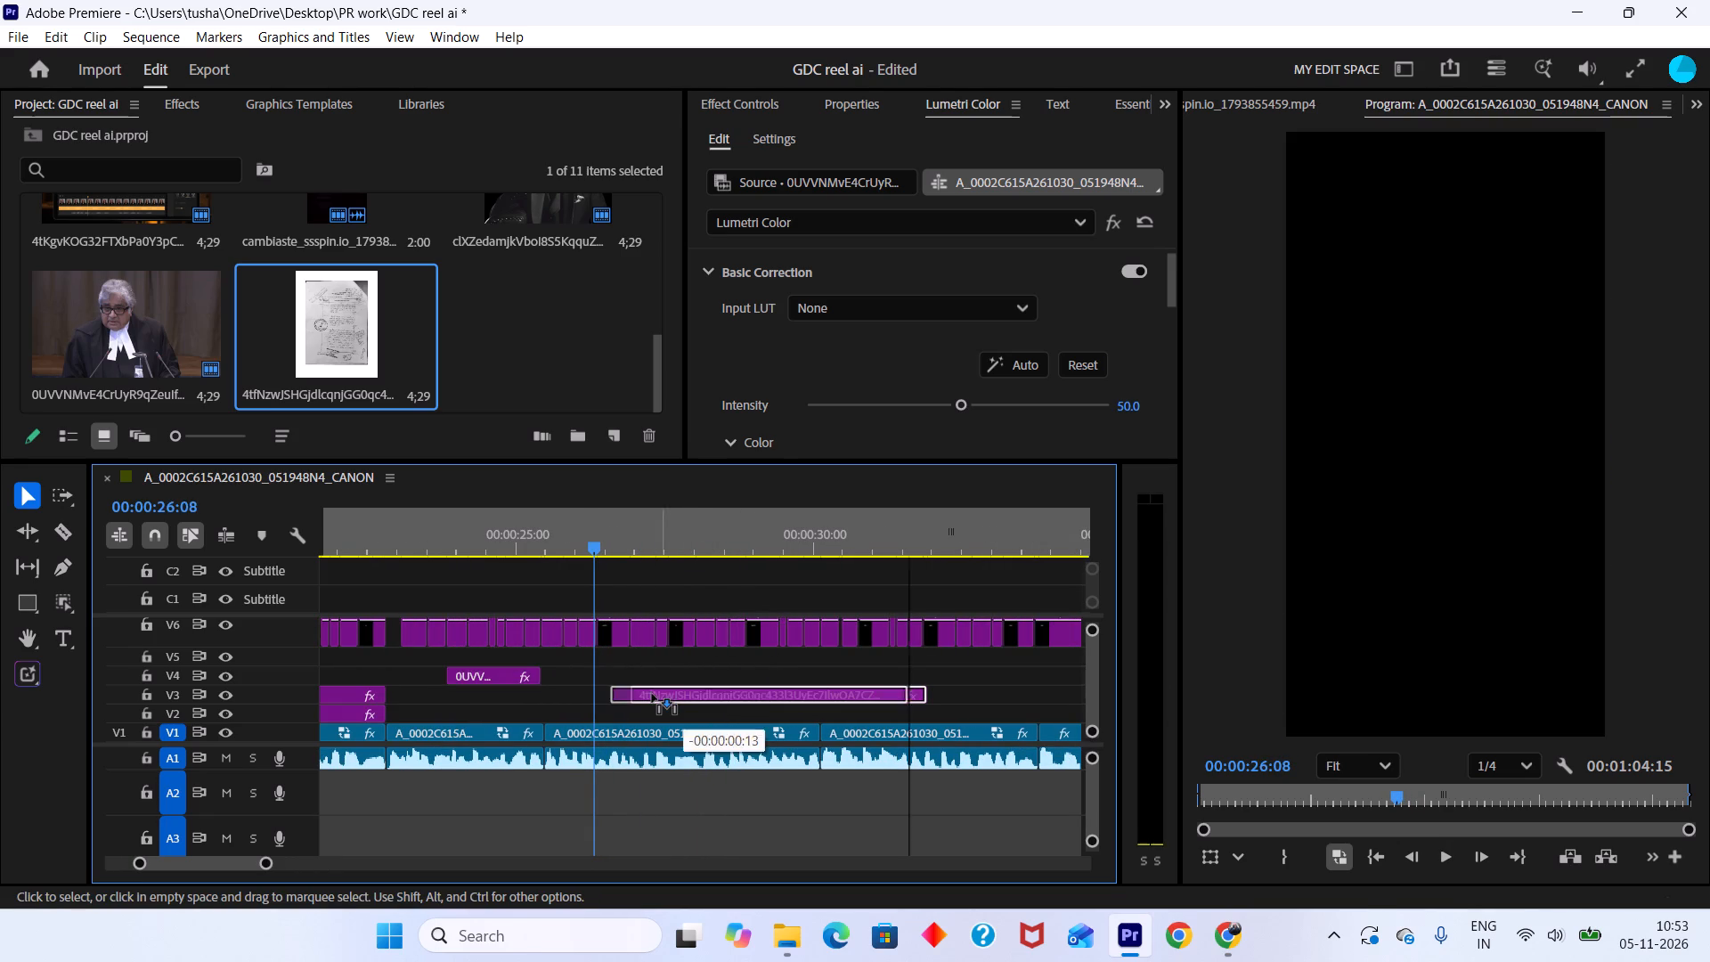
drag(652, 694, 647, 693)
key(space)
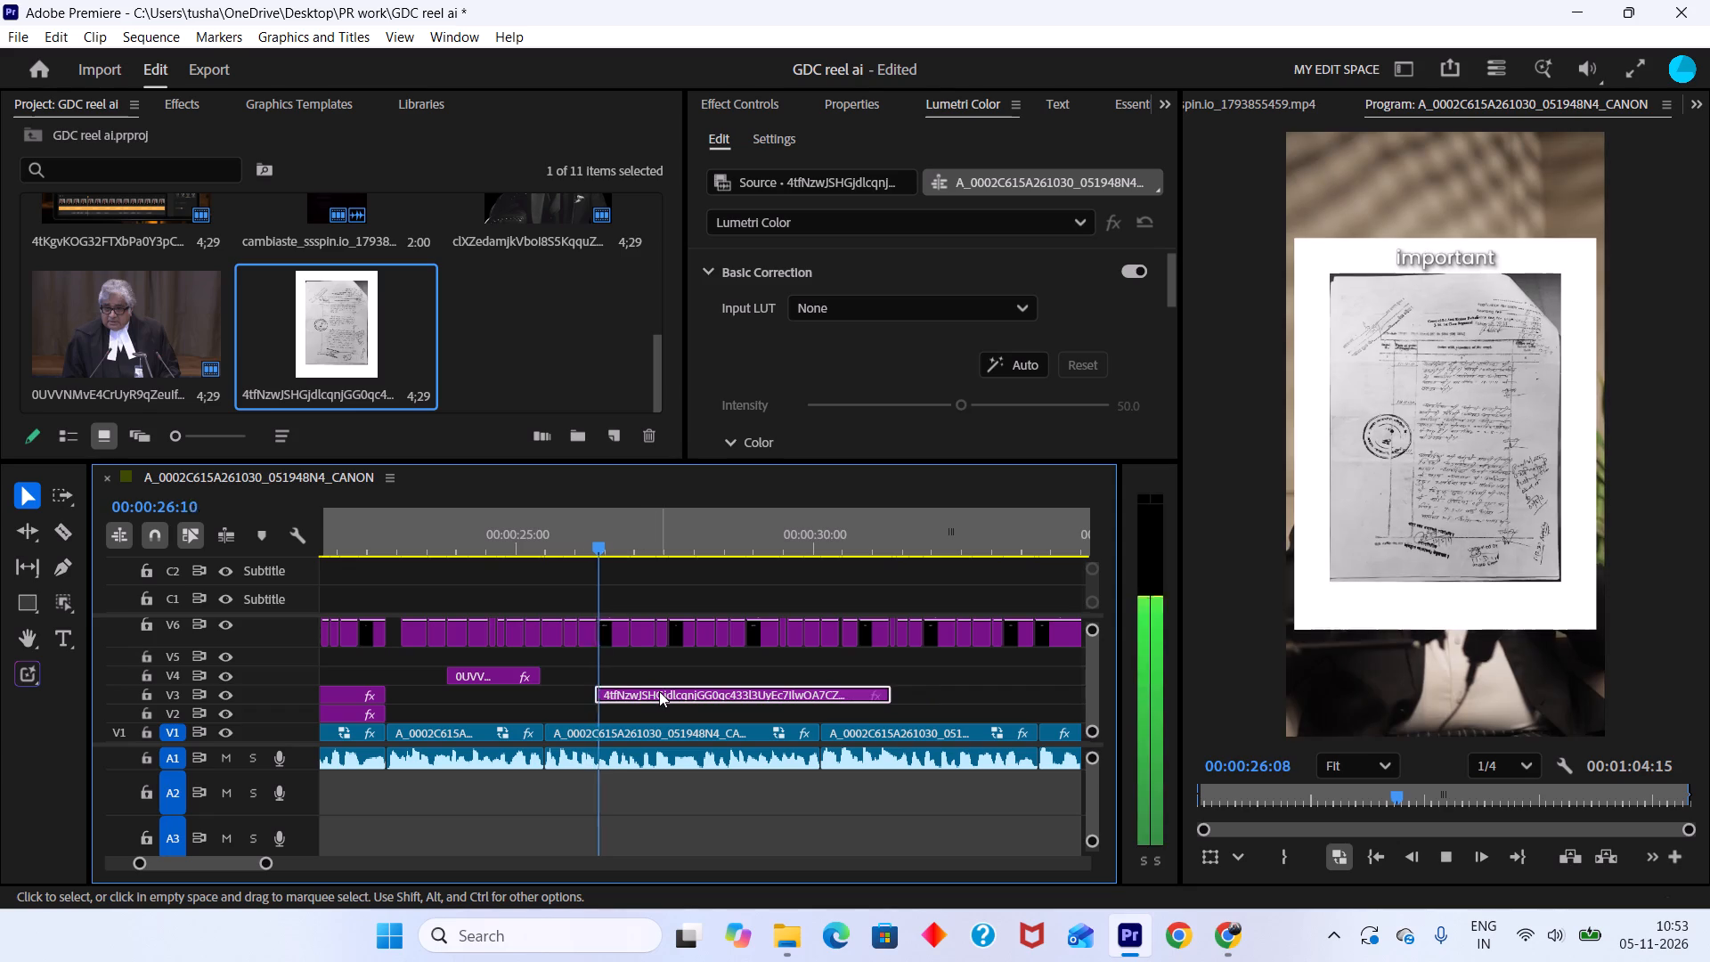
key(space)
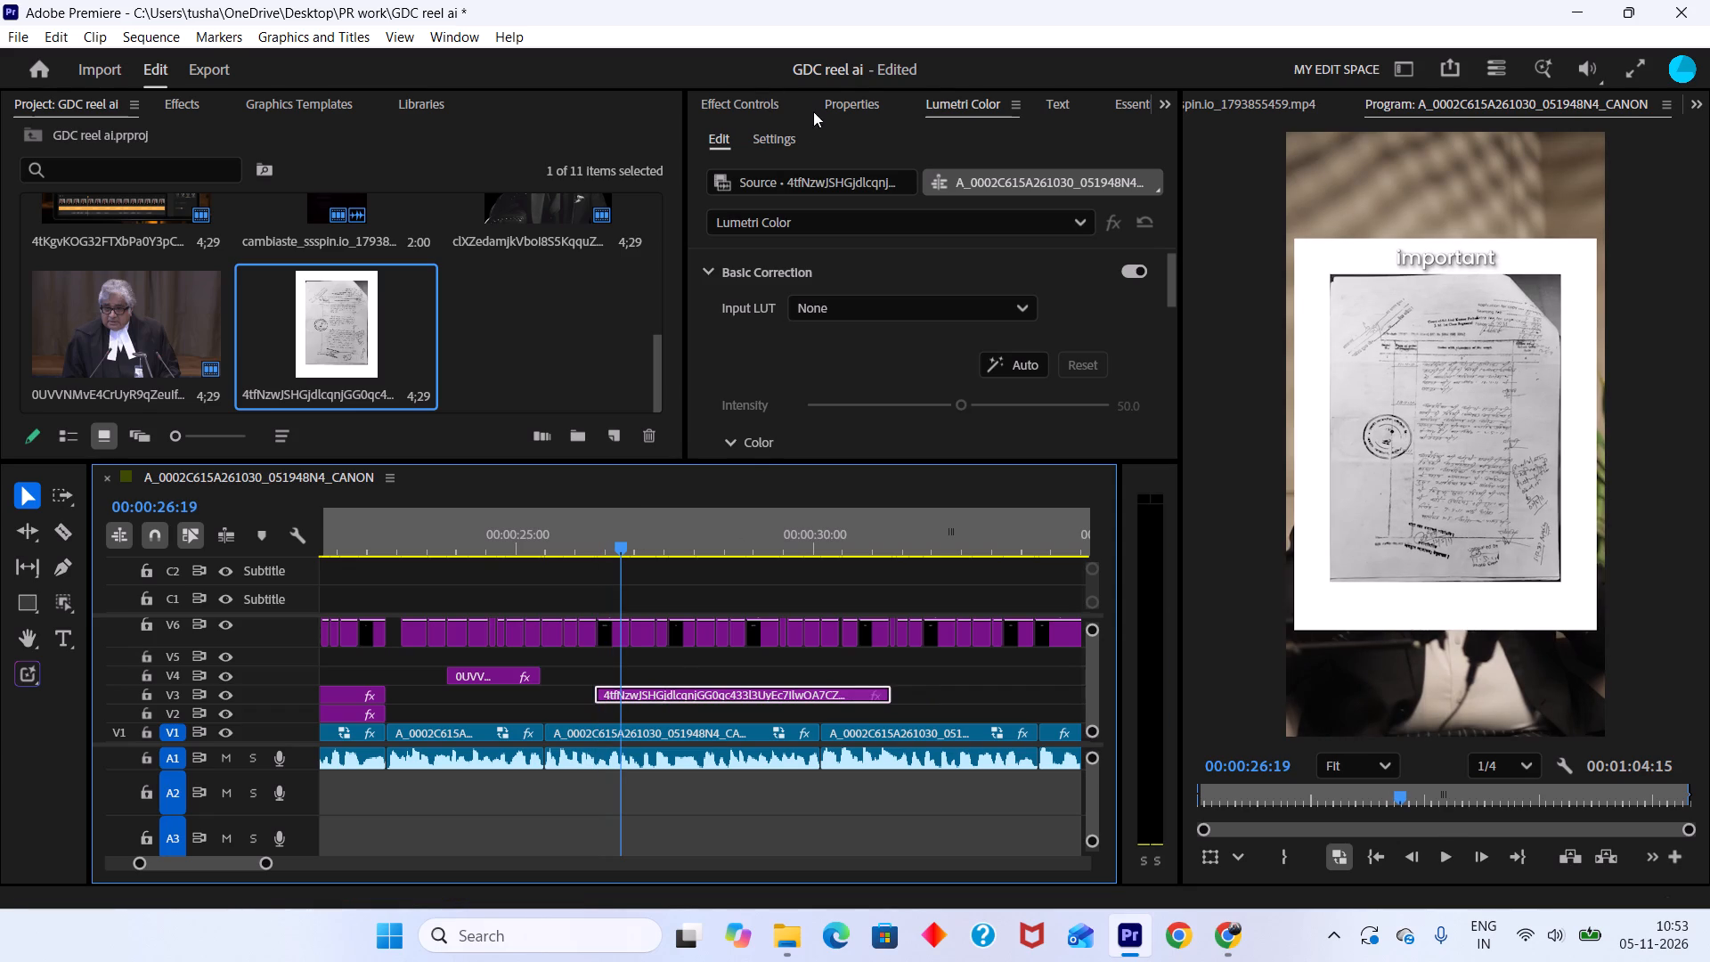
Set the court order clip's vertical position to 2131 and its scale to 71.
click(755, 110)
drag(858, 264, 821, 278)
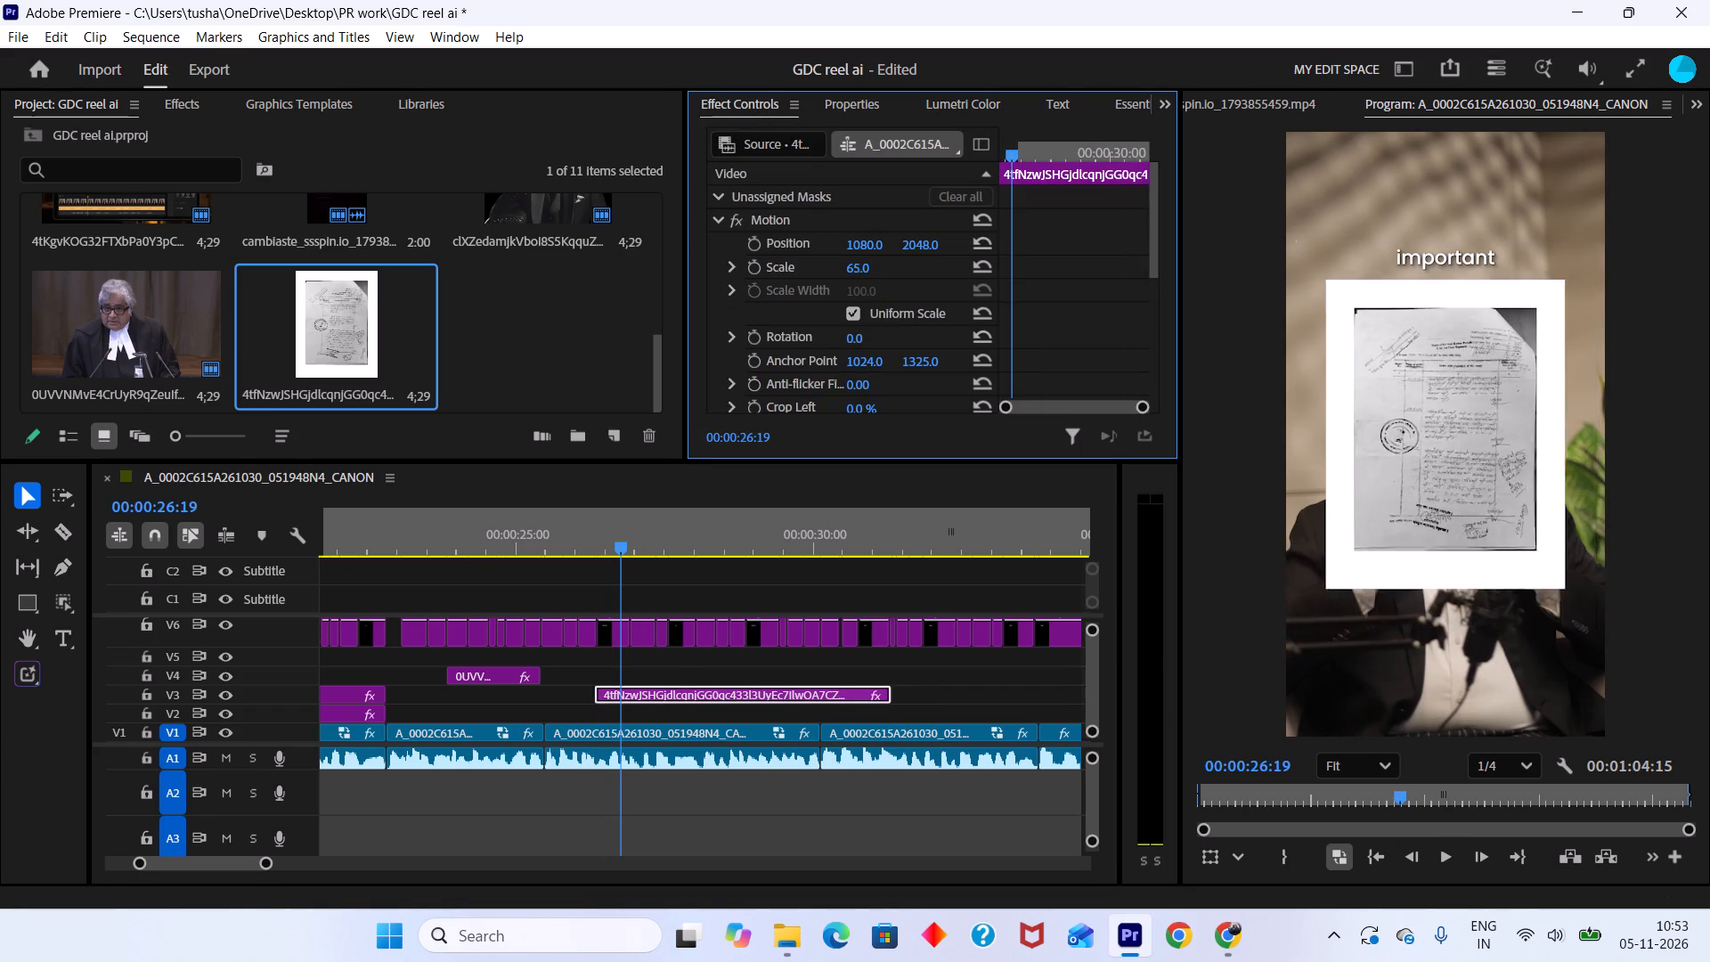
drag(821, 278, 833, 319)
drag(924, 243, 1013, 249)
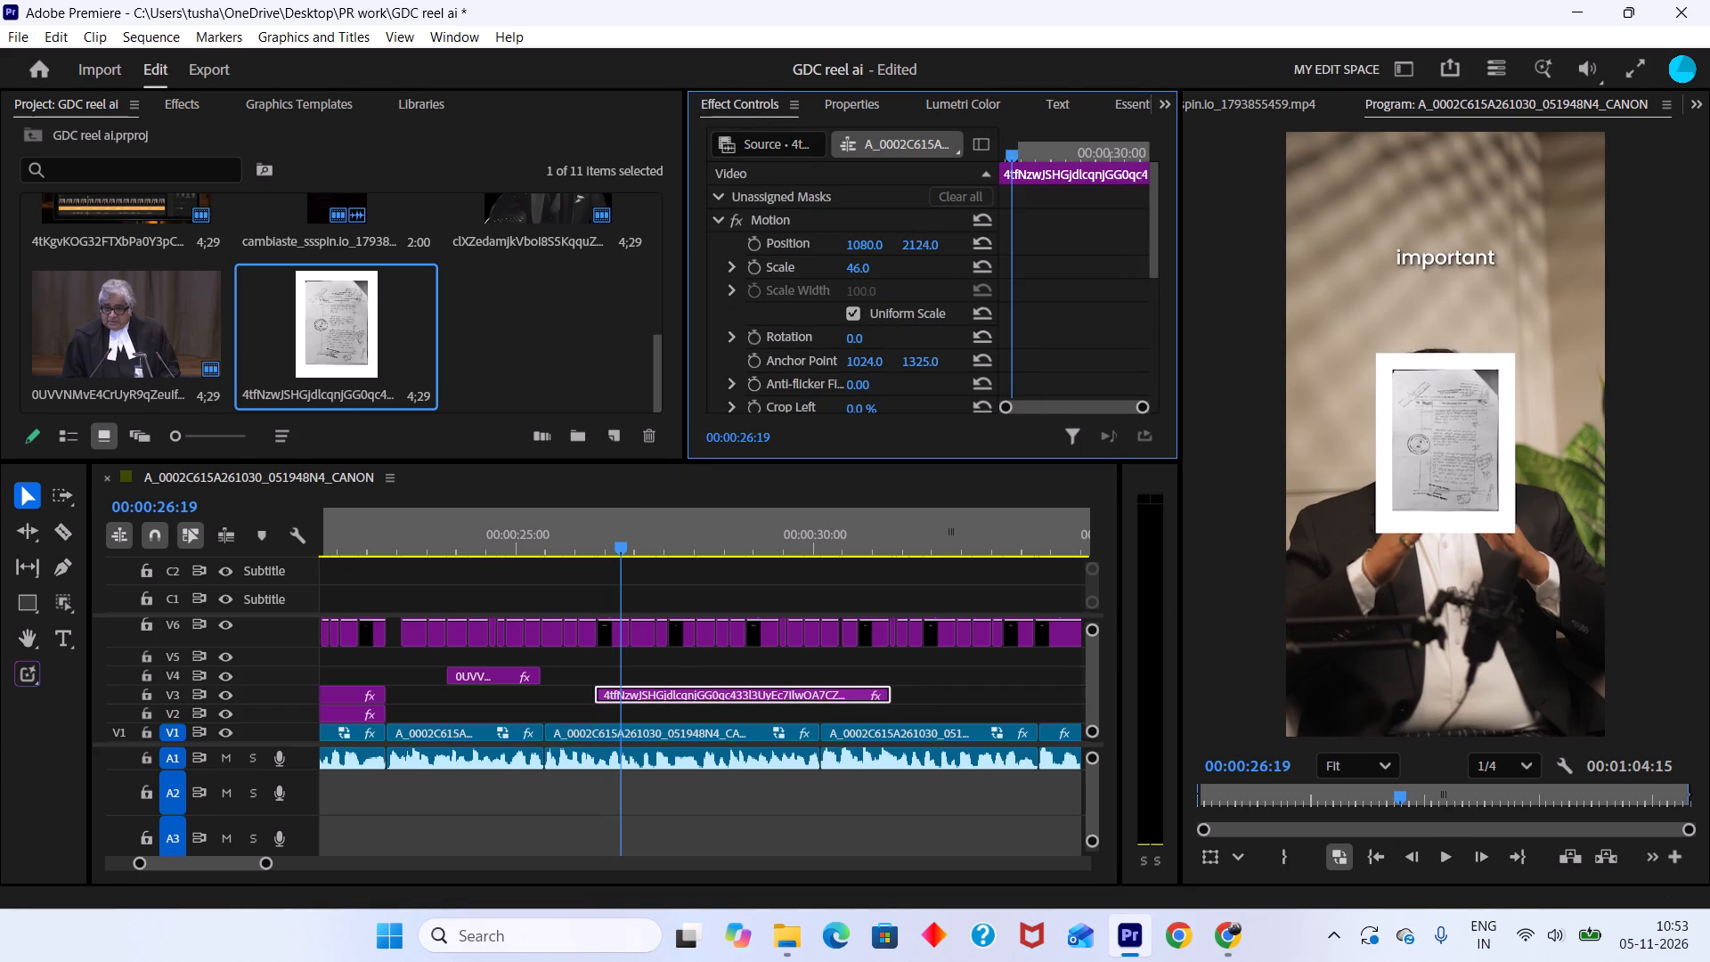
drag(1013, 249, 0, 821)
drag(927, 242, 629, 368)
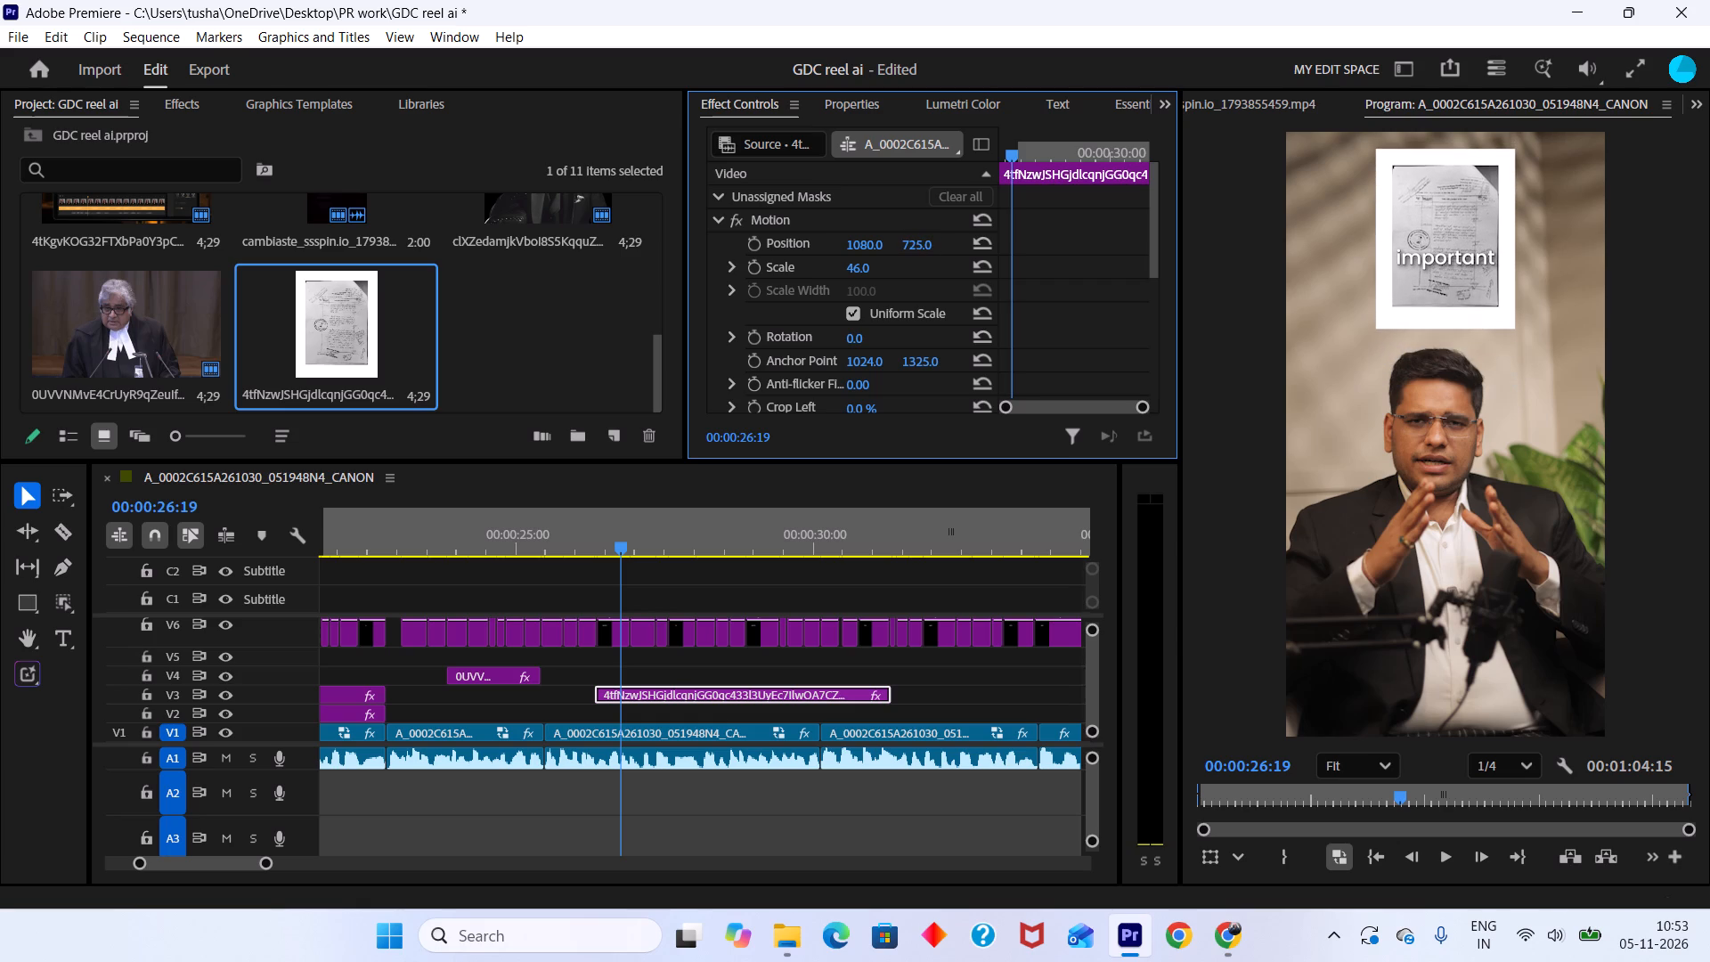
drag(629, 368, 1411, 192)
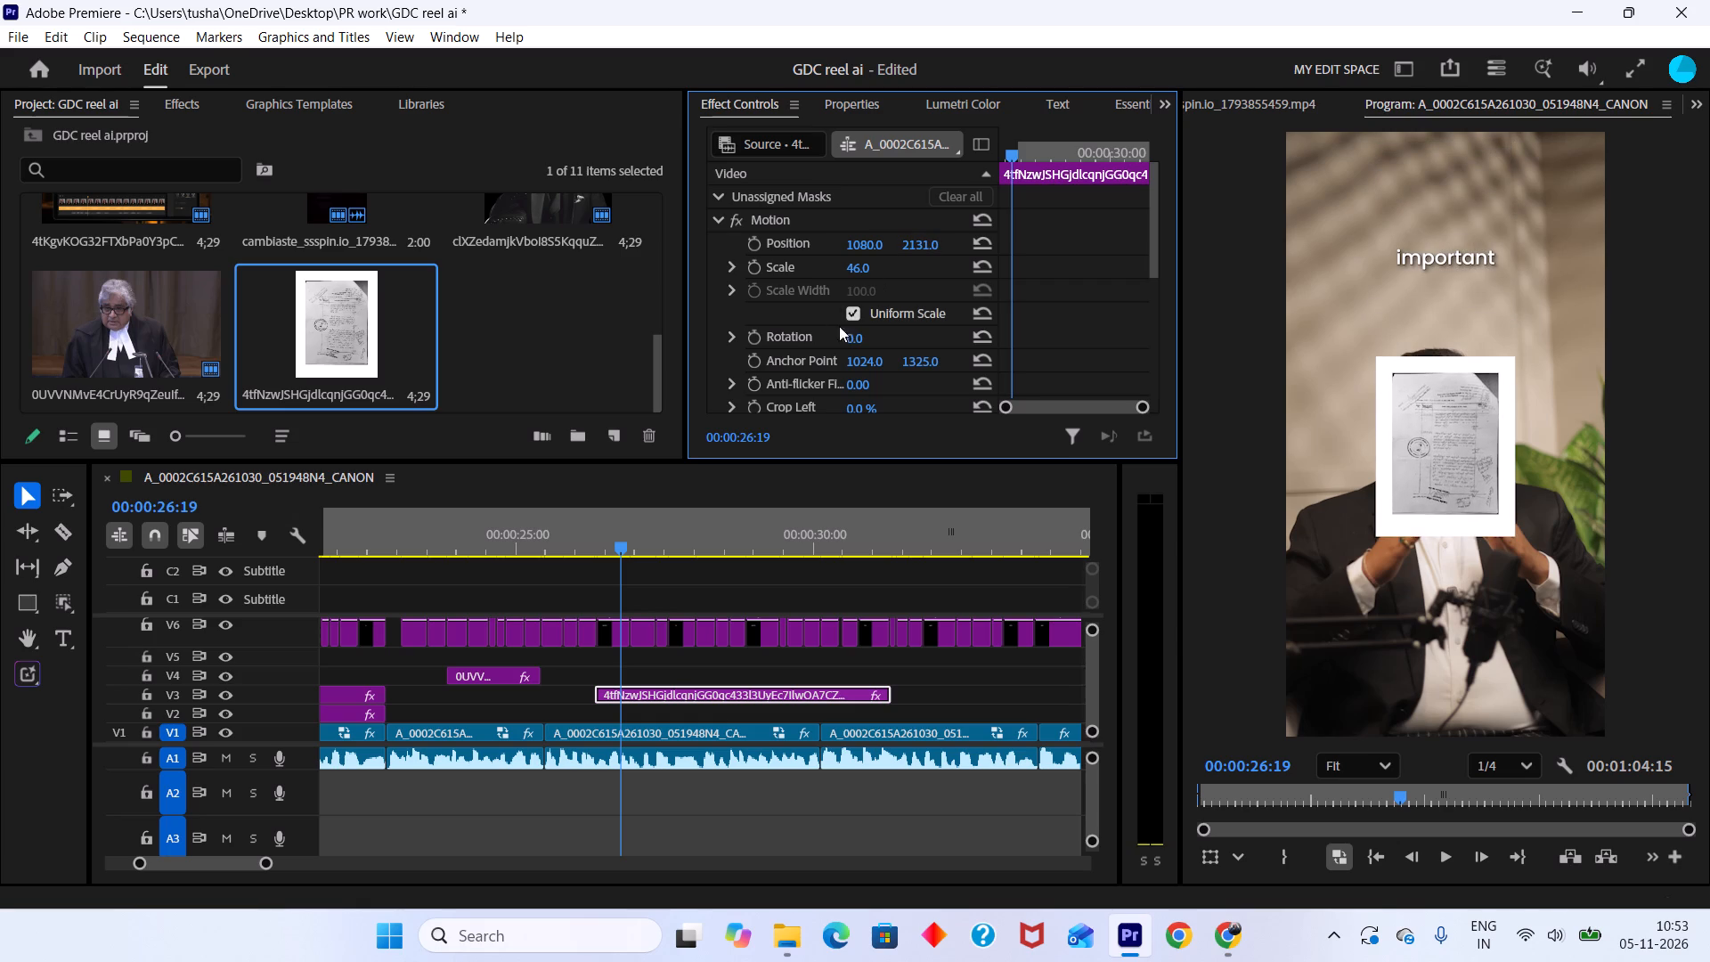
drag(855, 269, 883, 265)
Crop the white border off the court order clip: left 12%, top 9%, right 12%, bottom 13%.
scroll(931, 306, down, 3)
drag(862, 339, 865, 339)
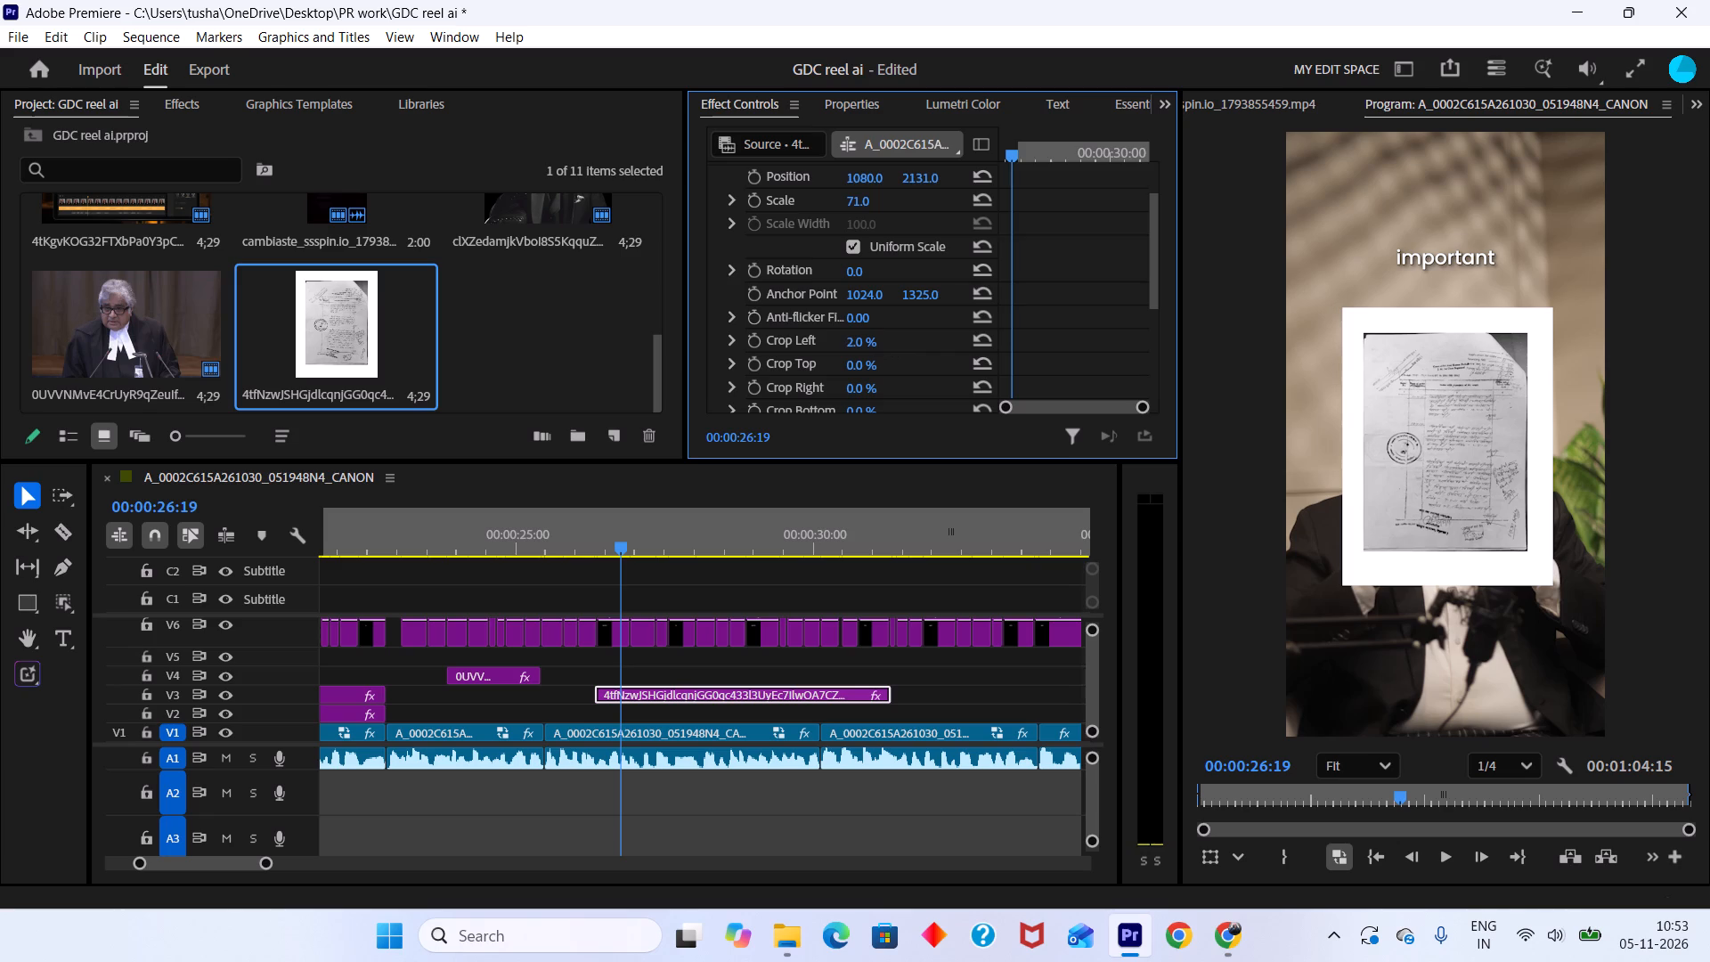
drag(865, 339, 875, 339)
drag(861, 365, 867, 365)
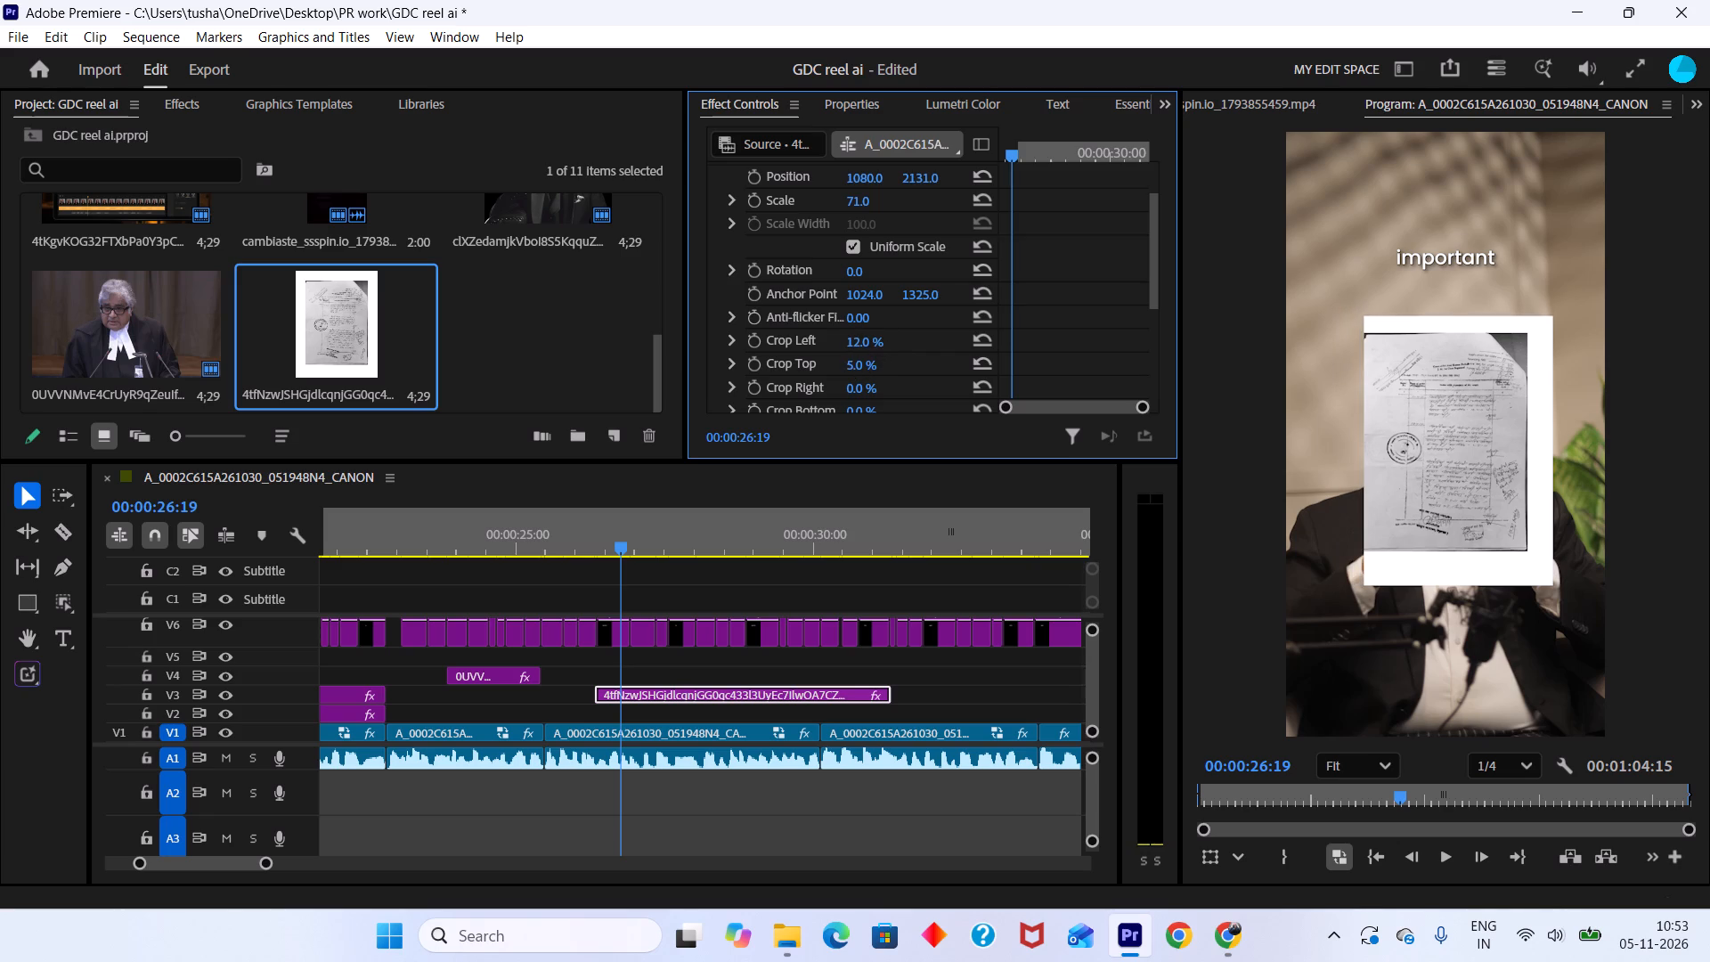
drag(867, 365, 871, 365)
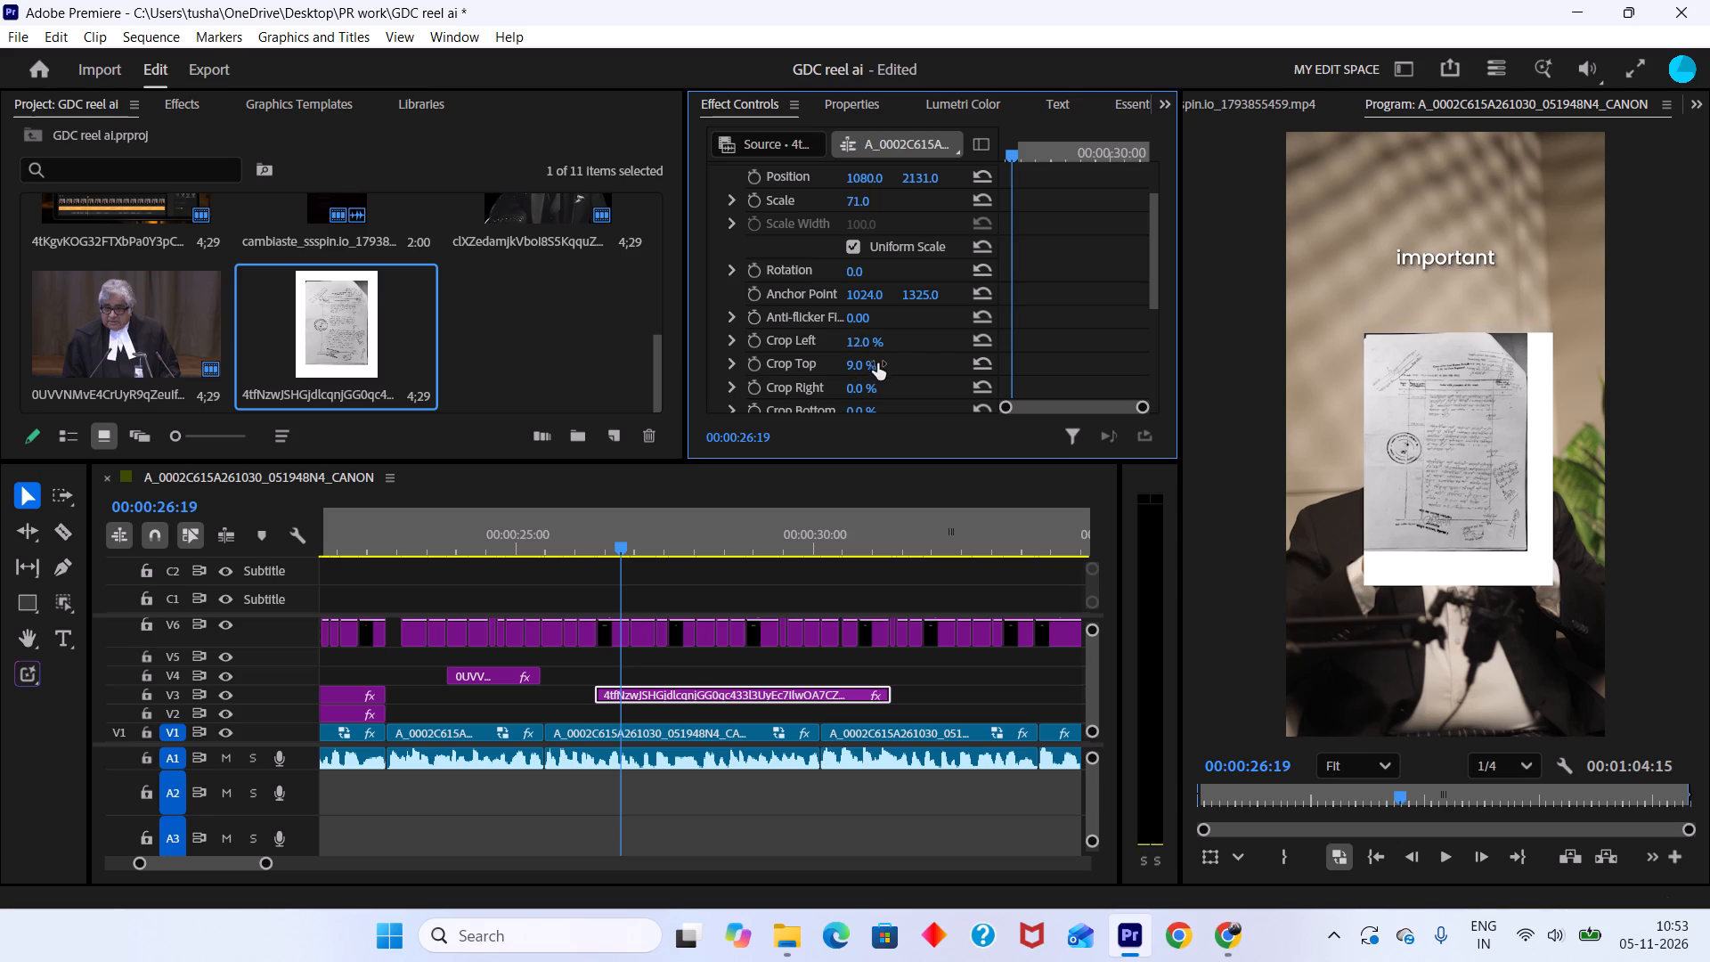
drag(865, 387, 876, 387)
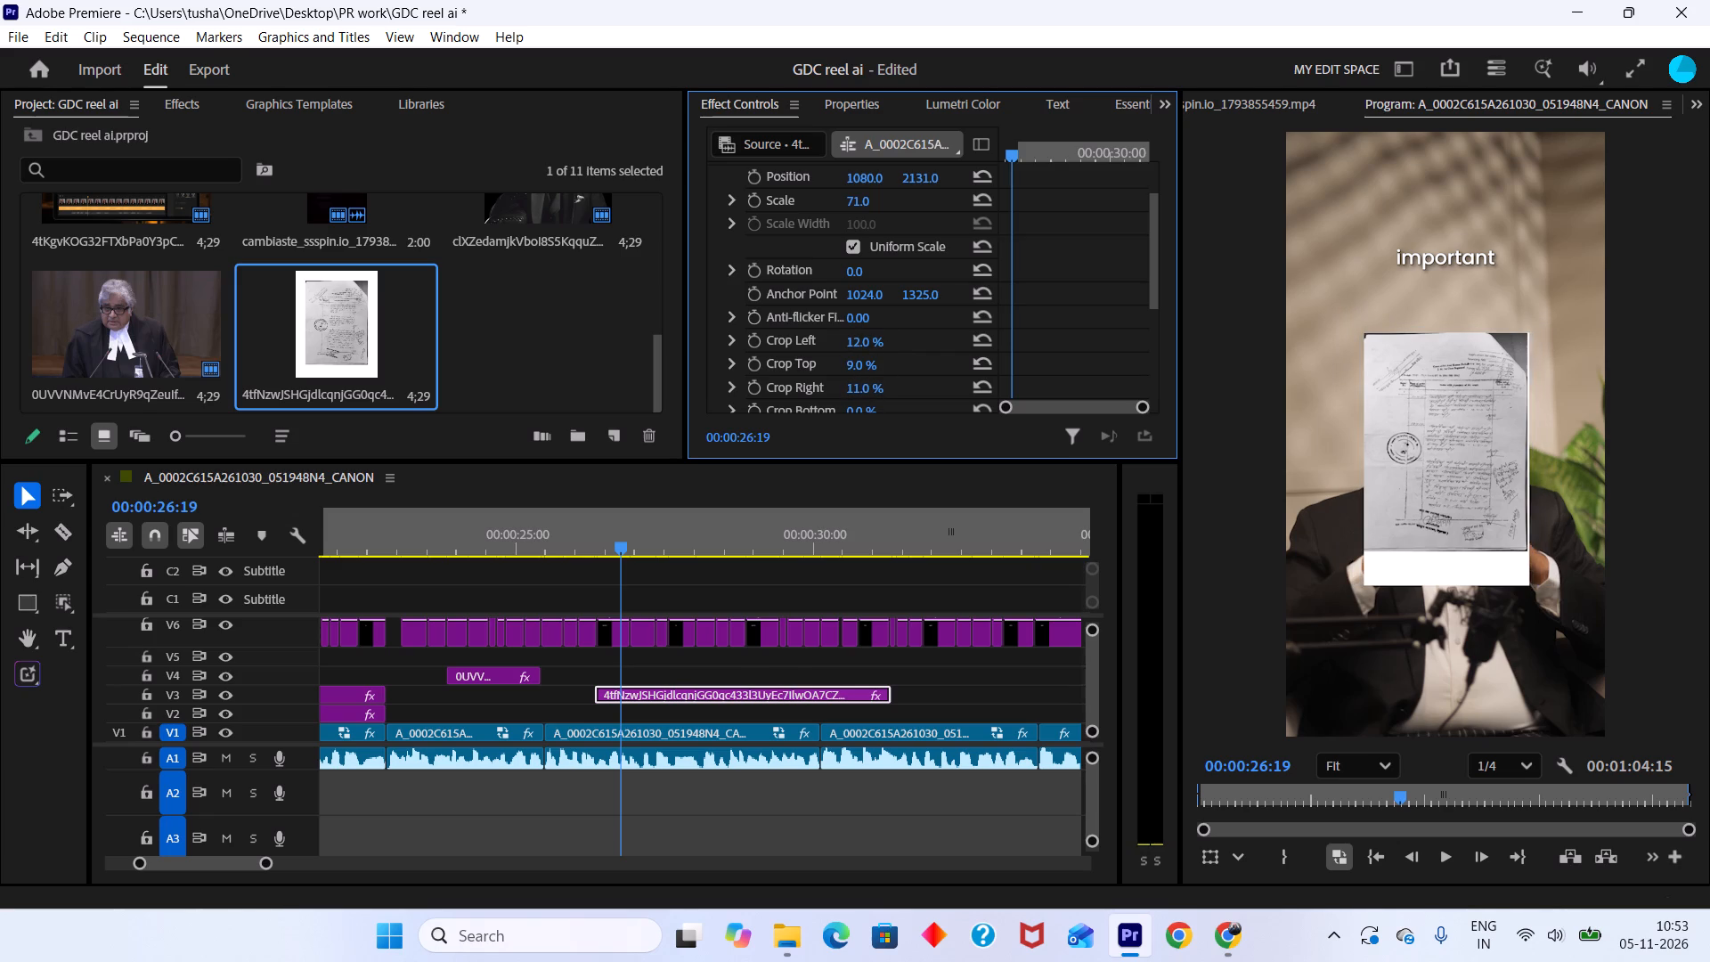
drag(876, 387, 878, 387)
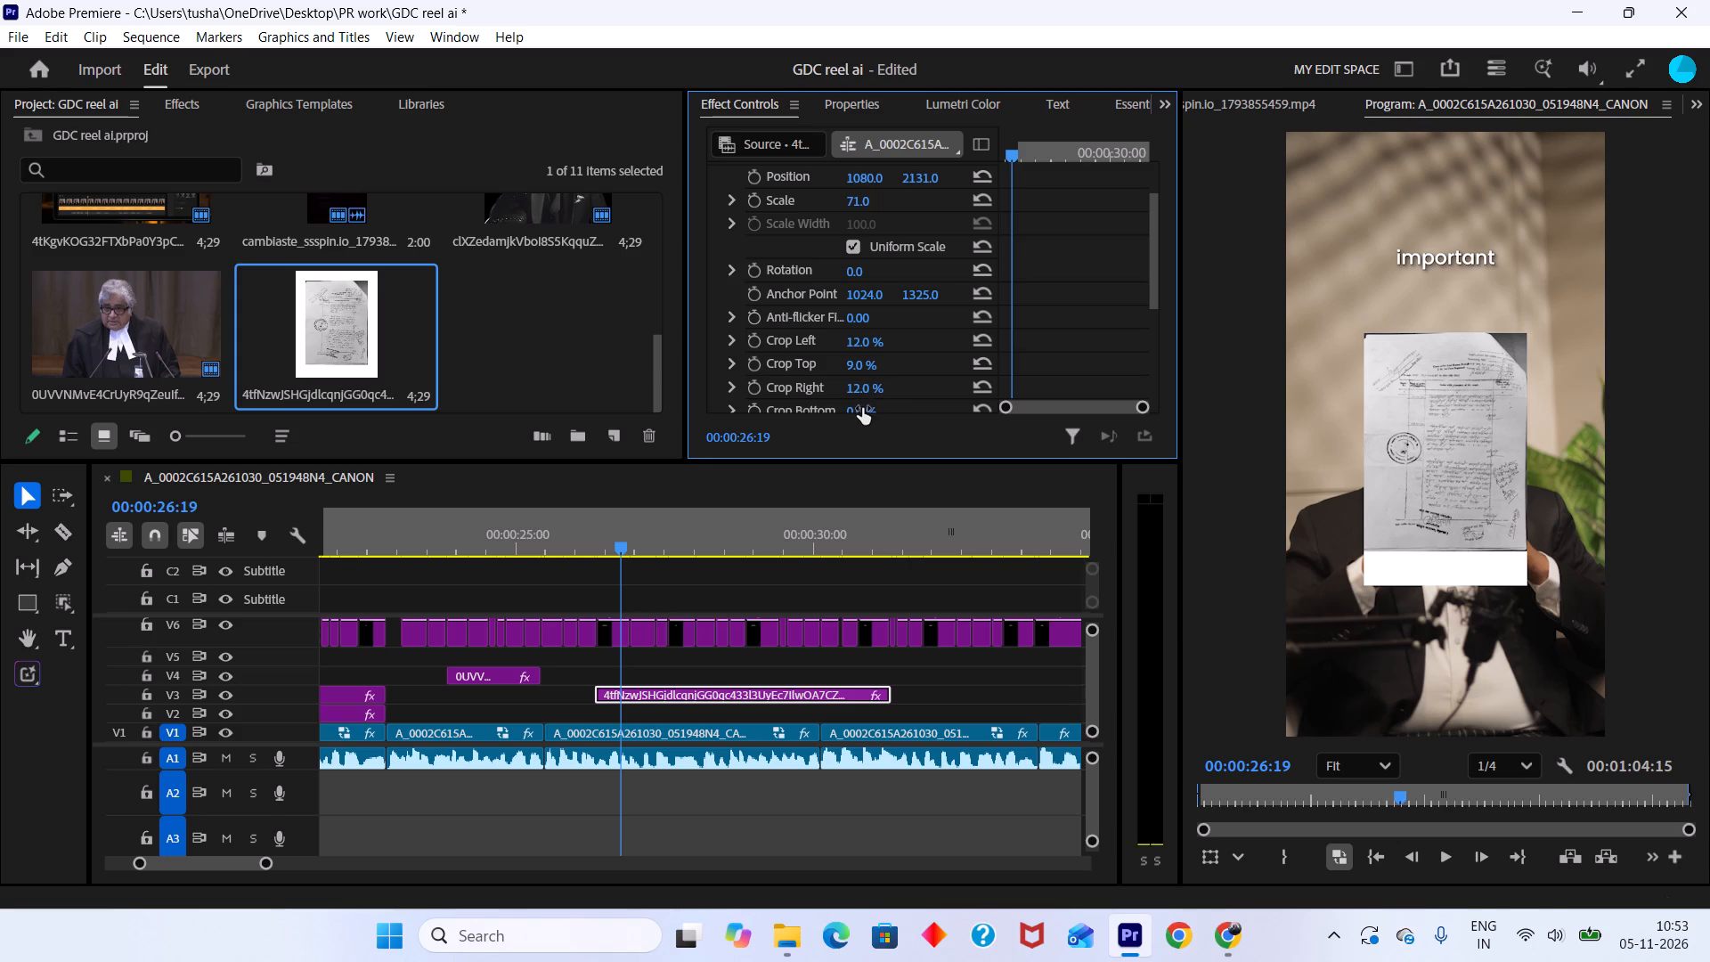
drag(862, 408, 878, 408)
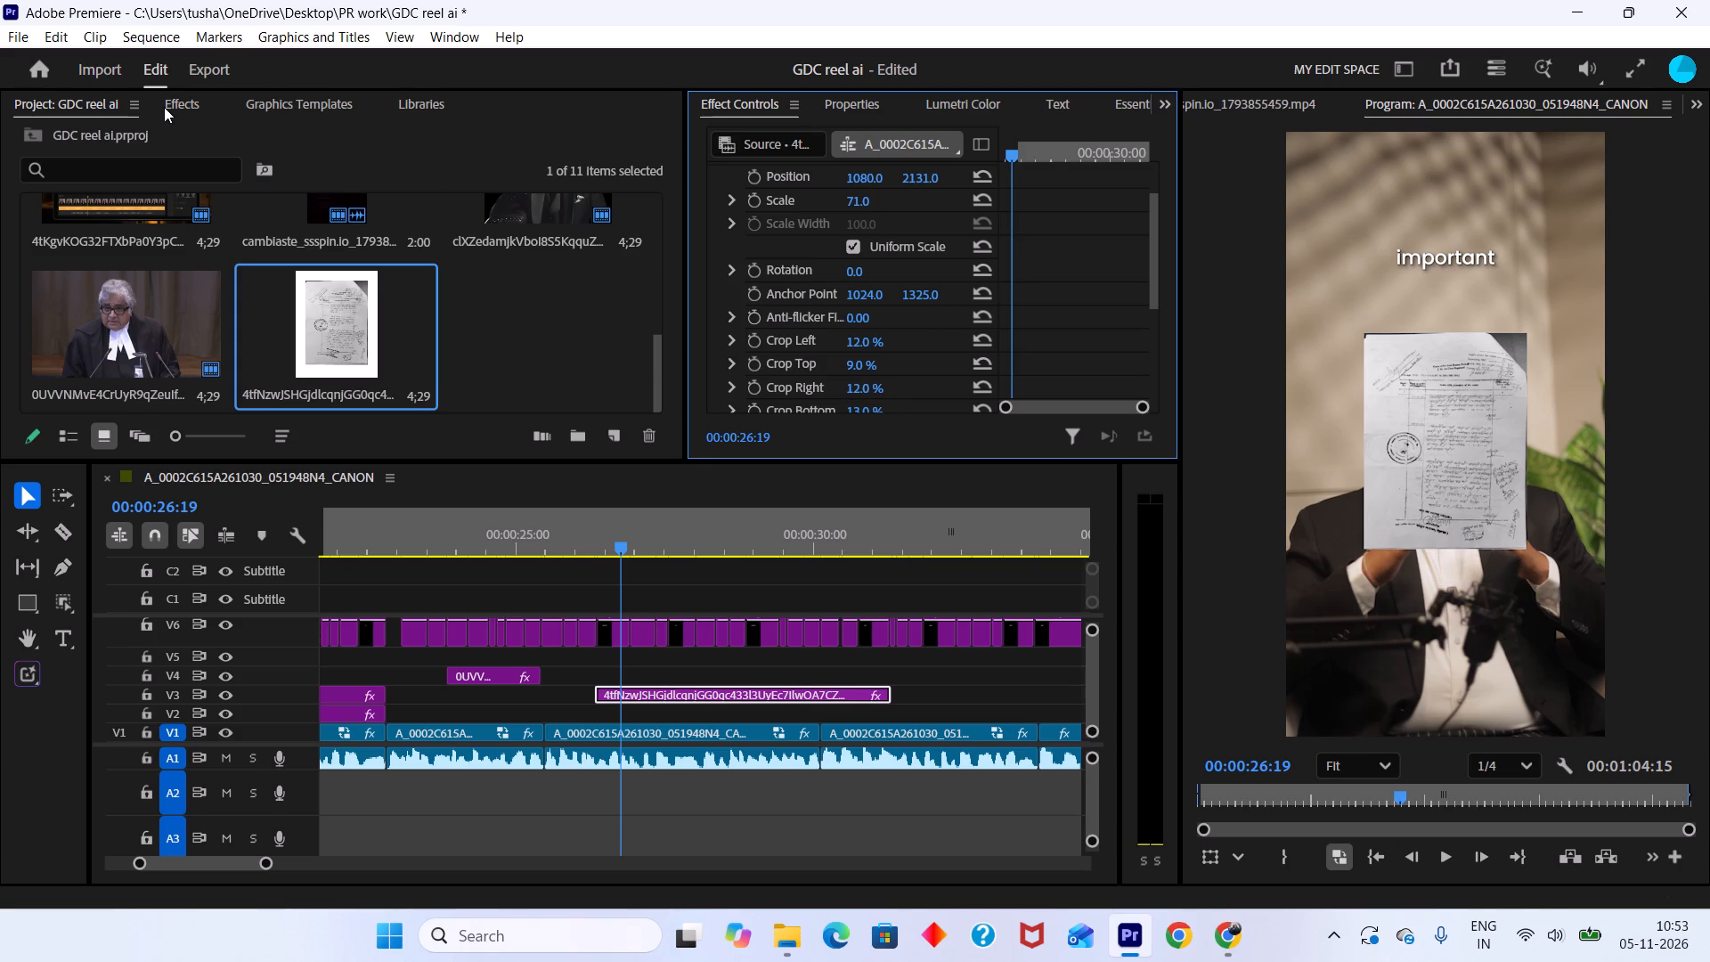
Apply the Rounded Crop effect to the court order clip on V3.
click(188, 98)
click(159, 145)
drag(168, 340, 188, 346)
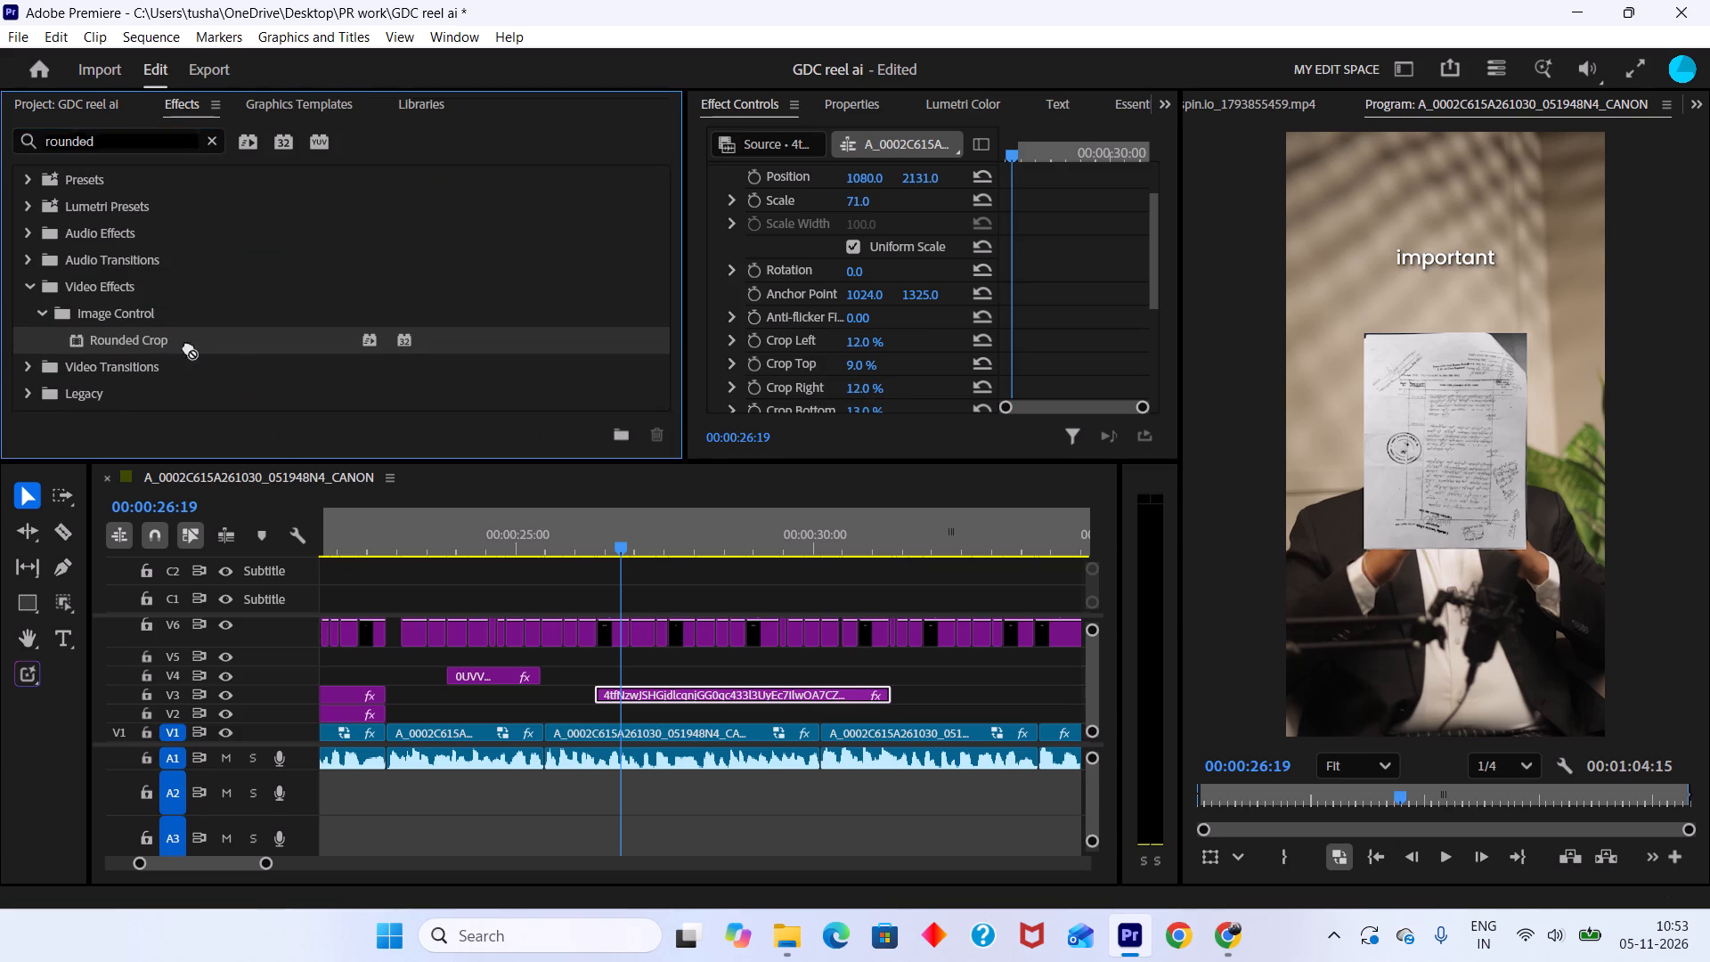
drag(188, 346, 643, 693)
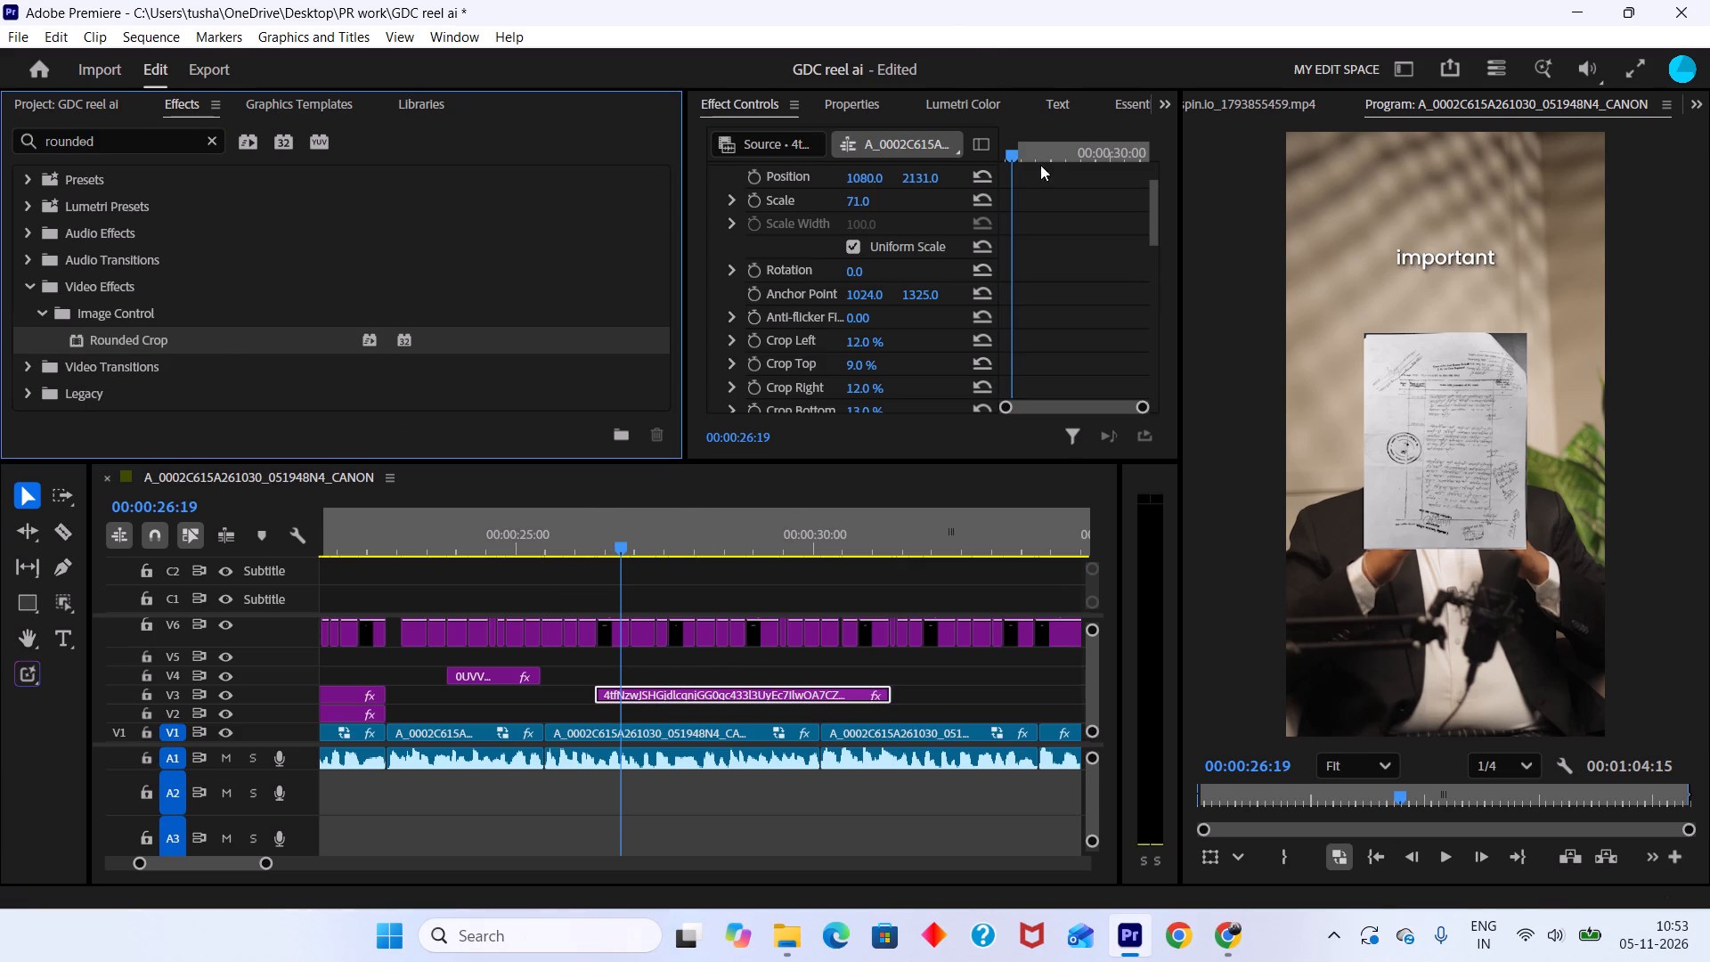
Set the court order clip's Rounded Crop to left 16%, right 14%, top 13%, bottom 17%, and save the project.
scroll(940, 374, down, 12)
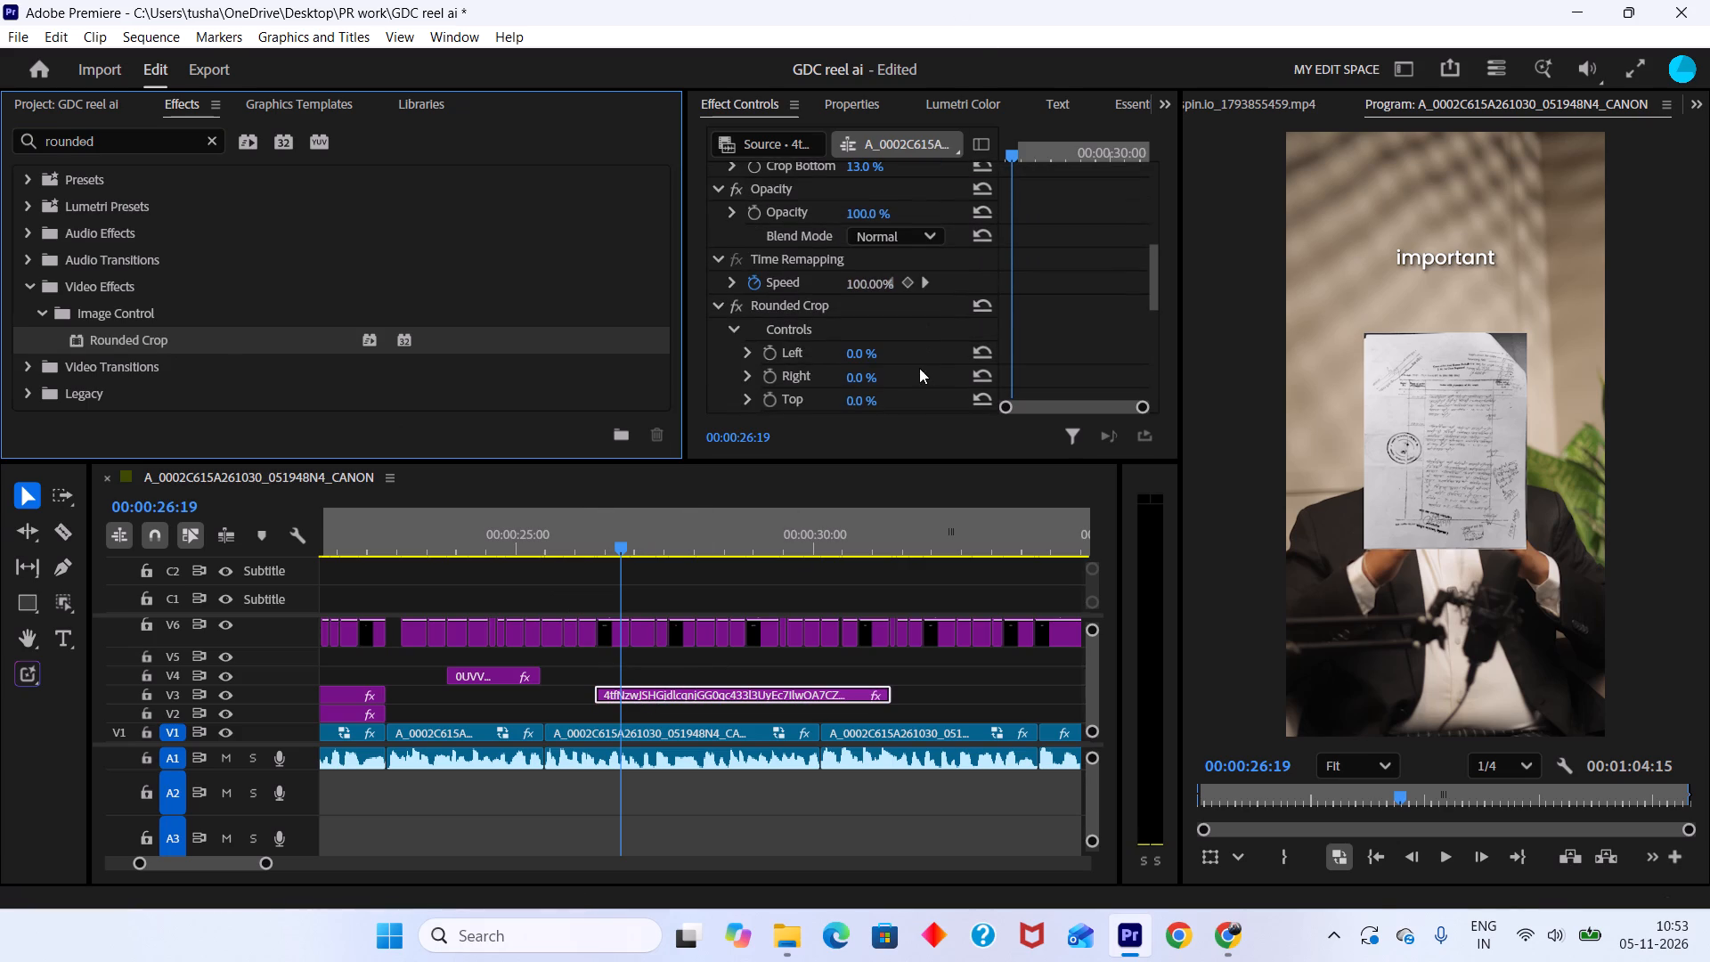
drag(872, 328, 889, 336)
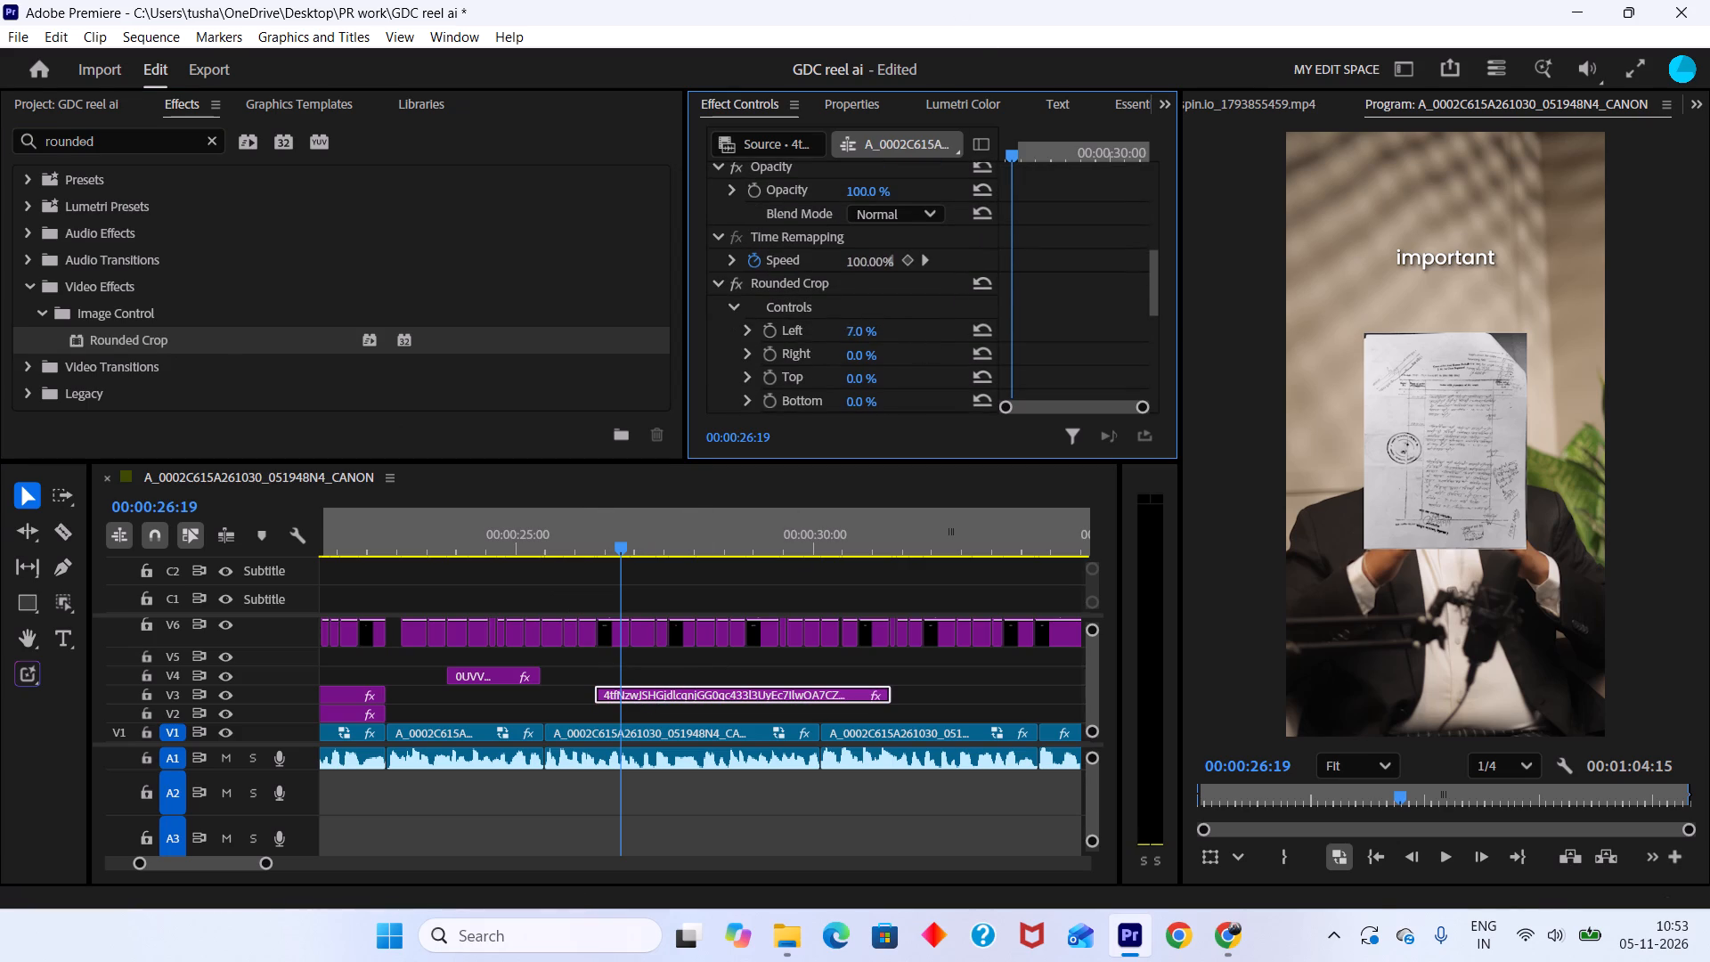
drag(889, 336, 893, 346)
drag(893, 346, 905, 355)
drag(905, 355, 924, 359)
drag(861, 355, 866, 355)
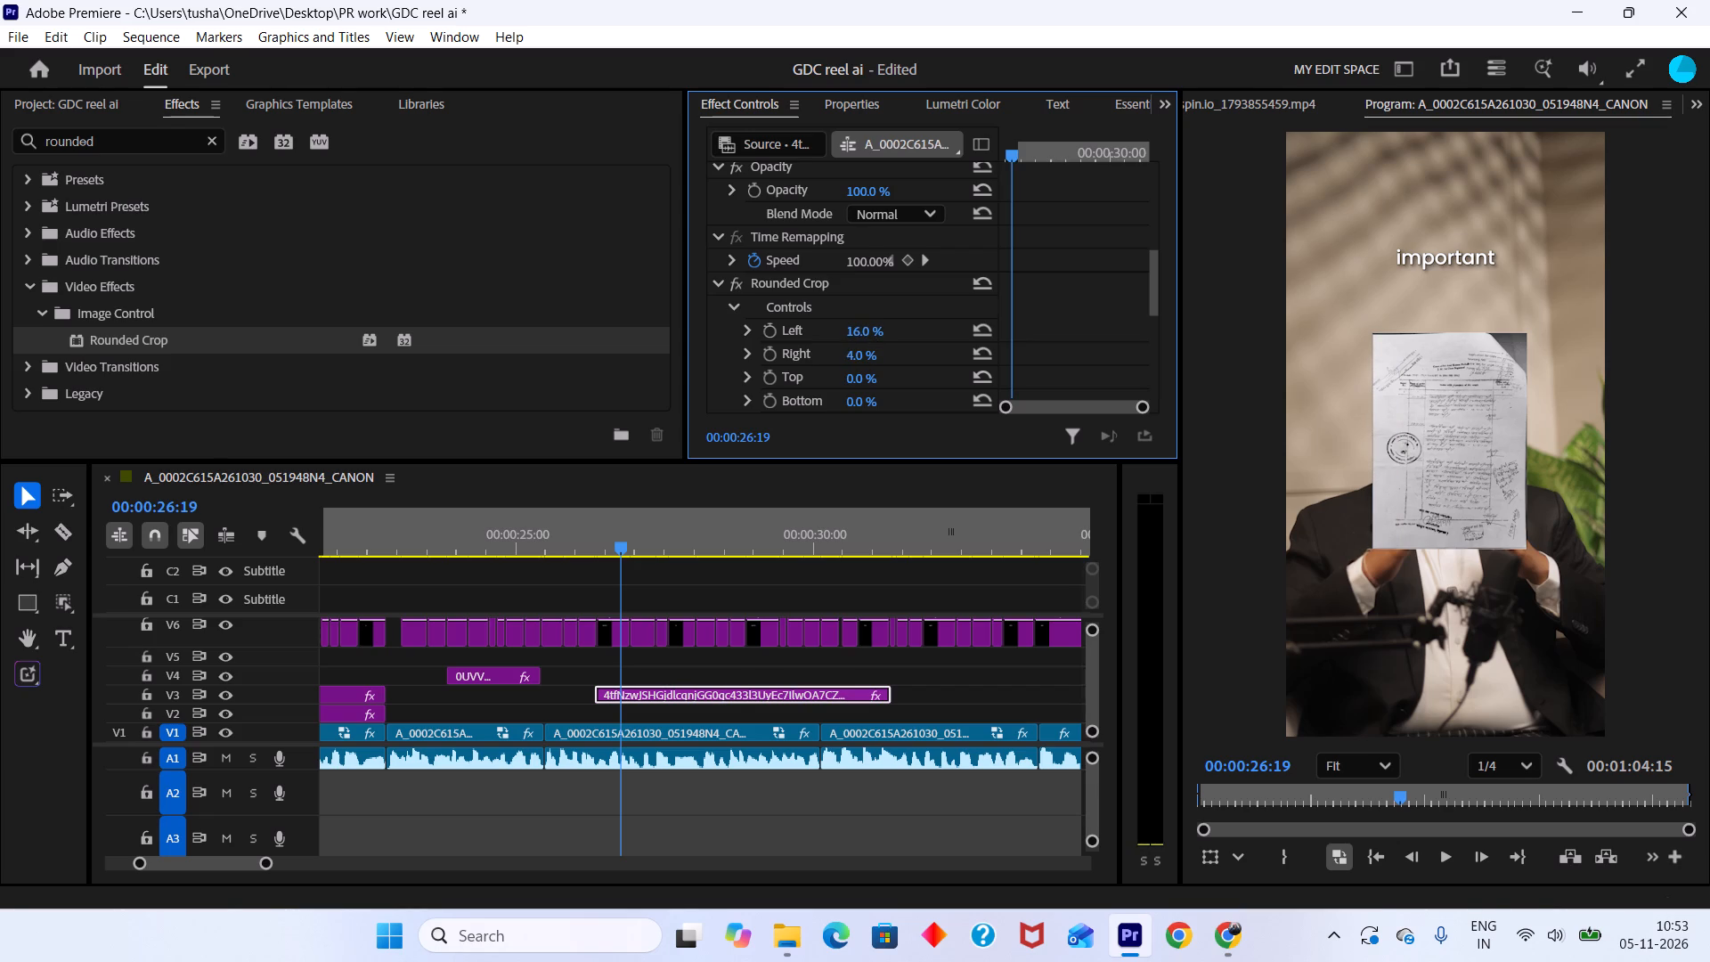
drag(866, 355, 879, 356)
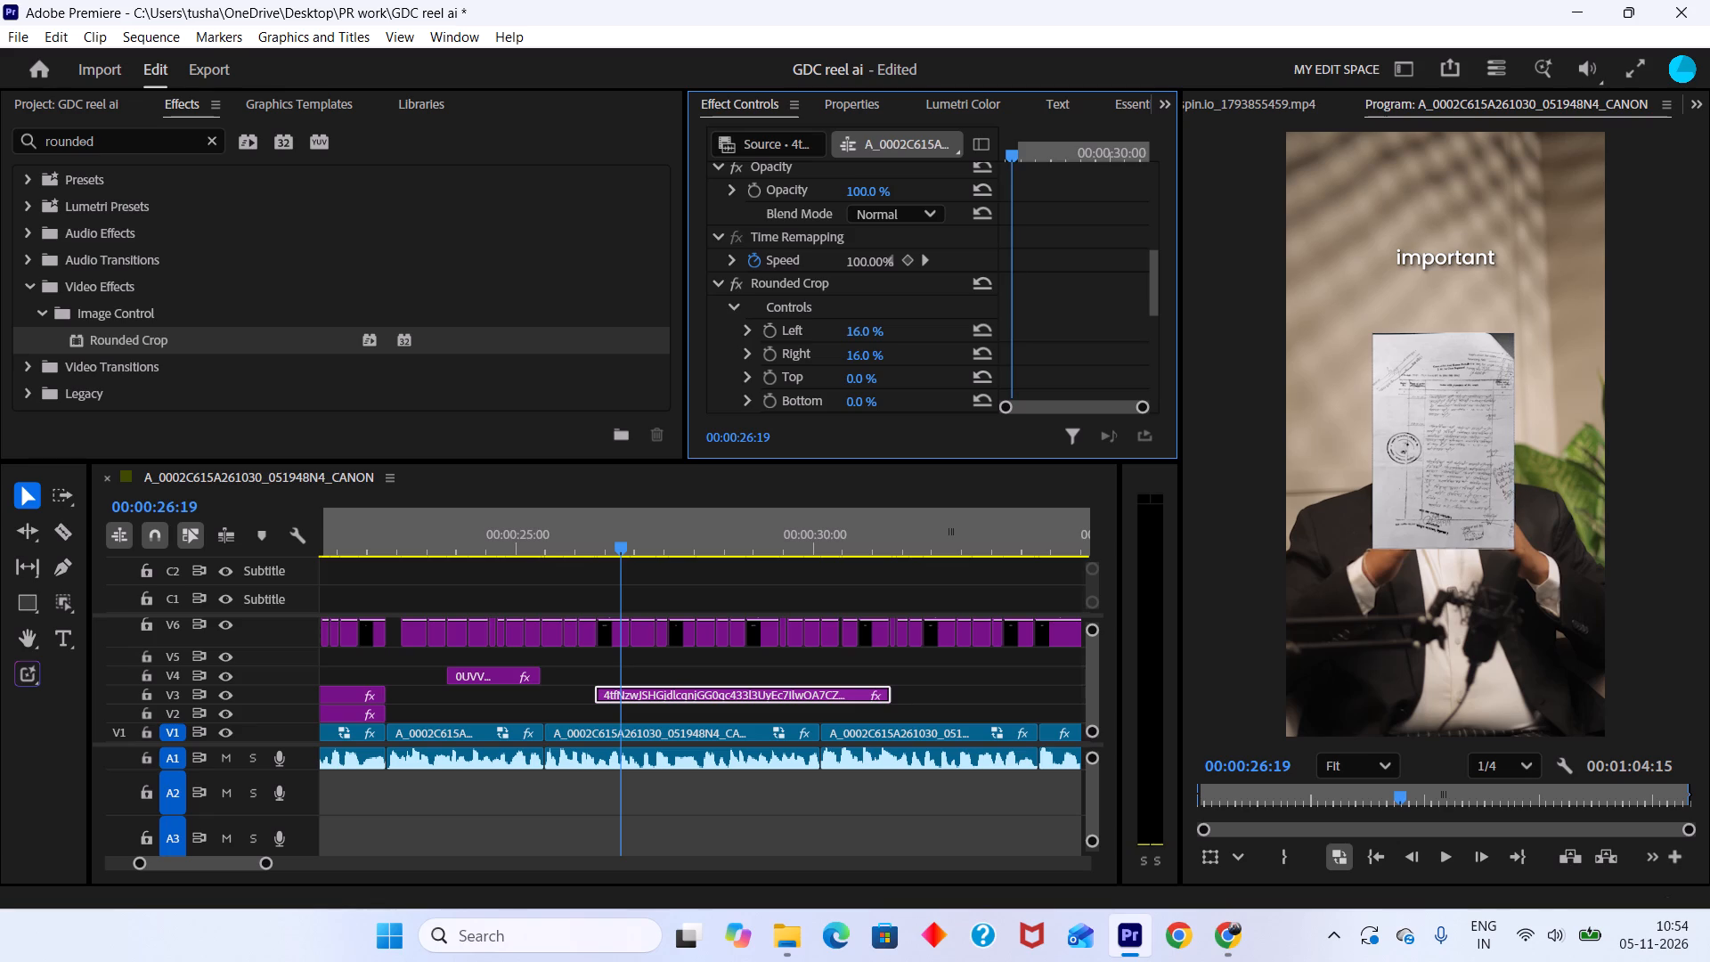
drag(879, 356, 876, 357)
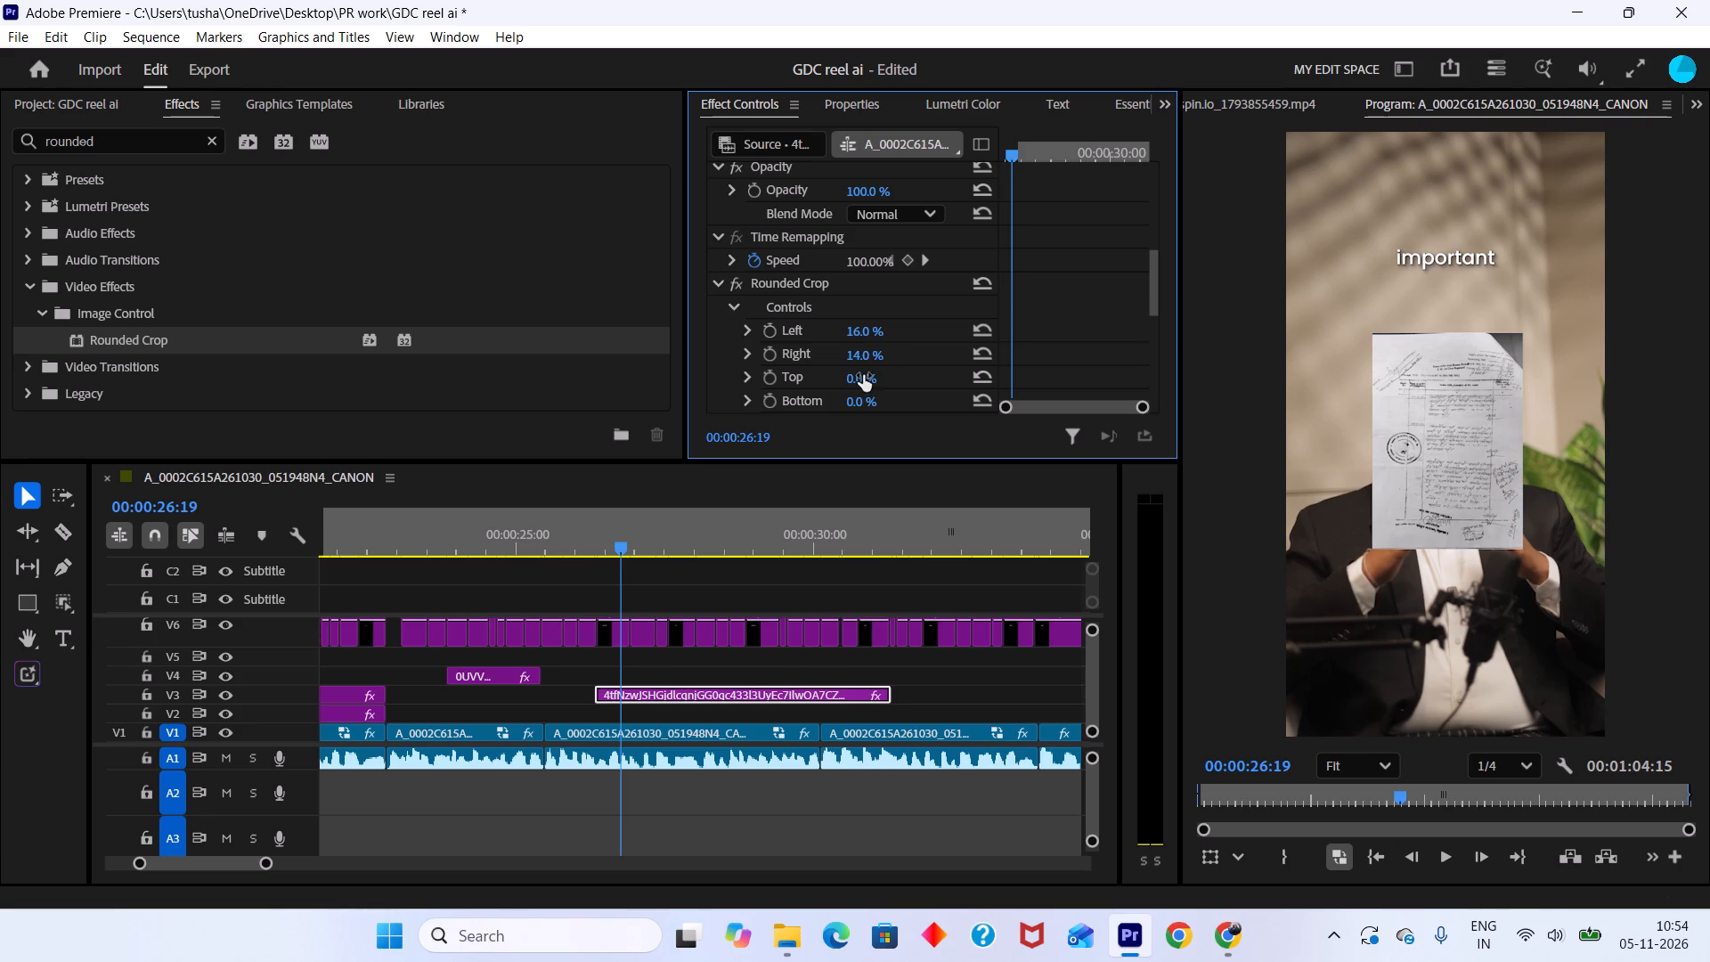
drag(863, 375, 880, 379)
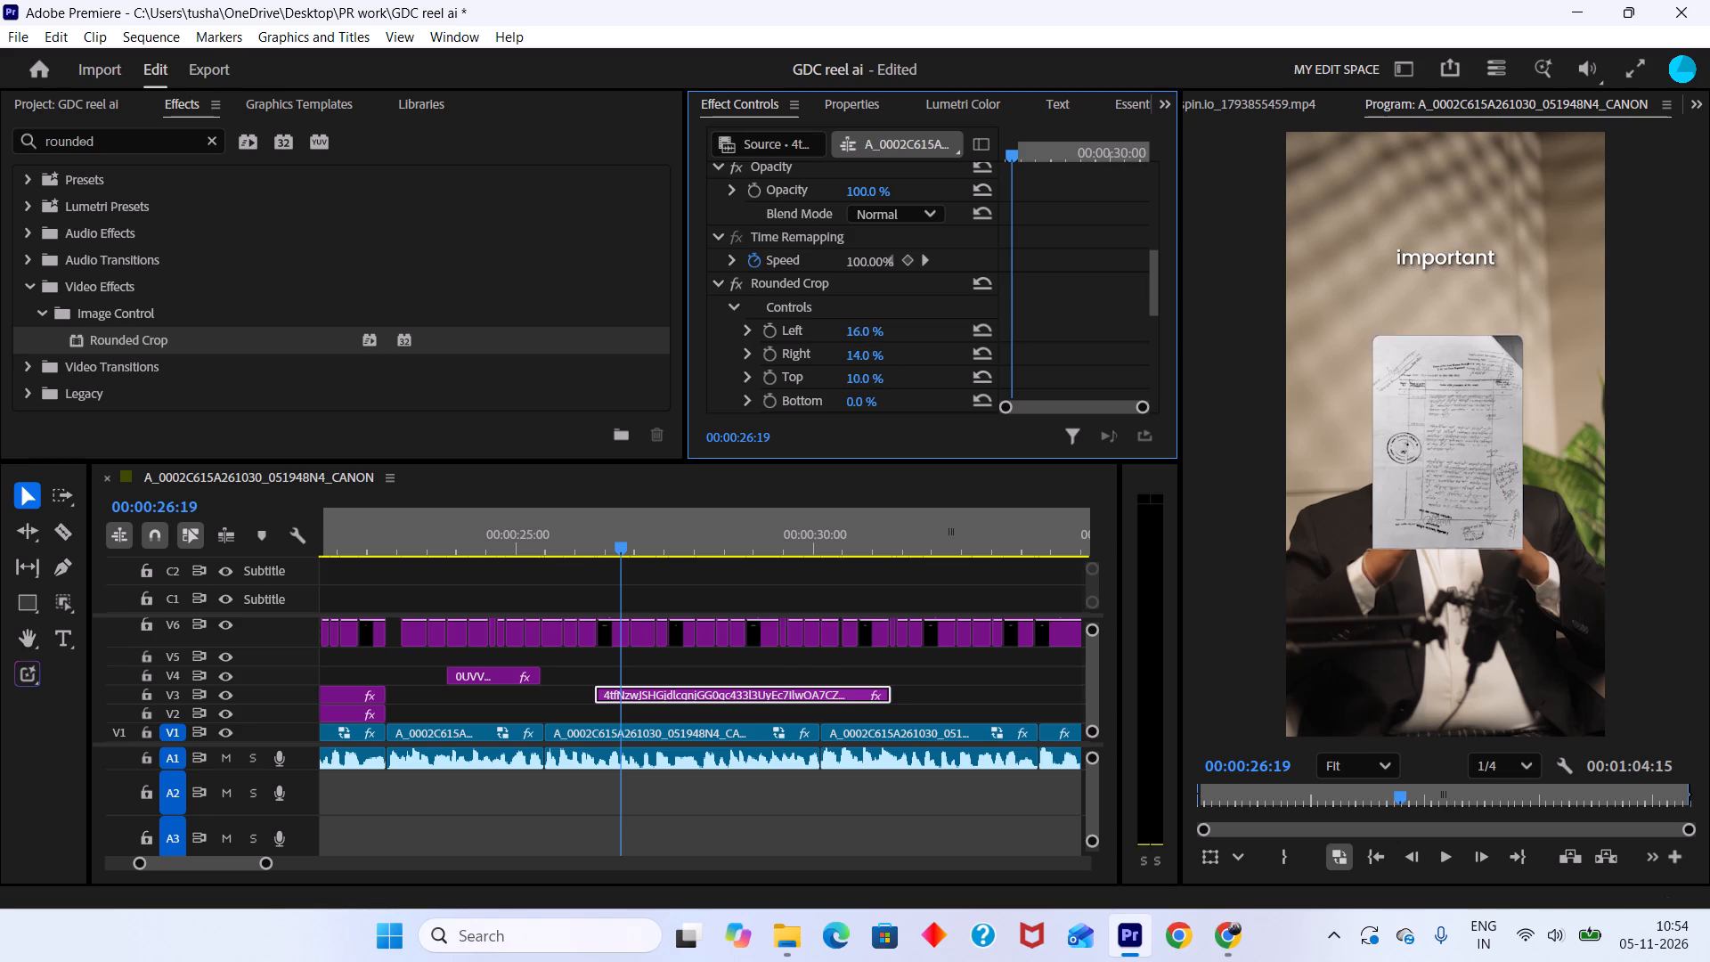
drag(880, 379, 883, 379)
drag(863, 398, 873, 401)
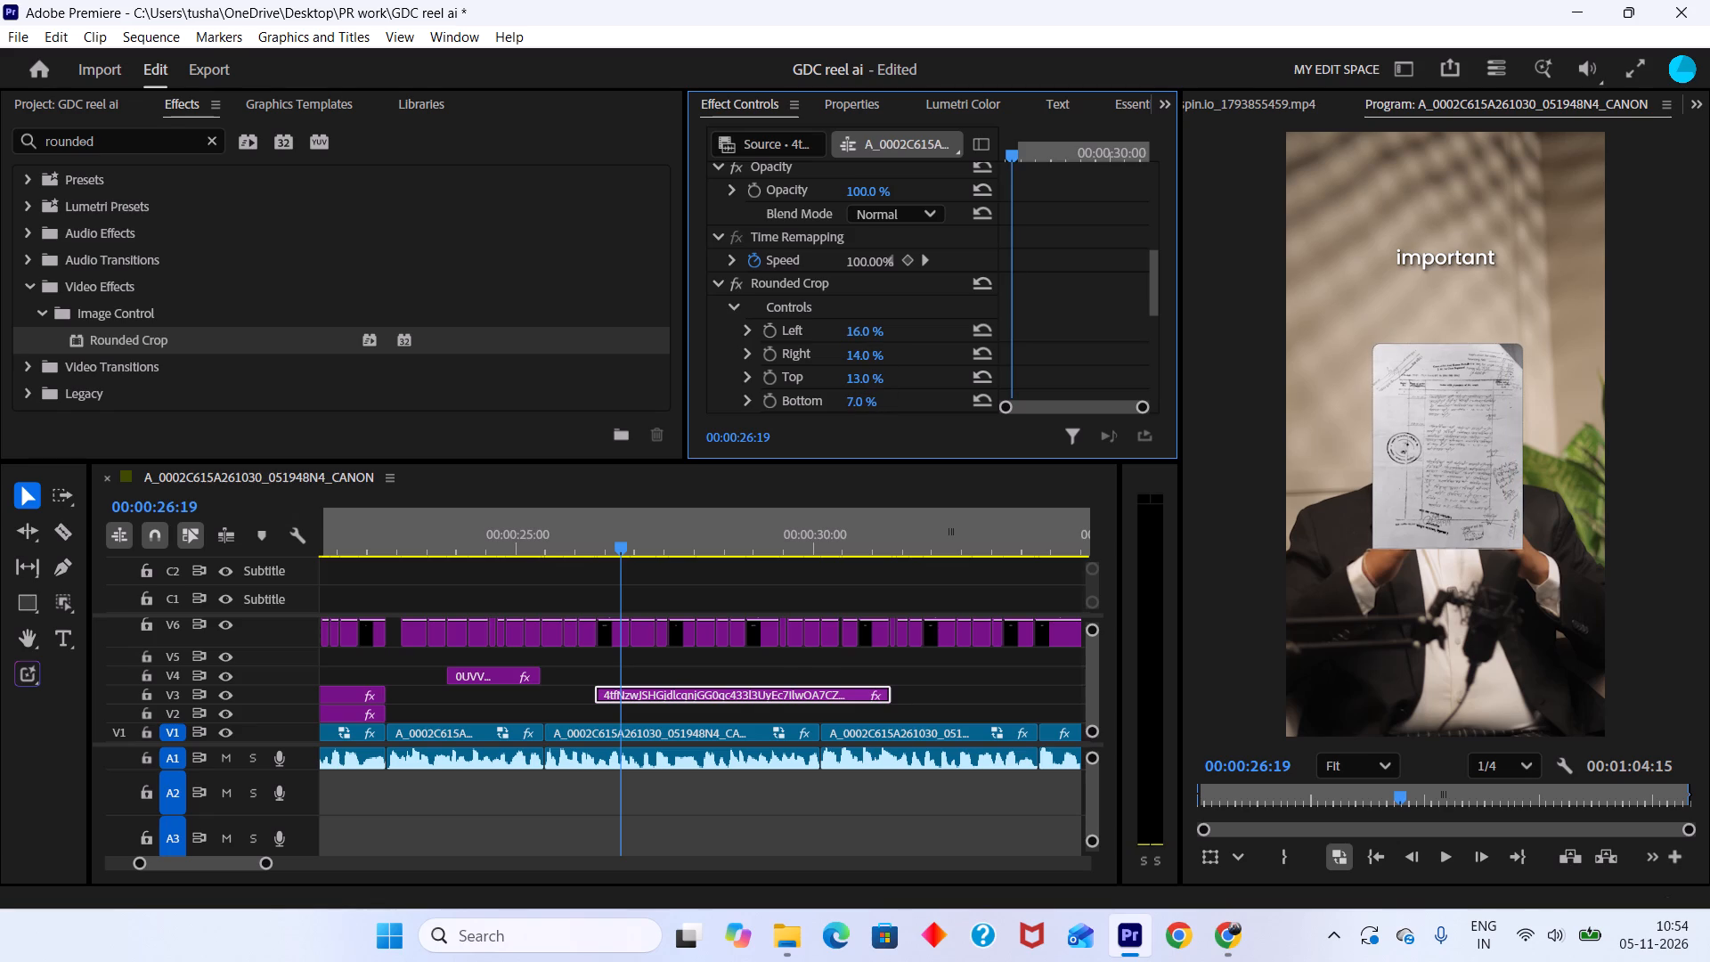
drag(873, 401, 885, 402)
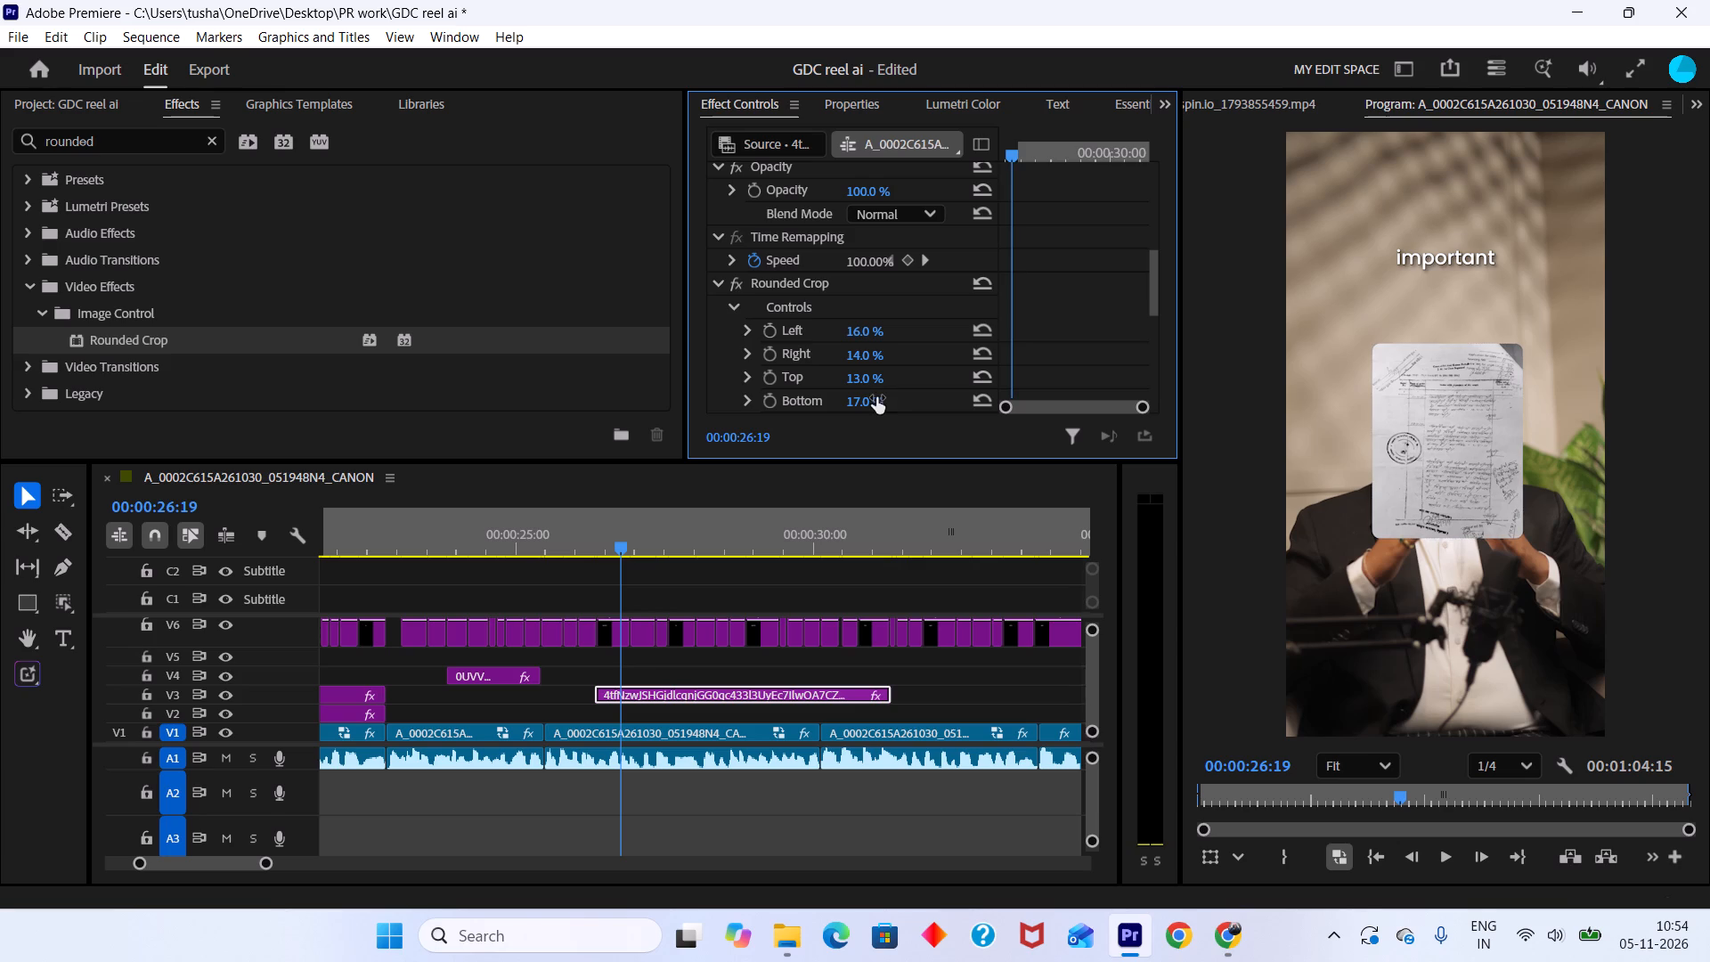
key(ctrl+s)
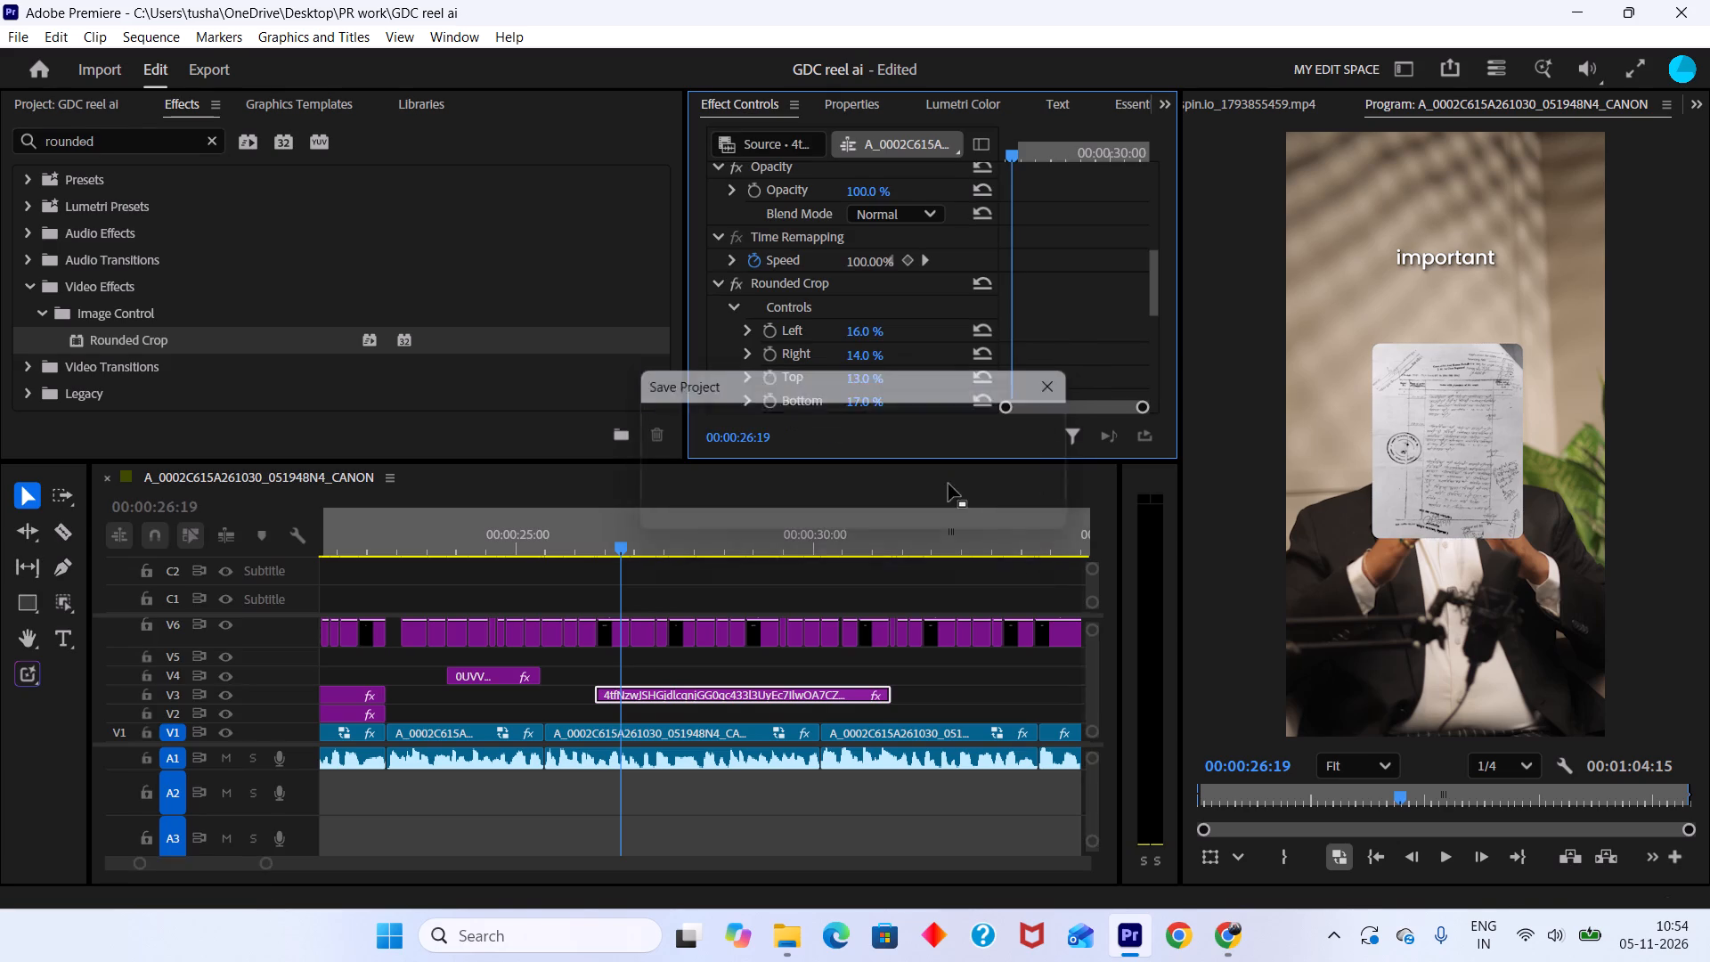
Trim the end of the court order clip on V3 back to the V1 cut just after 00:00:30:00 during playback.
key(space)
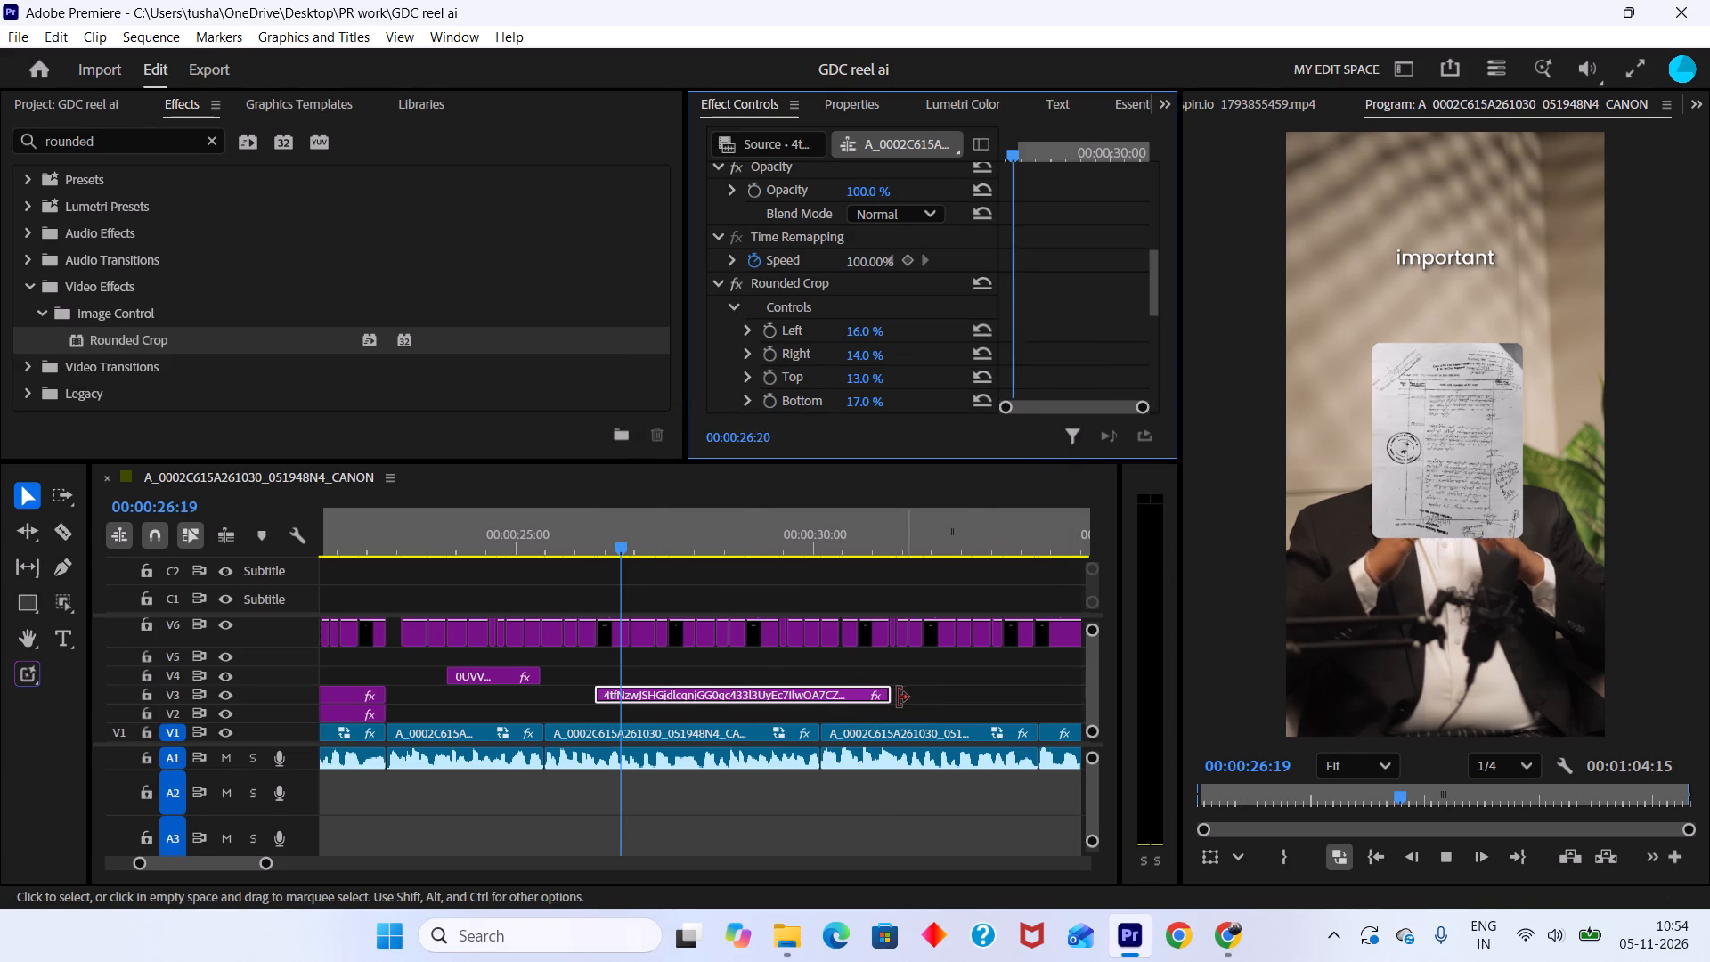
drag(891, 694, 823, 698)
key(space)
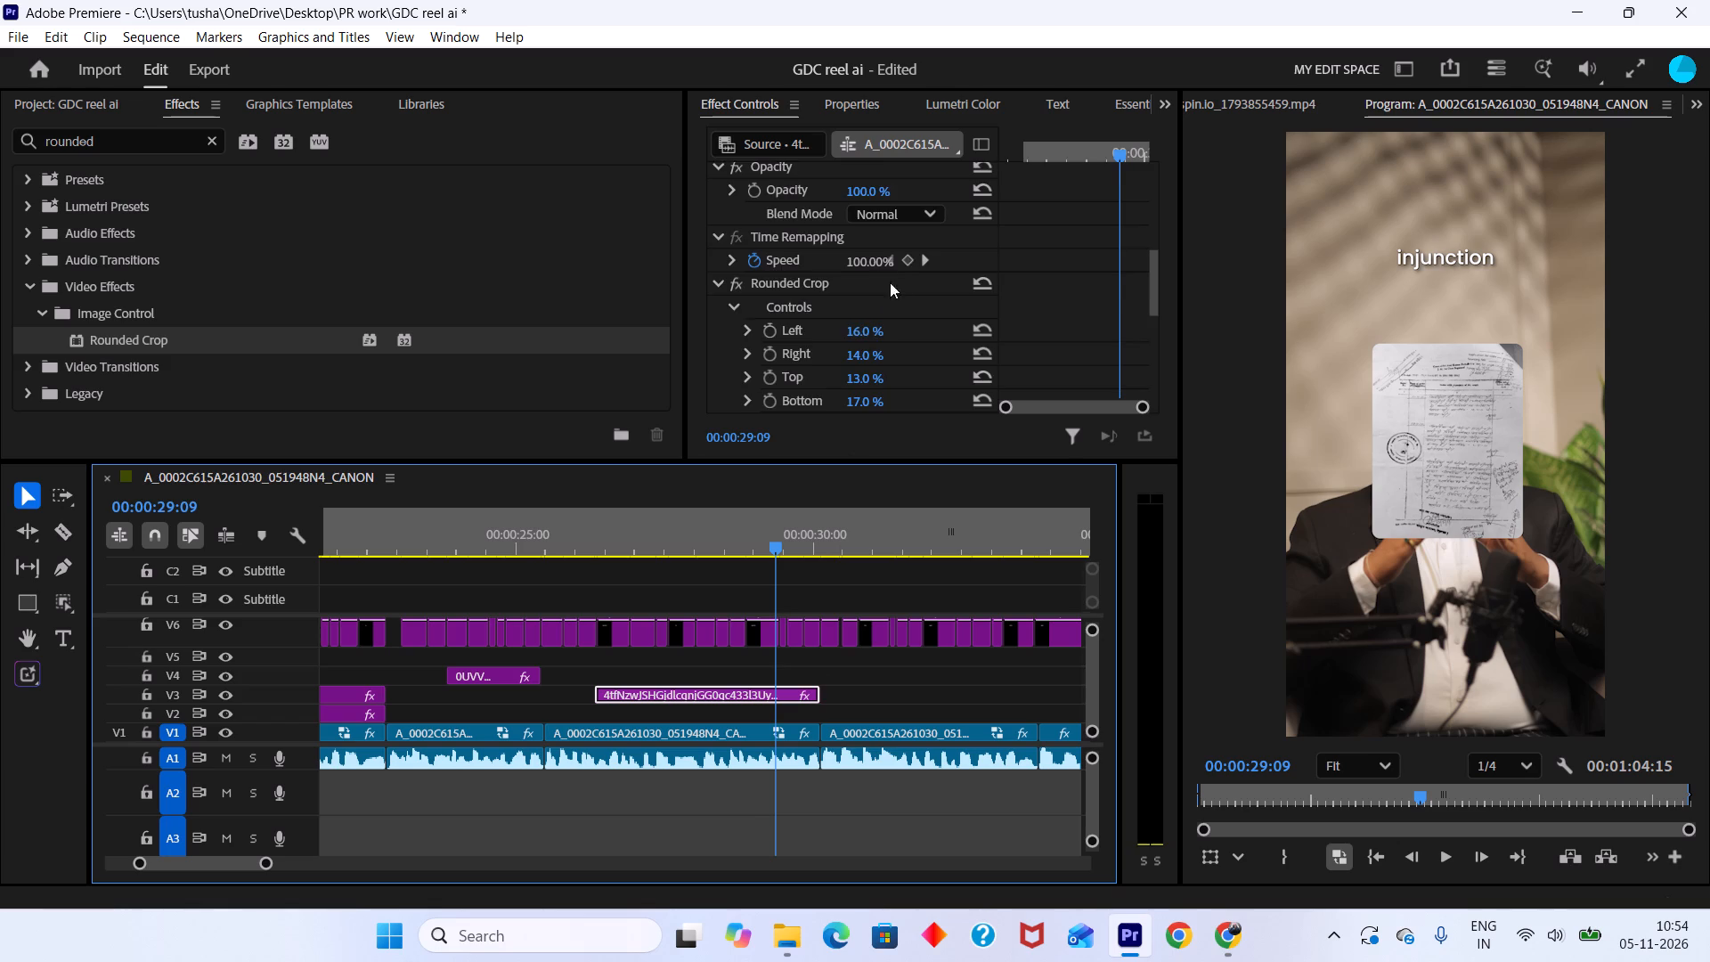
Move the court order clip above the speaker's head by setting its vertical position to 804.
scroll(891, 281, up, 20)
scroll(891, 281, up, 2)
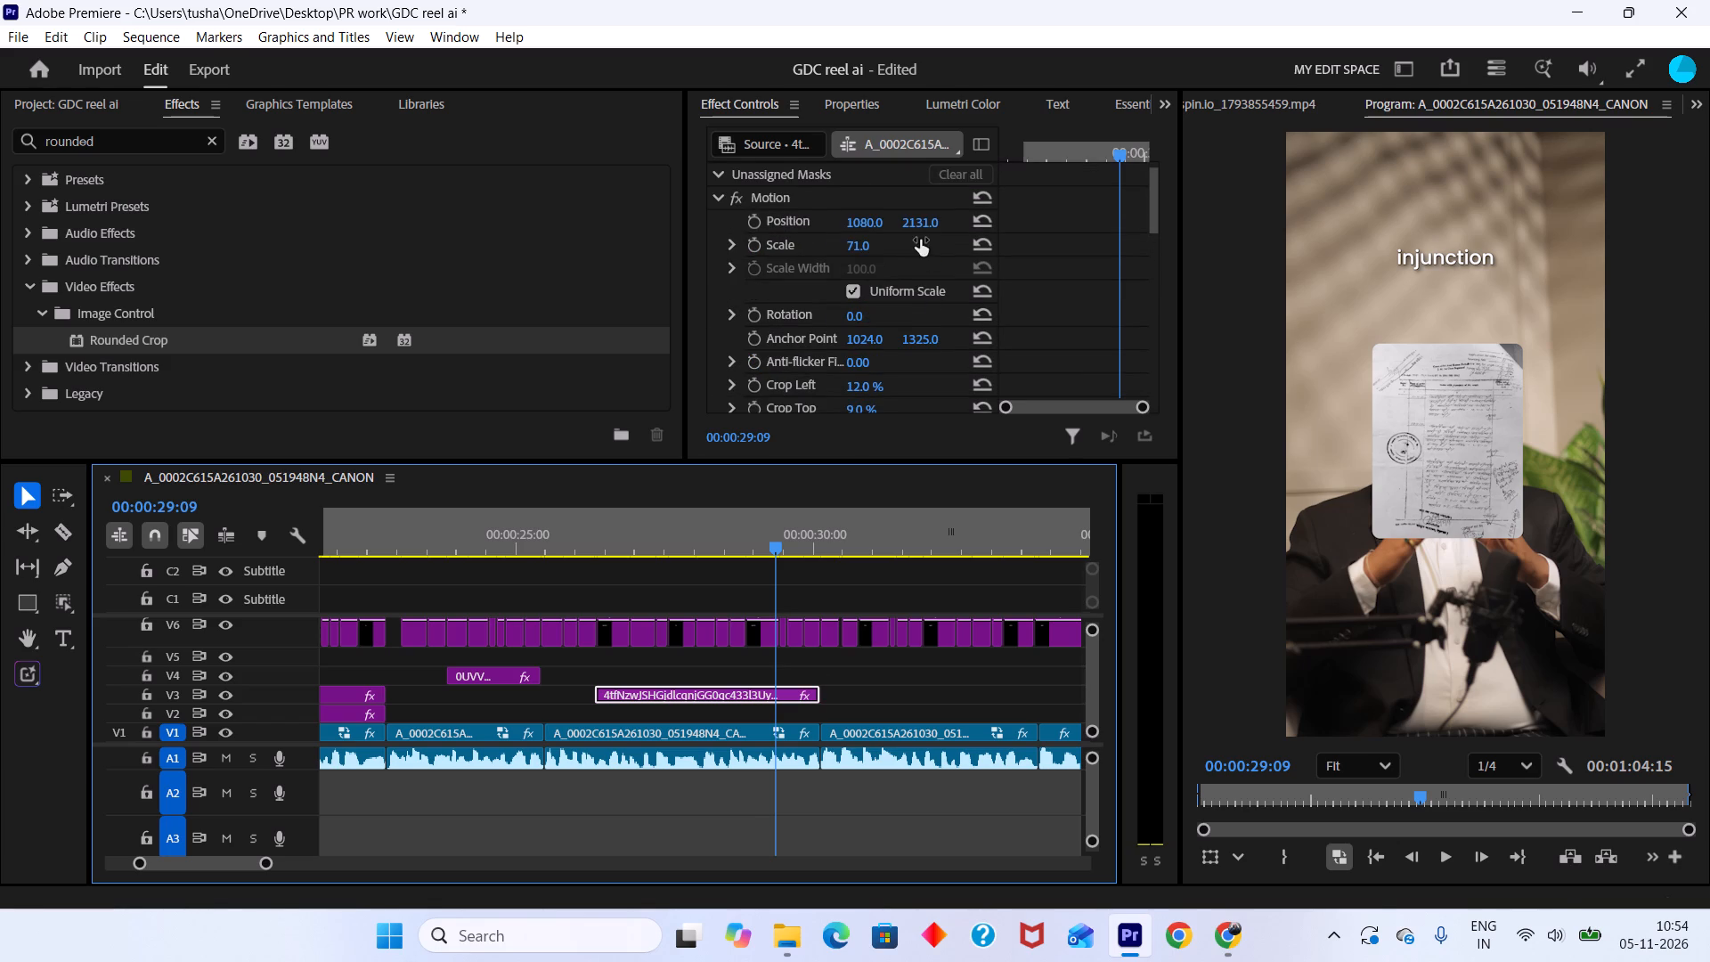
drag(921, 241, 358, 563)
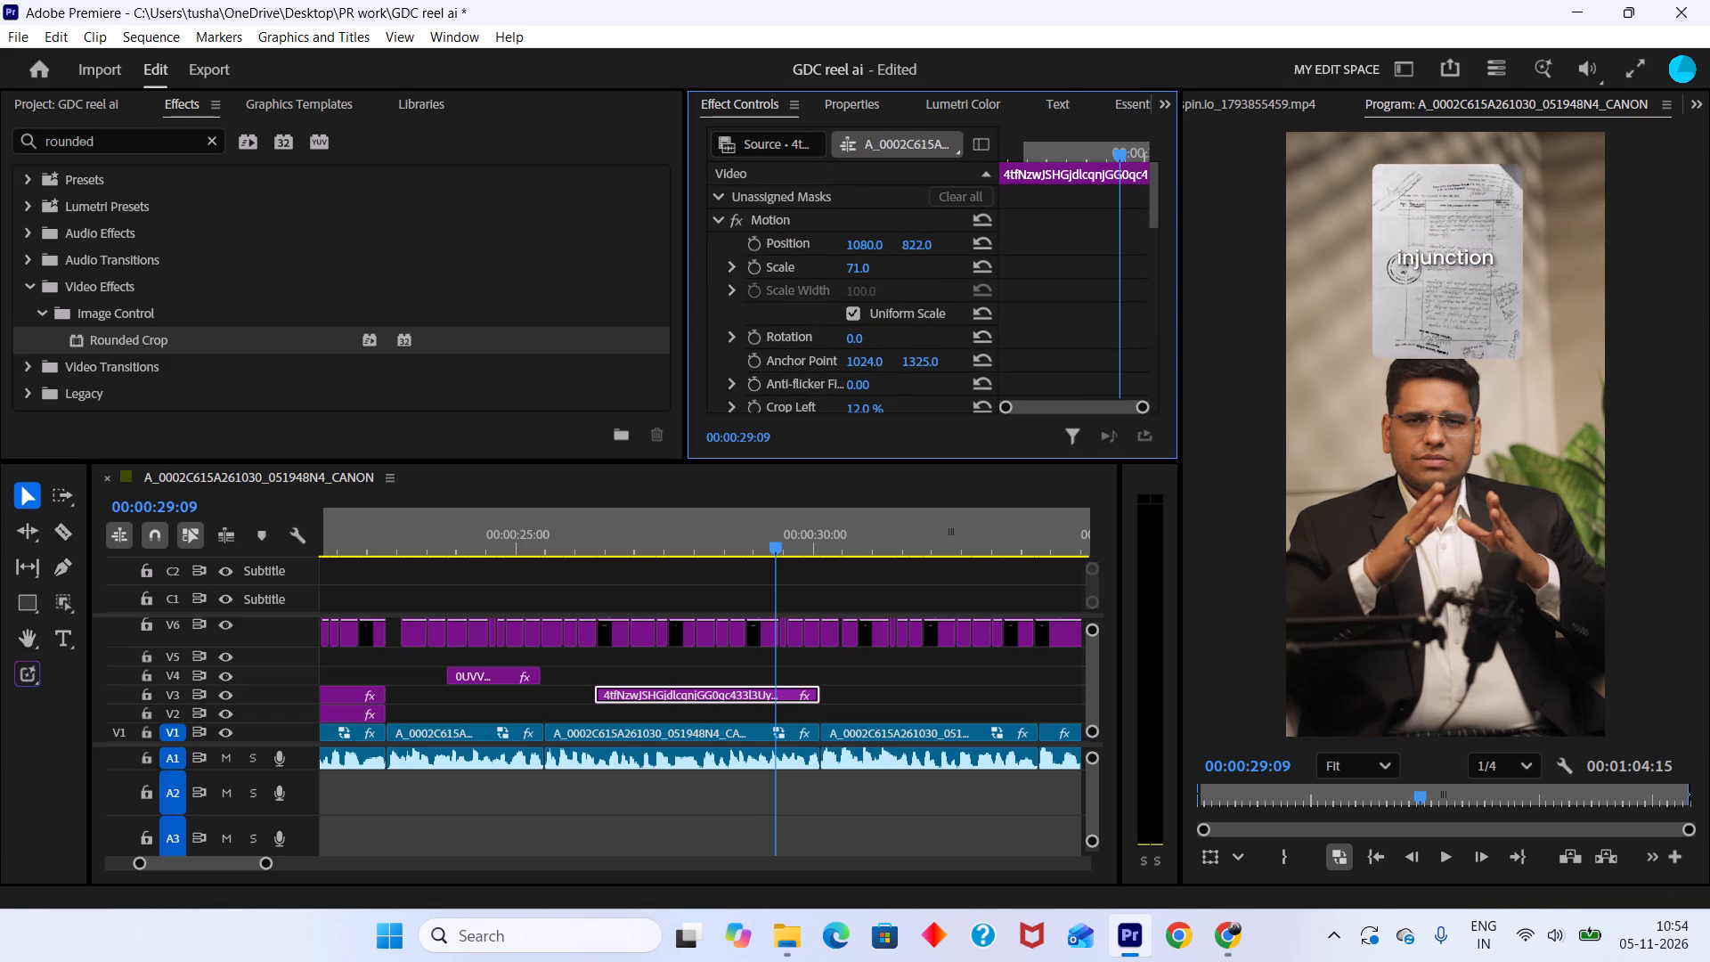
drag(358, 563, 359, 544)
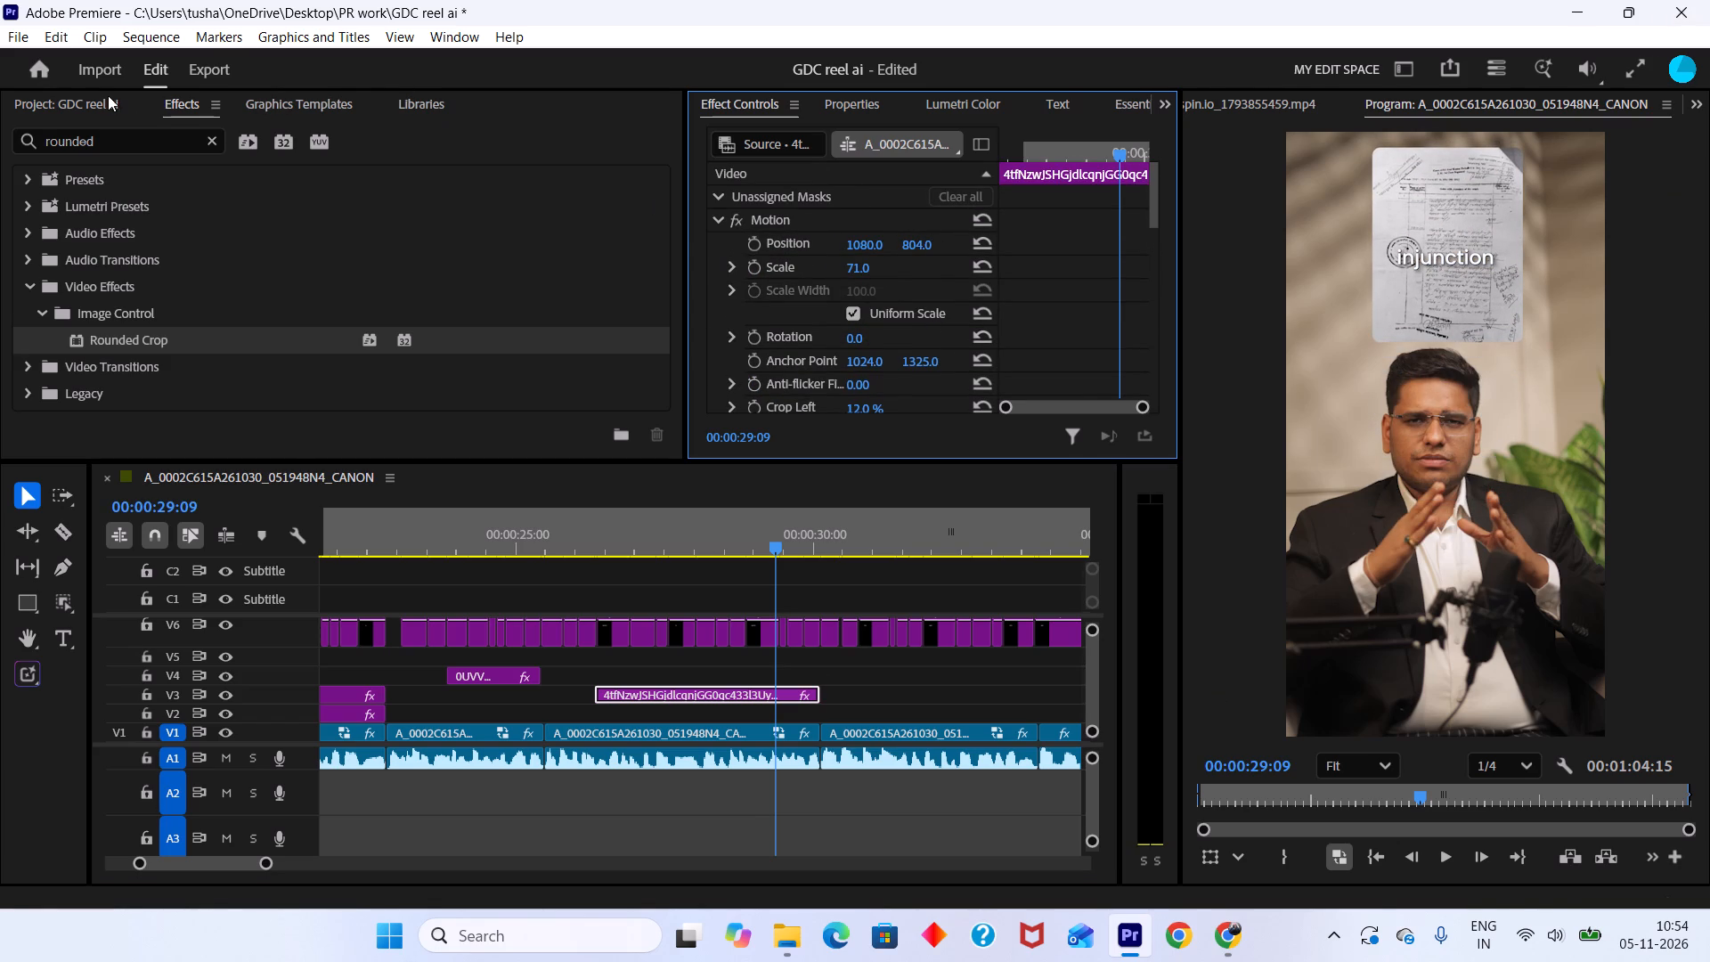
Search the effects for "blur" and apply Bokeh Blur to the court order clip on V3.
click(107, 95)
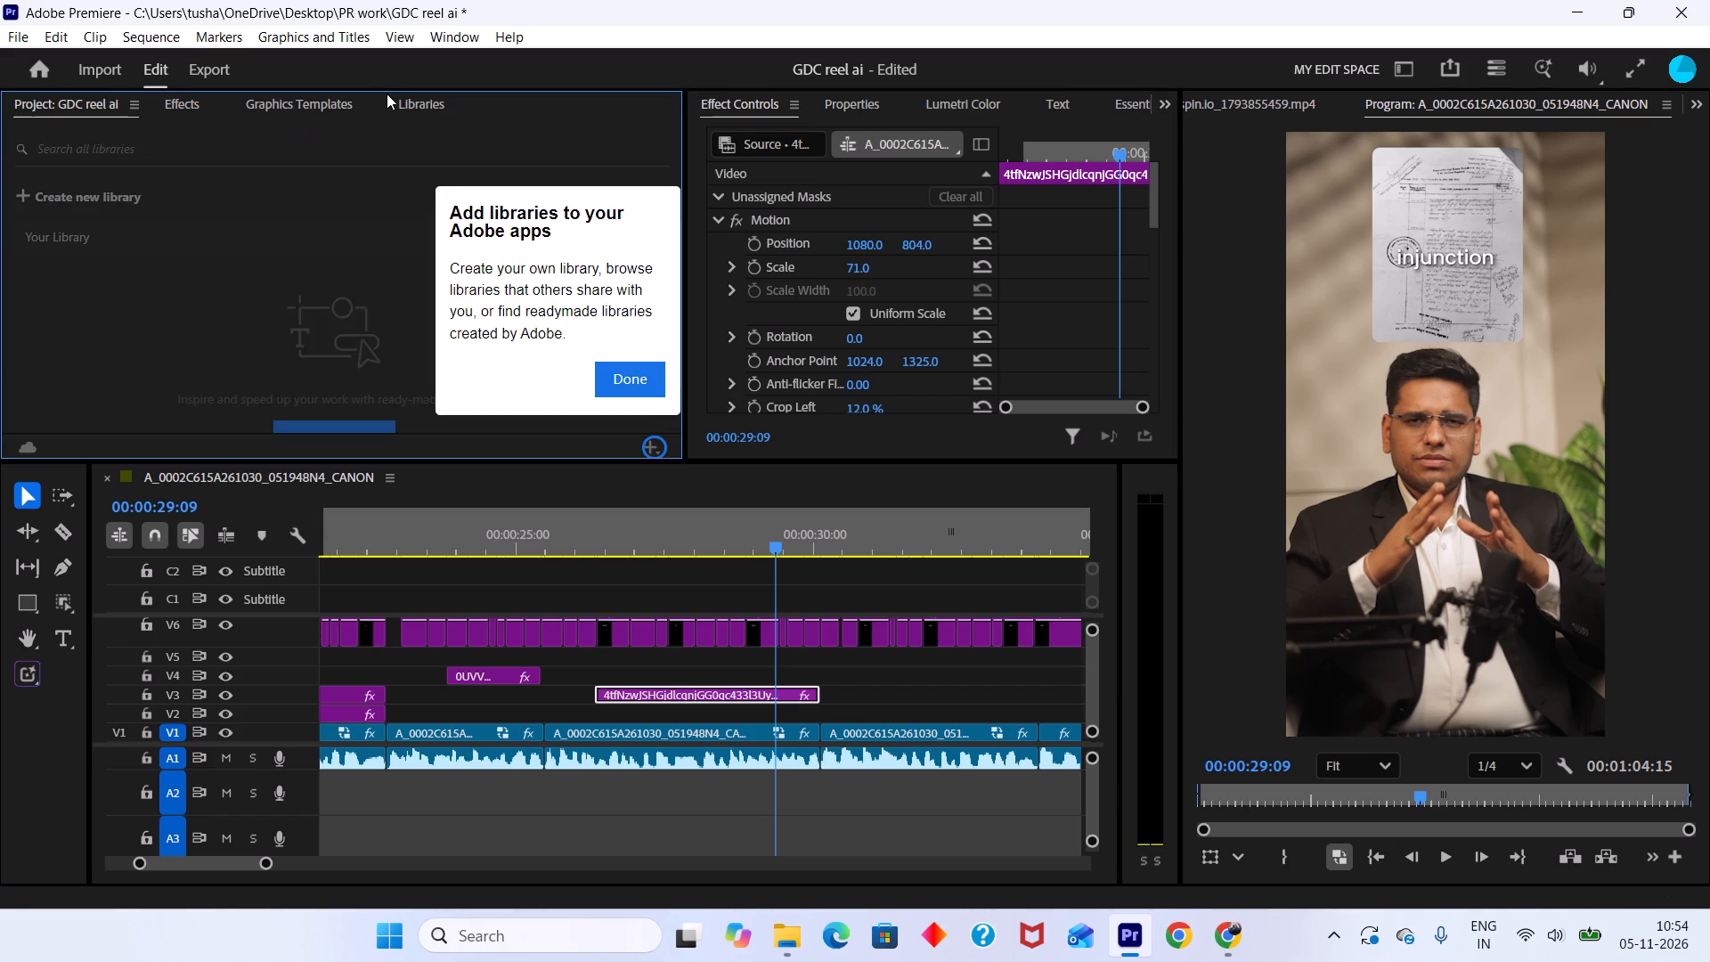
click(387, 94)
click(199, 99)
drag(160, 142, 17, 142)
key(b)
text(lur)
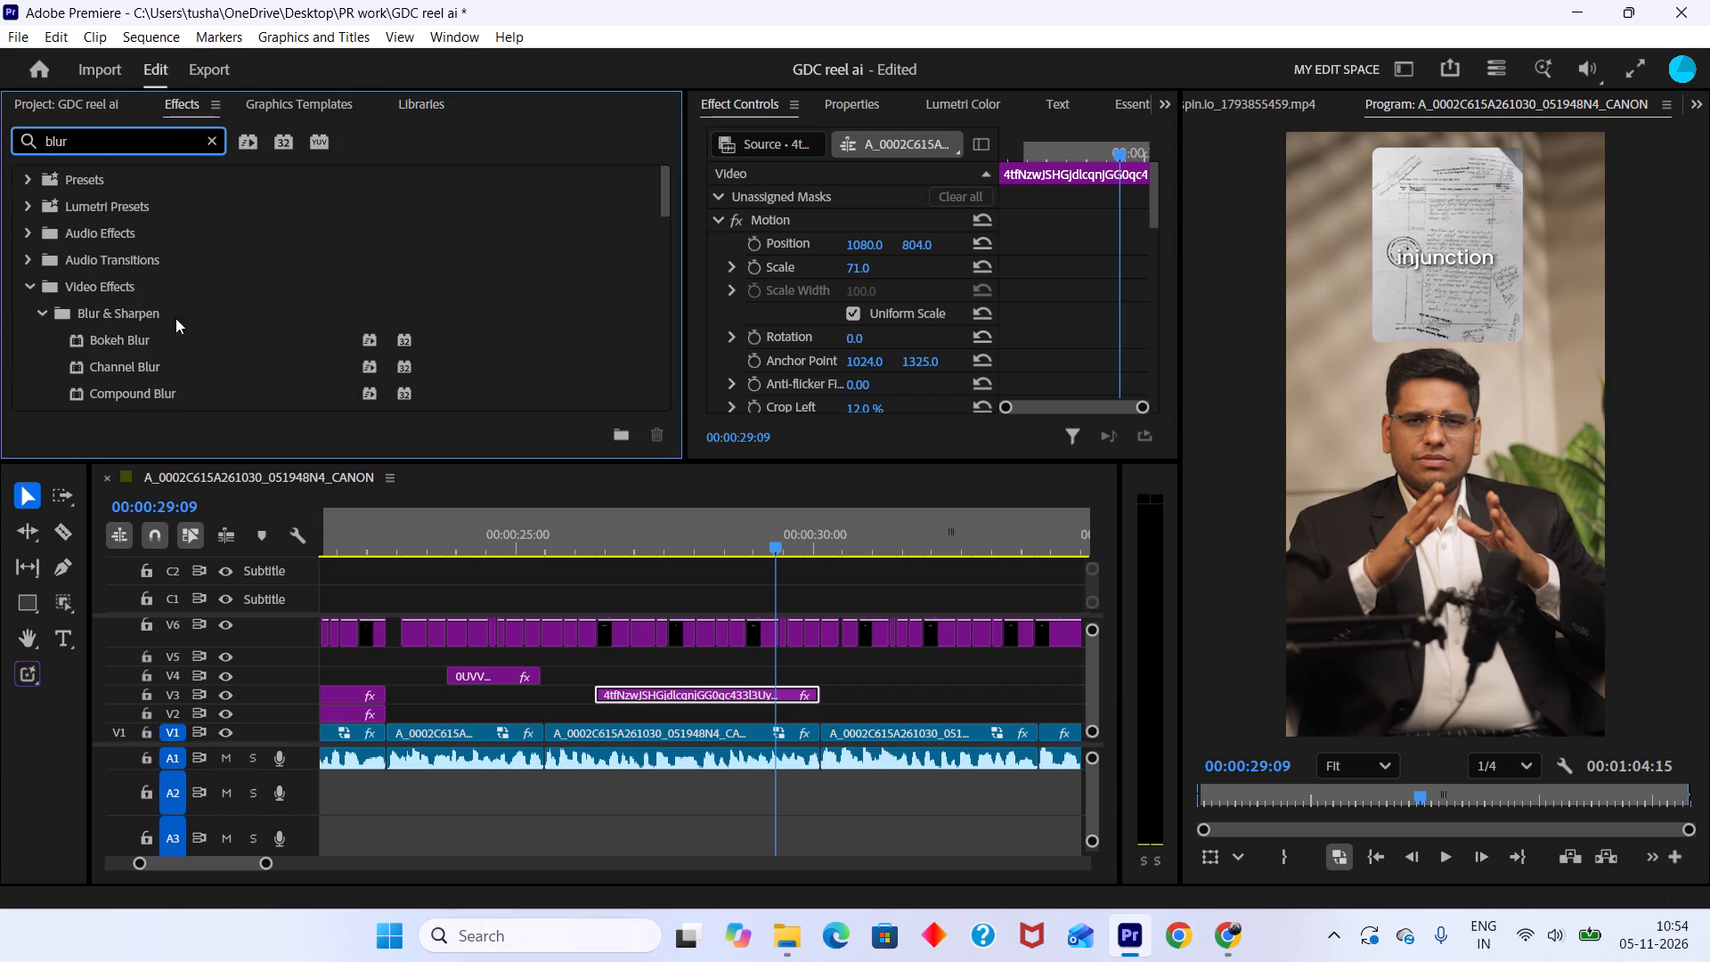
click(169, 338)
drag(126, 341, 660, 694)
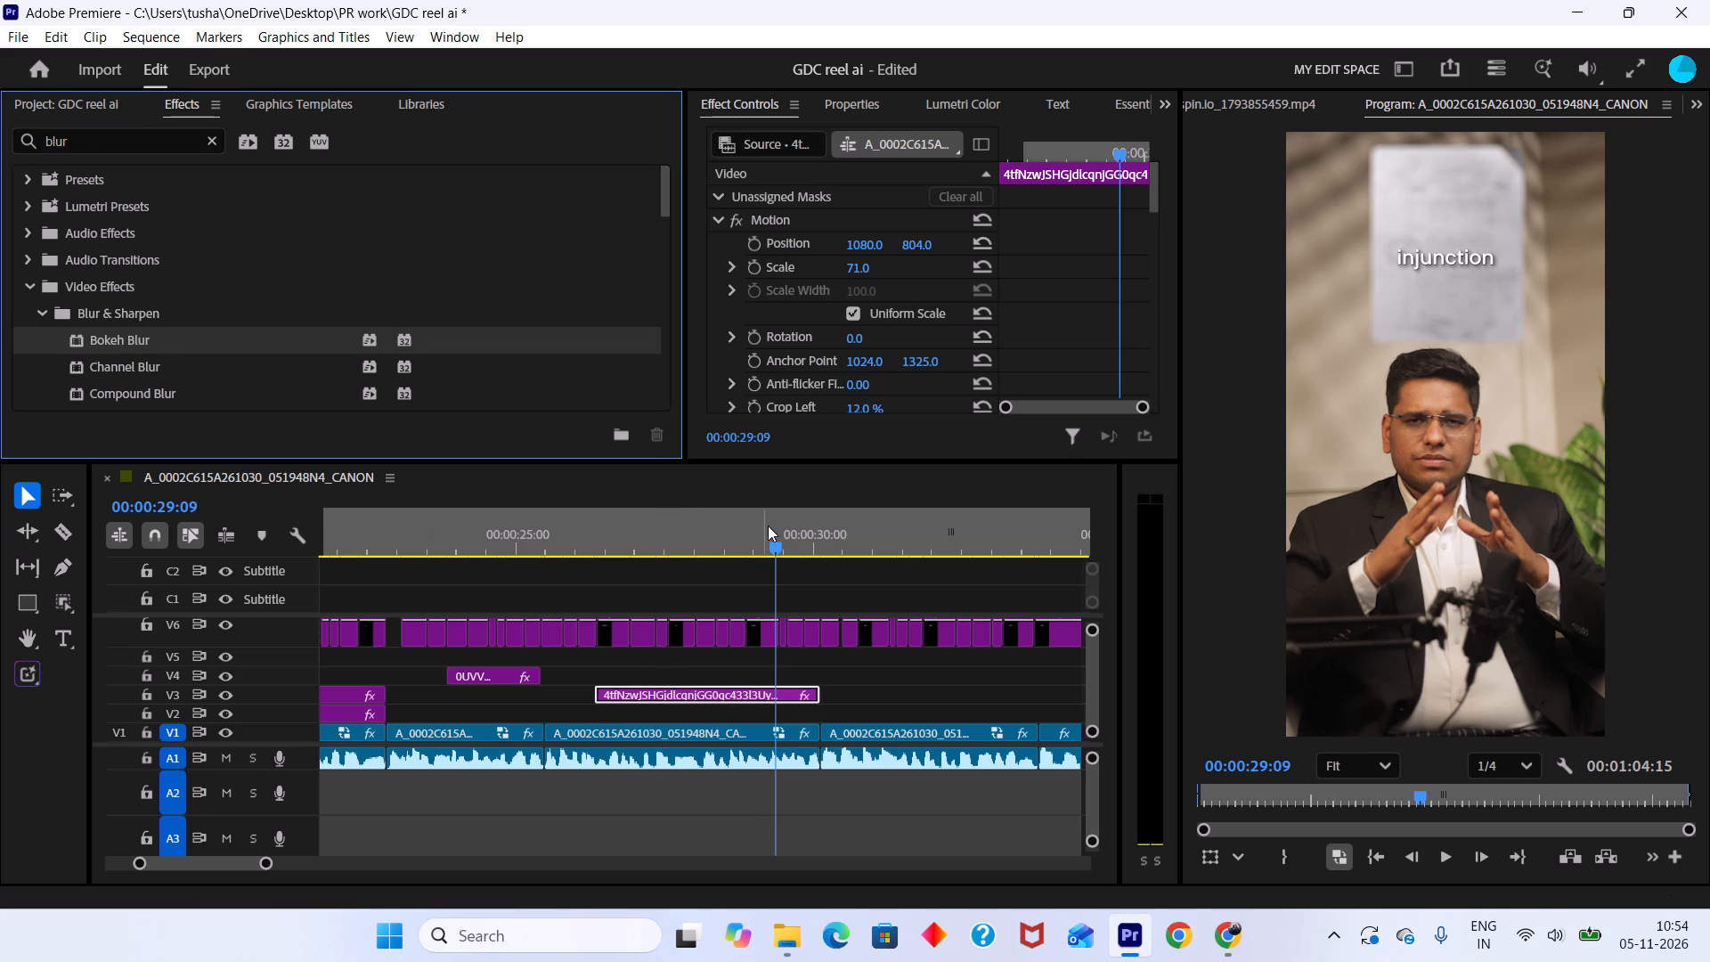
Try a Bokeh Blur amount of 10 on the court order clip, then set it to 15.
scroll(949, 330, down, 7)
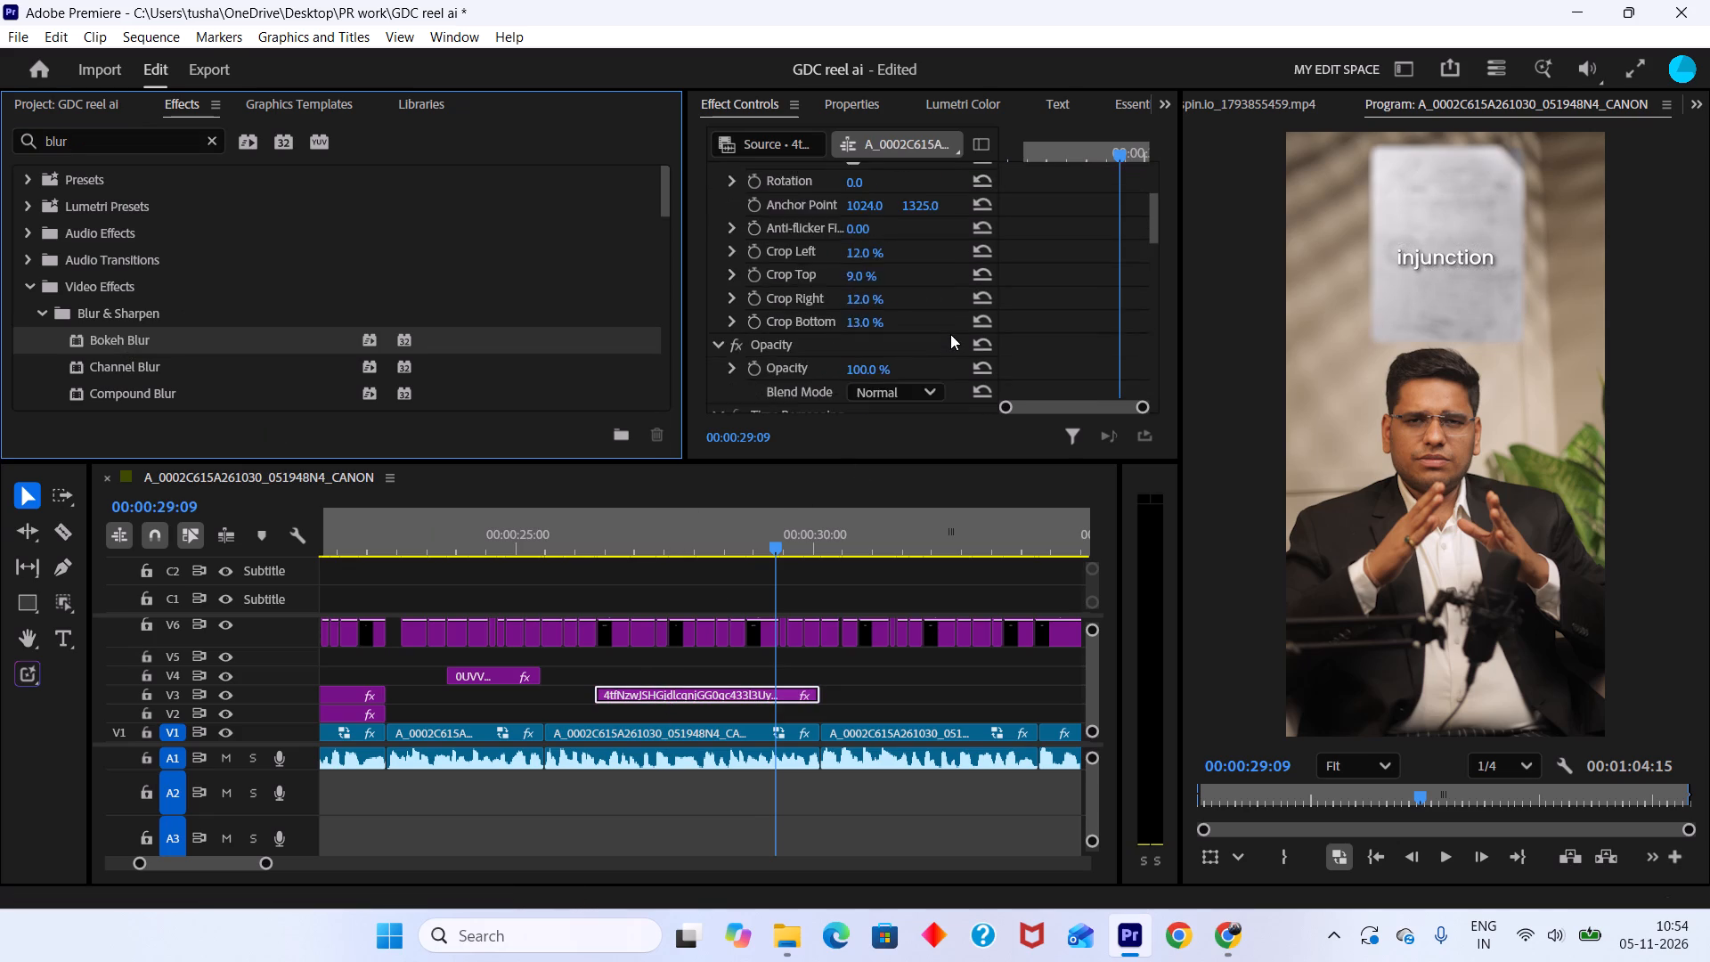
scroll(950, 334, down, 19)
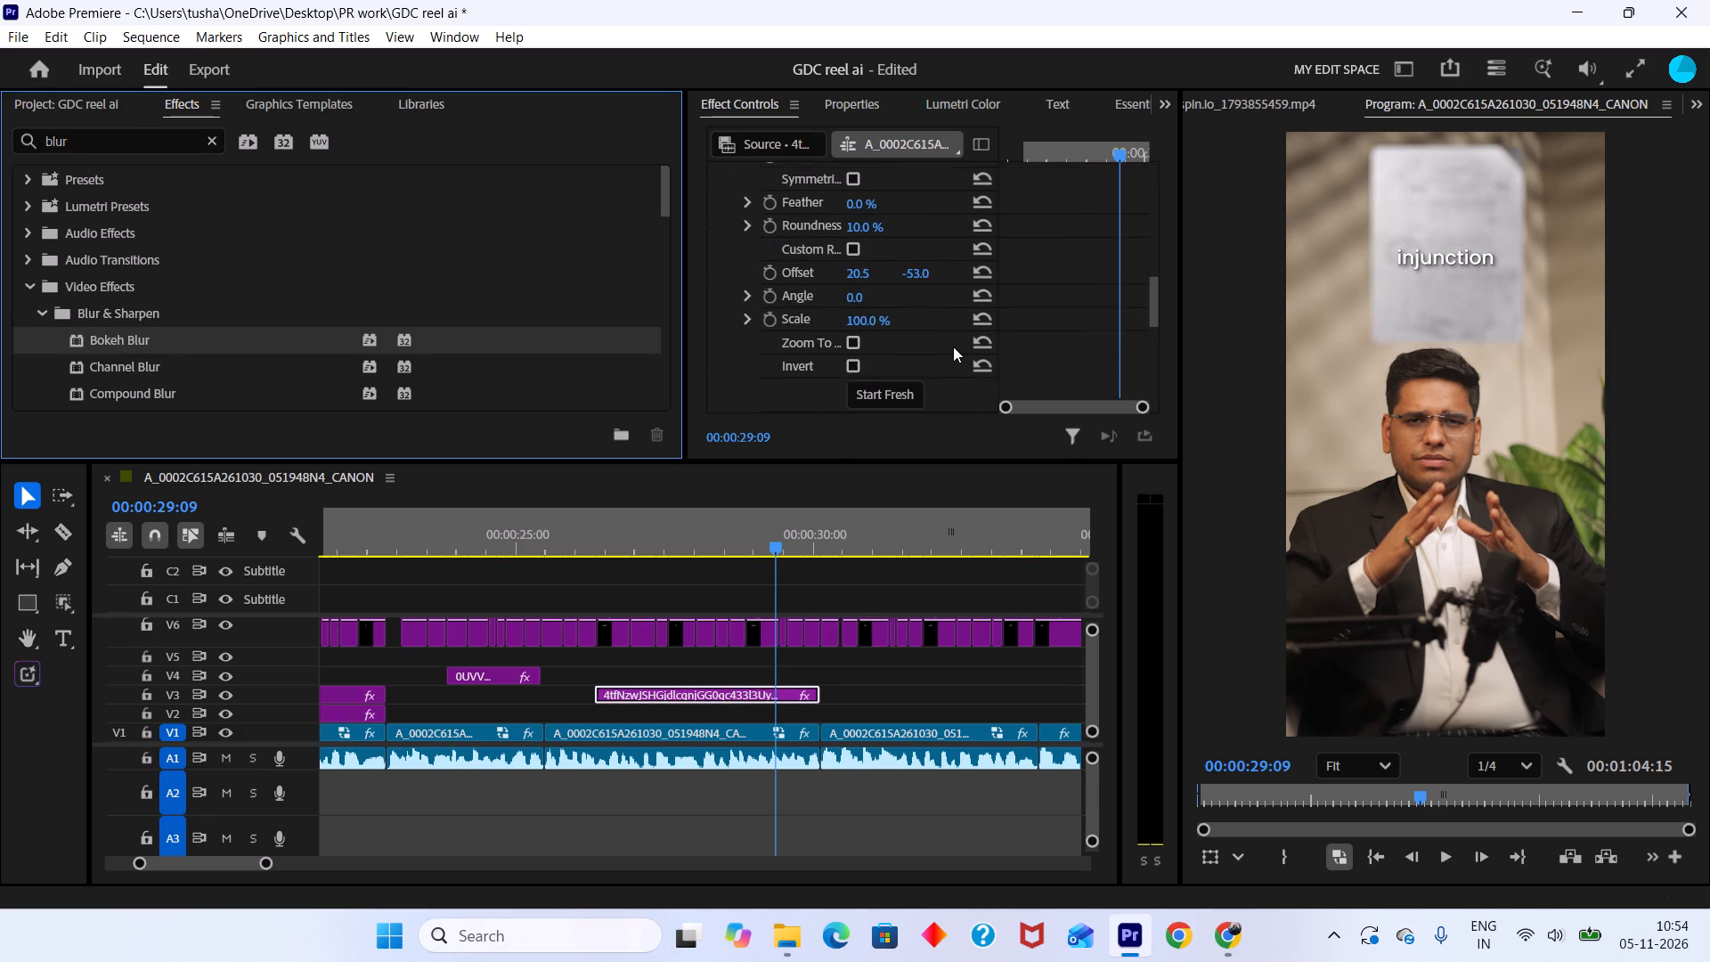
scroll(953, 346, down, 7)
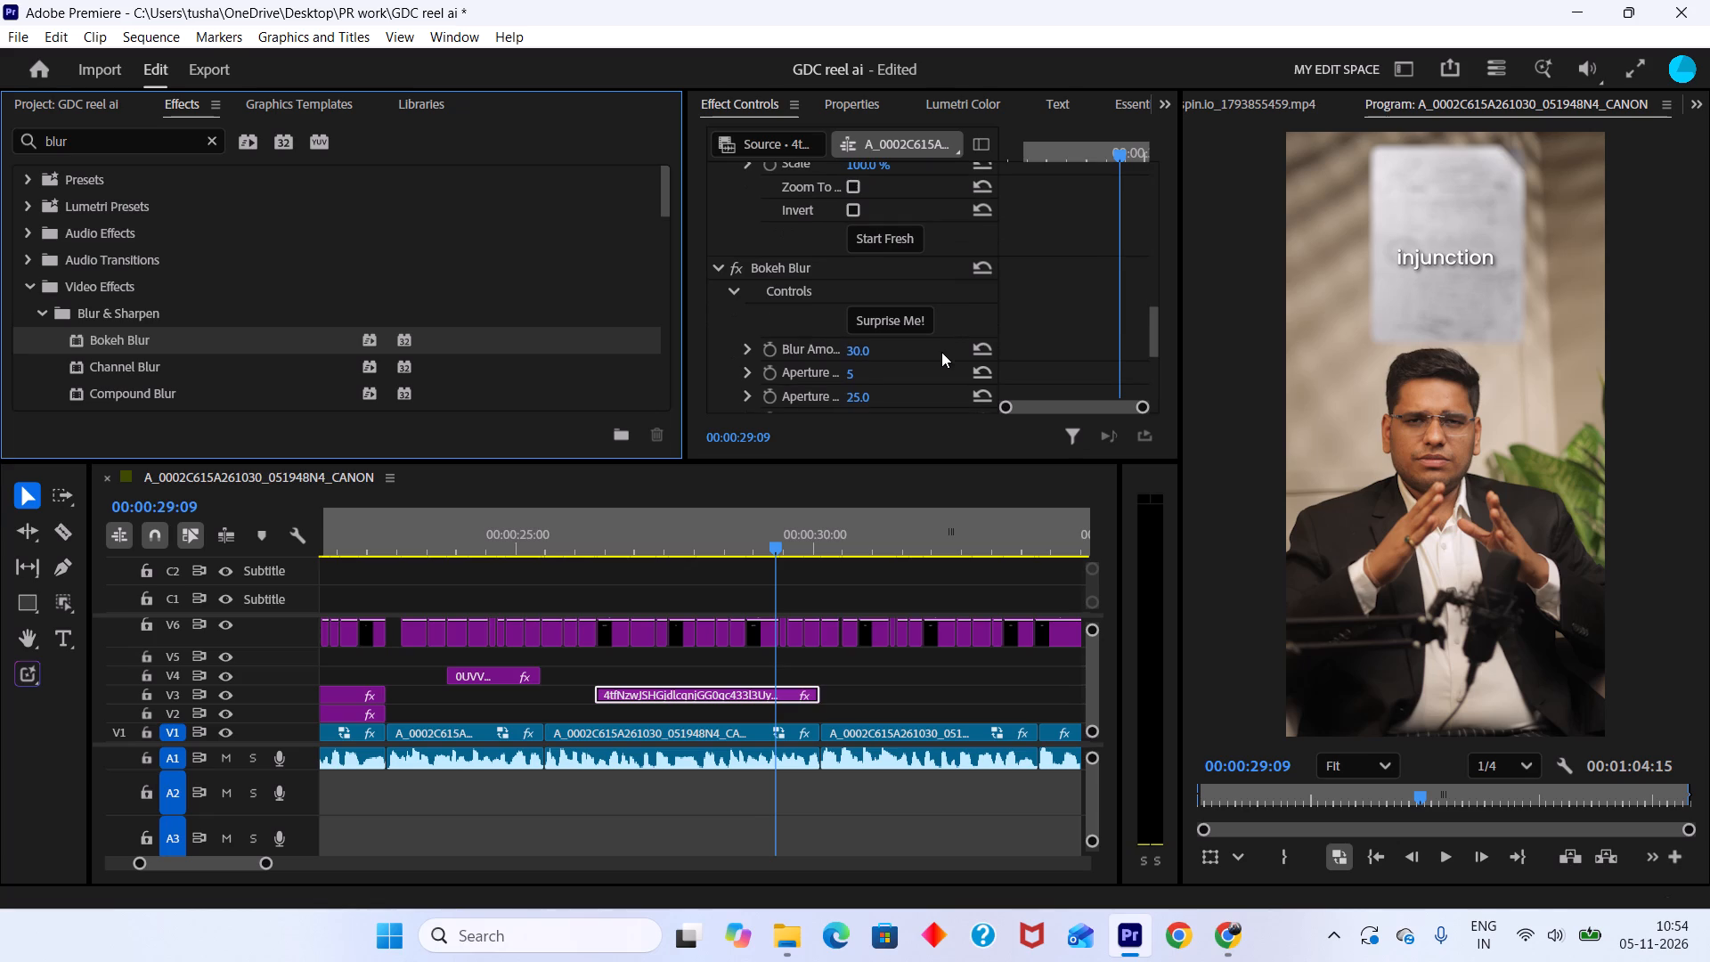
click(868, 350)
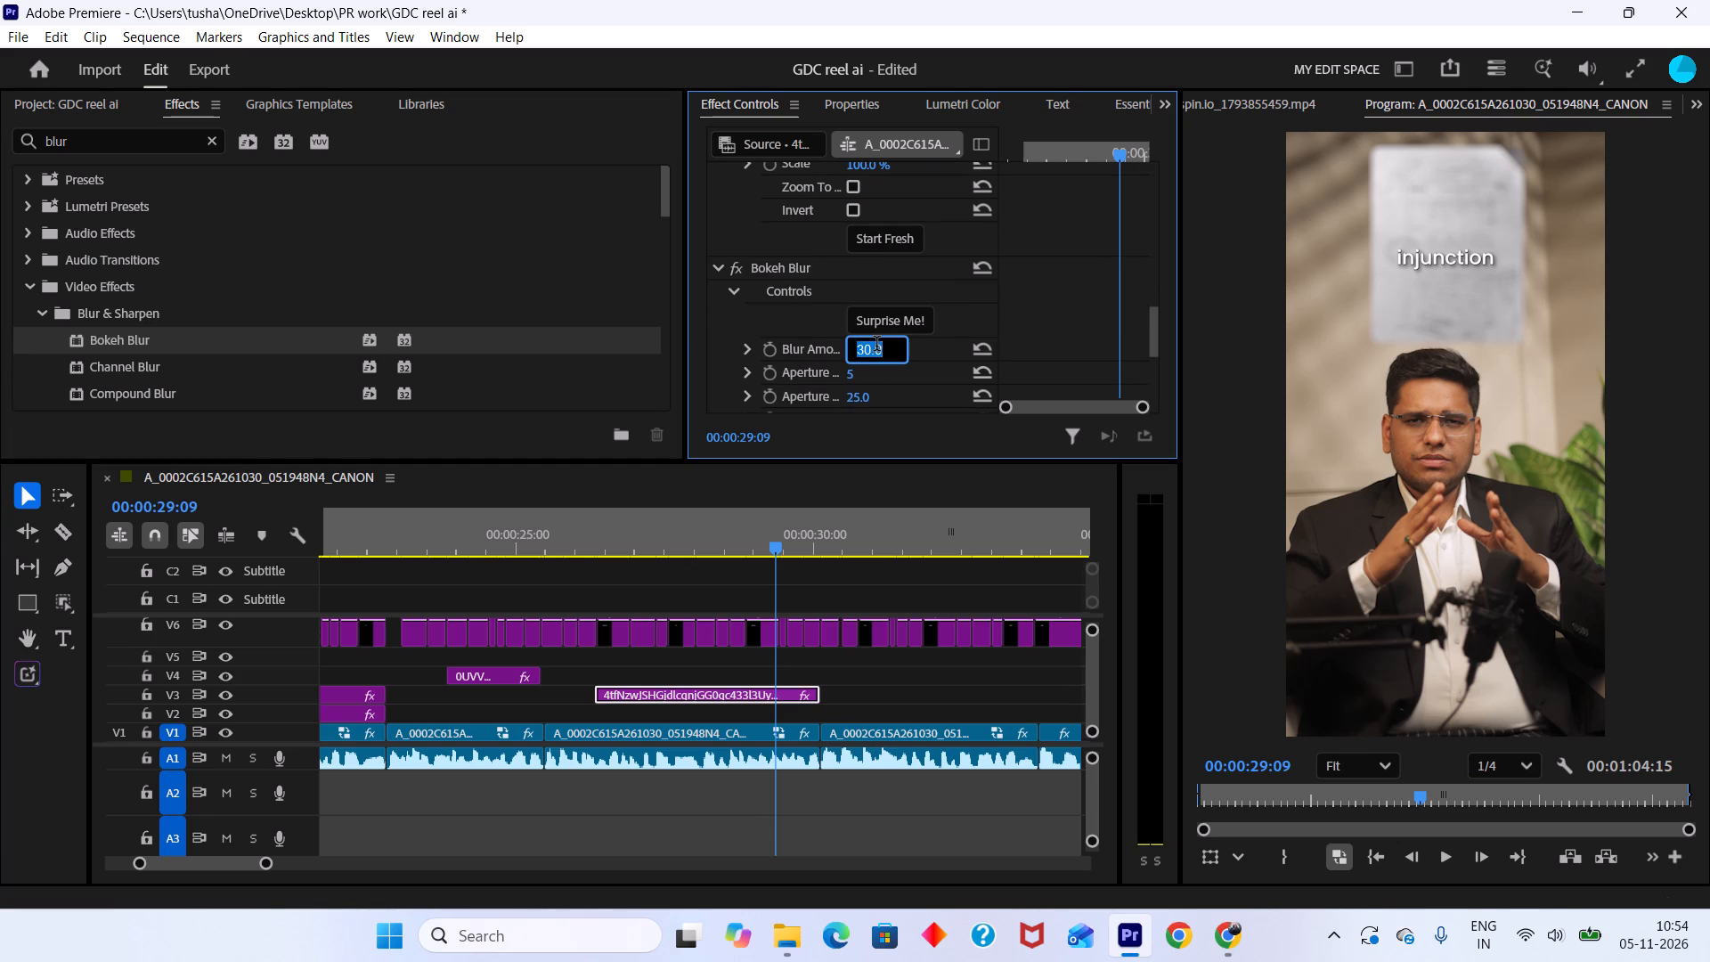
text(10)
key(Return)
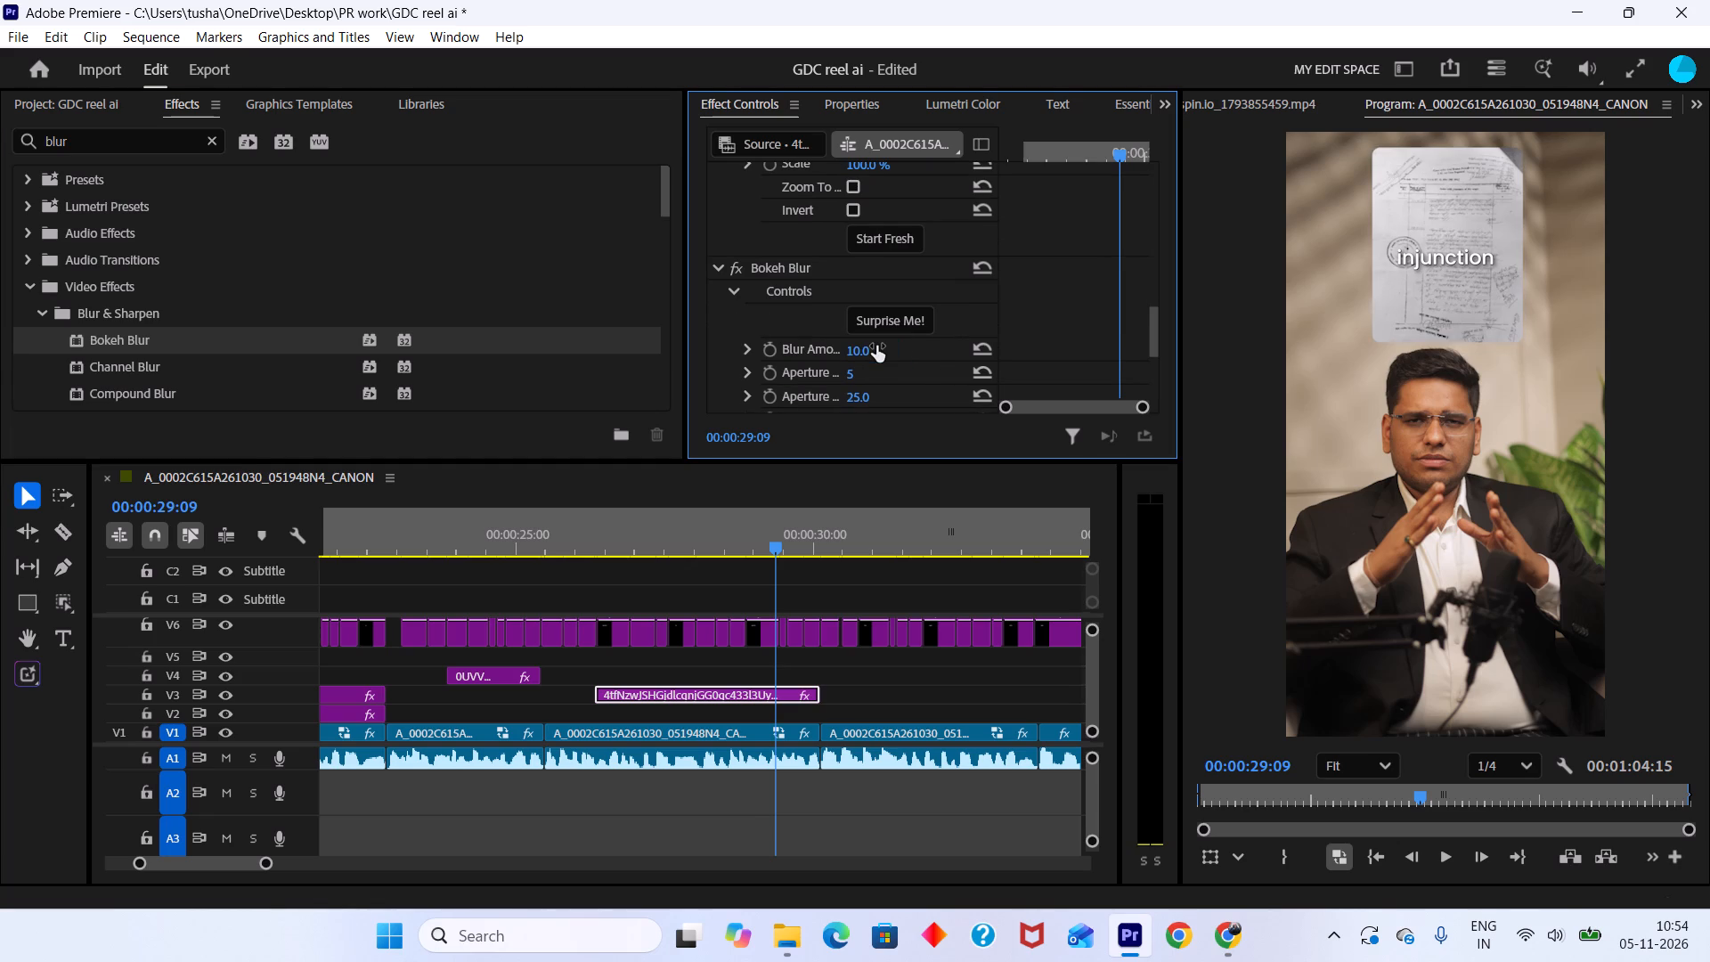
click(876, 346)
text(15)
key(Return)
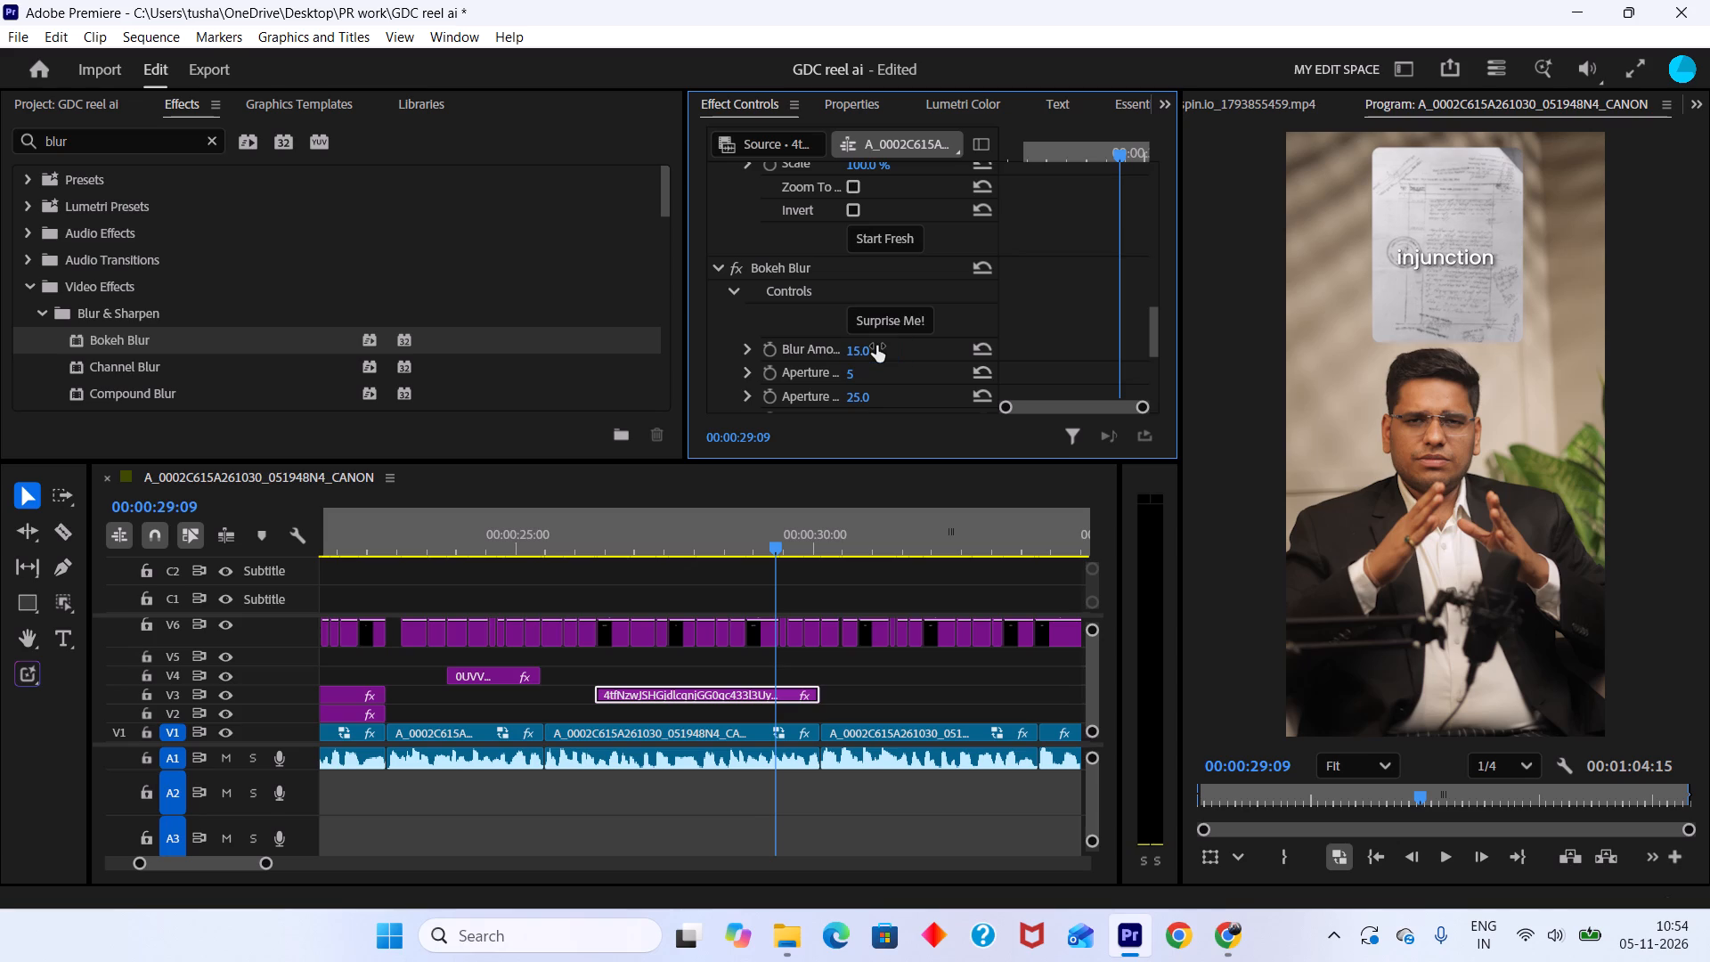
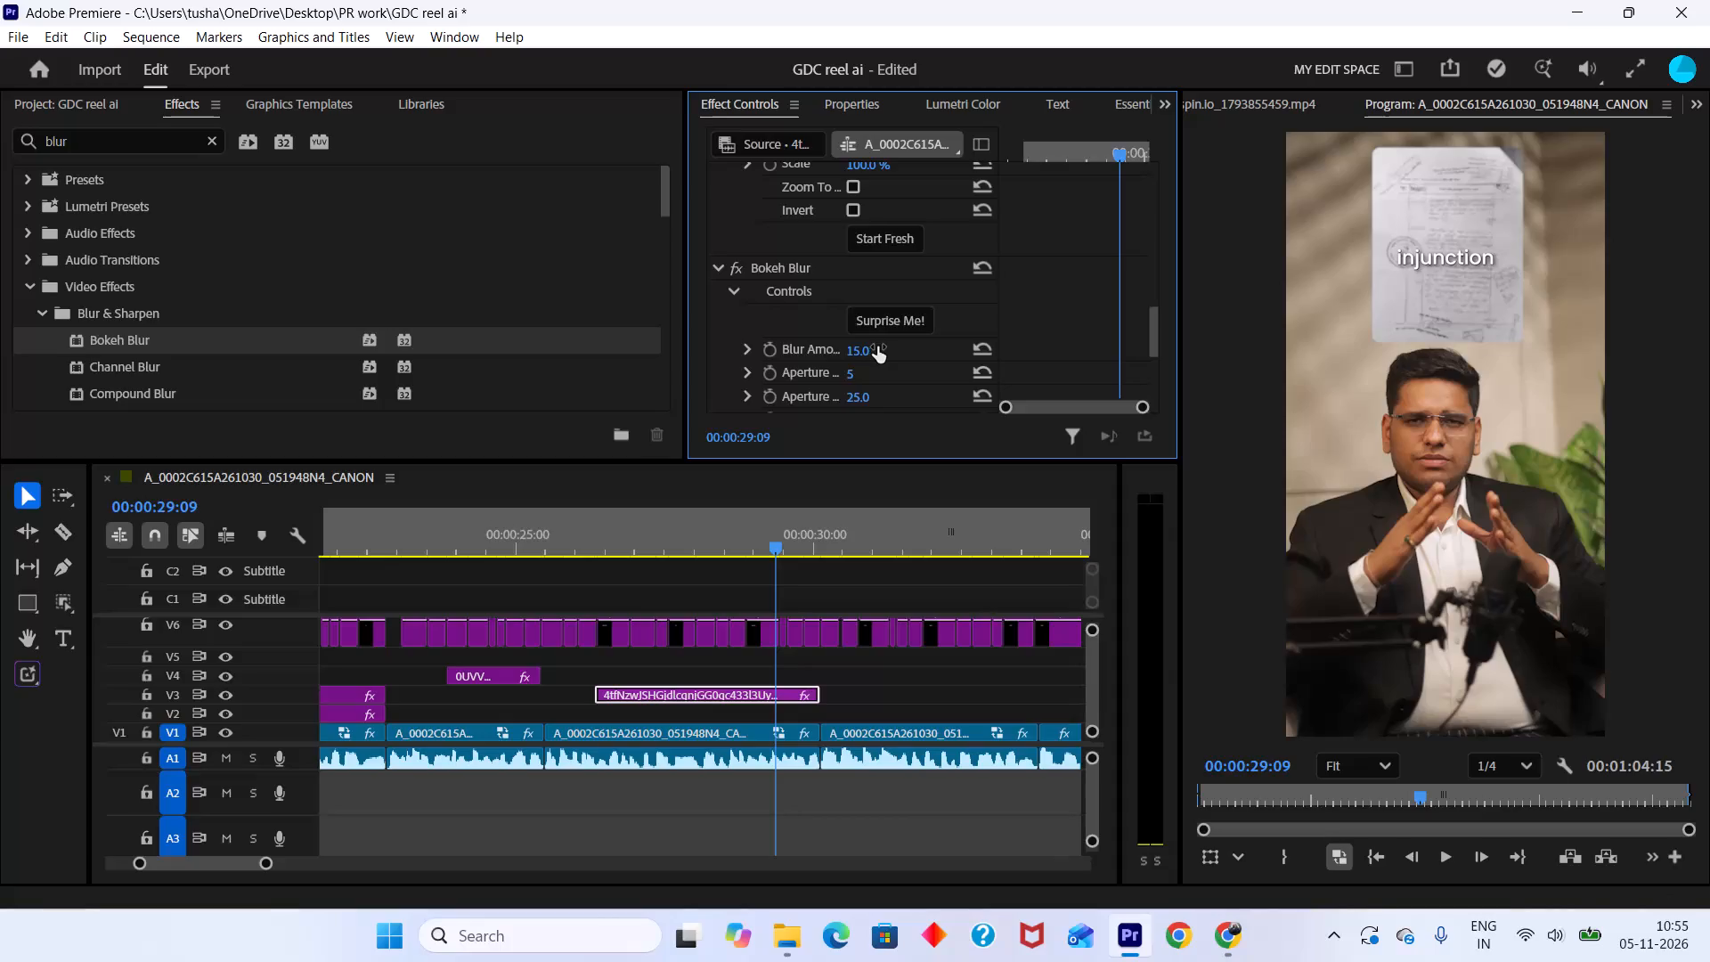
Play back the reel from the blurred court order clip to about 00:00:40:05 to review the blur and the following speech.
drag(778, 542, 737, 542)
key(space)
scroll(871, 666, down, 3)
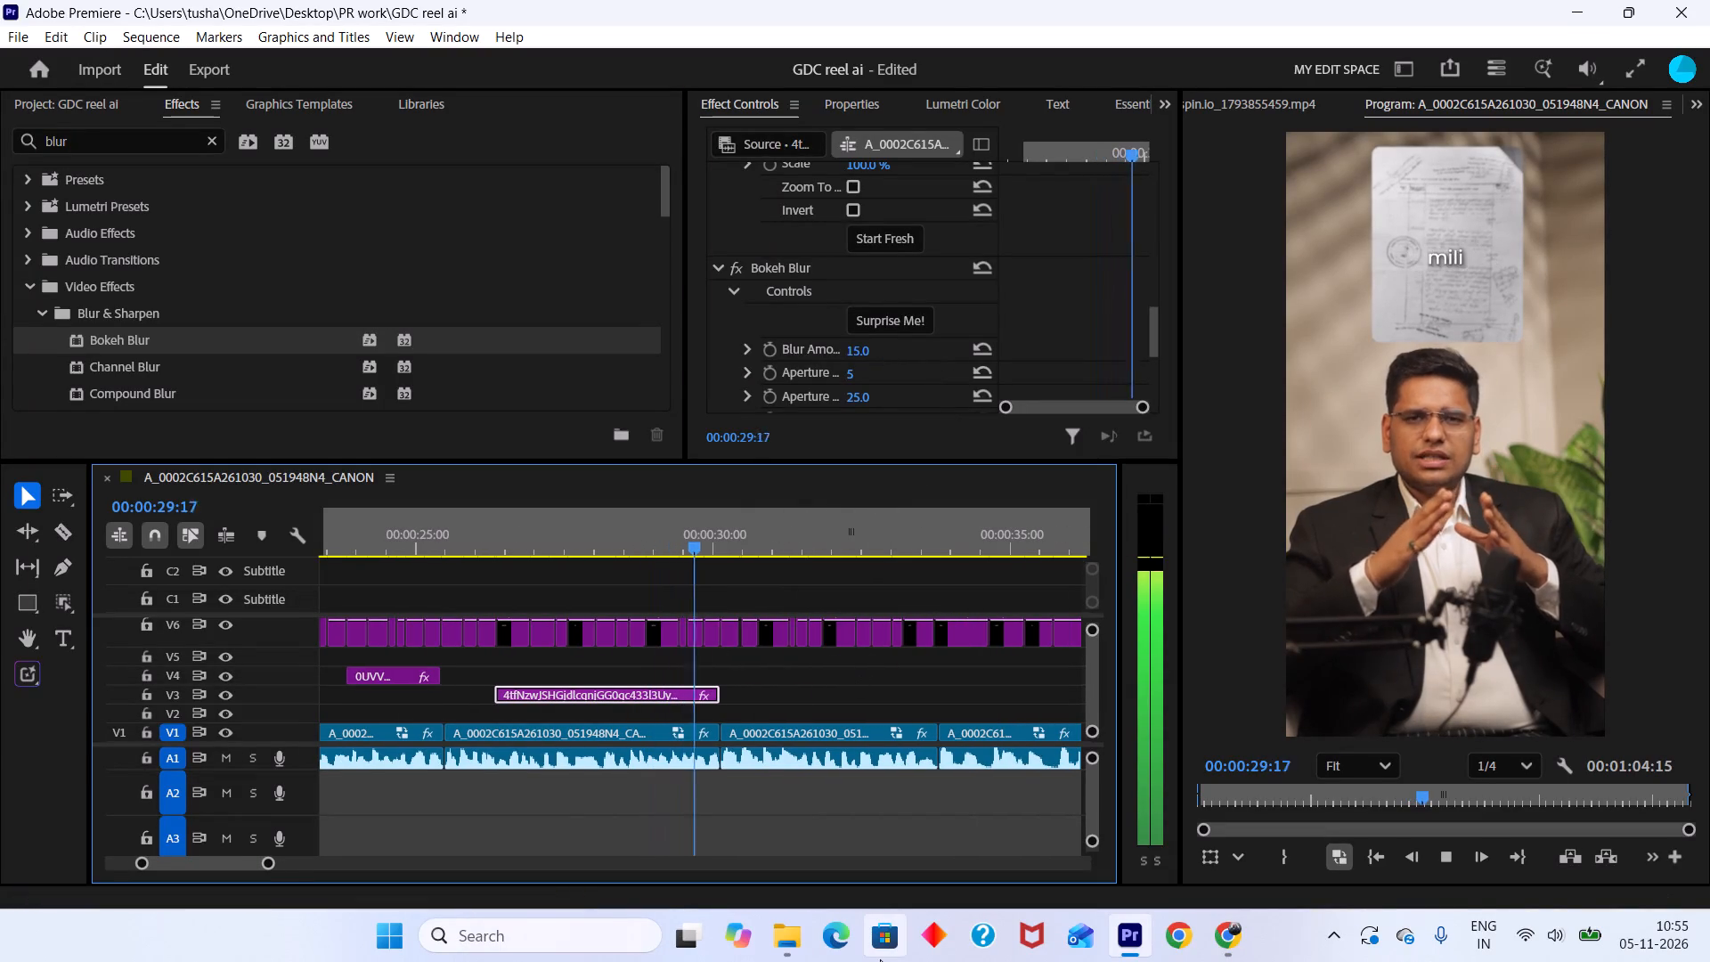
scroll(816, 961, down, 3)
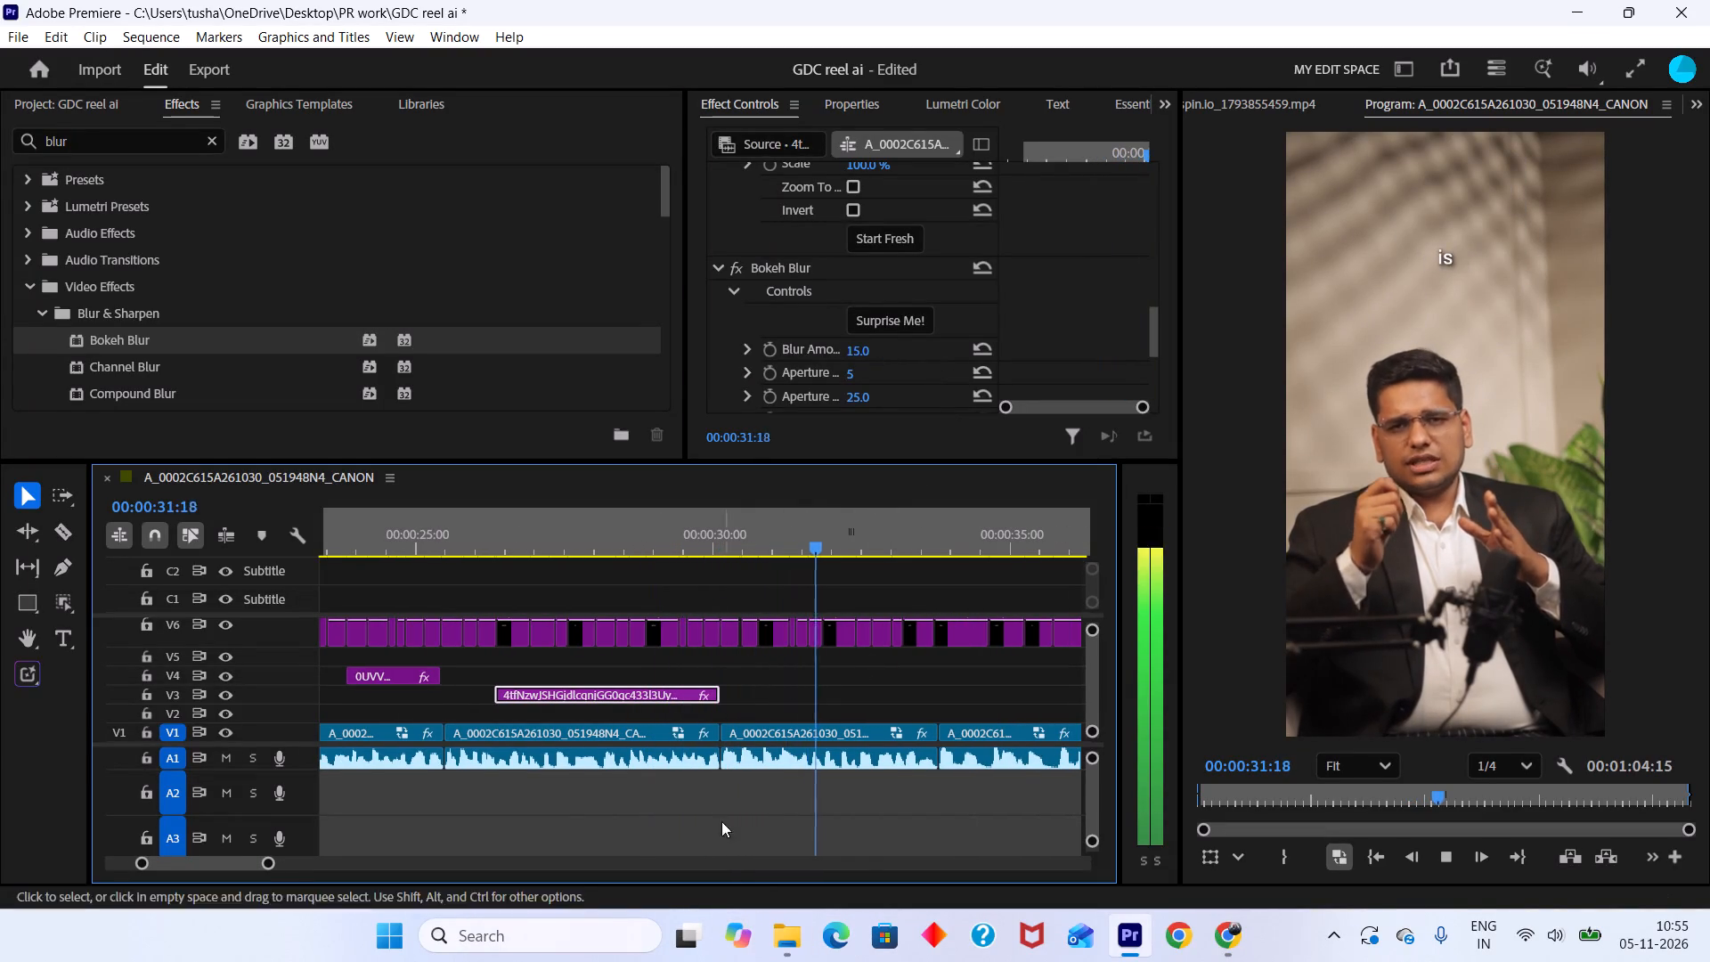
alt+scroll(899, 689, down, 3)
scroll(899, 689, down, 4)
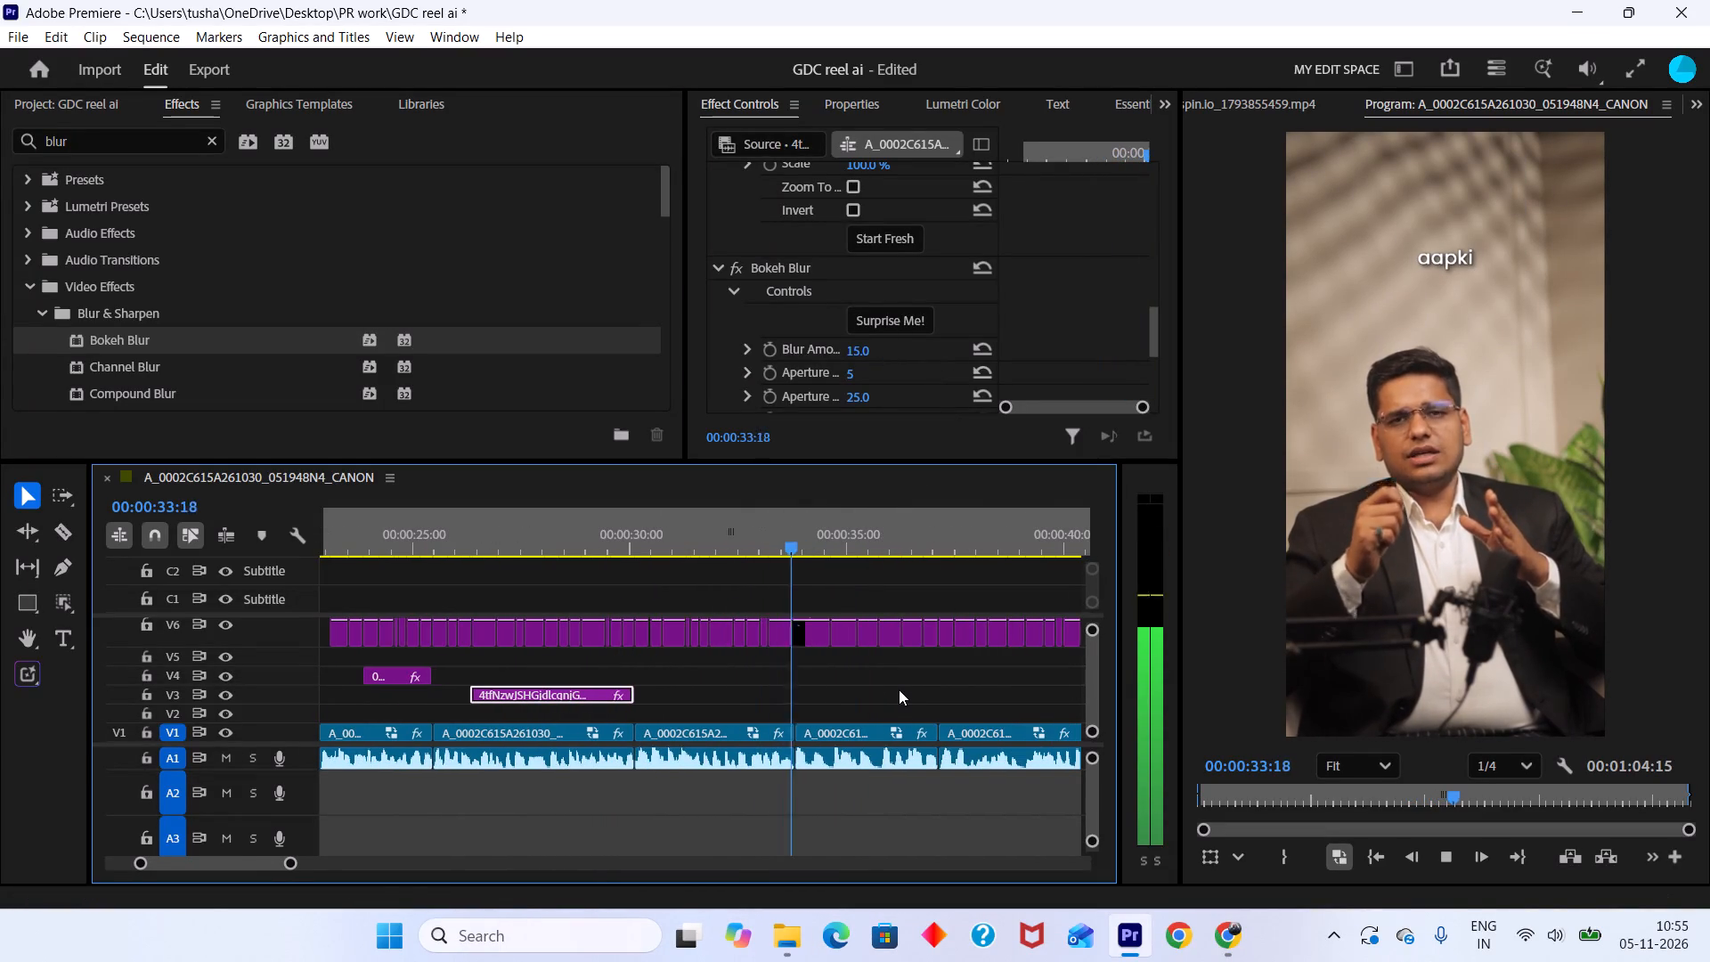
scroll(899, 689, down, 3)
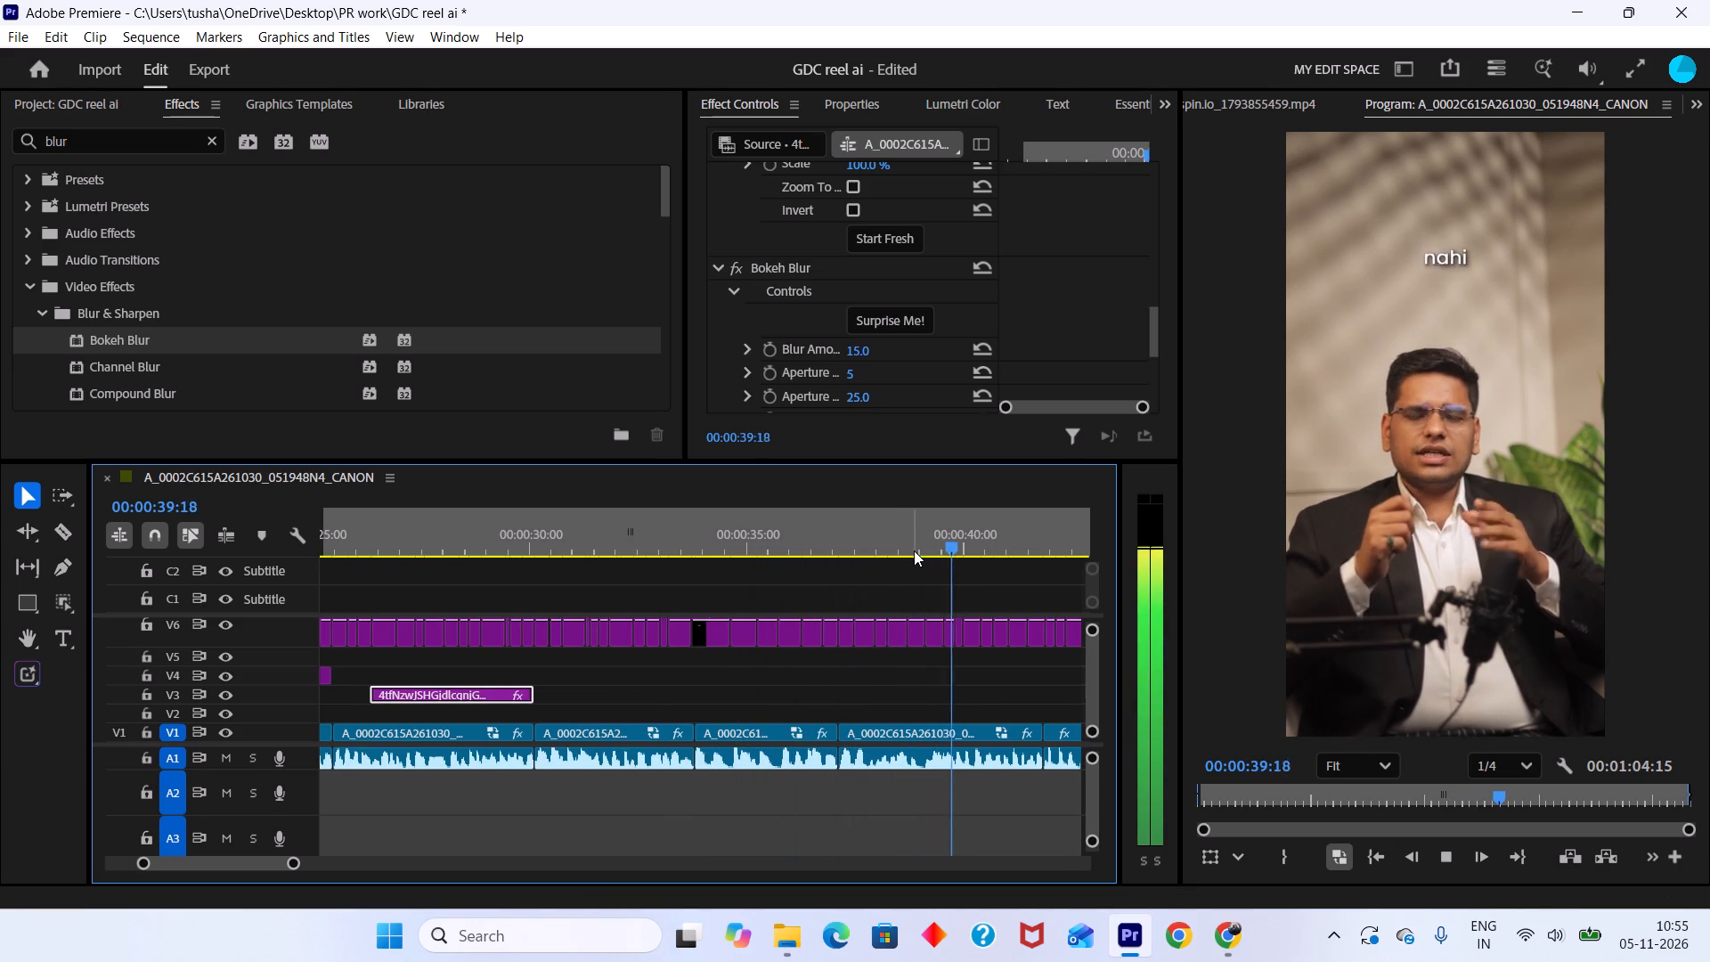
key(space)
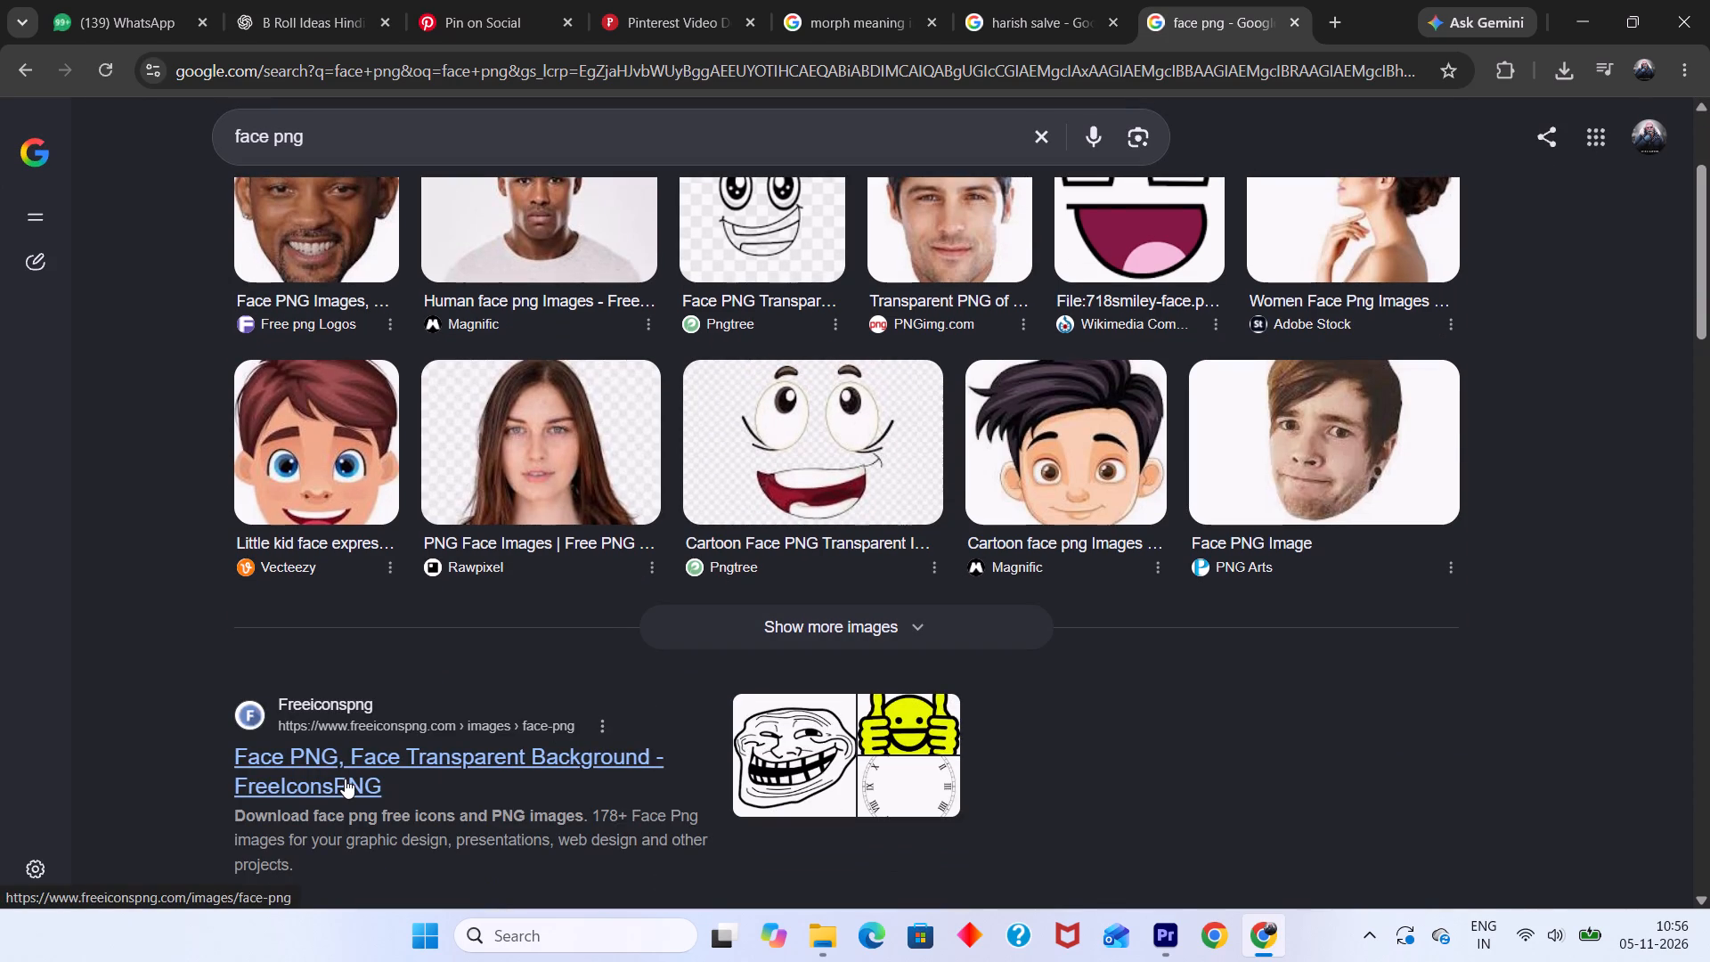
click(345, 779)
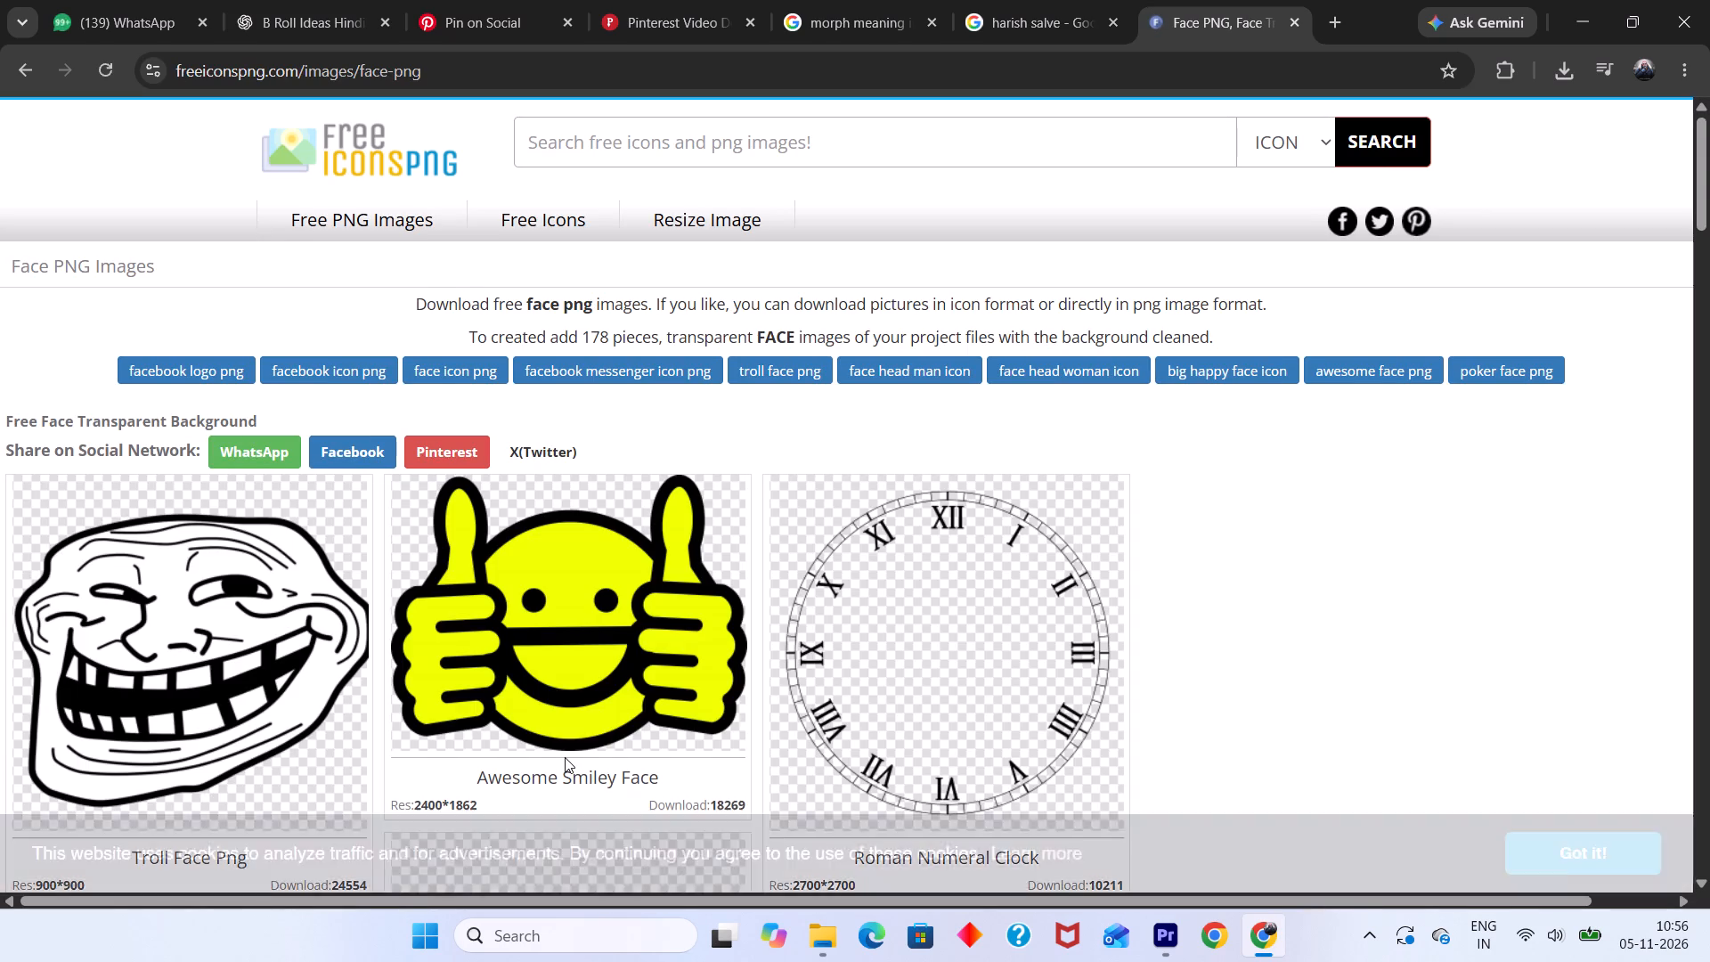
scroll(565, 757, down, 6)
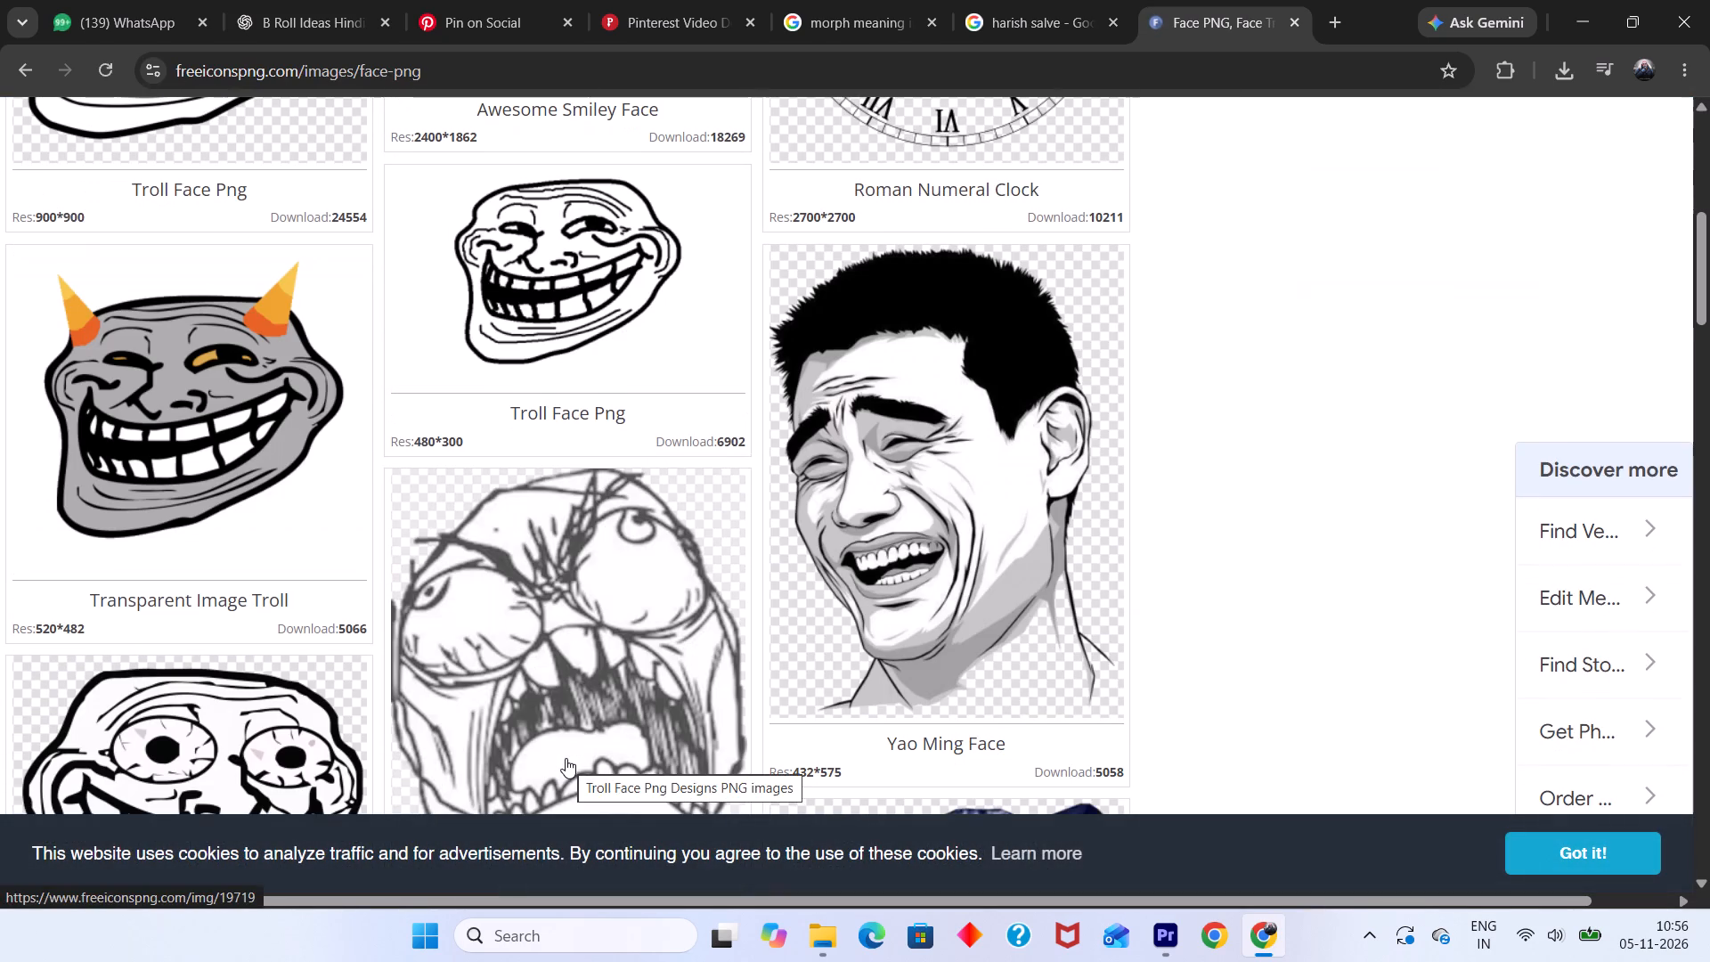
scroll(566, 758, down, 2)
click(29, 76)
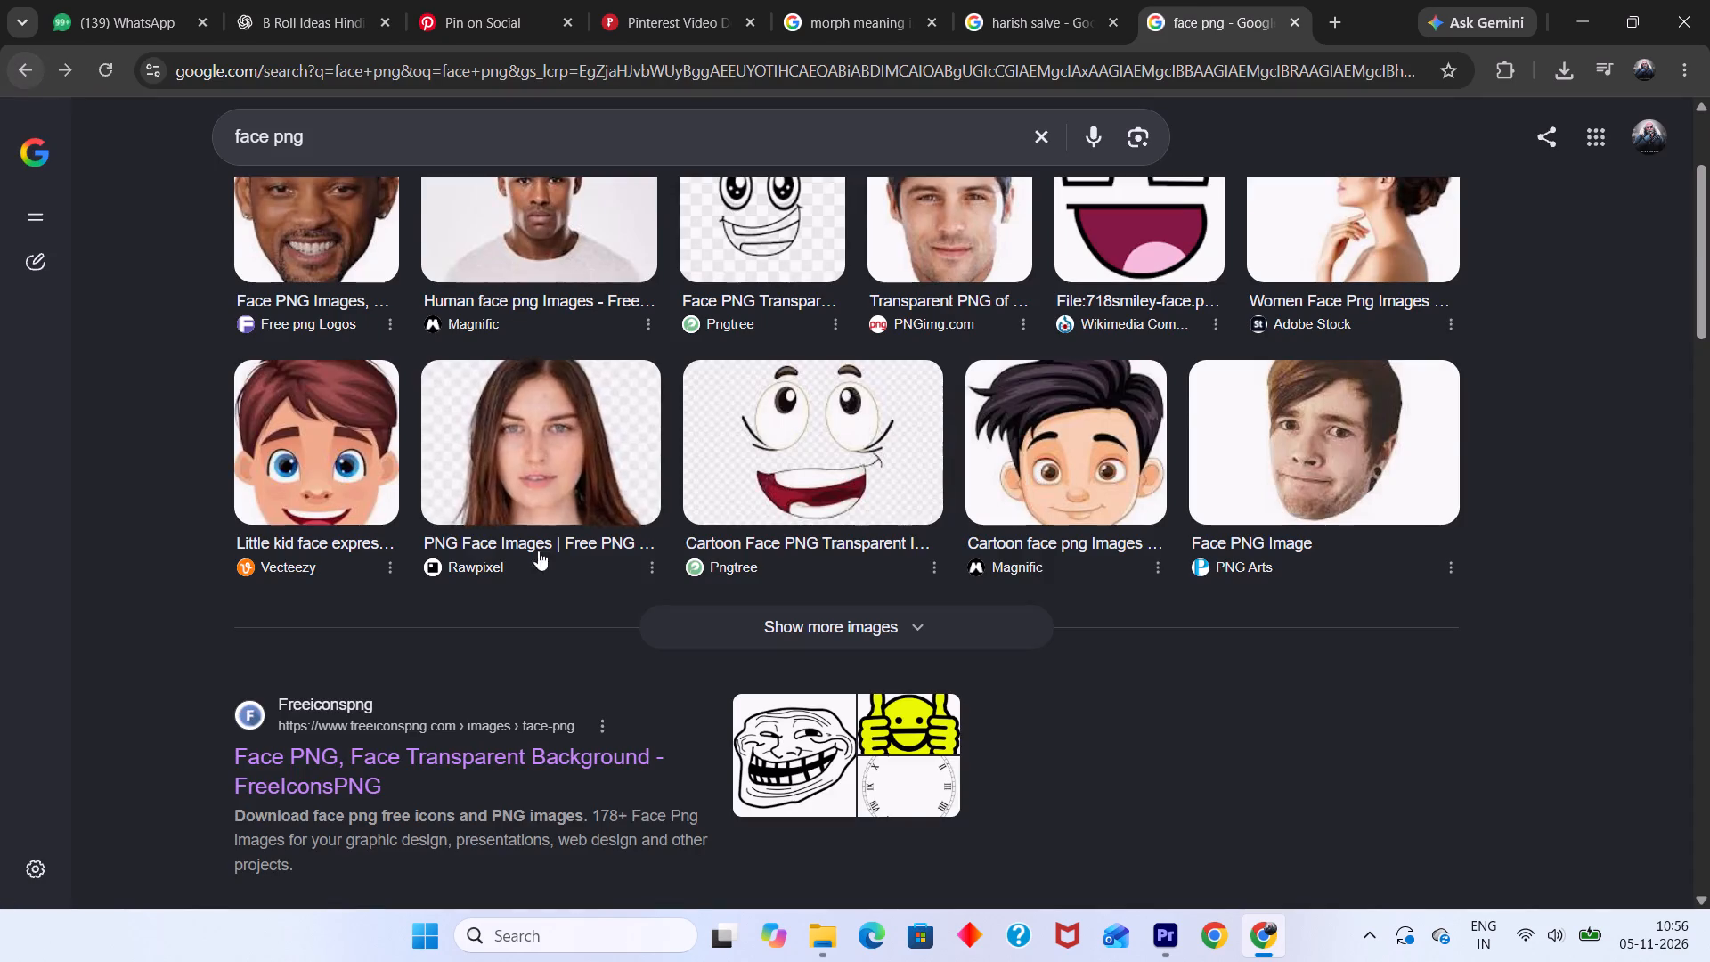
Examine the "face png" search results for a face image usable as B-roll.
scroll(622, 648, up, 3)
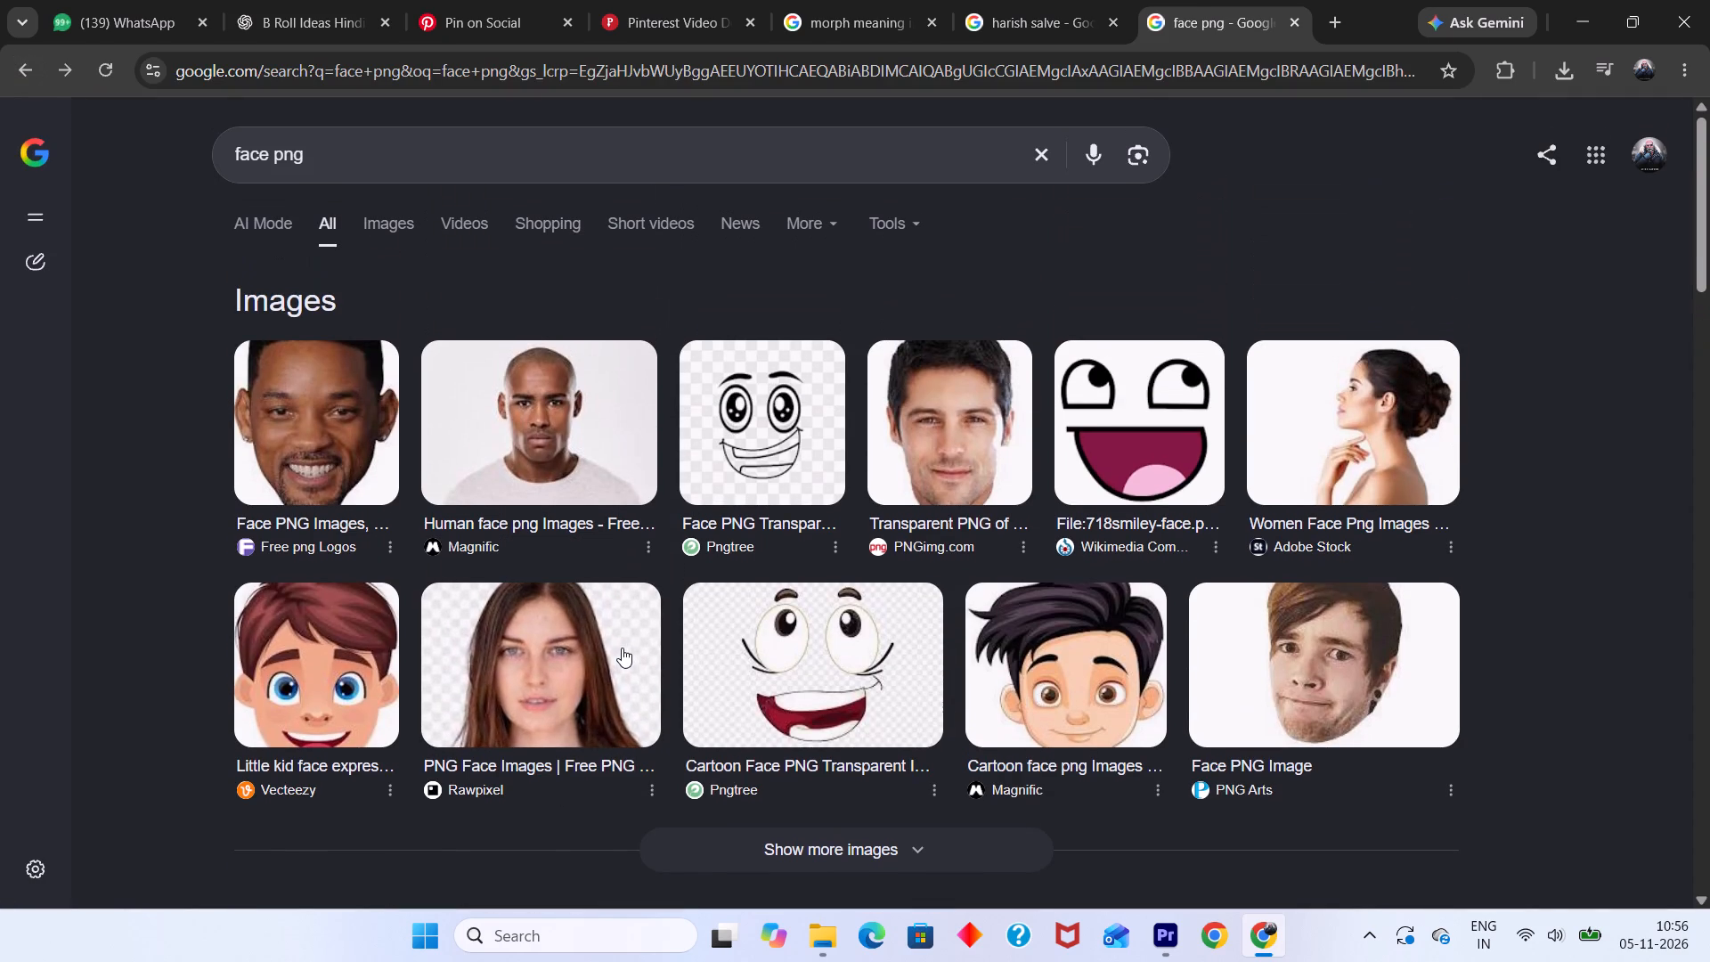
scroll(622, 648, down, 10)
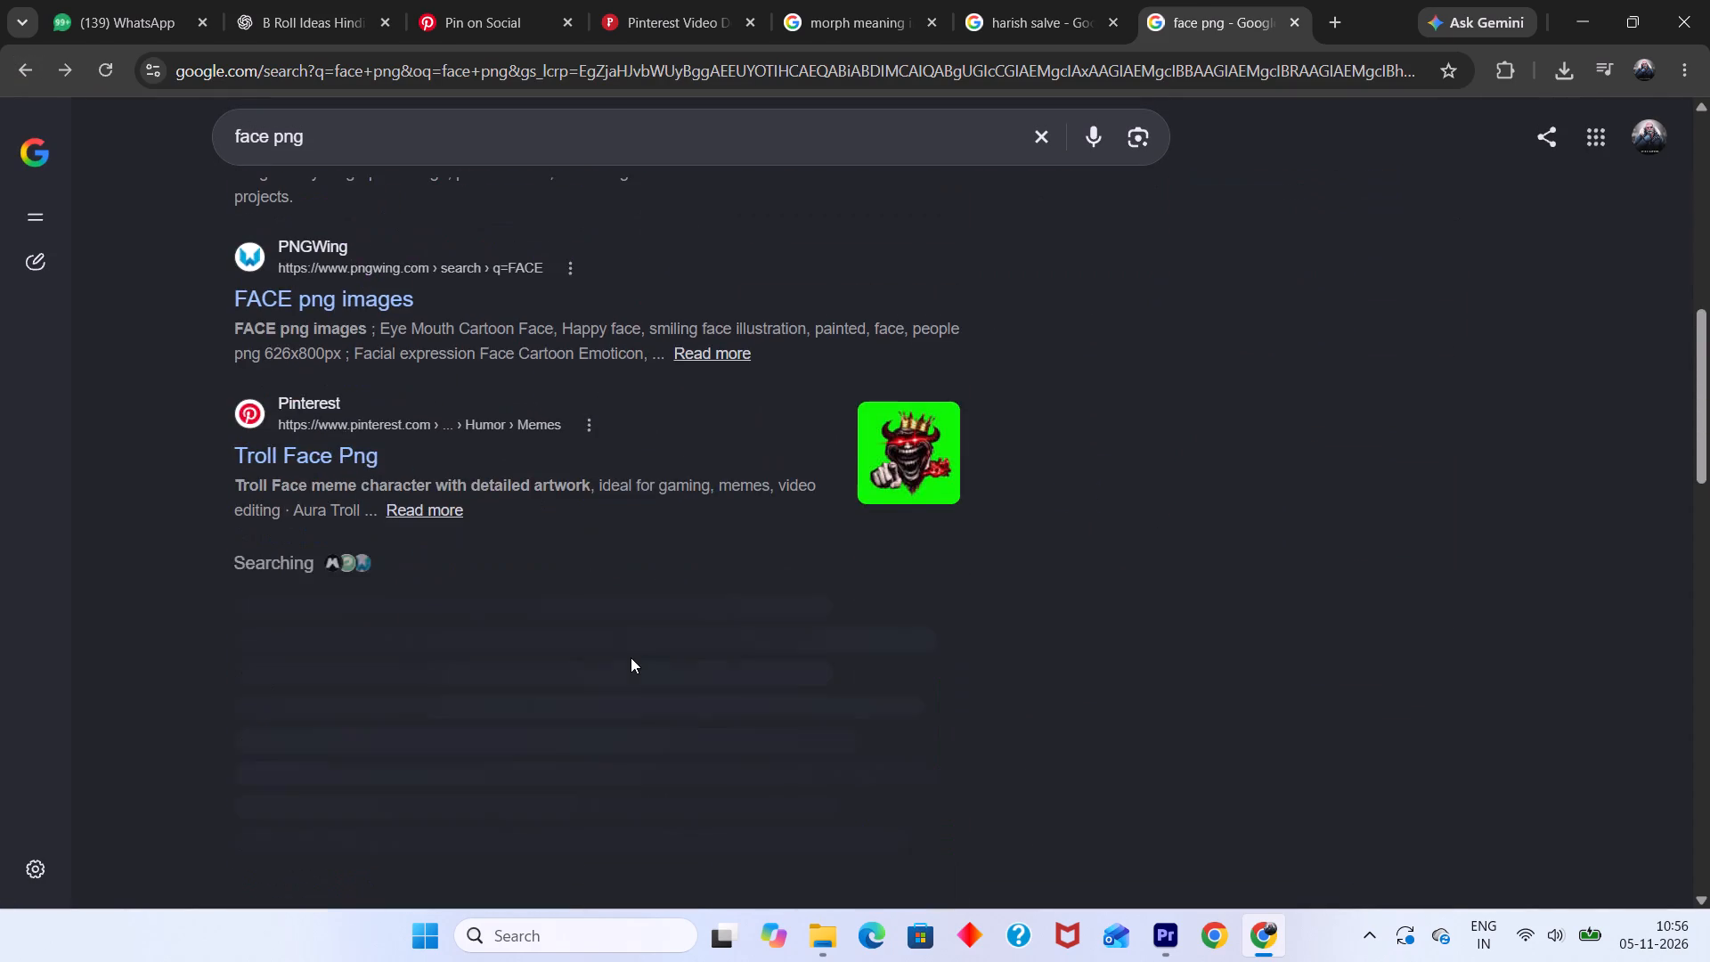
scroll(631, 657, down, 7)
scroll(631, 662, up, 9)
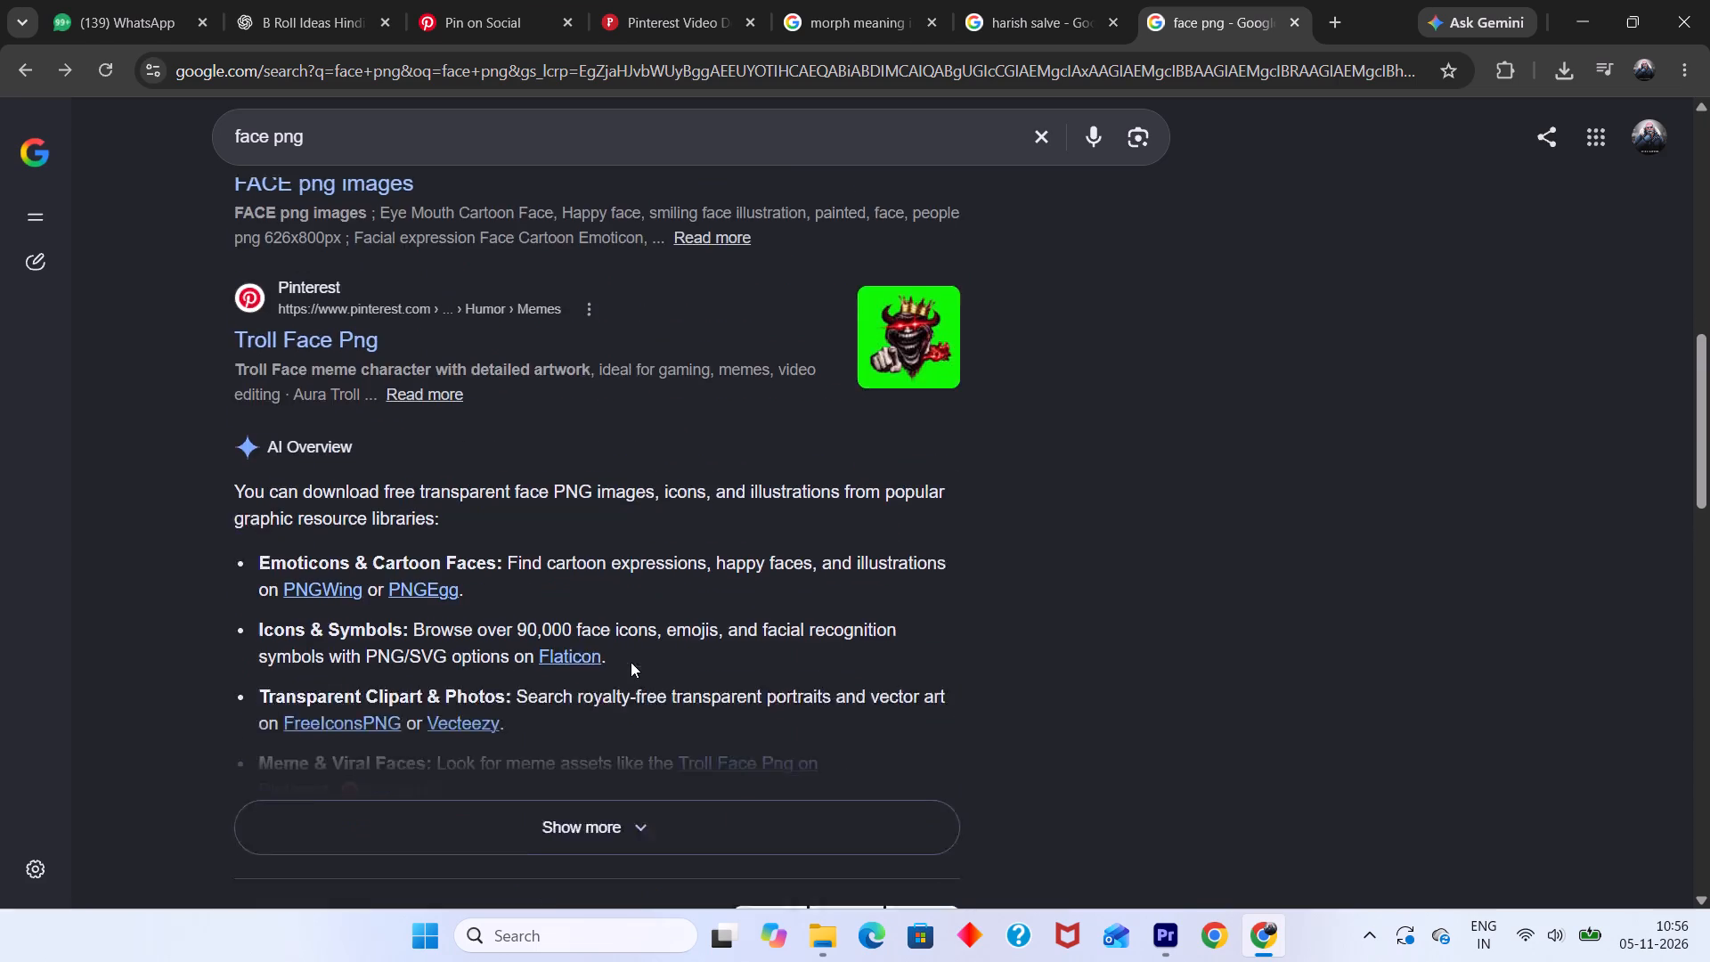
scroll(631, 663, up, 11)
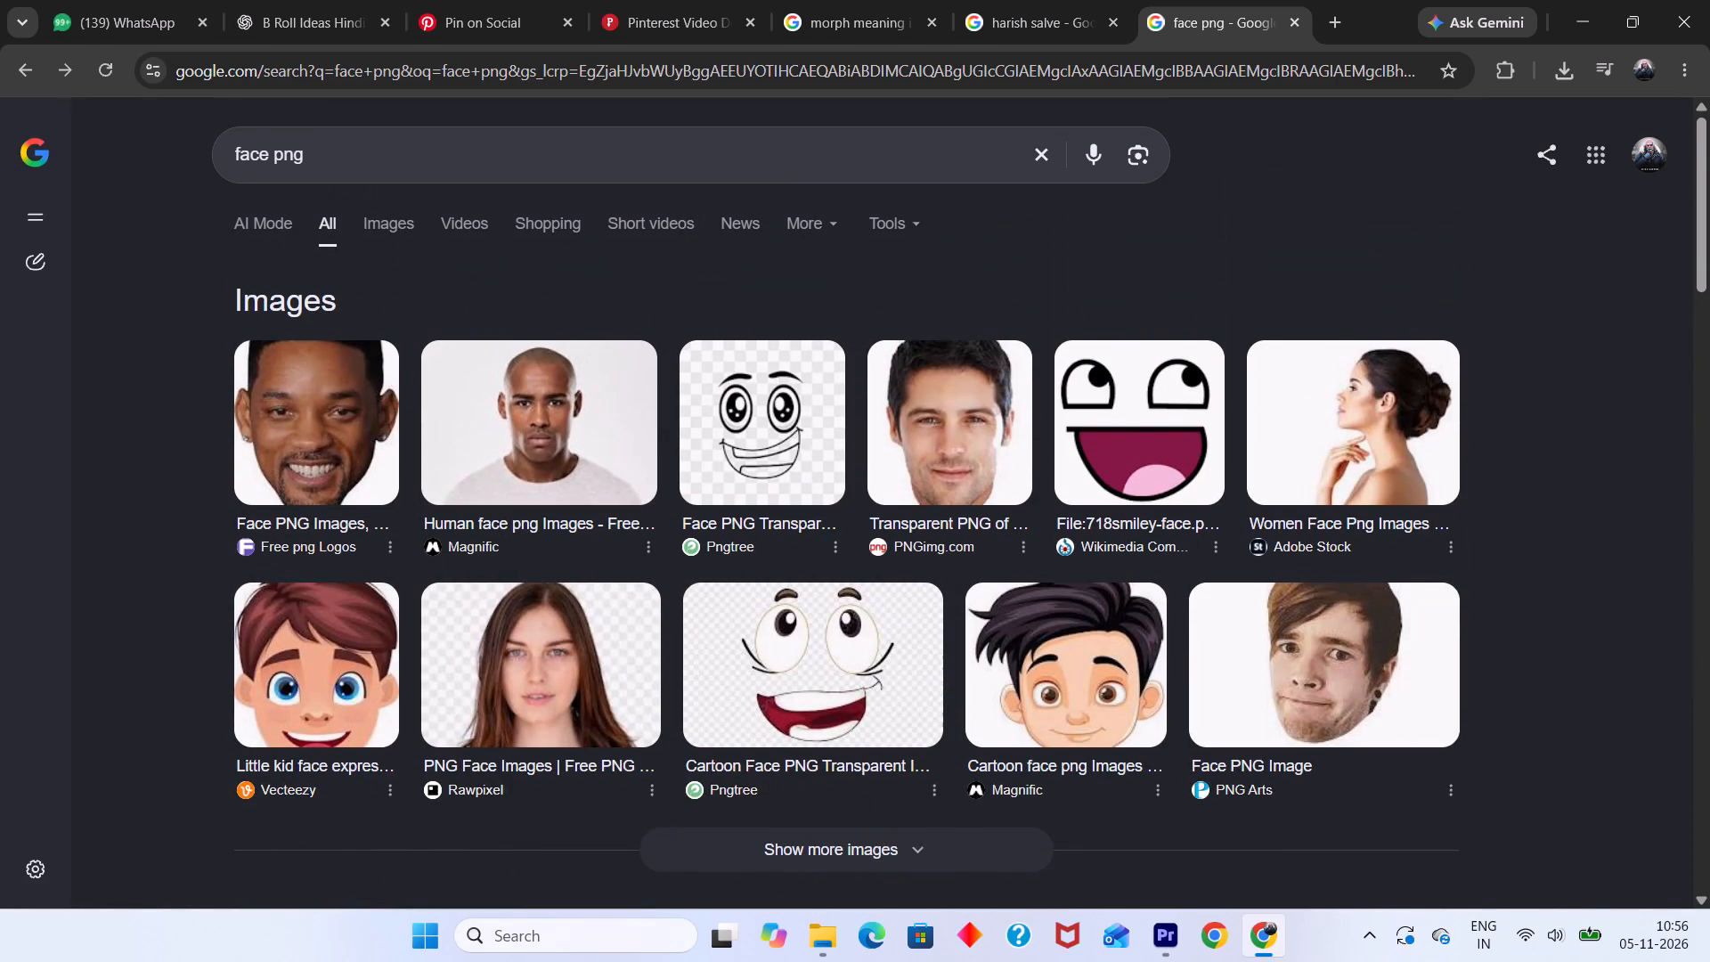
drag(351, 154, 210, 159)
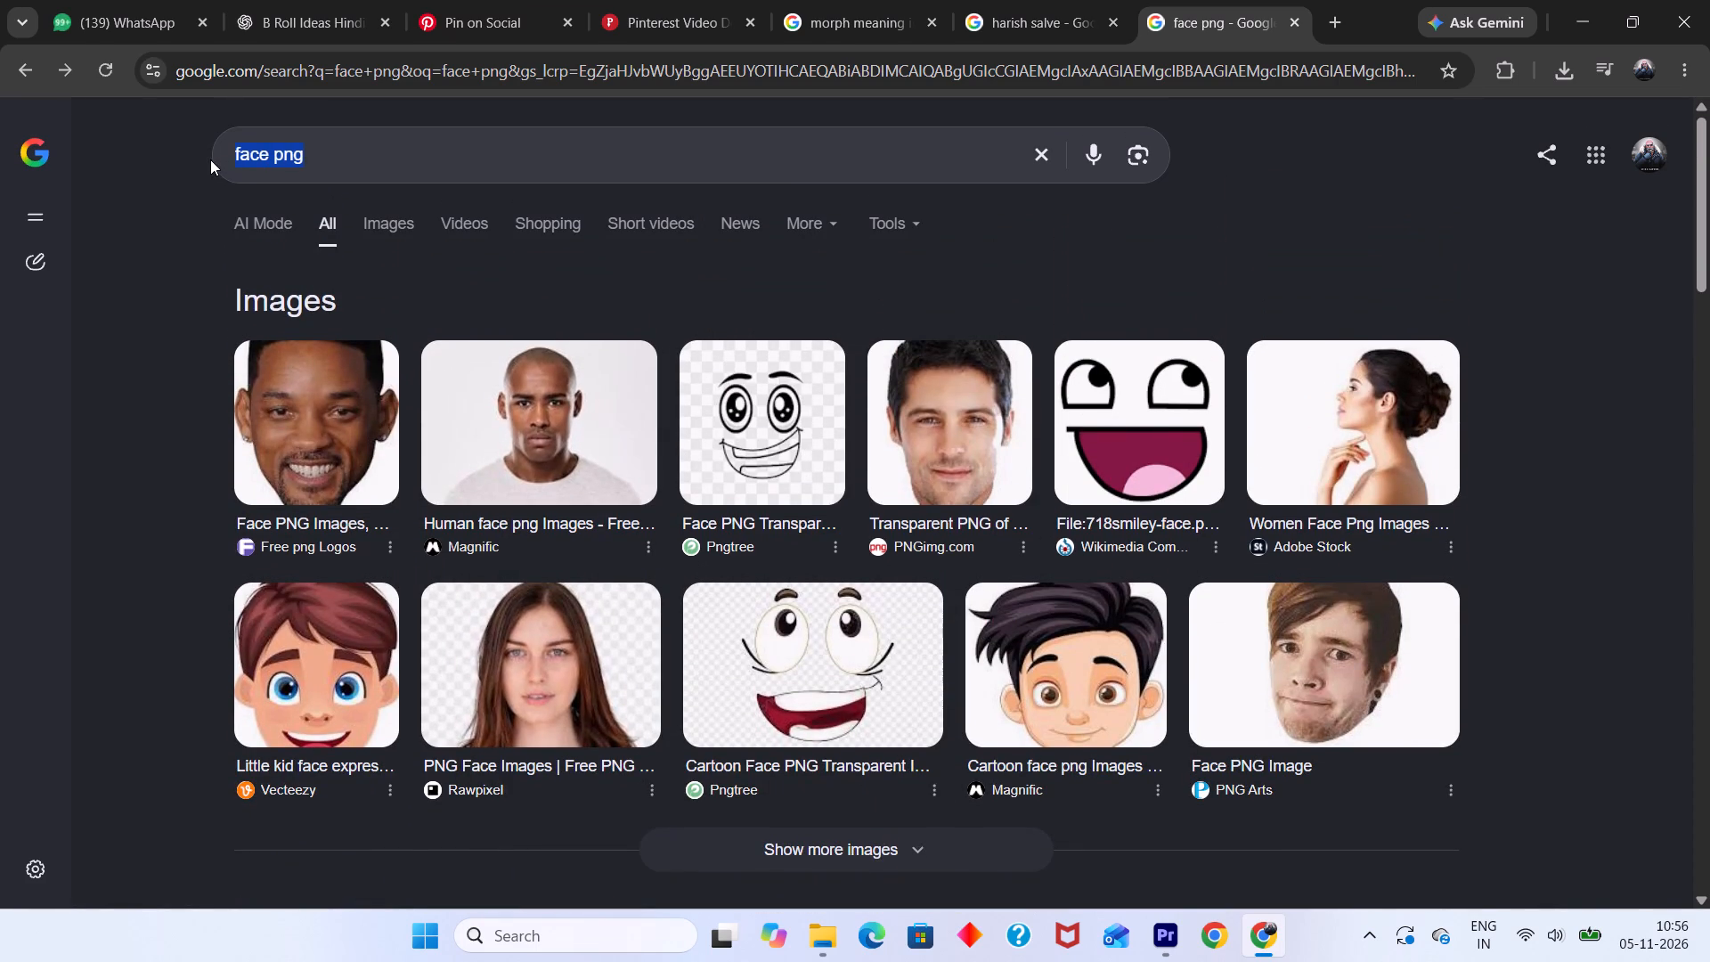
Return to Premiere Pro and replay the speech from about 00:00:37 to 00:00:41:04, checking the captions for the next B-roll moment.
click(1161, 945)
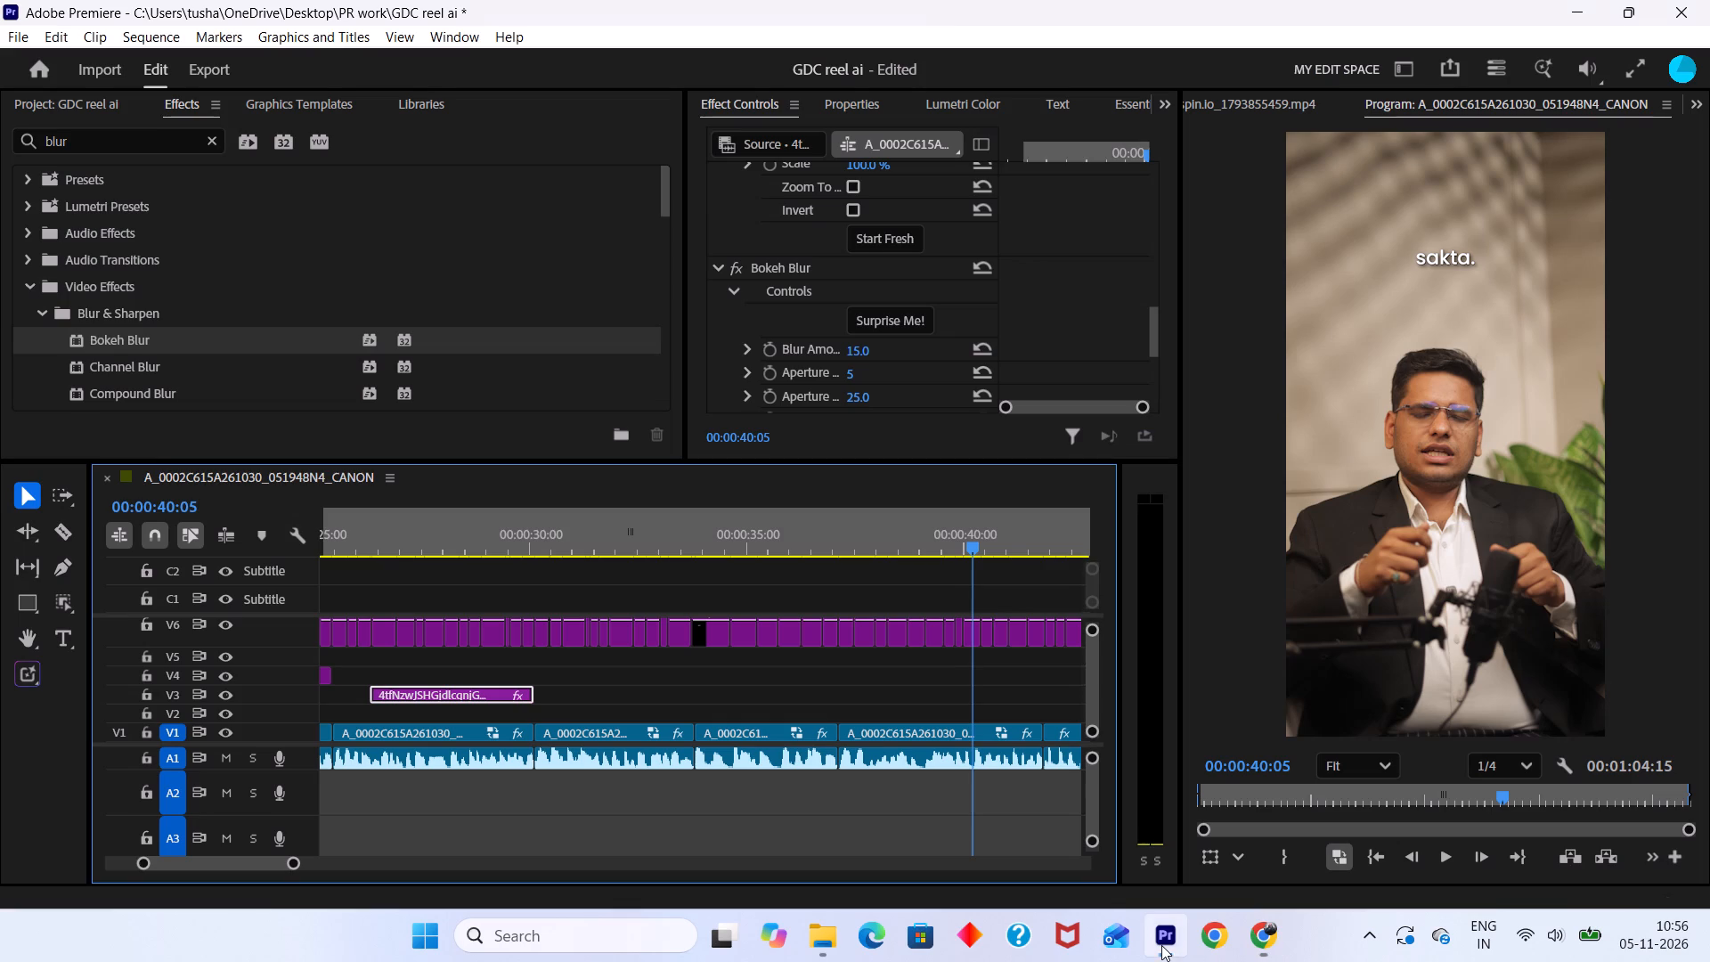
drag(964, 547, 839, 525)
key(space)
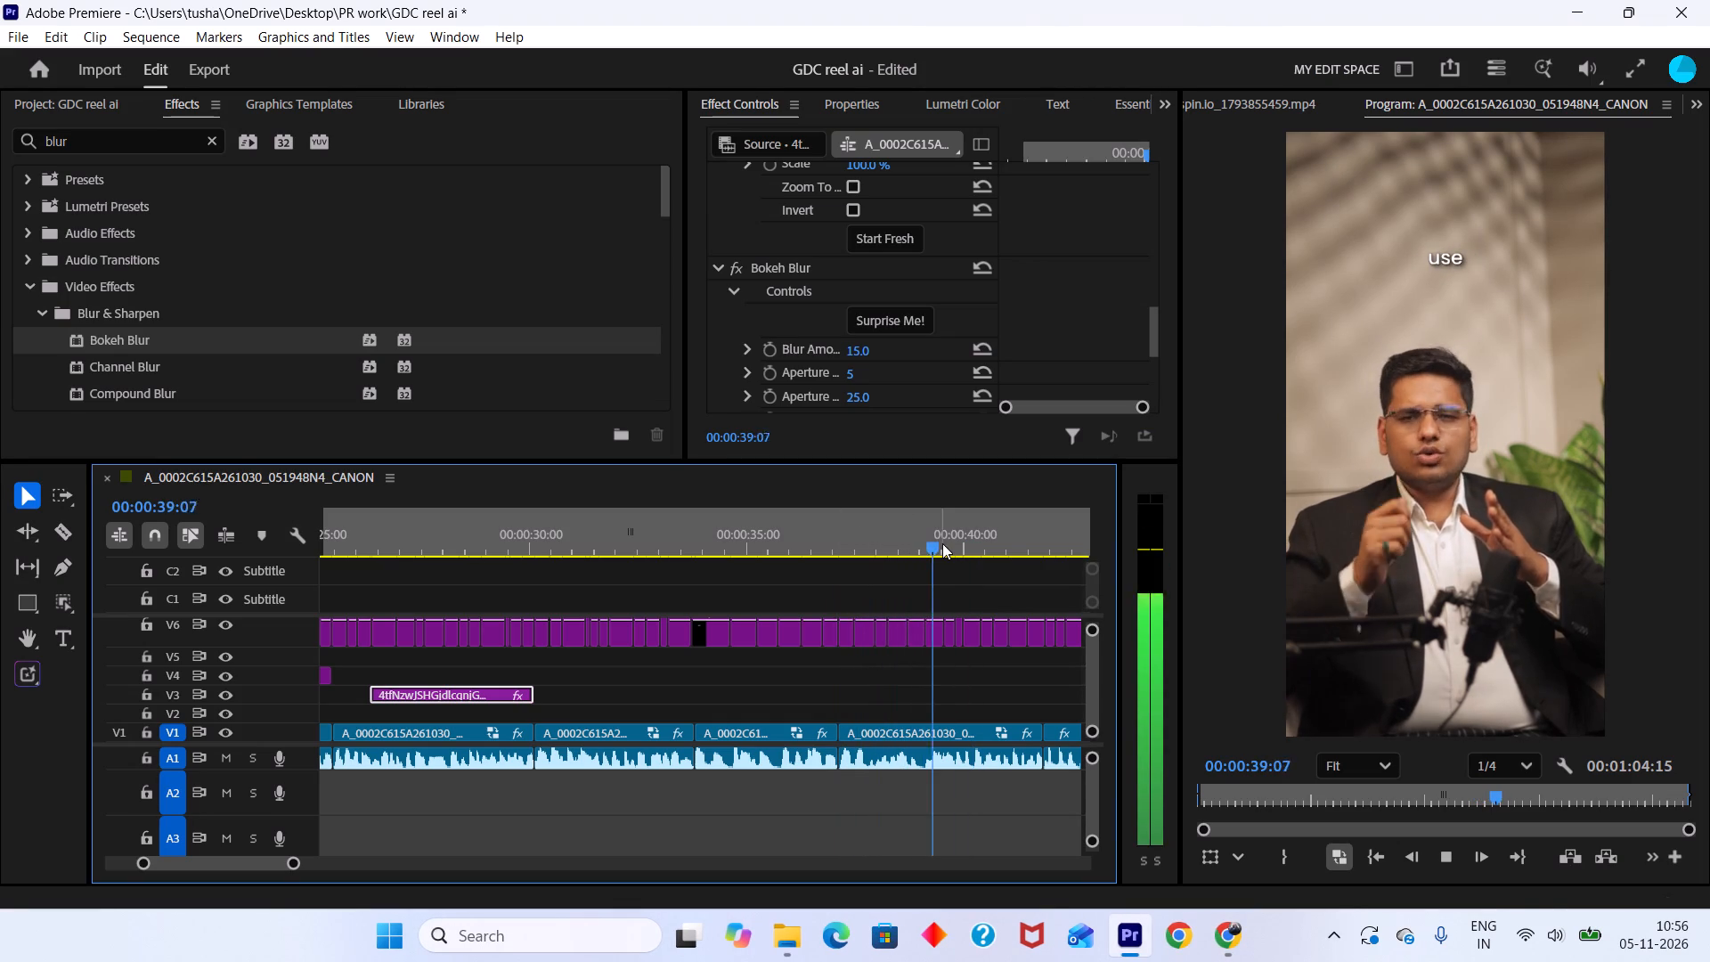
scroll(943, 570, down, 7)
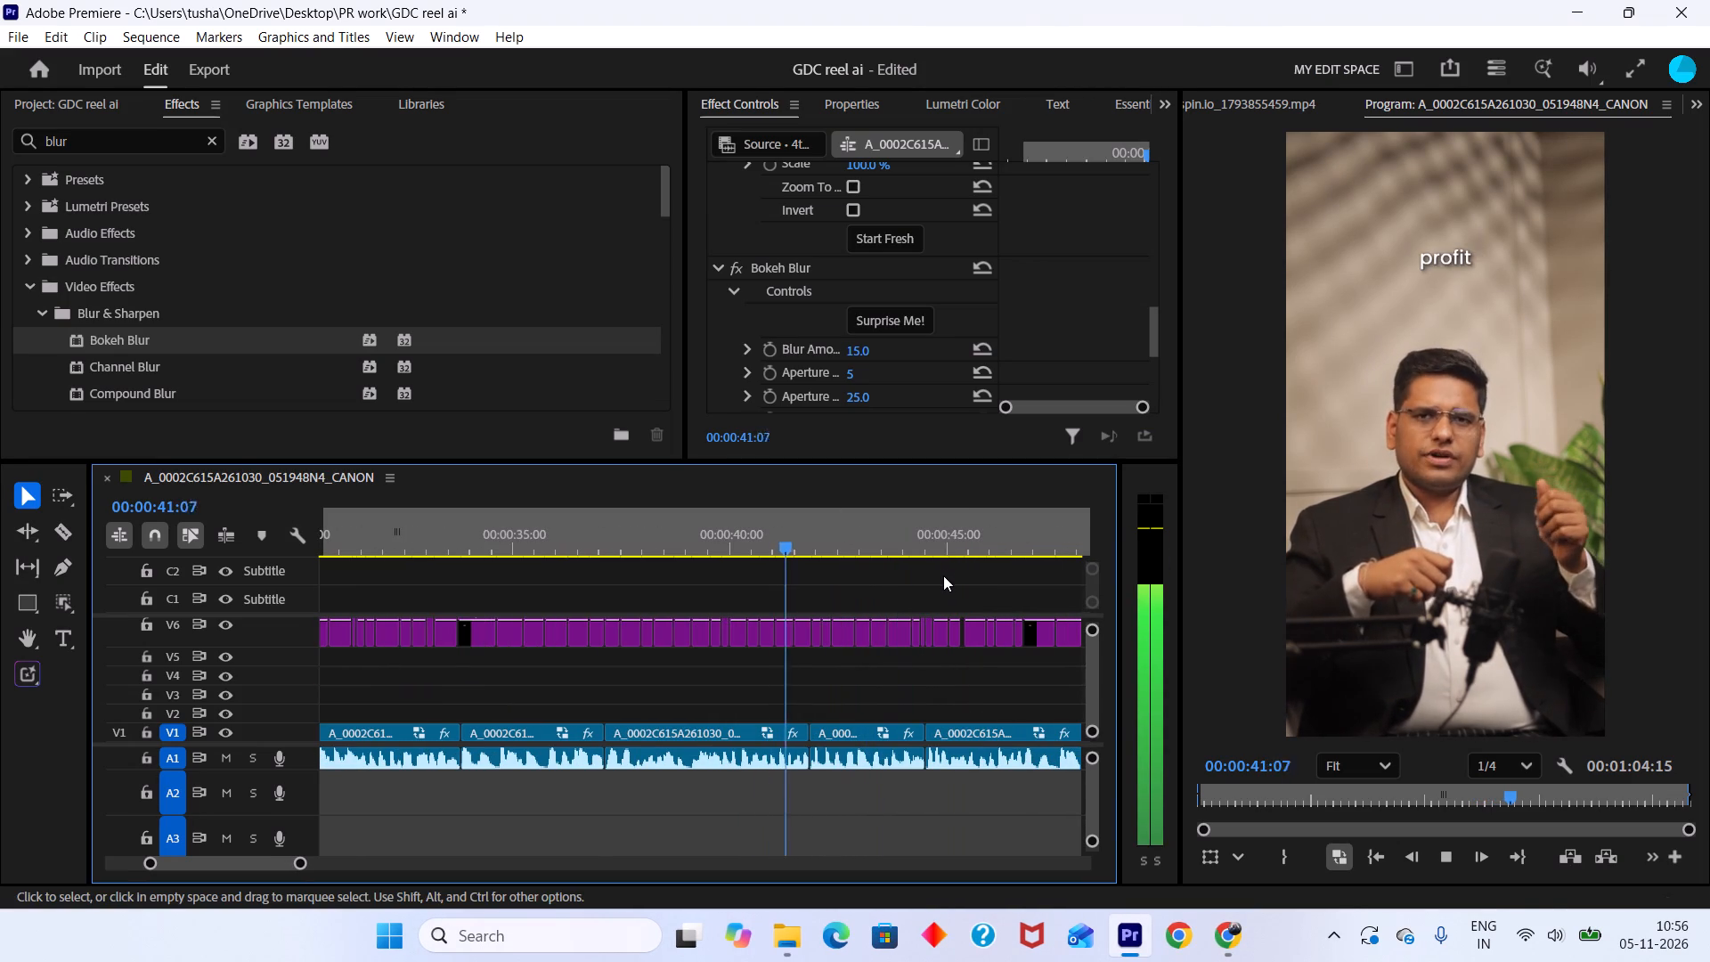
drag(822, 552, 740, 558)
key(space)
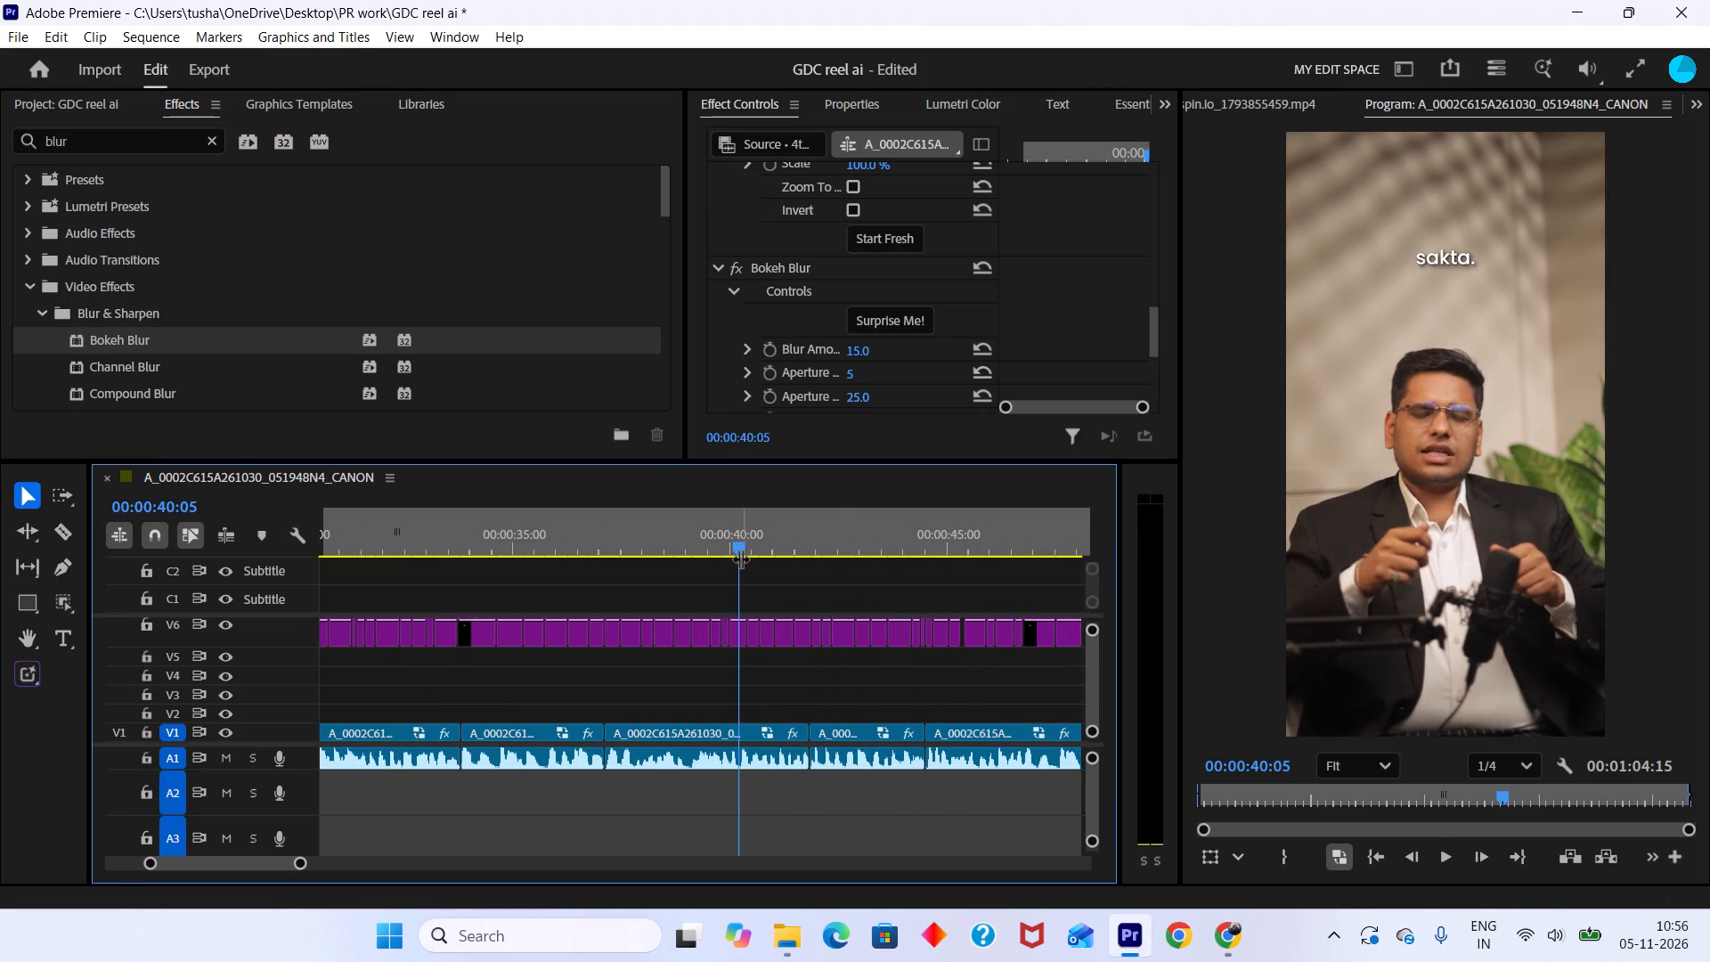
key(space)
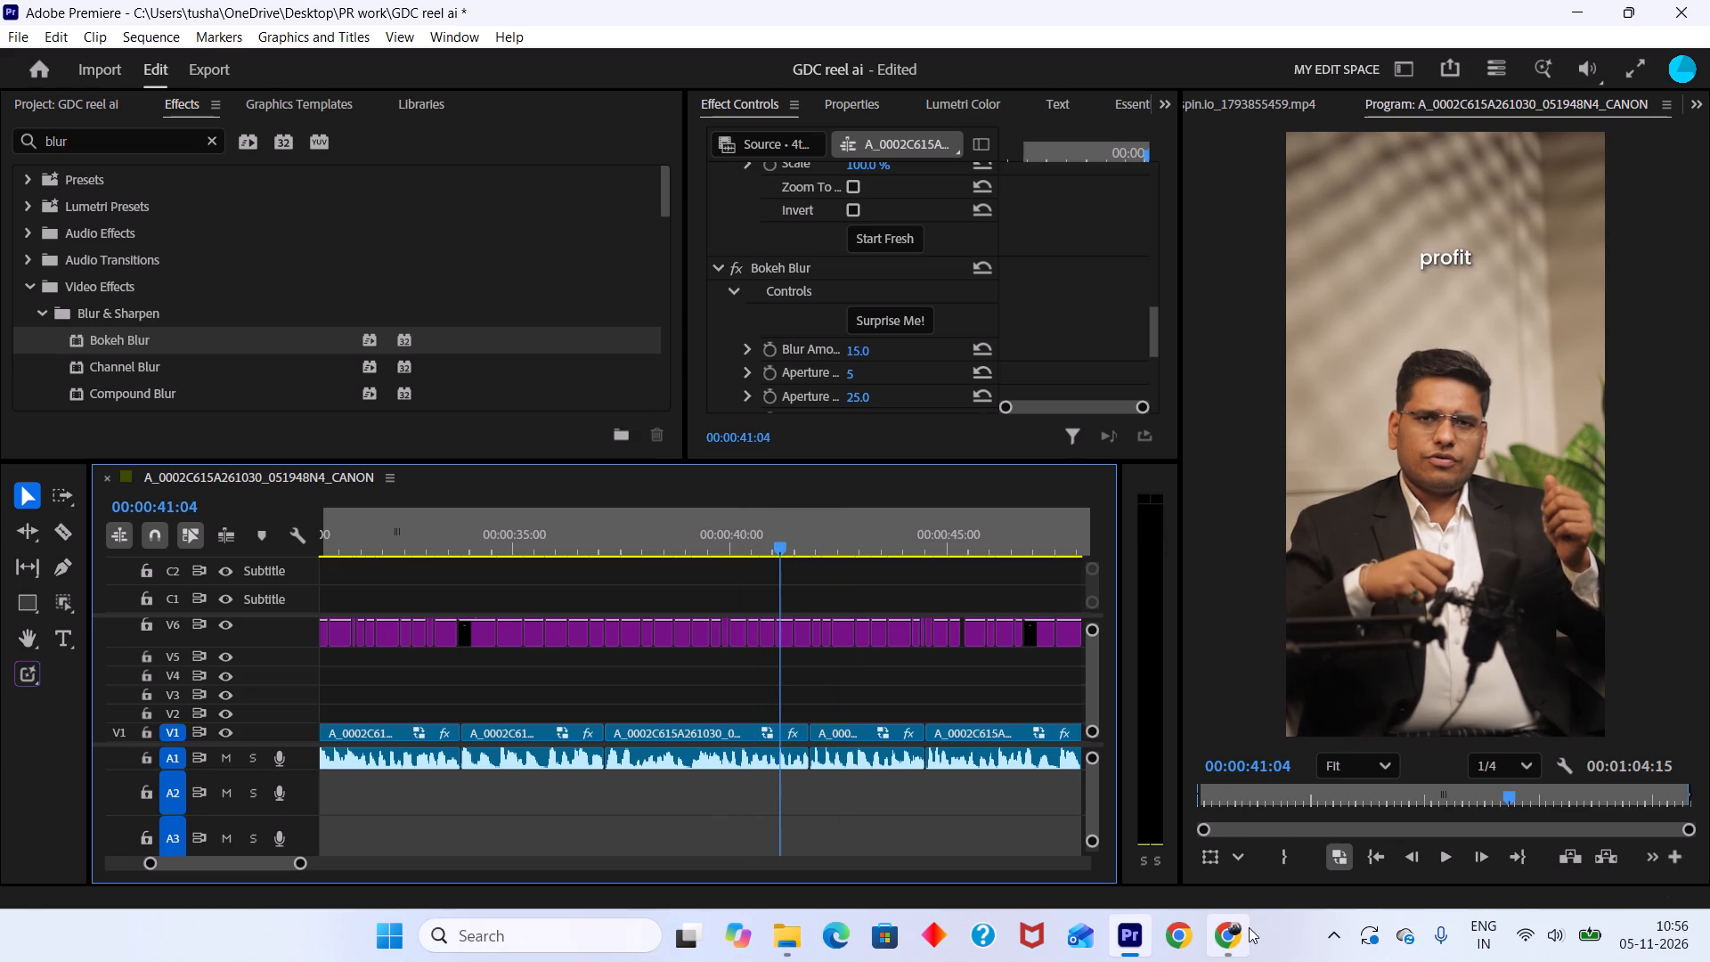
In Chrome, search Google for "profit png", open Pngtree's Profit PNG Images page and decline its special offer.
click(1249, 927)
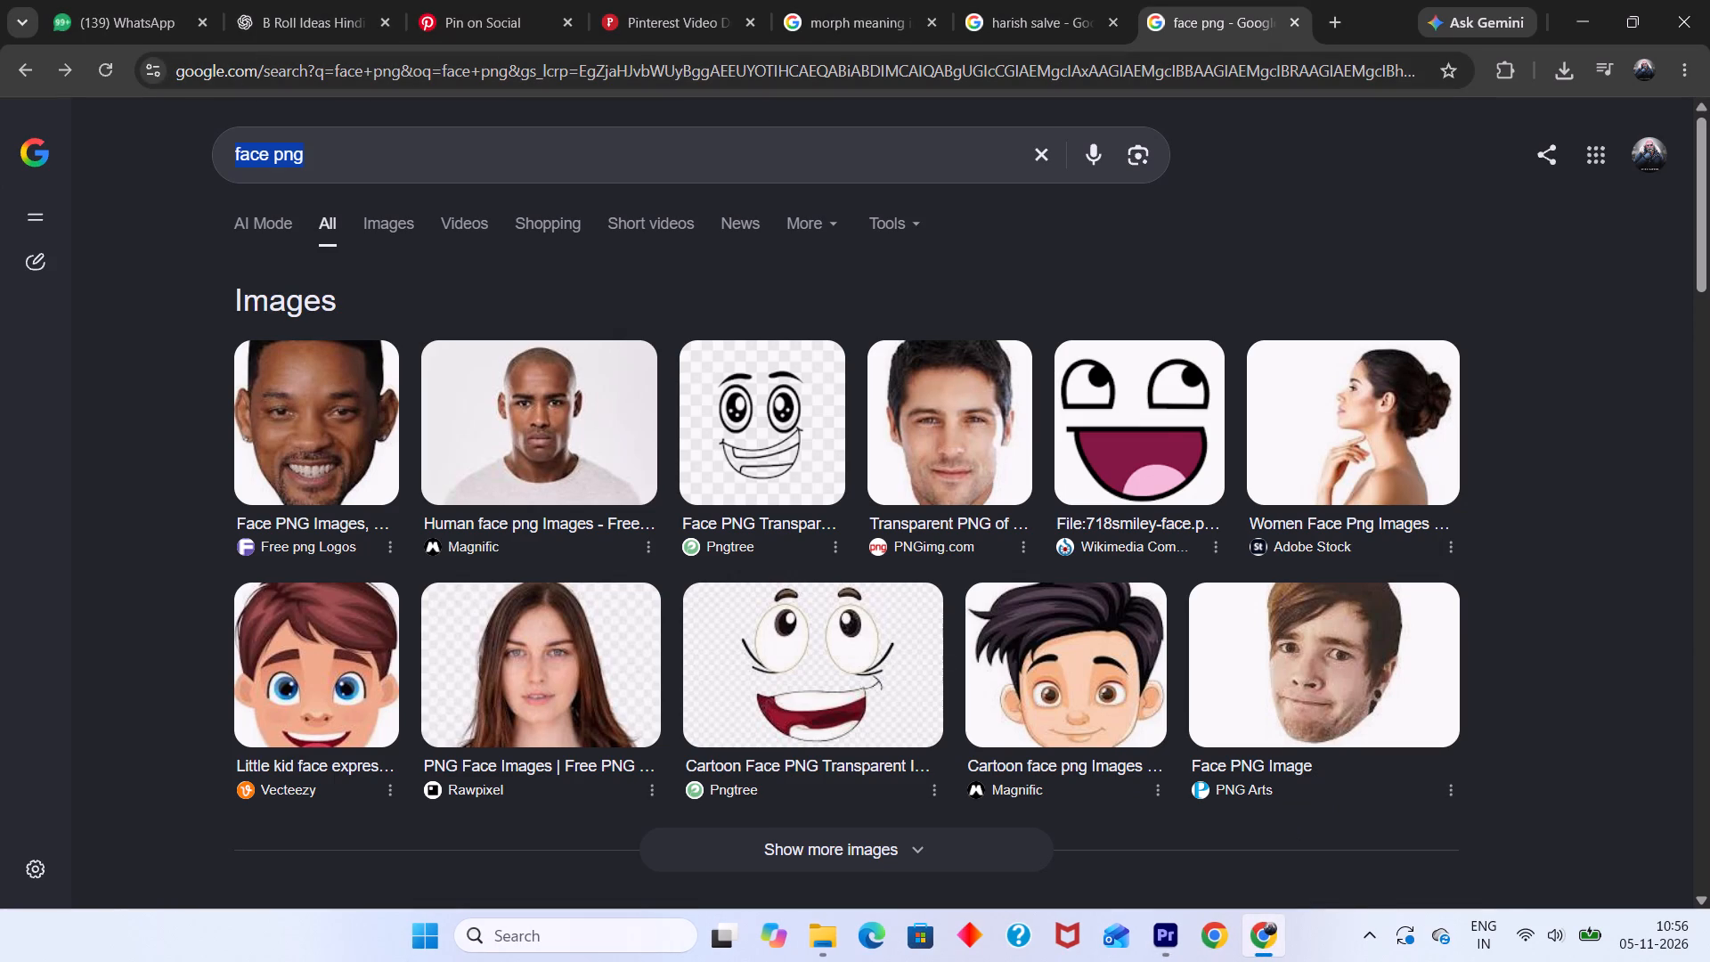
text(profit png)
key(Return)
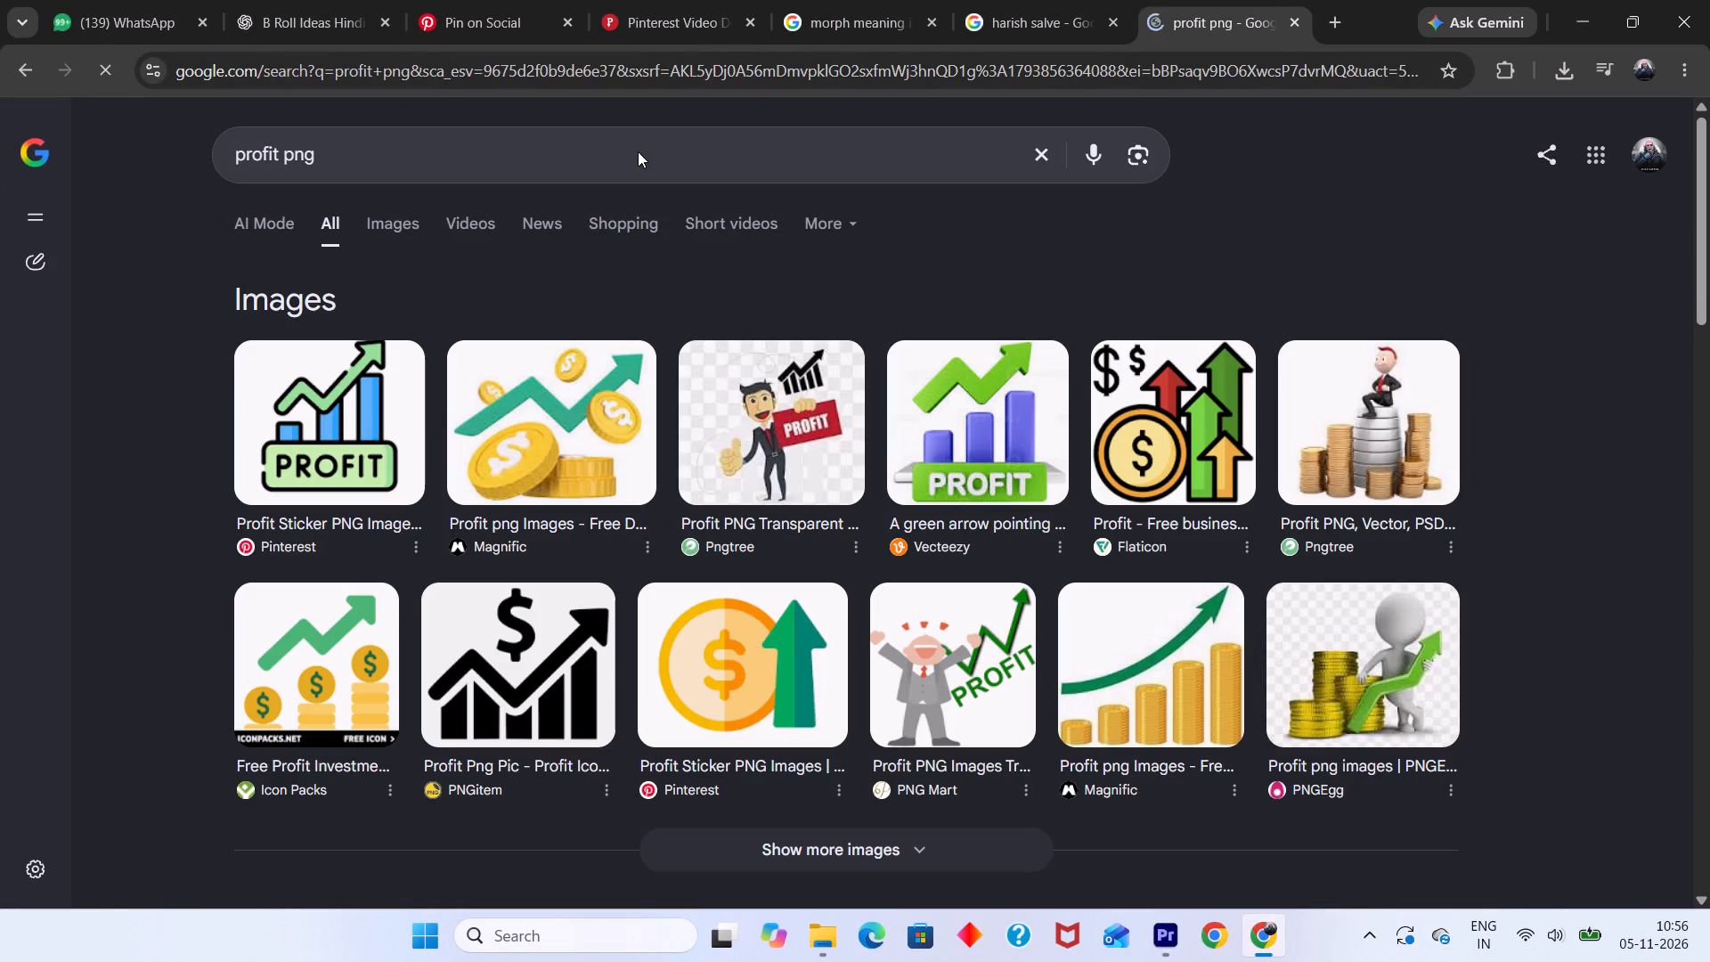
scroll(672, 390, down, 4)
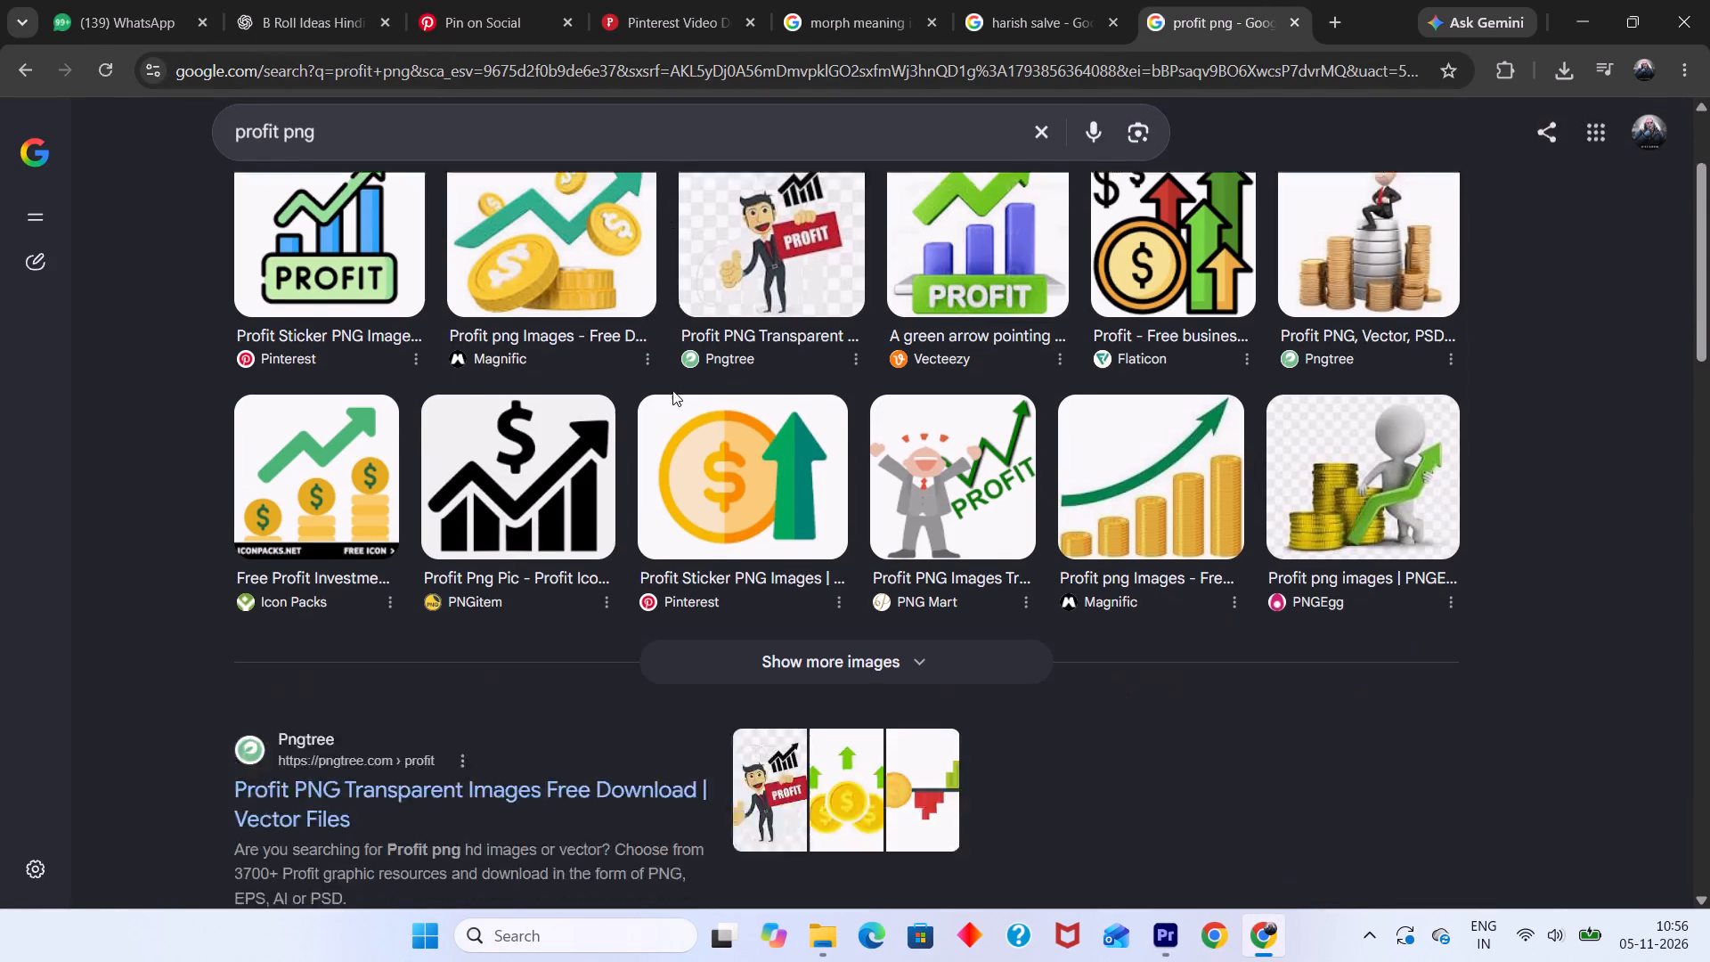
scroll(672, 390, down, 1)
click(554, 428)
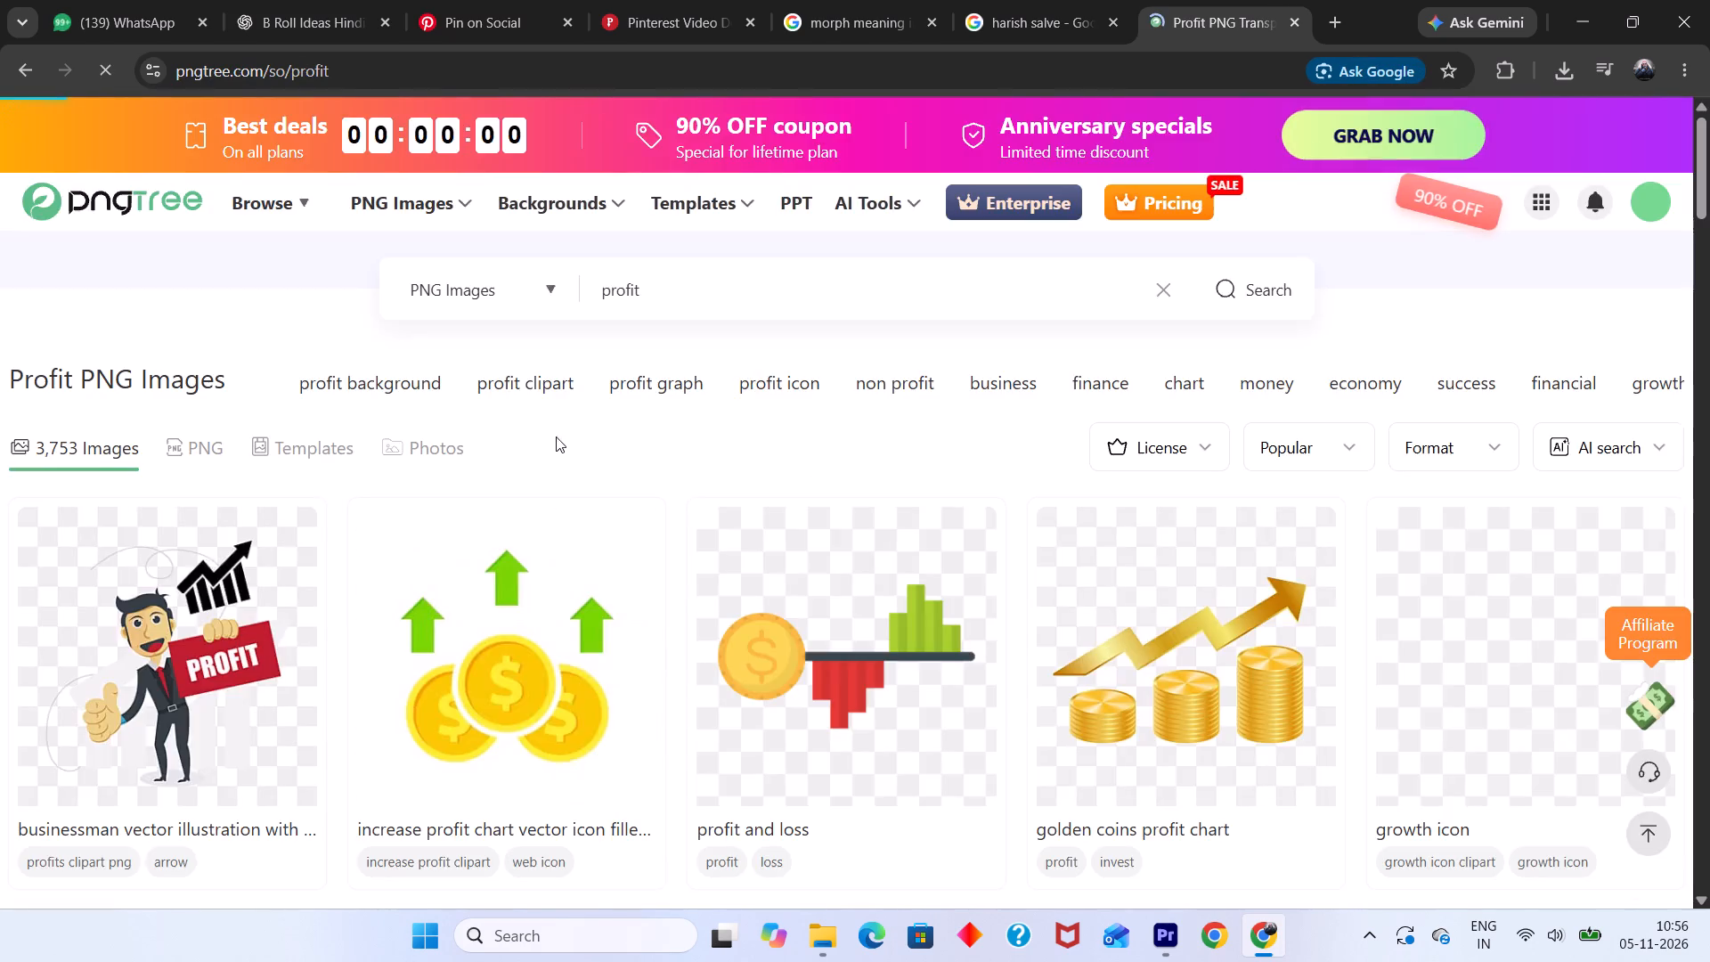
click(1079, 220)
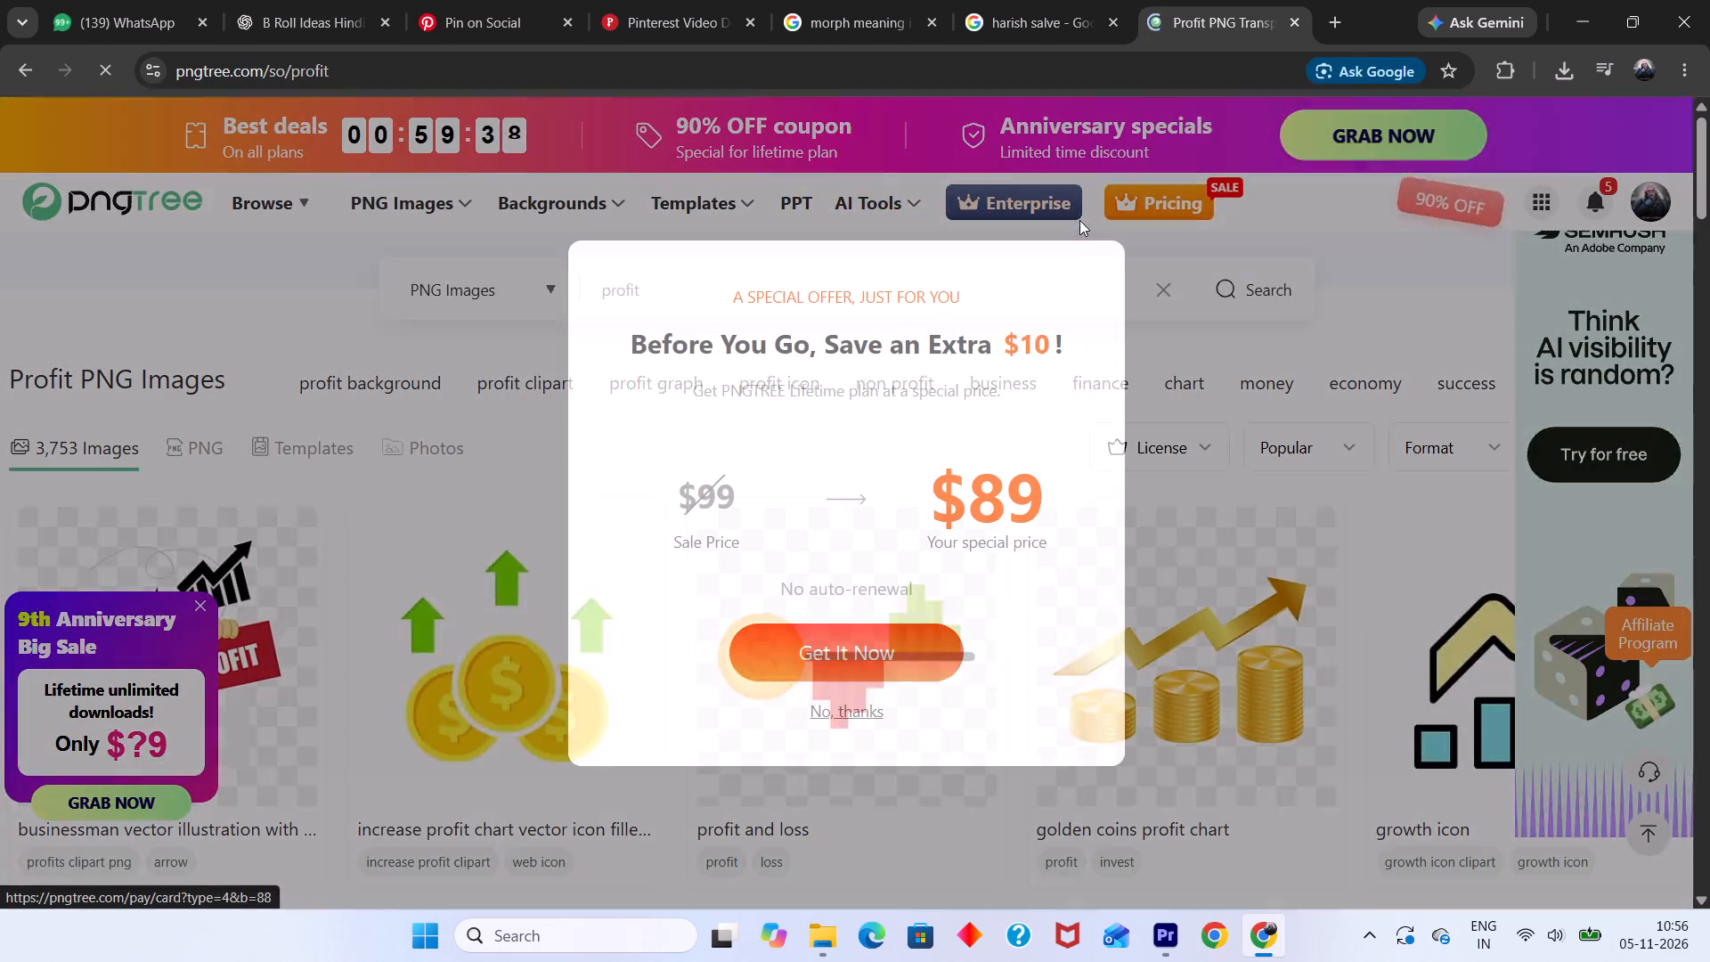
click(828, 721)
click(830, 705)
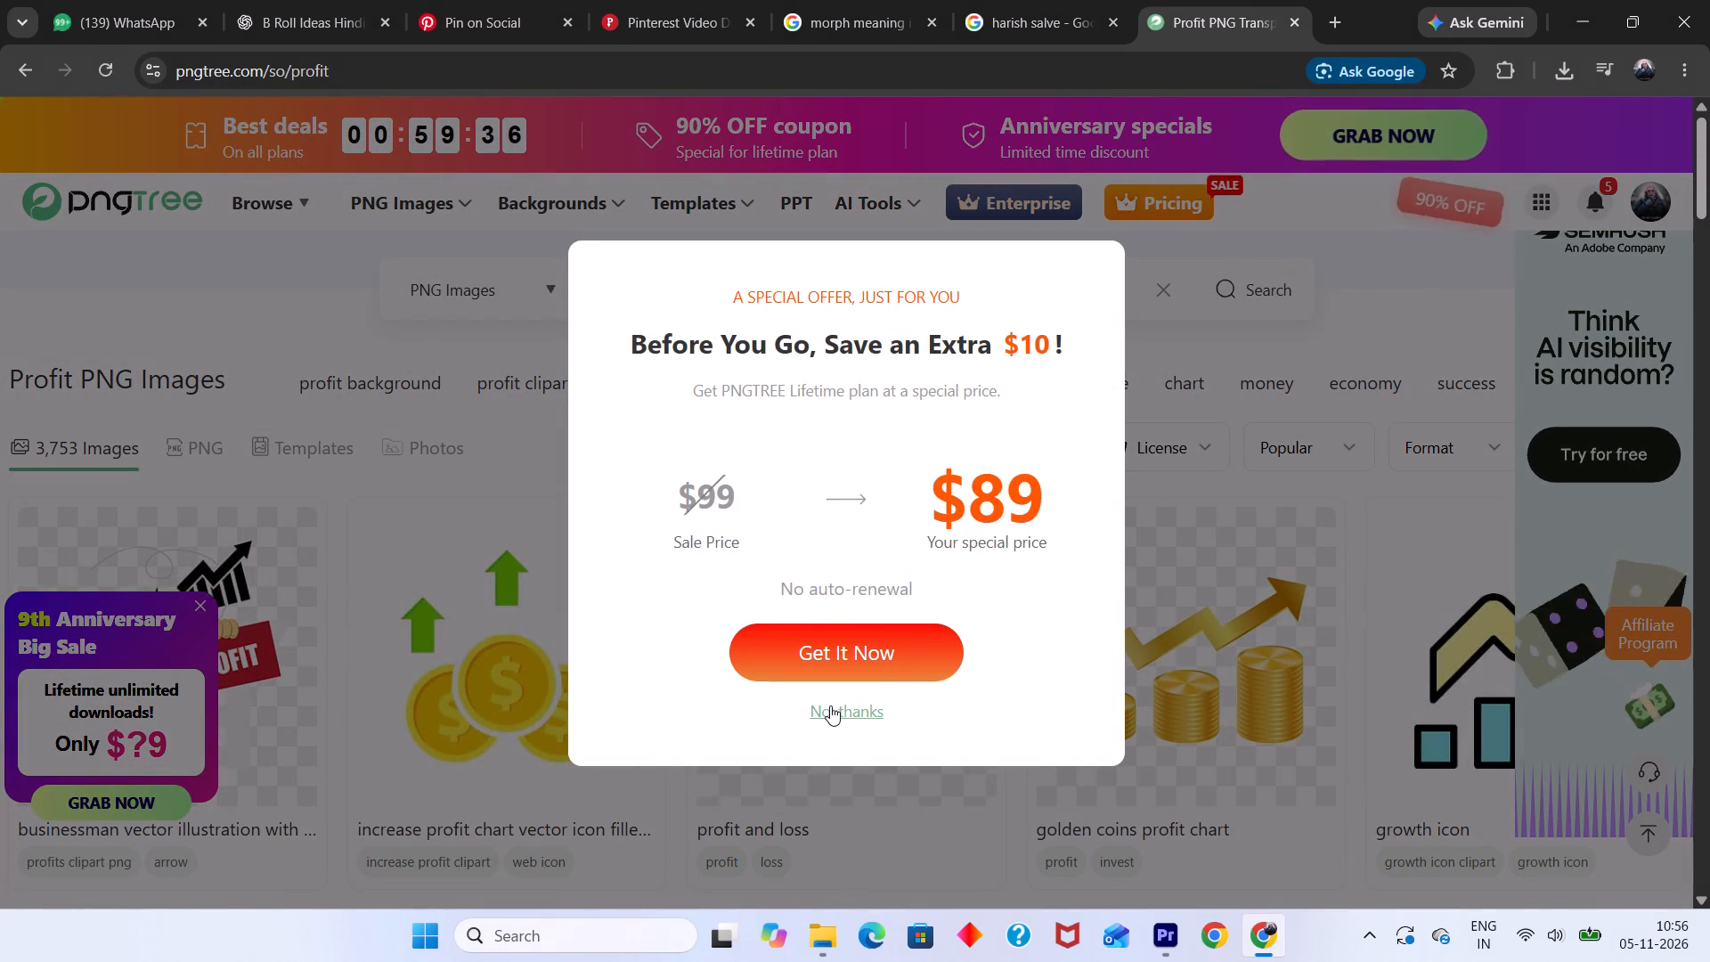
scroll(830, 705, down, 3)
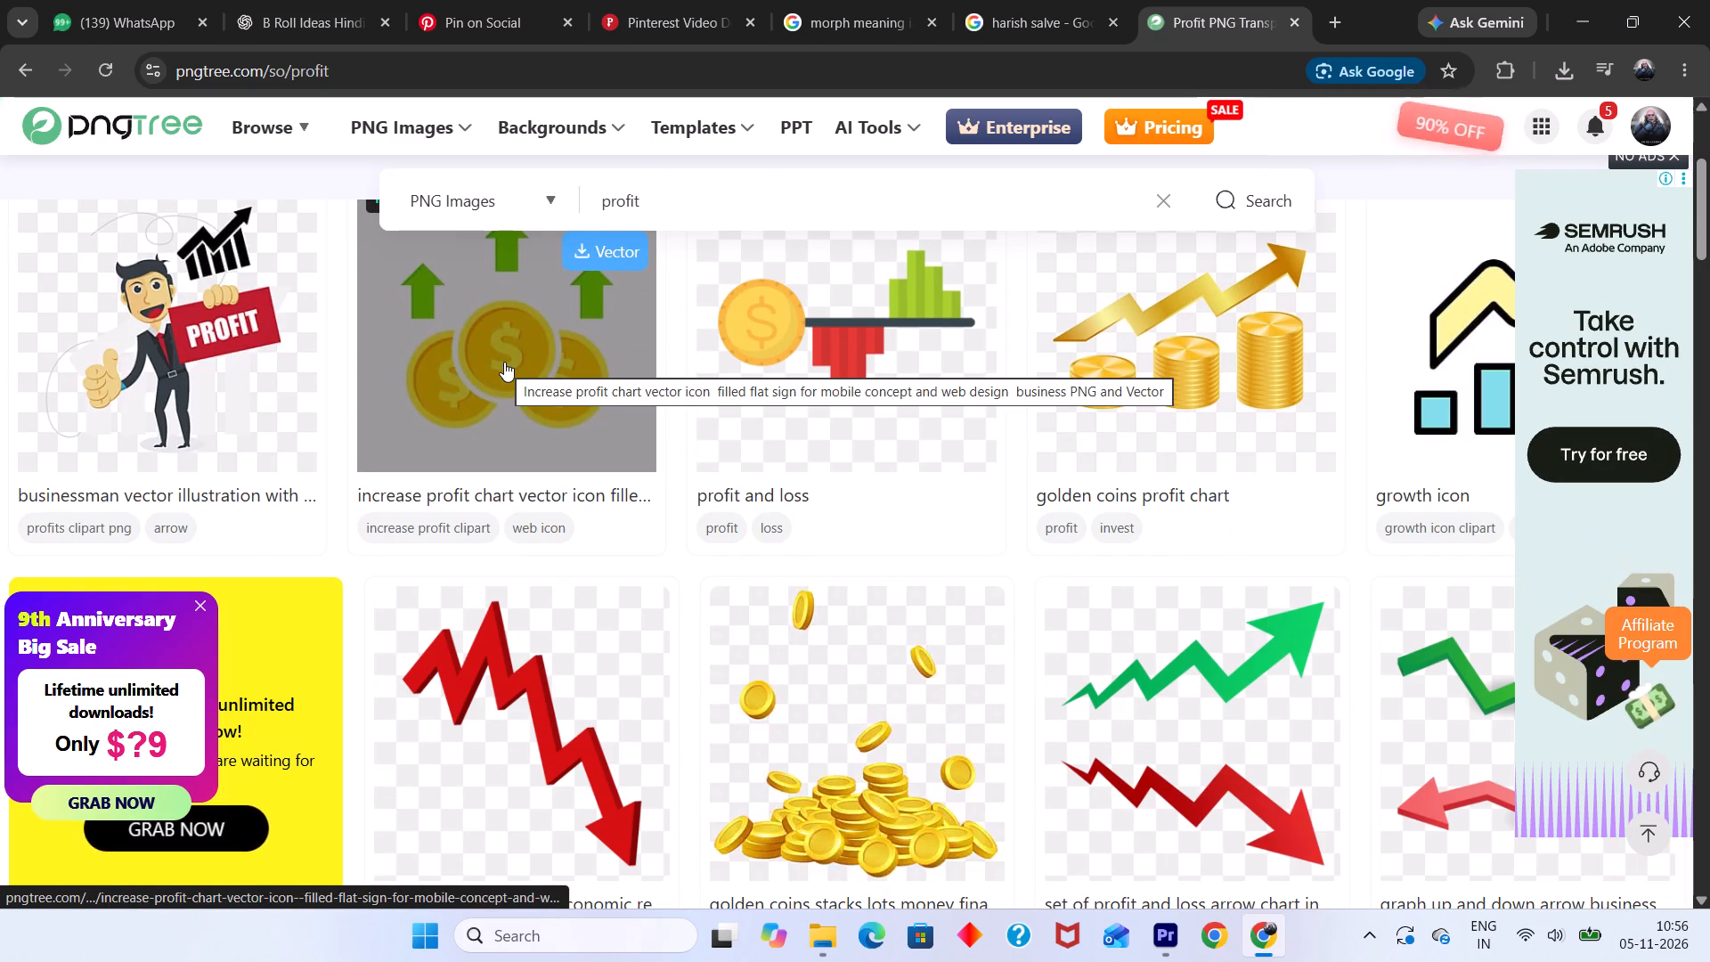
Download the increase profit image with gold dollar coins and green arrows as a PNG, using the free Relax Download.
click(504, 362)
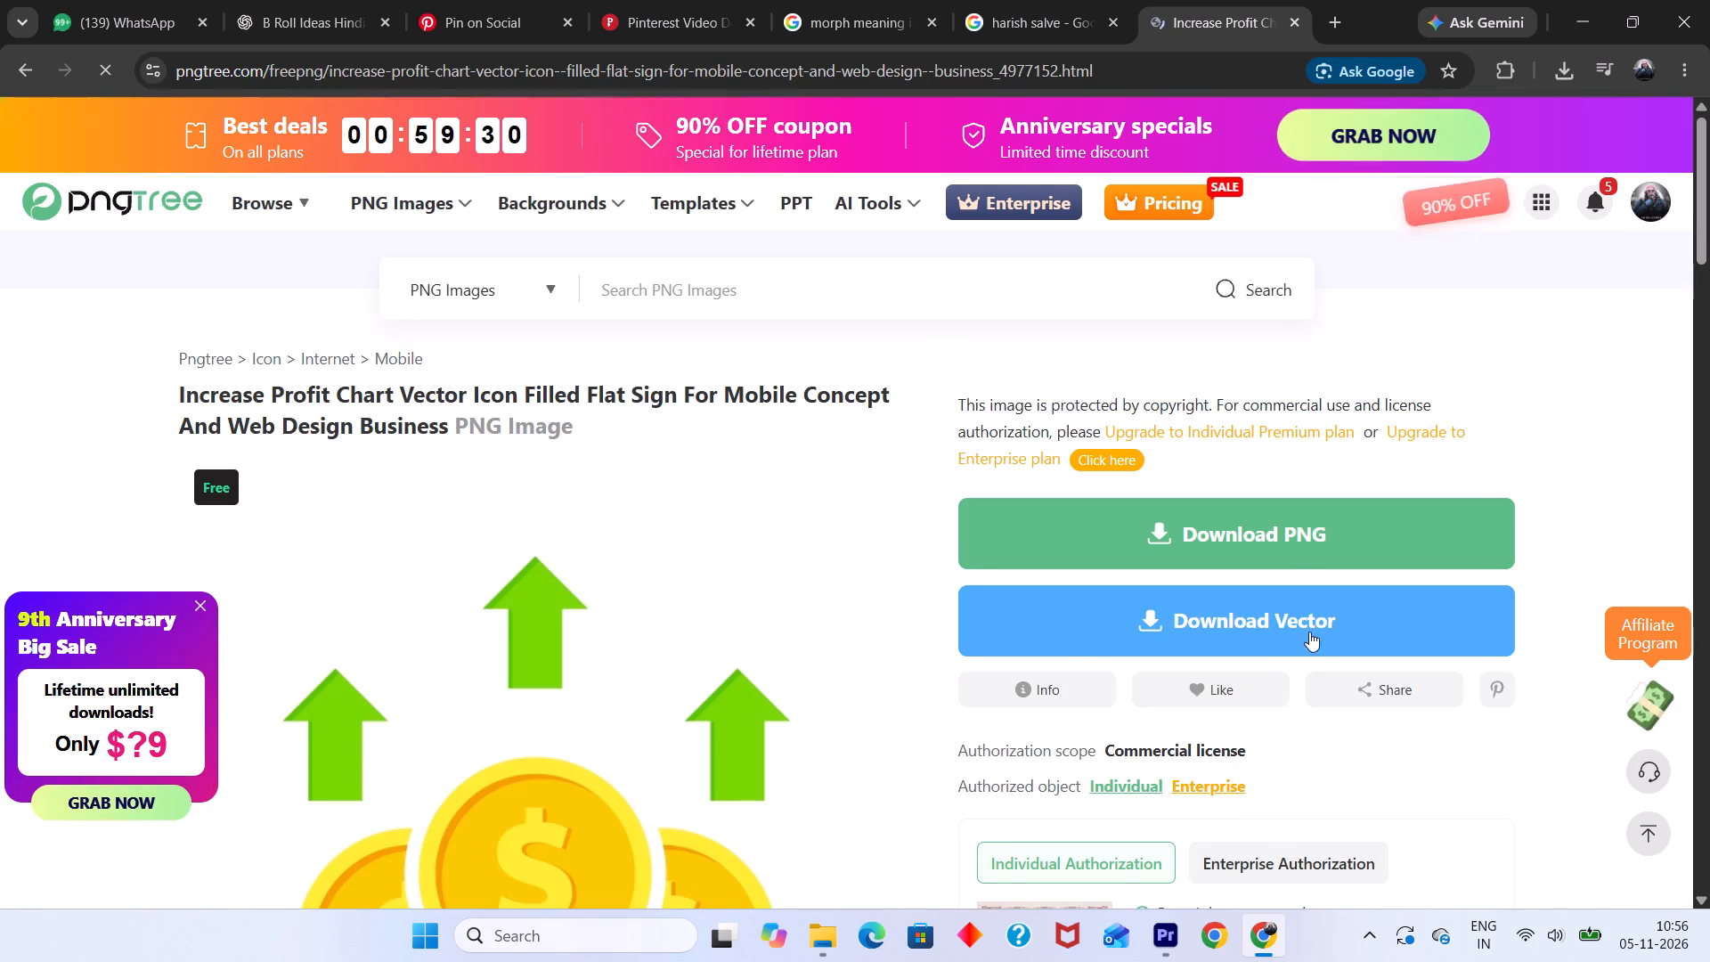
click(1286, 537)
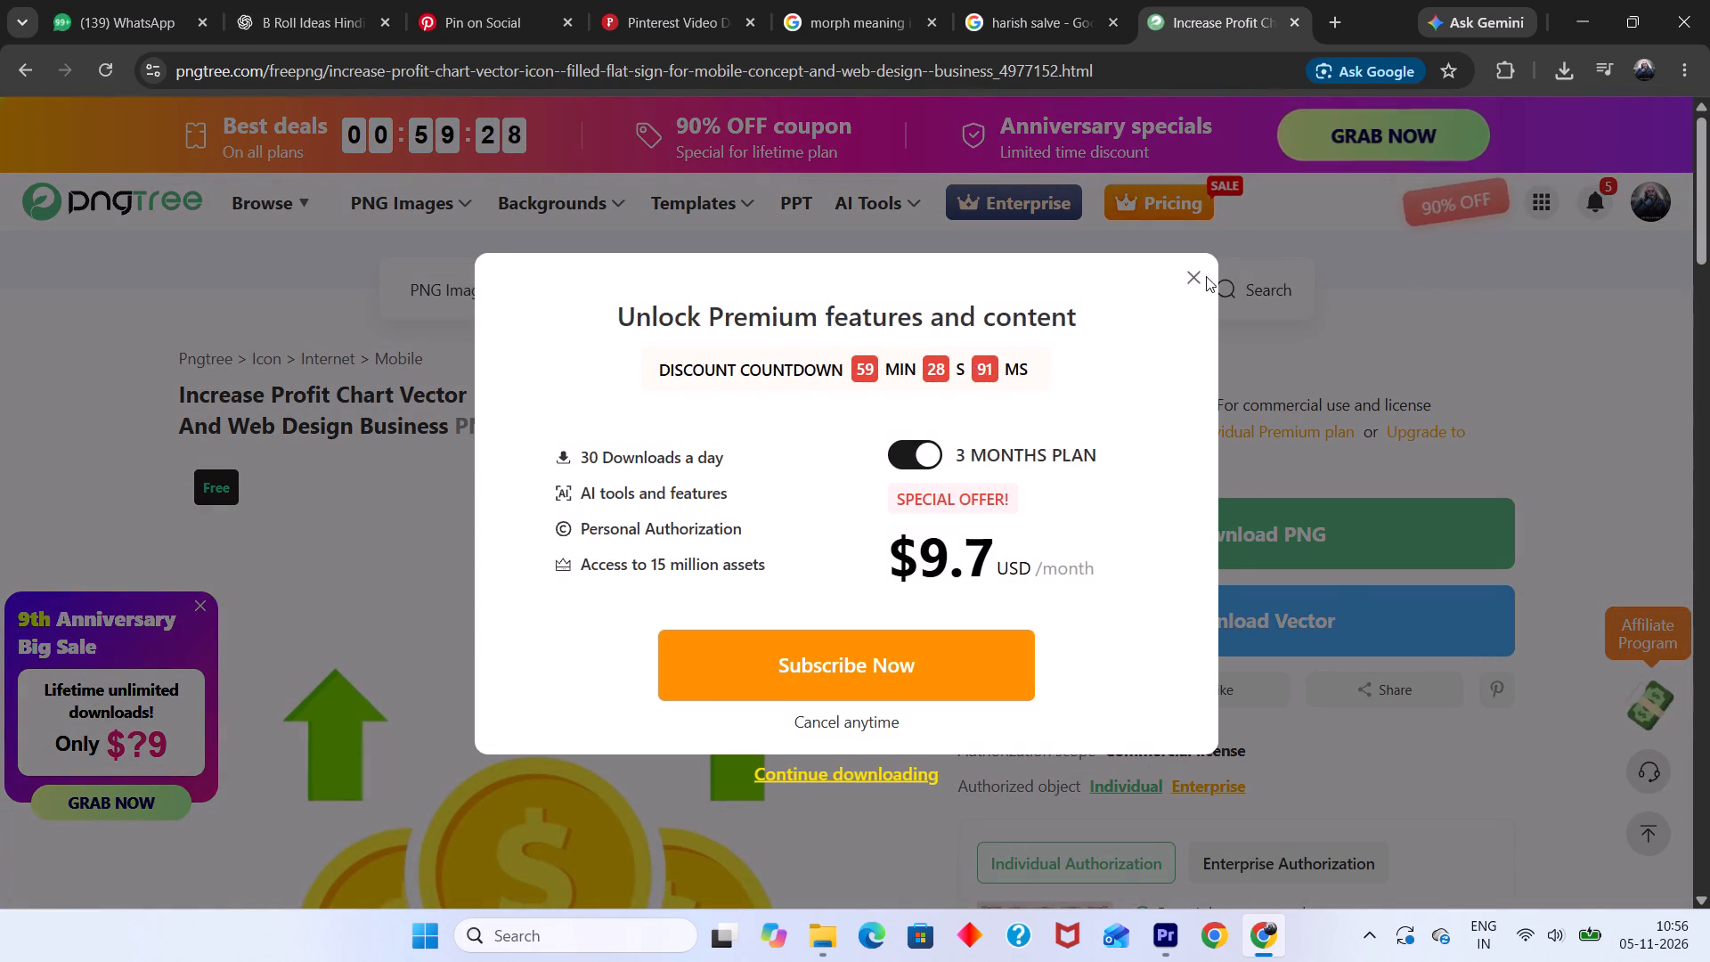
click(1195, 282)
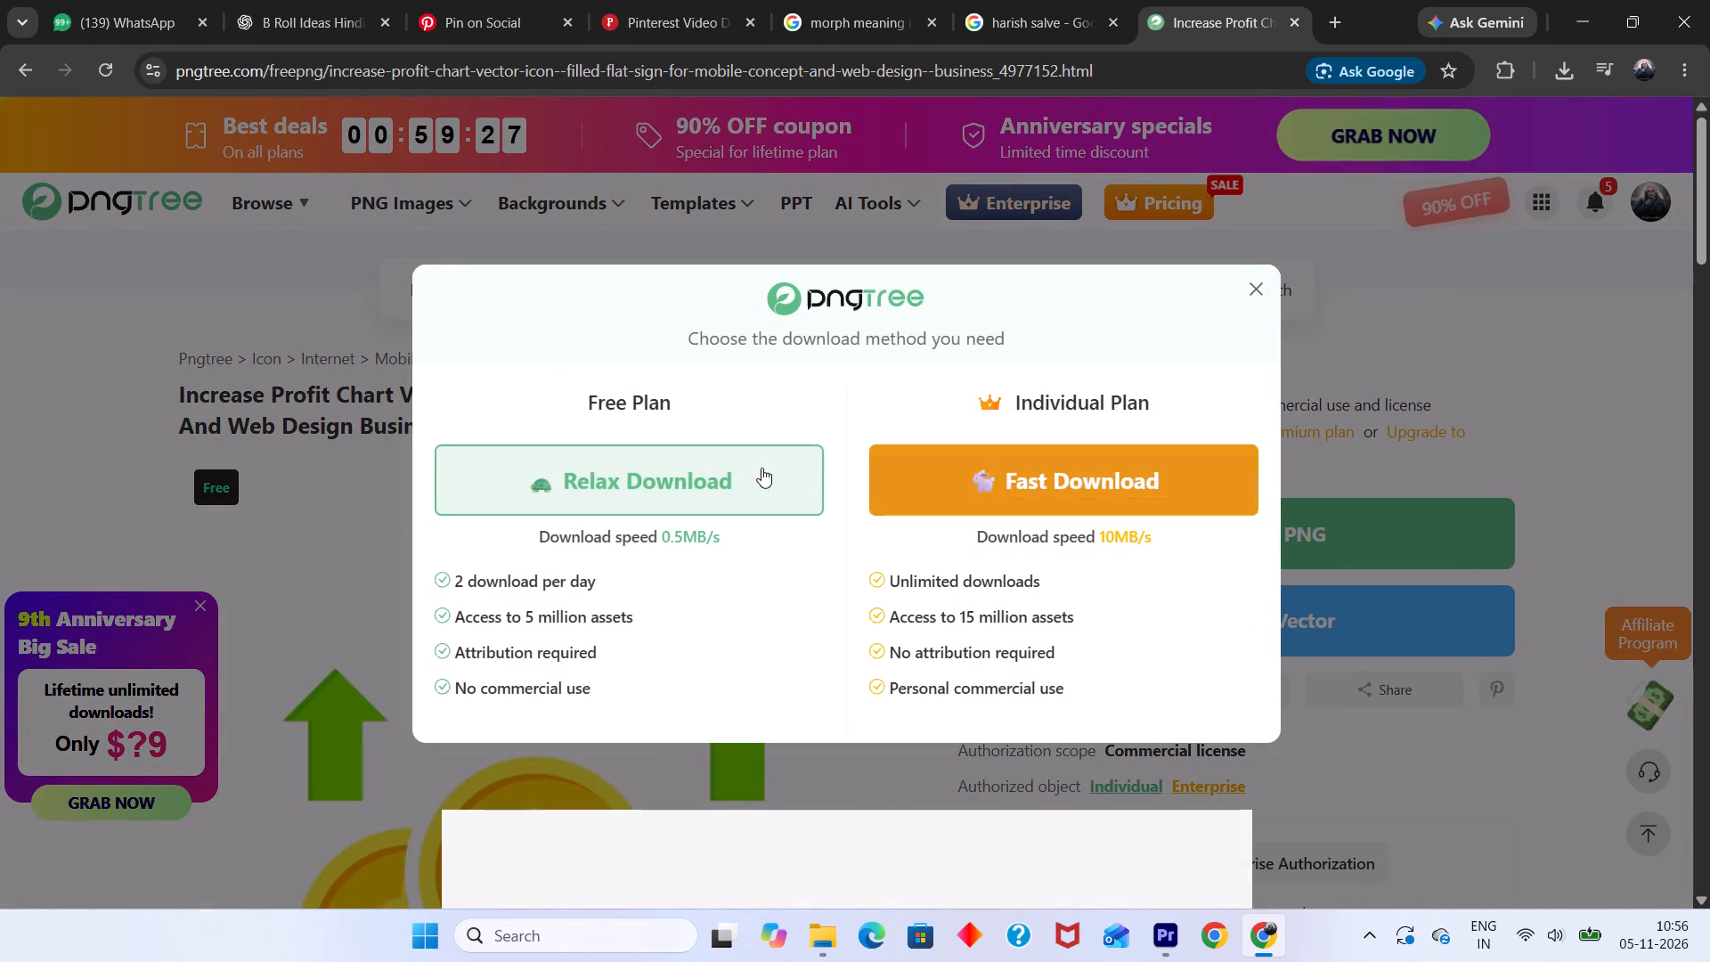
click(750, 468)
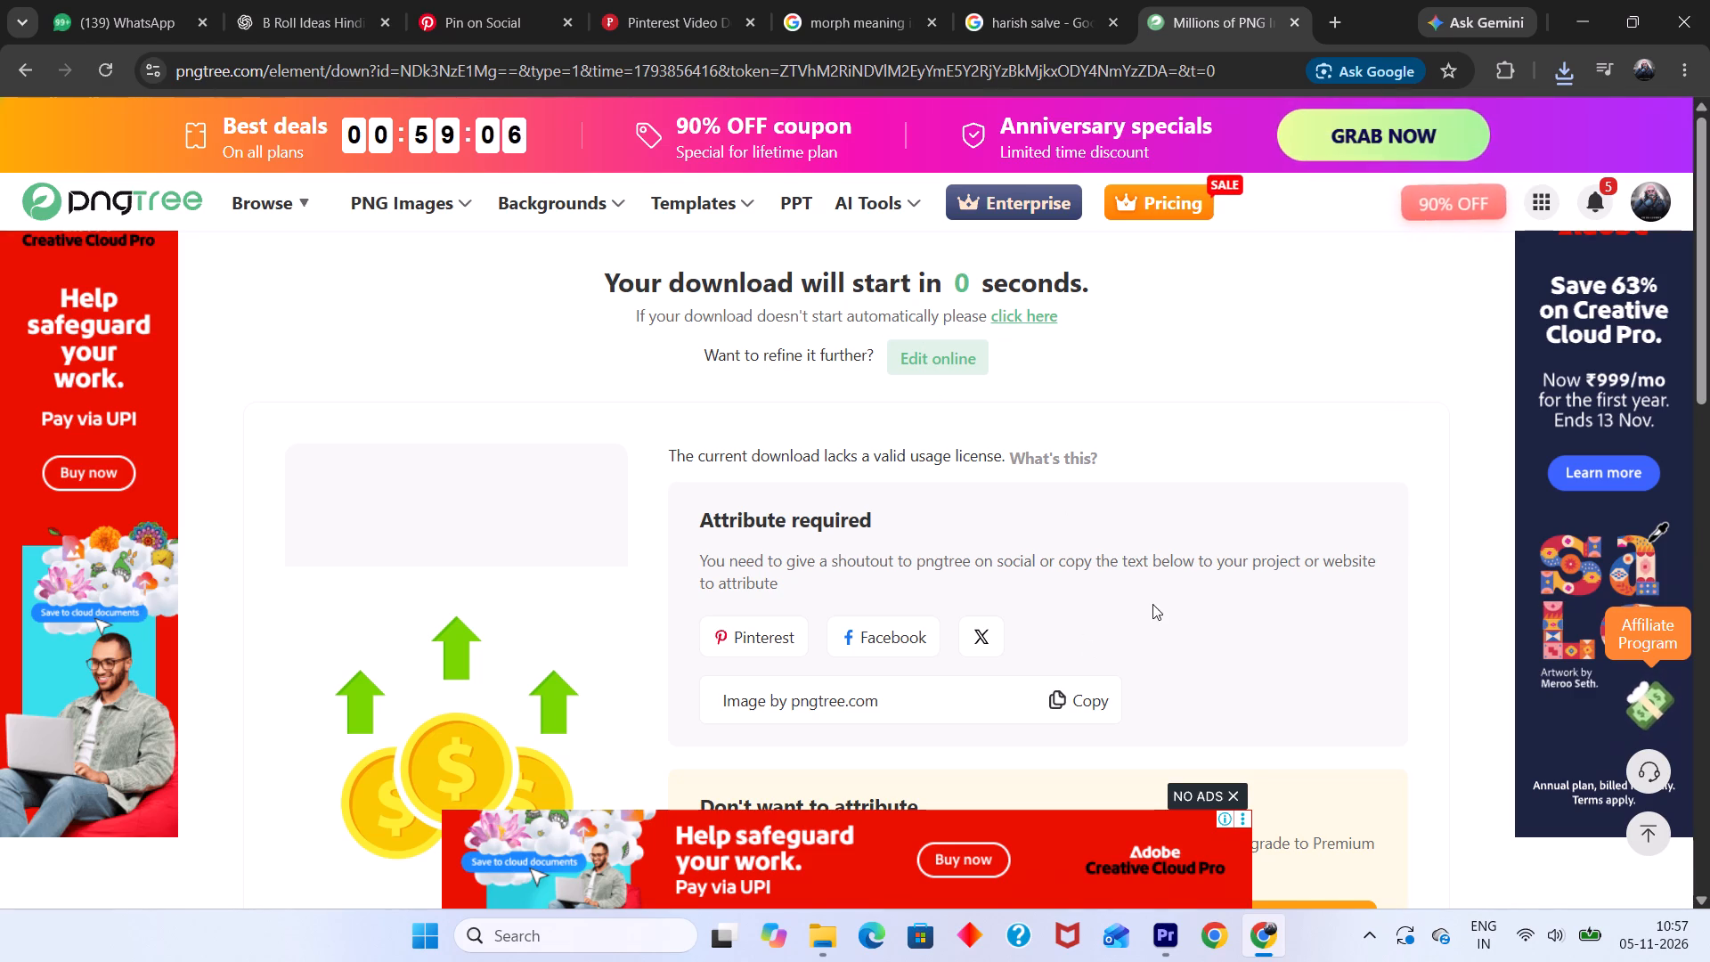
Check the downloaded Pngtree increase profit image in its folder and the photo viewer, and close both windows.
click(1571, 76)
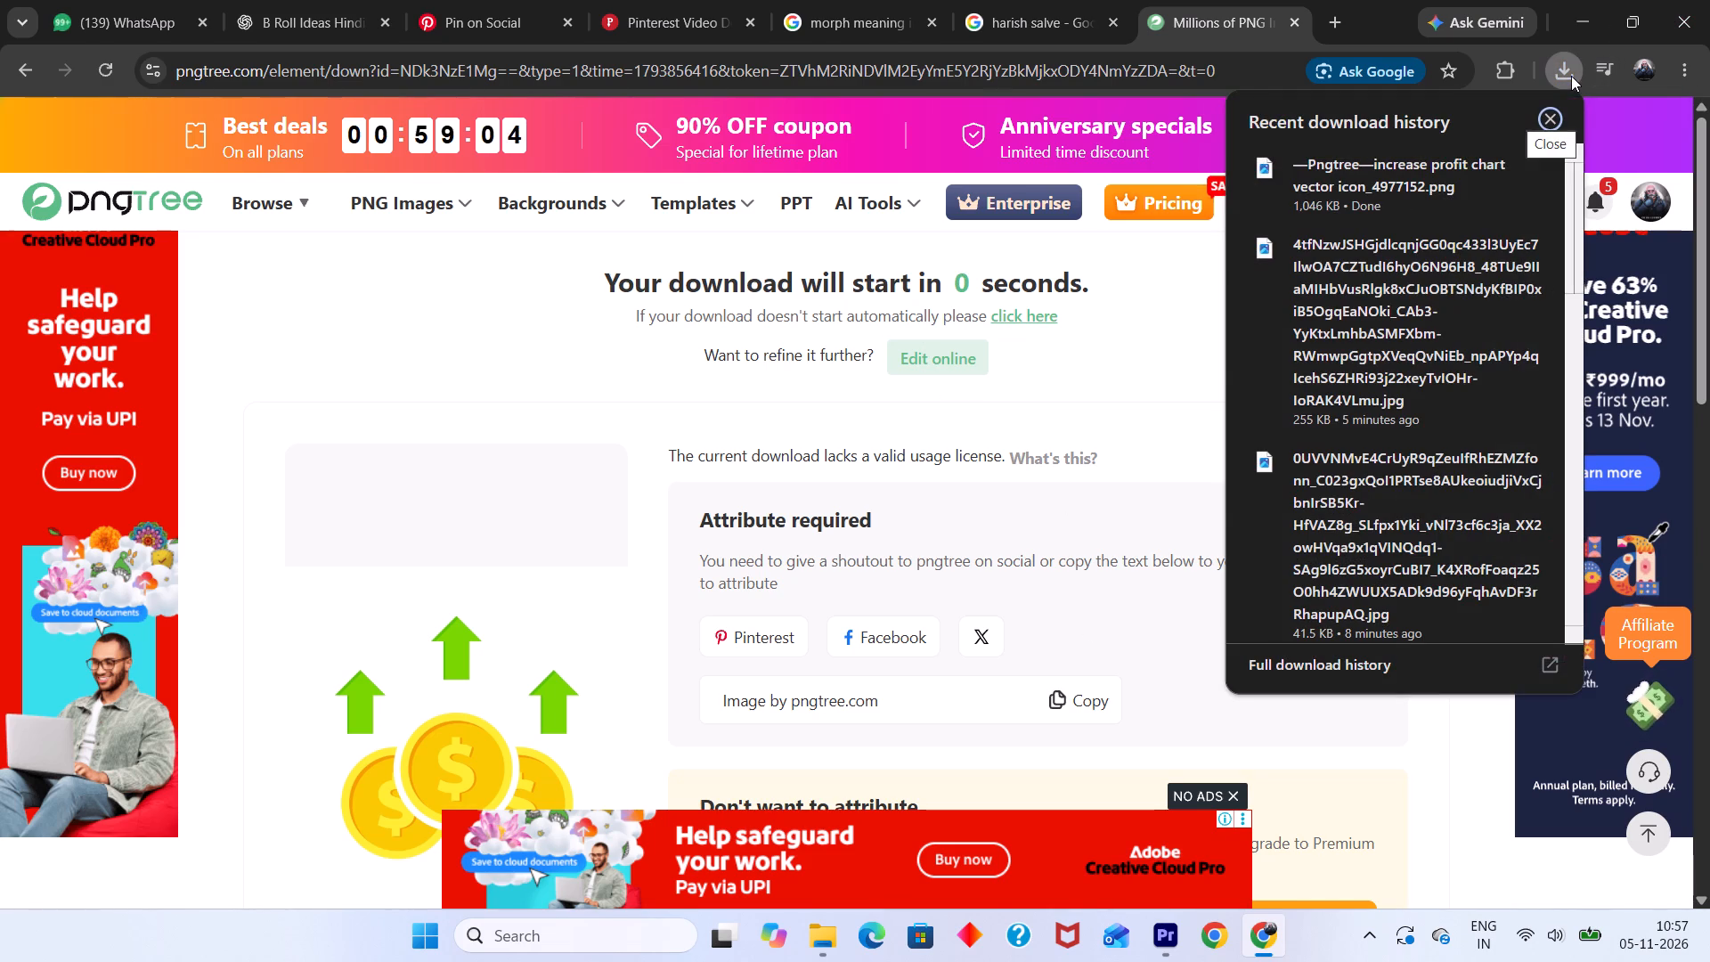
click(1493, 175)
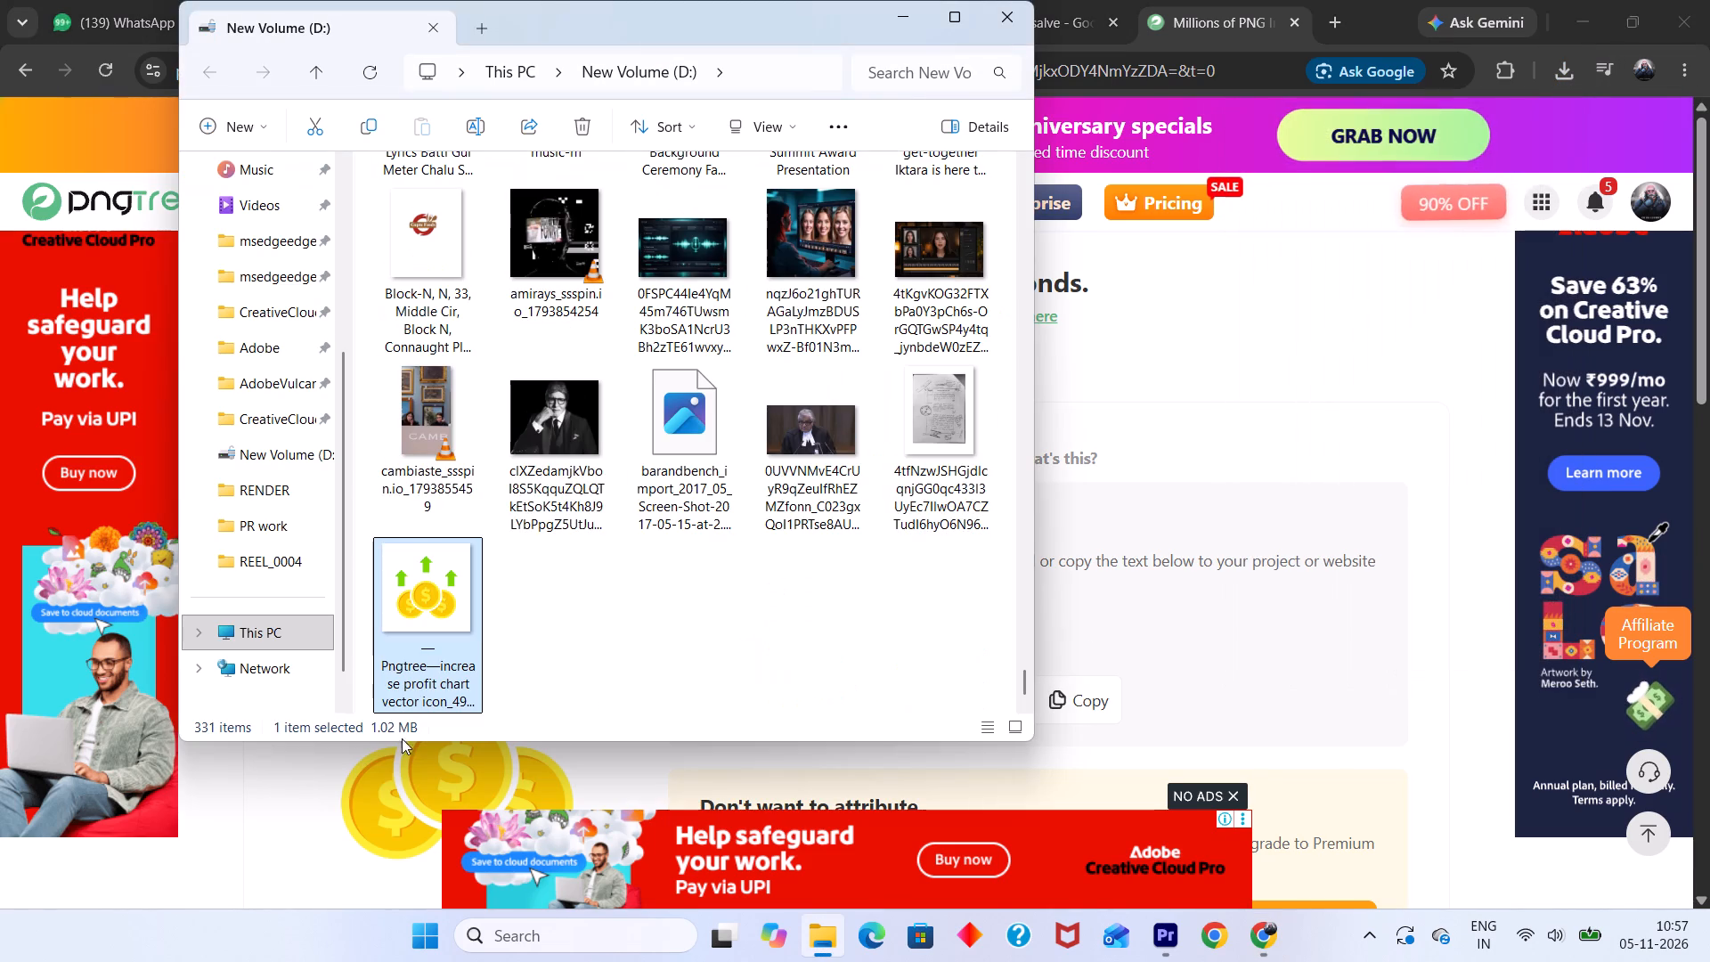
double_click(444, 605)
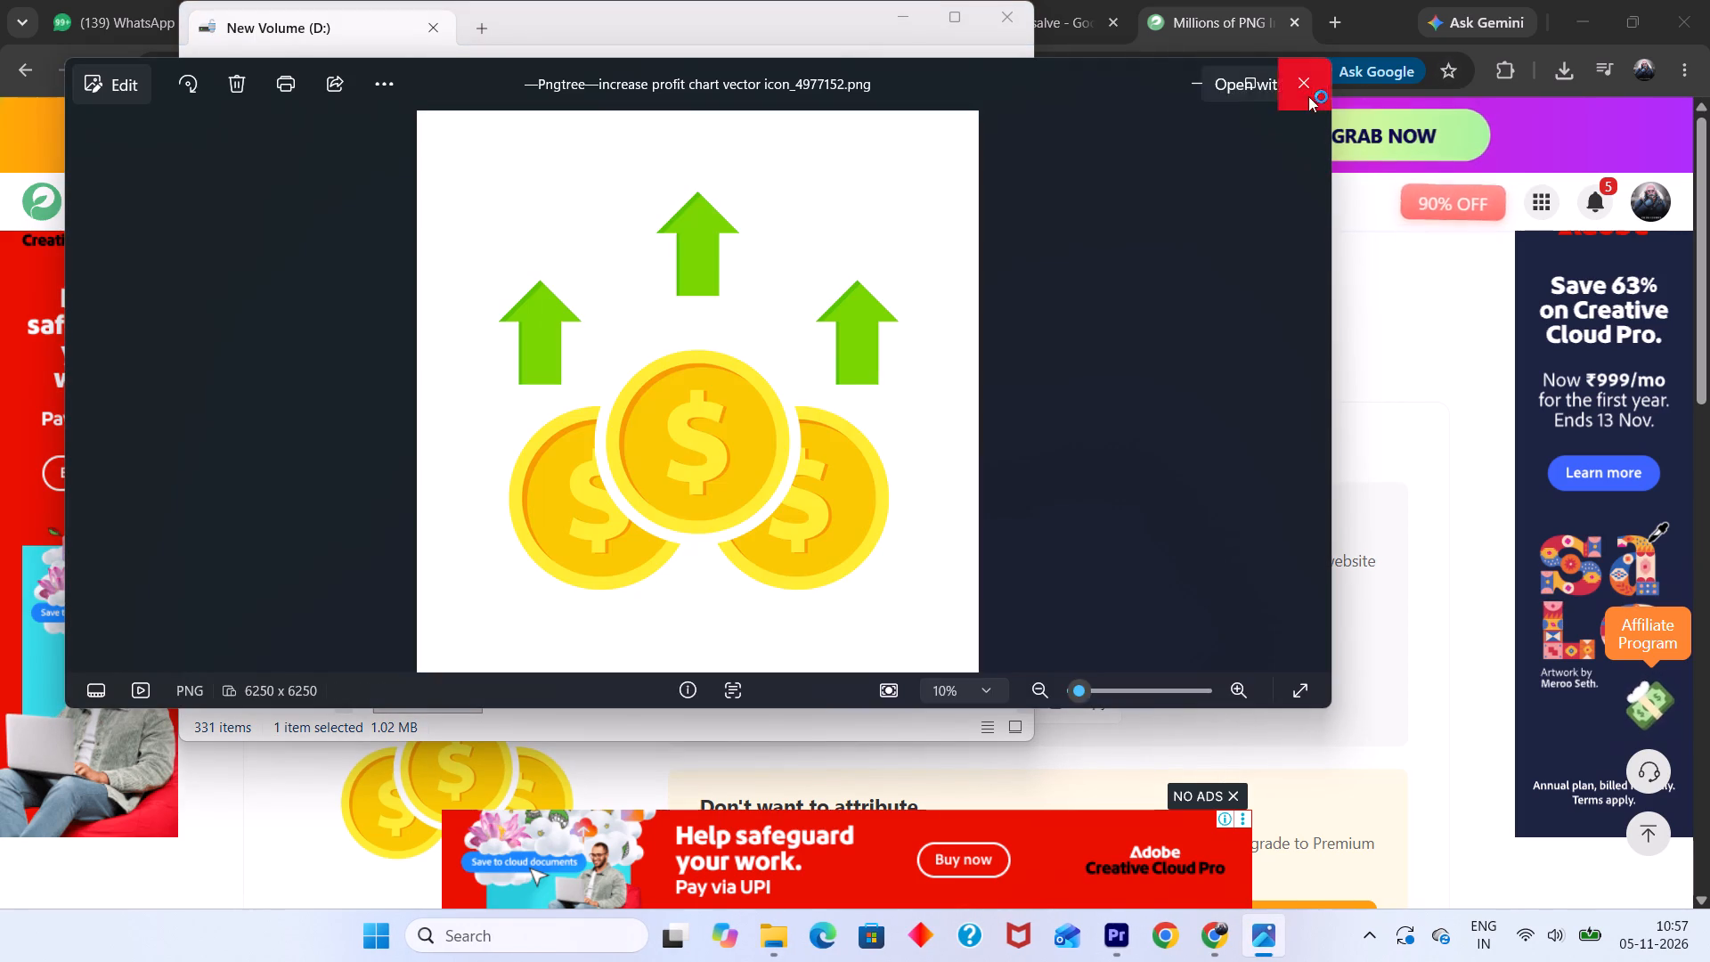
click(1306, 90)
click(1021, 10)
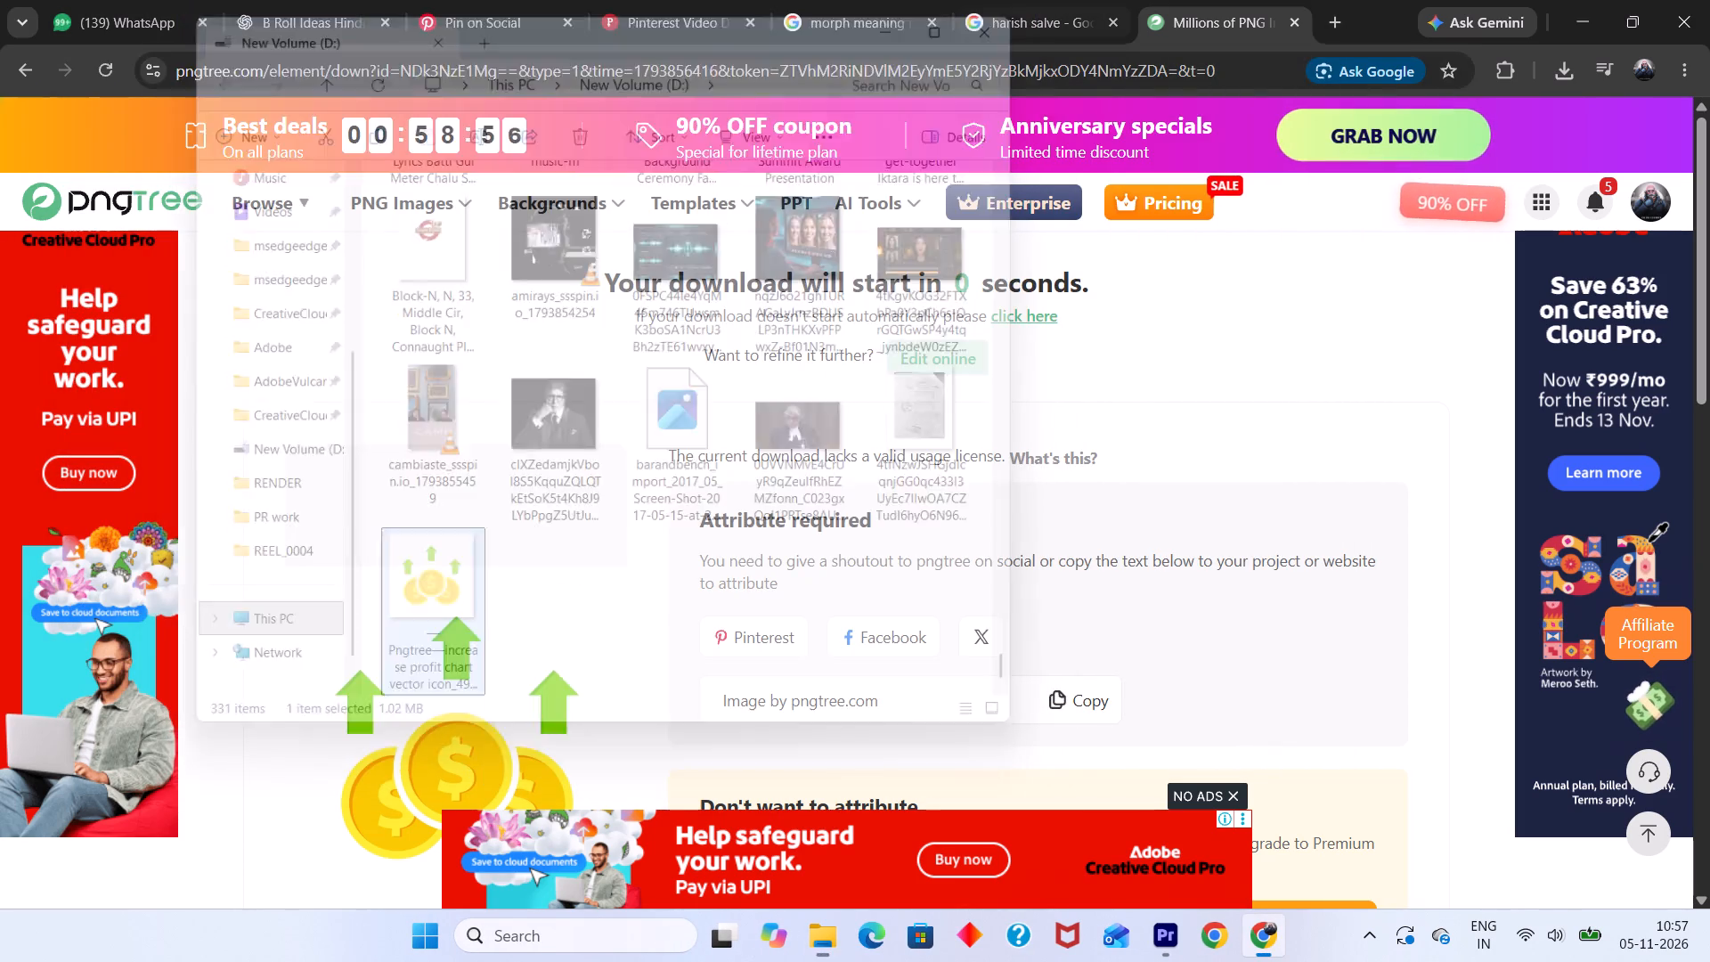
In a new browser tab, search Google for "bg removal" and open the remove.bg upload page.
click(1328, 20)
click(920, 471)
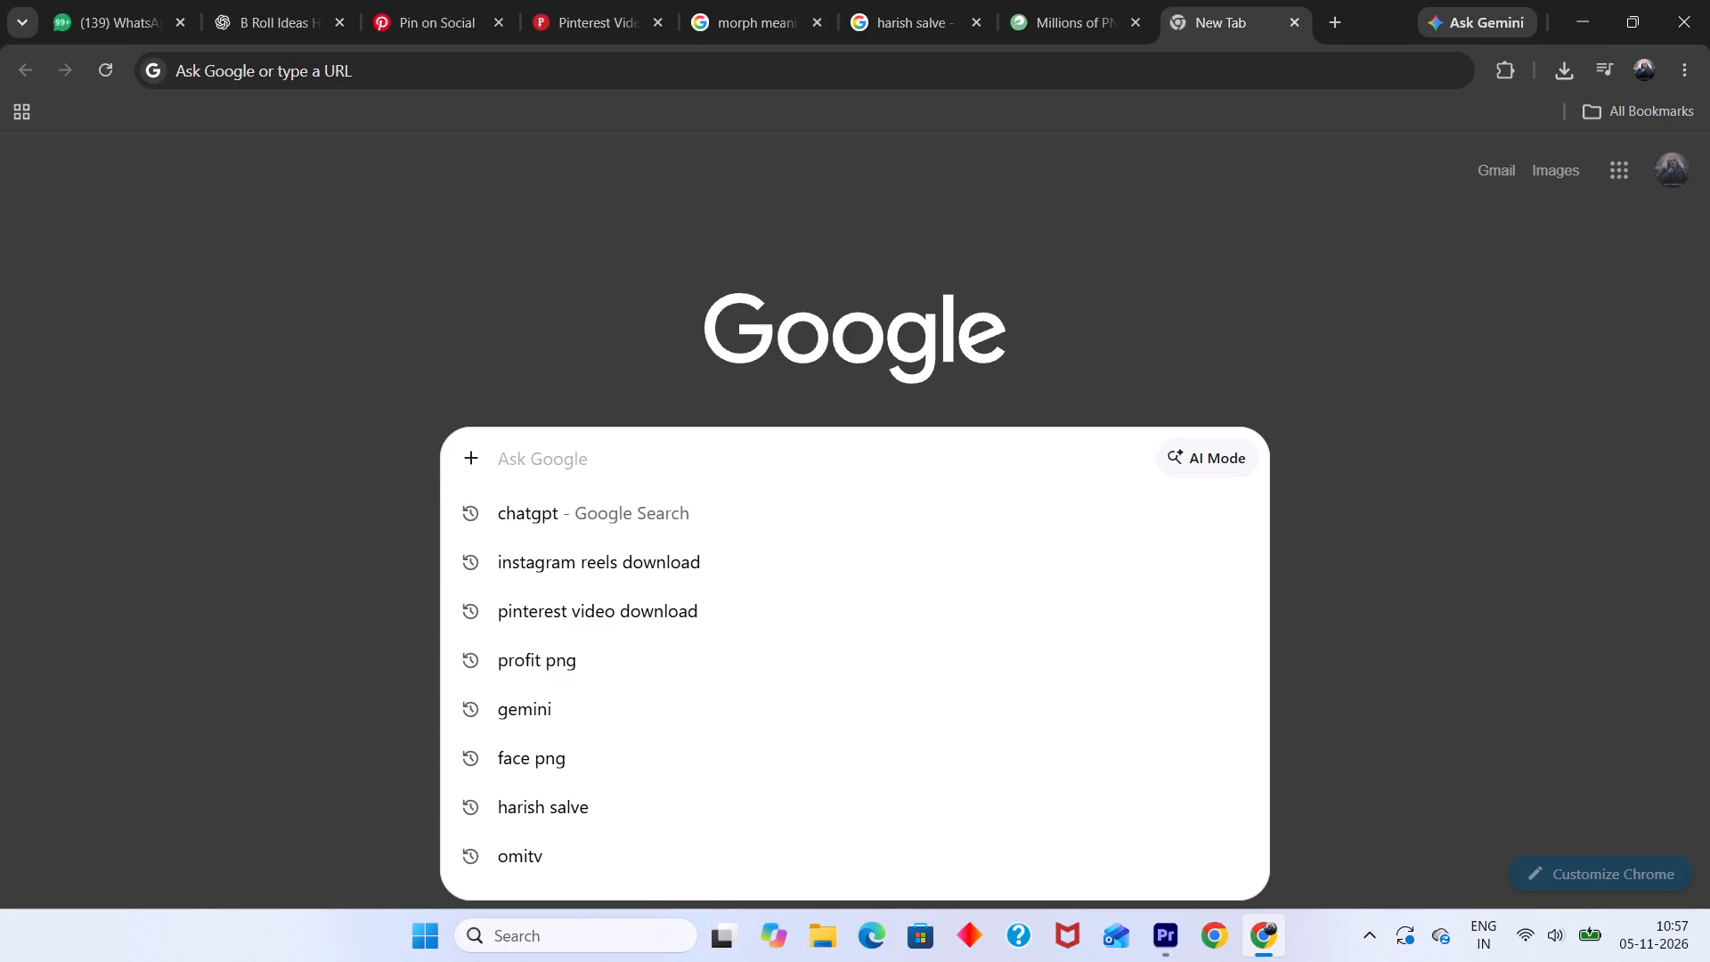
text(bg remo)
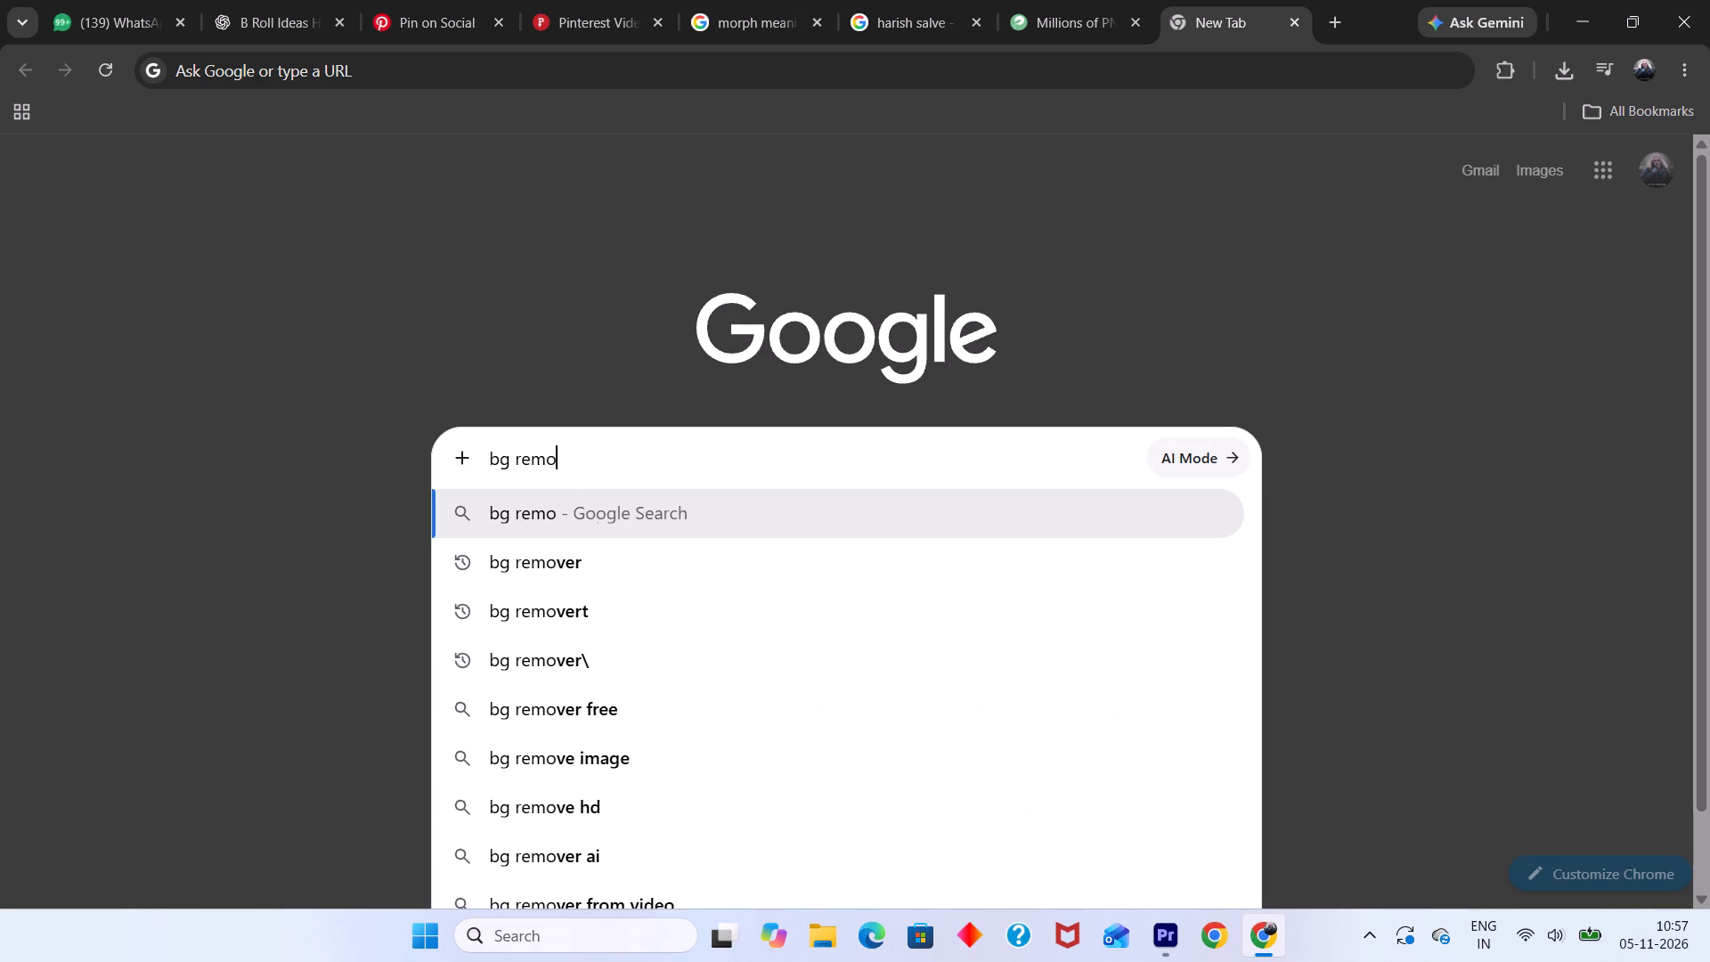
text(val)
key(Return)
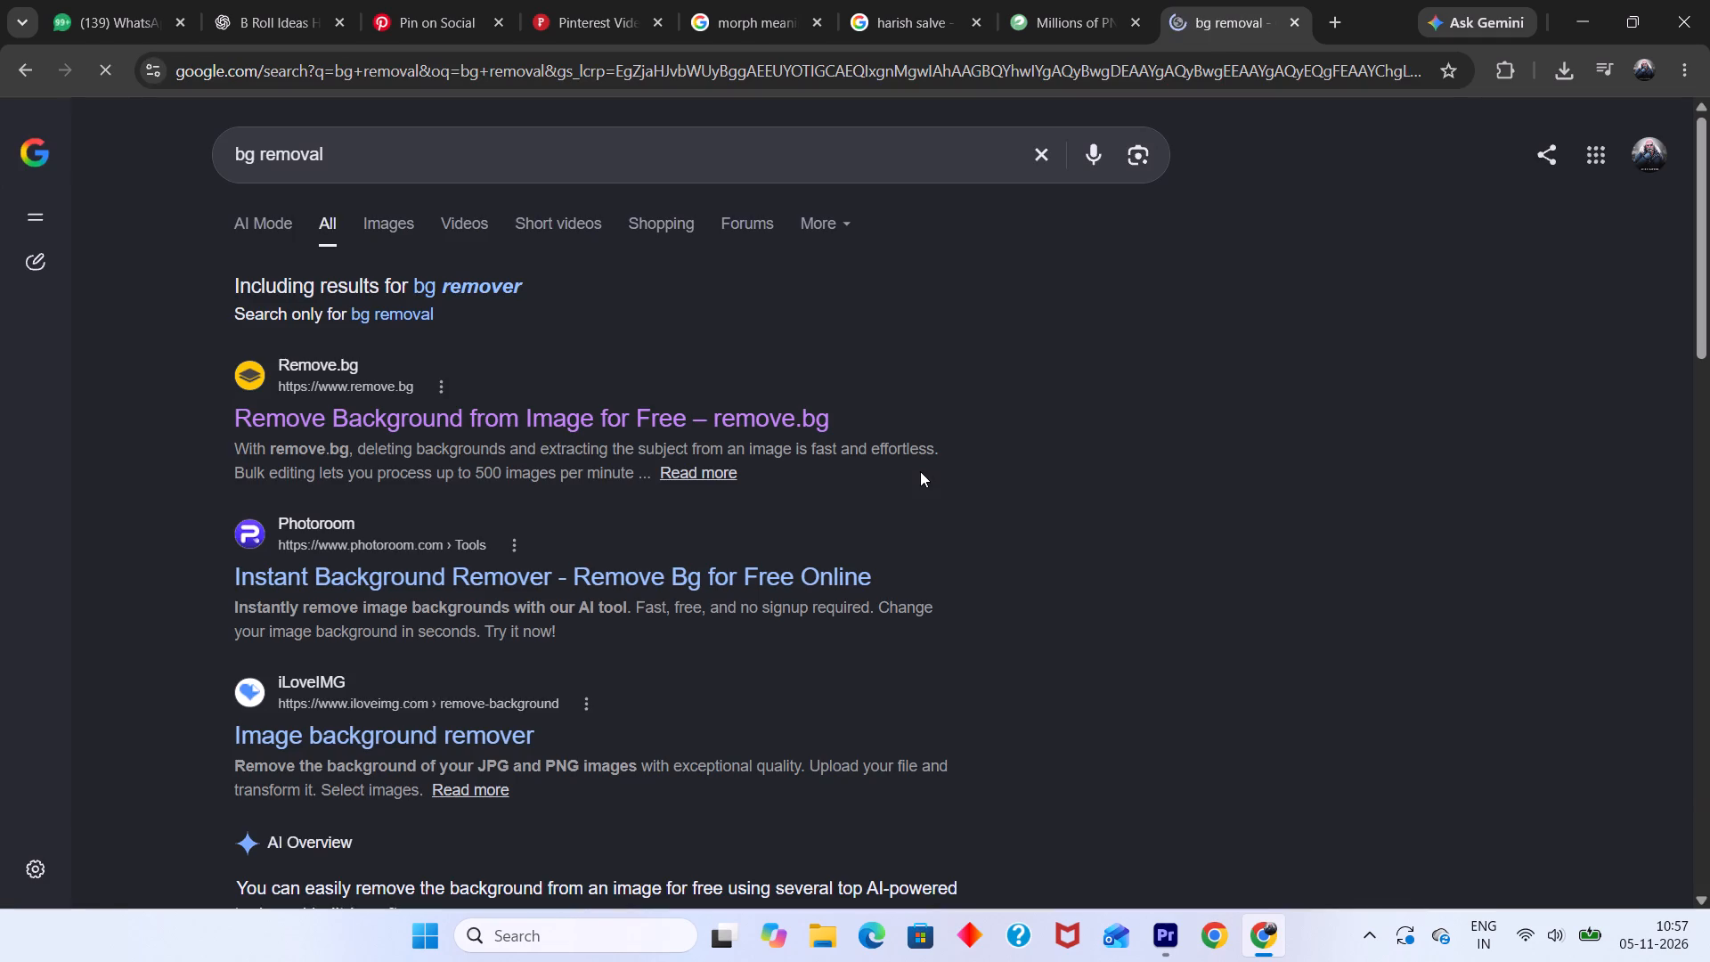
click(831, 413)
click(770, 421)
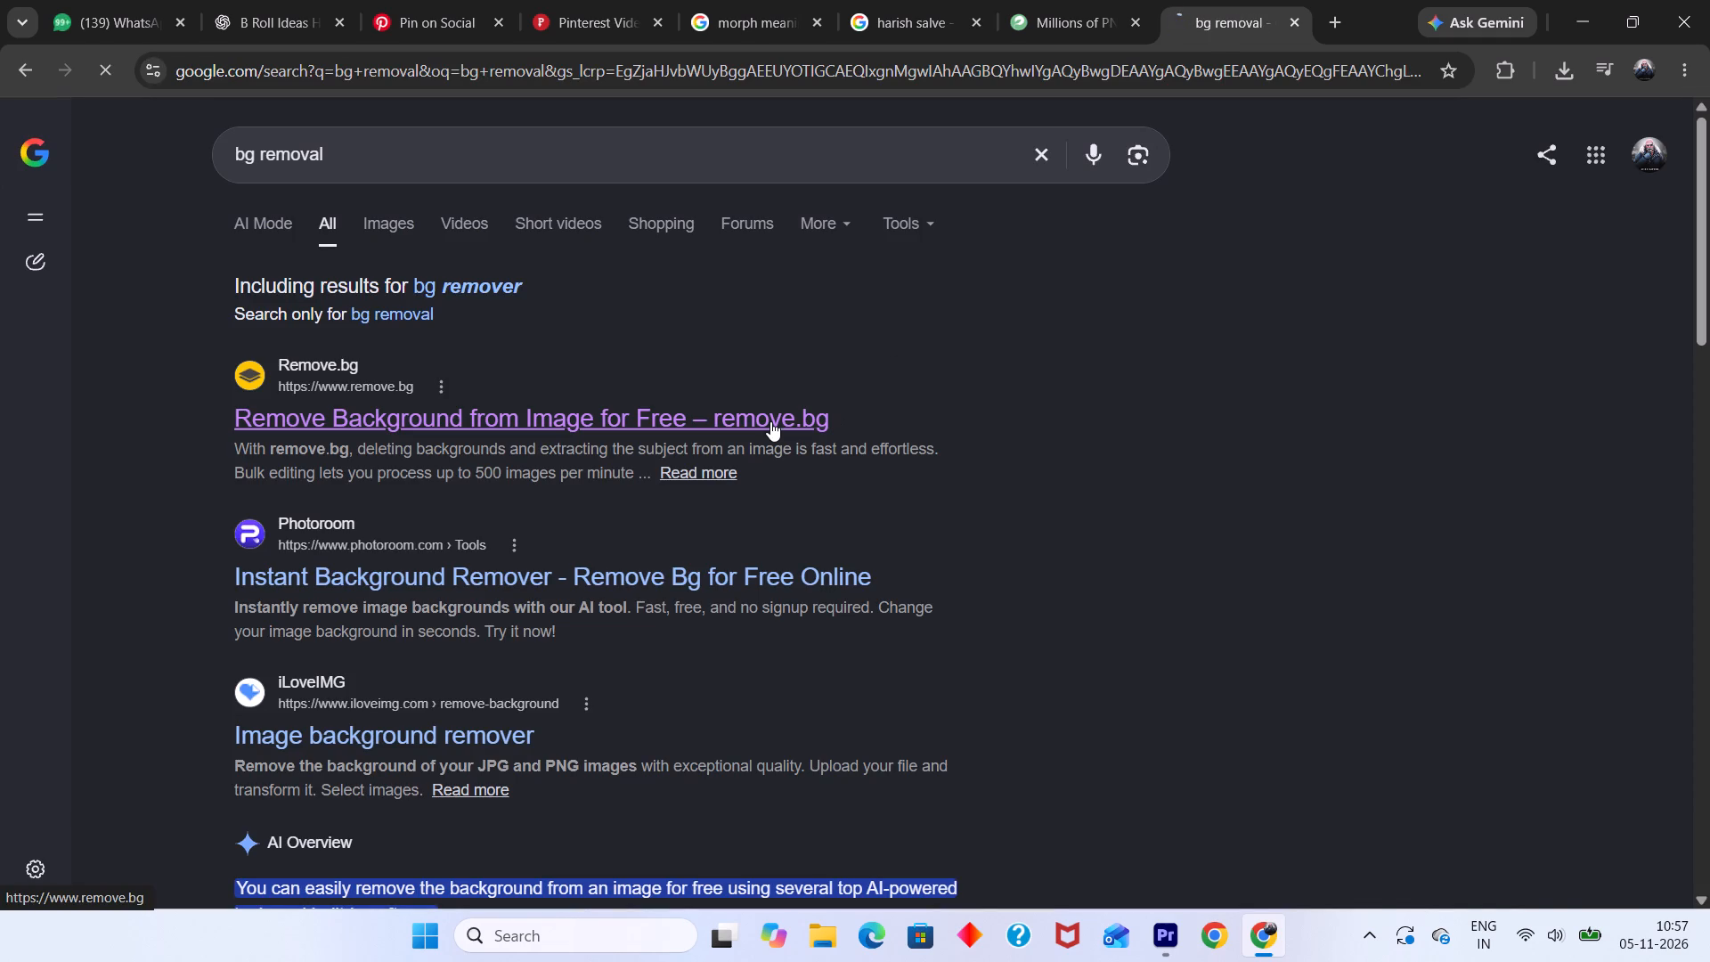
click(1217, 643)
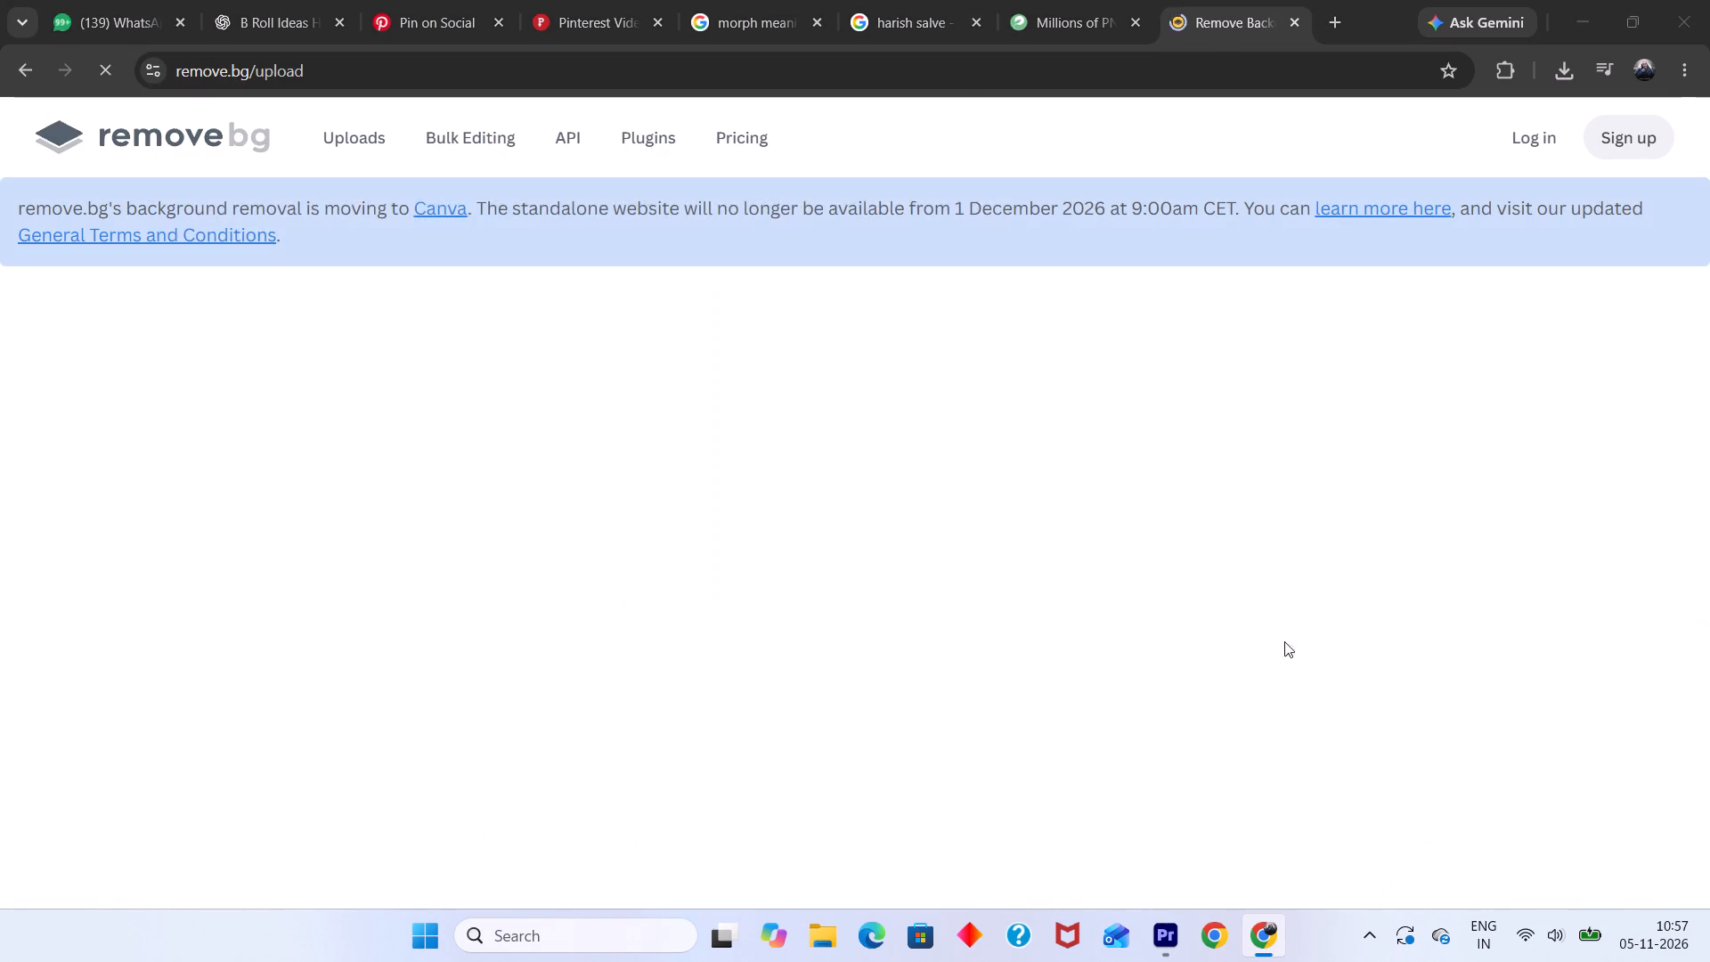
click(981, 77)
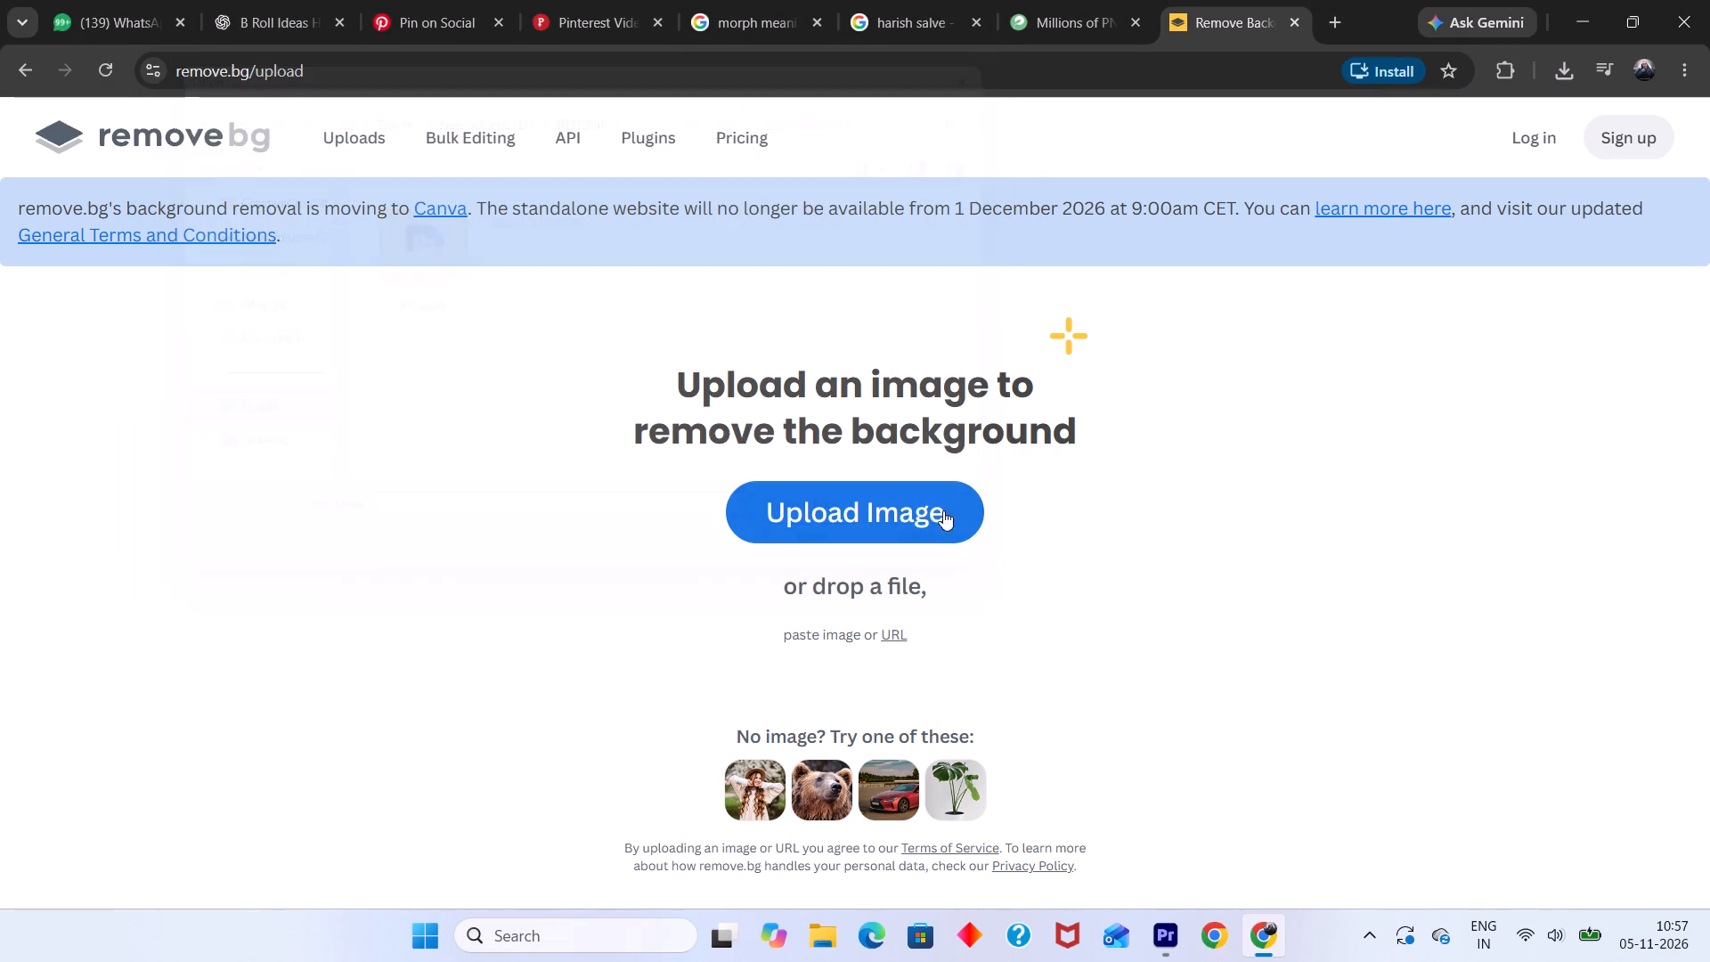
Upload the Pngtree increase profit chart vector icon from New Volume (D:) to remove.bg for background removal.
click(916, 510)
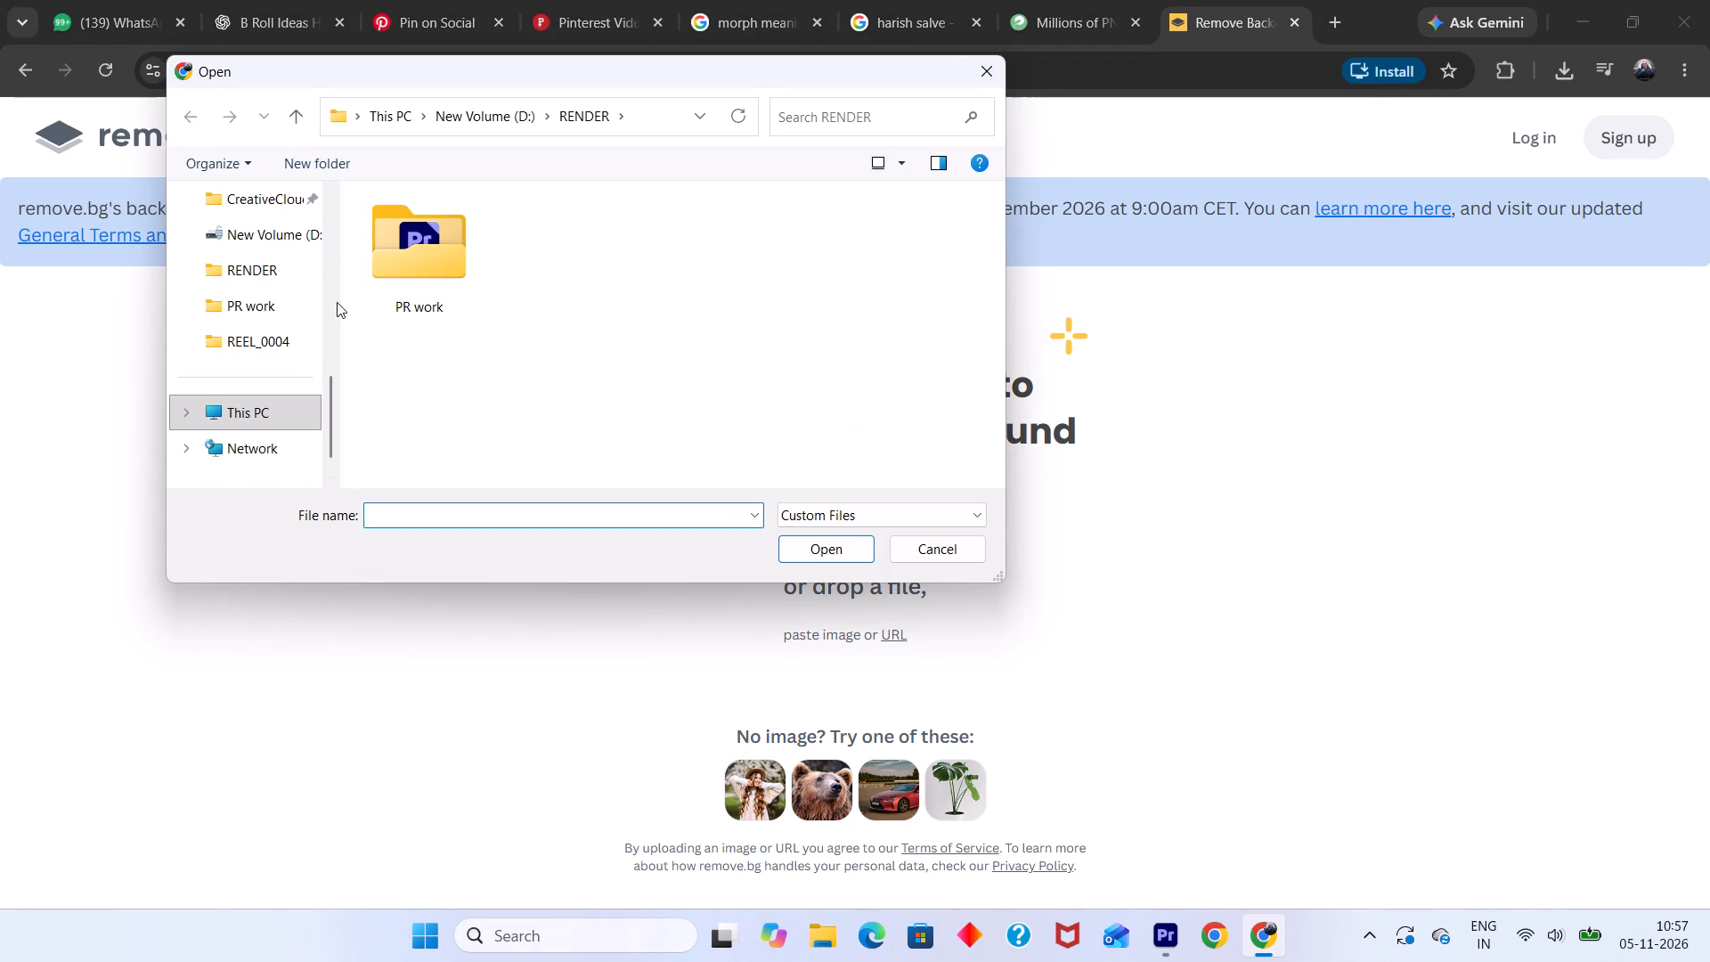
scroll(262, 452, up, 8)
scroll(262, 459, down, 6)
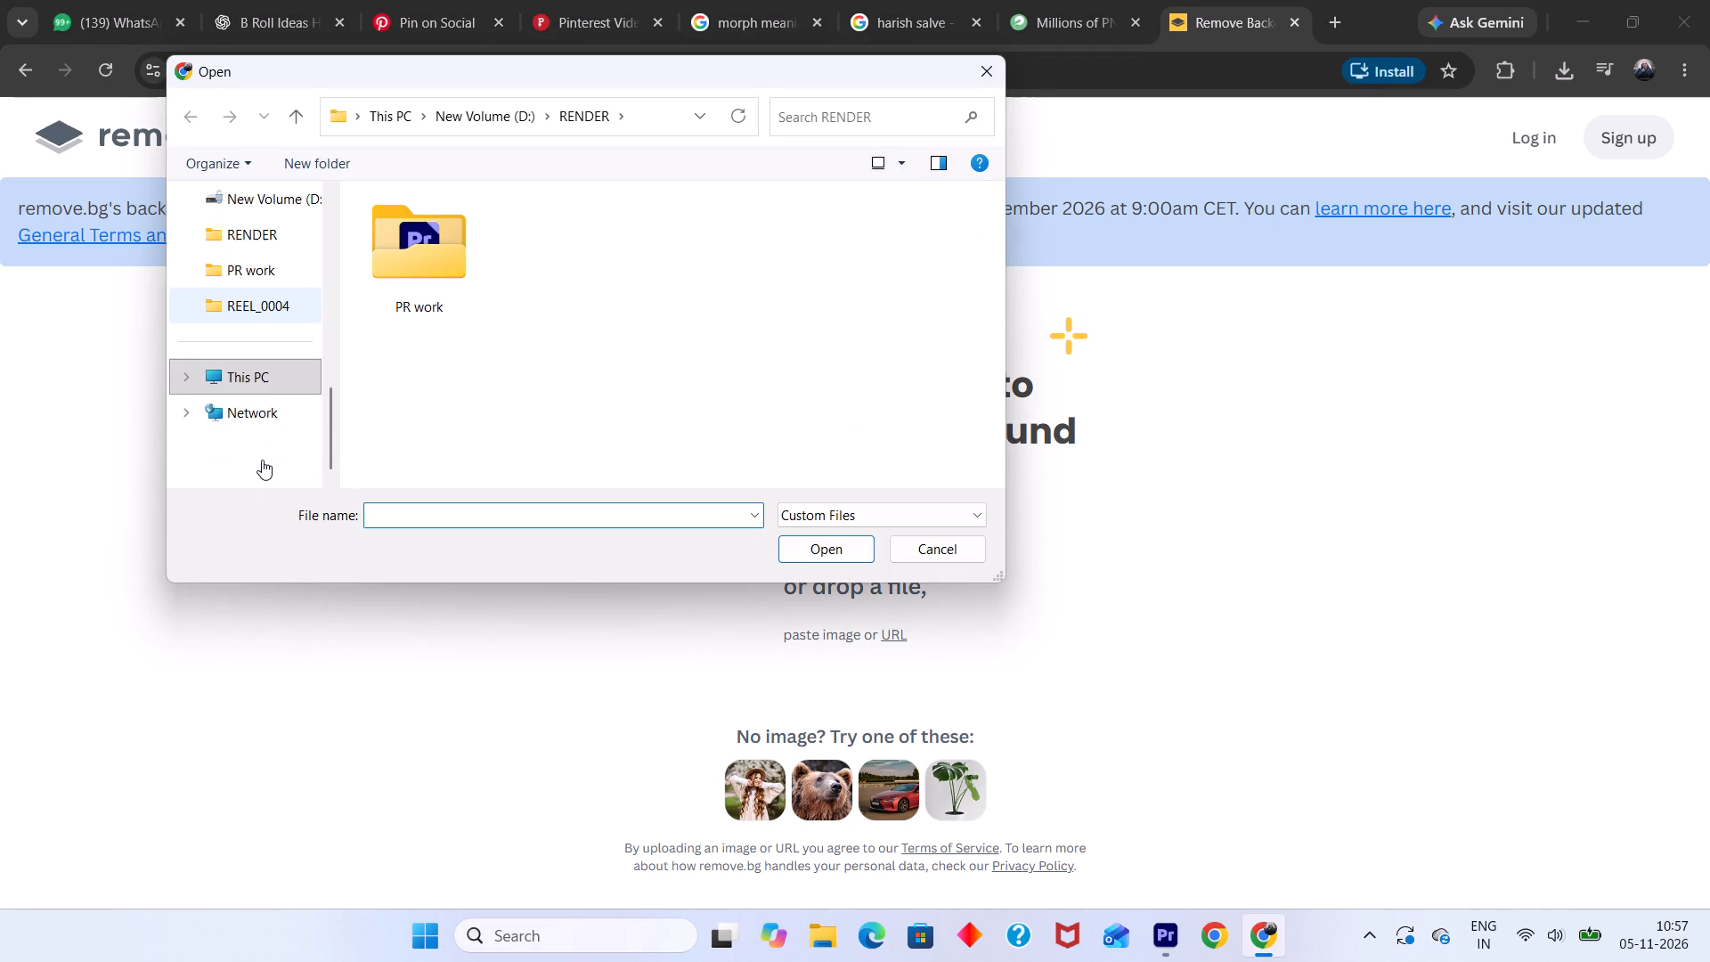
scroll(262, 460, down, 2)
click(251, 379)
double_click(769, 241)
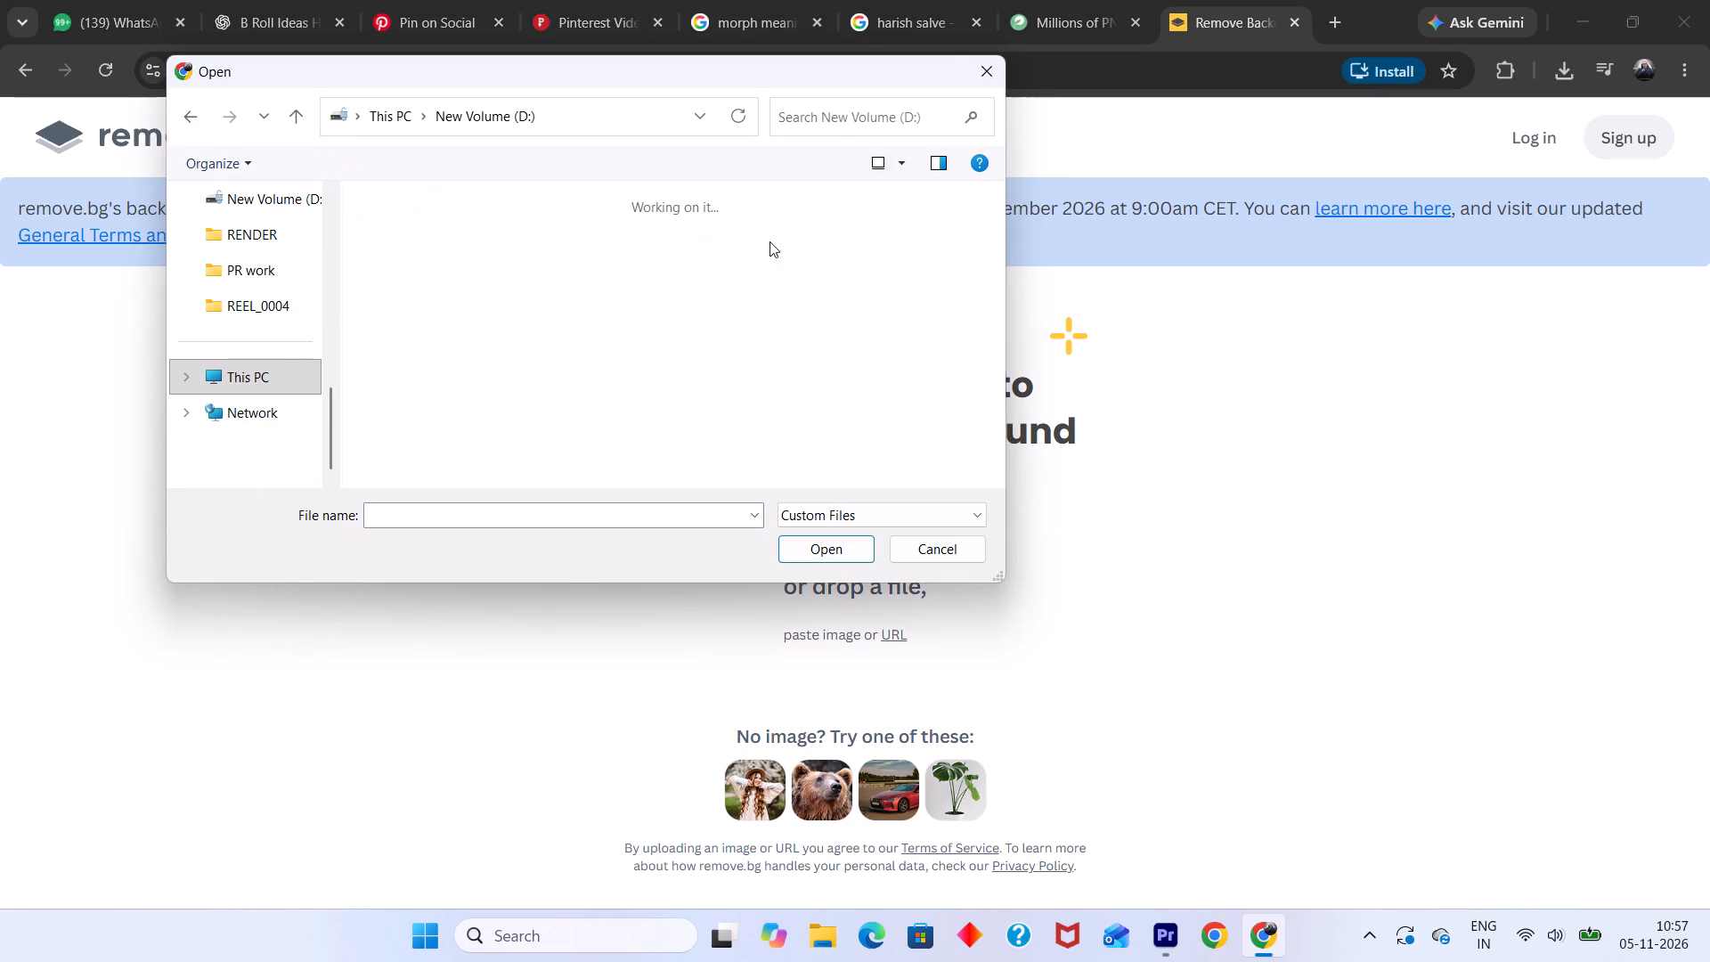
scroll(796, 323, down, 1)
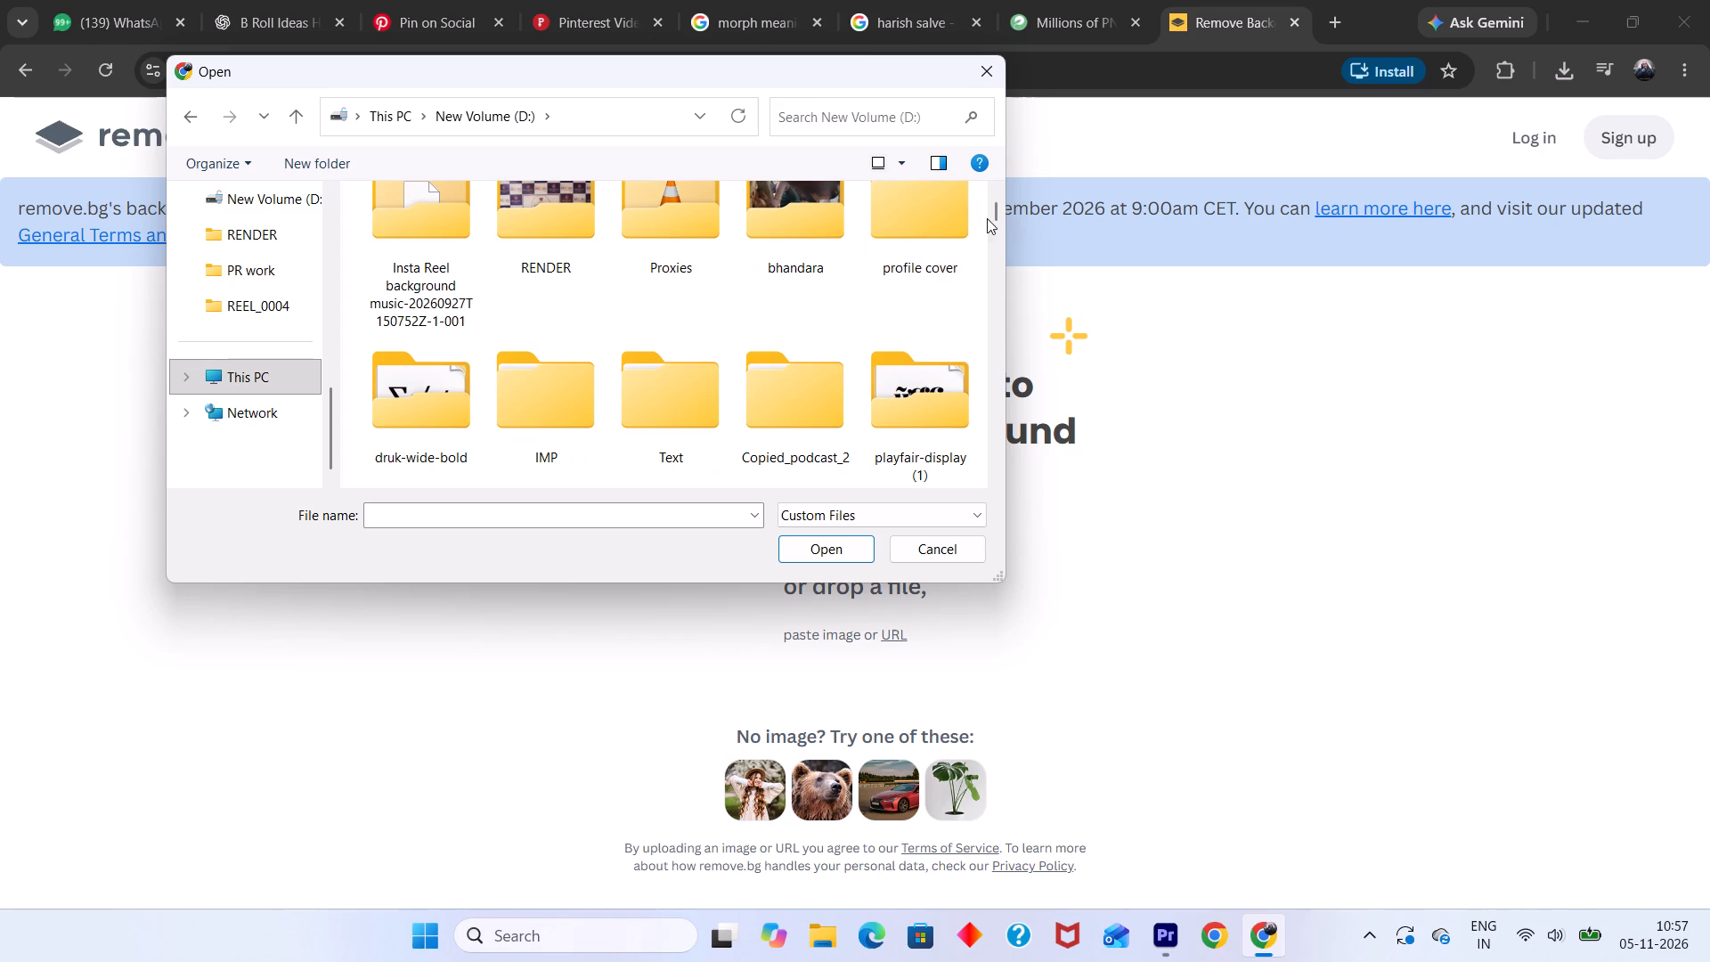
drag(993, 211, 971, 480)
click(425, 423)
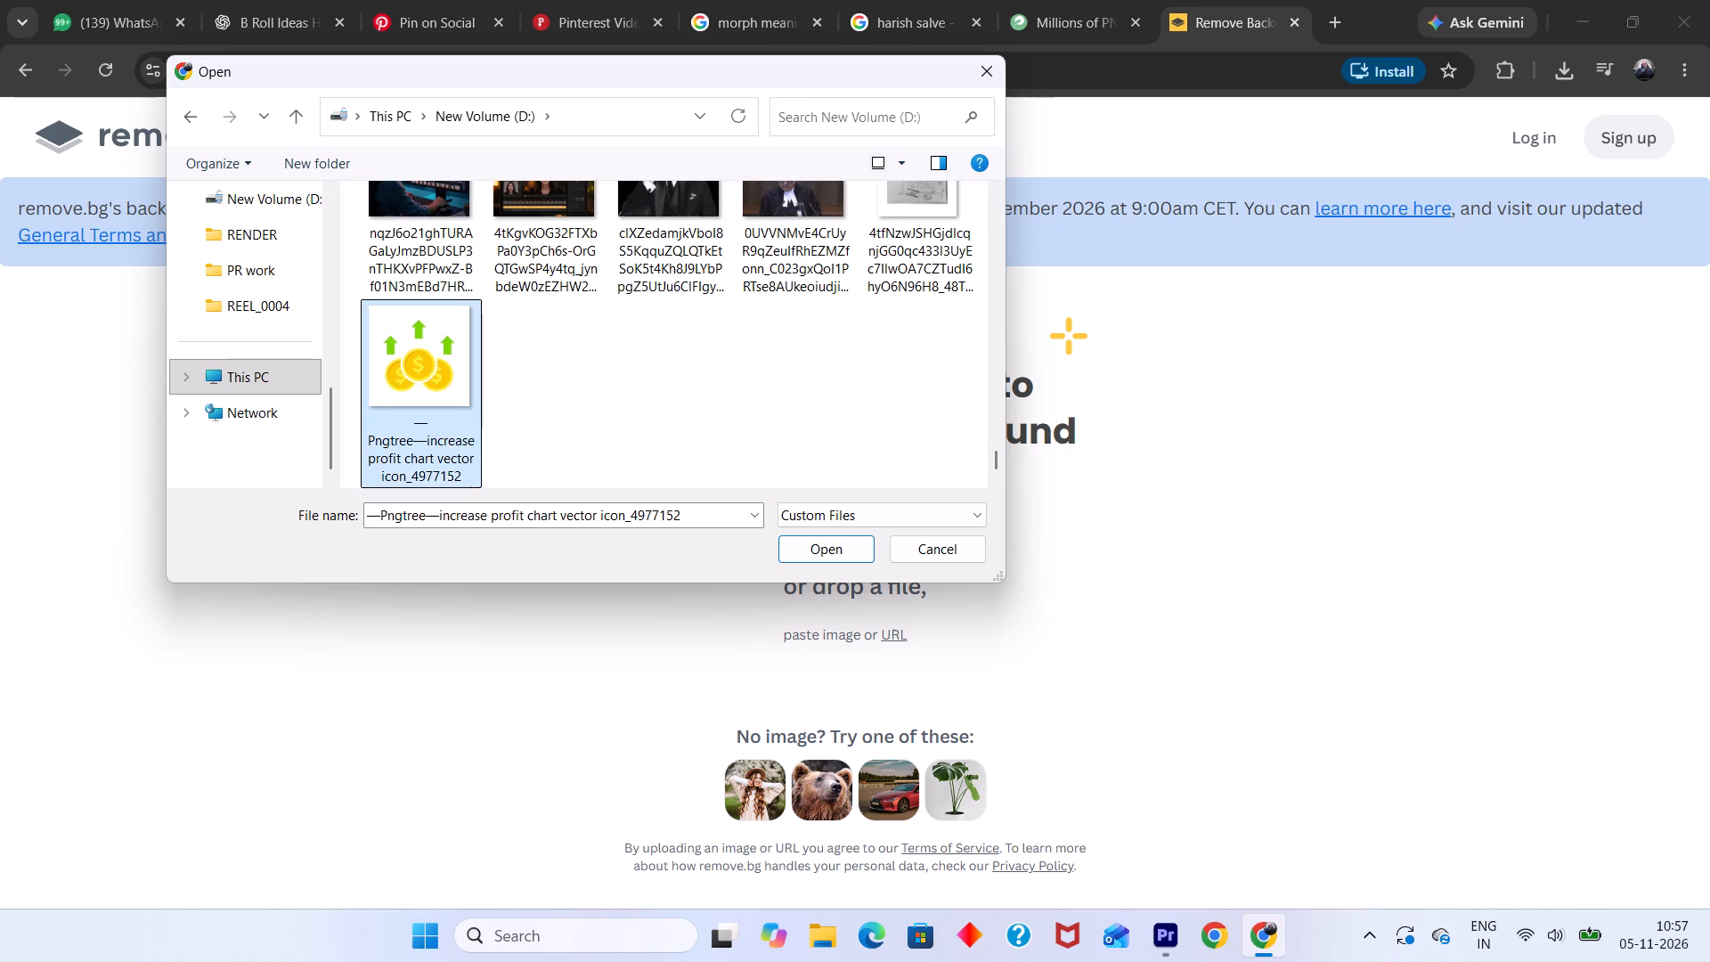
click(803, 542)
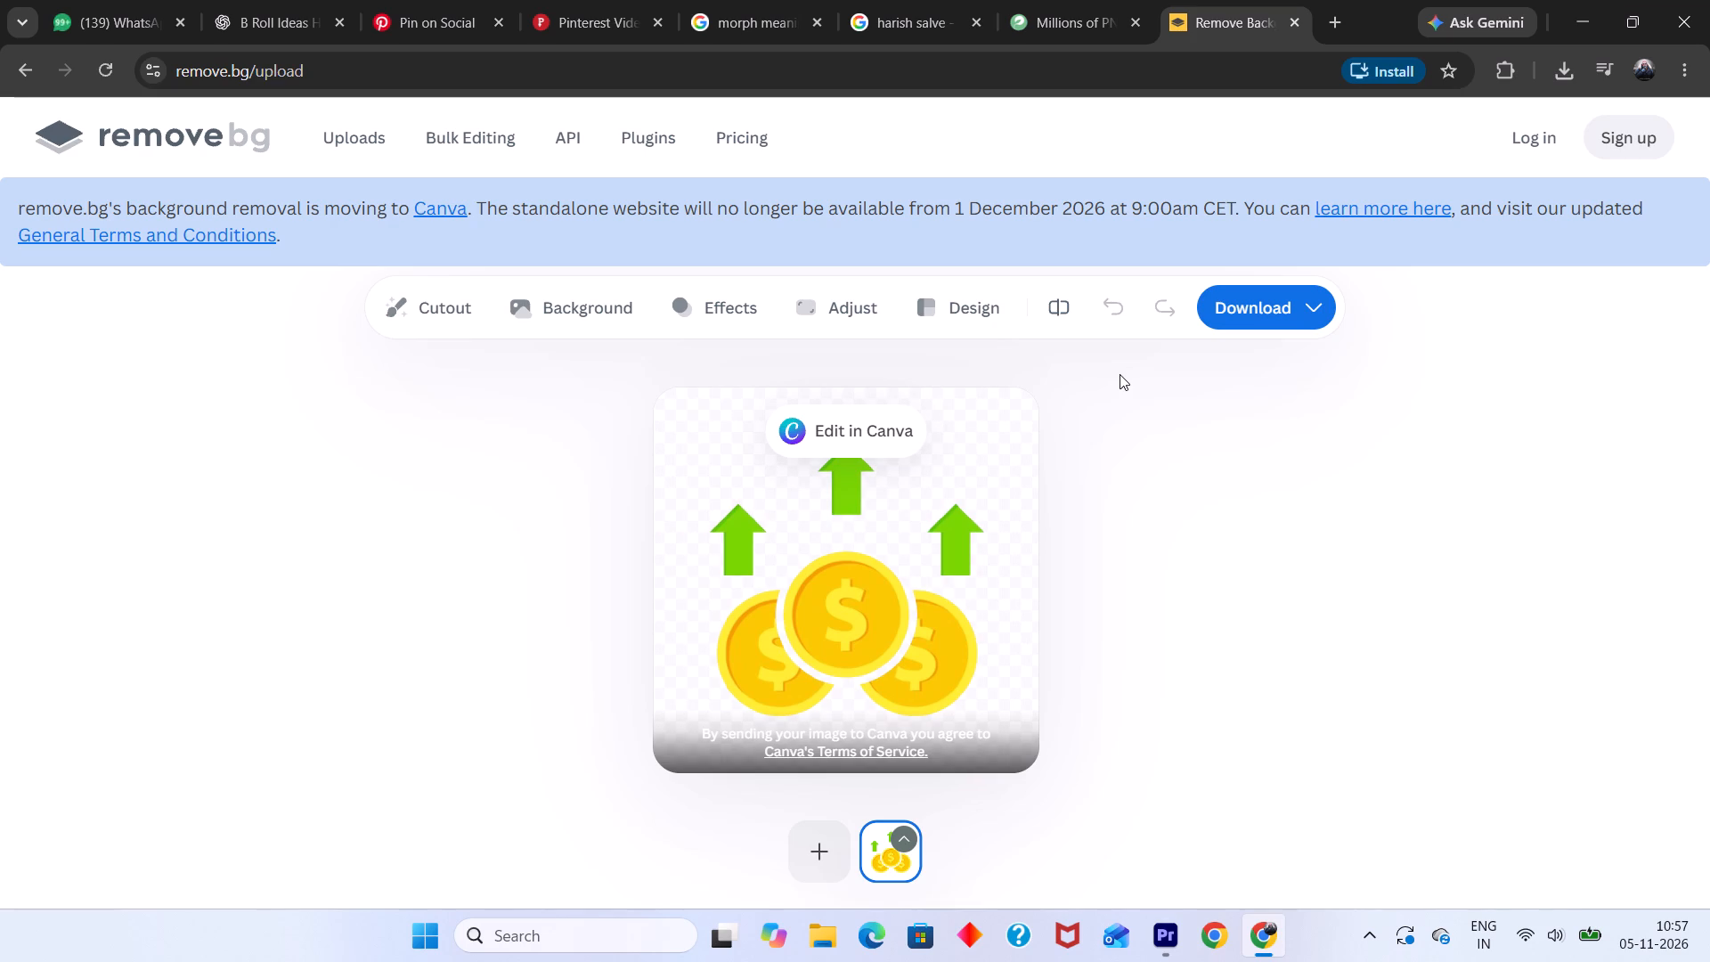
Download the background-free profit image as the free 500 x 500 preview.
click(1263, 310)
click(1262, 388)
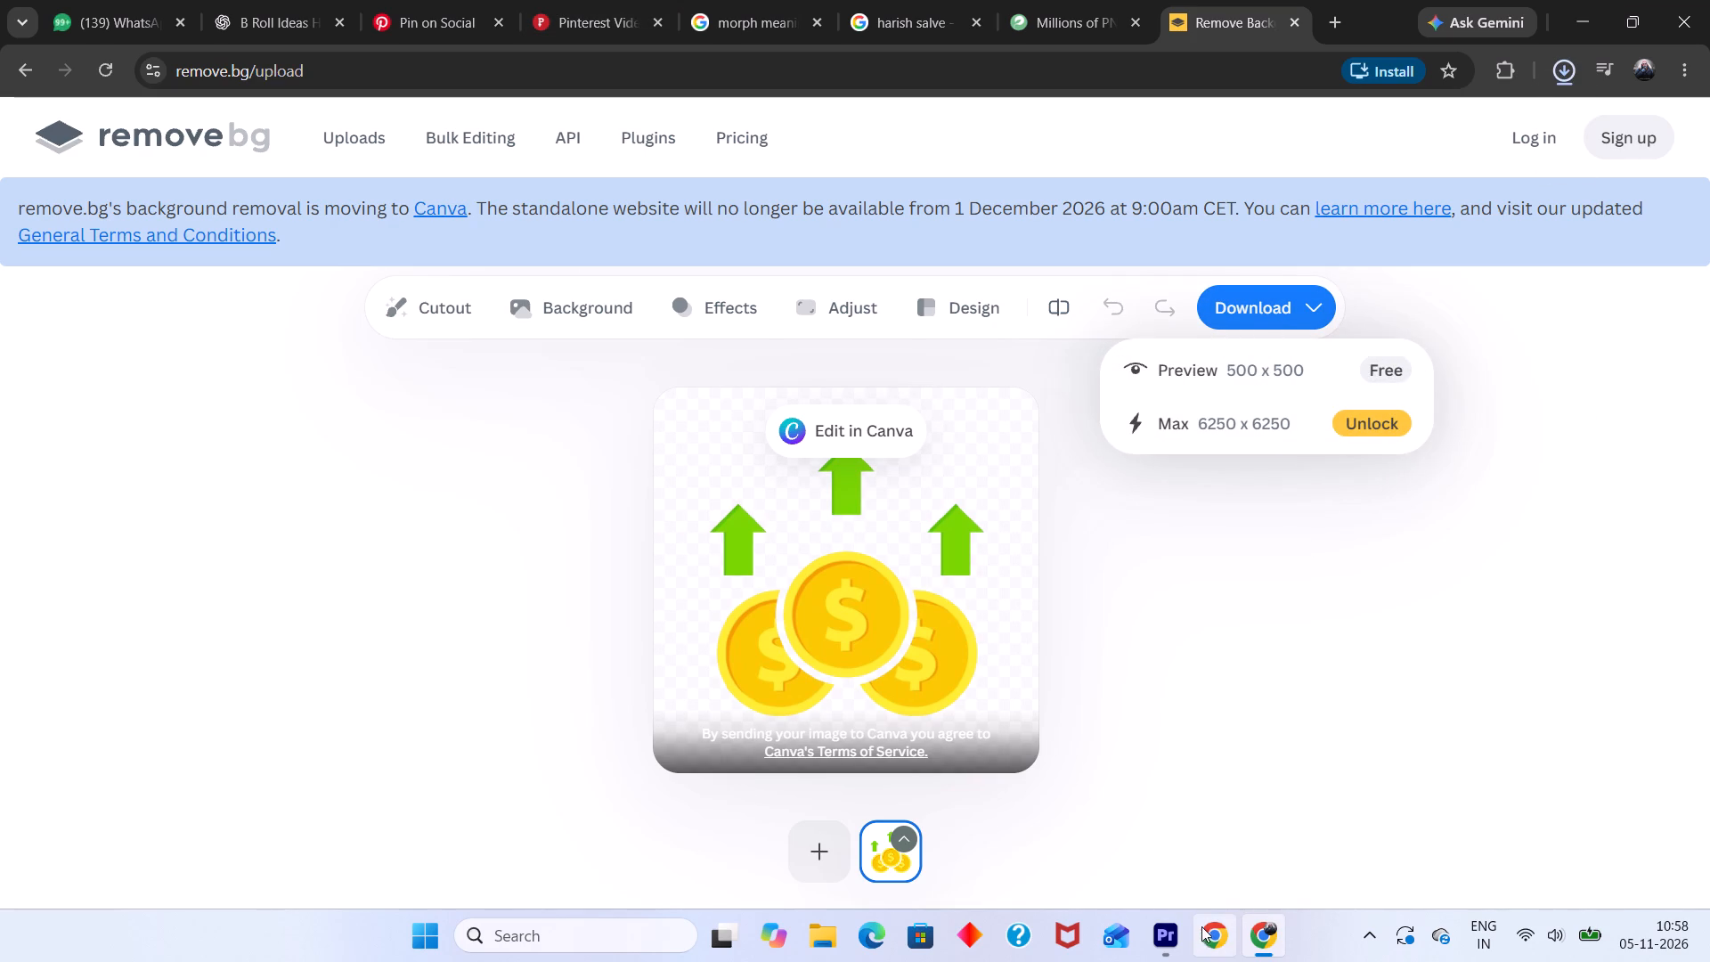
Switch to Premiere Pro and import the removebg-preview version of the Pngtree profit image from New Volume (D:) into the project.
click(1151, 861)
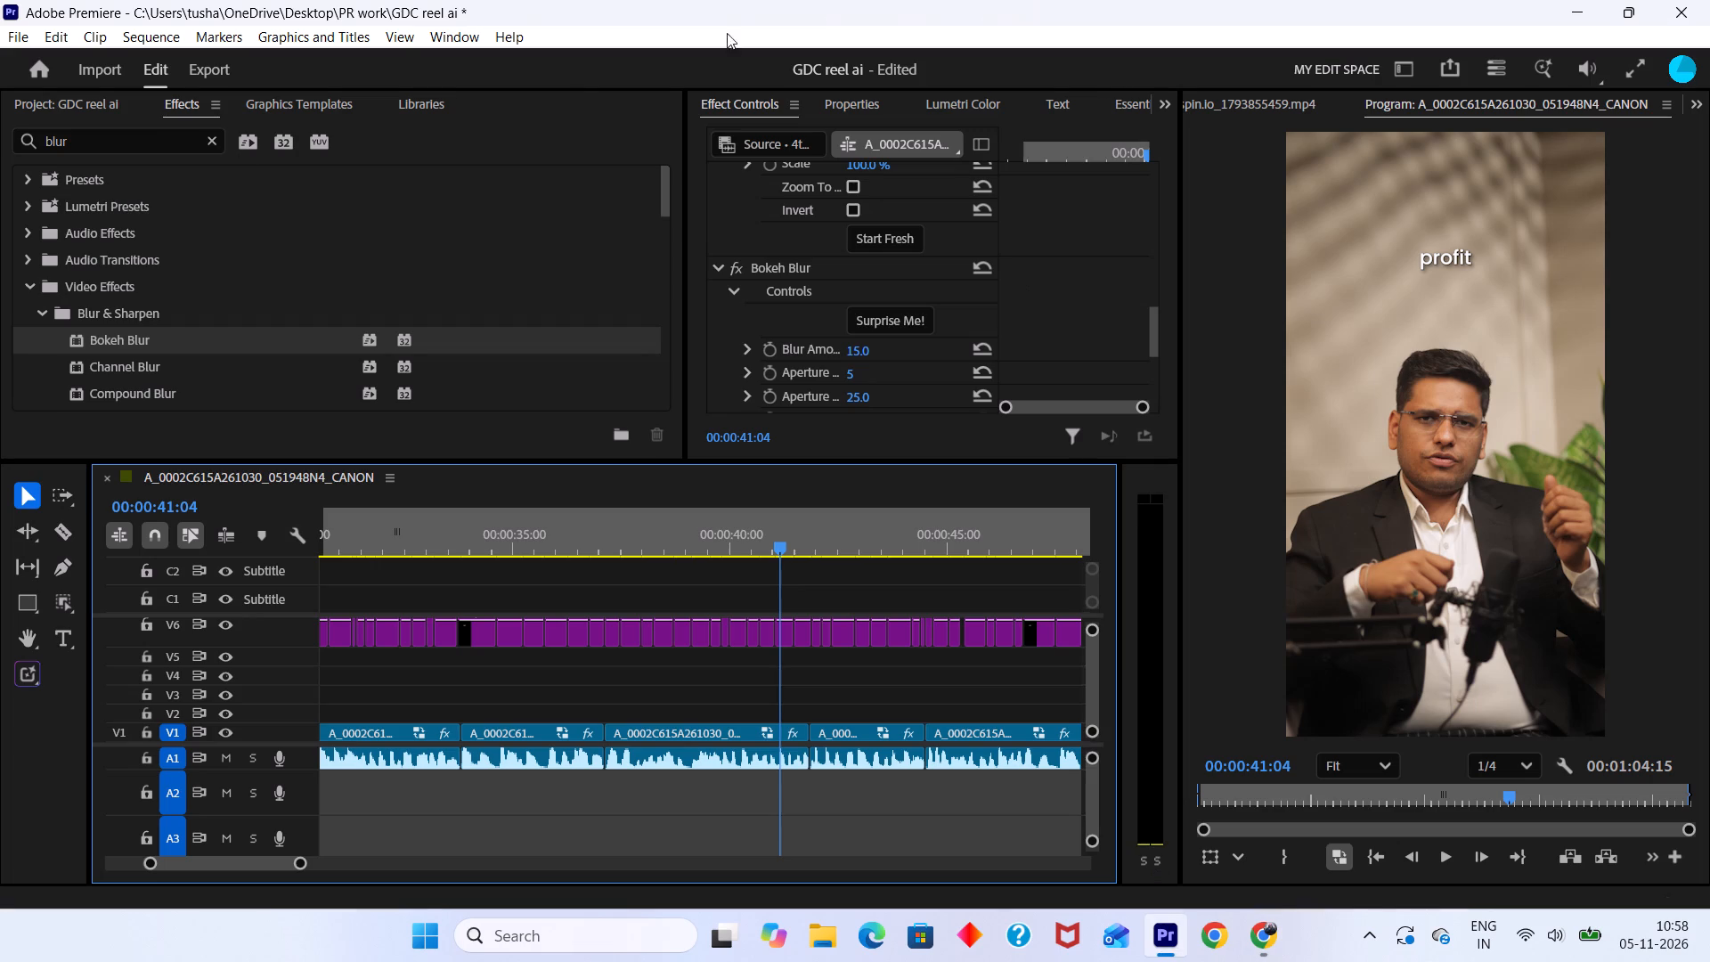
click(101, 104)
double_click(589, 347)
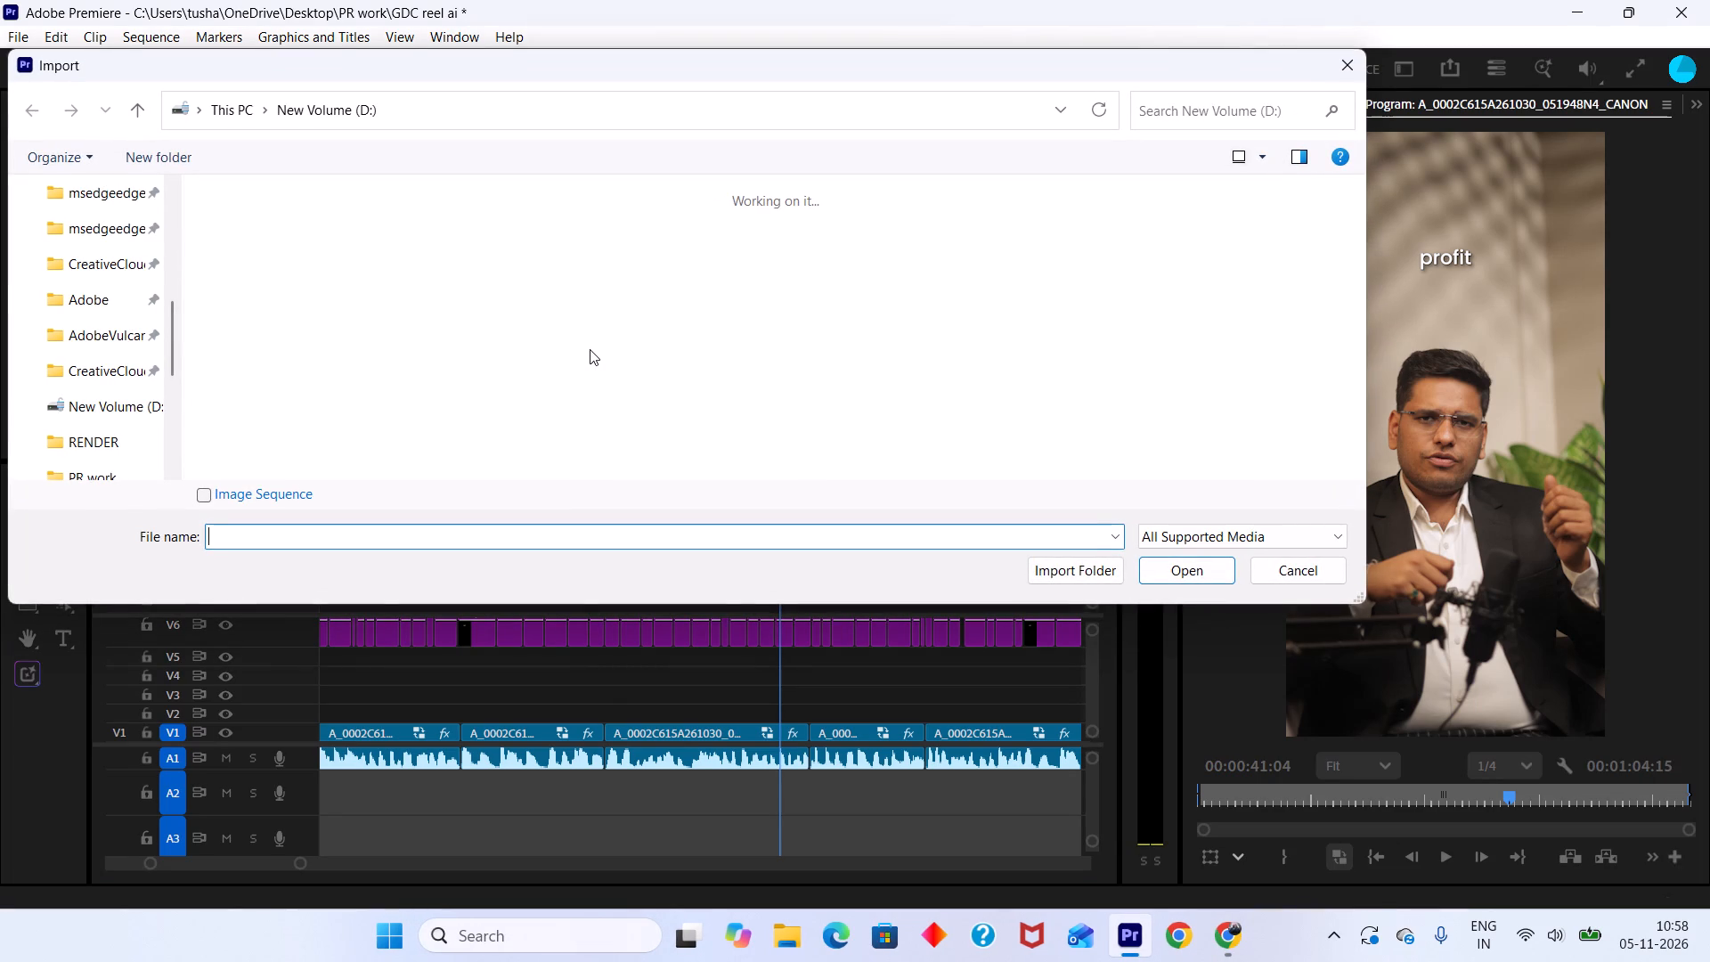
scroll(610, 365, down, 9)
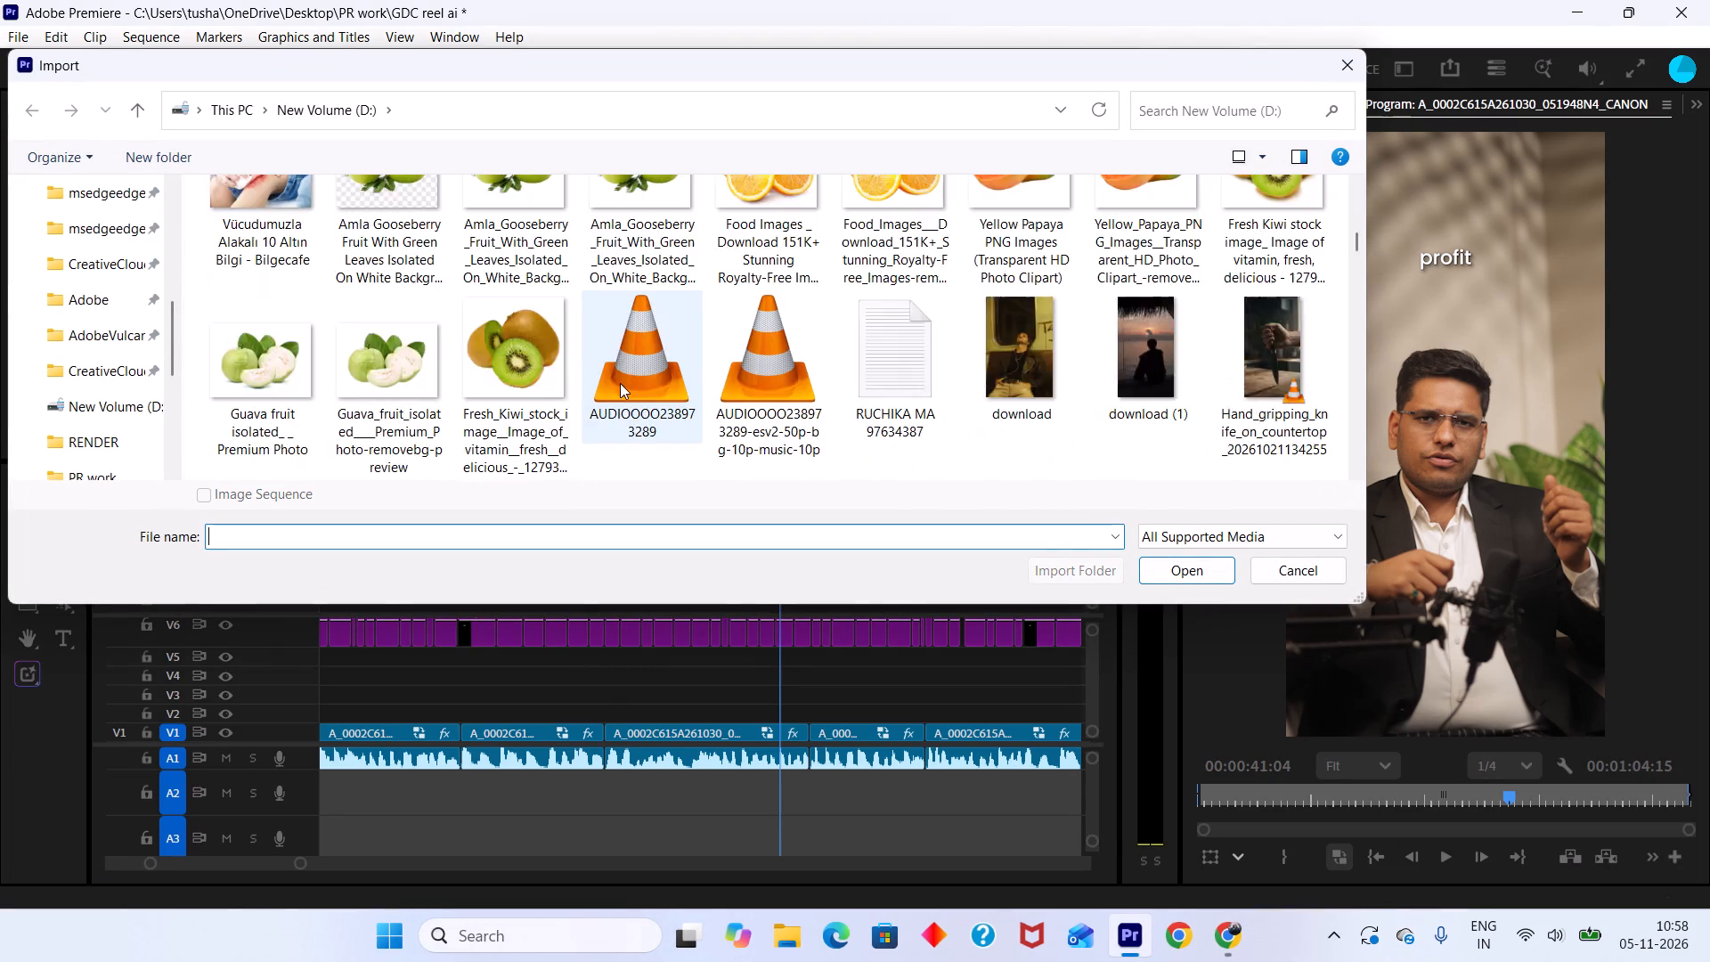
scroll(620, 383, down, 19)
scroll(624, 404, down, 20)
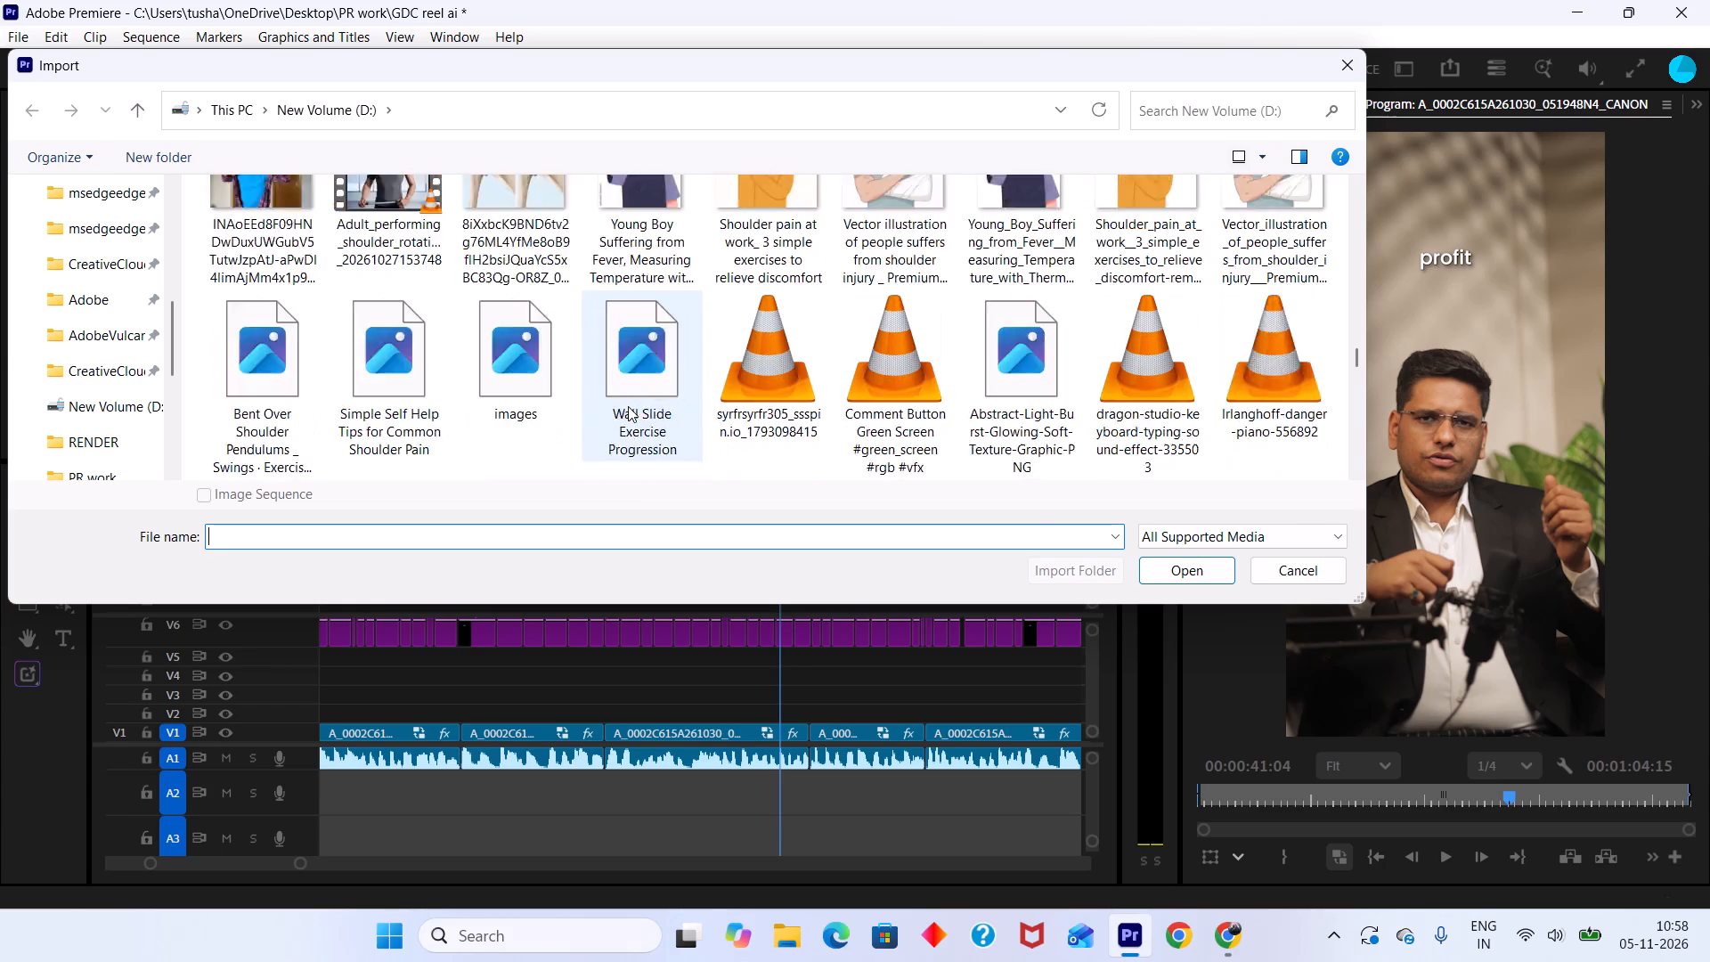
scroll(628, 406, down, 1)
scroll(631, 409, down, 20)
scroll(631, 409, down, 10)
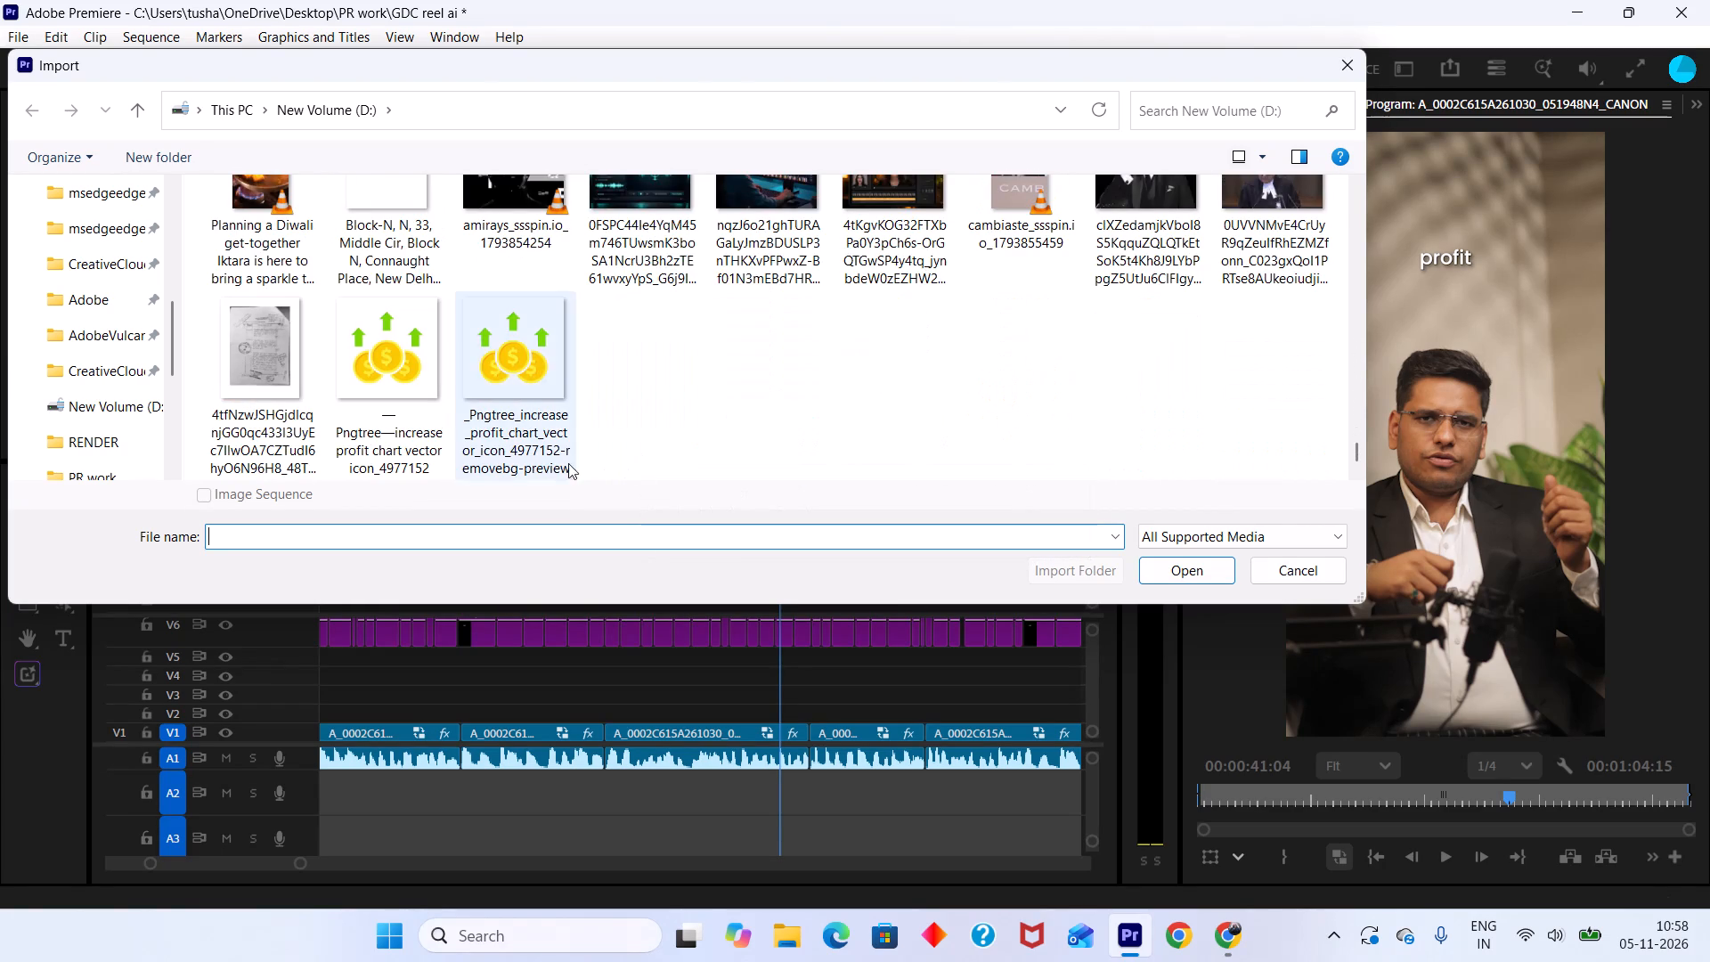
click(546, 389)
click(1169, 583)
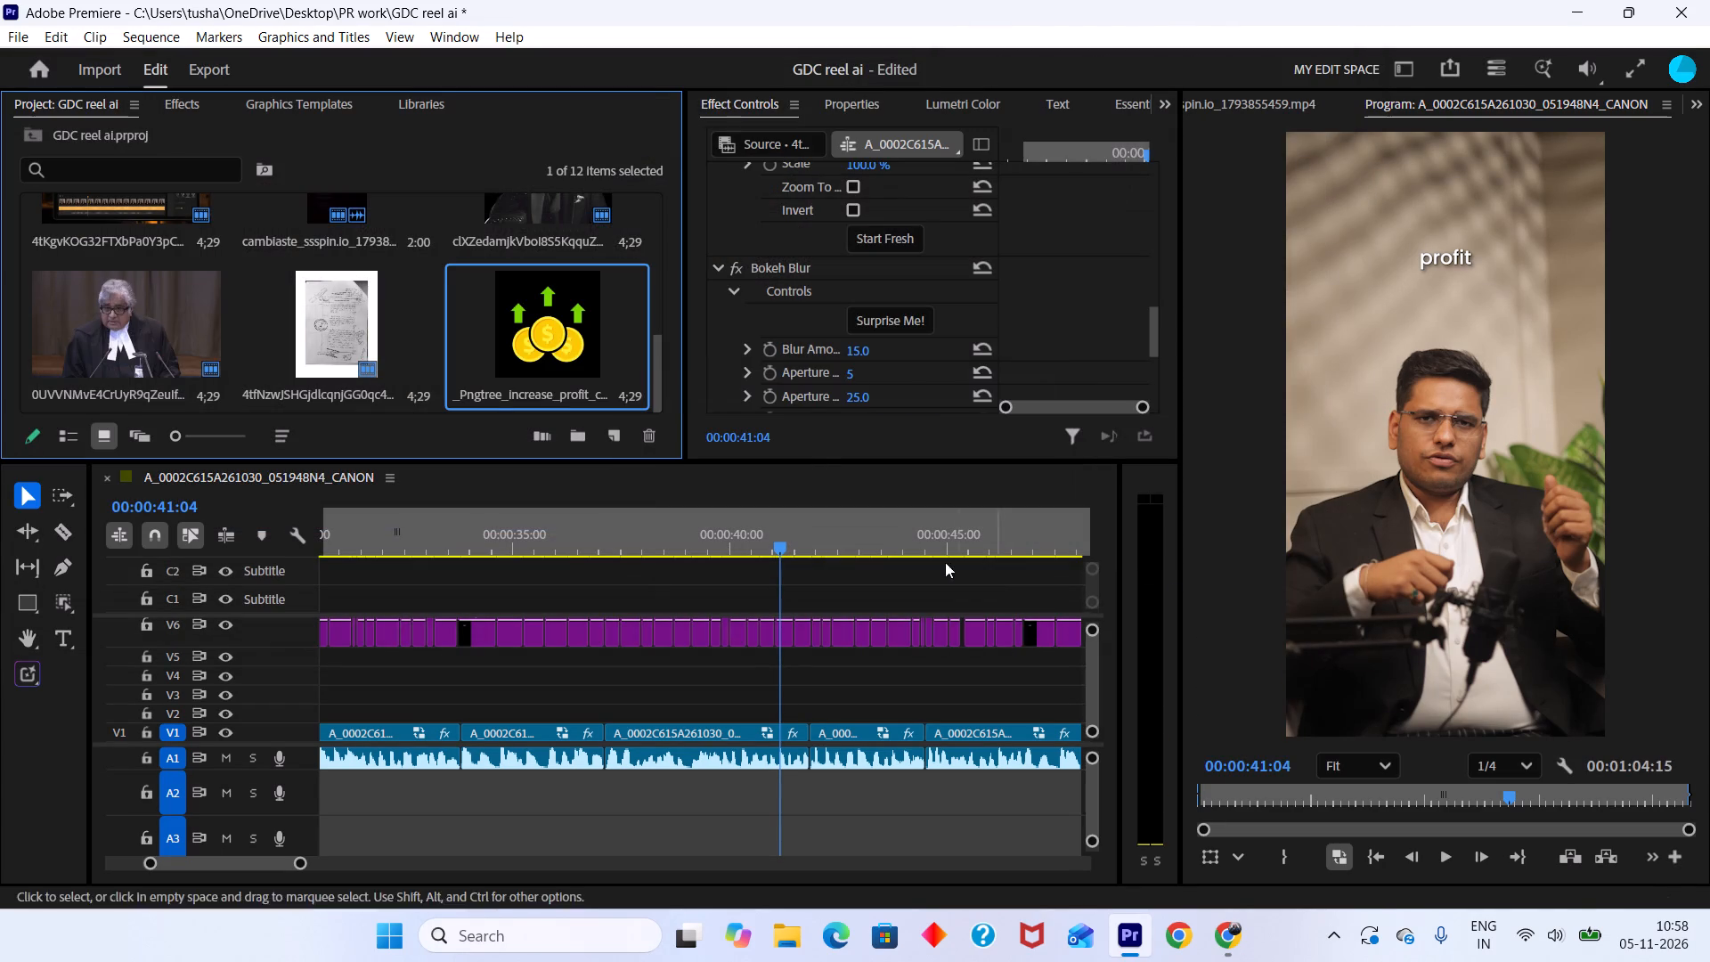
Place the transparent profit image on track V3, starting at 00:00:41:04.
drag(572, 362, 774, 517)
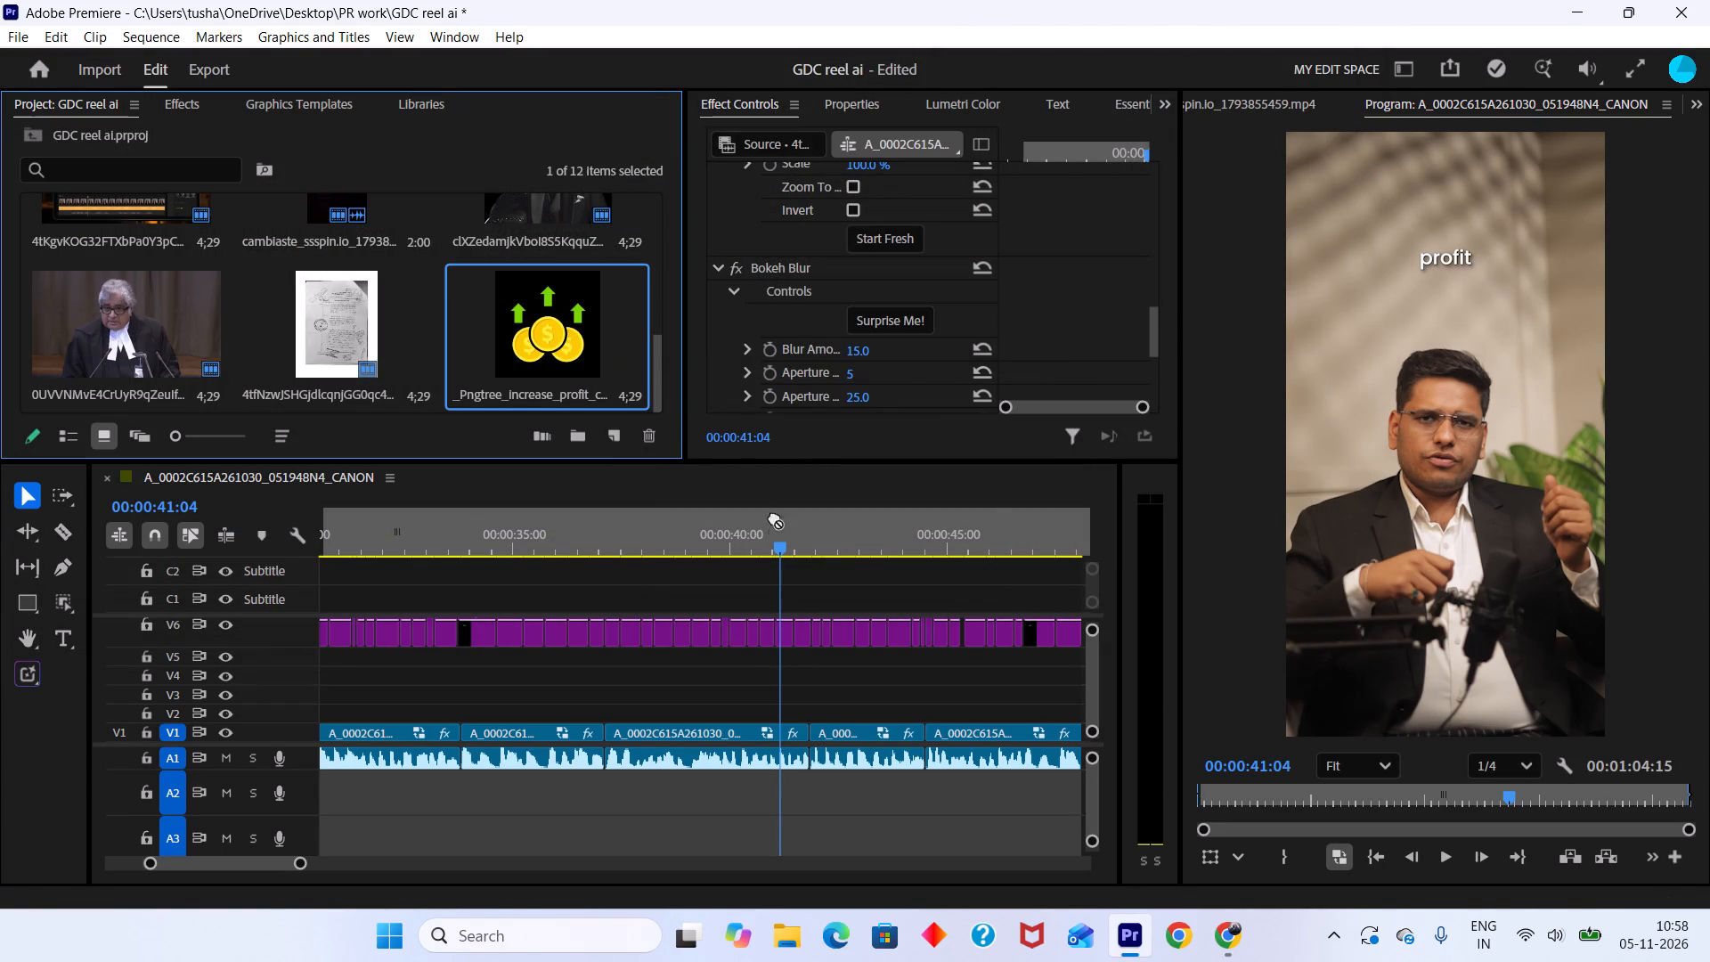
drag(774, 517, 779, 697)
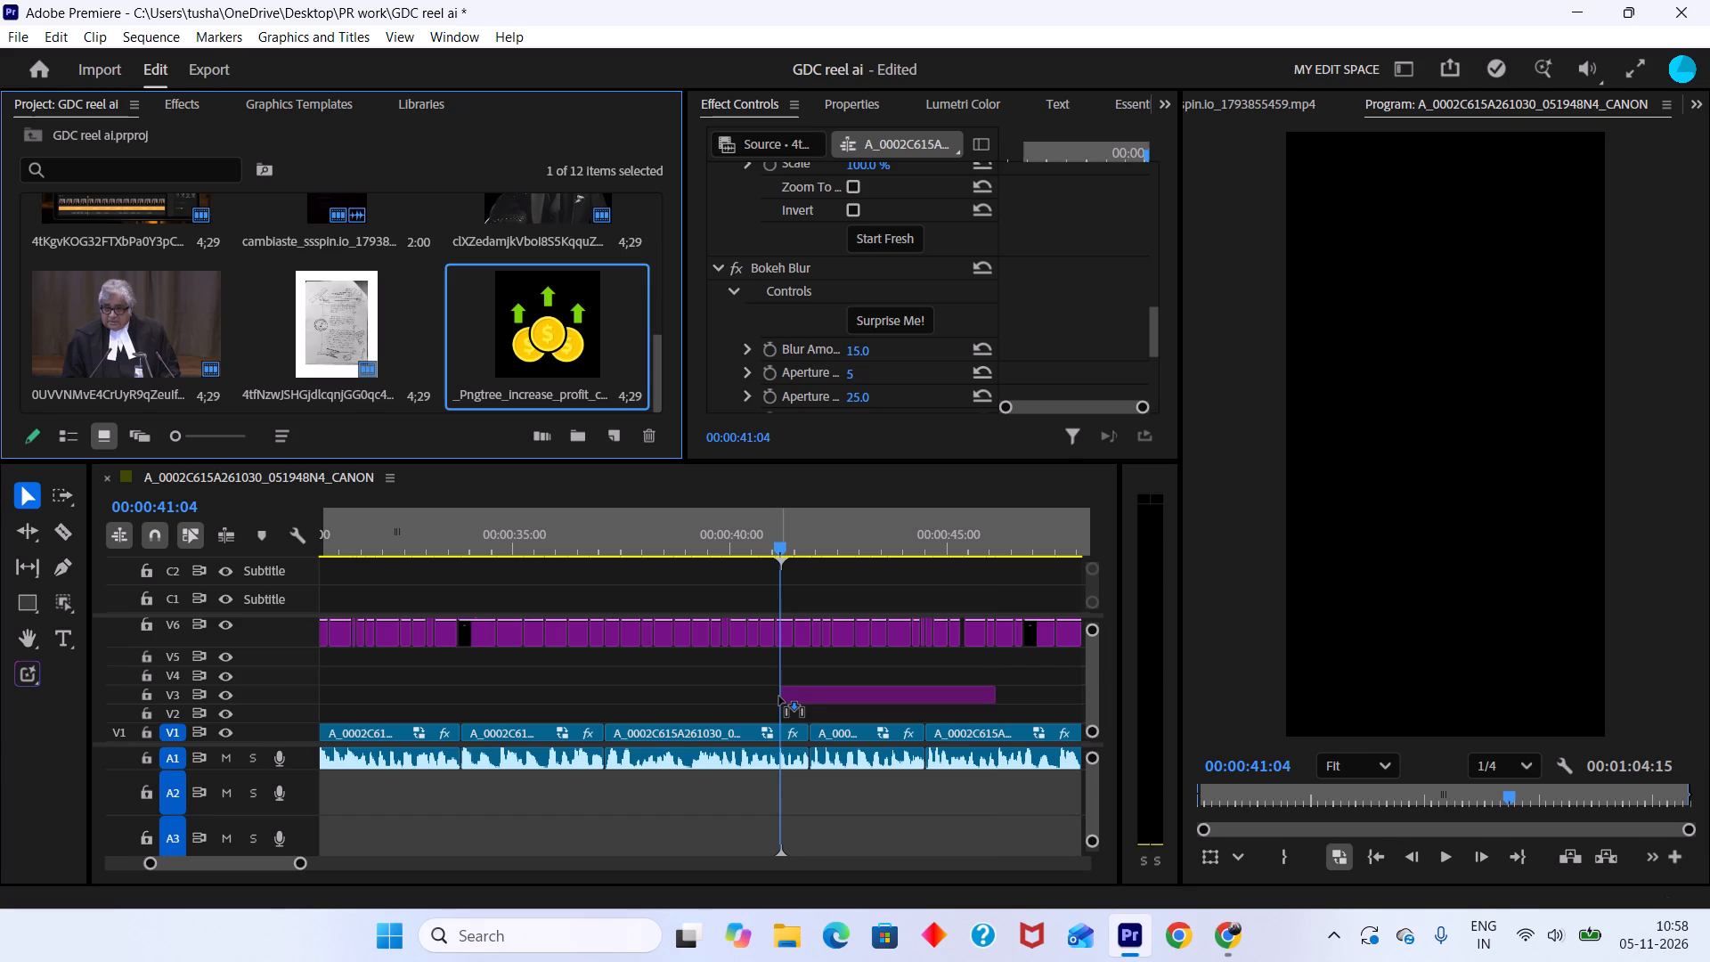
drag(779, 697, 779, 697)
Replay the speech around 00:00:41 and shorten the profit clip's end on V3 to a duration of about 17 frames.
drag(768, 541, 753, 540)
key(space)
key(space)
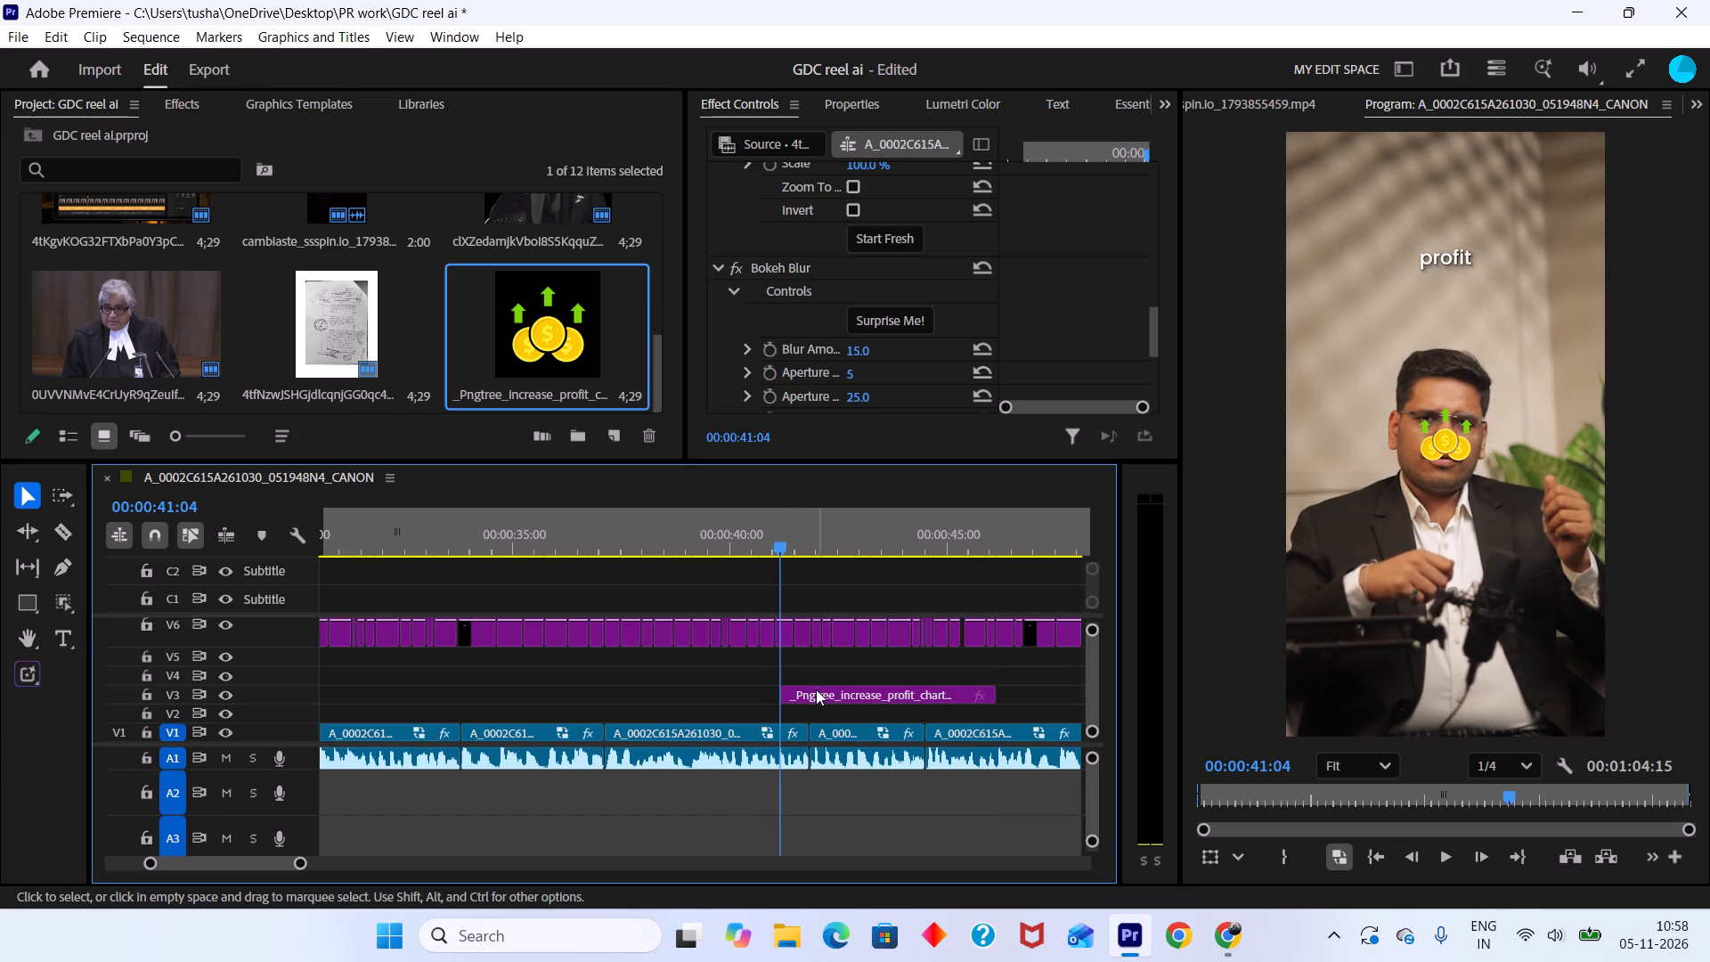
alt+scroll(820, 701, up, 6)
key(space)
key(space)
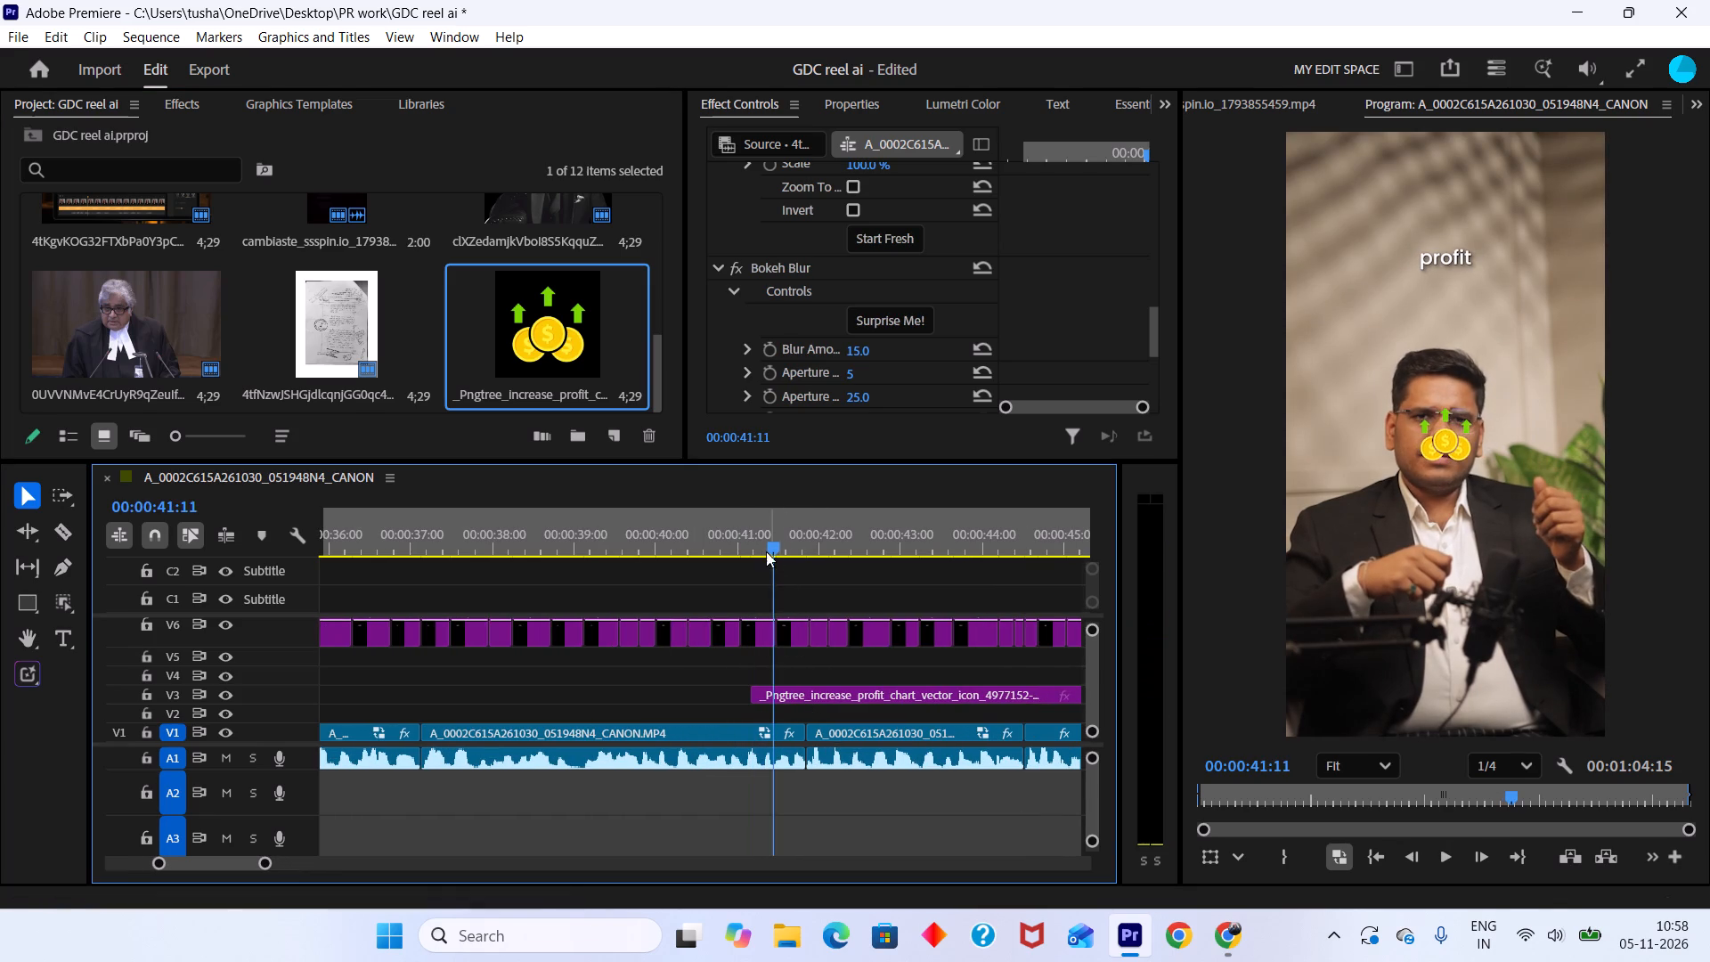
drag(766, 551, 724, 542)
key(space)
key(space)
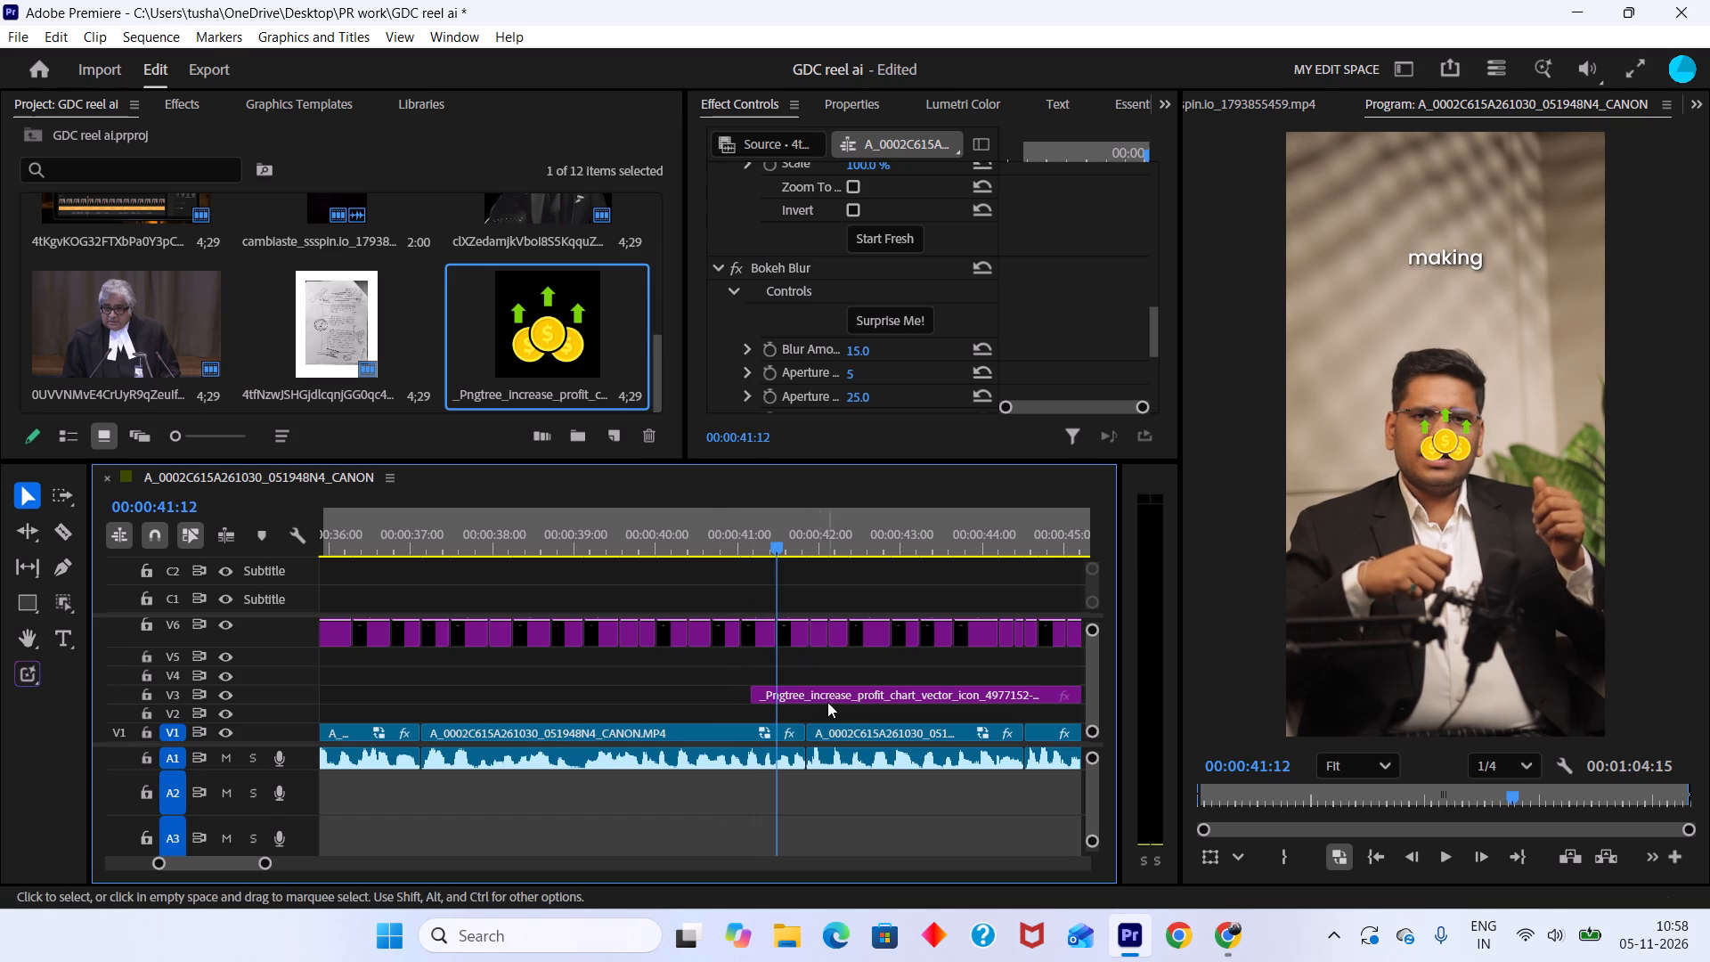
scroll(848, 702, down, 3)
scroll(783, 769, down, 4)
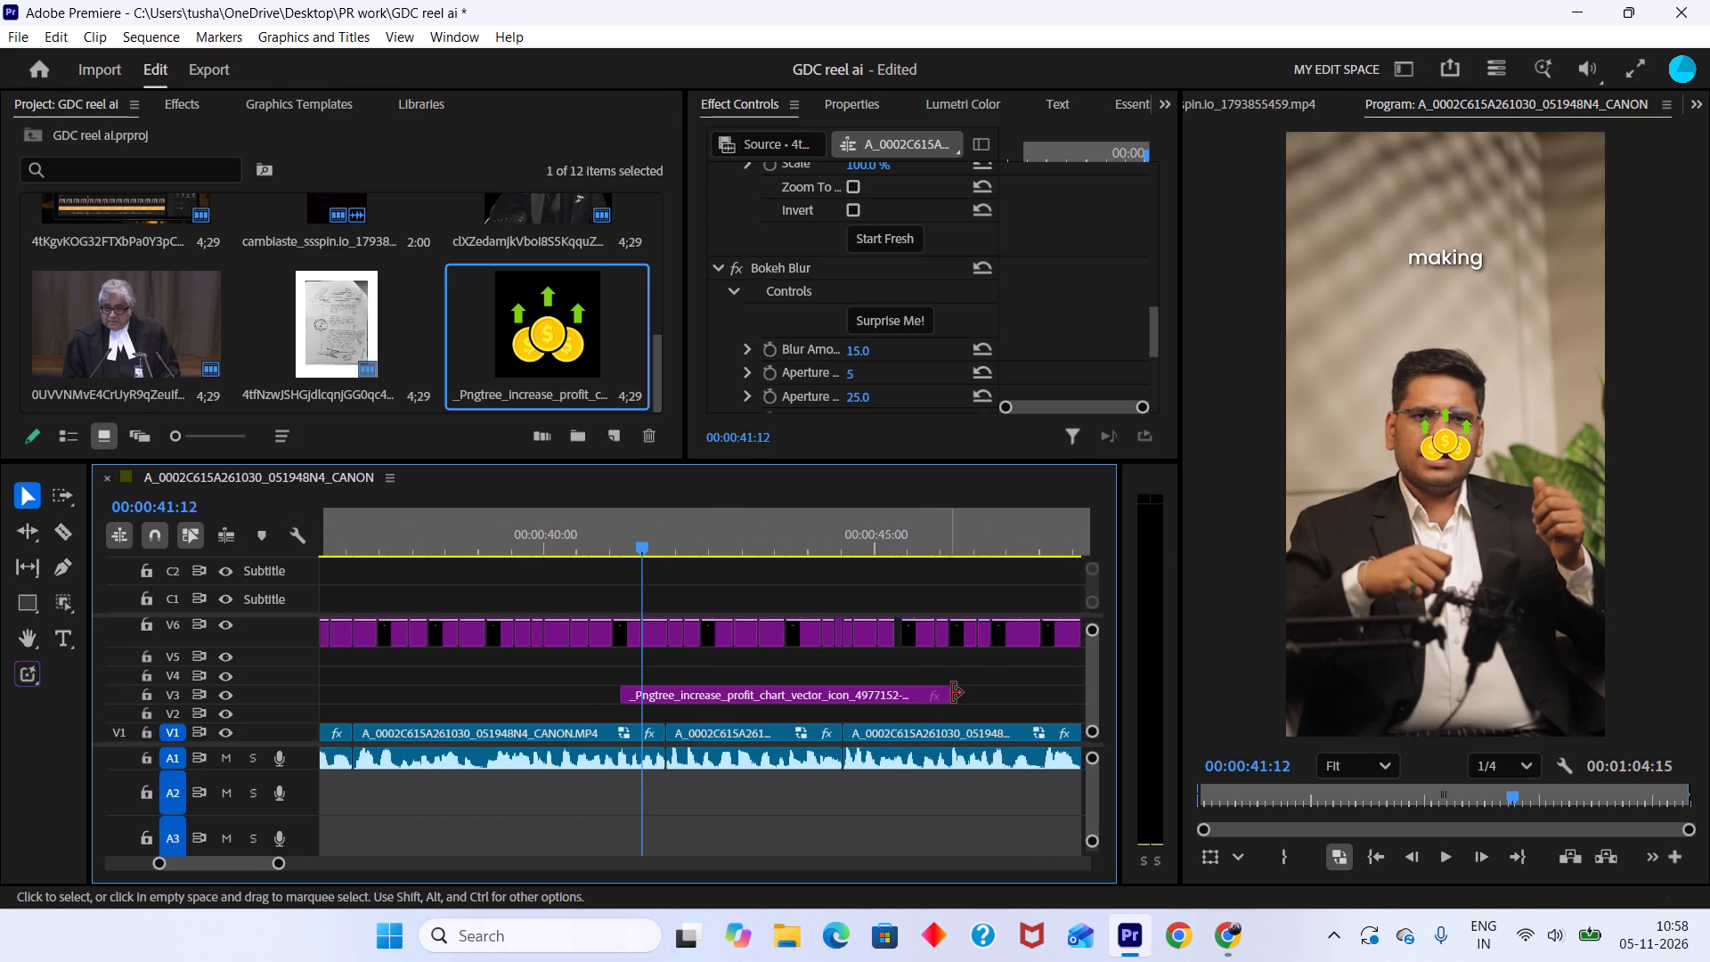
drag(952, 694, 663, 708)
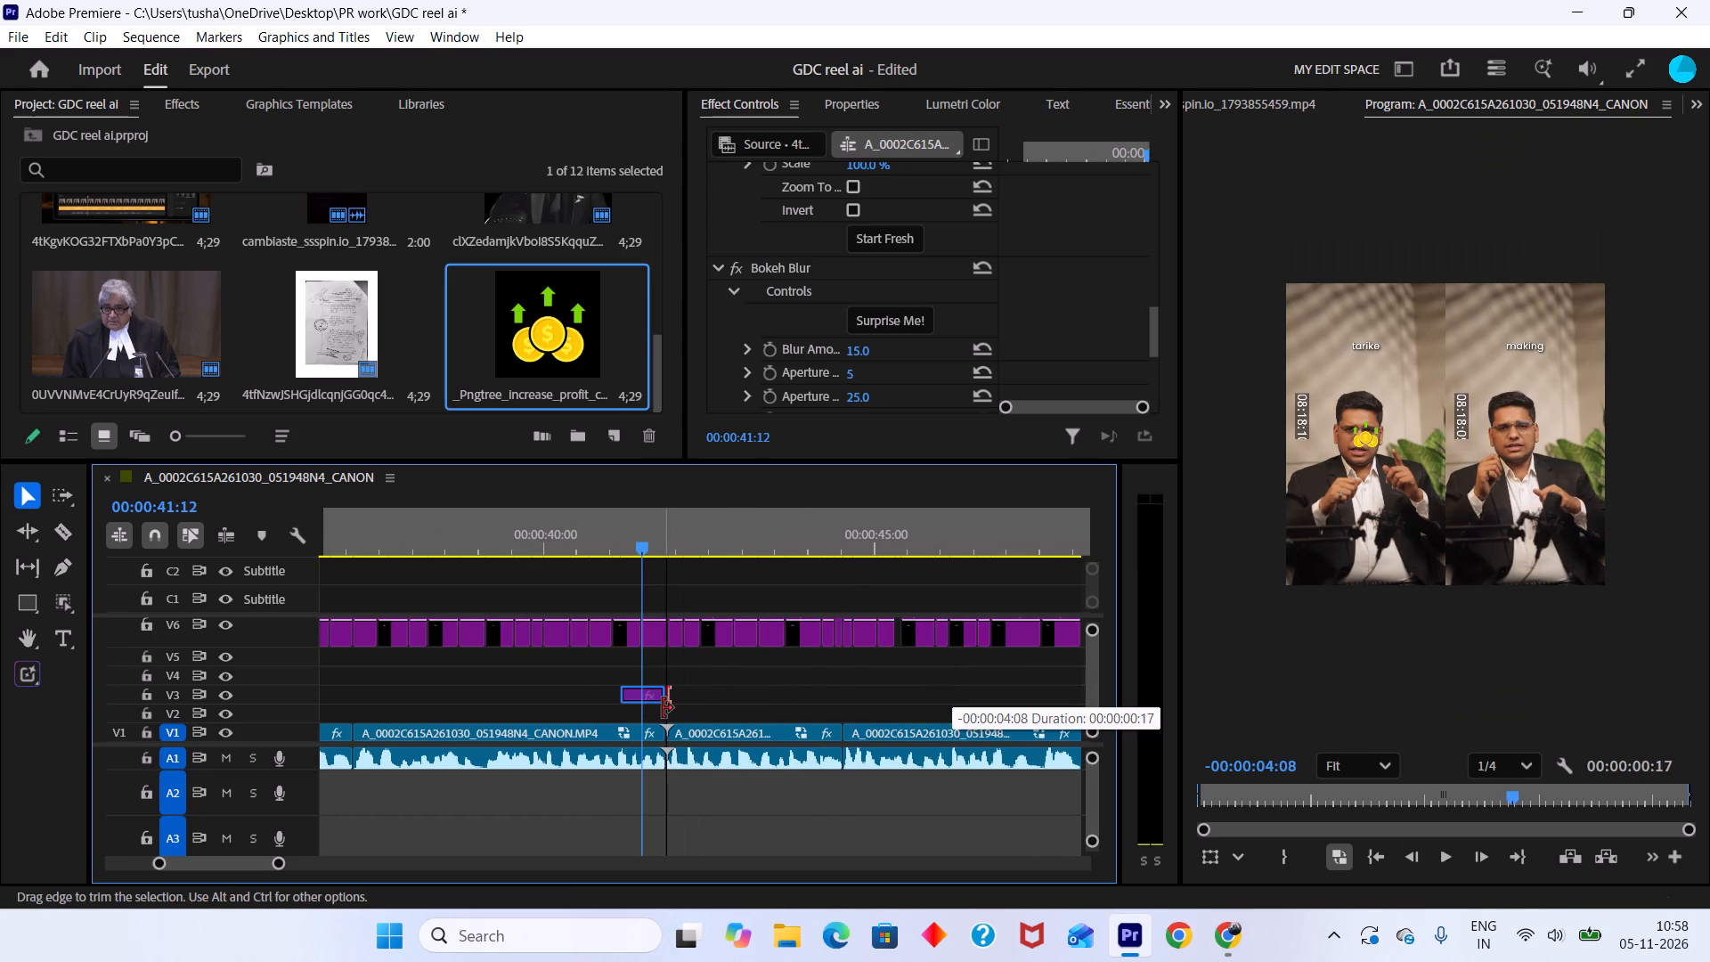
drag(663, 708, 662, 708)
Clear the effects search and apply the Drop Shadow Preset to the profit image clip on V3.
click(646, 689)
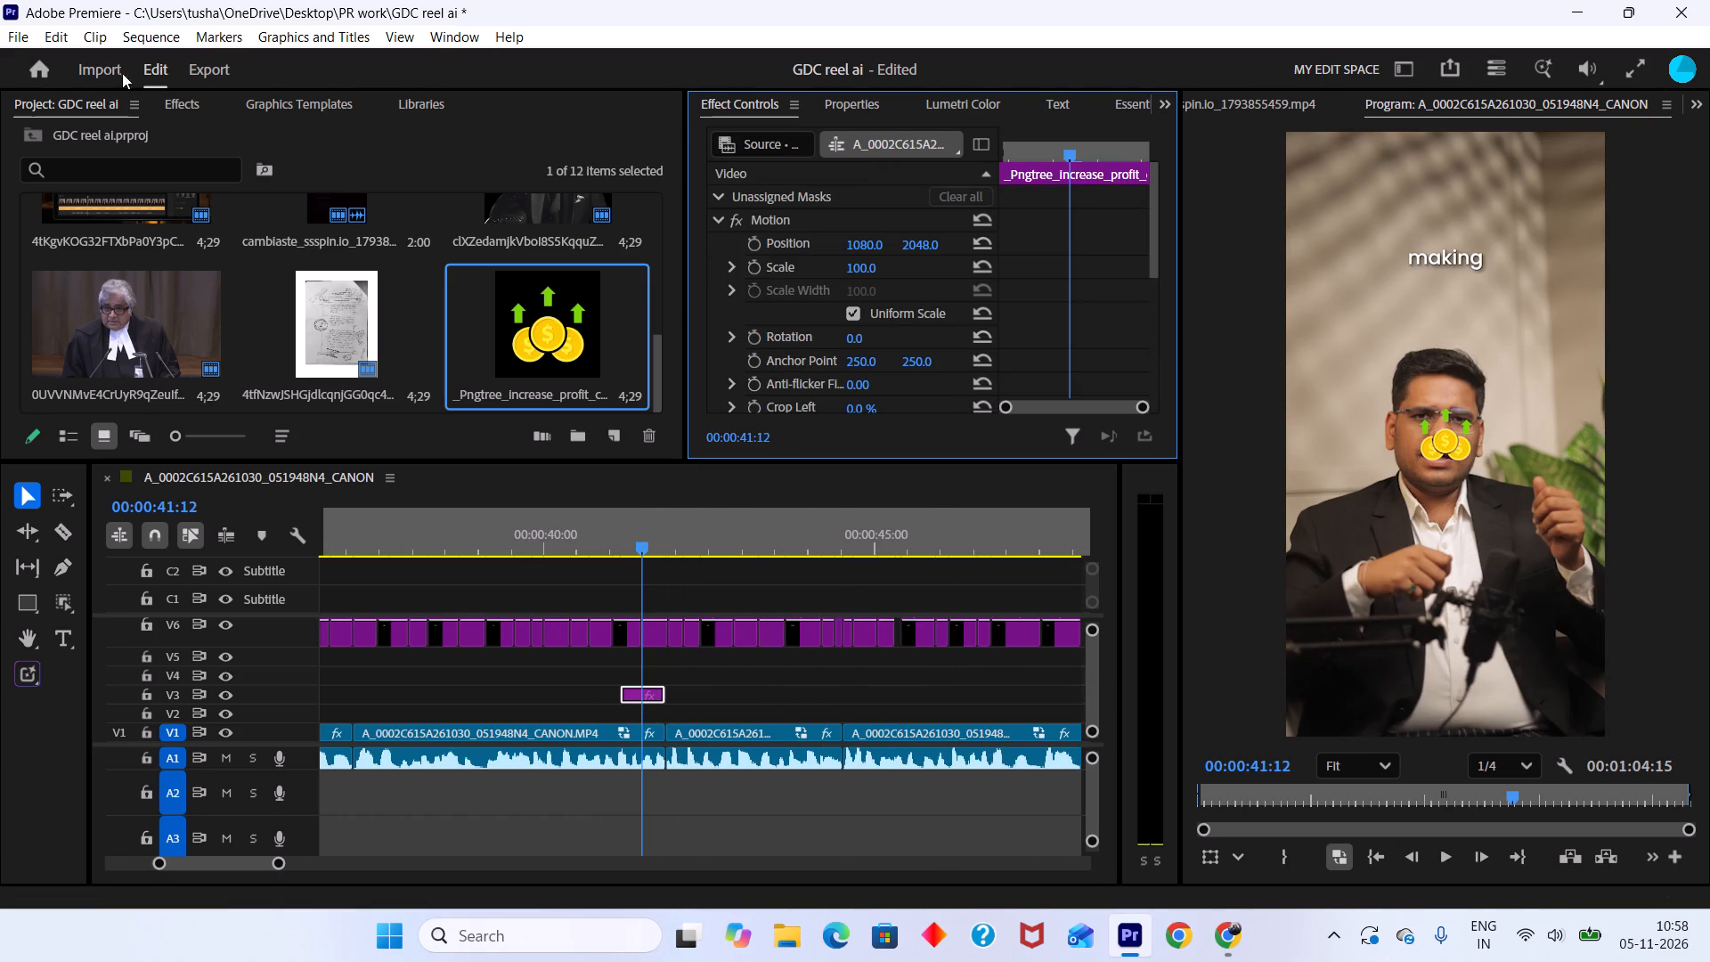
click(190, 103)
click(206, 140)
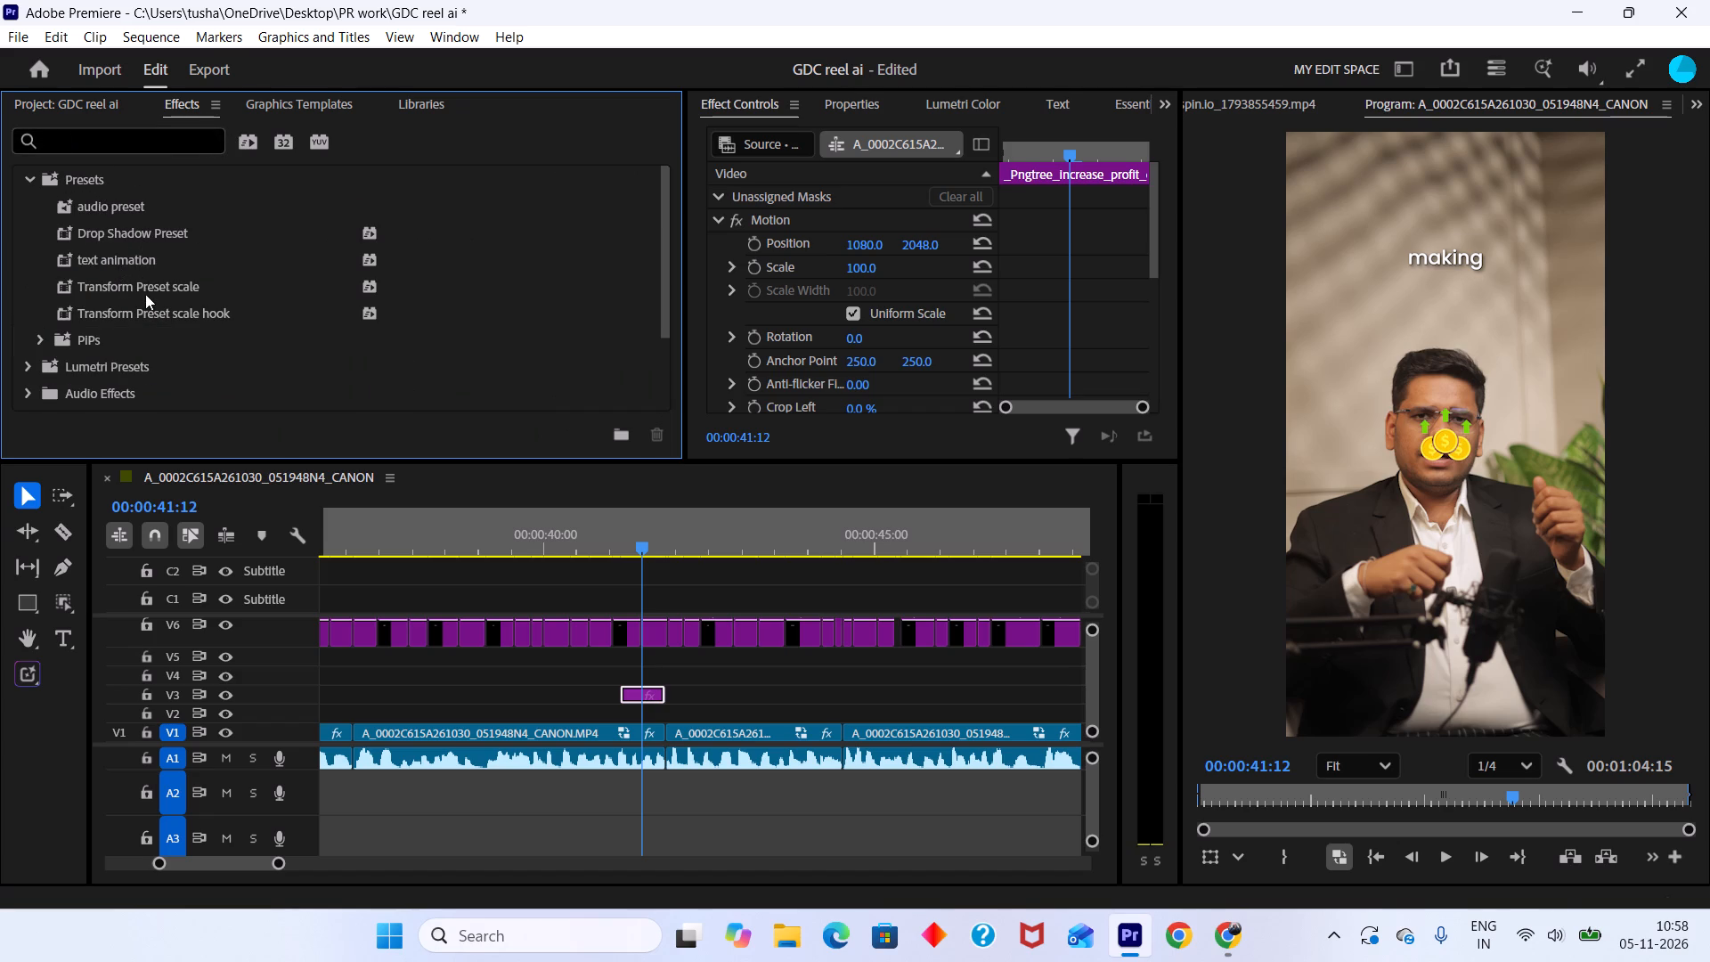
click(130, 231)
drag(136, 235, 612, 674)
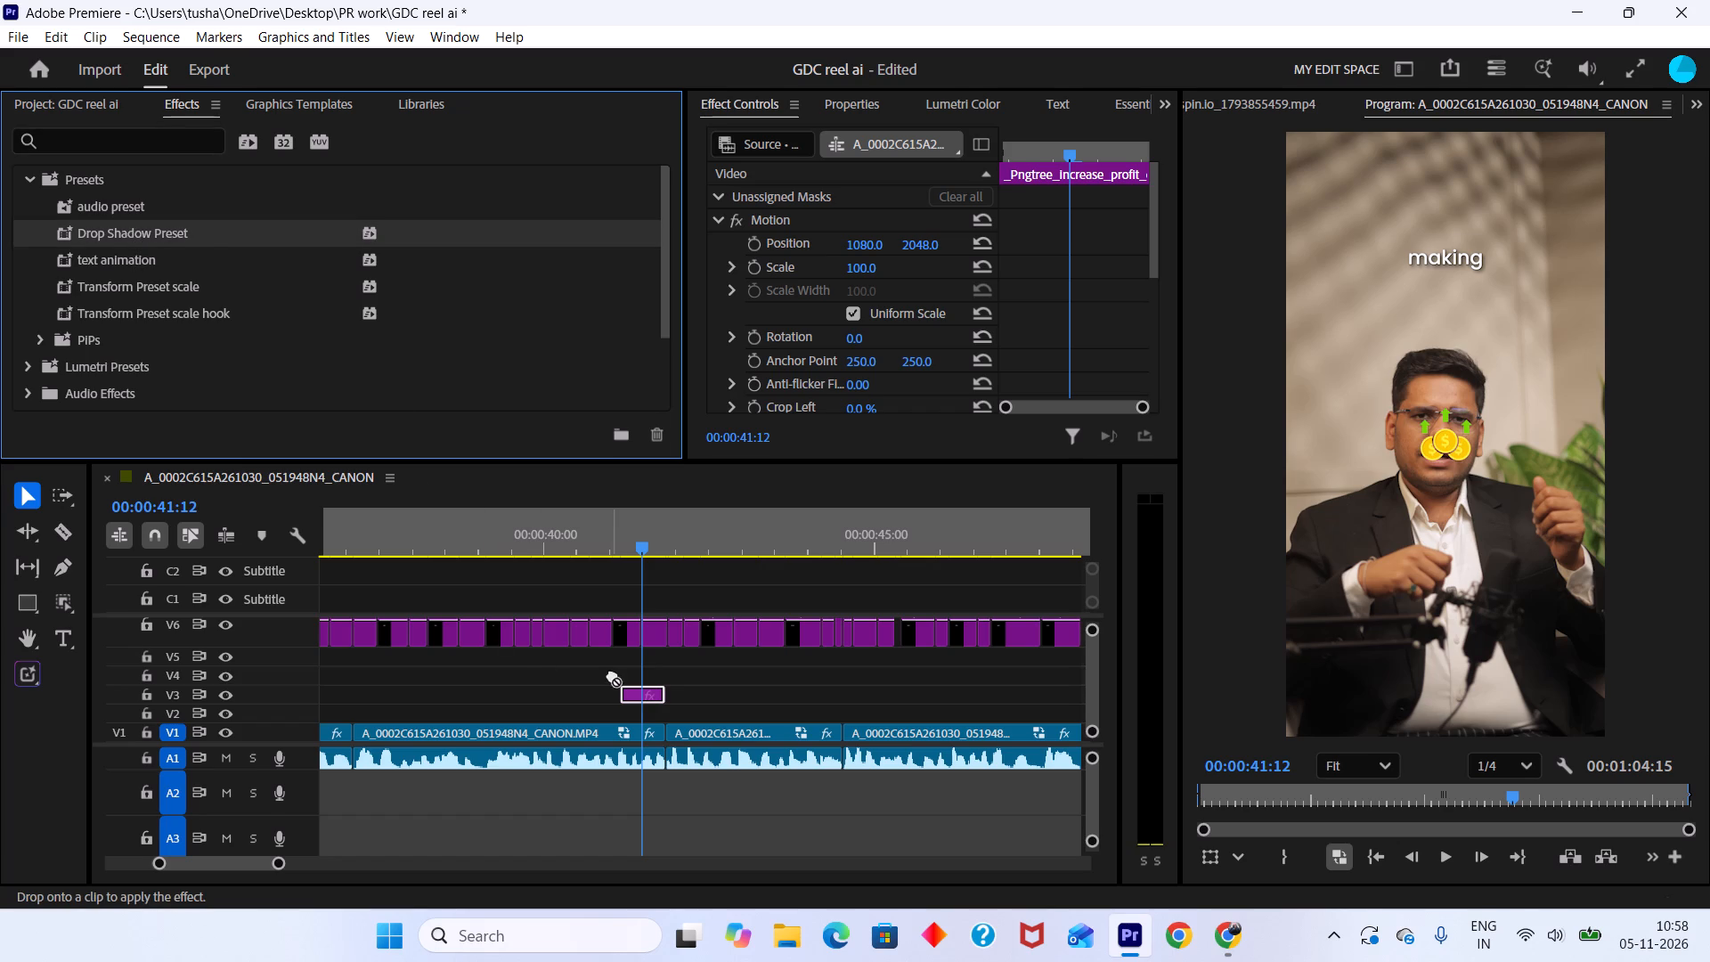
drag(612, 674, 637, 697)
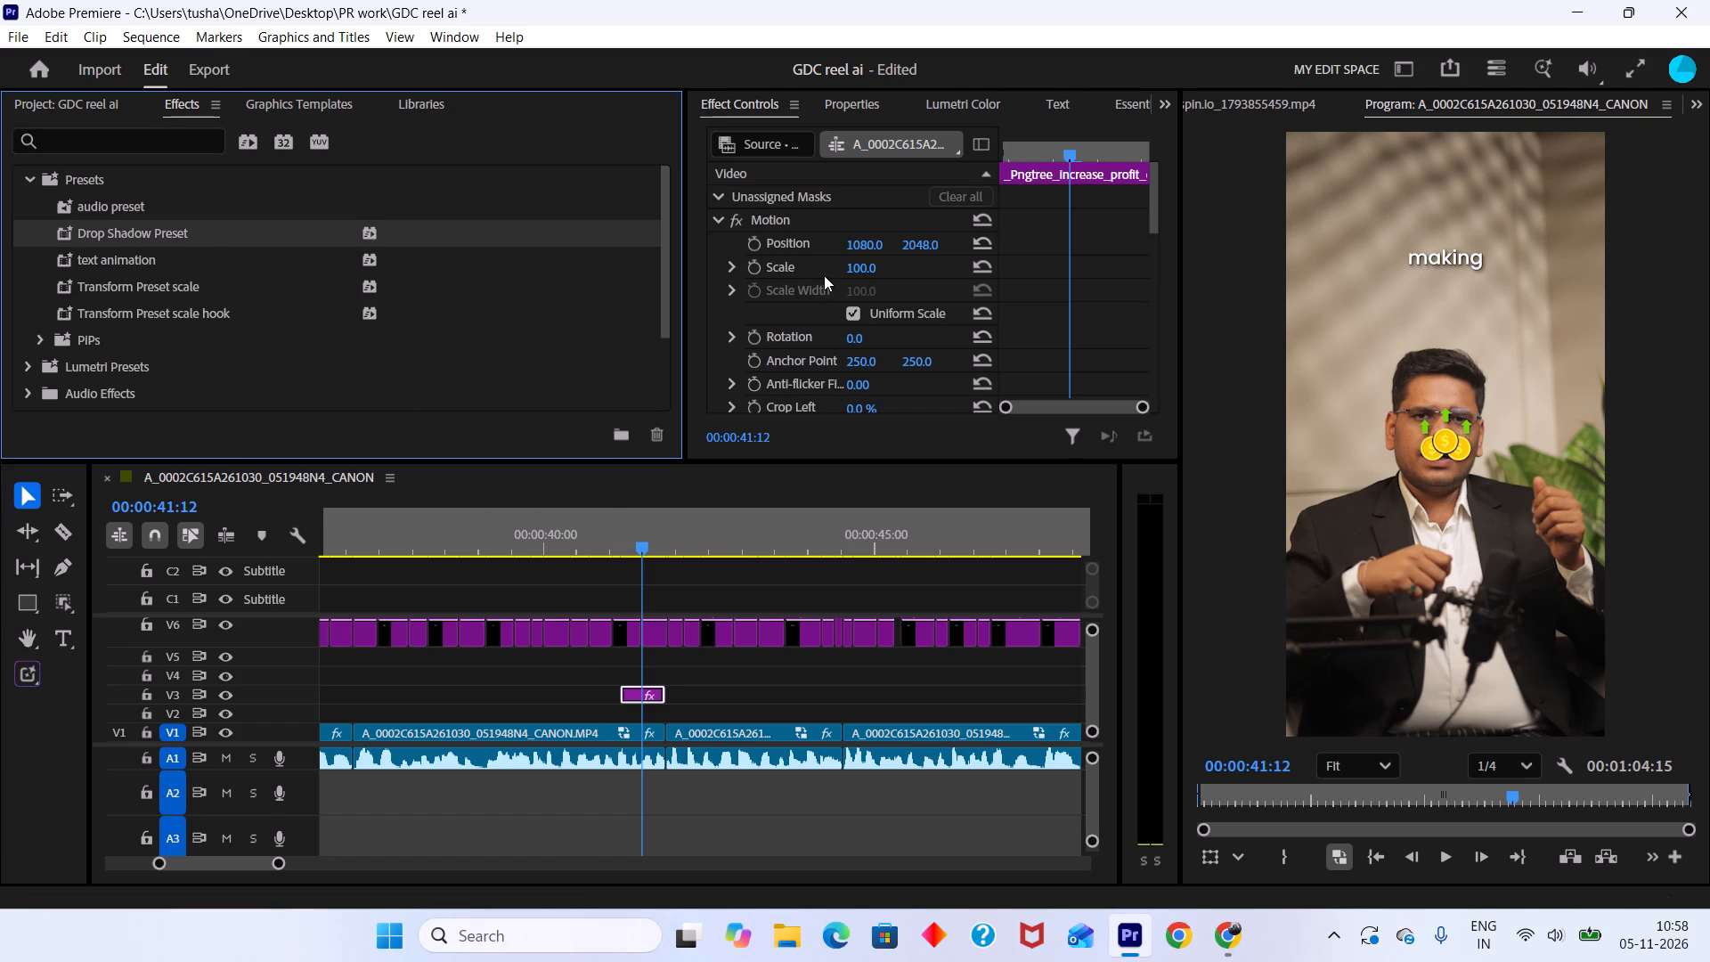
Scale the profit image clip on V3 to 237 and raise it to vertical position 837, above the speaker's head.
drag(857, 272, 957, 273)
drag(925, 241, 757, 275)
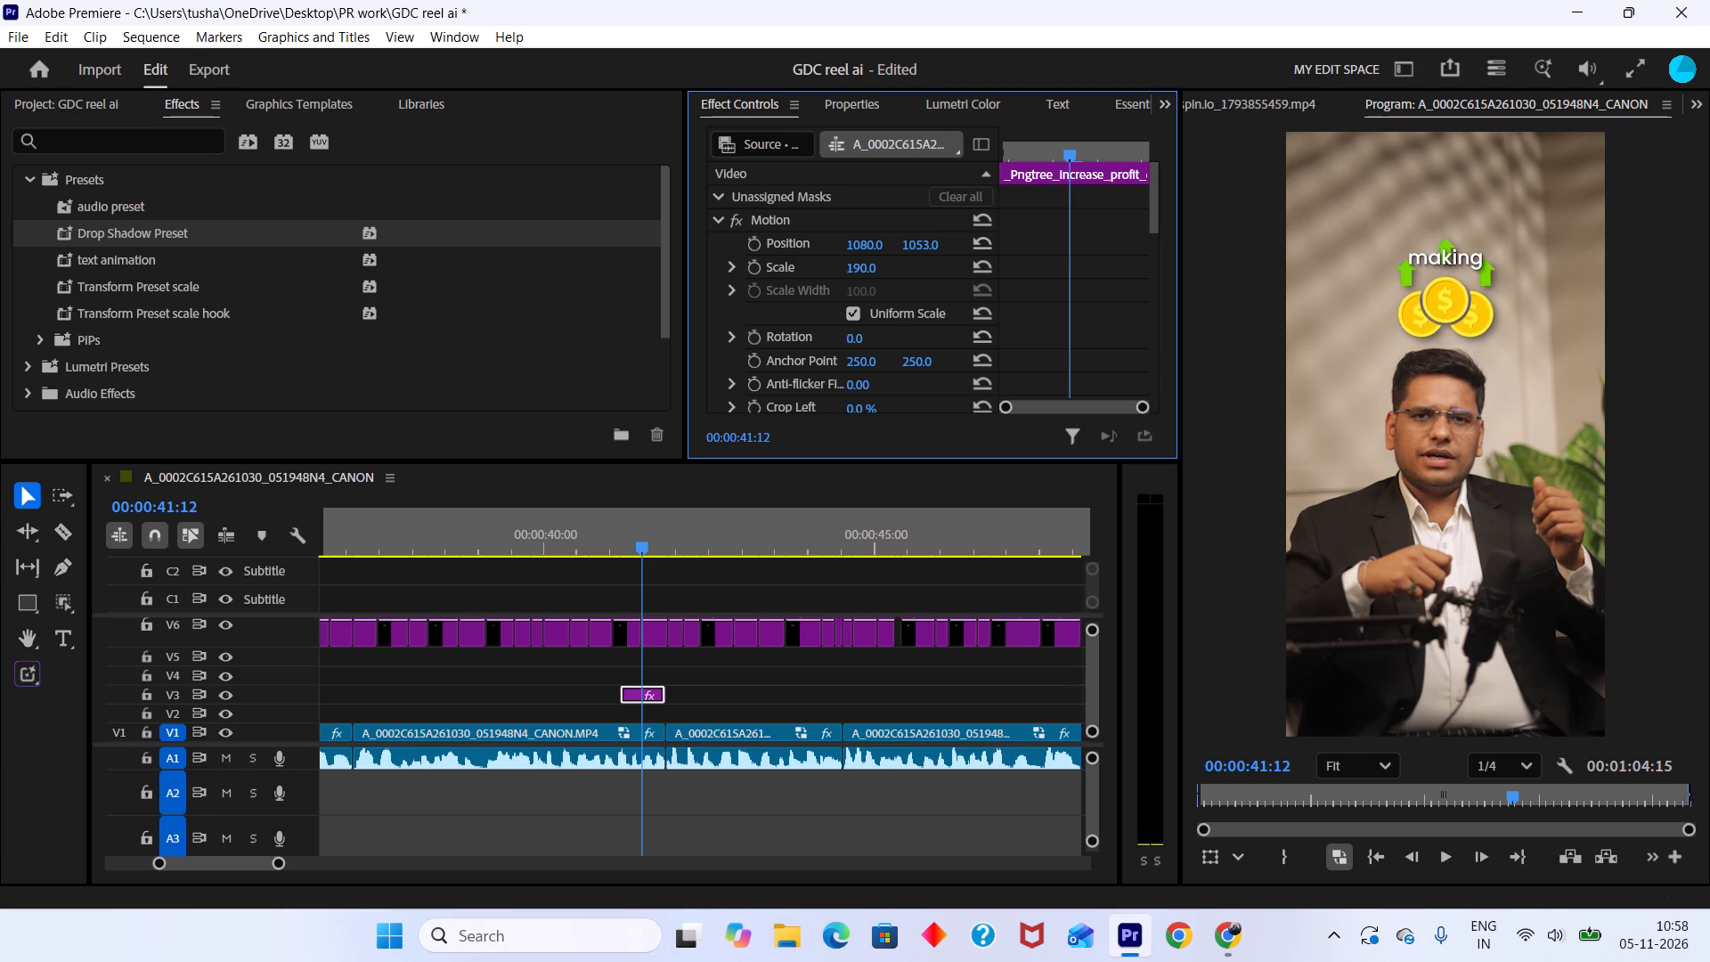
drag(757, 275, 659, 285)
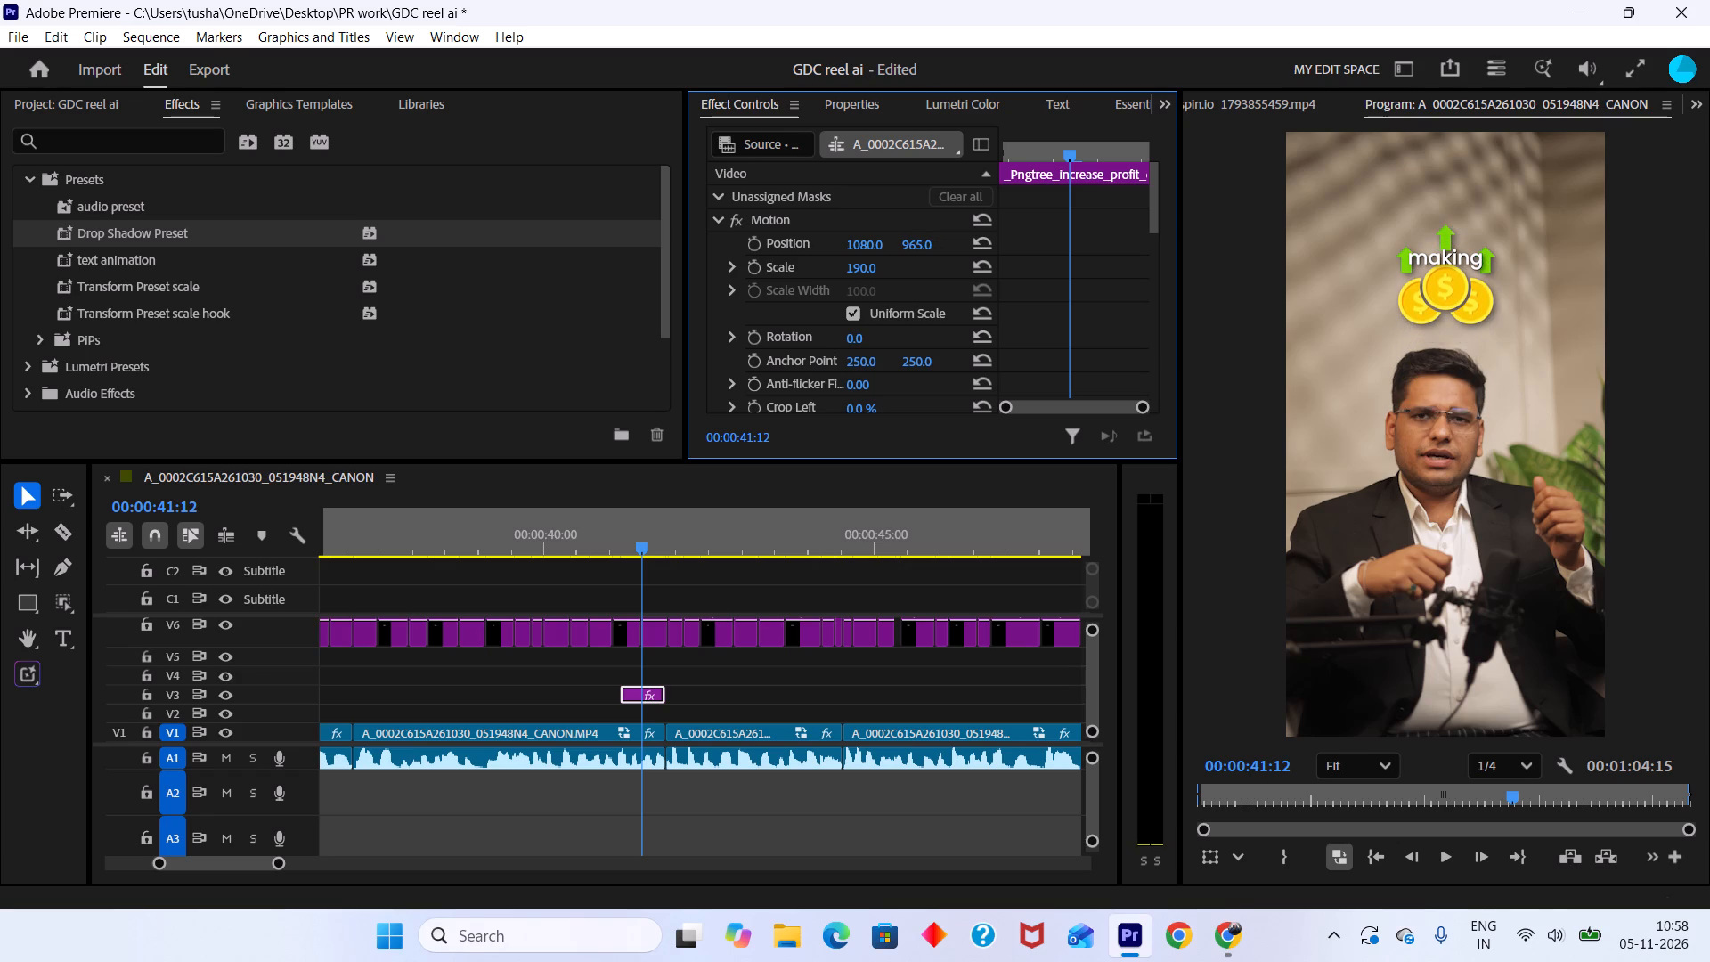
drag(659, 285, 662, 285)
drag(871, 269, 924, 271)
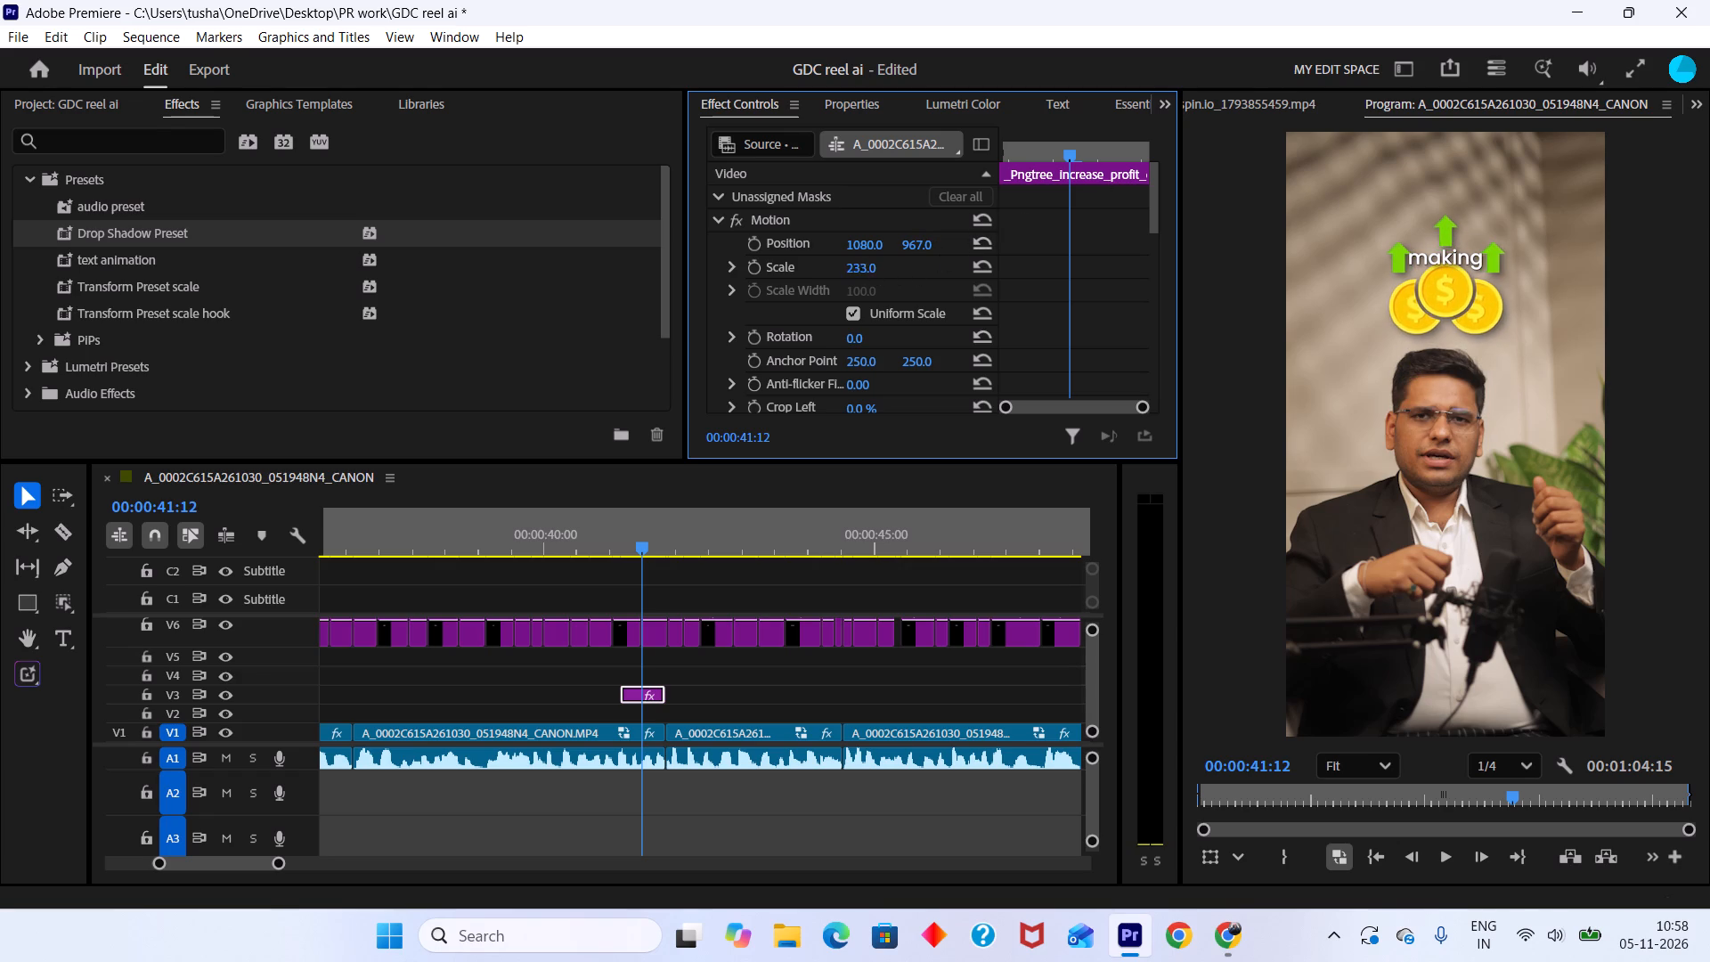
drag(924, 271, 928, 271)
drag(913, 242, 790, 390)
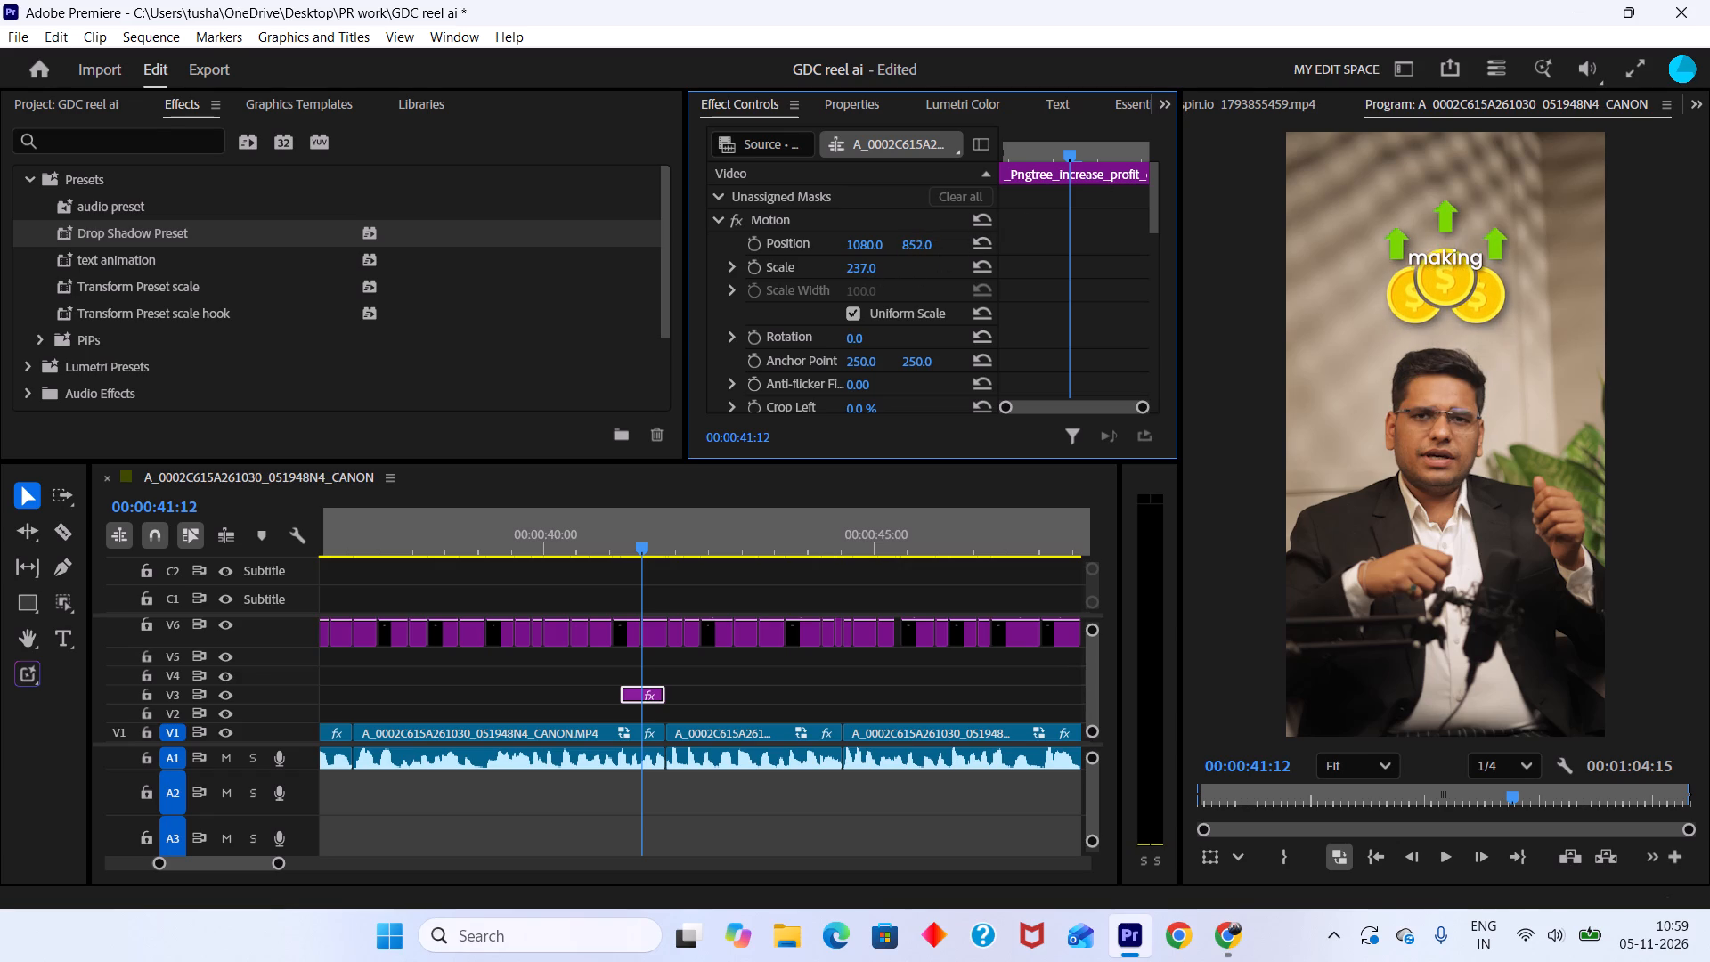
drag(790, 390, 783, 400)
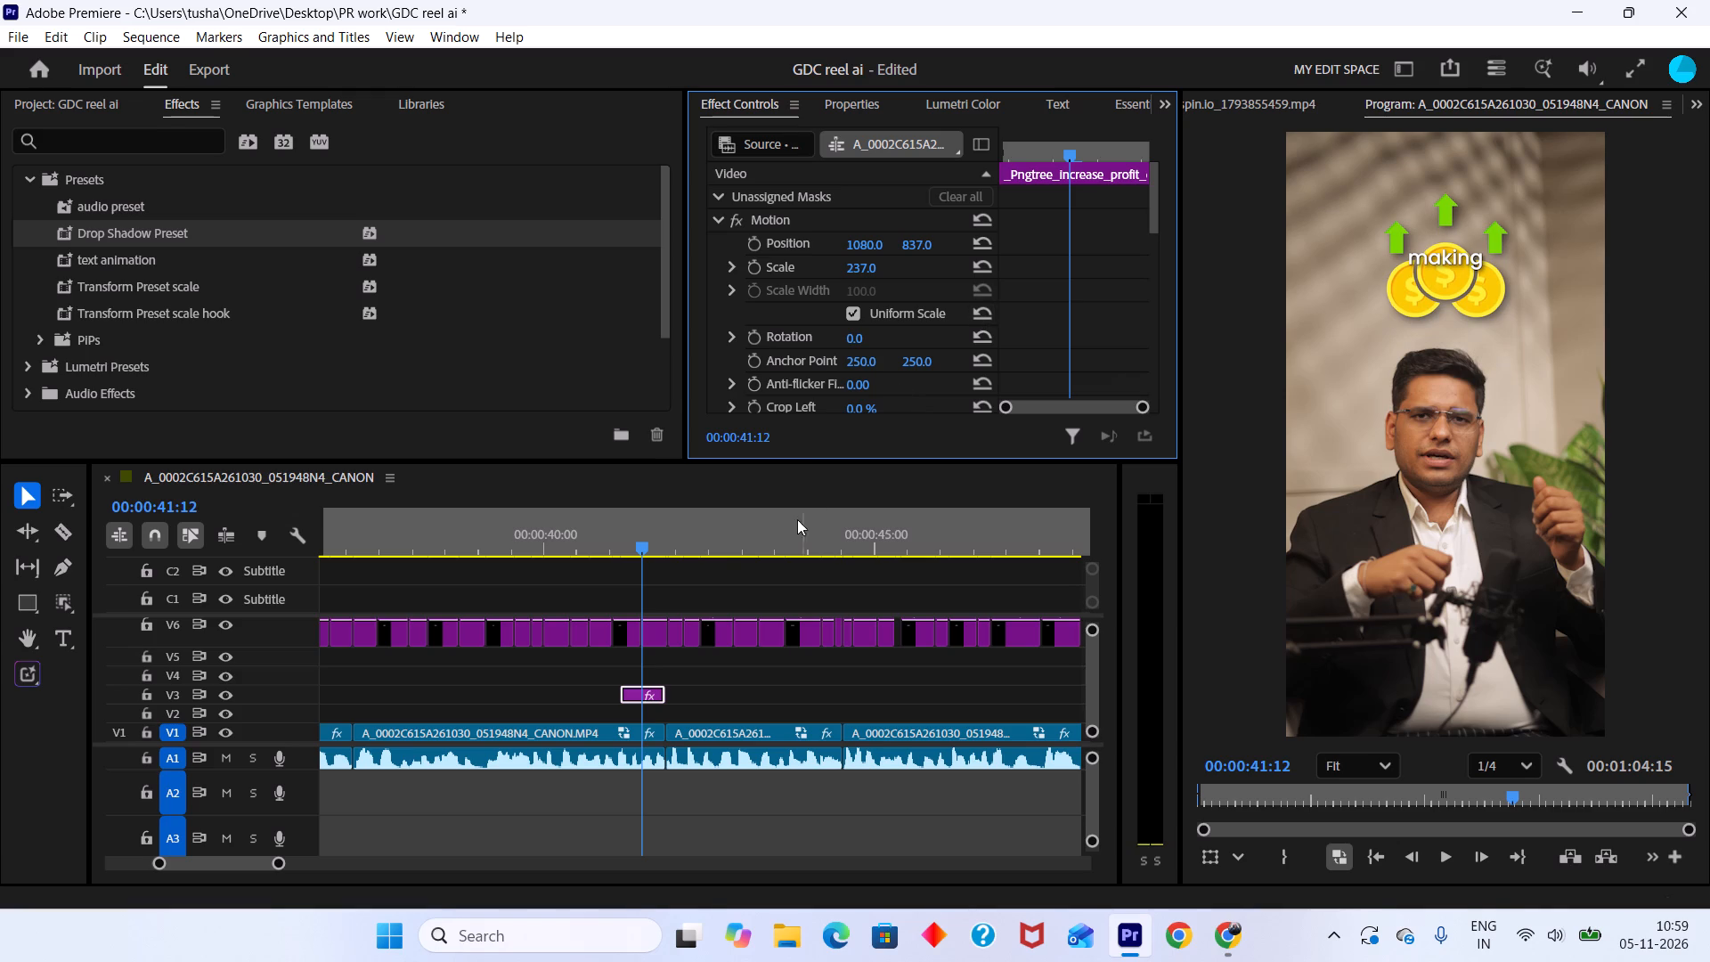
Check the profit image from its start at 00:00:41:04, ending the review at 00:00:40:11.
drag(643, 537, 623, 545)
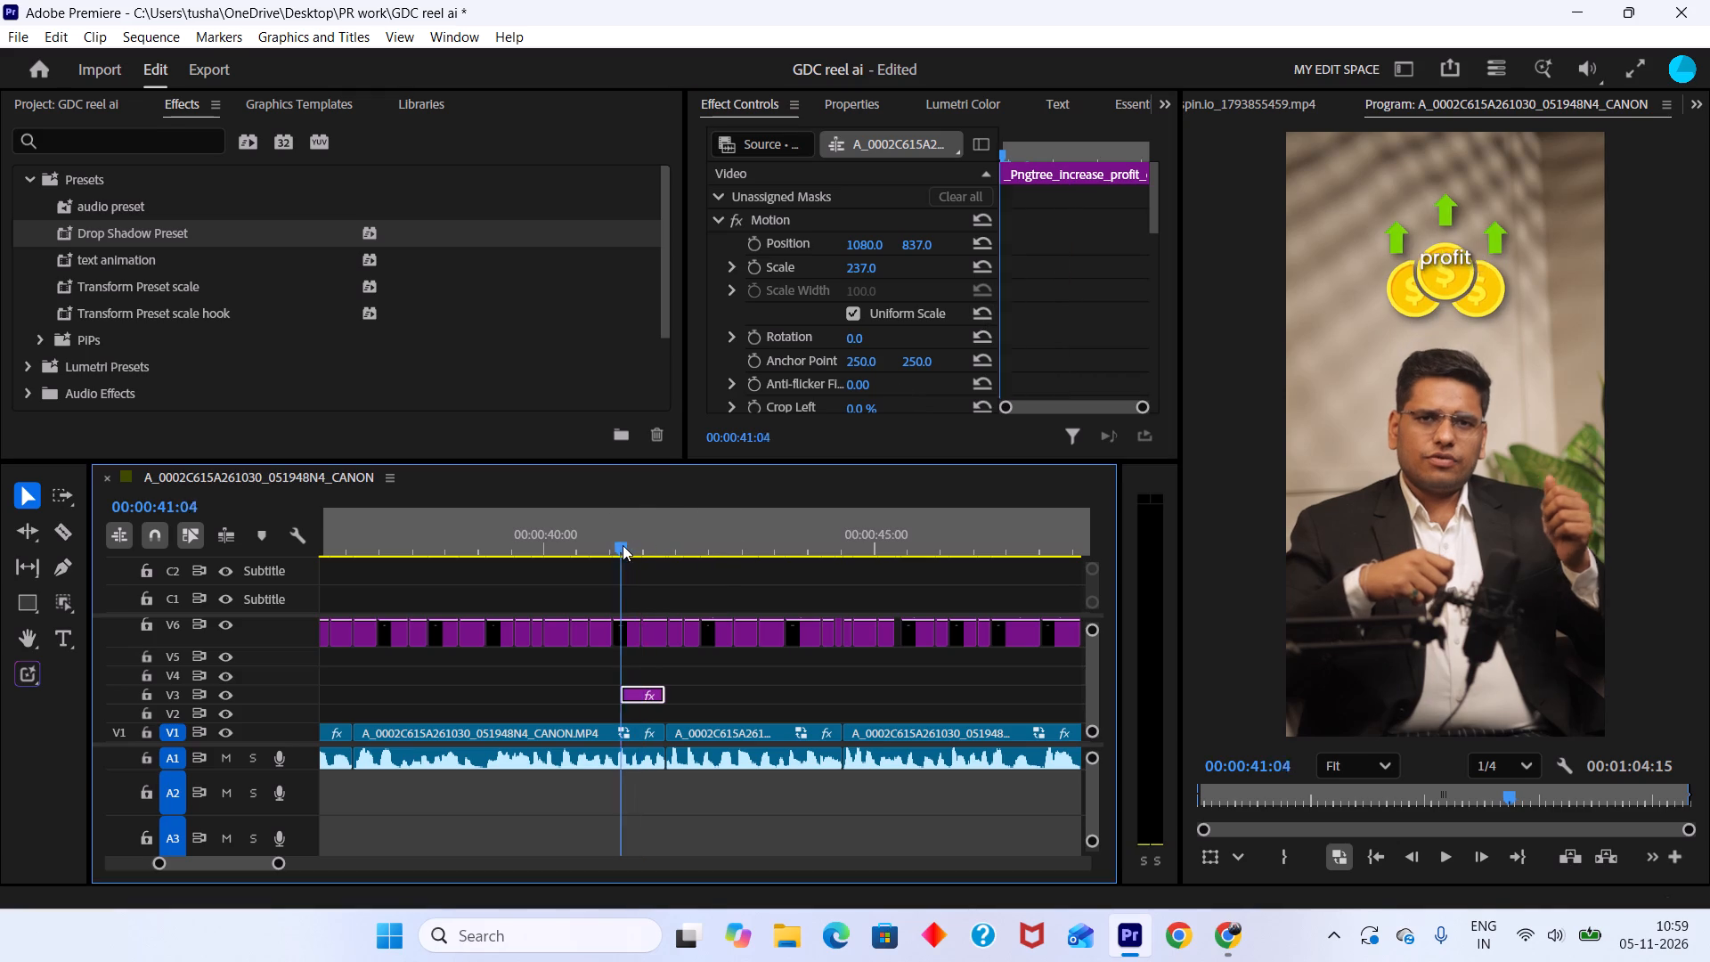
drag(623, 545, 622, 545)
key(v)
text(b b)
drag(700, 525, 575, 558)
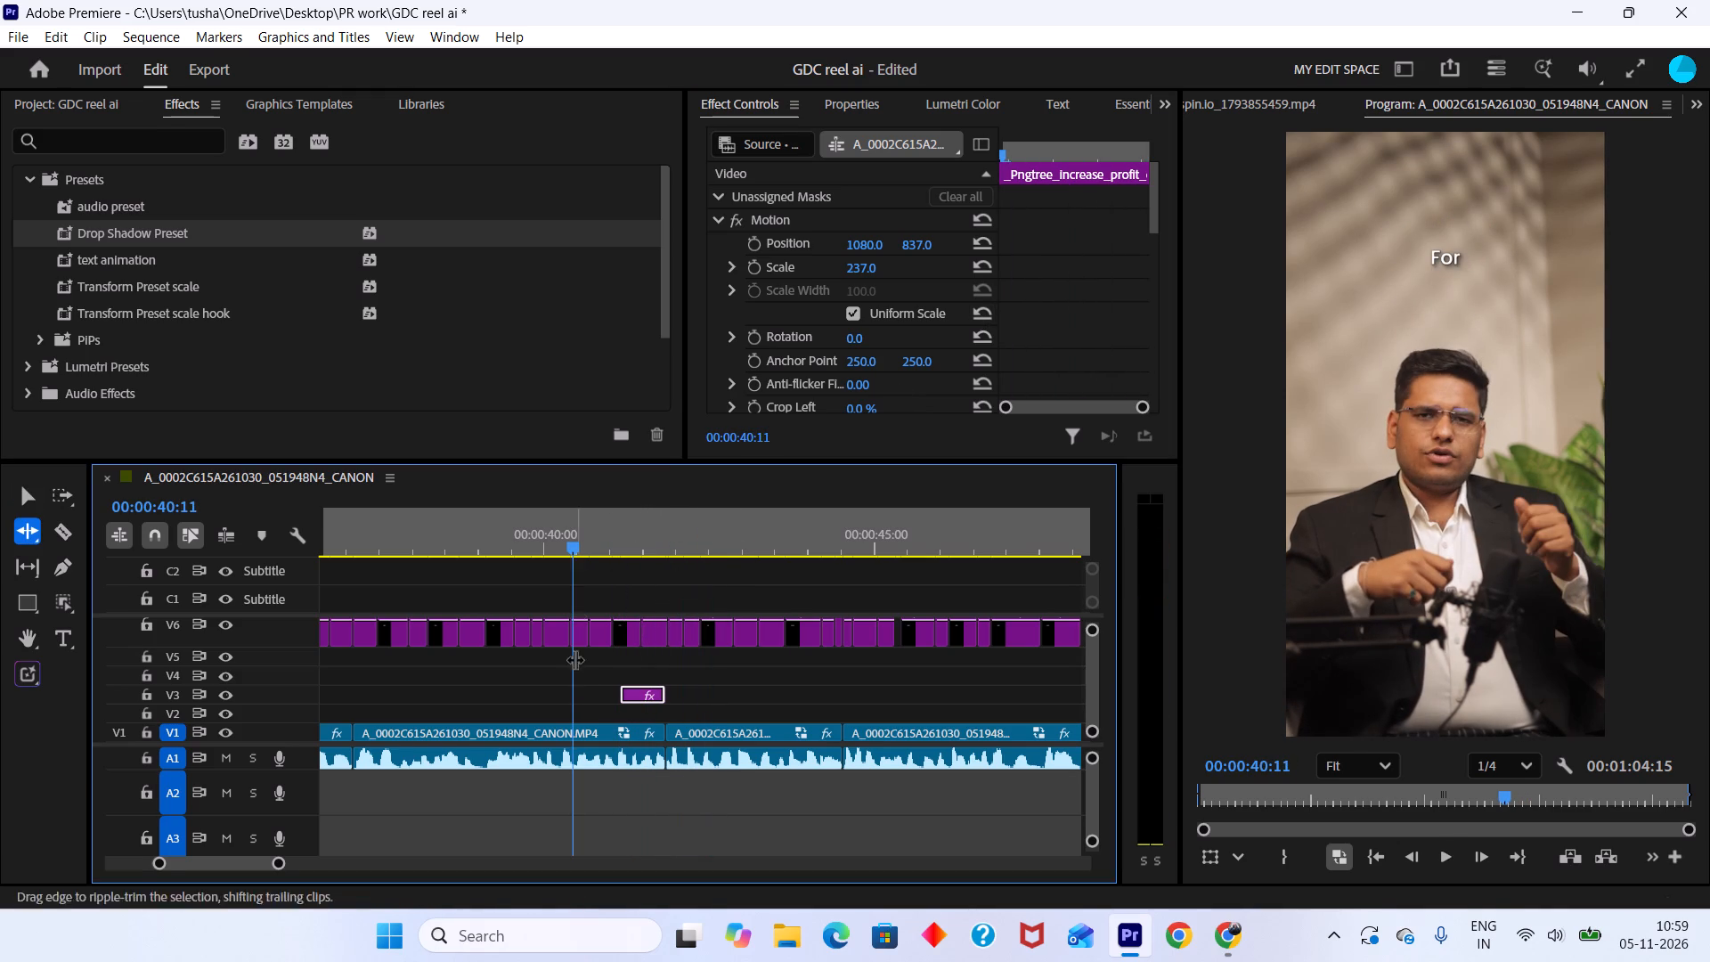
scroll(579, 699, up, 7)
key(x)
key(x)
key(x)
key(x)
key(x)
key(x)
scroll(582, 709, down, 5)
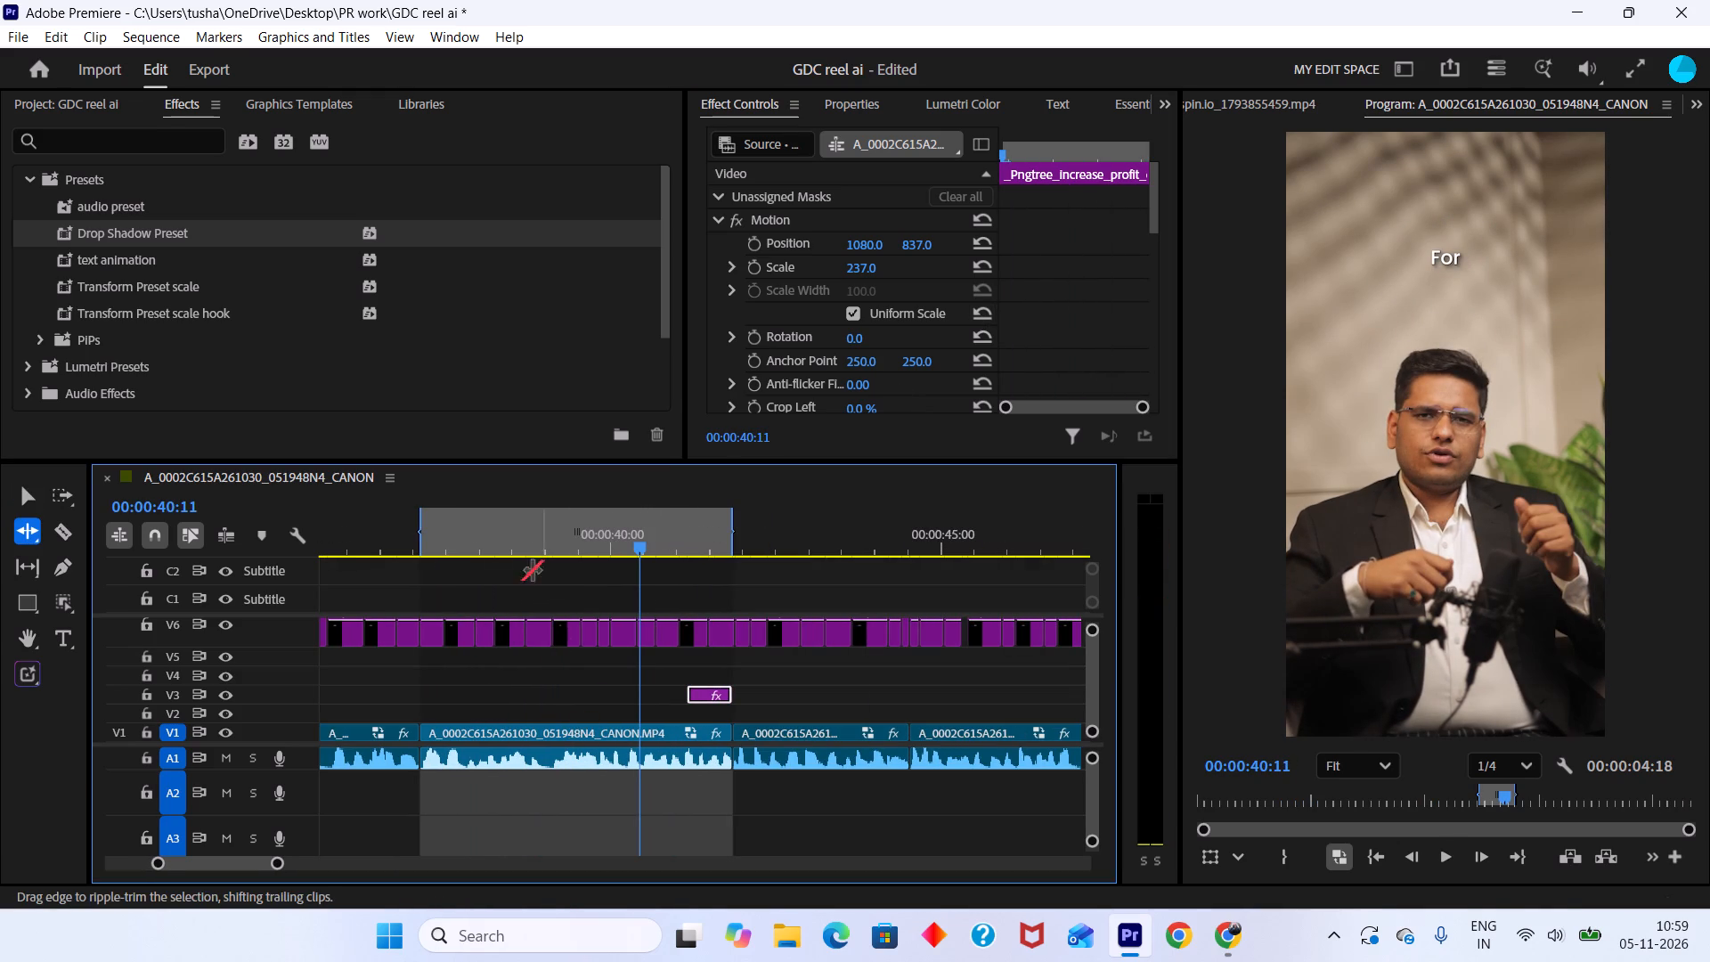
Apply the Drop Shadow Preset to the blurred court order clip on V3 around 00:00:27:16.
drag(418, 534, 0, 637)
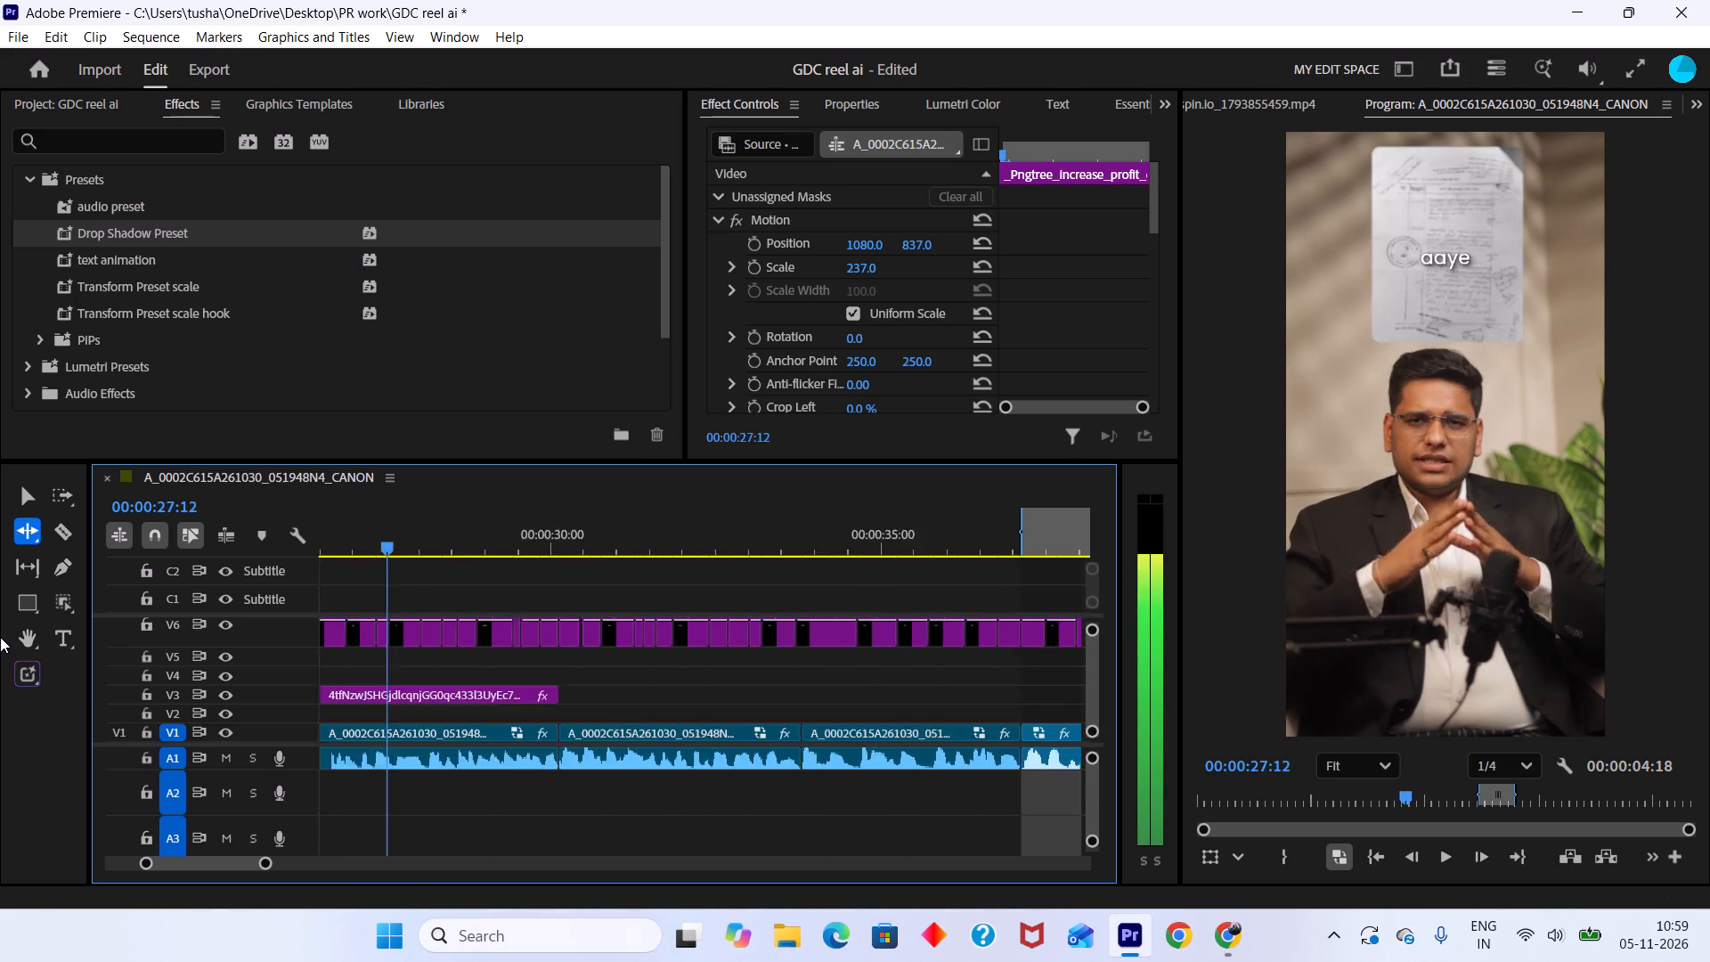
drag(0, 637, 69, 628)
drag(762, 534, 789, 563)
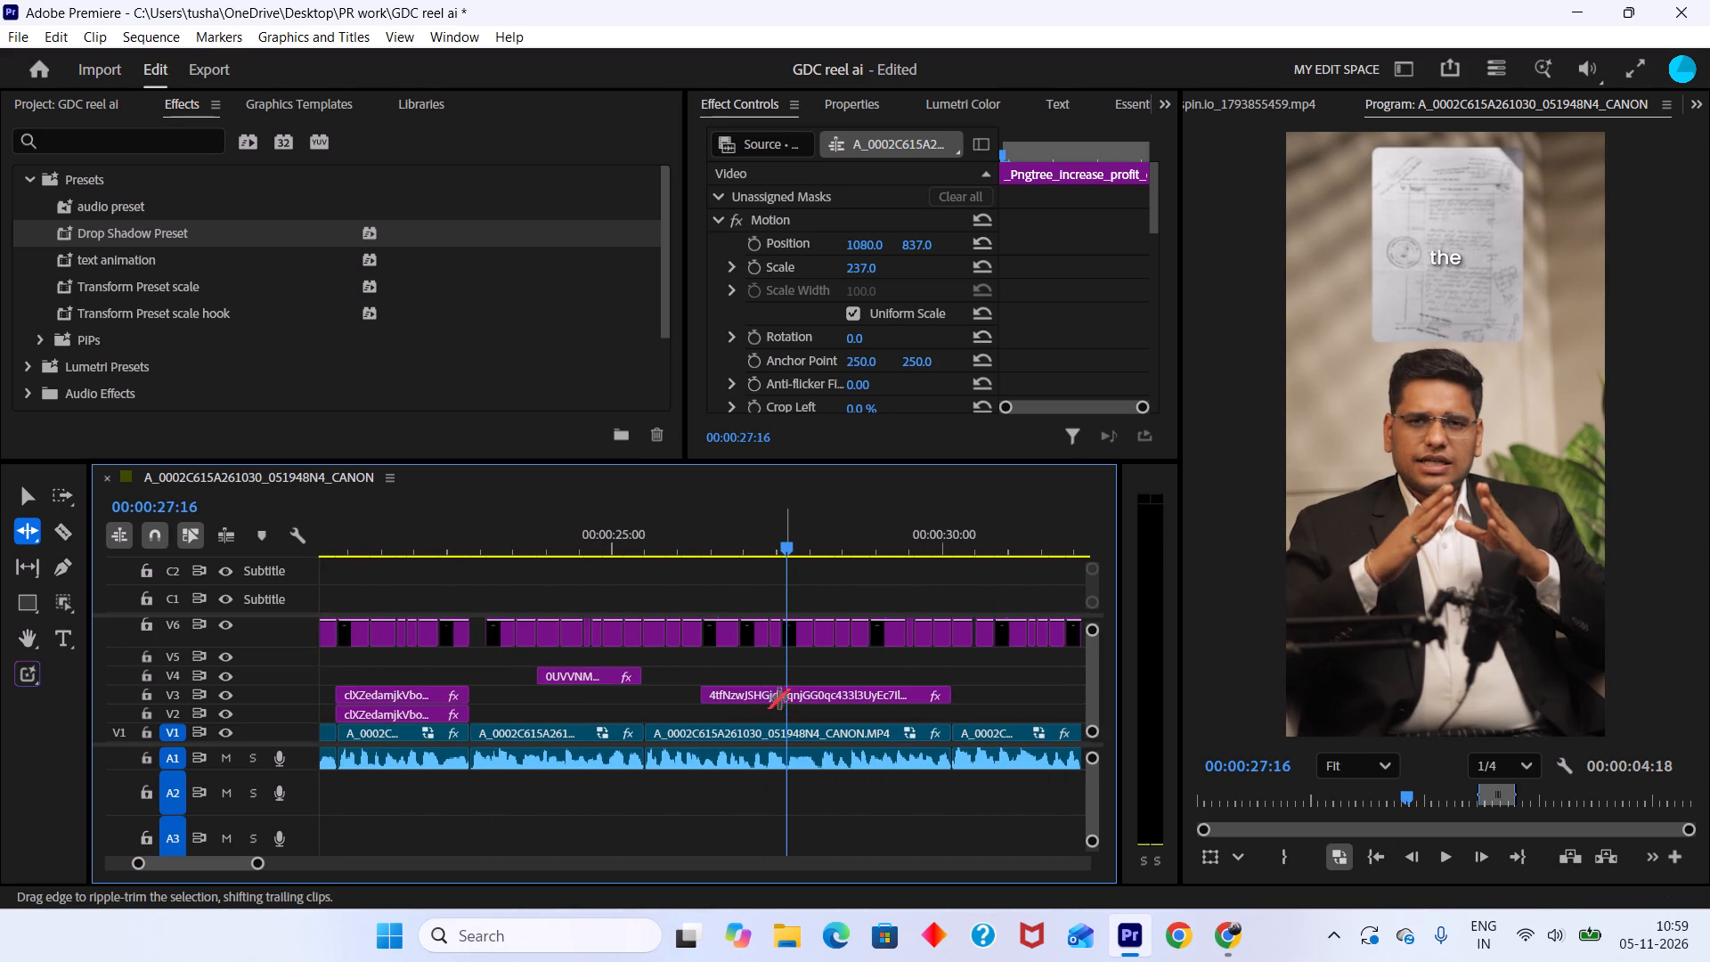
click(784, 697)
click(19, 501)
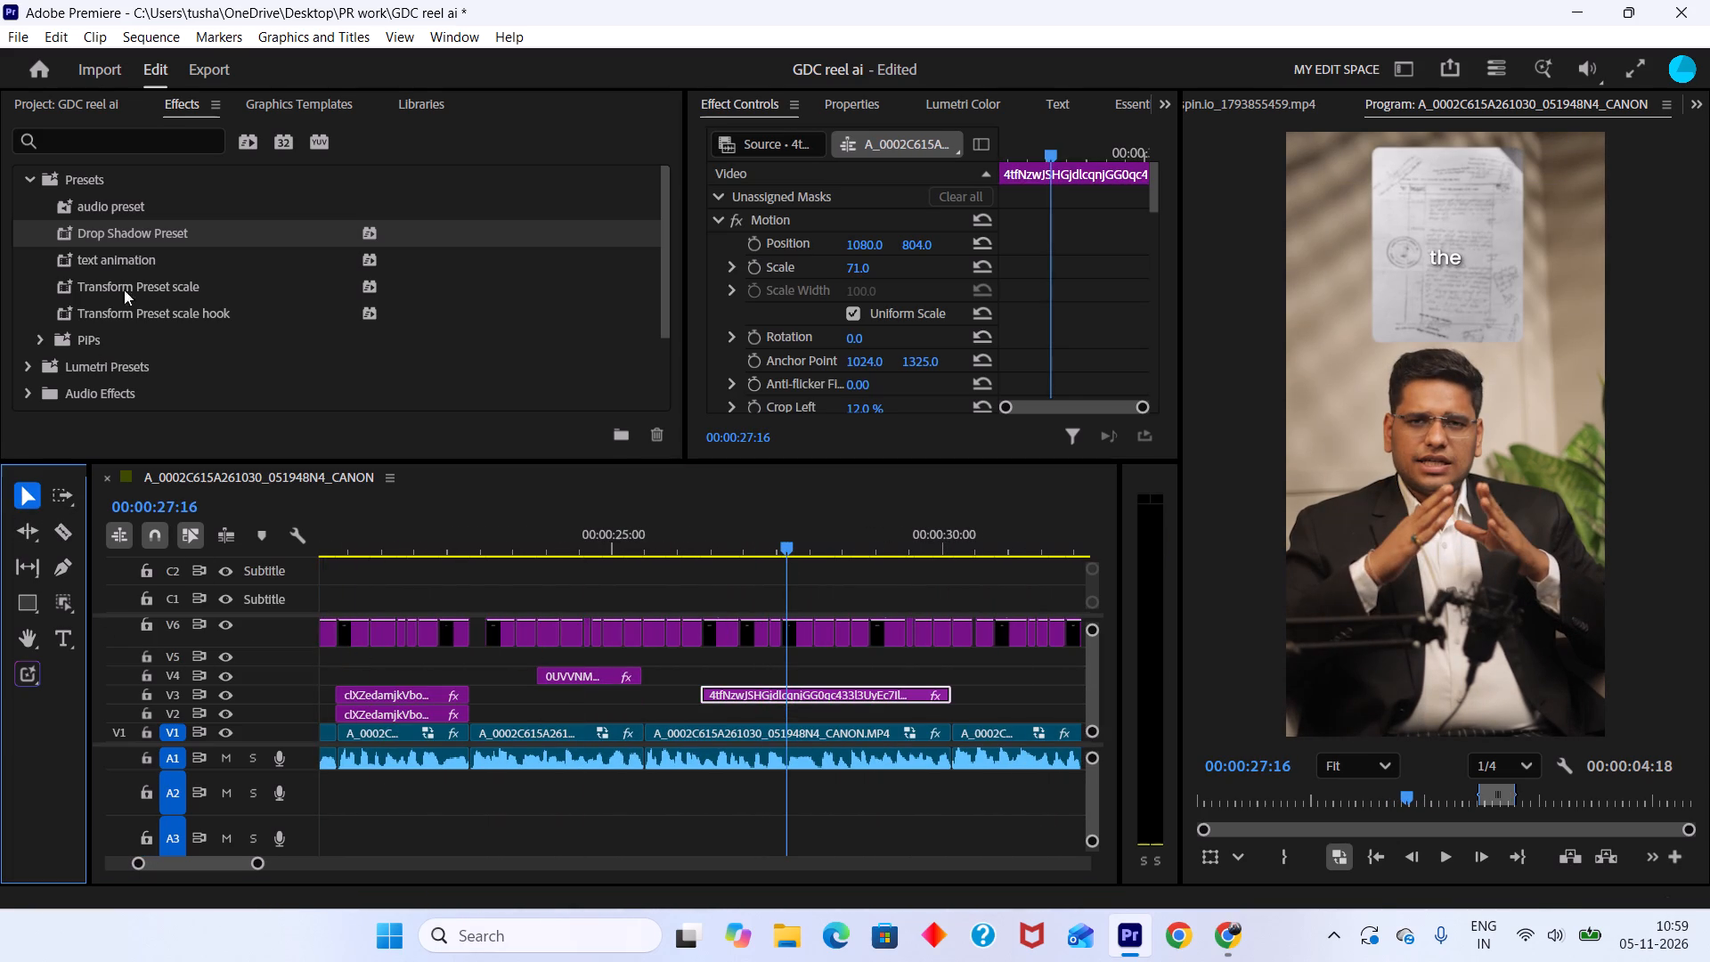
drag(151, 233, 737, 700)
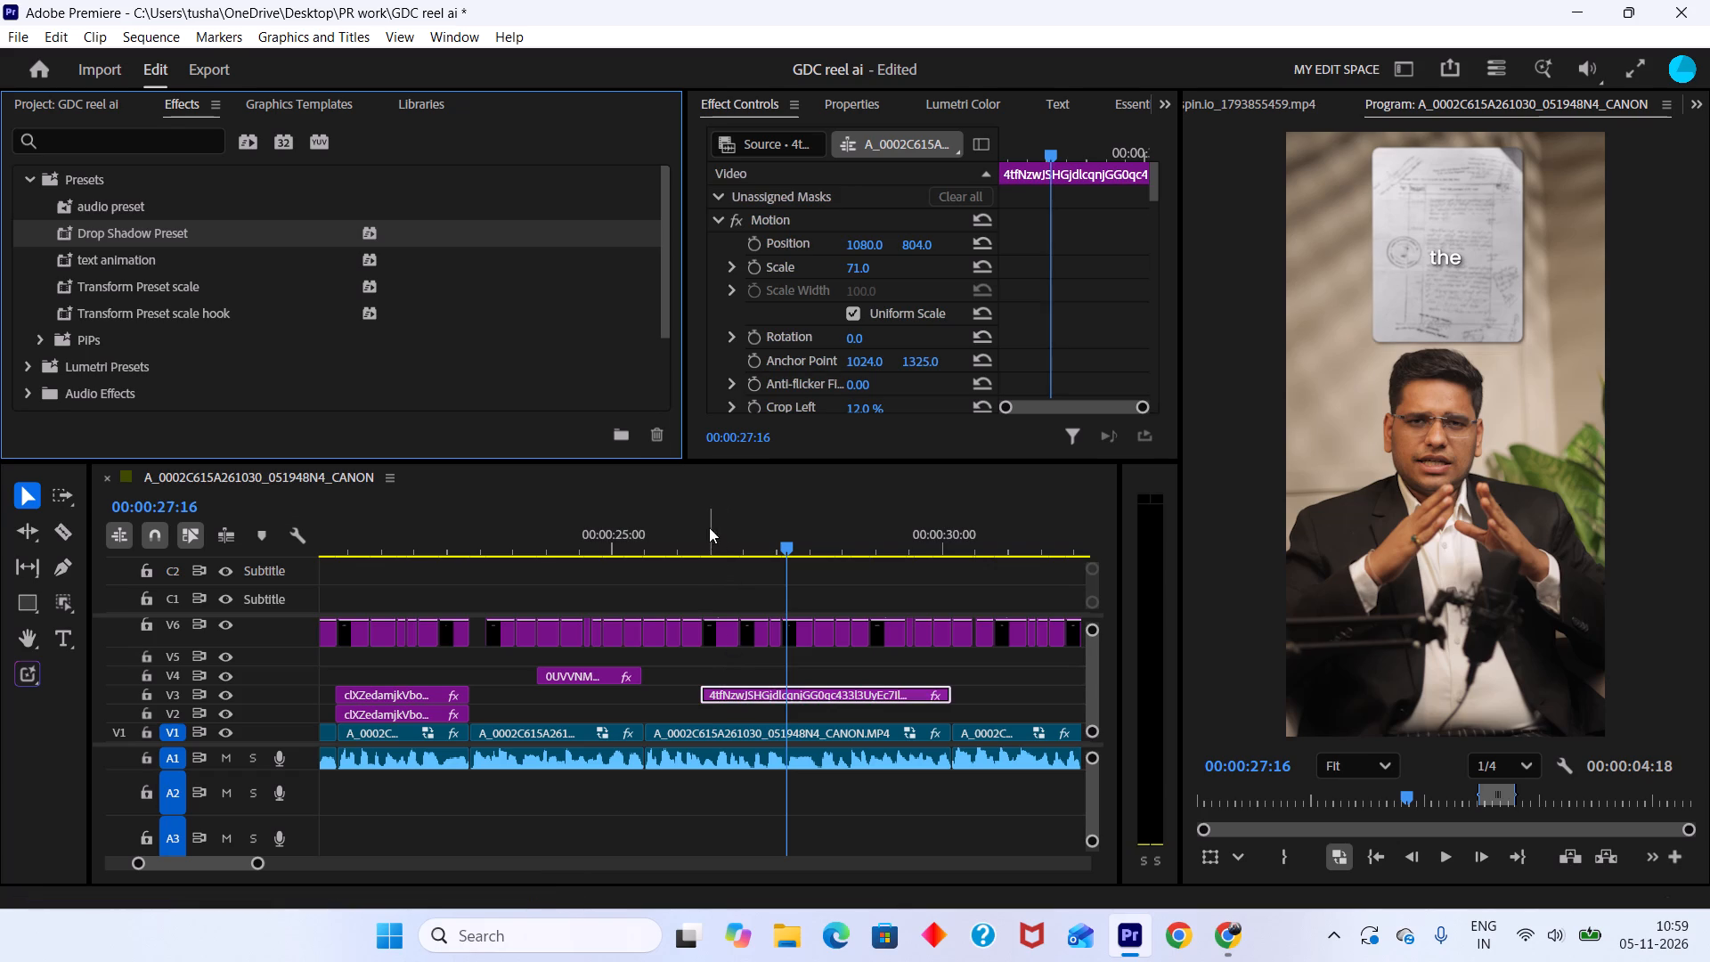
Apply the Drop Shadow Preset to the Harish Salve image clip on V4 around 00:00:24:03.
drag(697, 525, 558, 512)
click(557, 680)
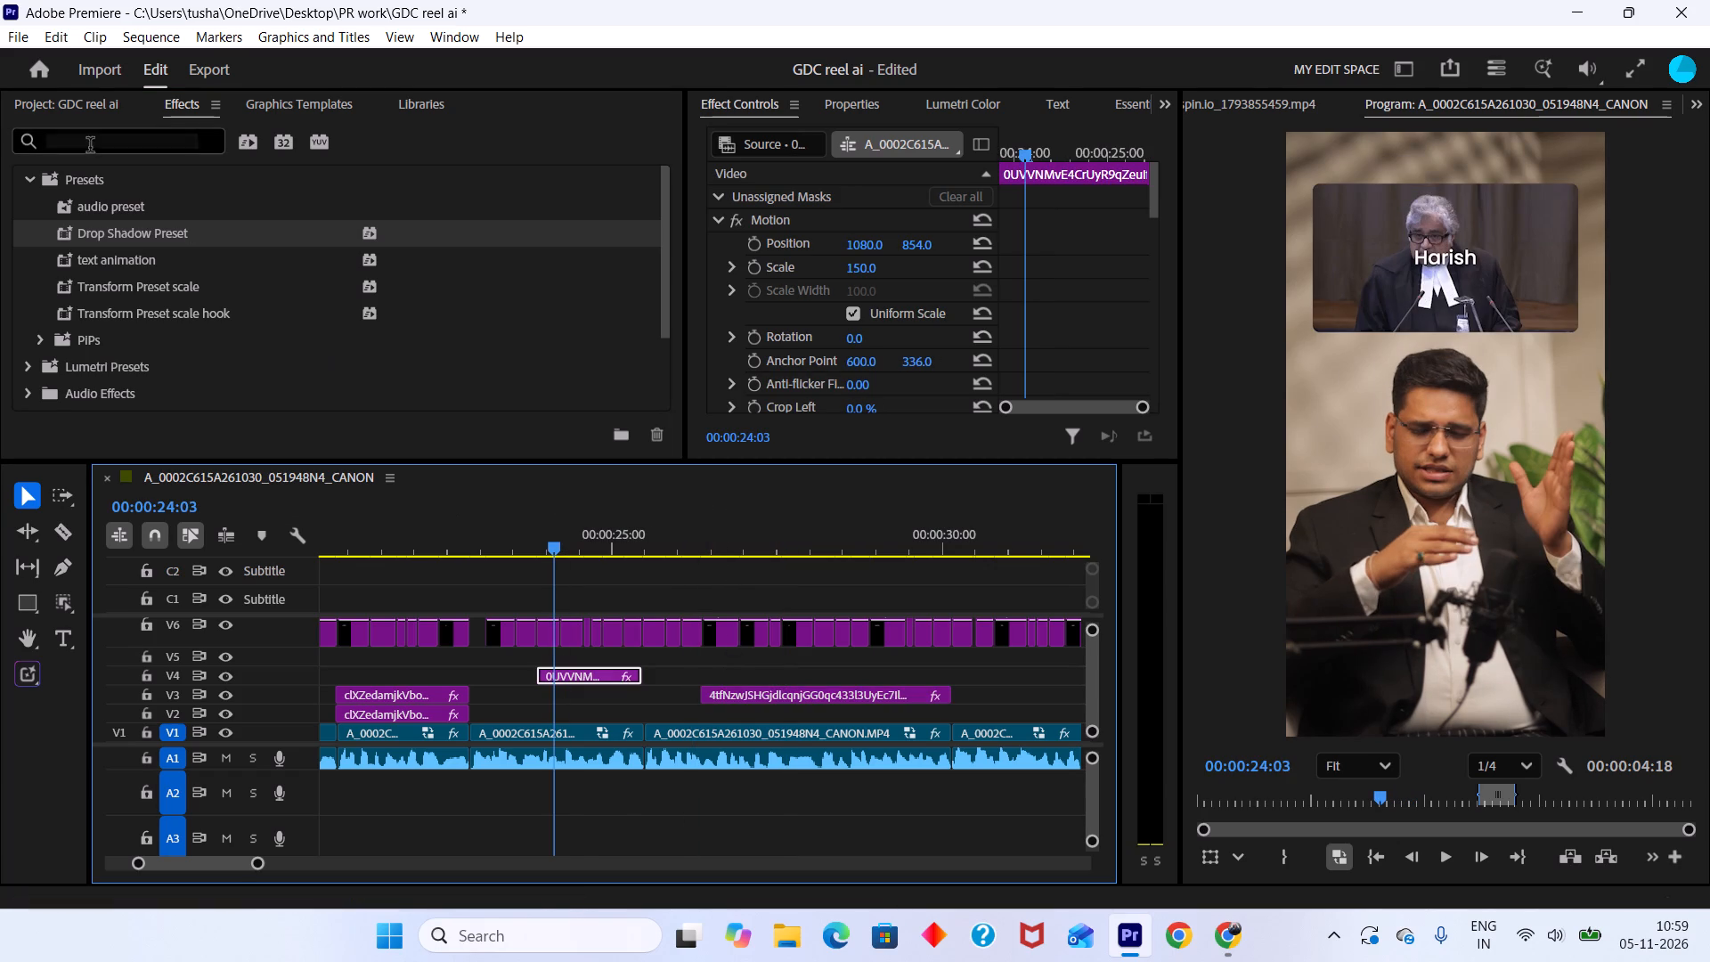
drag(114, 235, 544, 682)
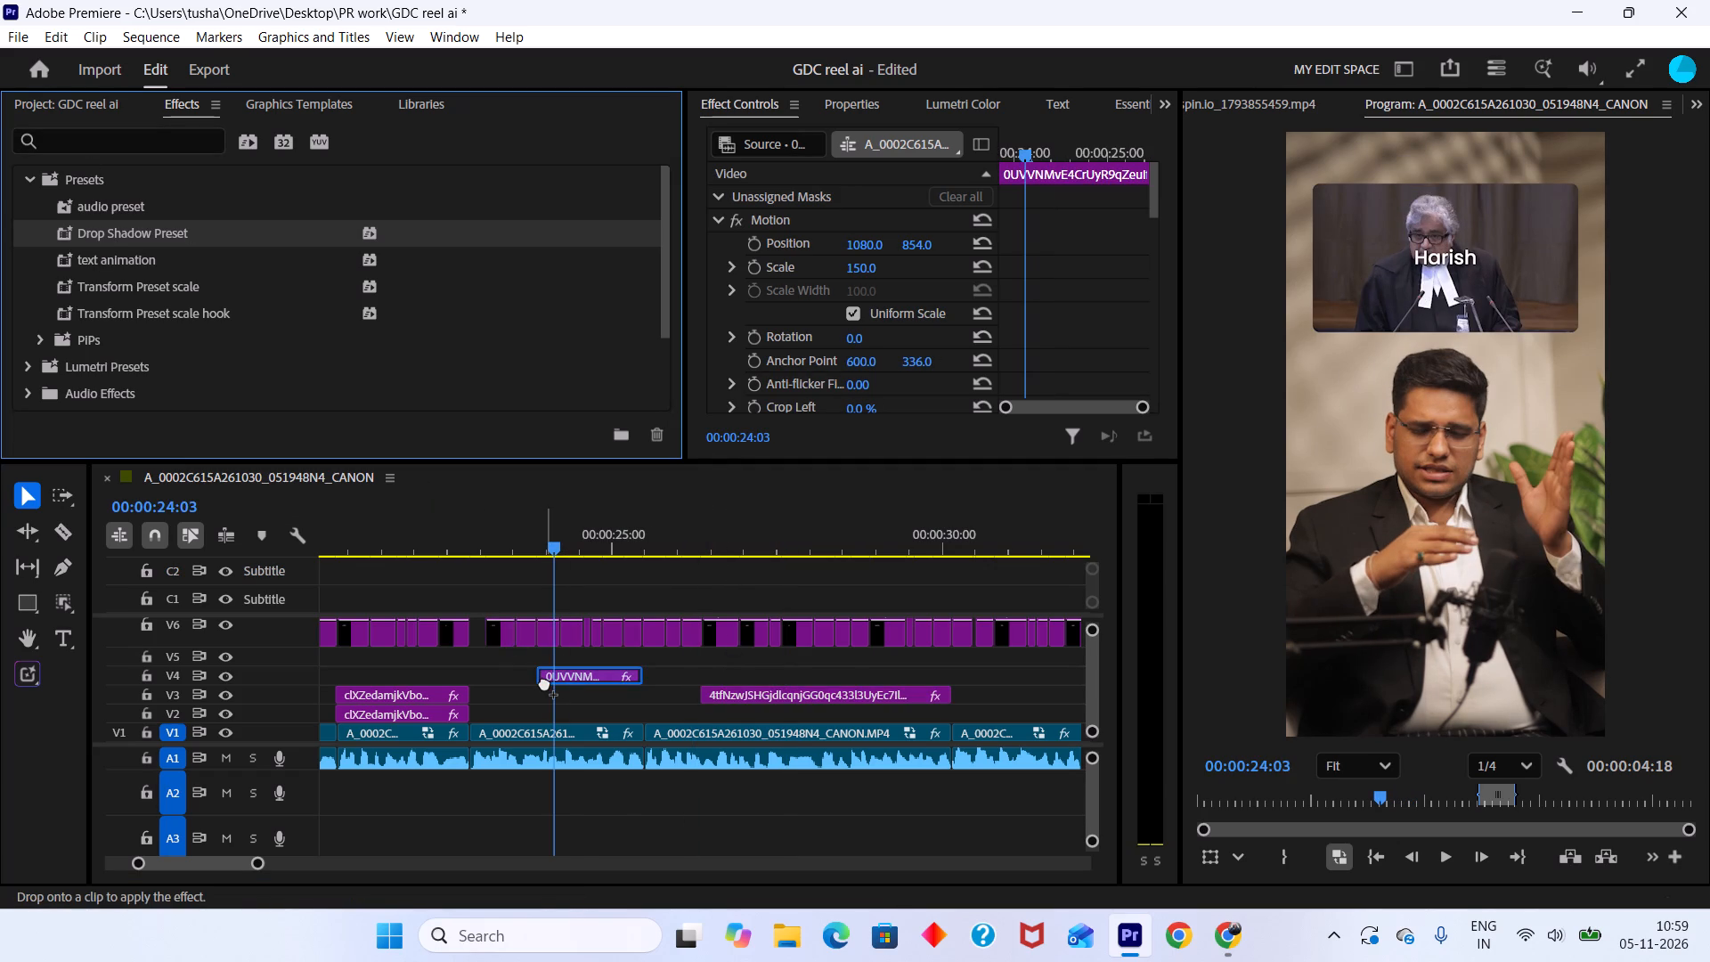
Play back the shadowed image clips from 00:00:24:03, and review the speech from 00:00:40:11 to 00:00:44:23.
key(space)
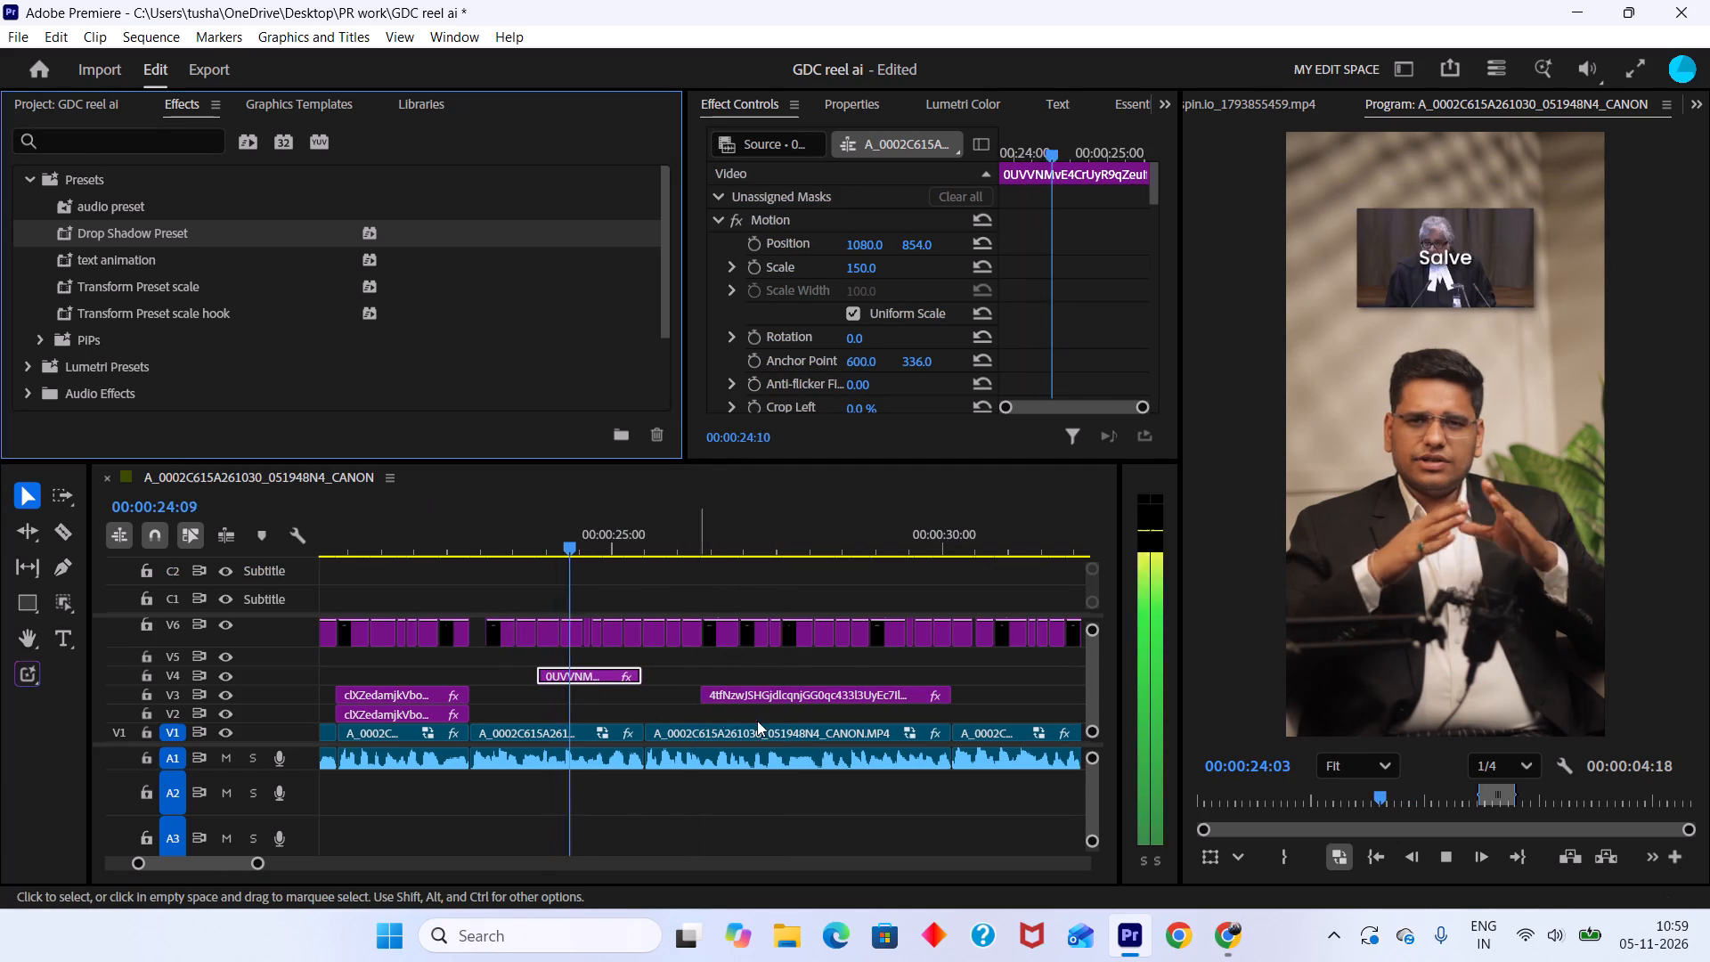
alt+scroll(787, 732, down, 14)
scroll(787, 732, down, 4)
drag(725, 535, 503, 546)
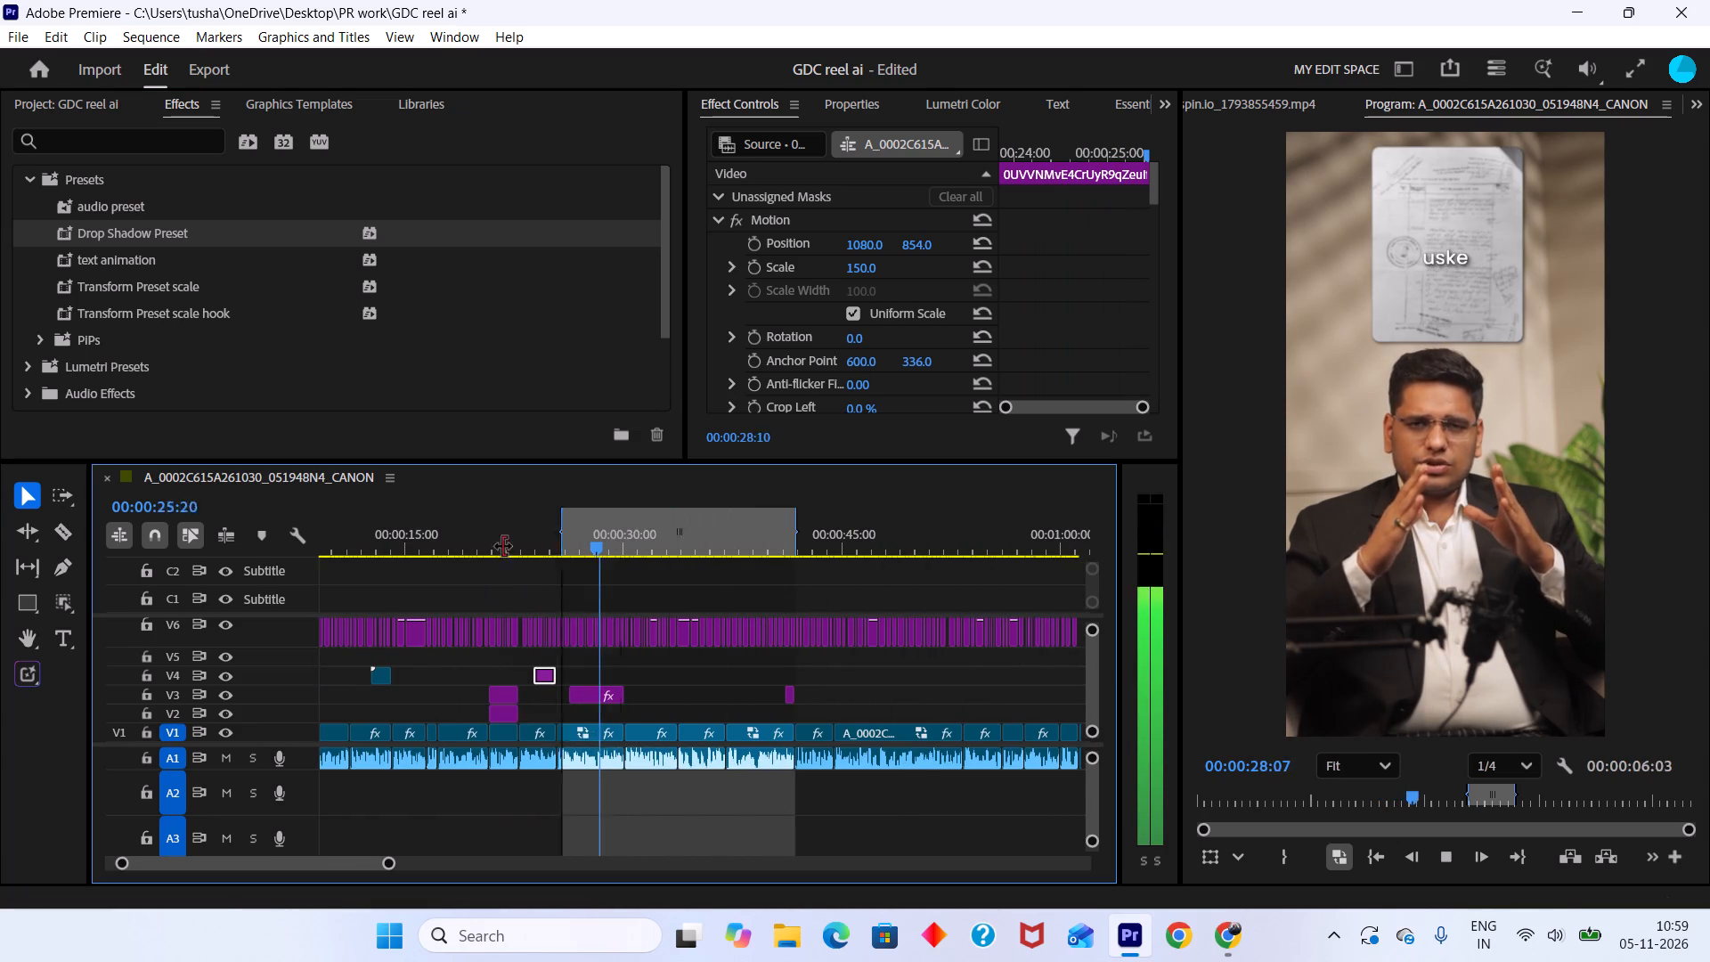
drag(503, 546, 0, 569)
alt+scroll(918, 706, down, 4)
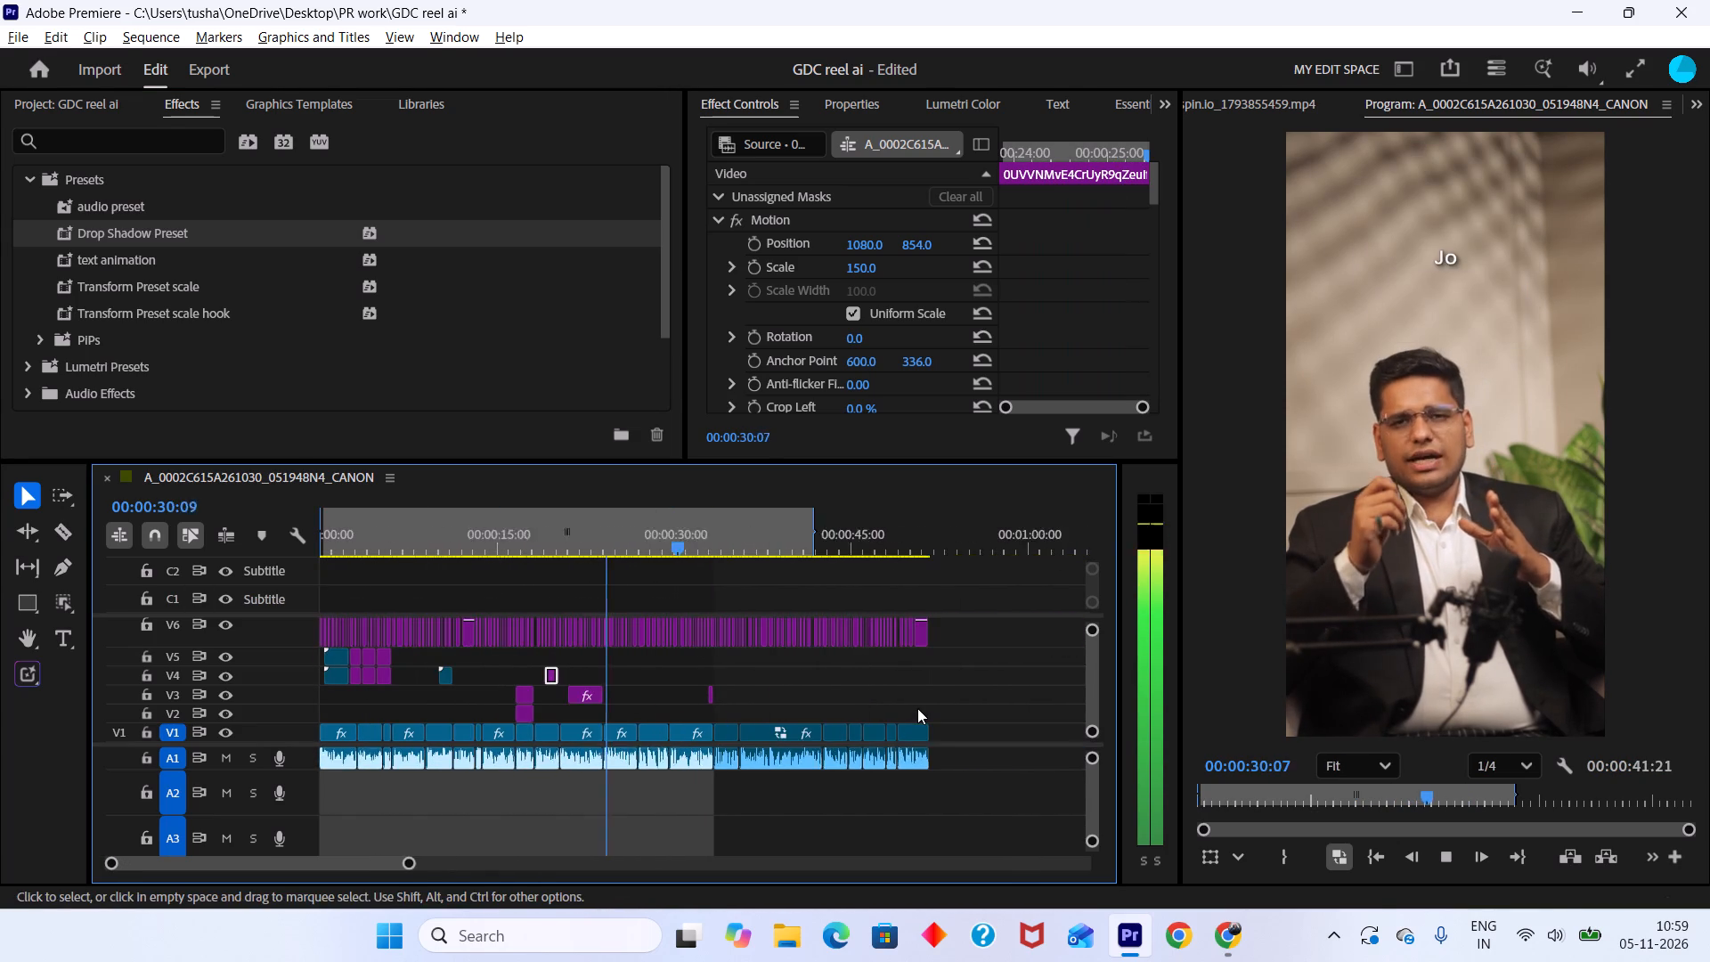
alt+scroll(917, 708, down, 2)
drag(623, 540, 631, 559)
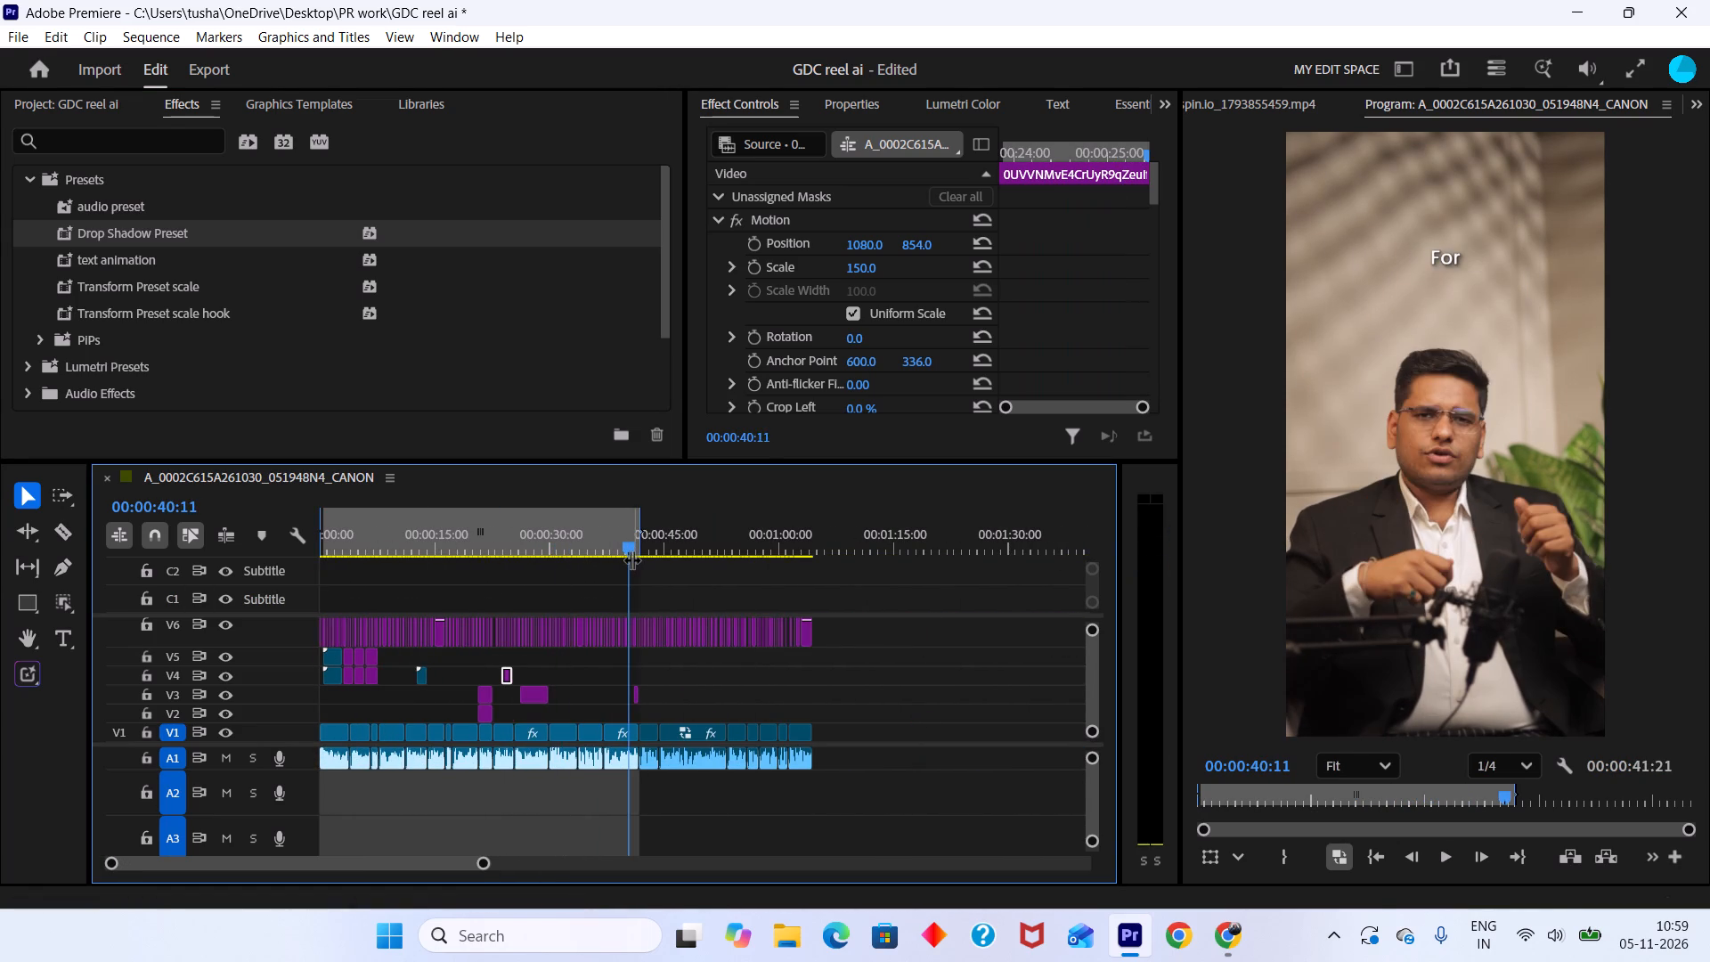
key(space)
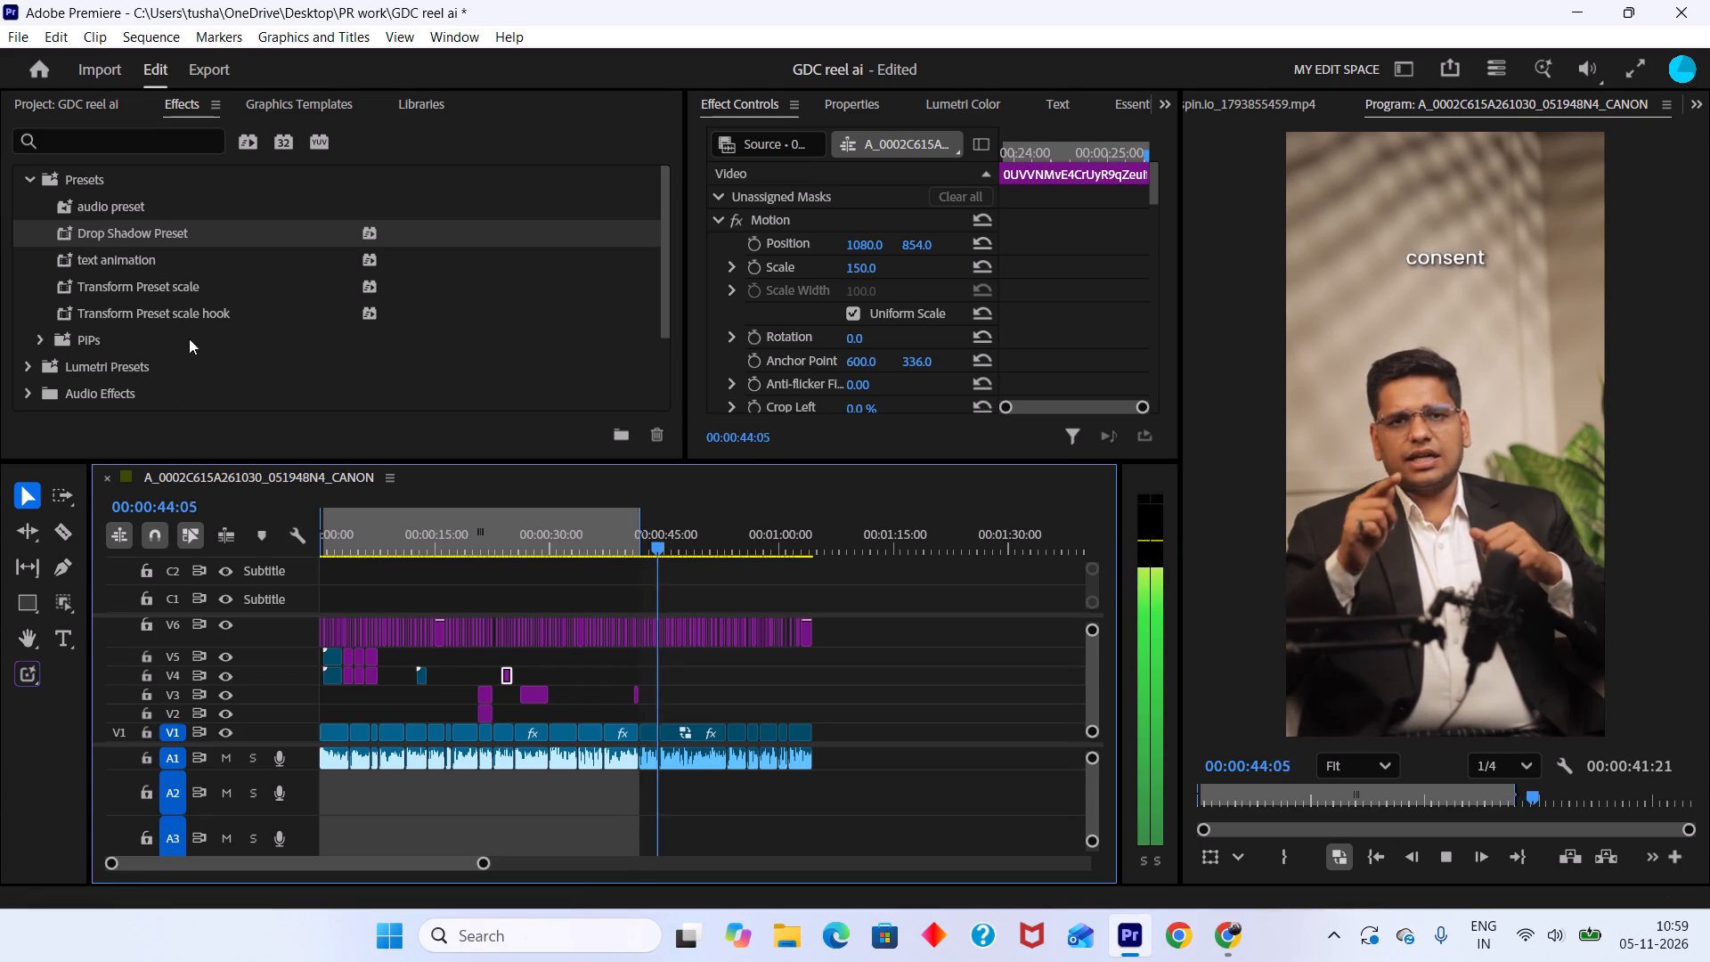
key(space)
Save the project.
key(ctrl+s)
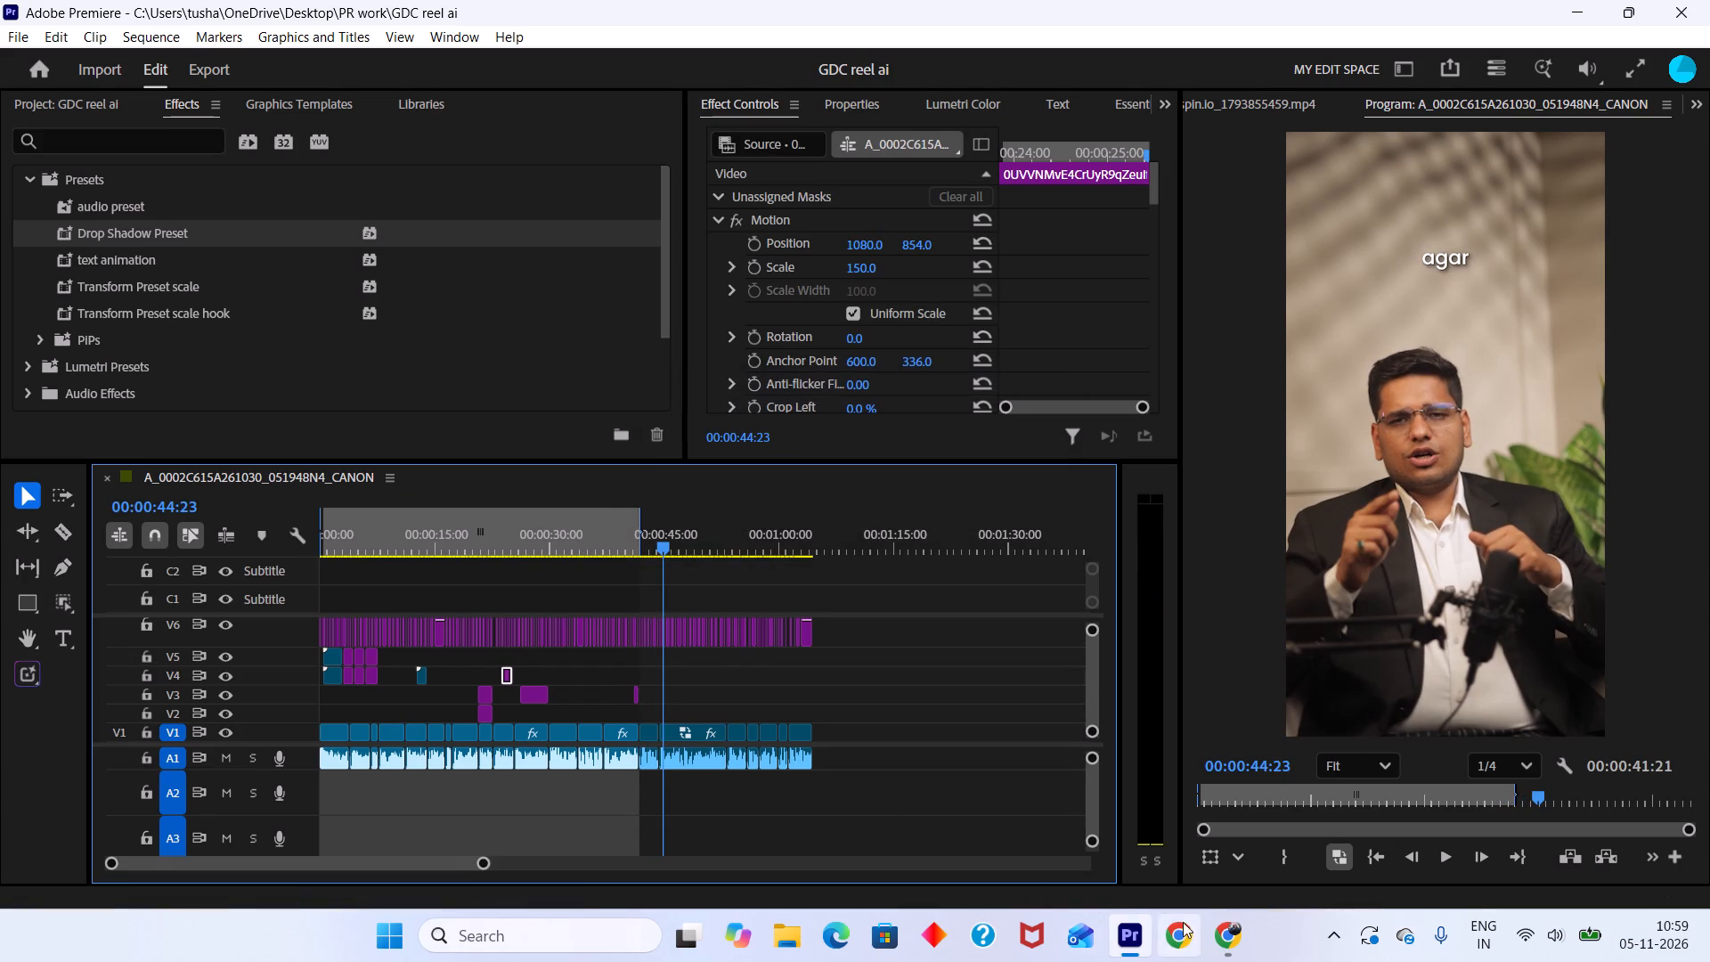
Switch to Chrome and read ChatGPT's B-roll ideas and Pinterest search suggestions for script lines 9 to 12.
click(1212, 937)
click(268, 18)
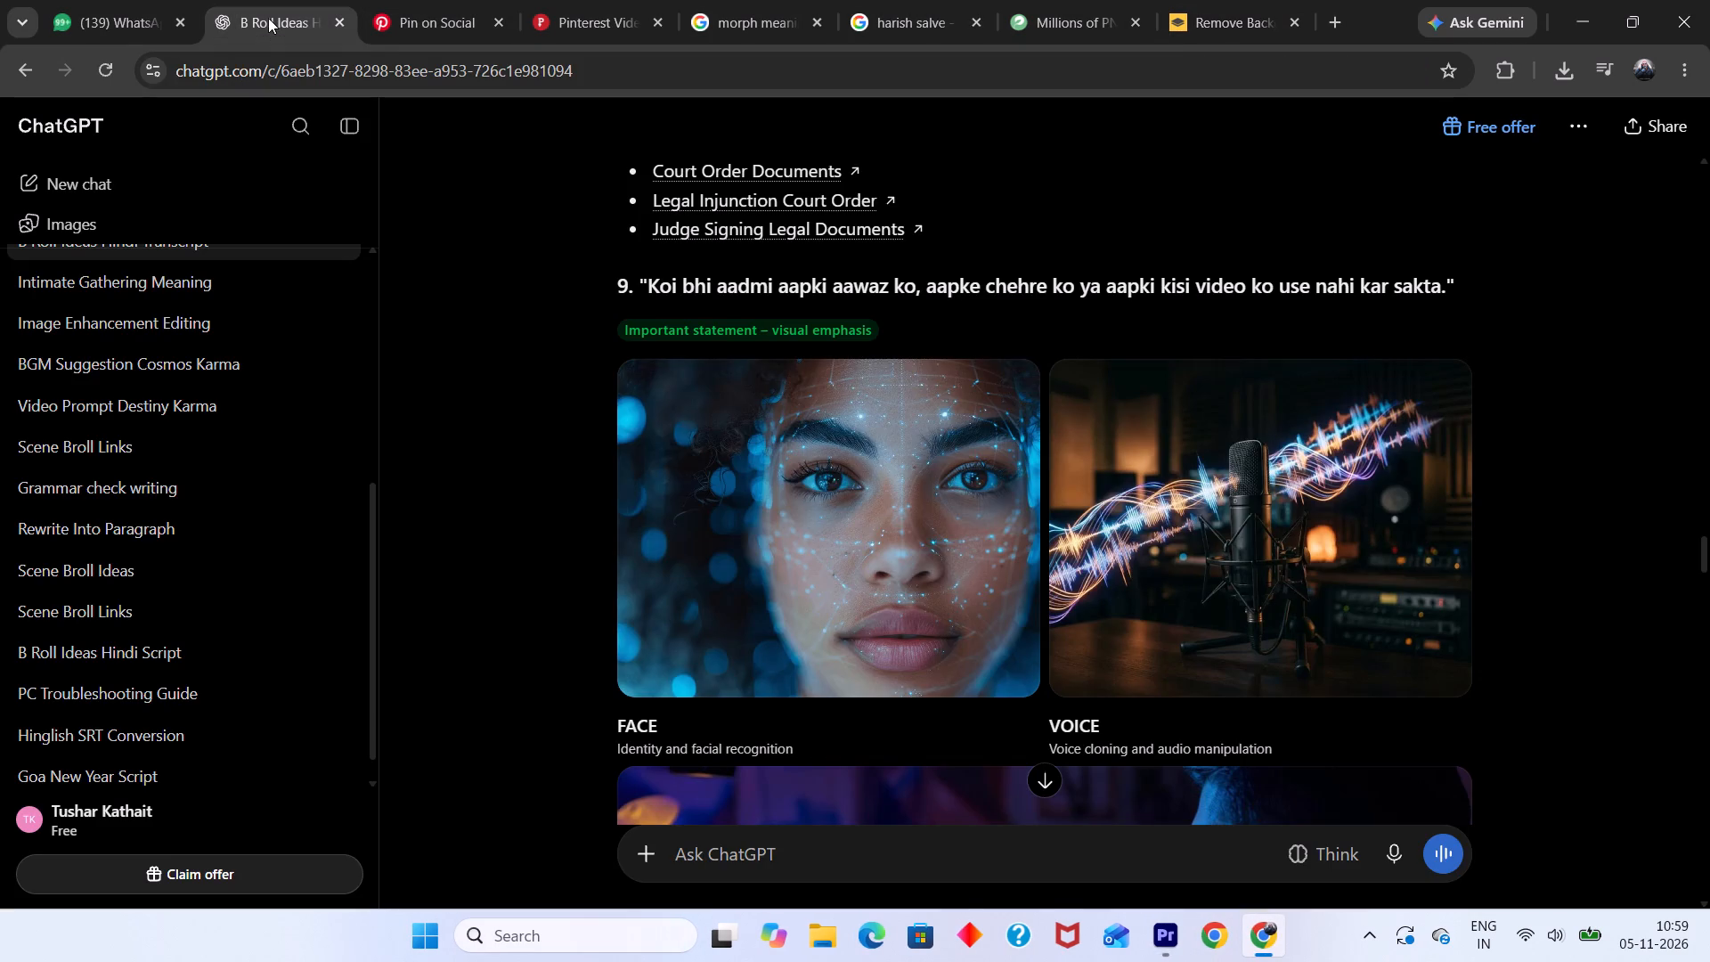
scroll(547, 643, down, 7)
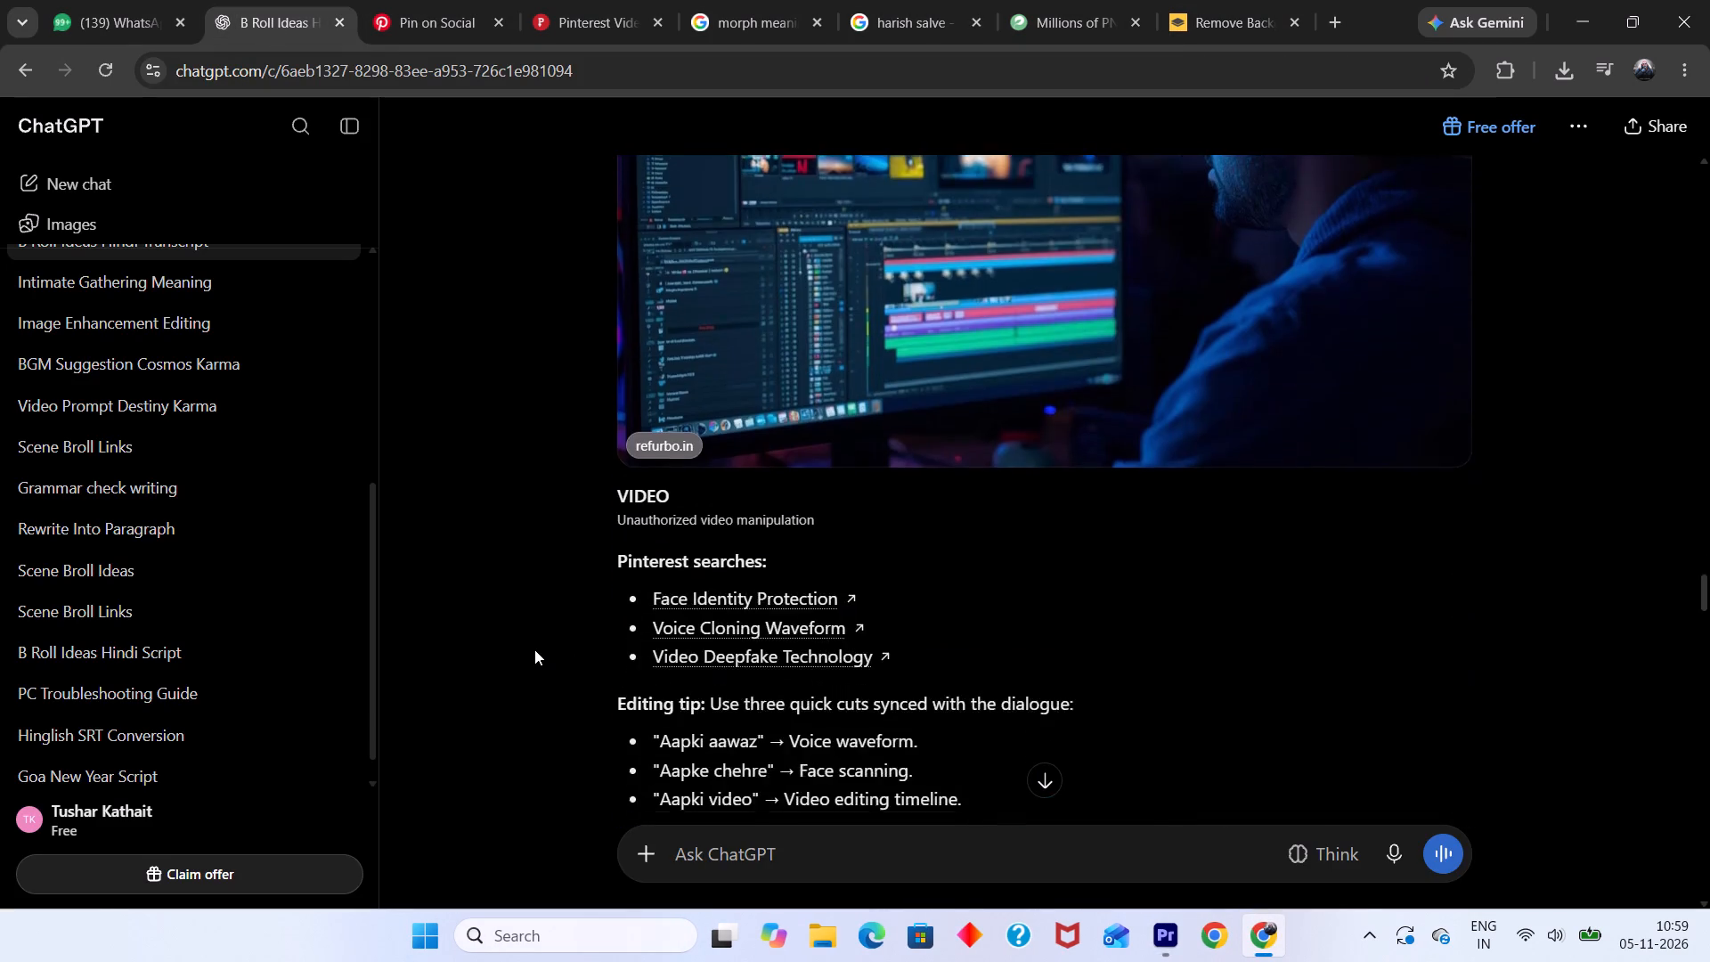
scroll(534, 649, down, 4)
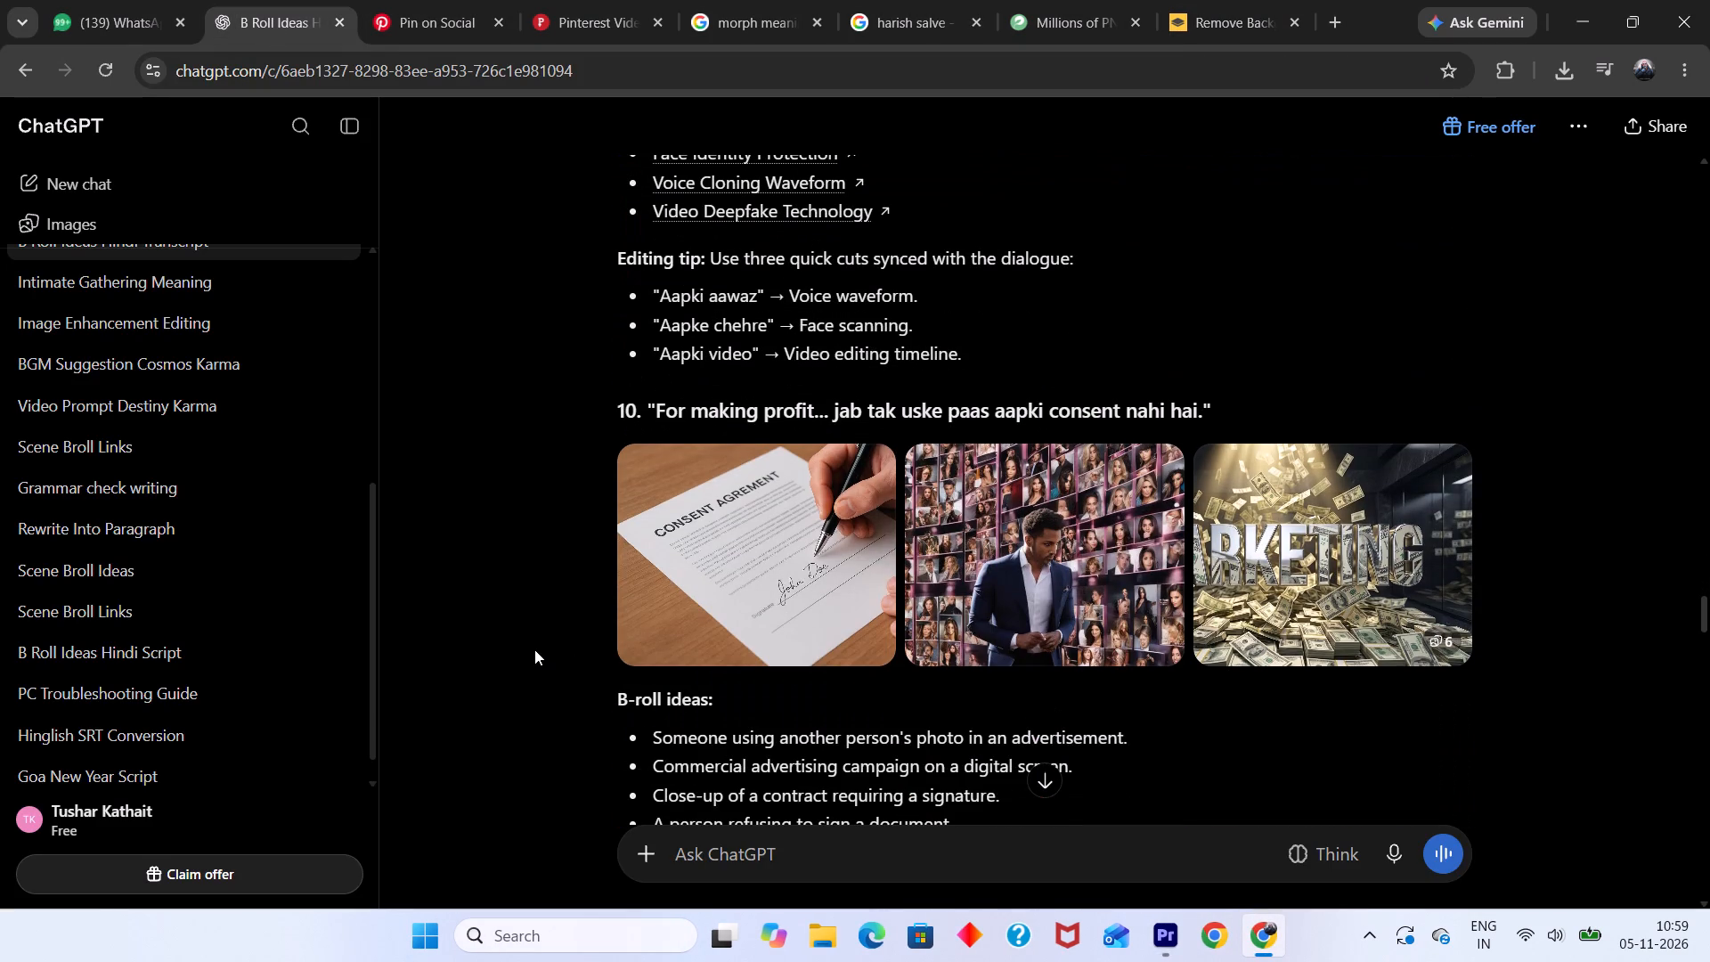
scroll(534, 649, down, 1)
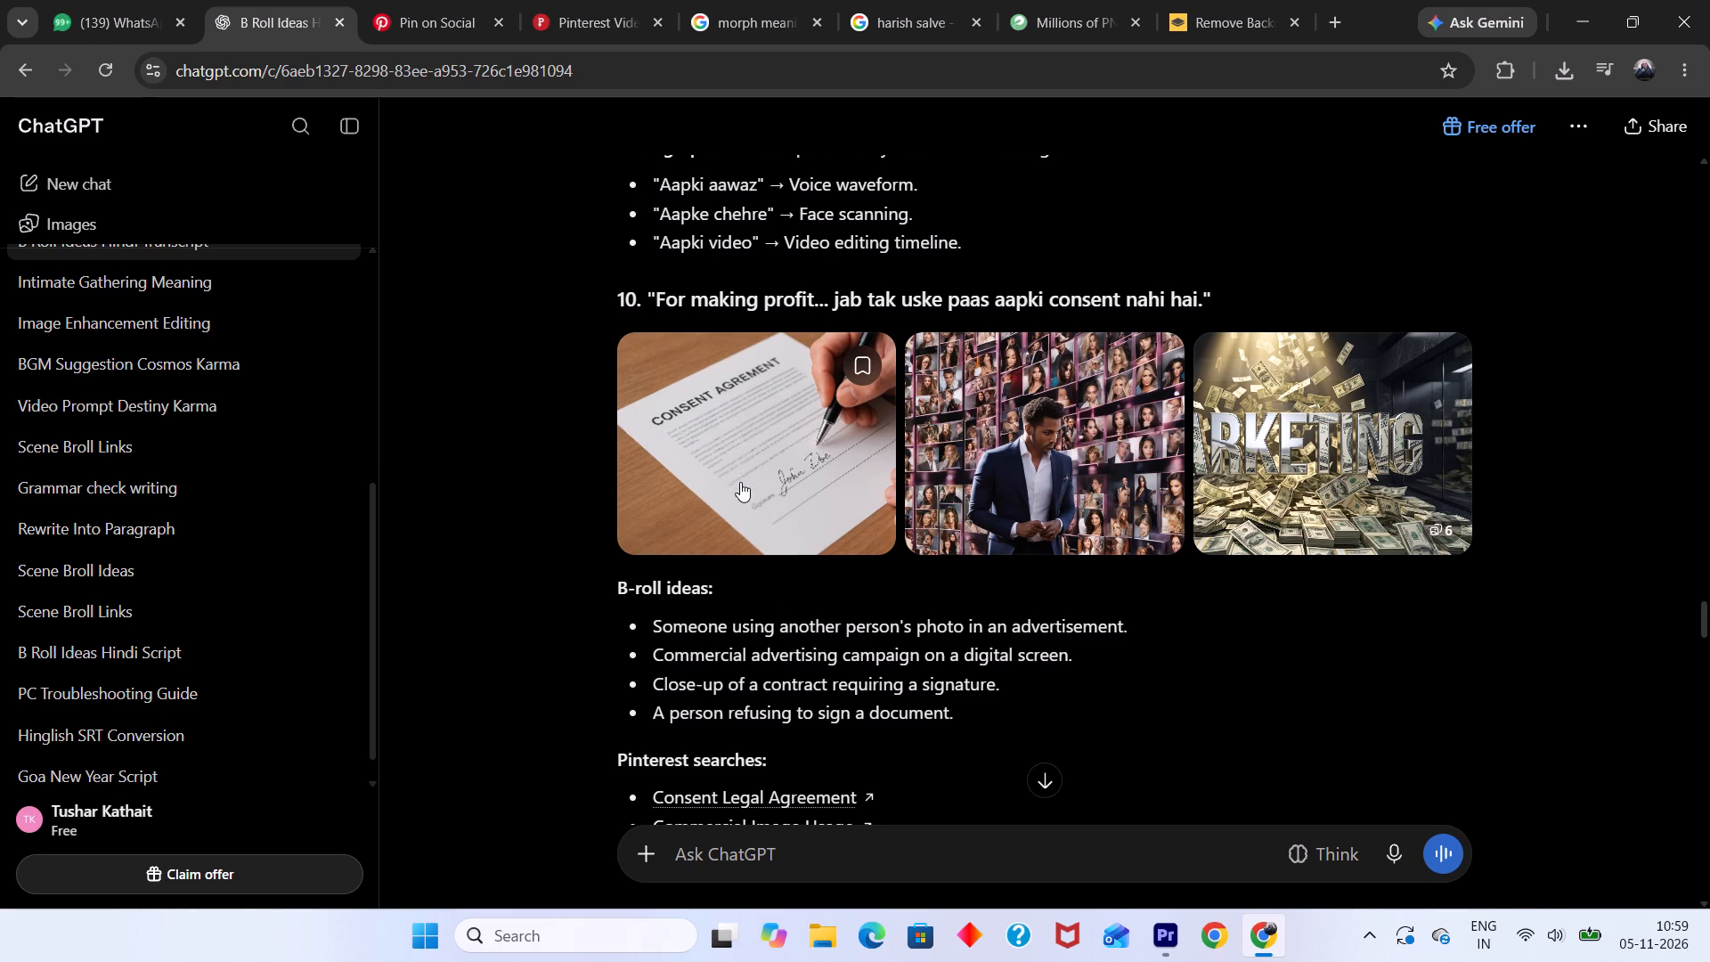
scroll(740, 483, down, 1)
scroll(841, 602, down, 2)
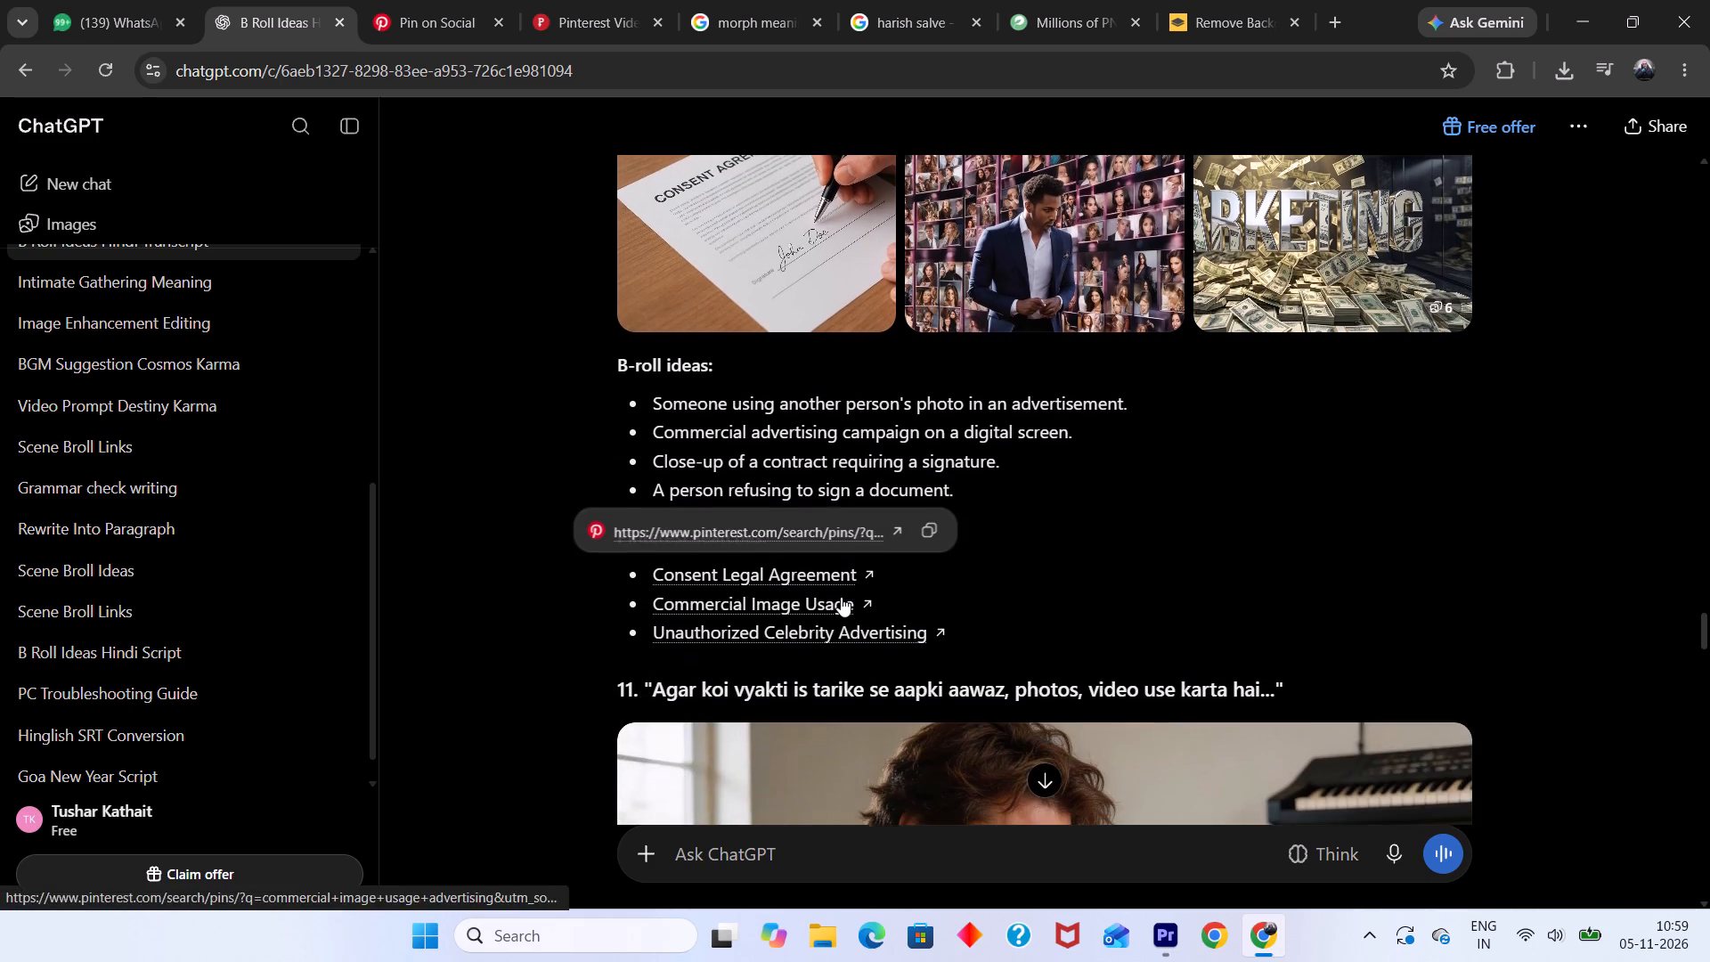
scroll(841, 597, down, 1)
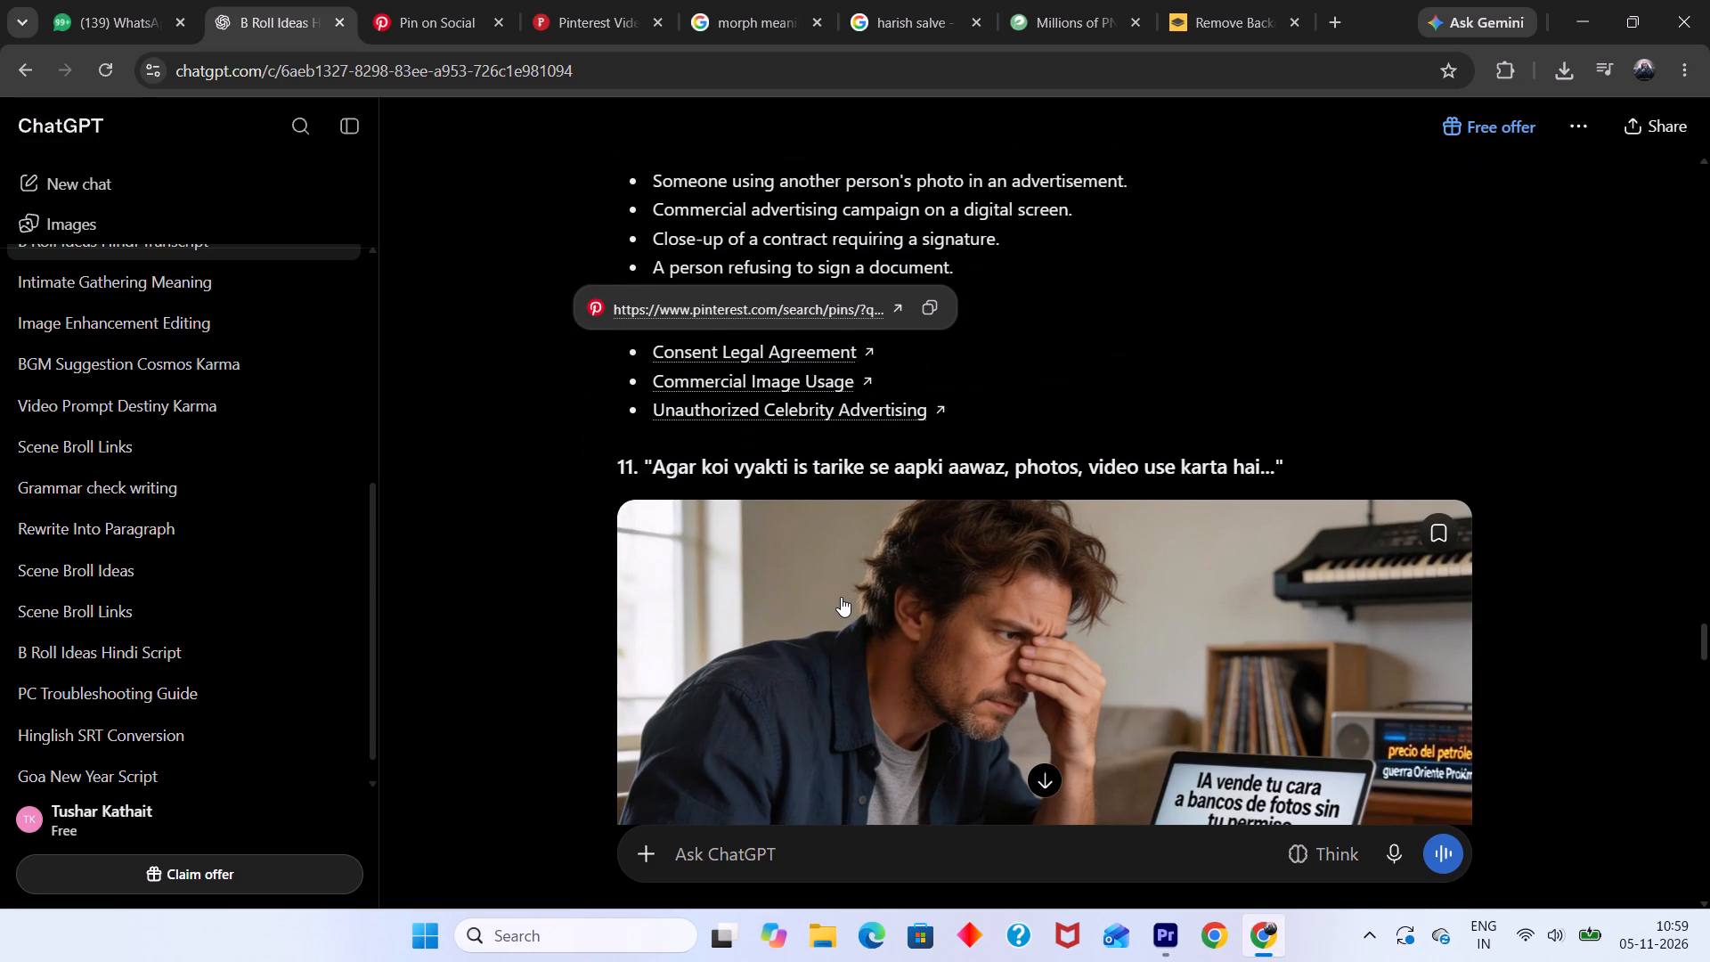
scroll(841, 597, down, 3)
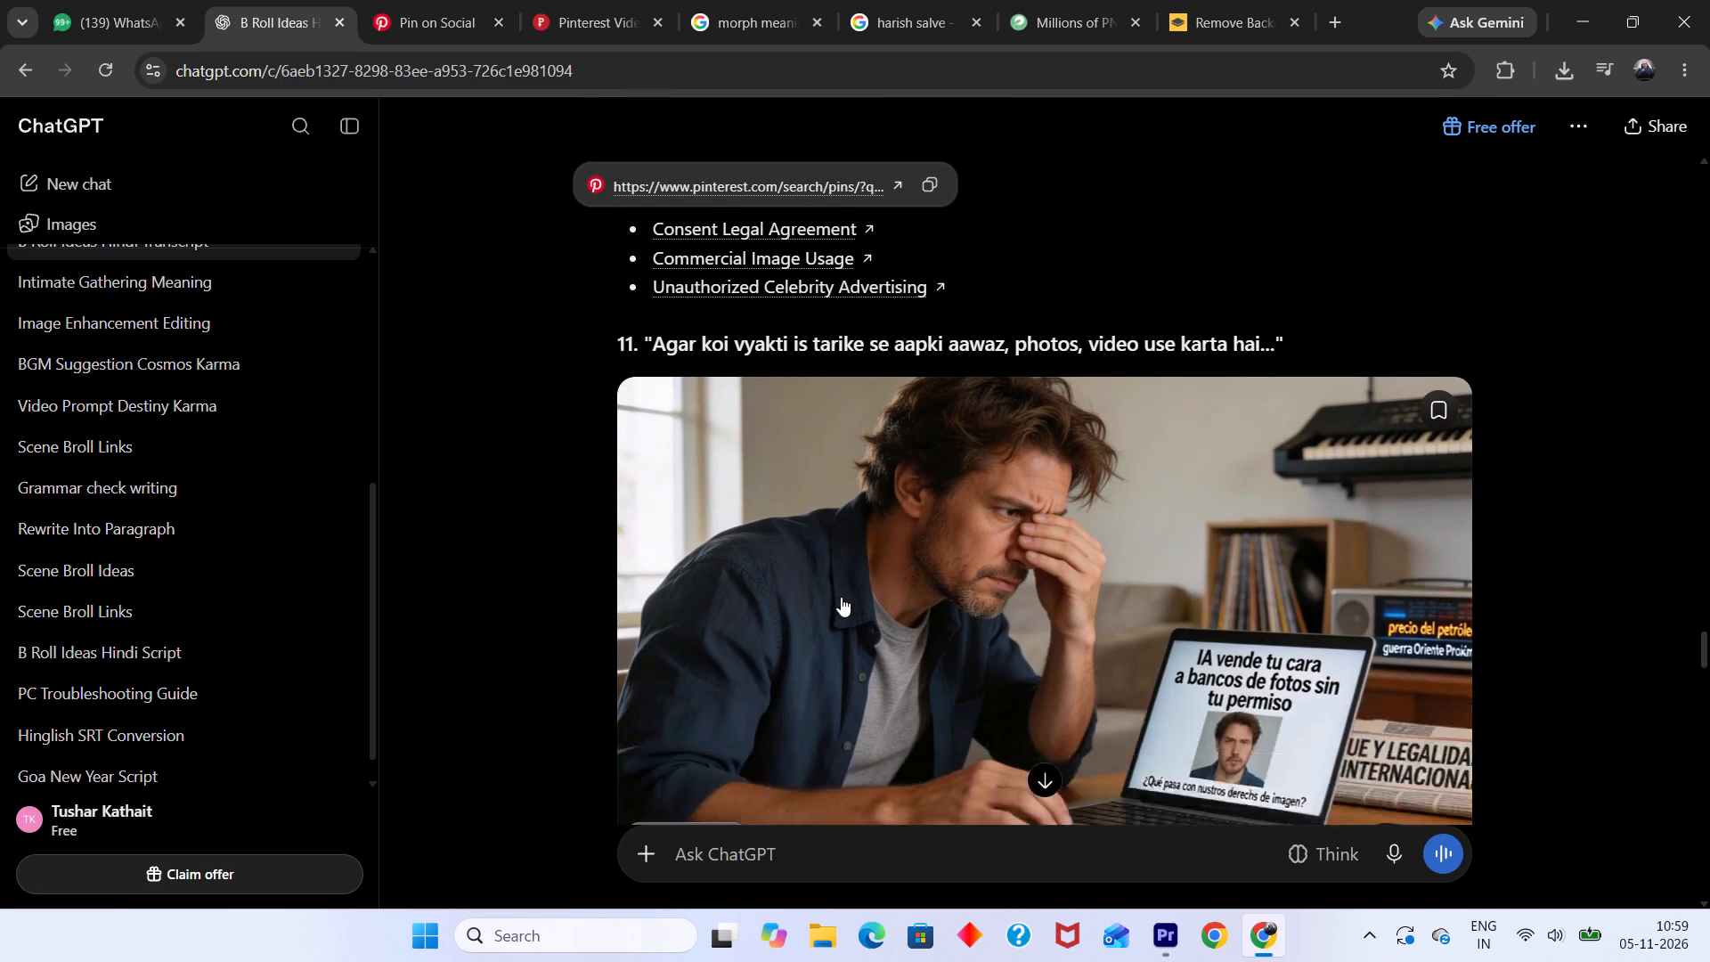
scroll(841, 597, down, 4)
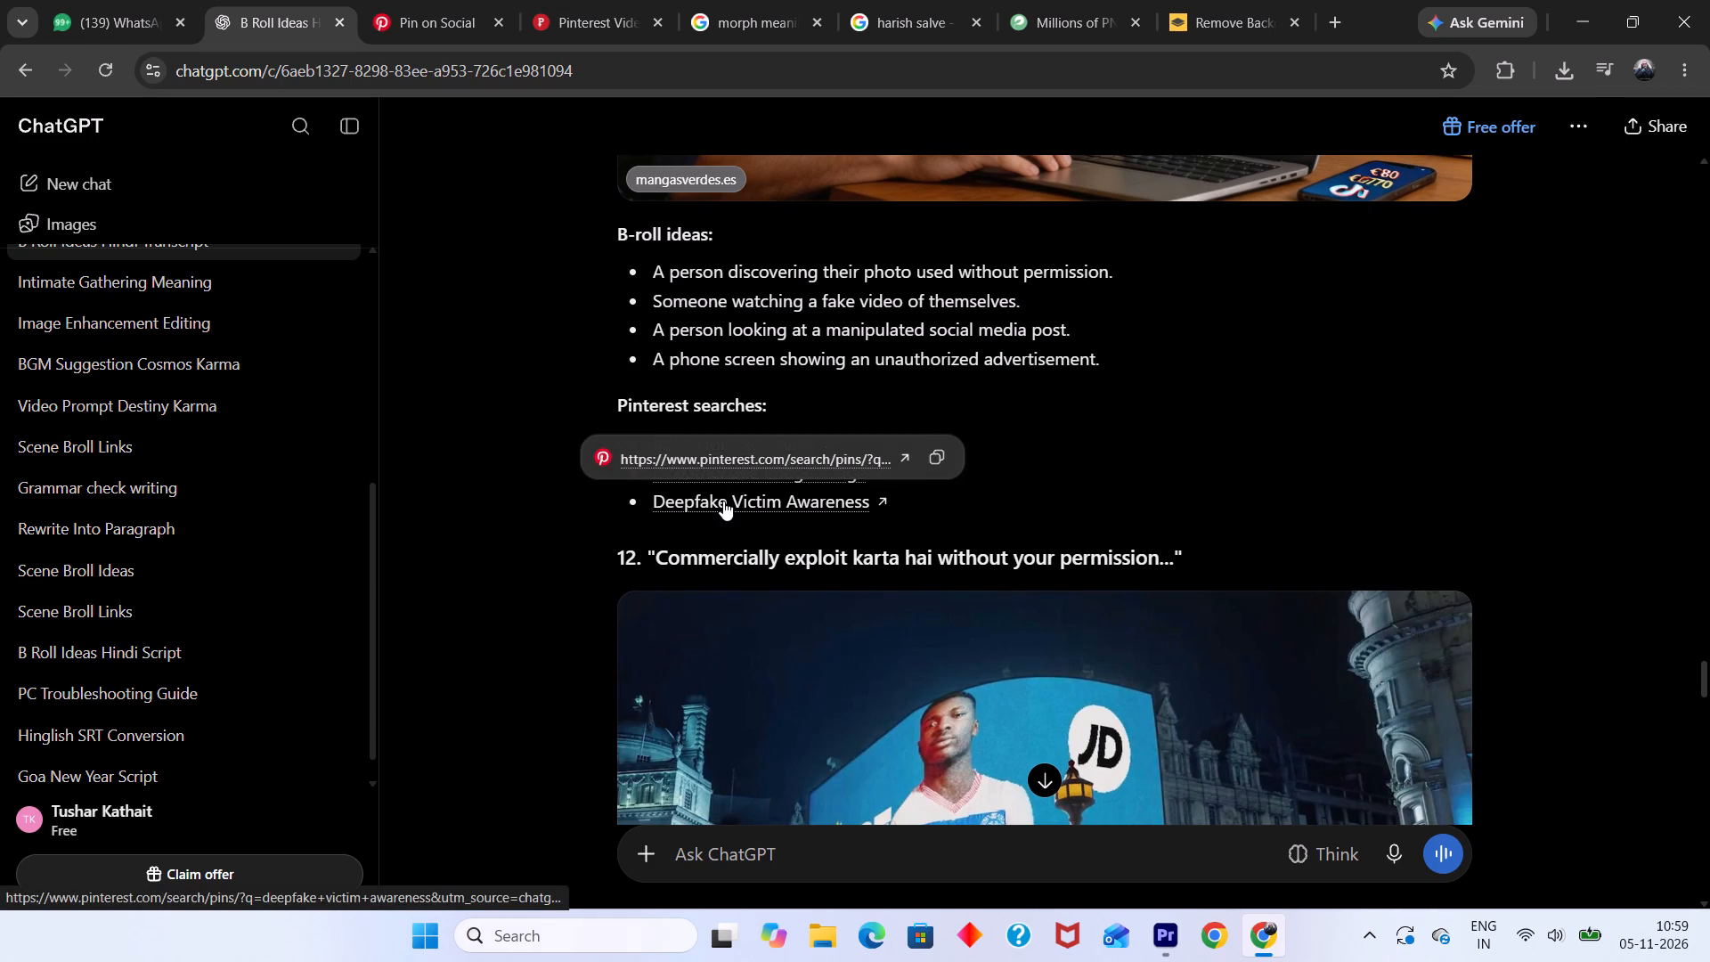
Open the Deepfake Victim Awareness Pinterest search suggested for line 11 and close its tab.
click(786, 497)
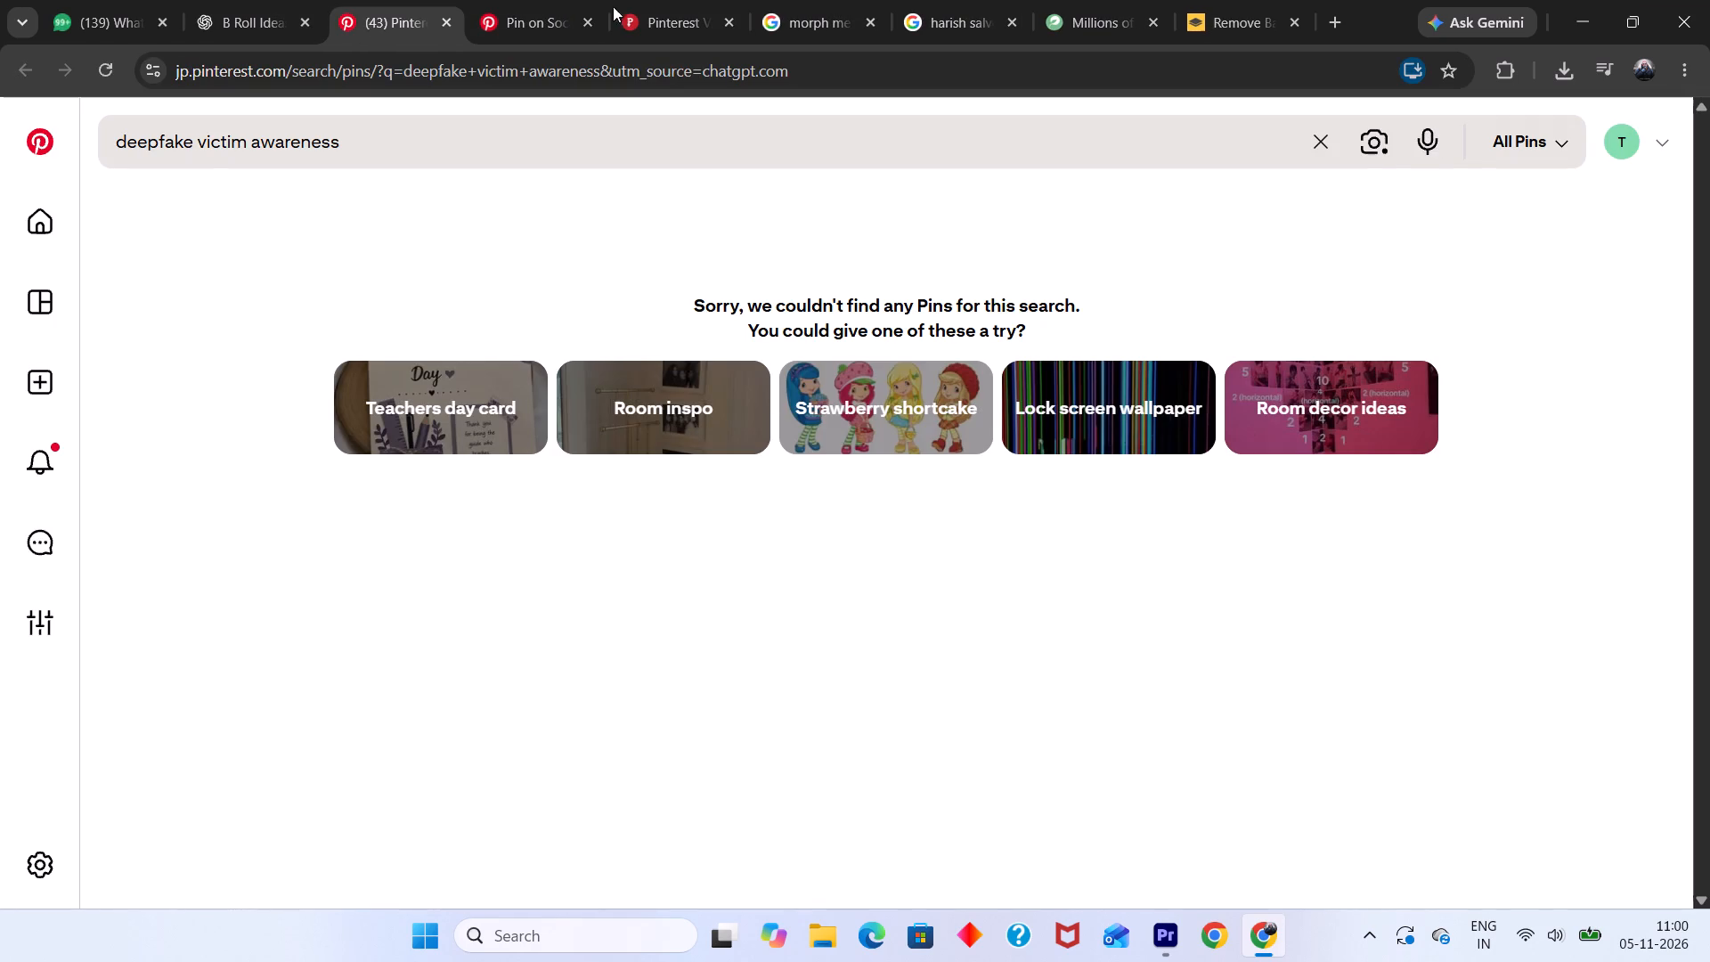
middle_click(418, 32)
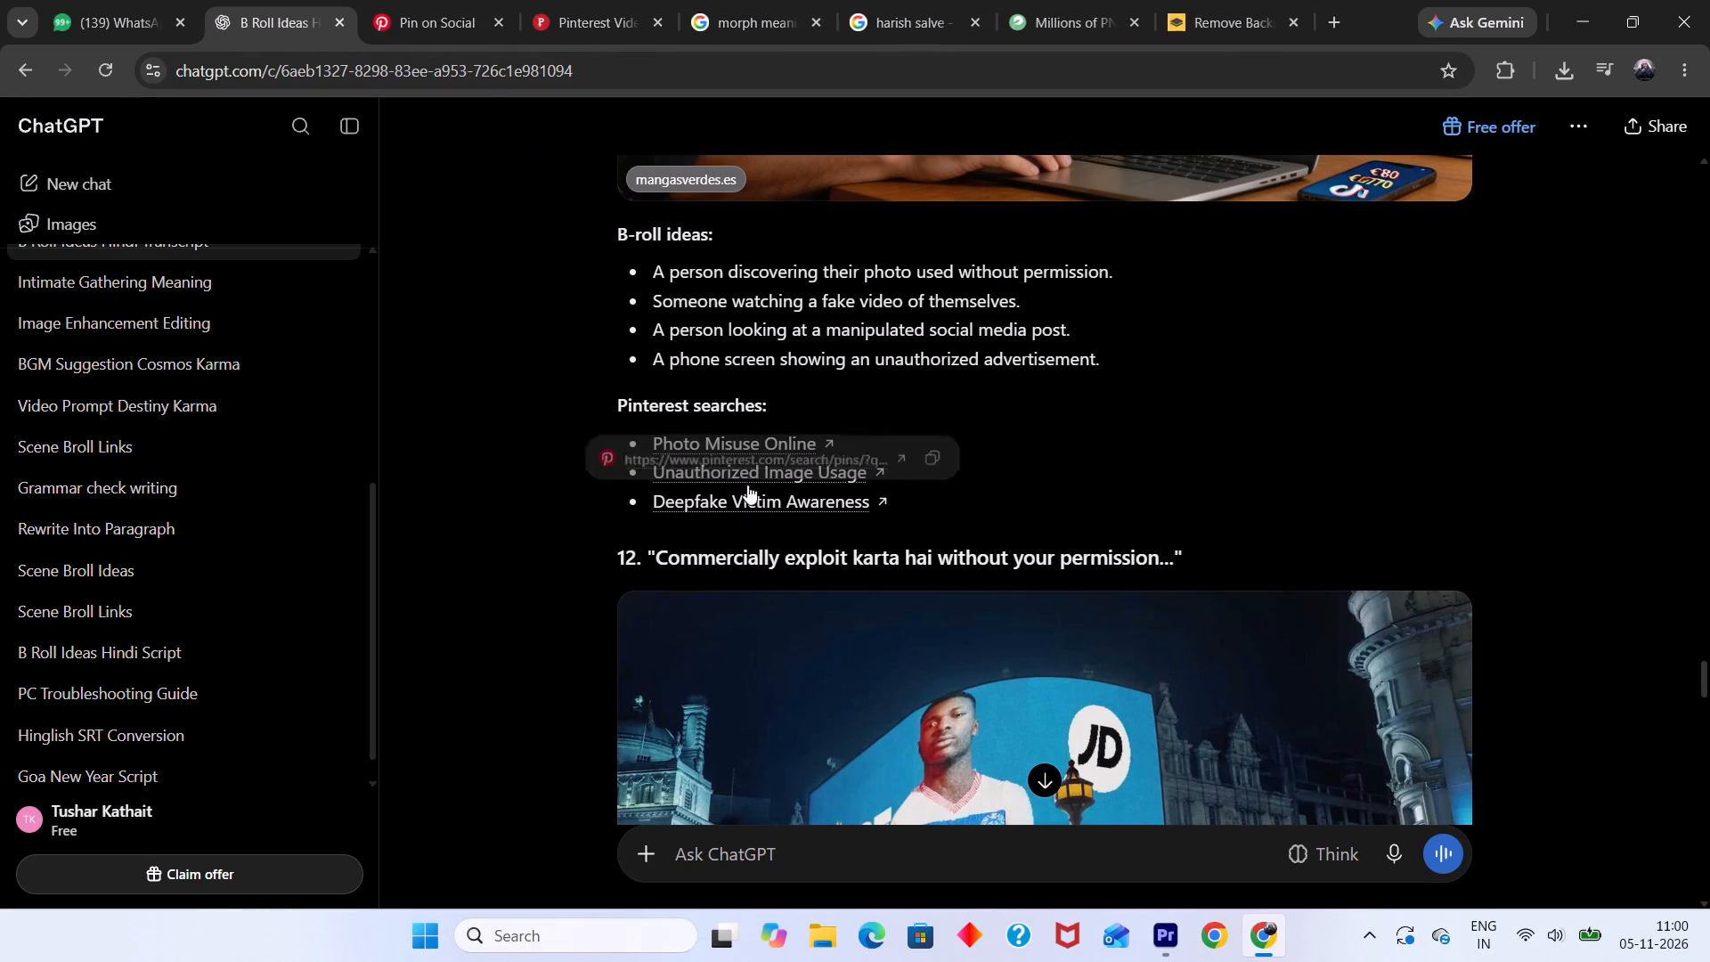
Open line 11's Unauthorized Image Usage Pinterest search, browse the pins and open The Pulse of Digital Dangers.
click(803, 471)
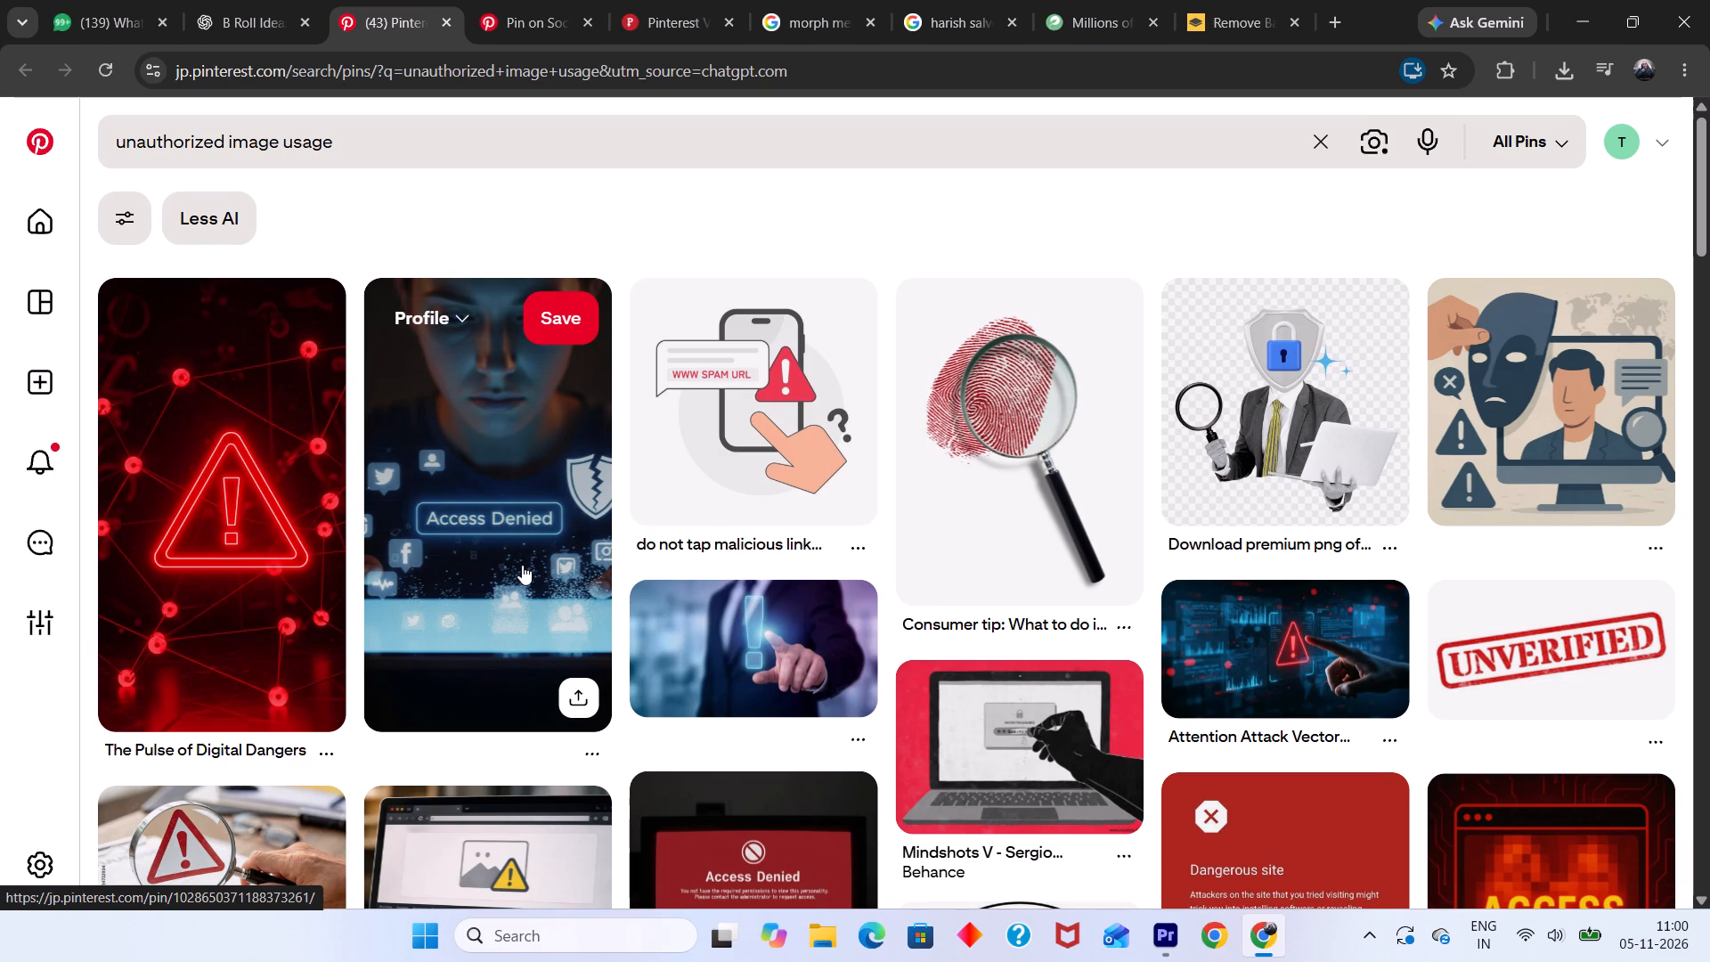
scroll(522, 565, down, 4)
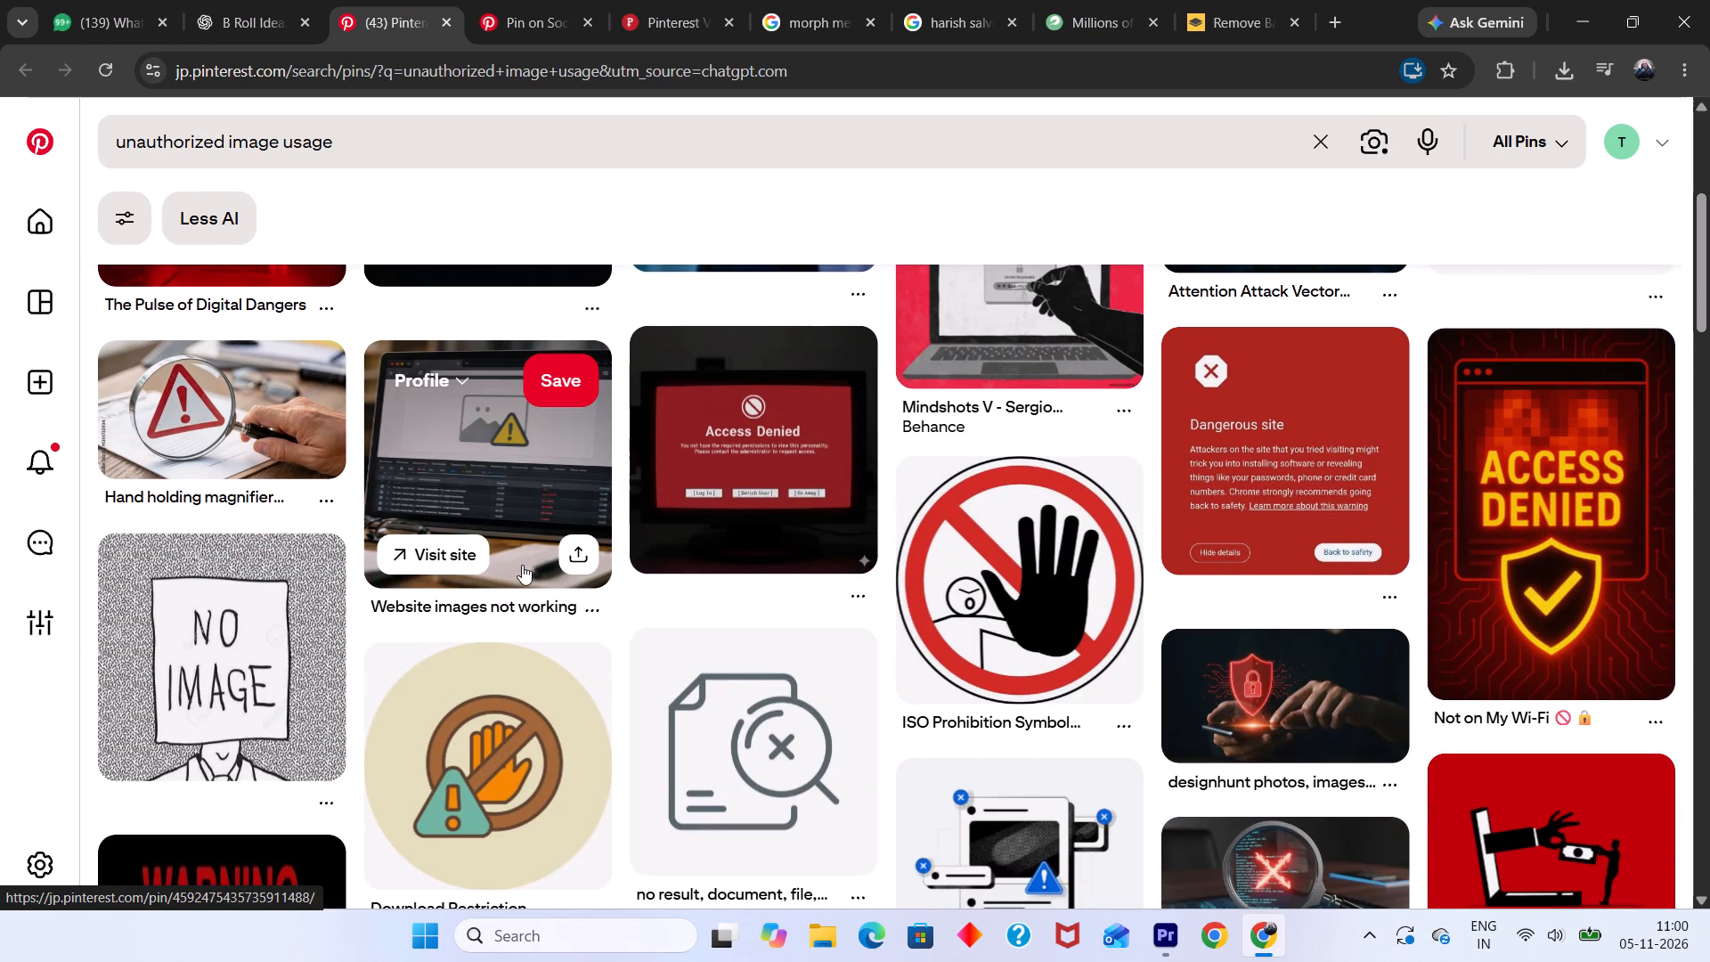
scroll(522, 565, down, 2)
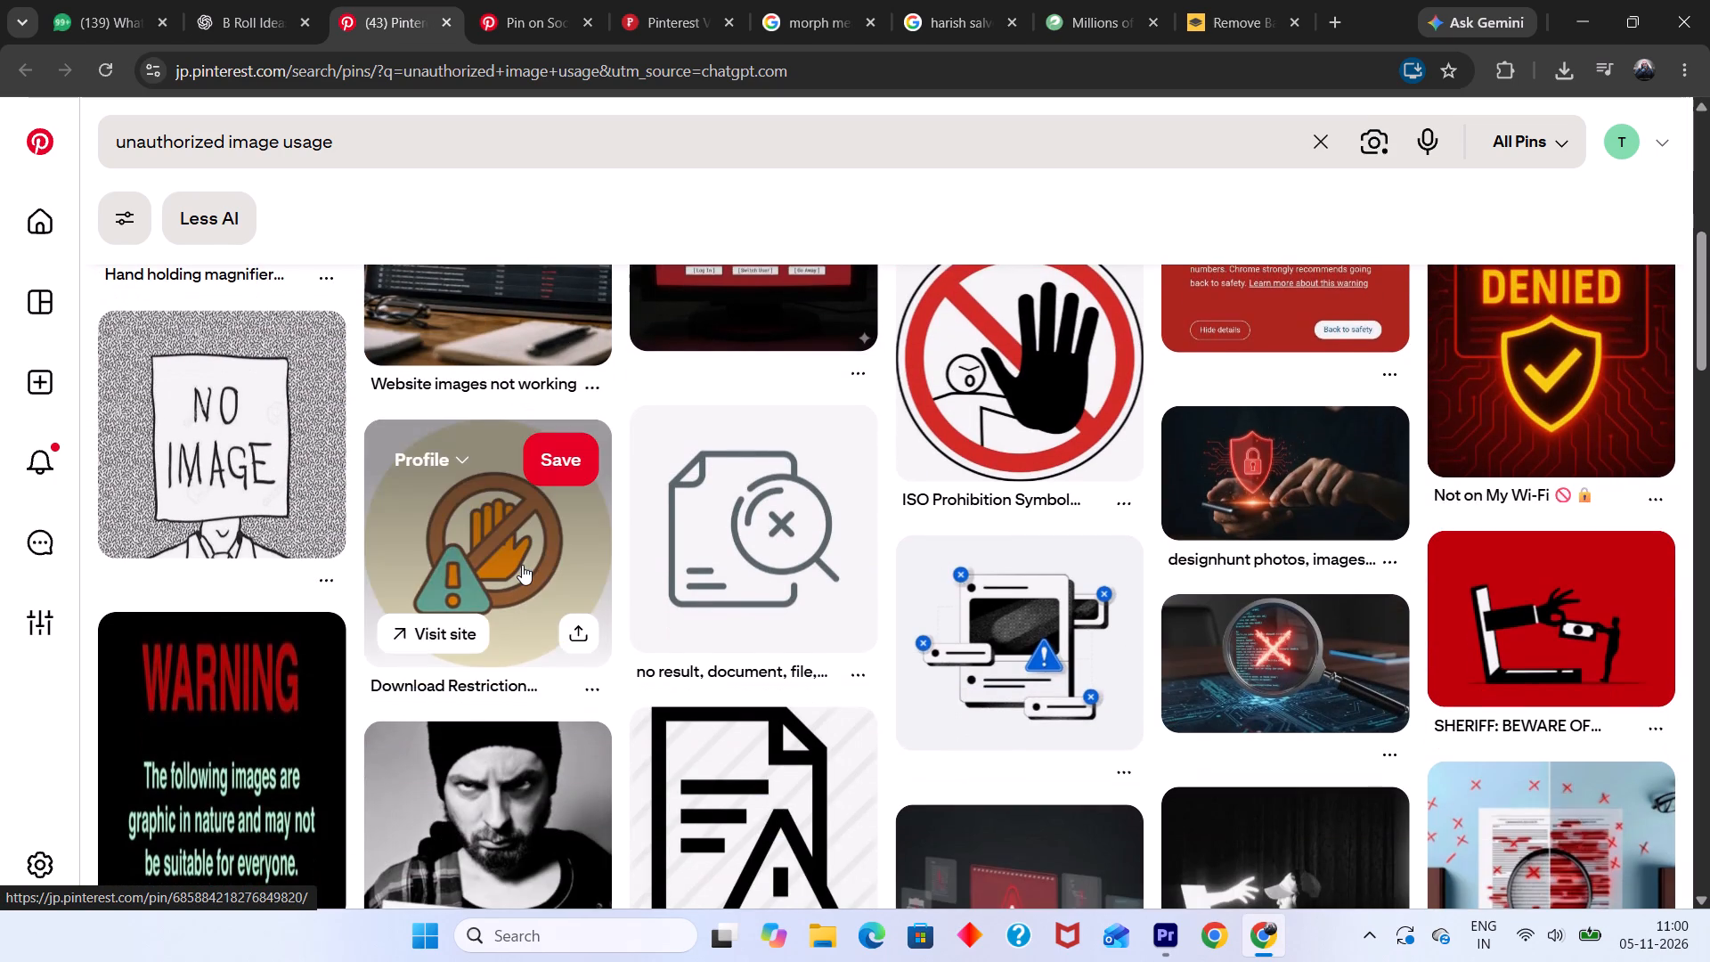
scroll(522, 565, down, 3)
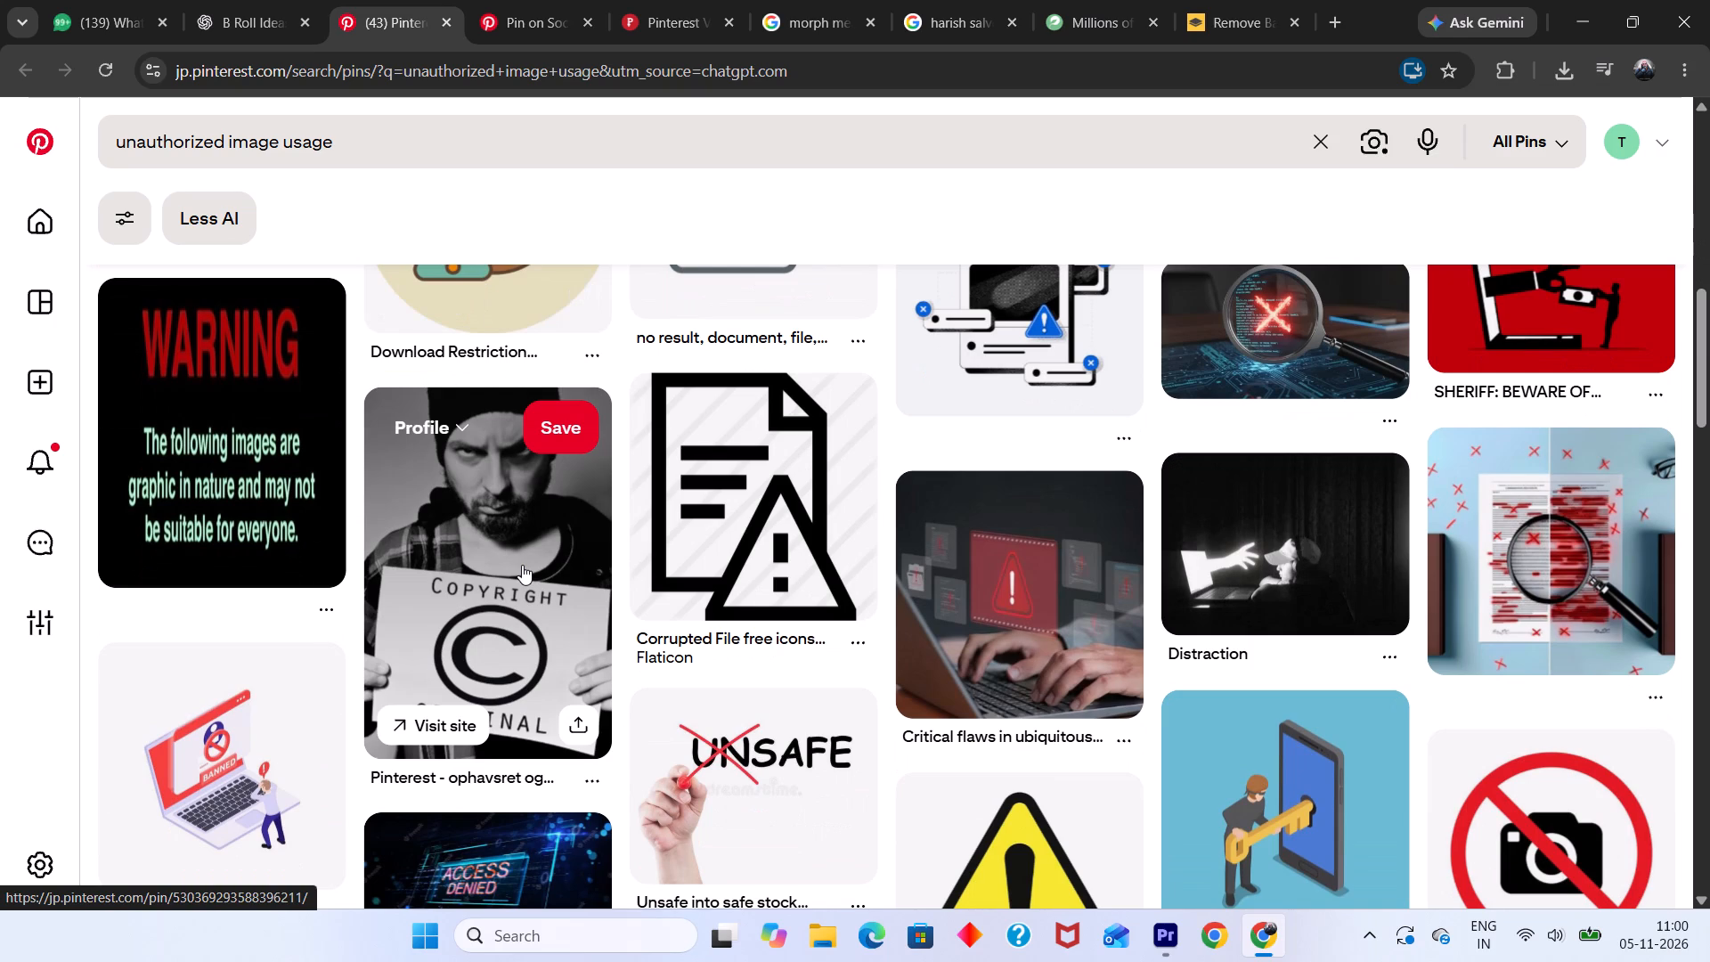
scroll(522, 565, up, 3)
scroll(364, 509, up, 3)
click(208, 339)
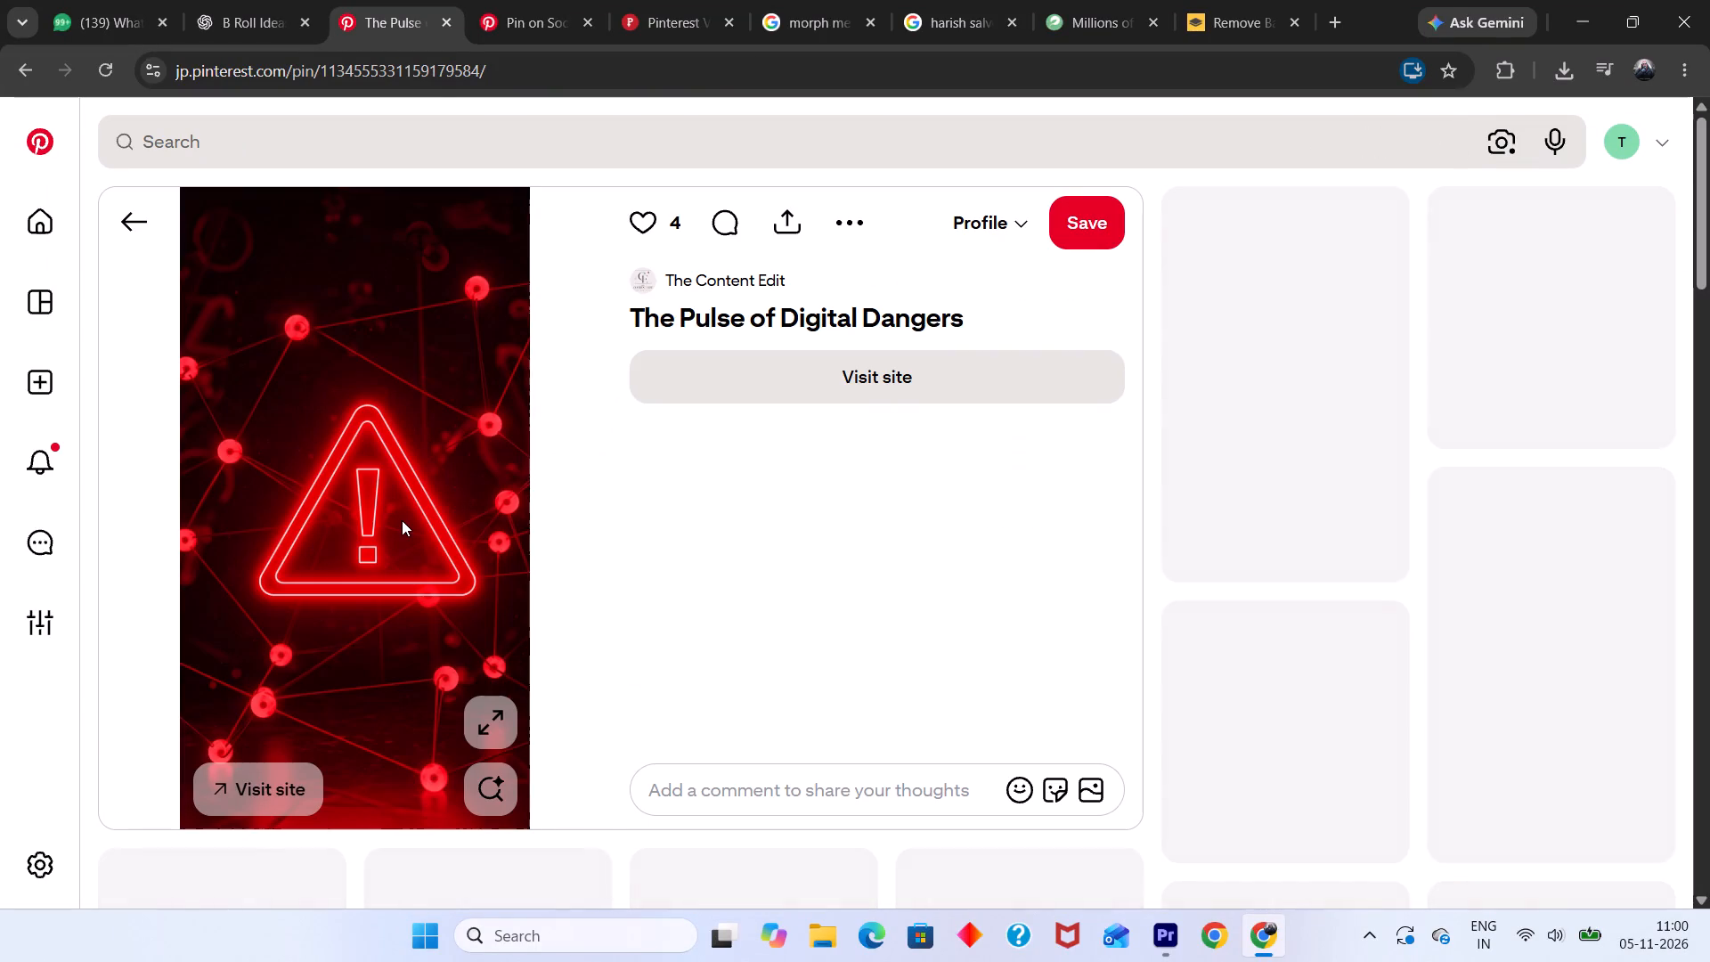
Browse the related warning pins and open FortLink Networks' Delayed decisions often come from disconnected systems.
scroll(402, 523, down, 4)
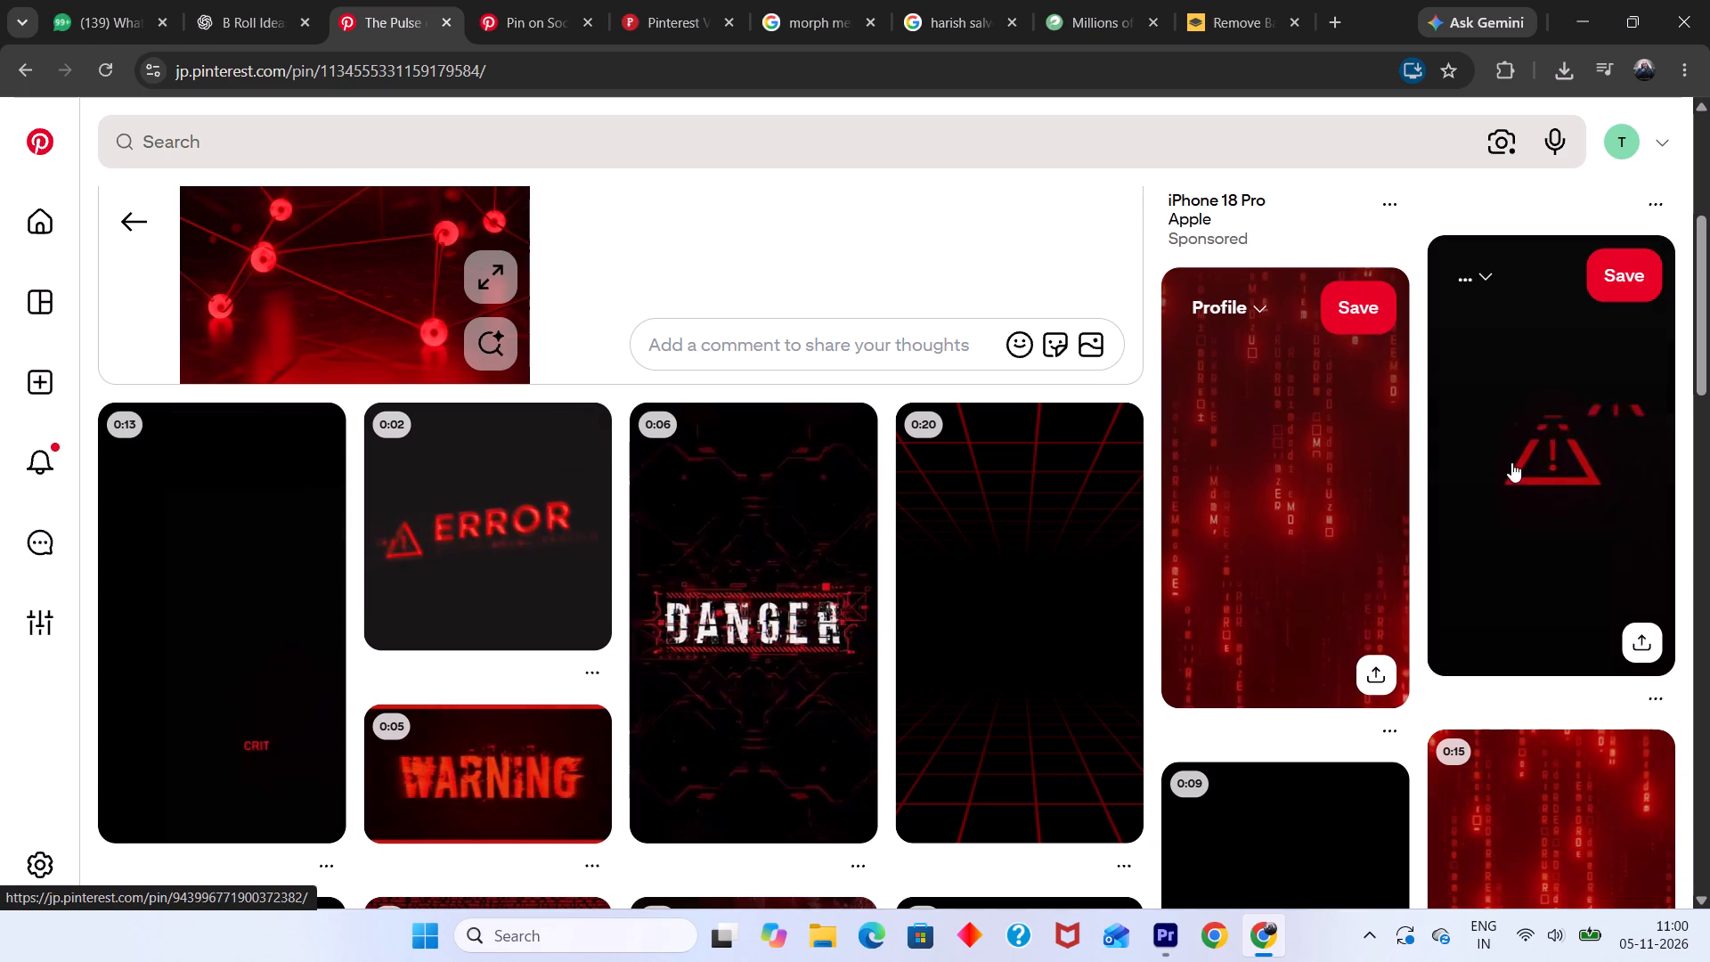
click(1317, 518)
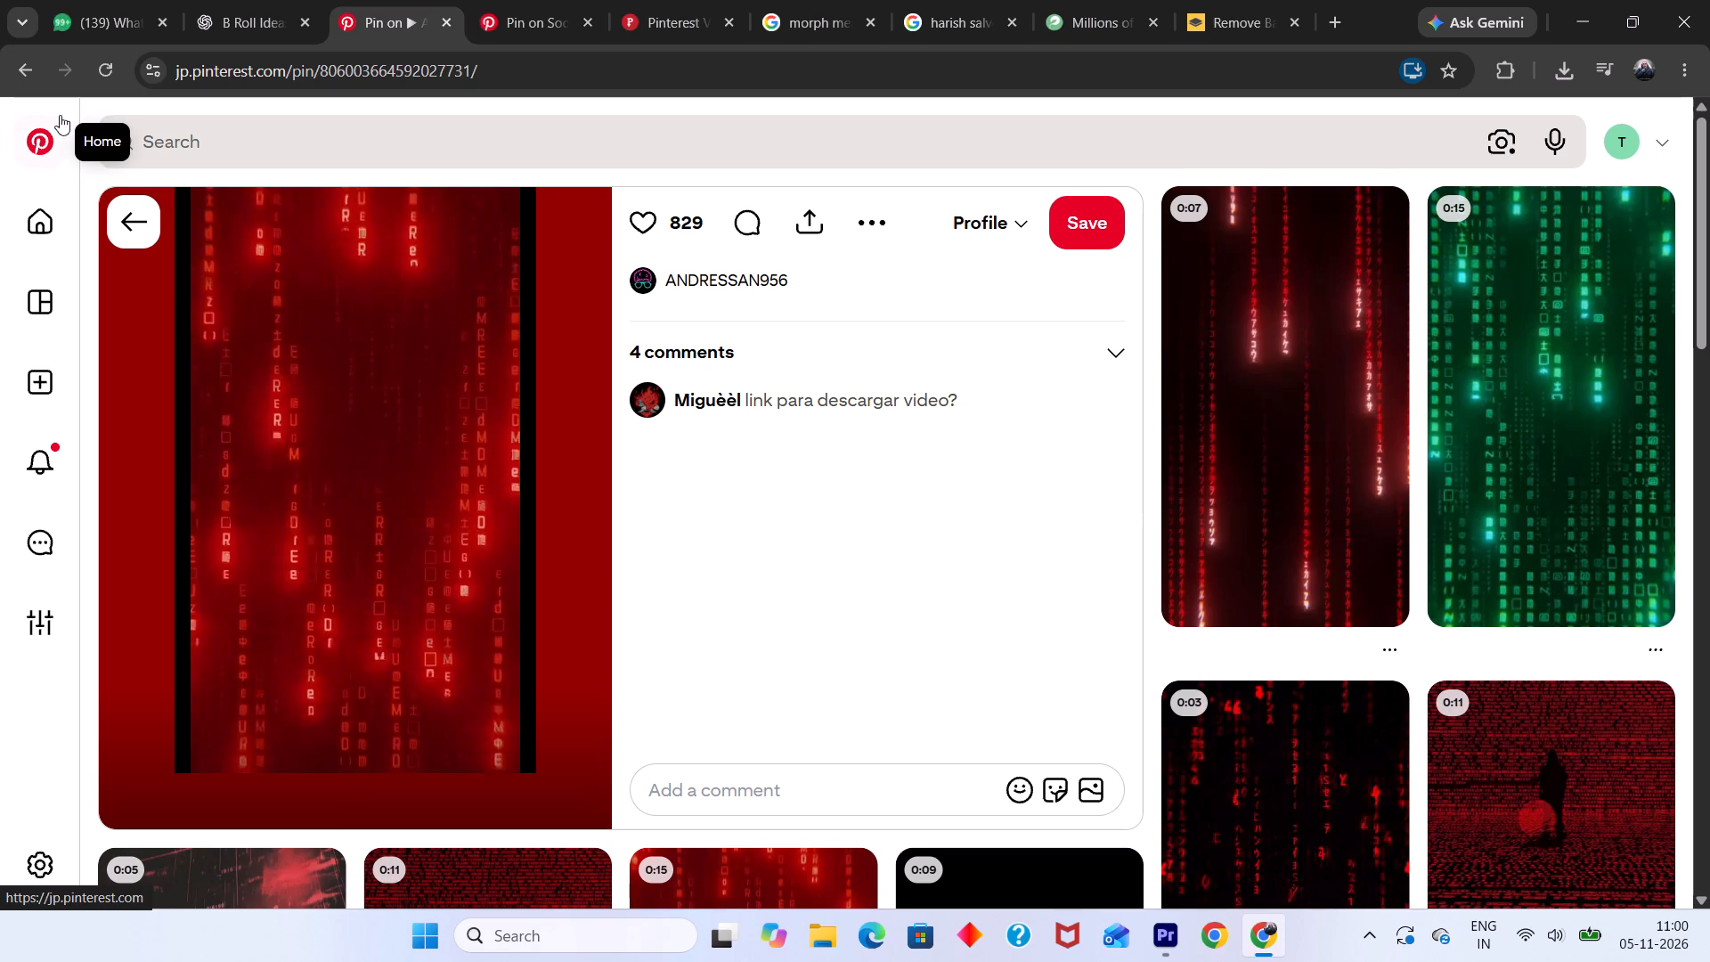
click(126, 229)
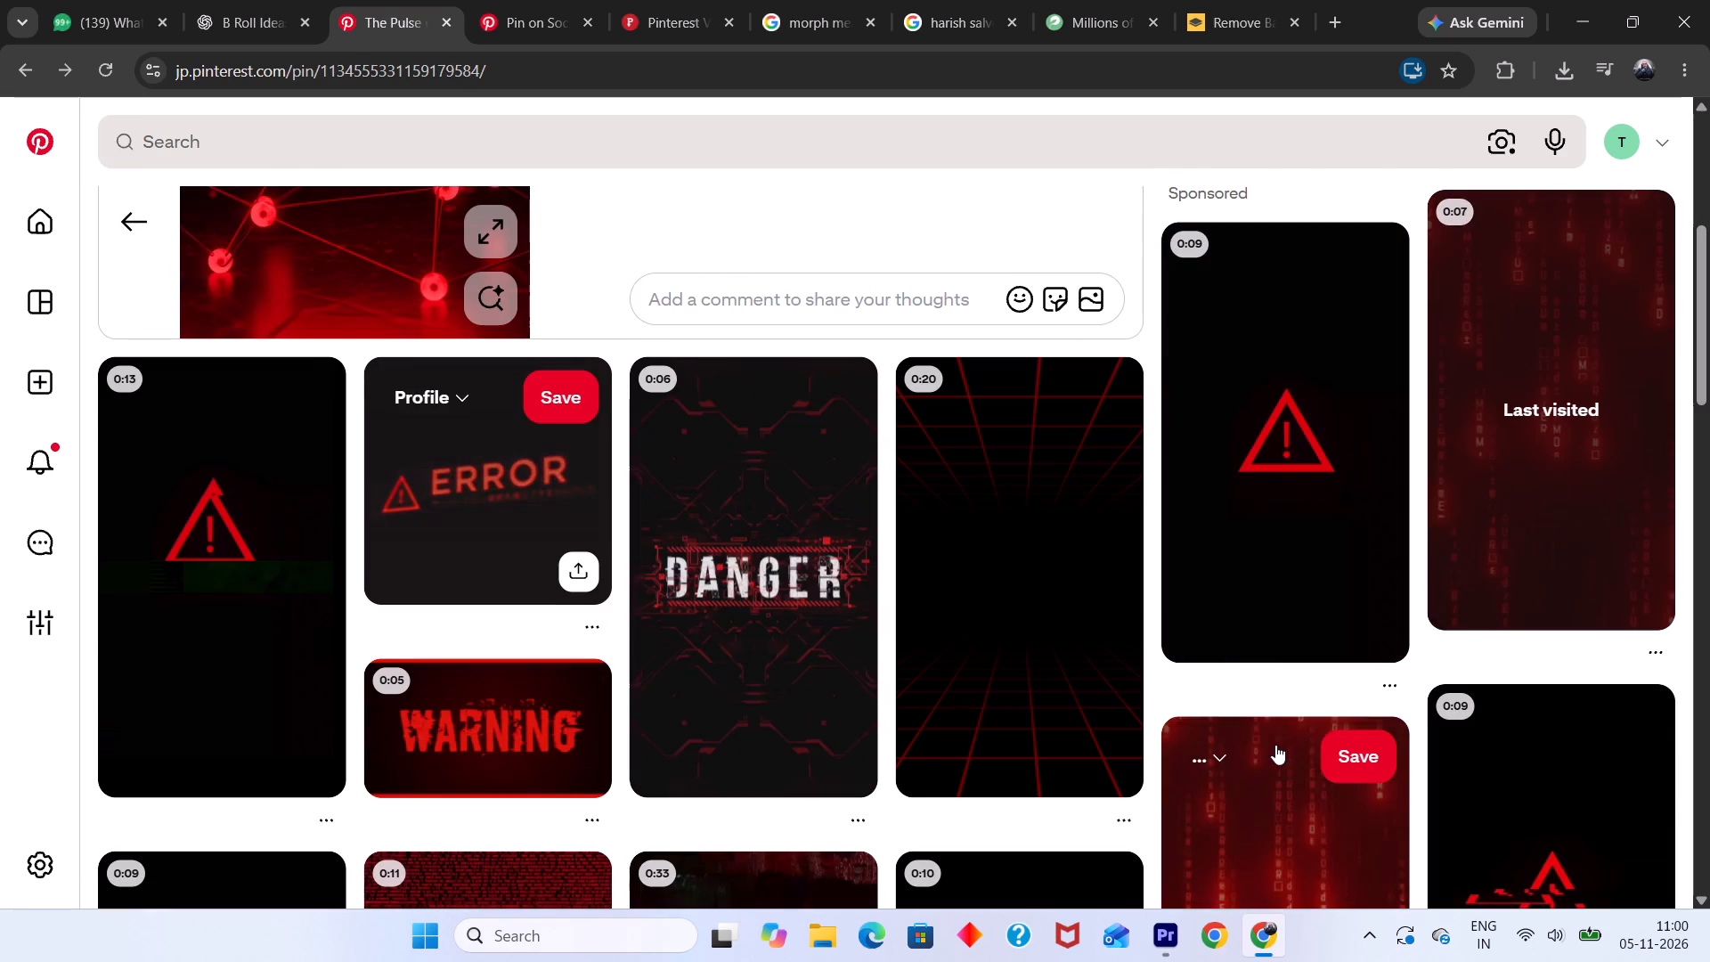
scroll(1275, 744, down, 4)
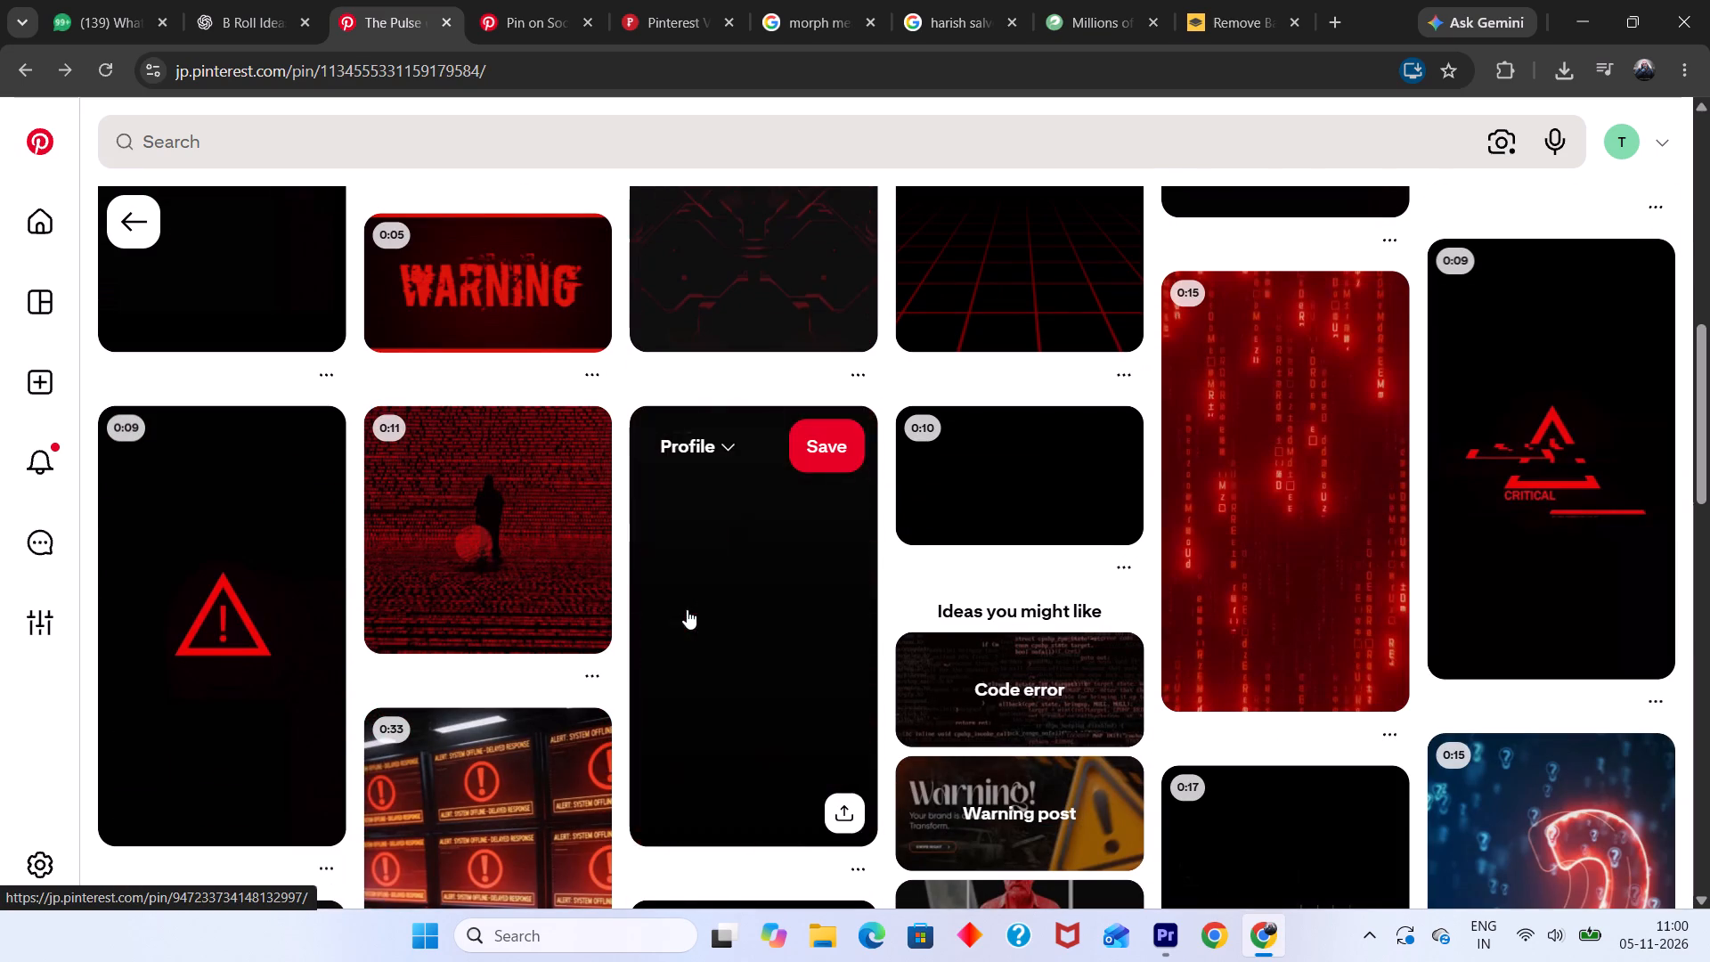
scroll(582, 572, down, 3)
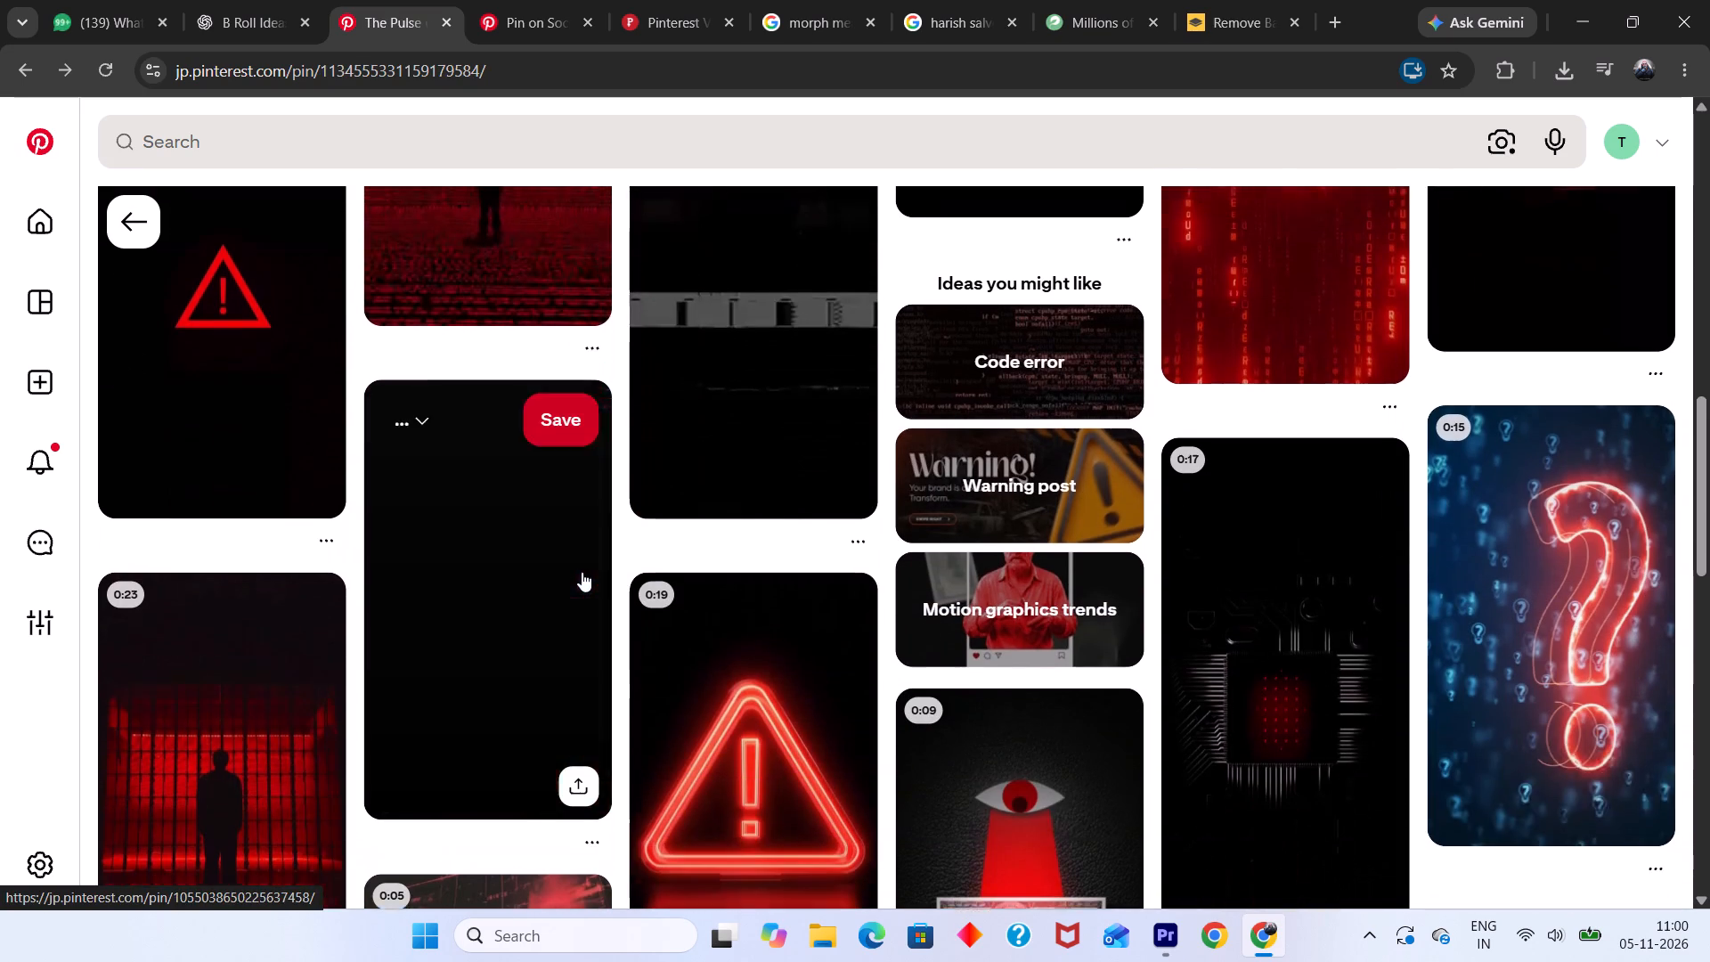
click(568, 591)
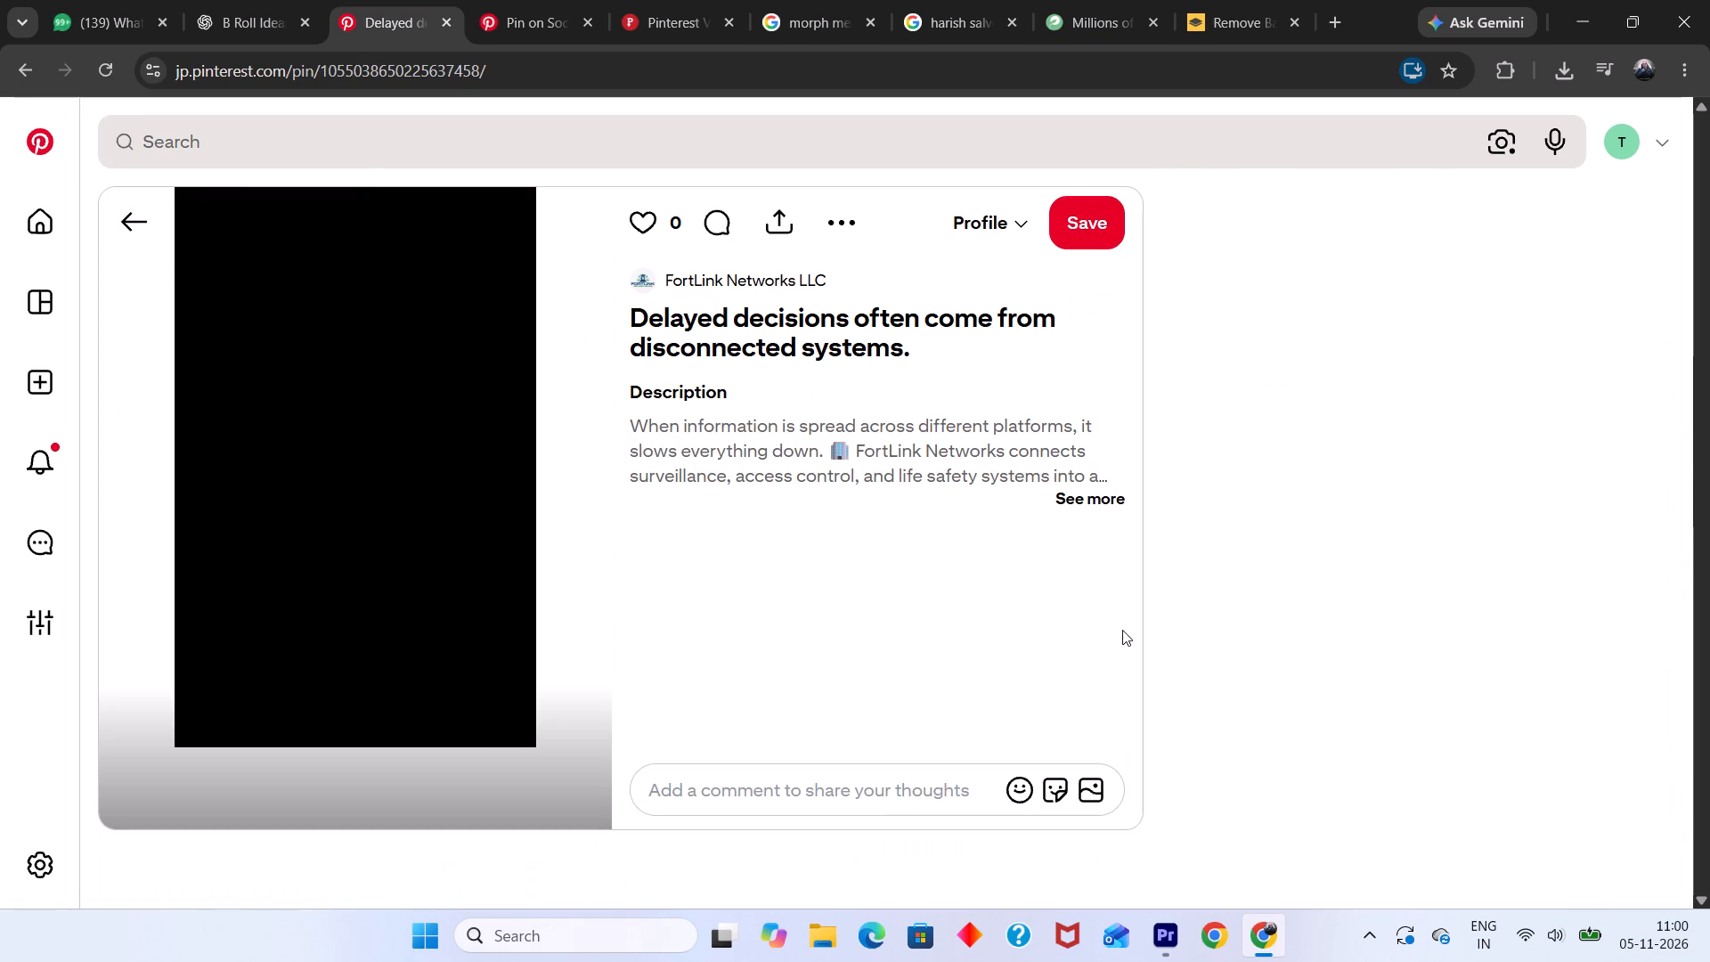
Copy the share link of the Delayed decisions pin.
click(783, 218)
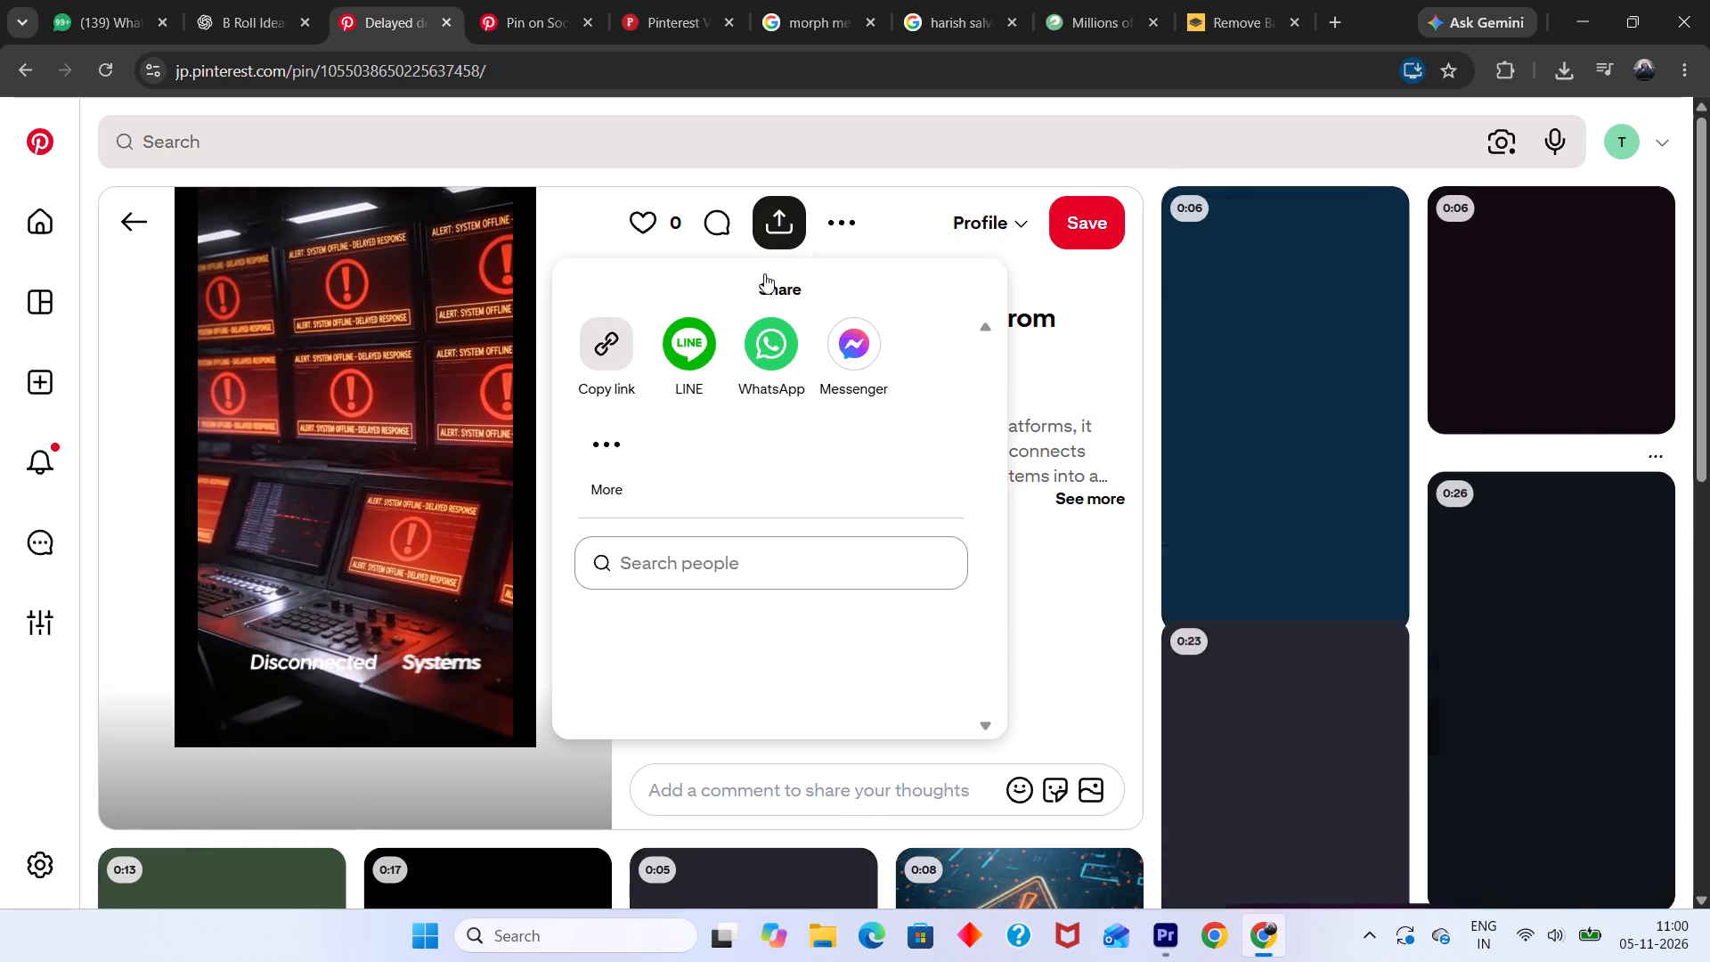
click(591, 328)
triple_click(604, 346)
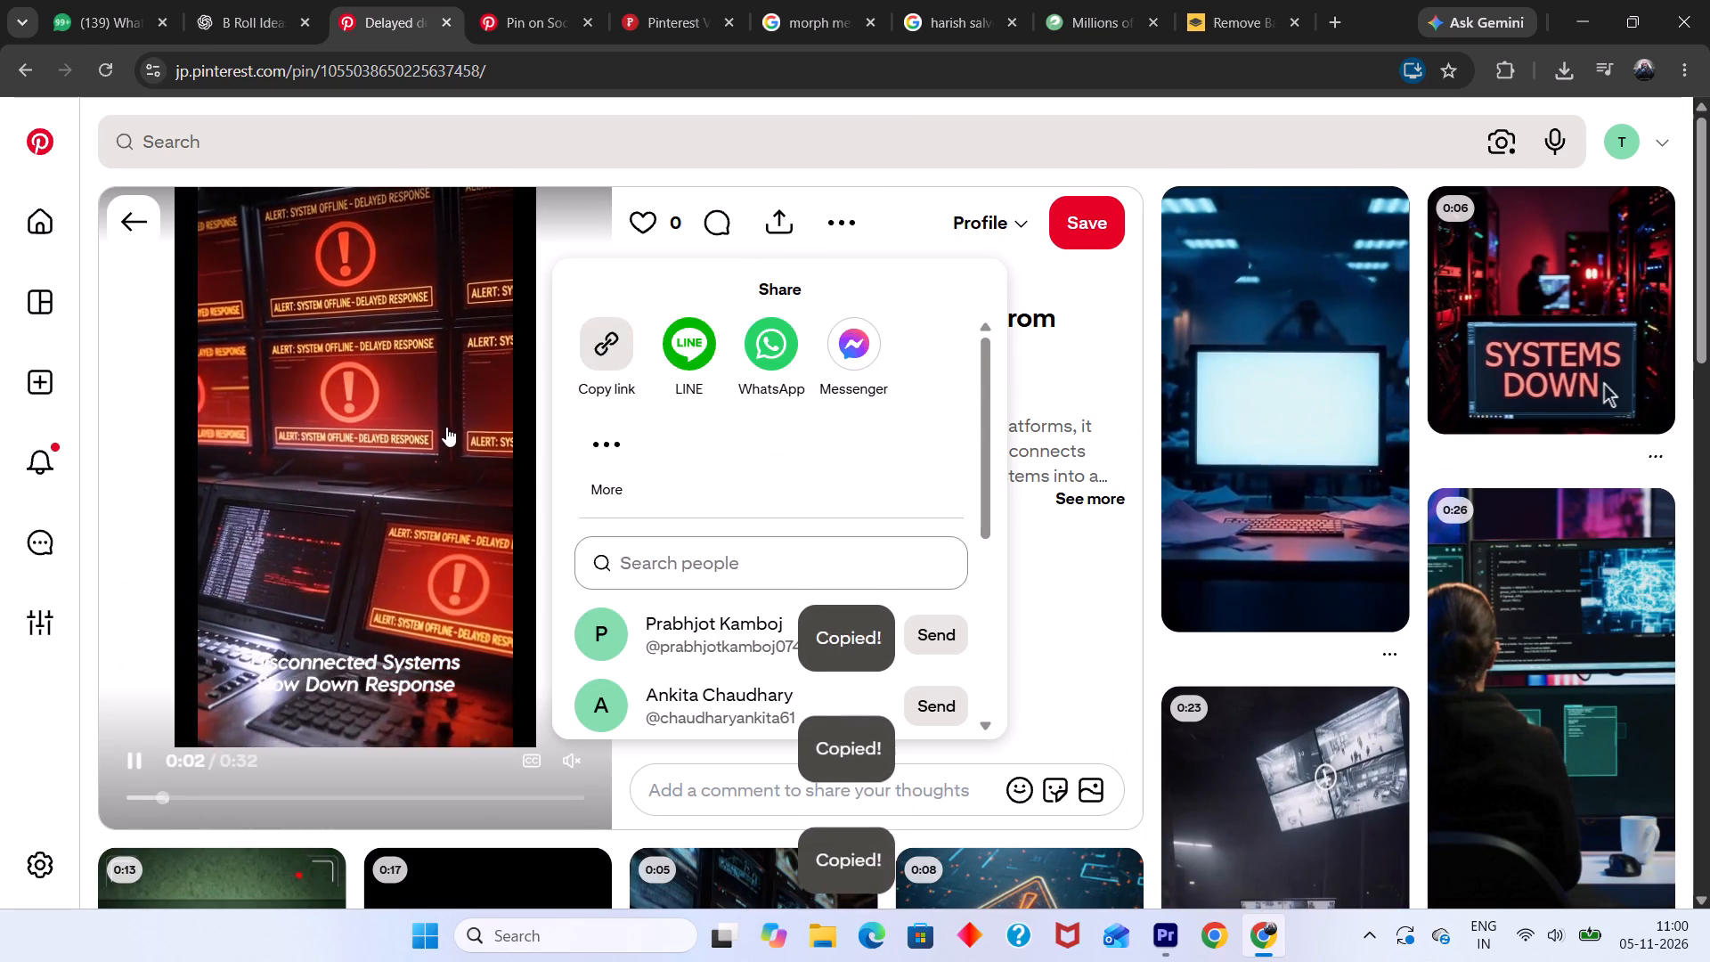
click(445, 427)
Reopen the ssspin.io Pinterest downloader, submit the copied pin link, and download the video in HD.
click(593, 0)
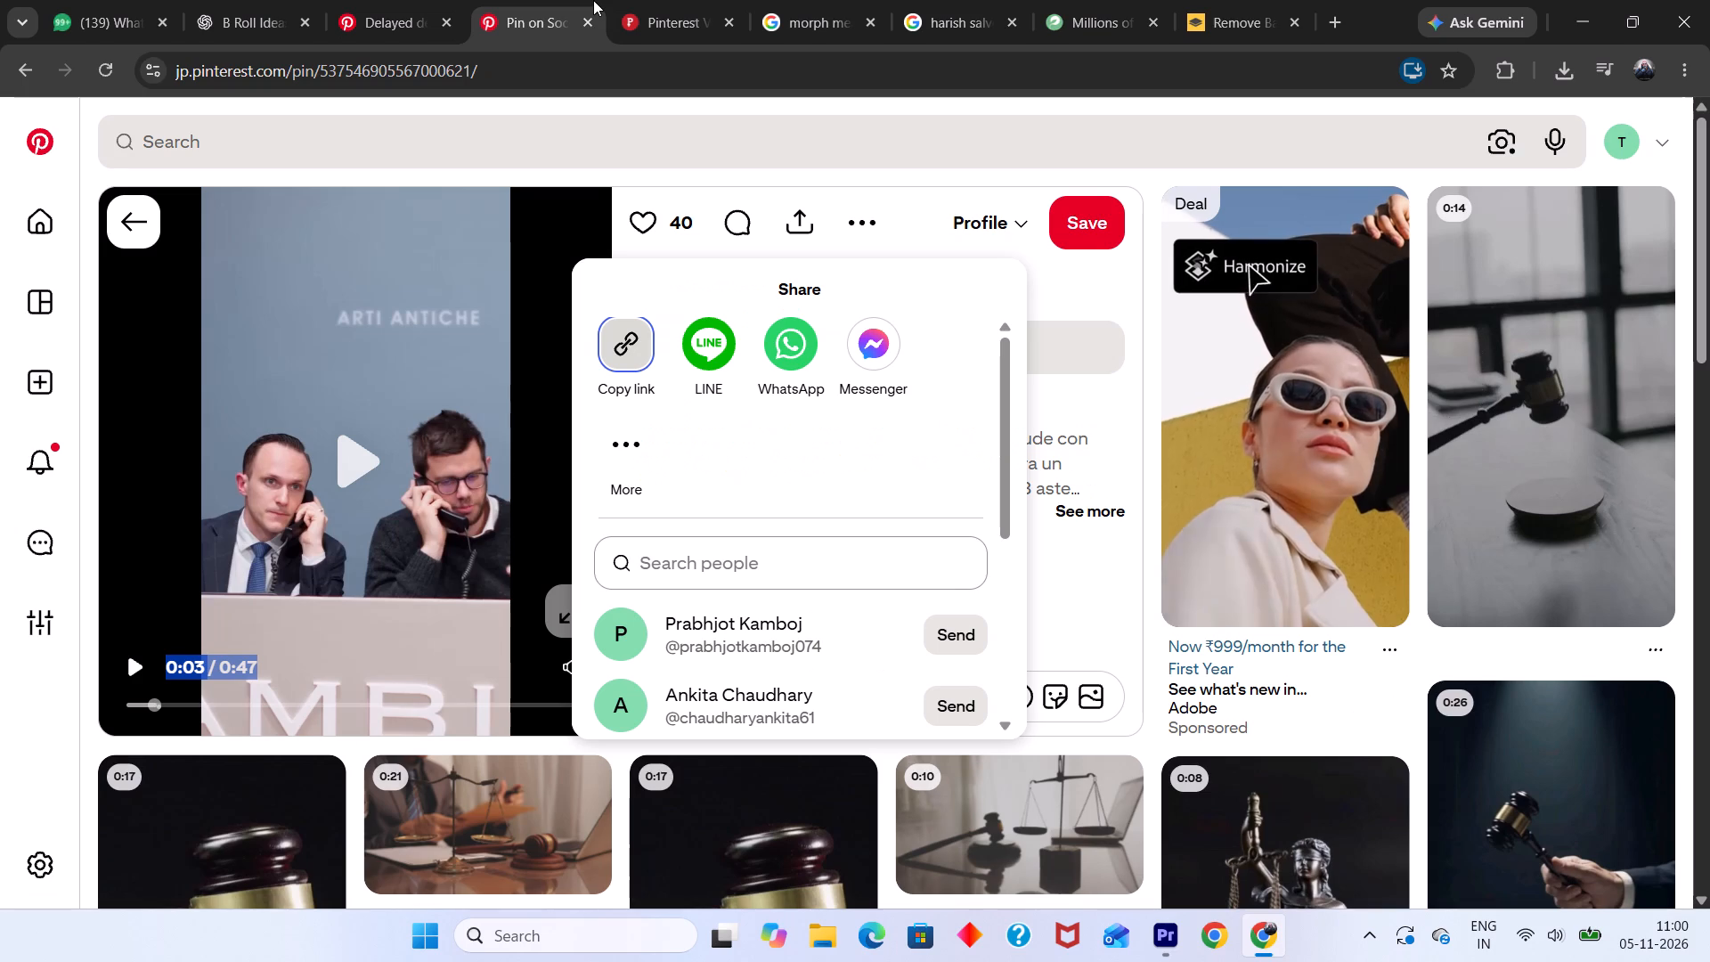
click(656, 0)
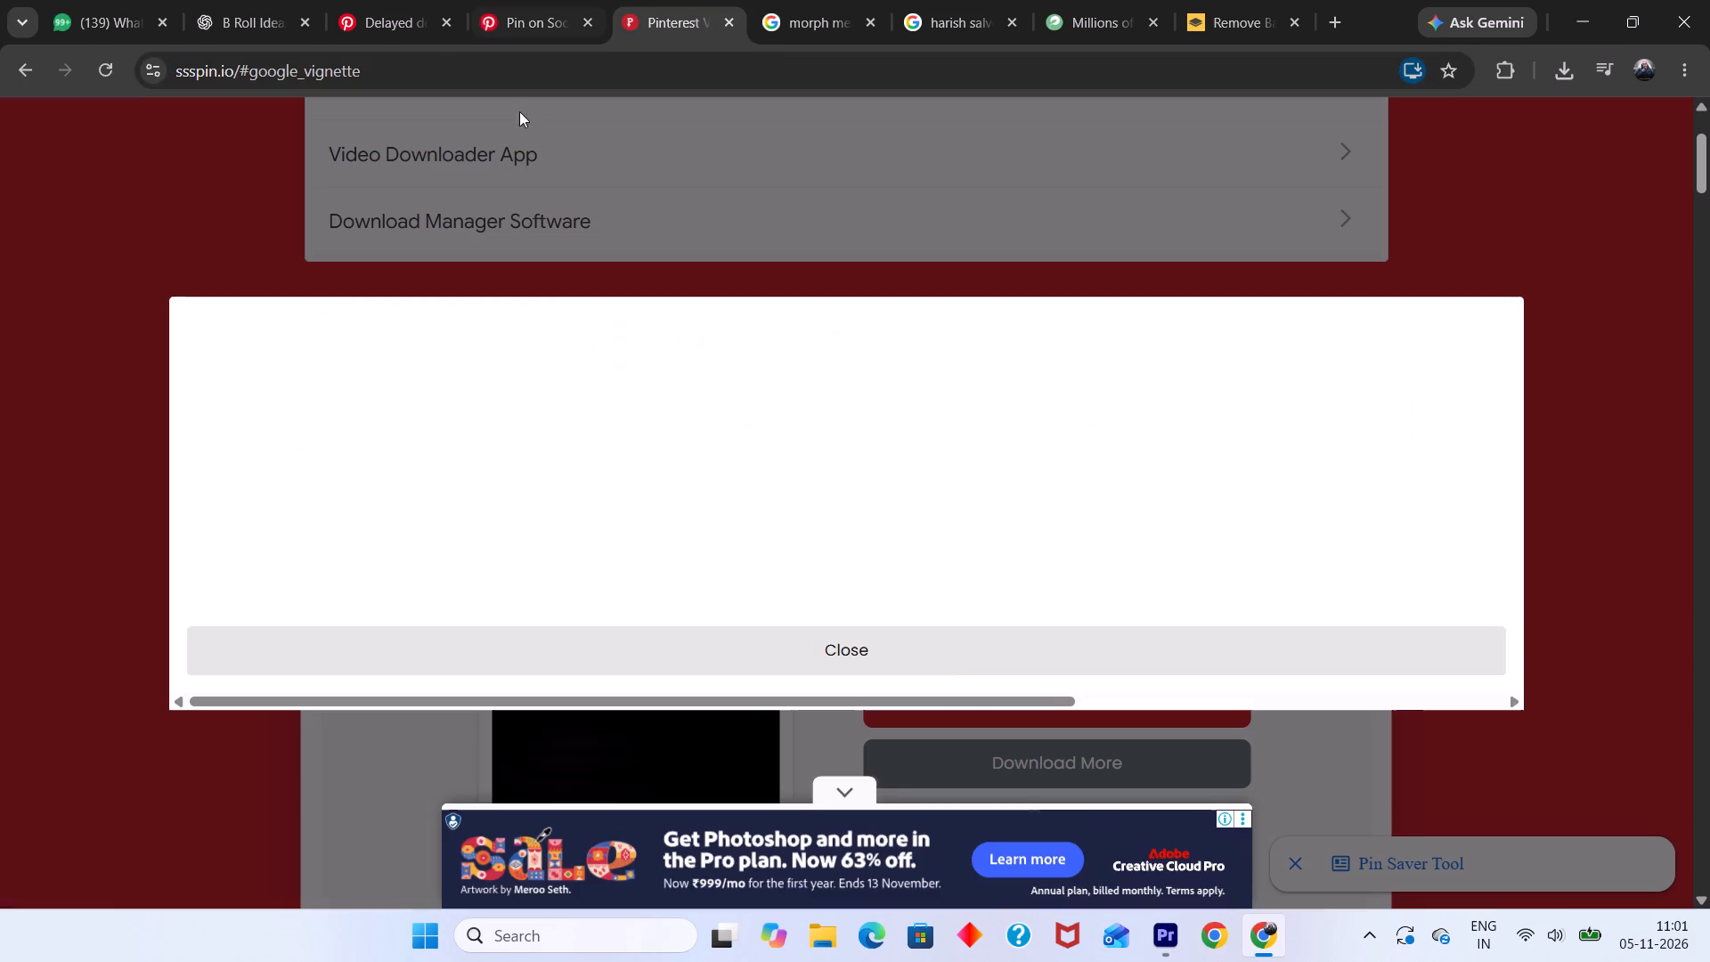
double_click(33, 69)
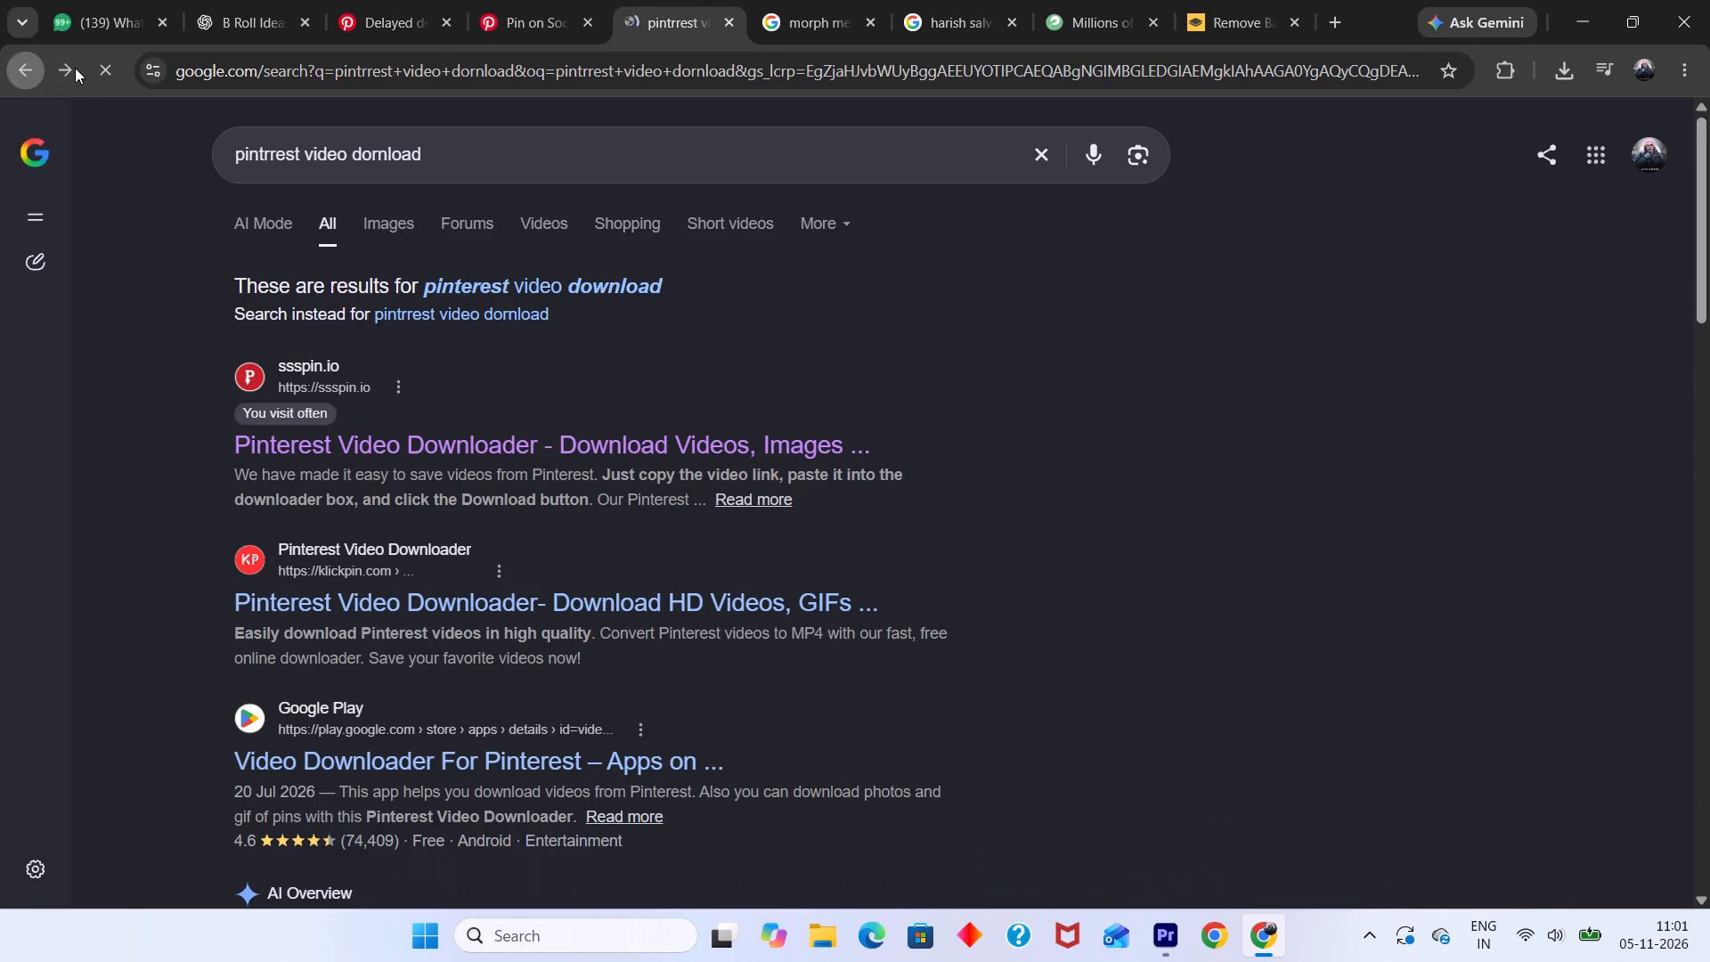
click(317, 440)
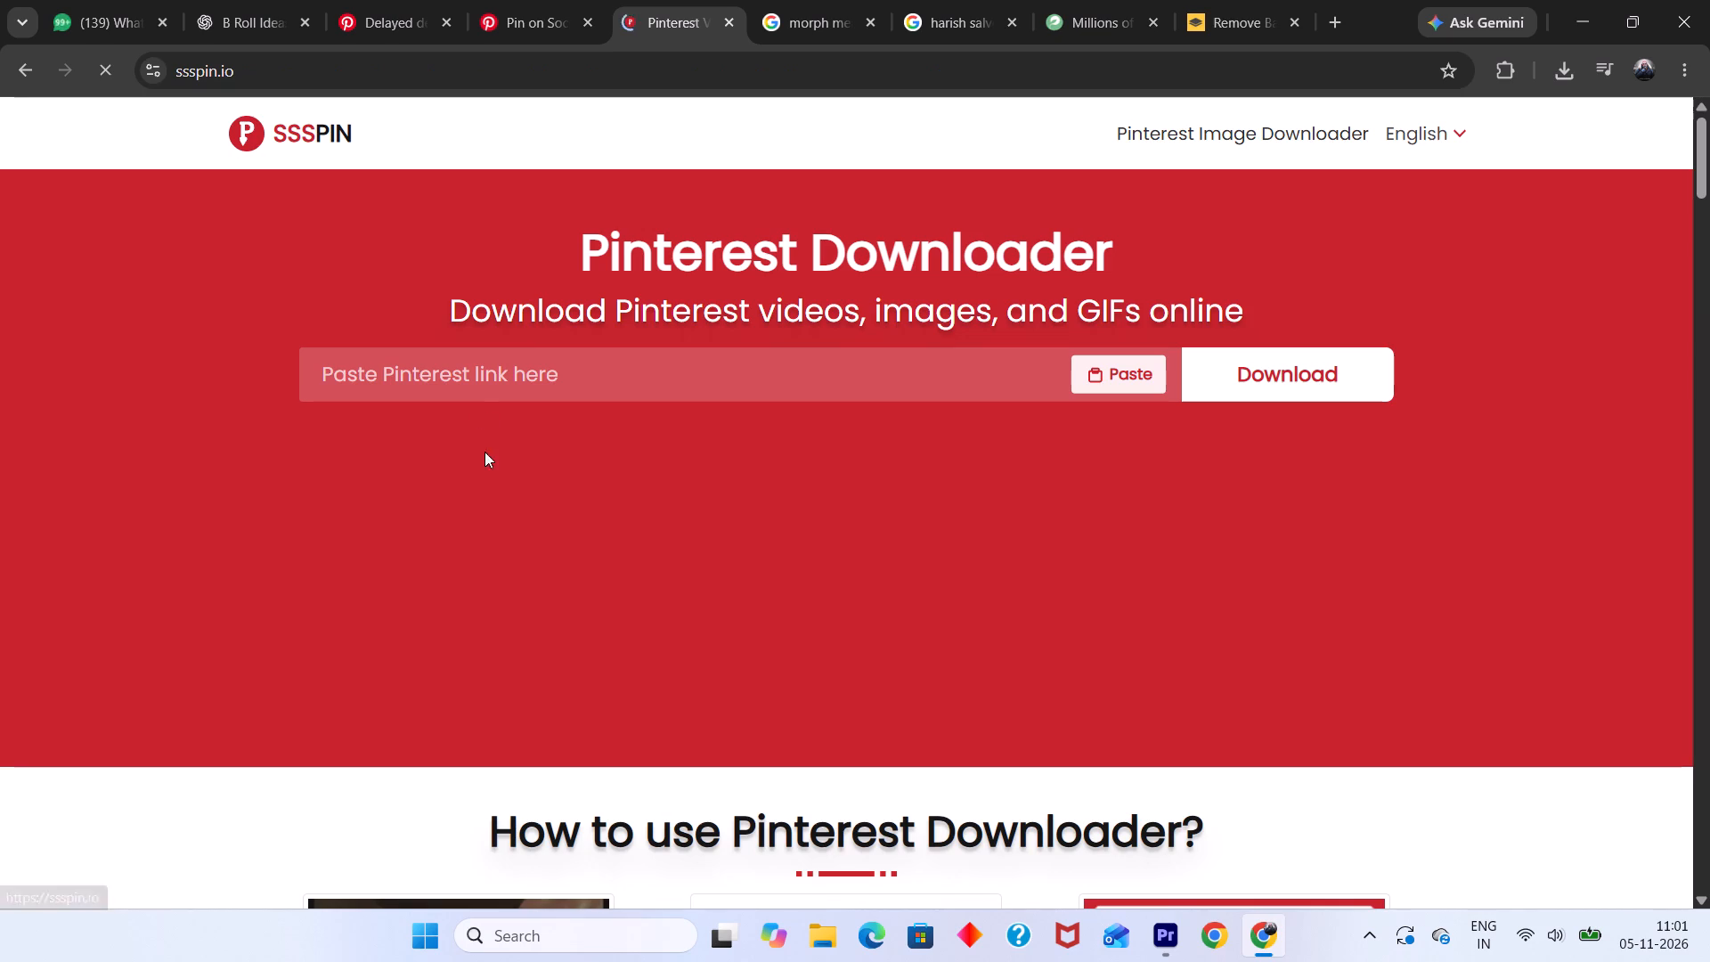
click(458, 385)
key(ctrl+v)
click(1276, 370)
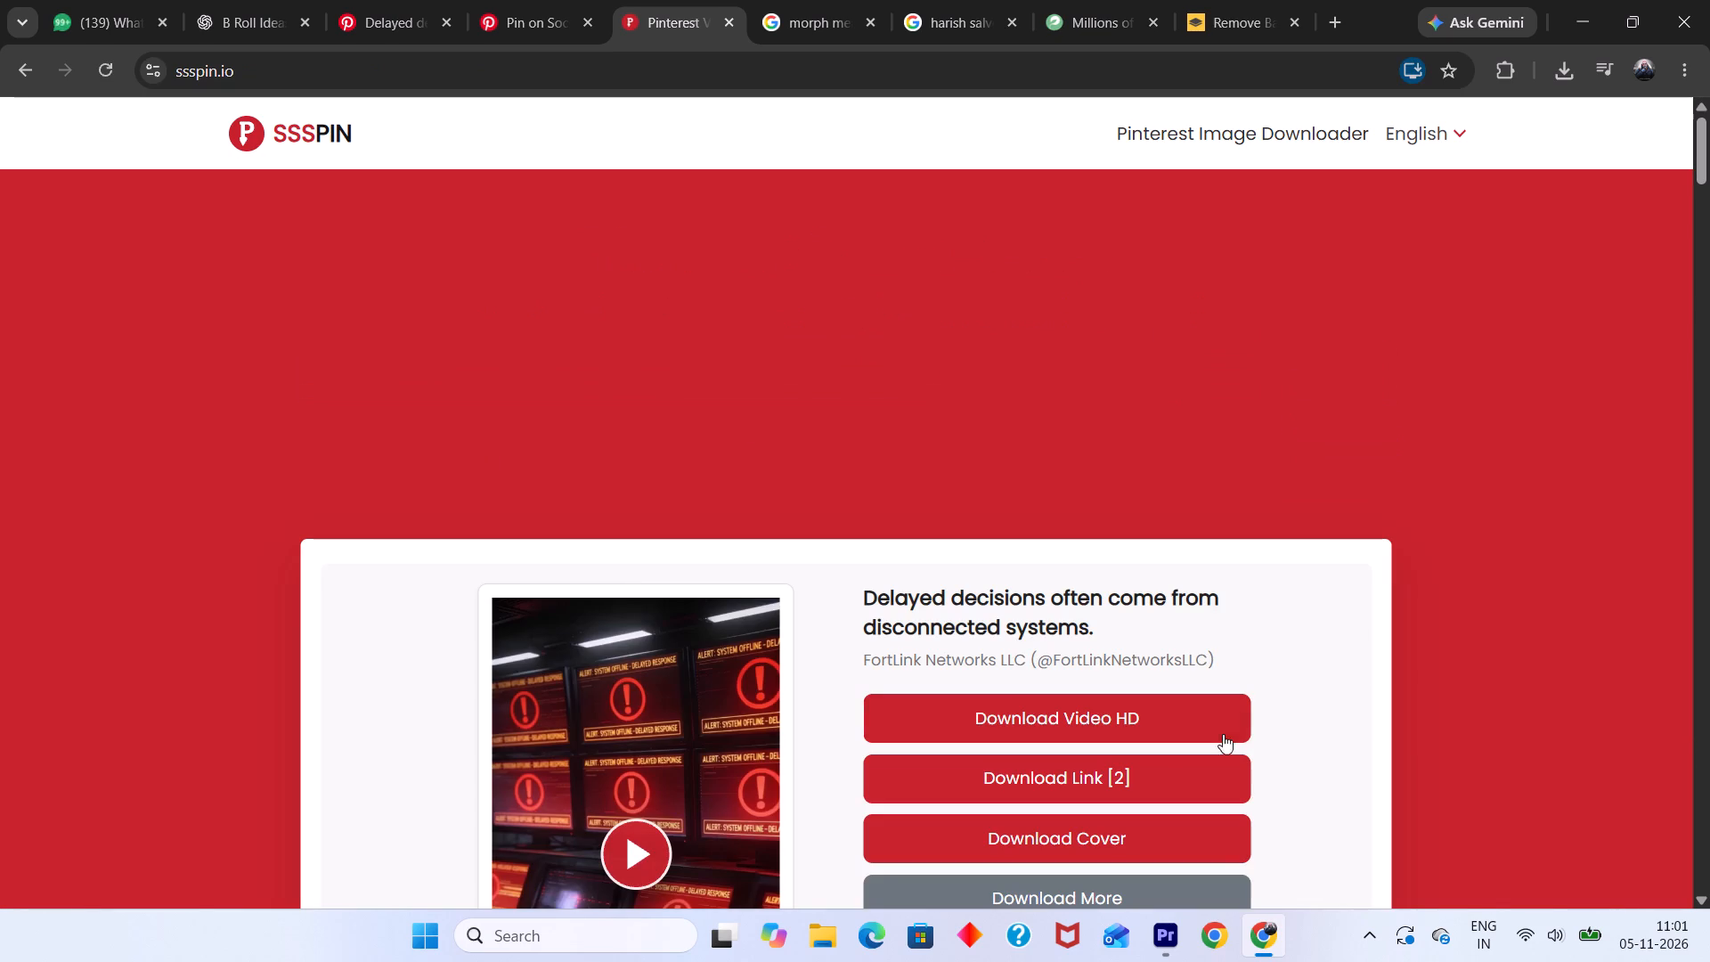
click(1209, 709)
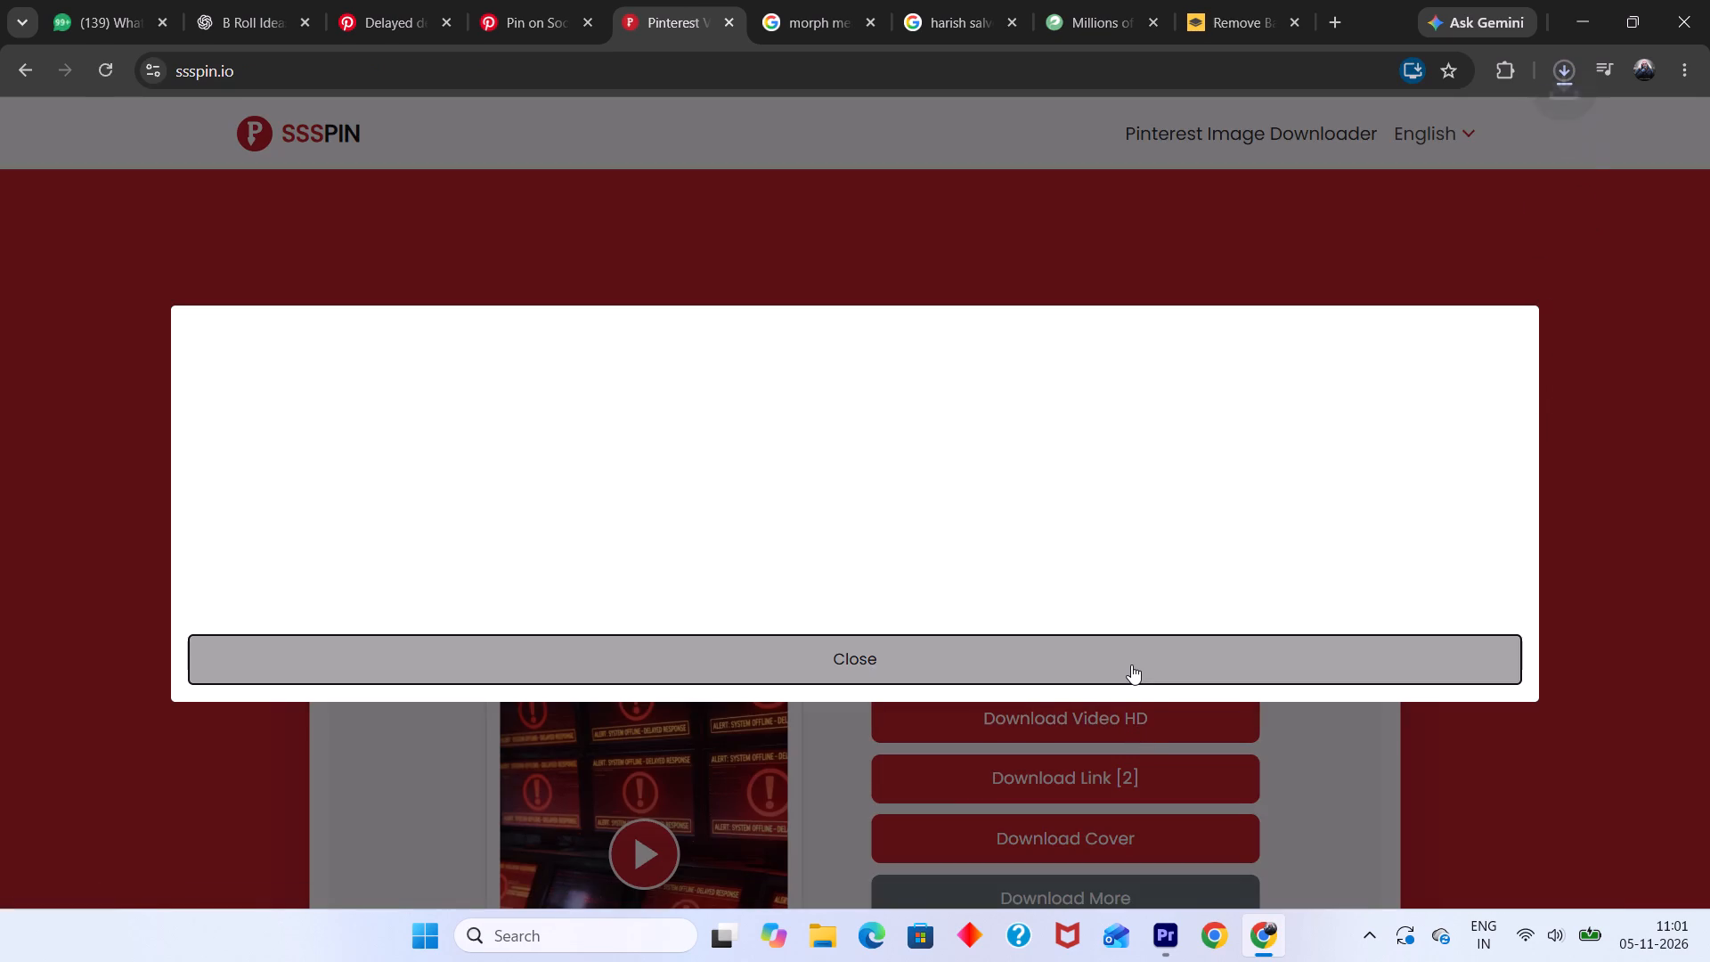
click(1131, 664)
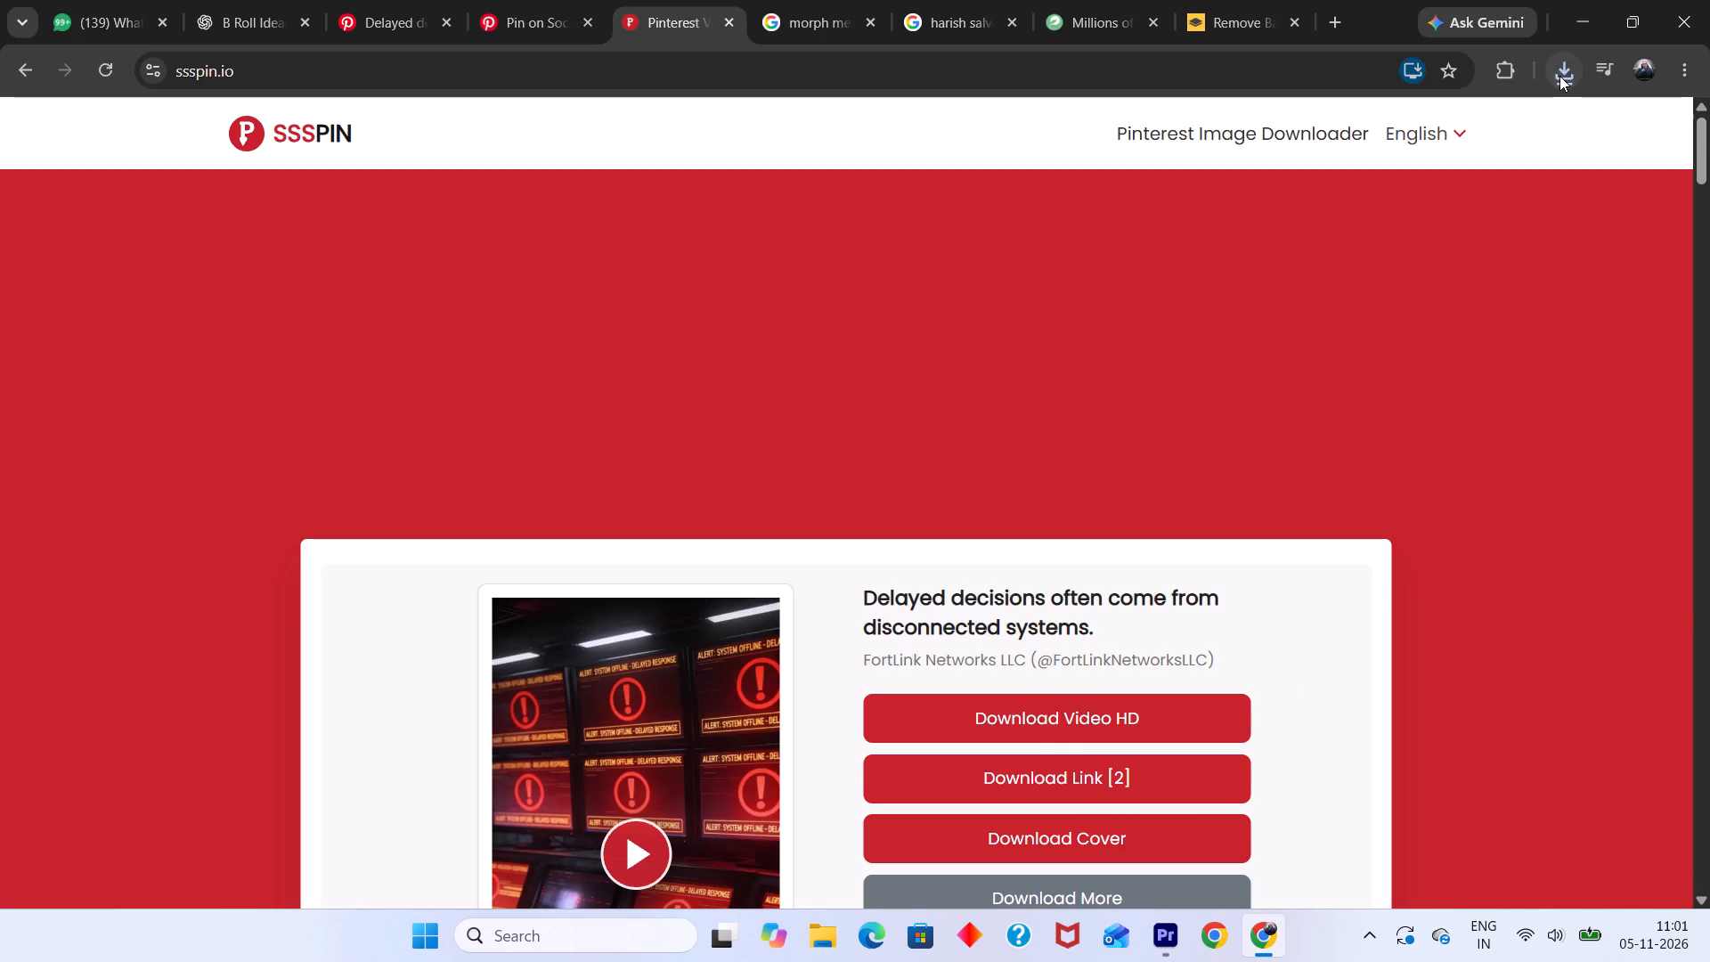
Bring the downloaded FortLinkNetworksLLC video into the Premiere sequence on V3, starting at 00:00:44:23, and play the lead-in from 00:00:41:23.
click(1559, 76)
click(1494, 164)
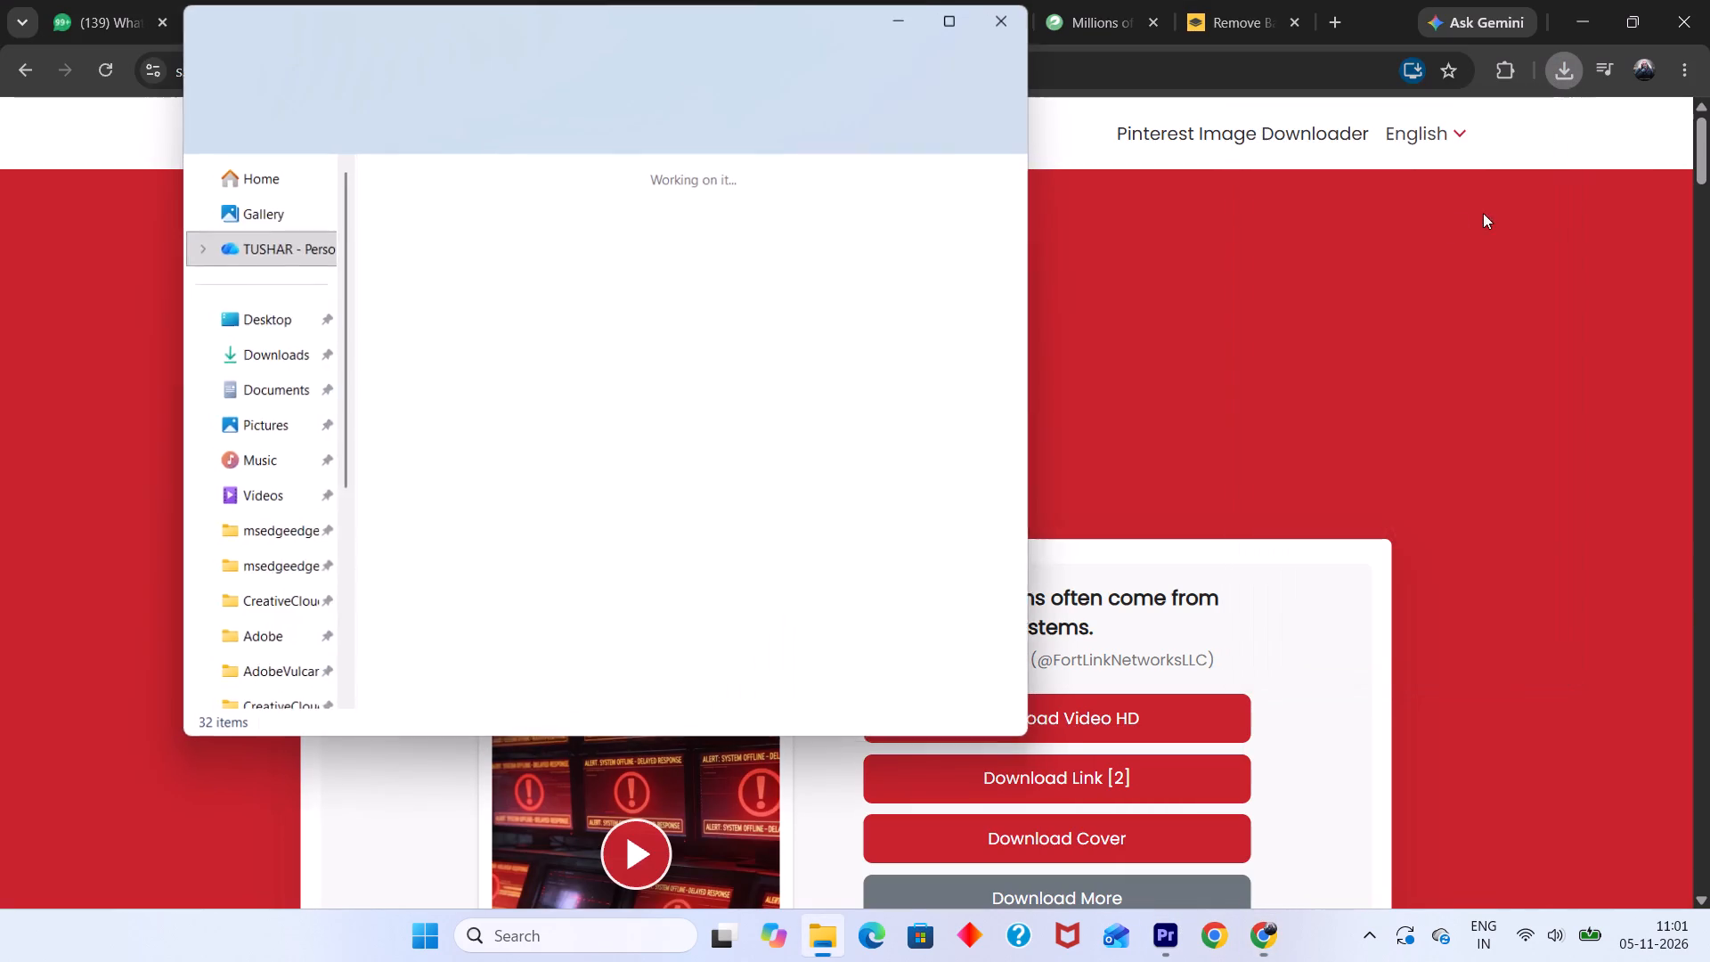
drag(549, 623, 1219, 925)
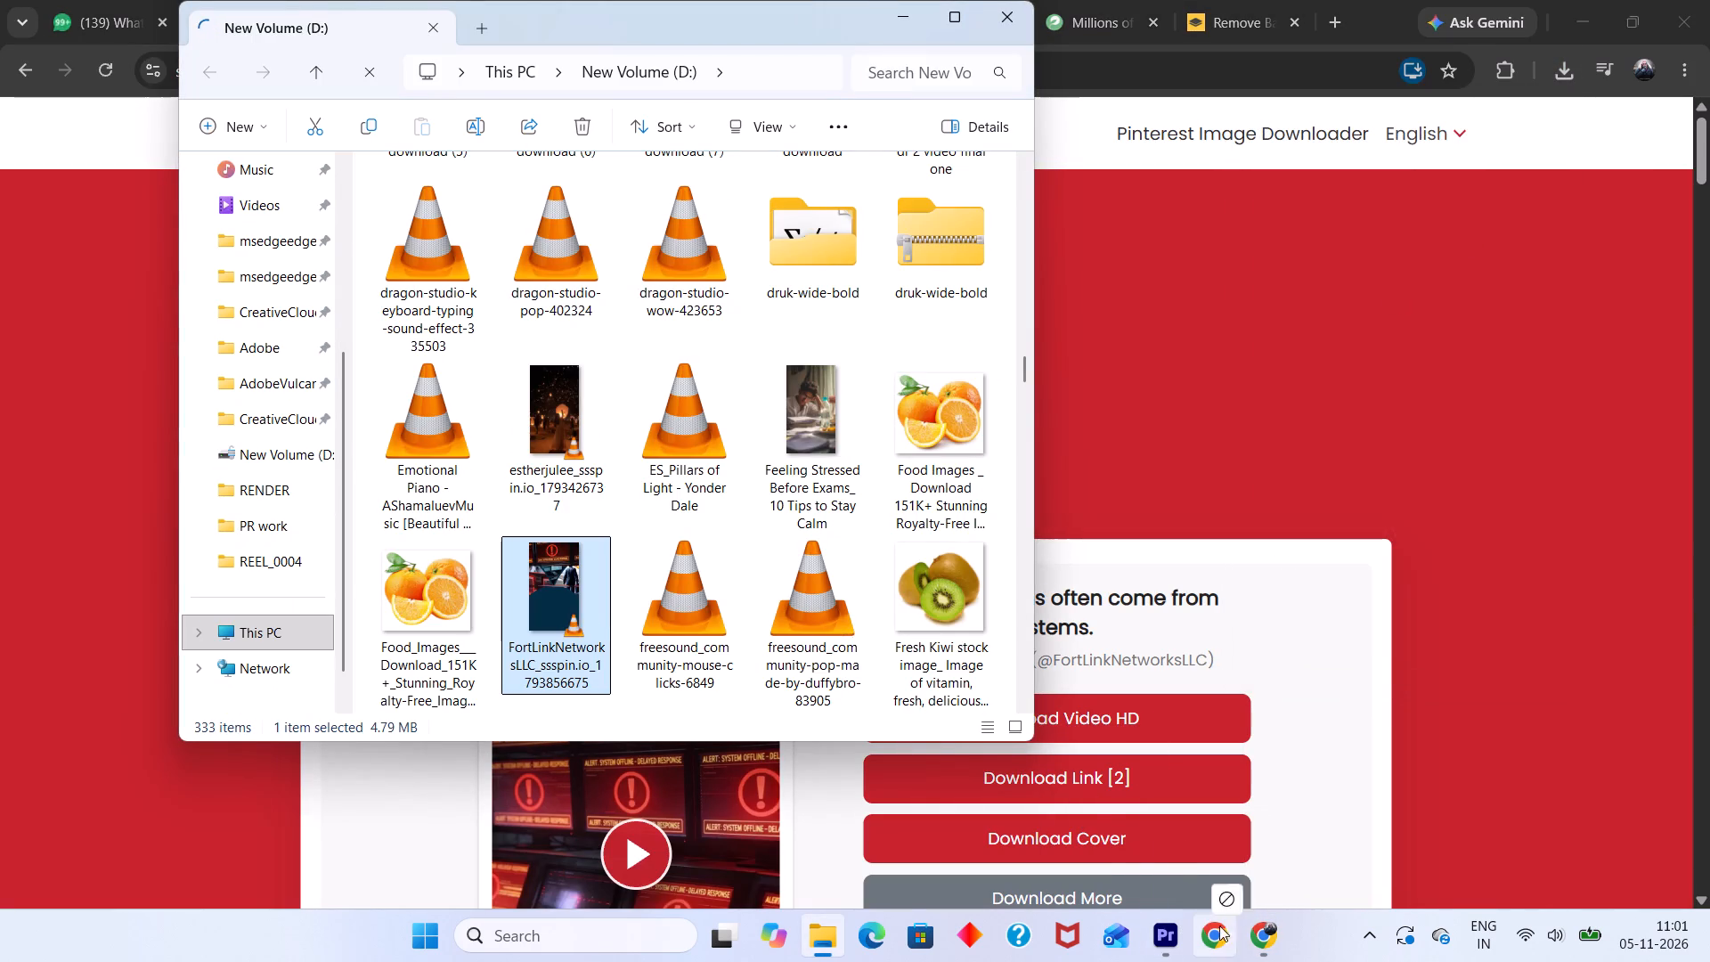
drag(1219, 925, 810, 692)
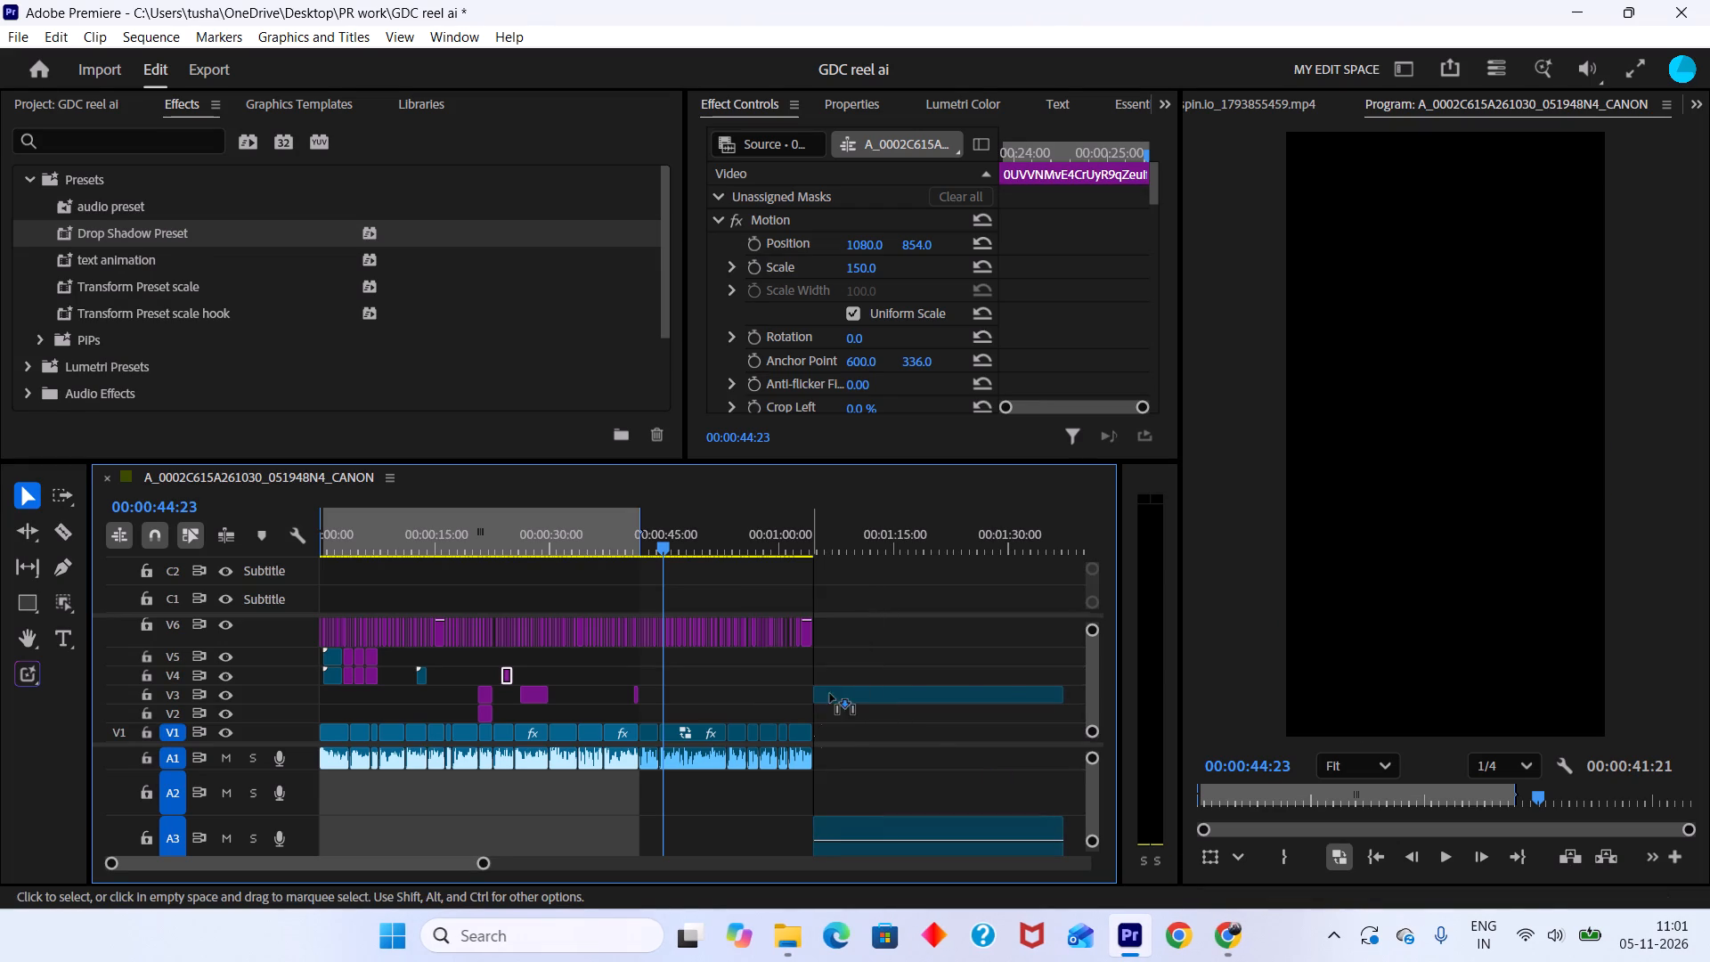
drag(854, 691, 706, 686)
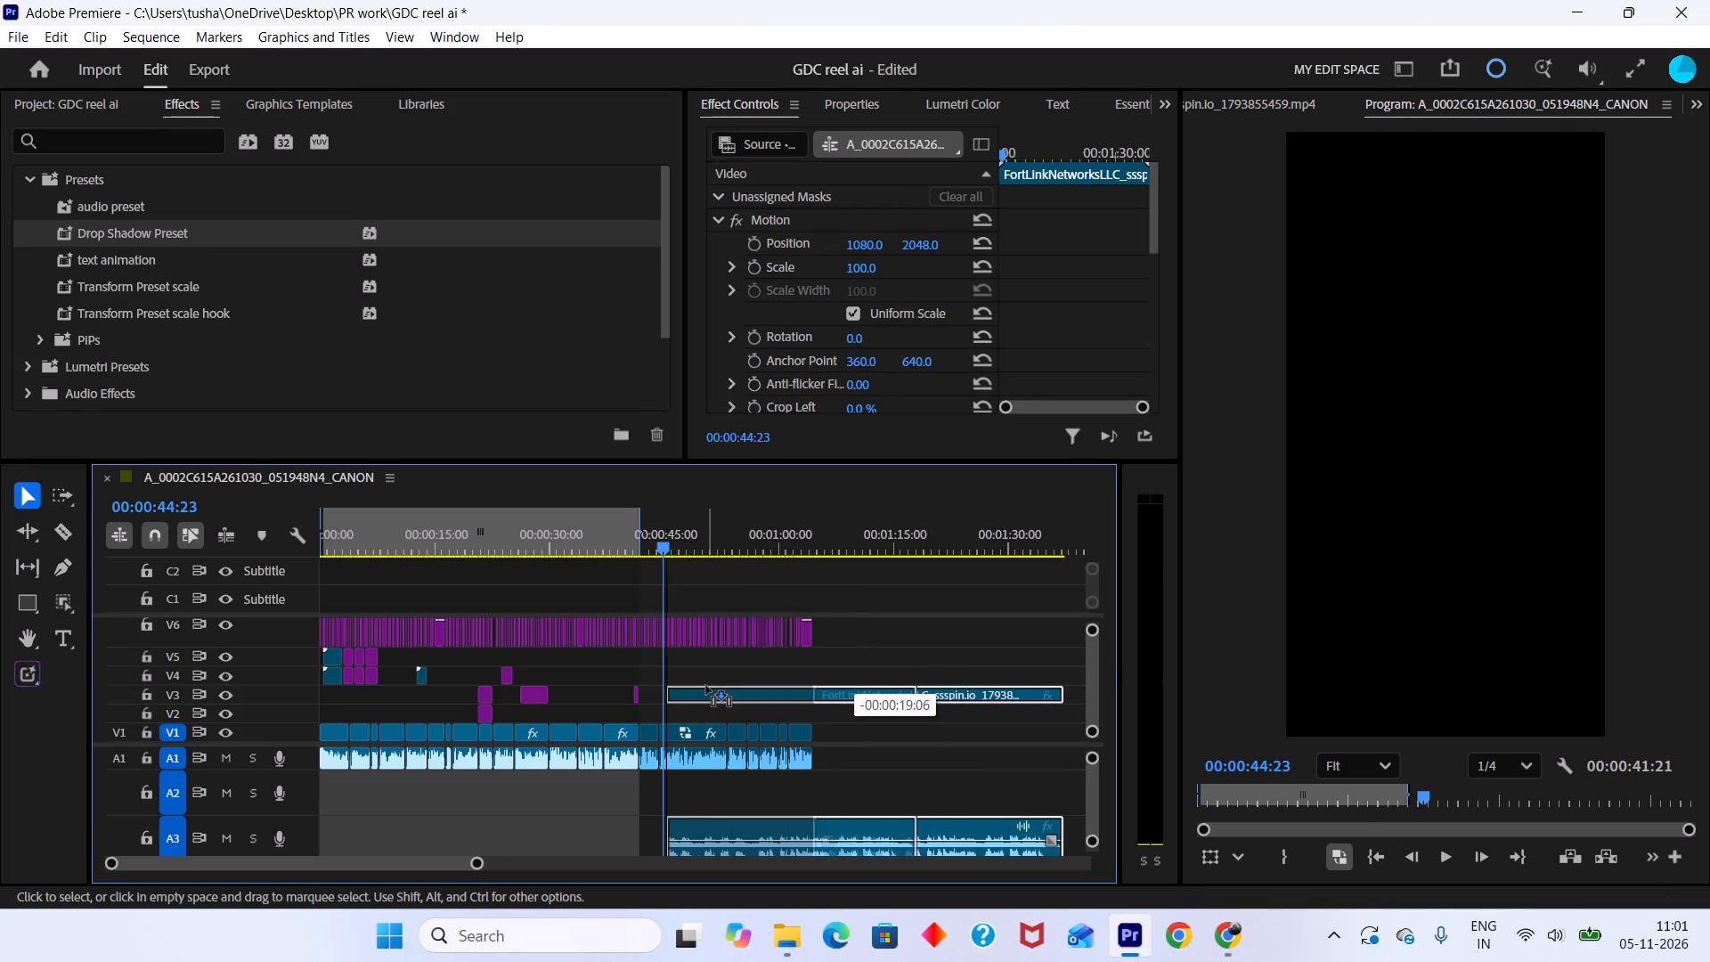
drag(706, 686, 704, 686)
key(space)
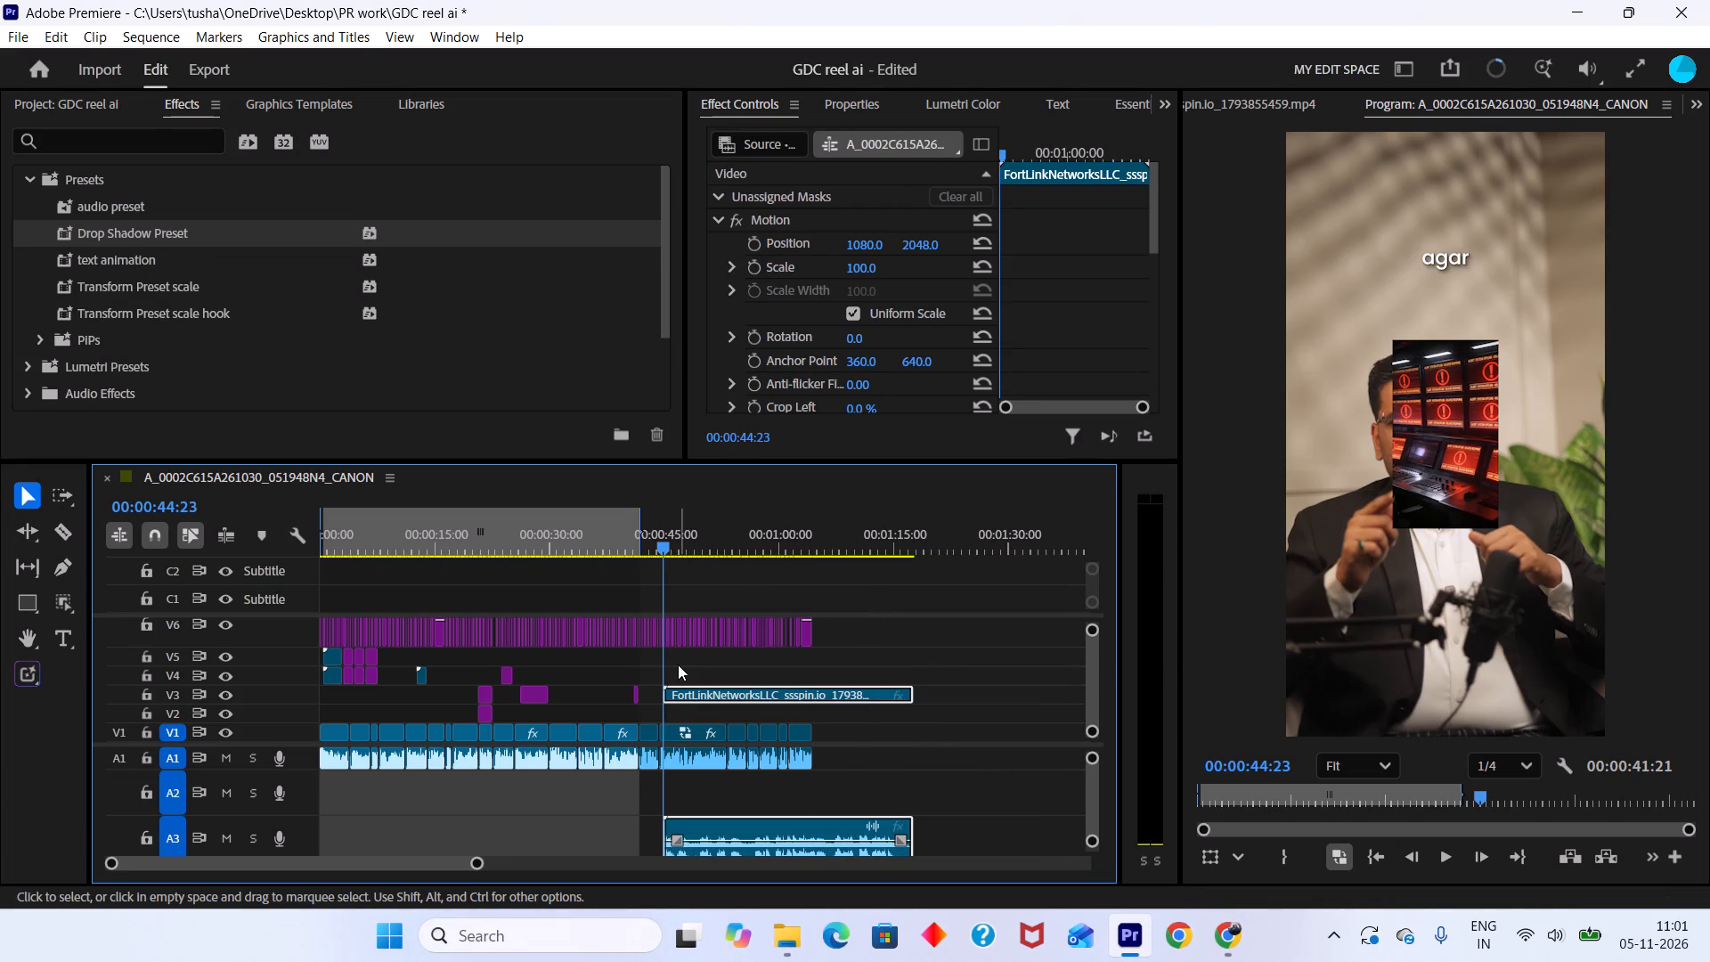
drag(668, 542, 638, 541)
key(space)
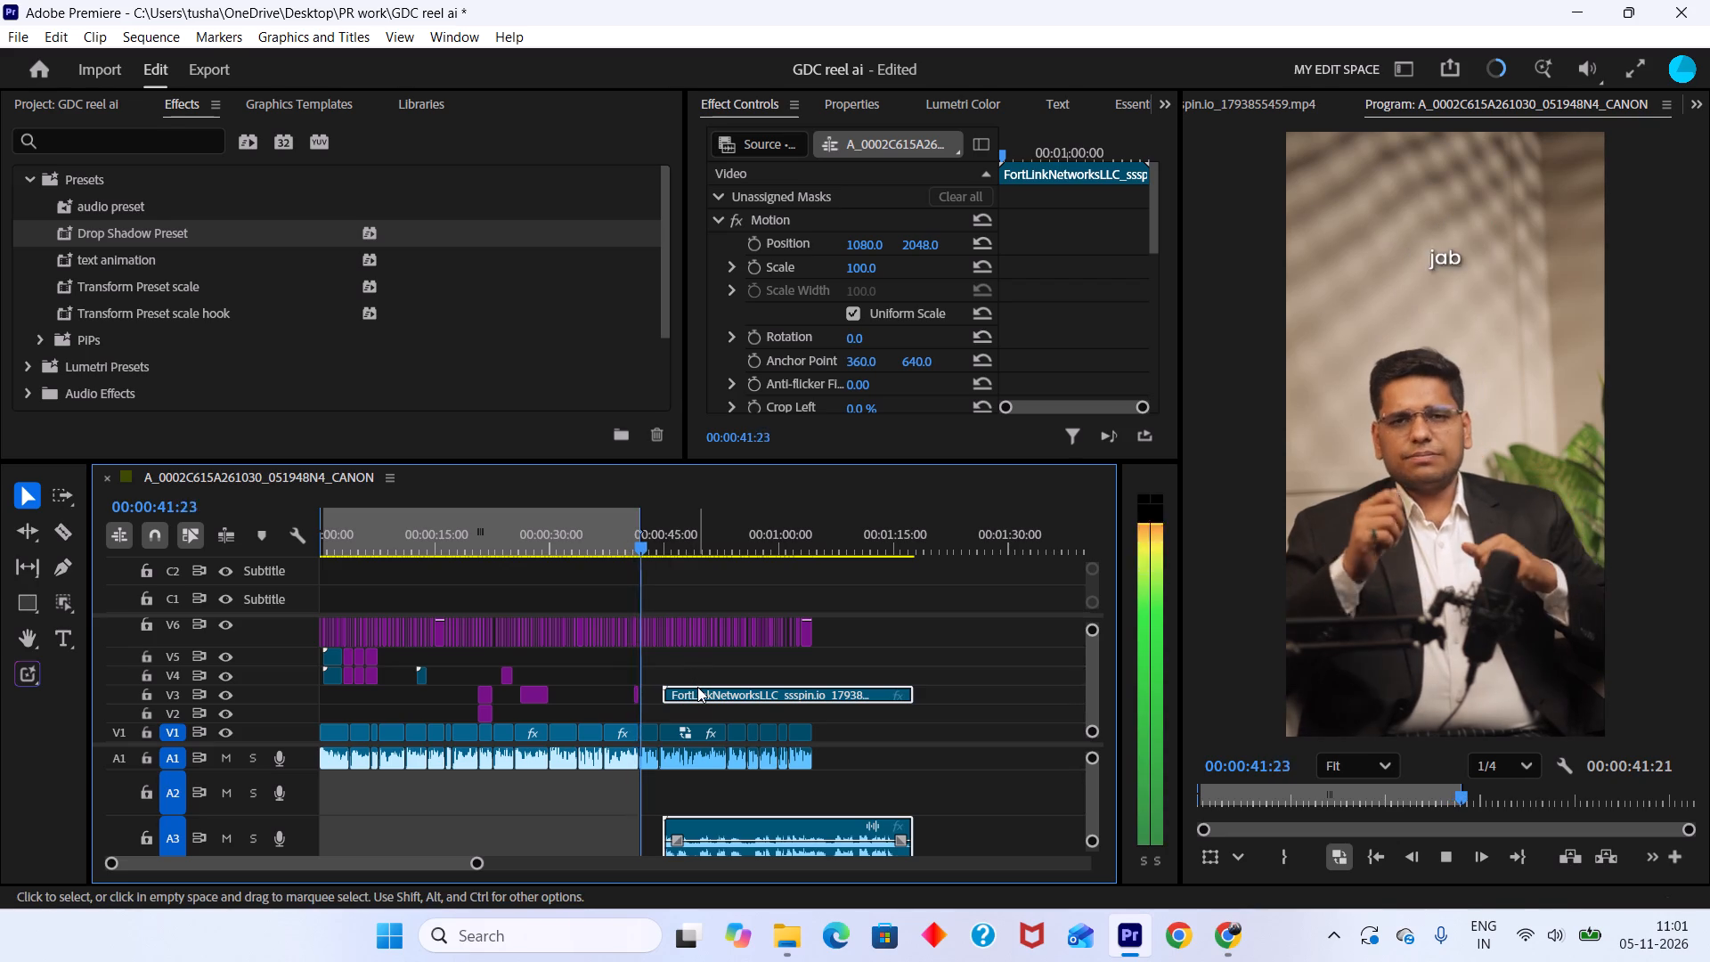
Unlink the FortLinkNetworksLLC clip and delete its audio from A3.
key(ctrl+l)
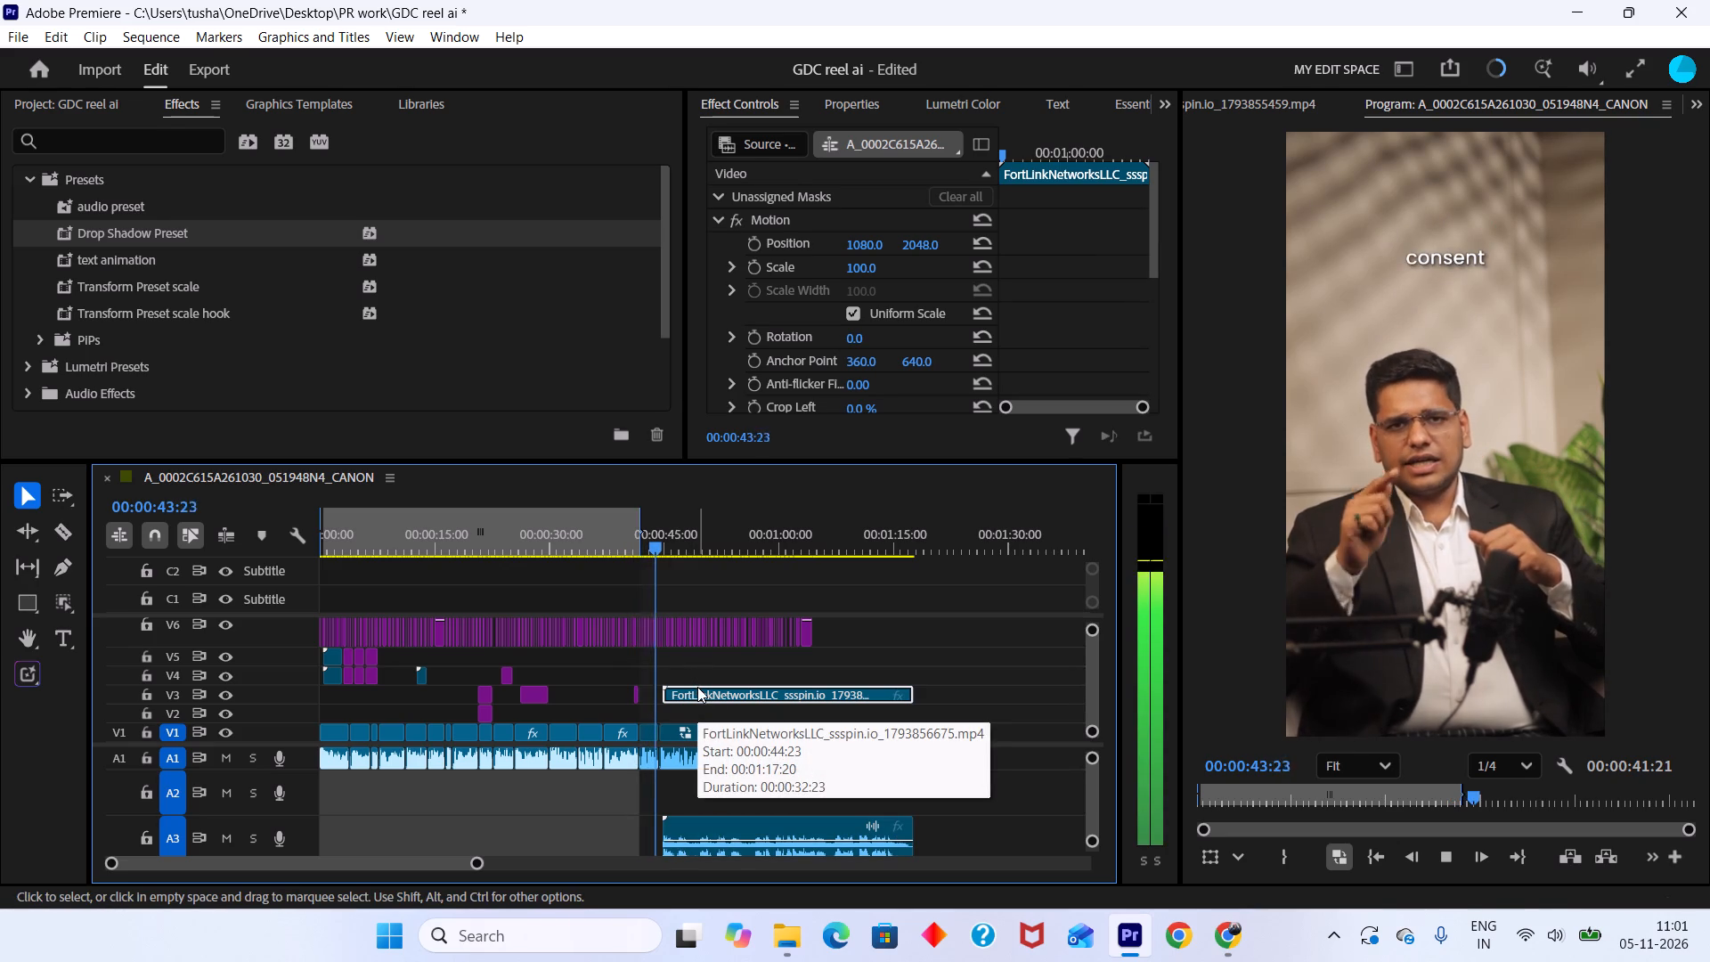
click(754, 839)
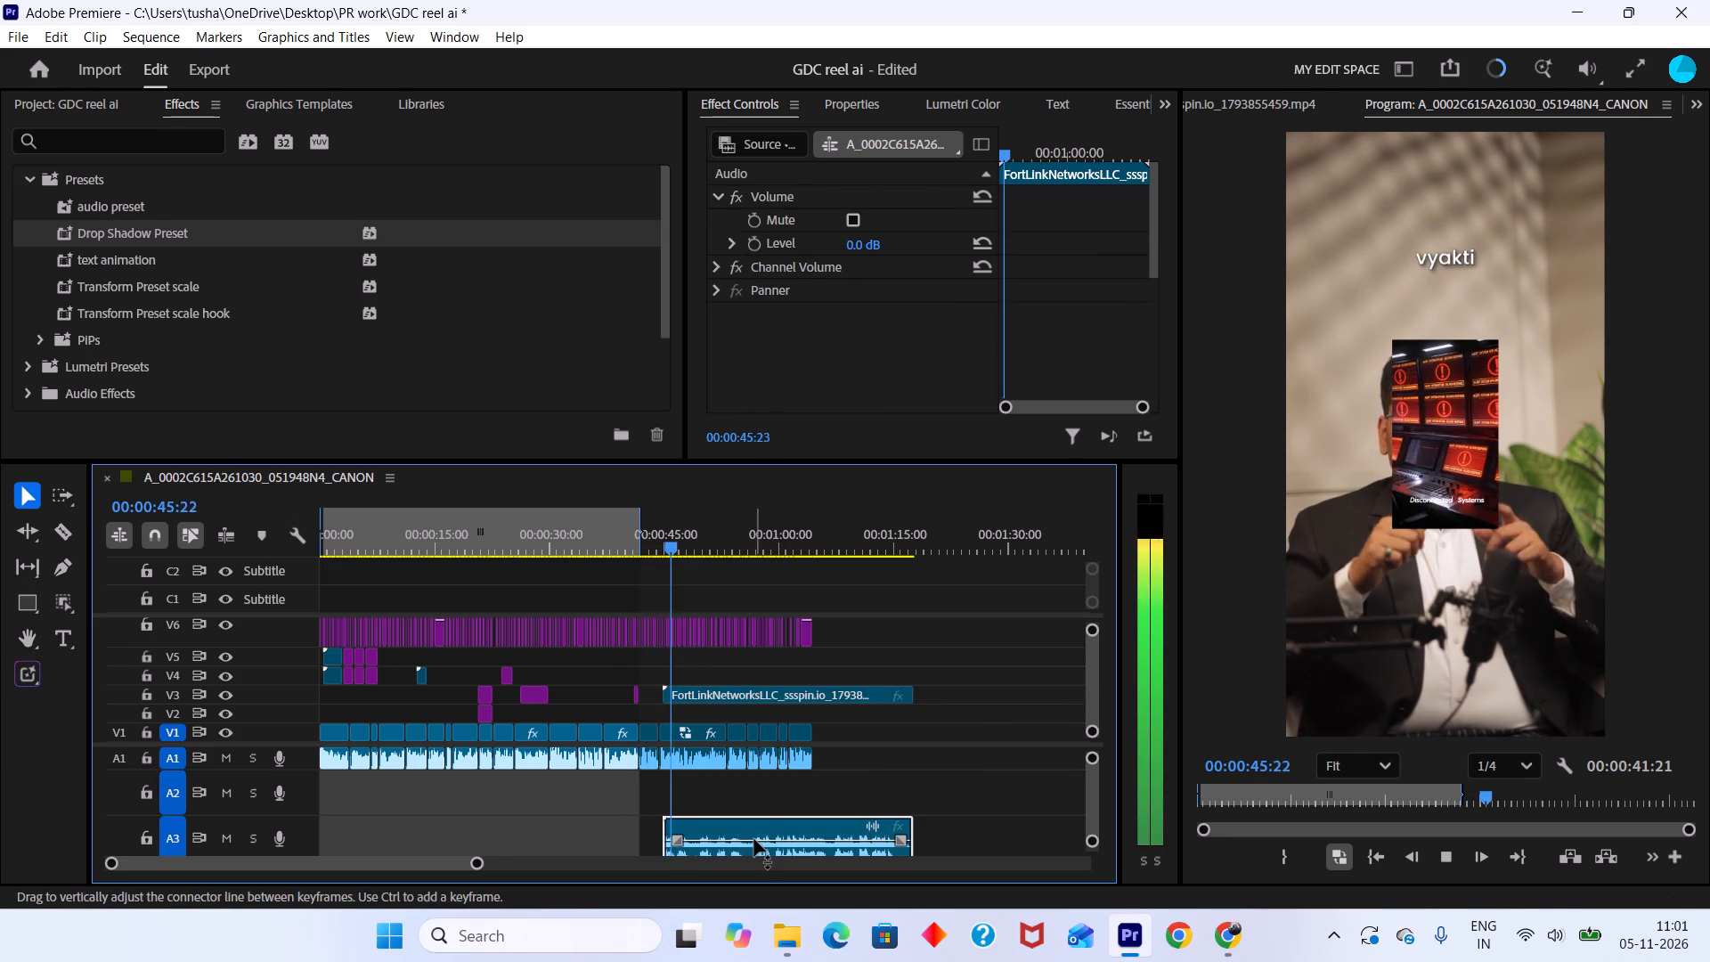
key(Delete)
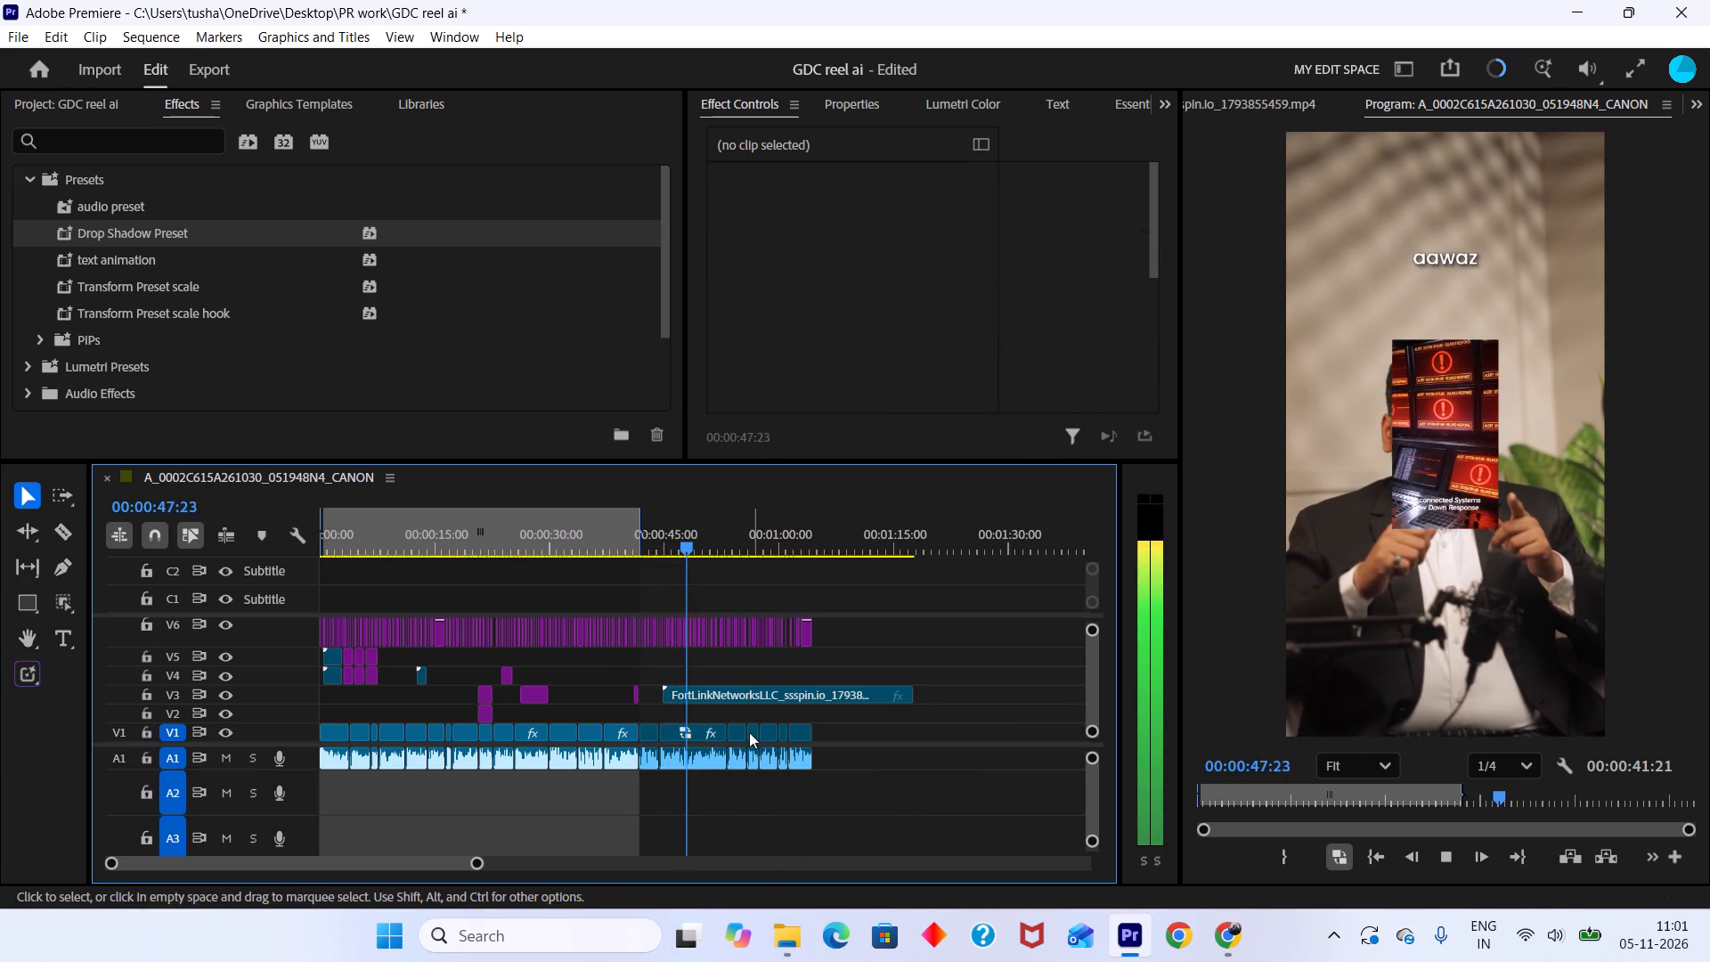
Scale the FortLinkNetworksLLC video clip up to 338 so it fills the frame.
click(730, 692)
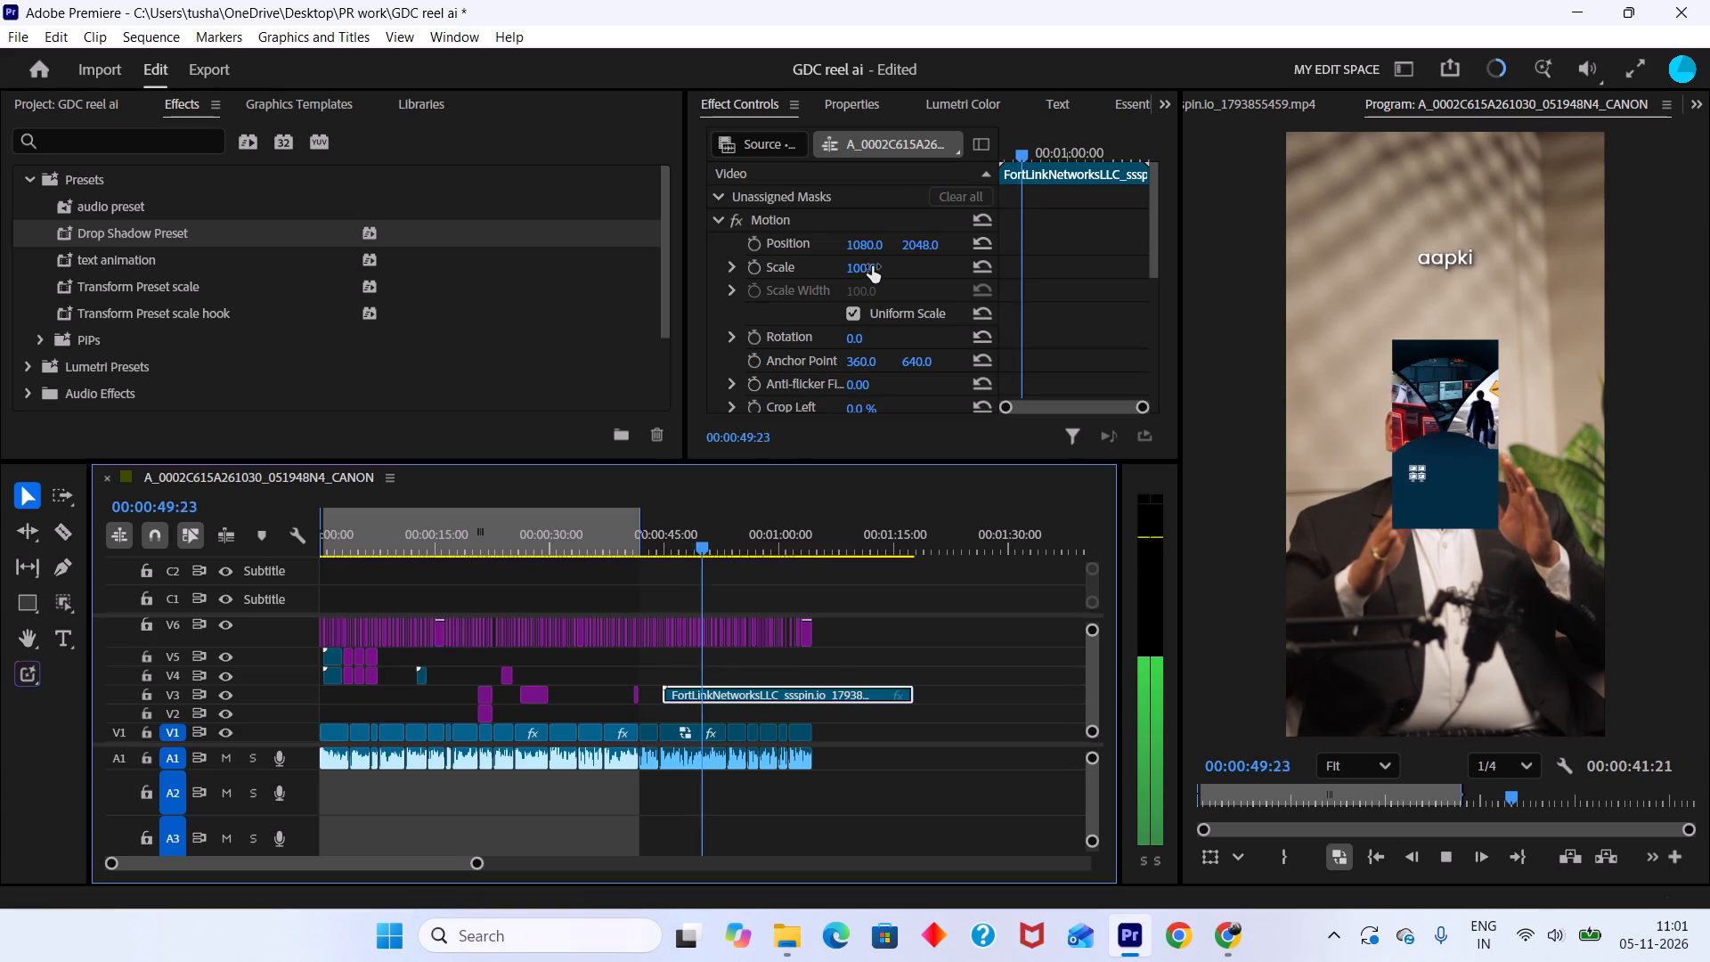
drag(872, 265, 1015, 289)
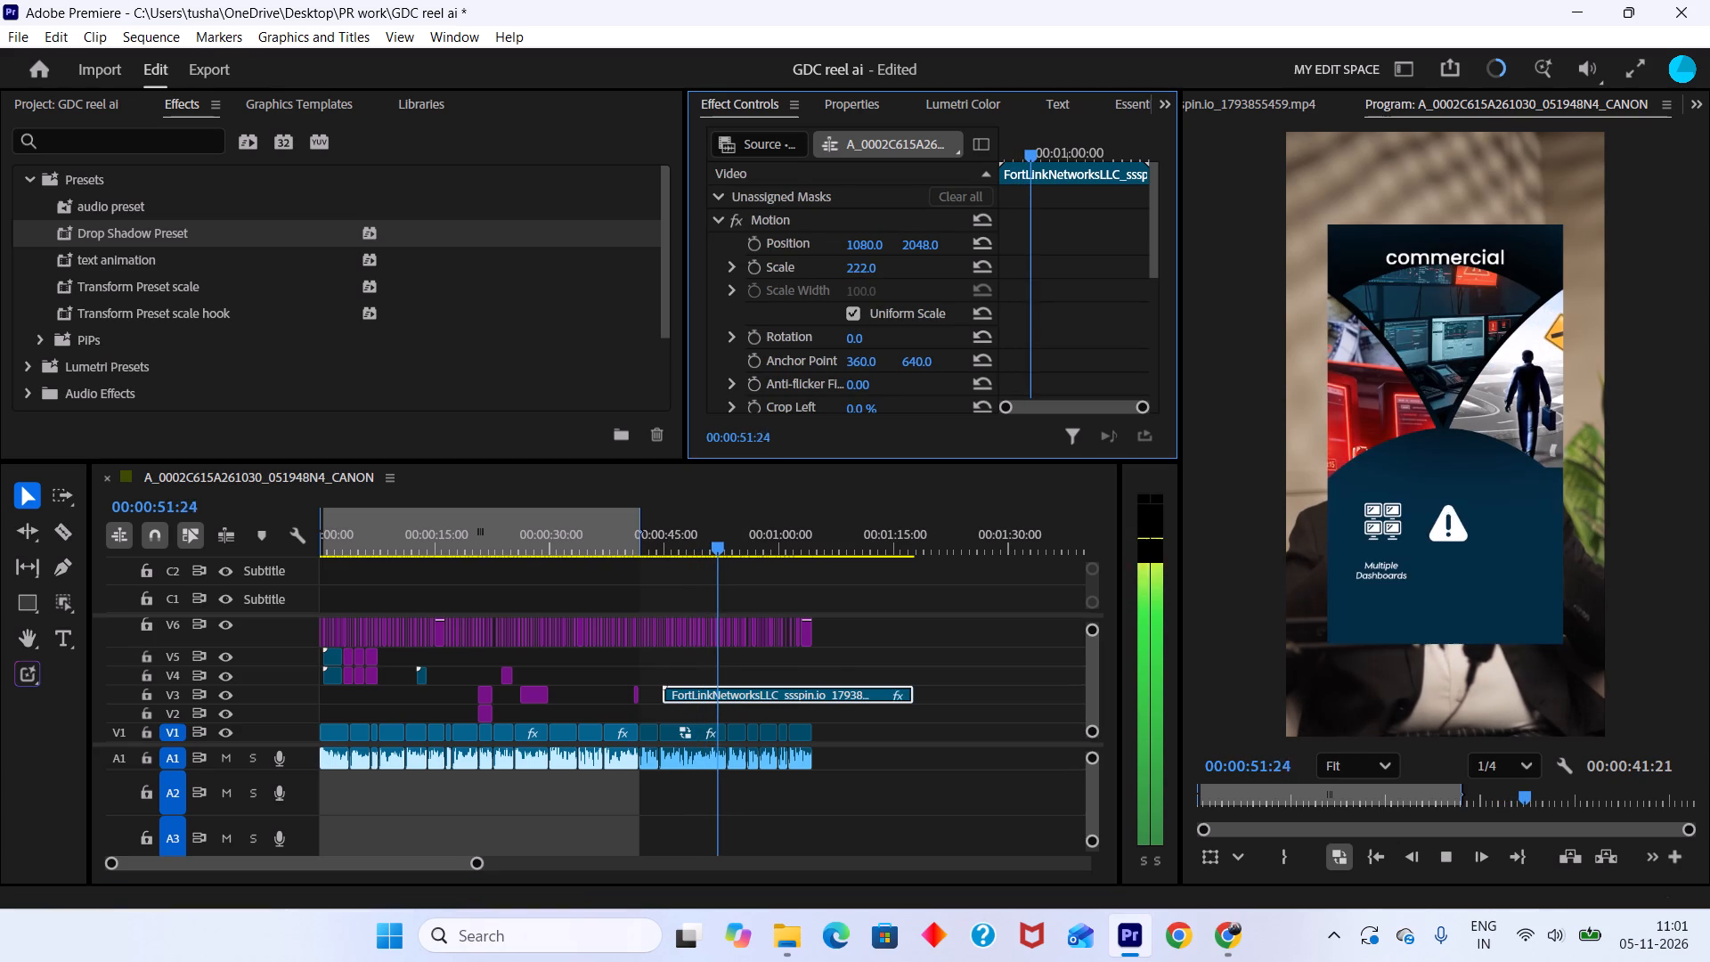
drag(1015, 289, 1144, 302)
Play the reel from about 00:00:38 through the new V3 clip, and replay the clip from its start to check fit against the captions.
drag(749, 521, 614, 516)
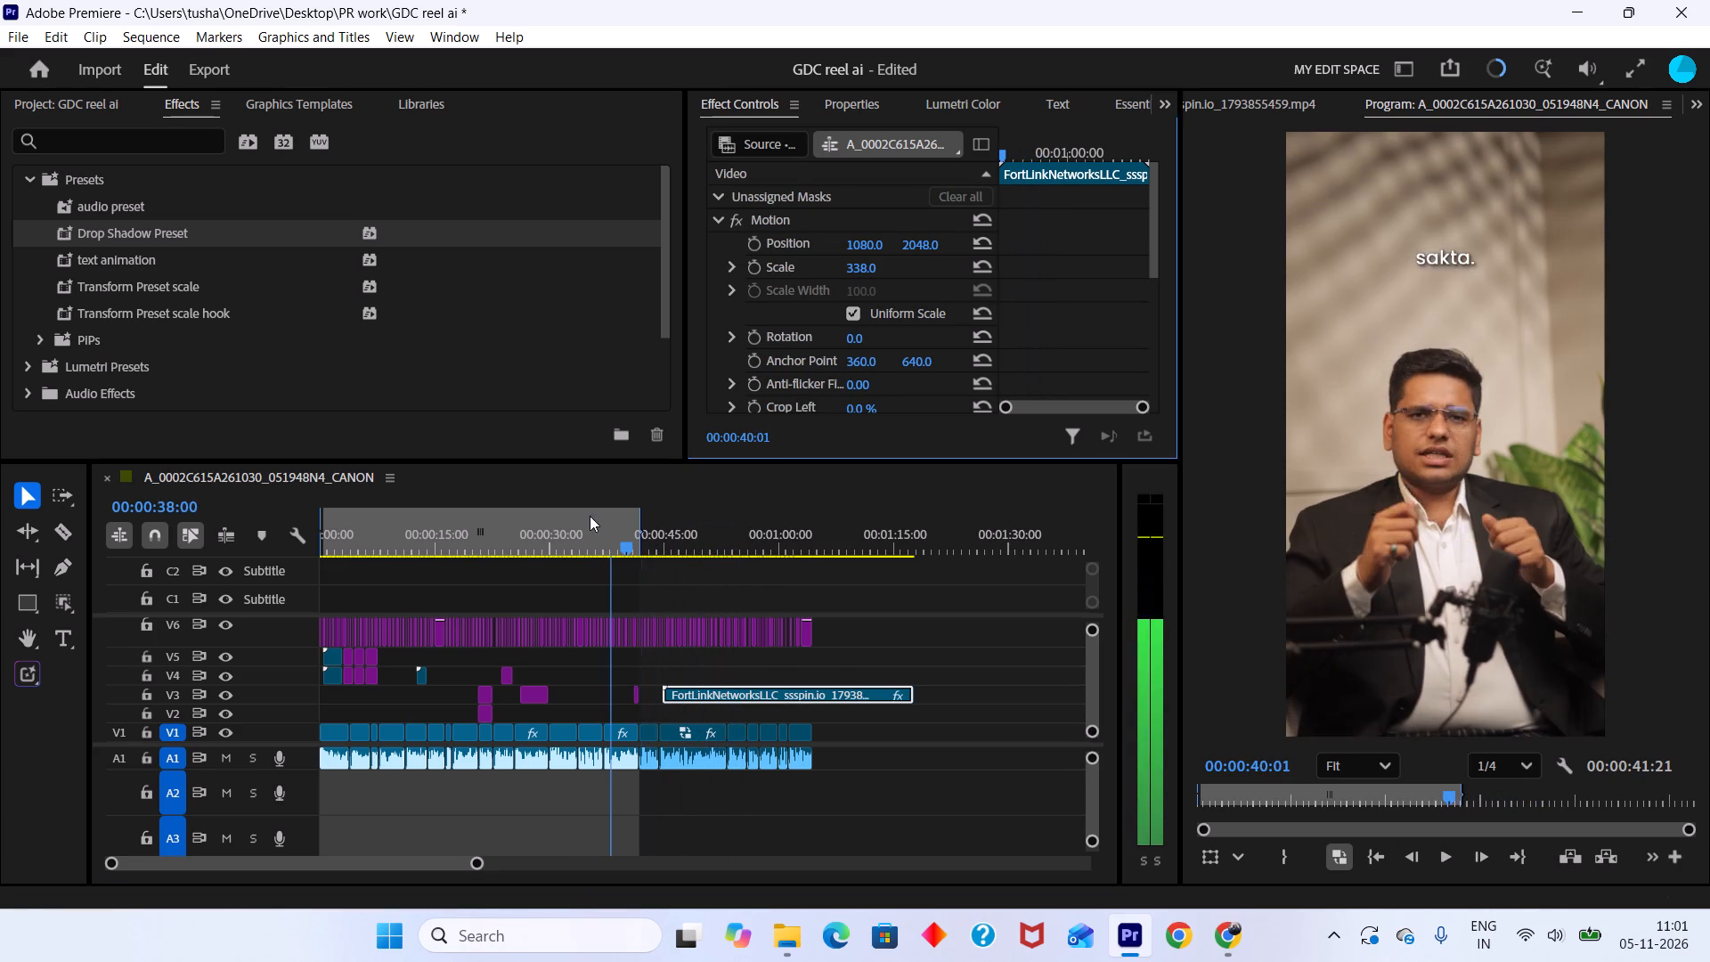
key(space)
alt+scroll(715, 698, up, 8)
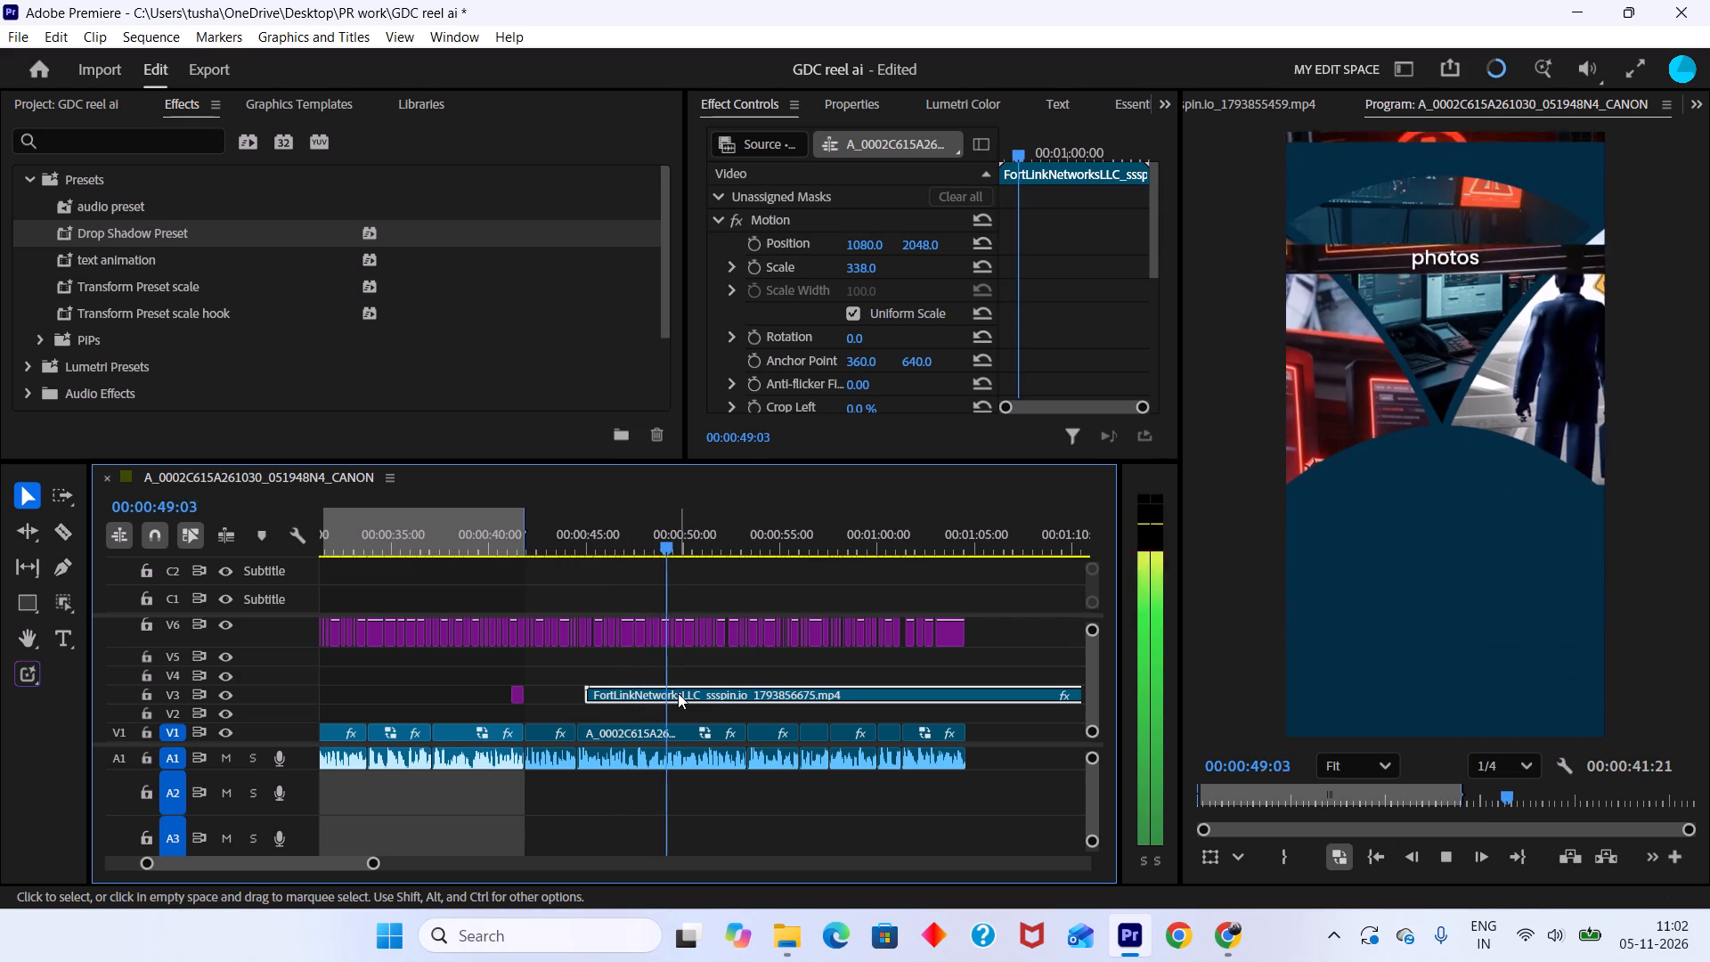
key(space)
drag(674, 542, 641, 542)
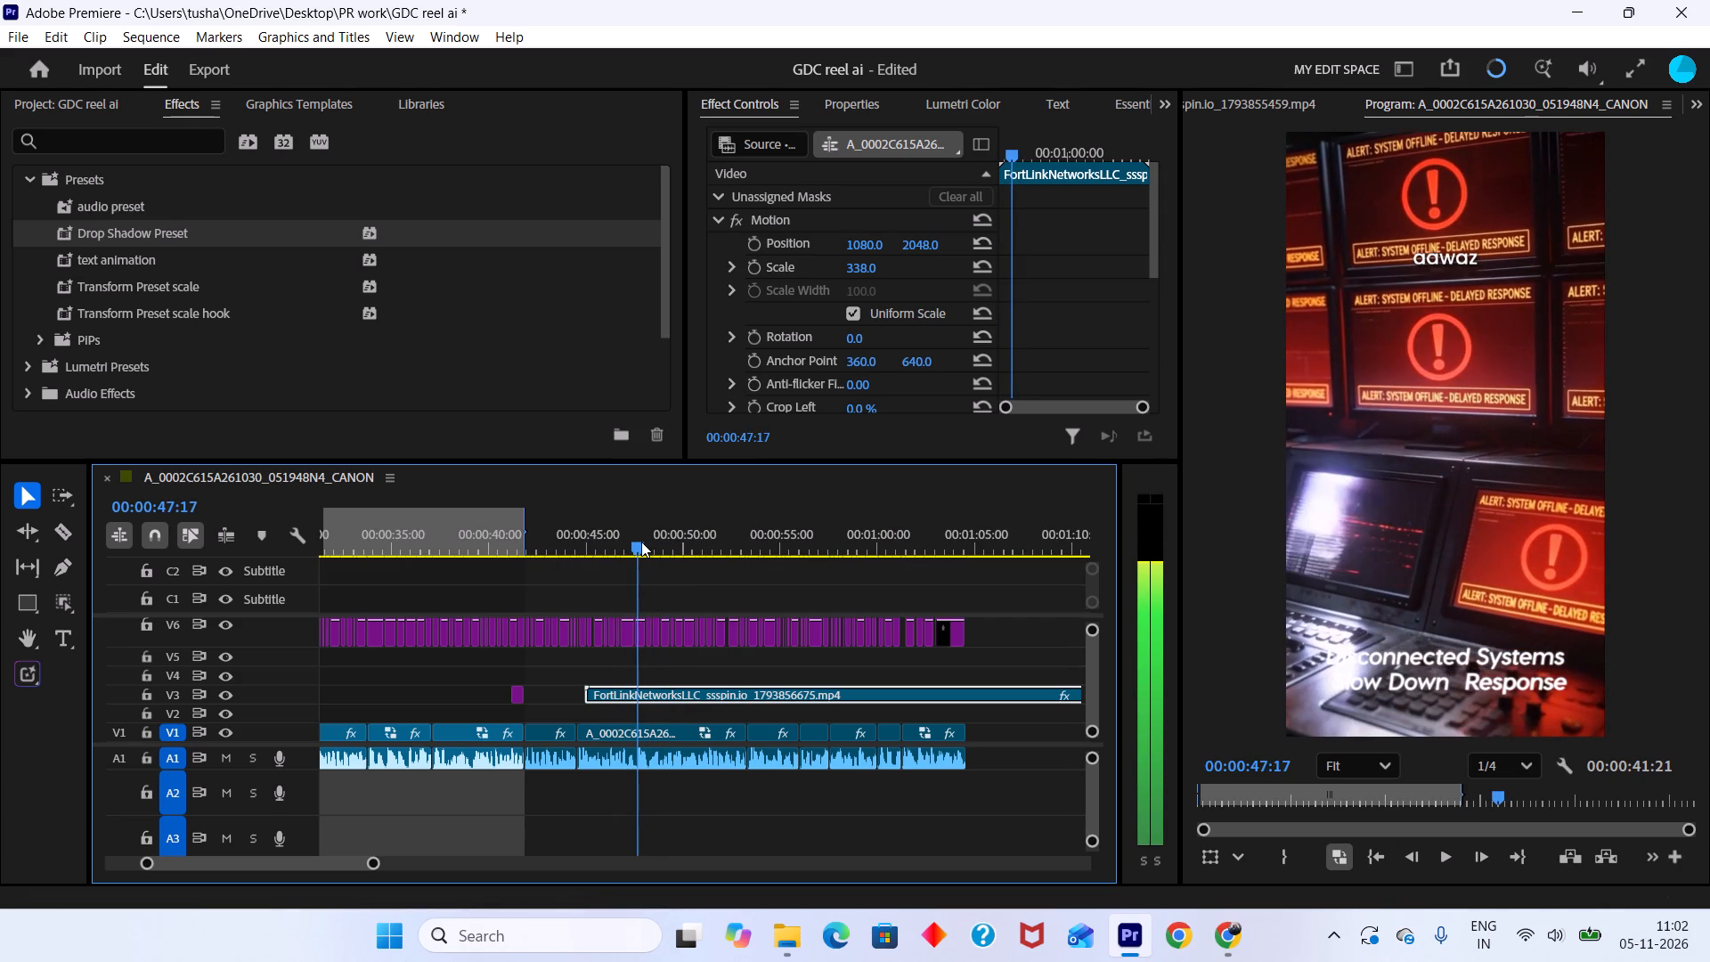
drag(641, 542, 595, 531)
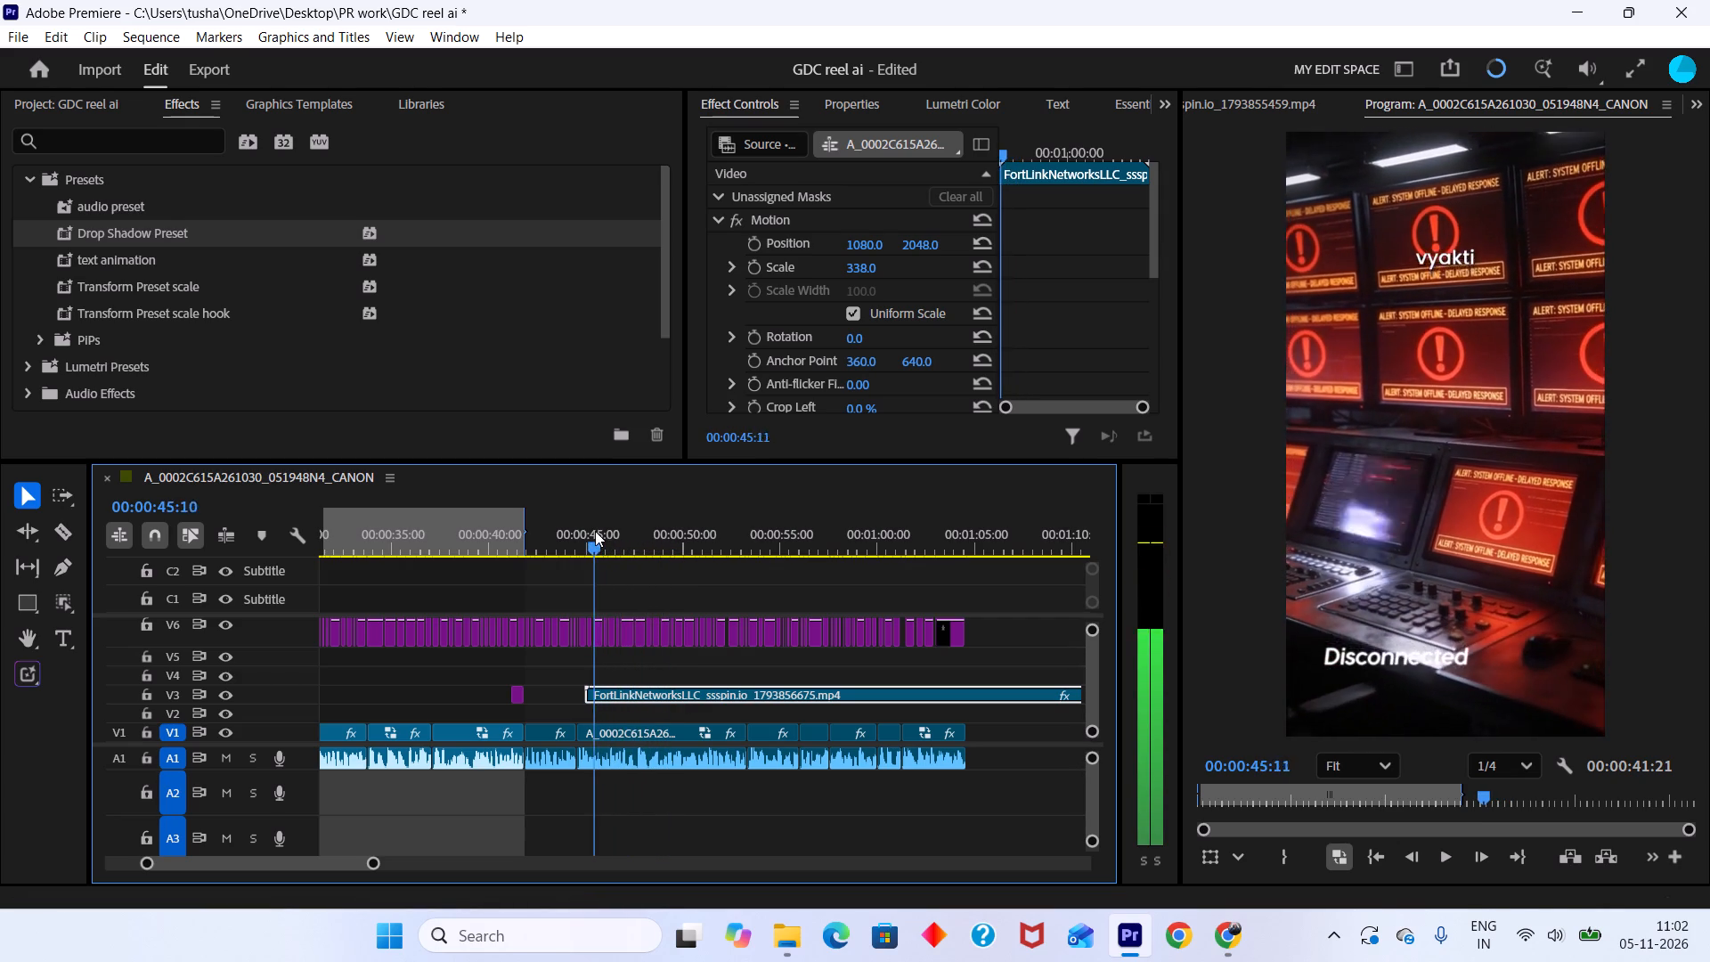
drag(595, 531, 582, 523)
key(space)
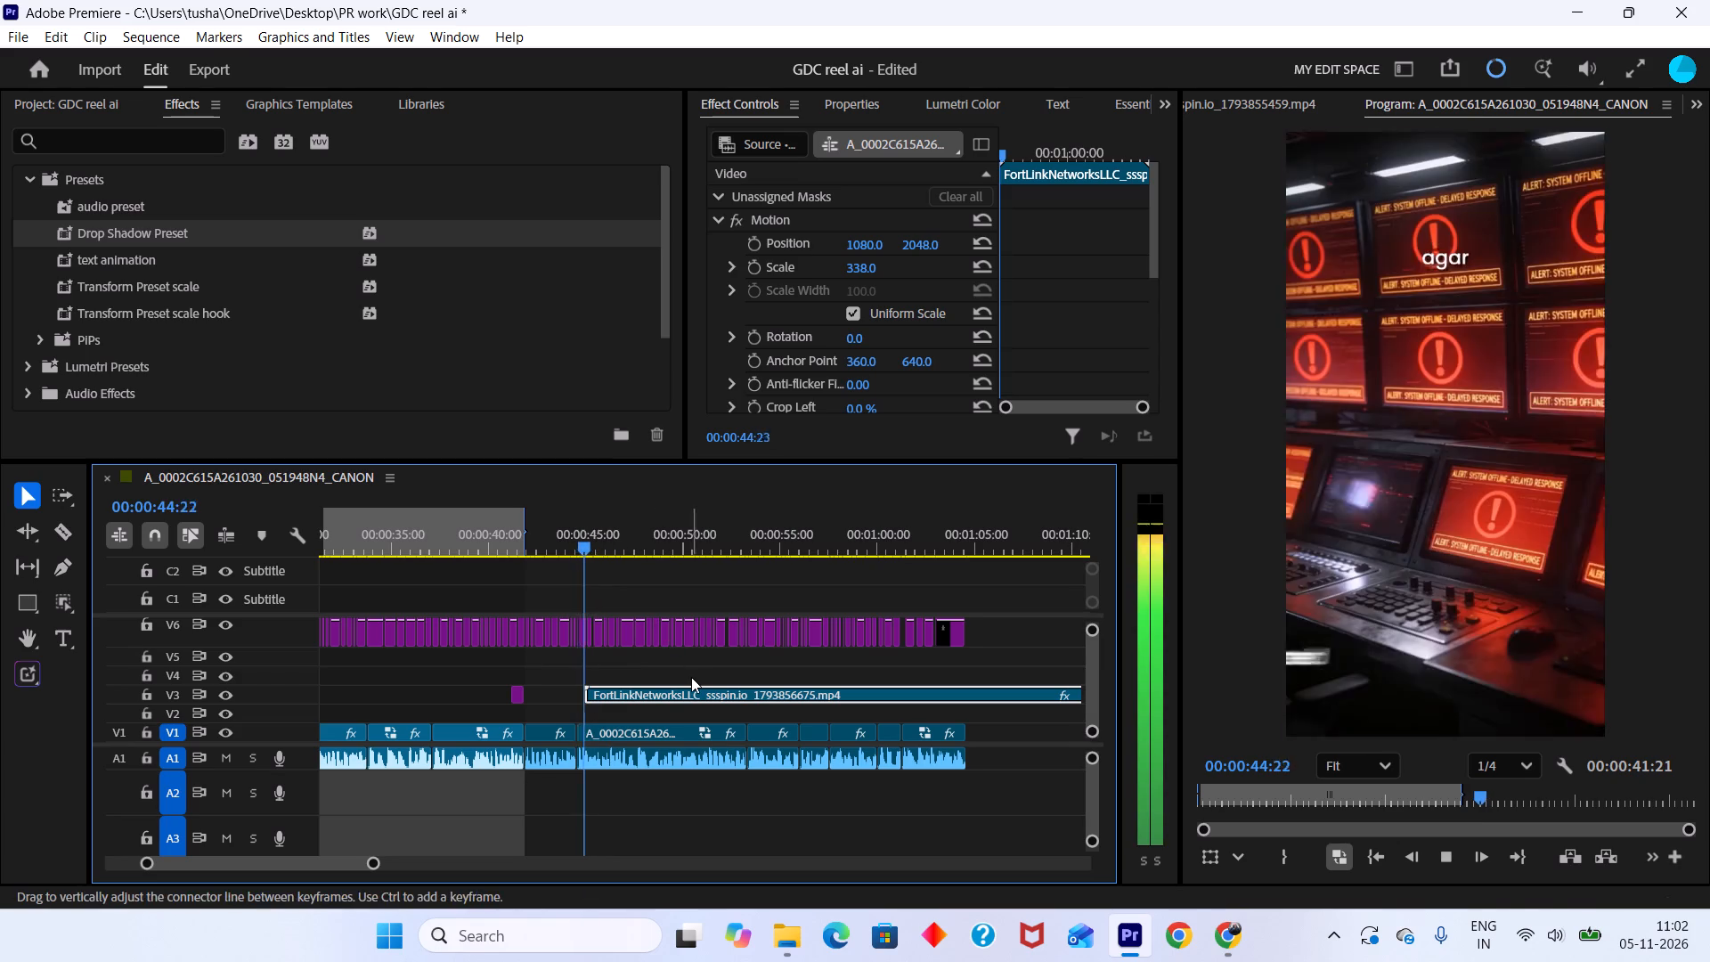
Trim the end of the FortLinkNetworksLLC clip on V3 back to 00:00:48:04.
scroll(691, 677, down, 5)
alt+scroll(691, 677, down, 3)
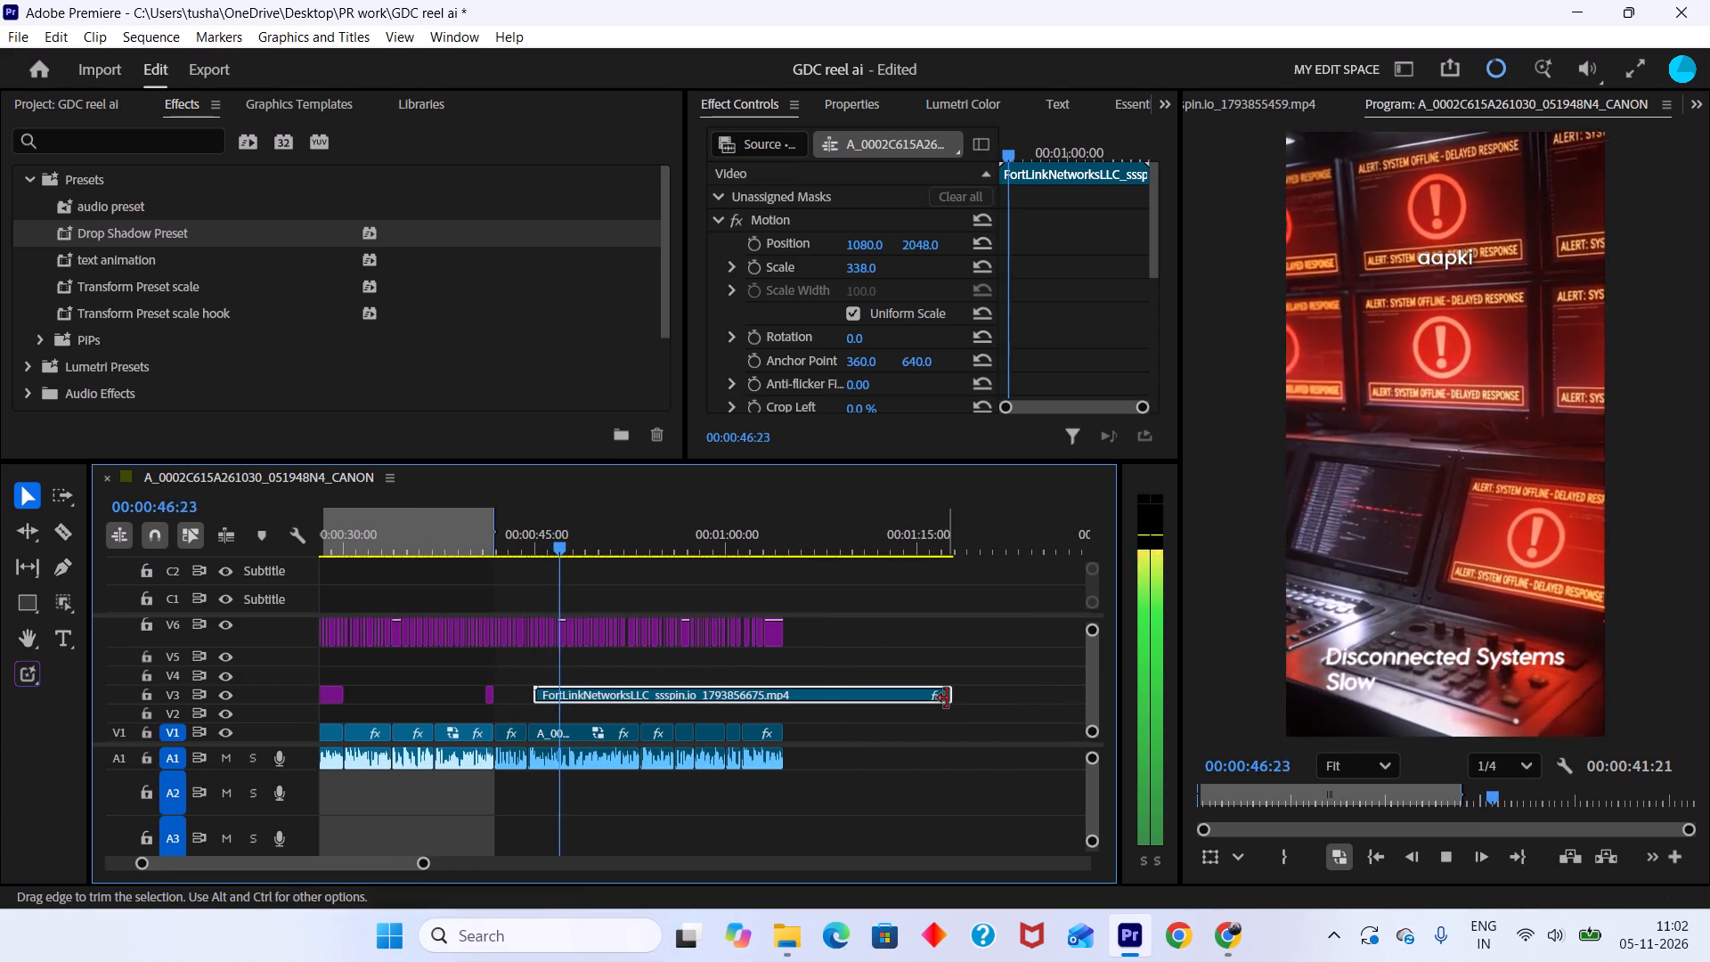
drag(947, 698, 616, 691)
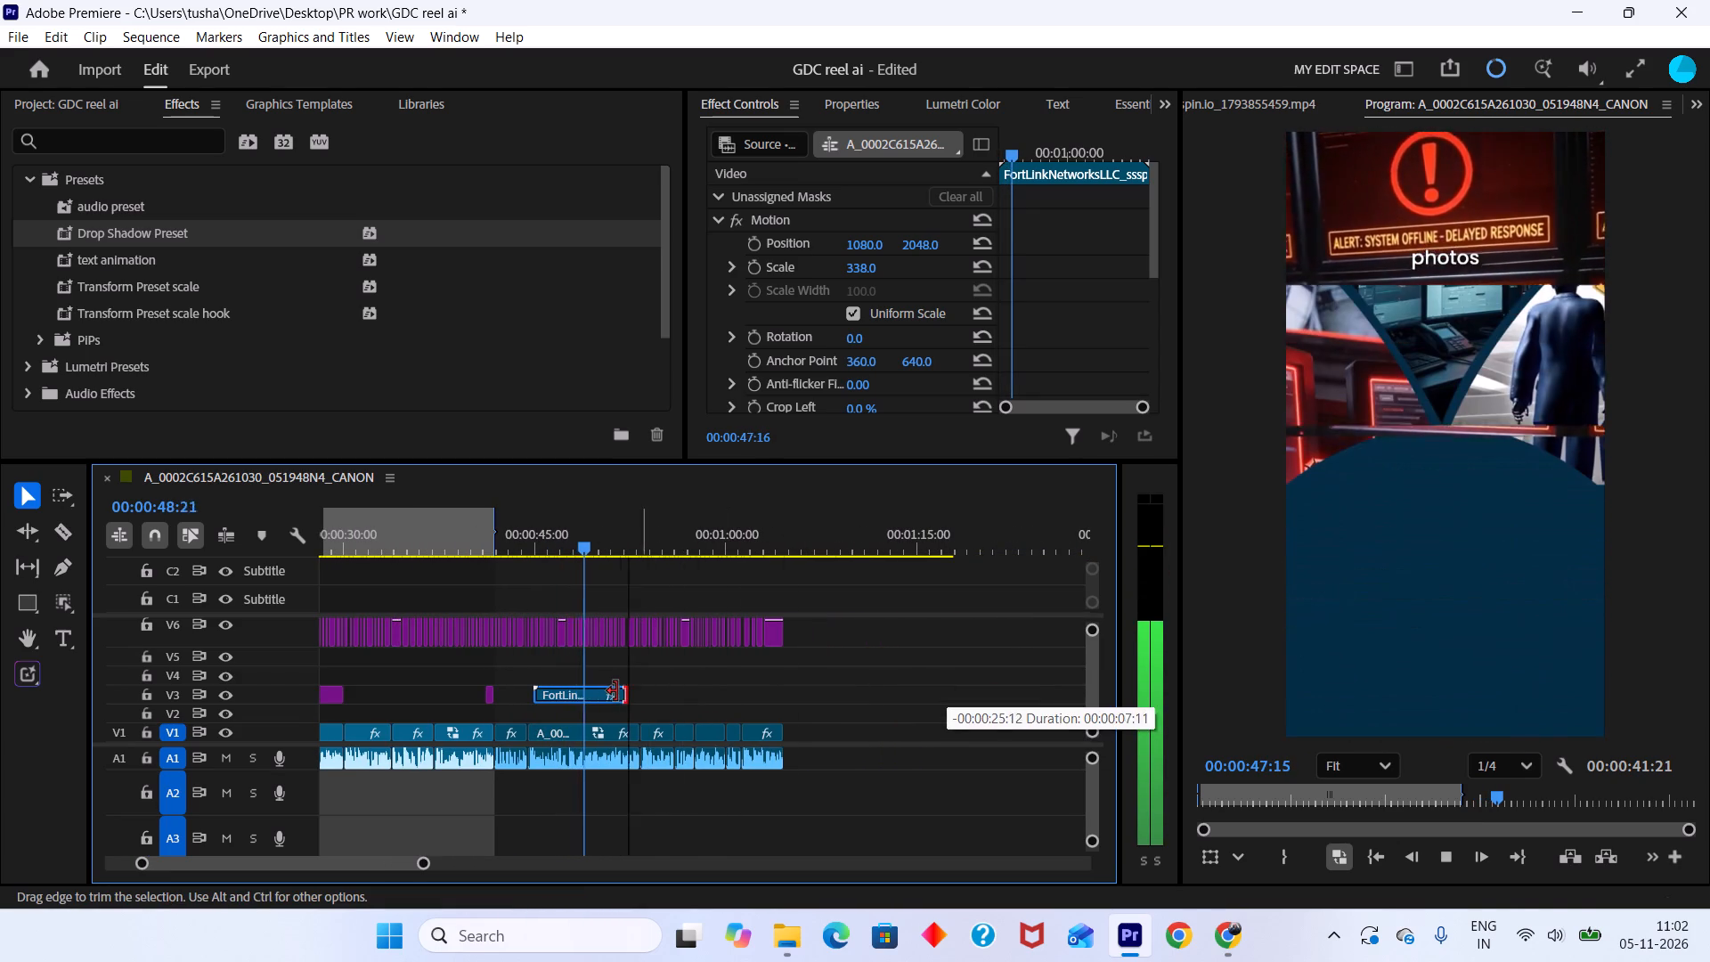
drag(616, 691, 589, 685)
key(space)
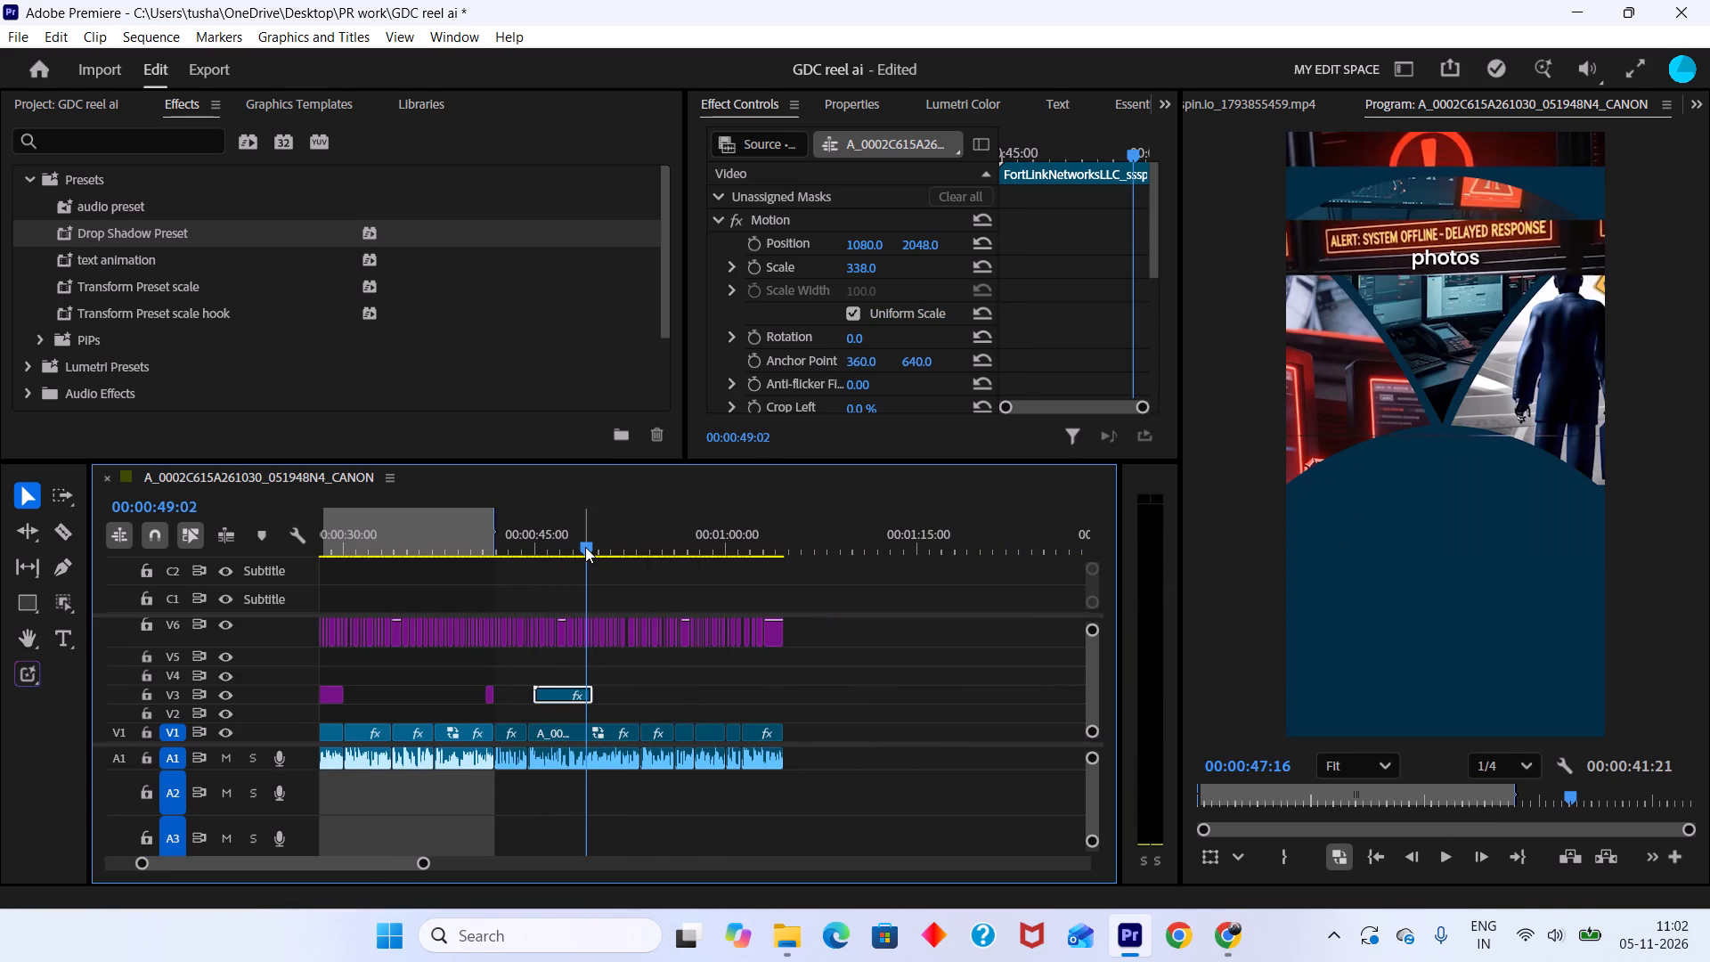
drag(585, 547, 574, 547)
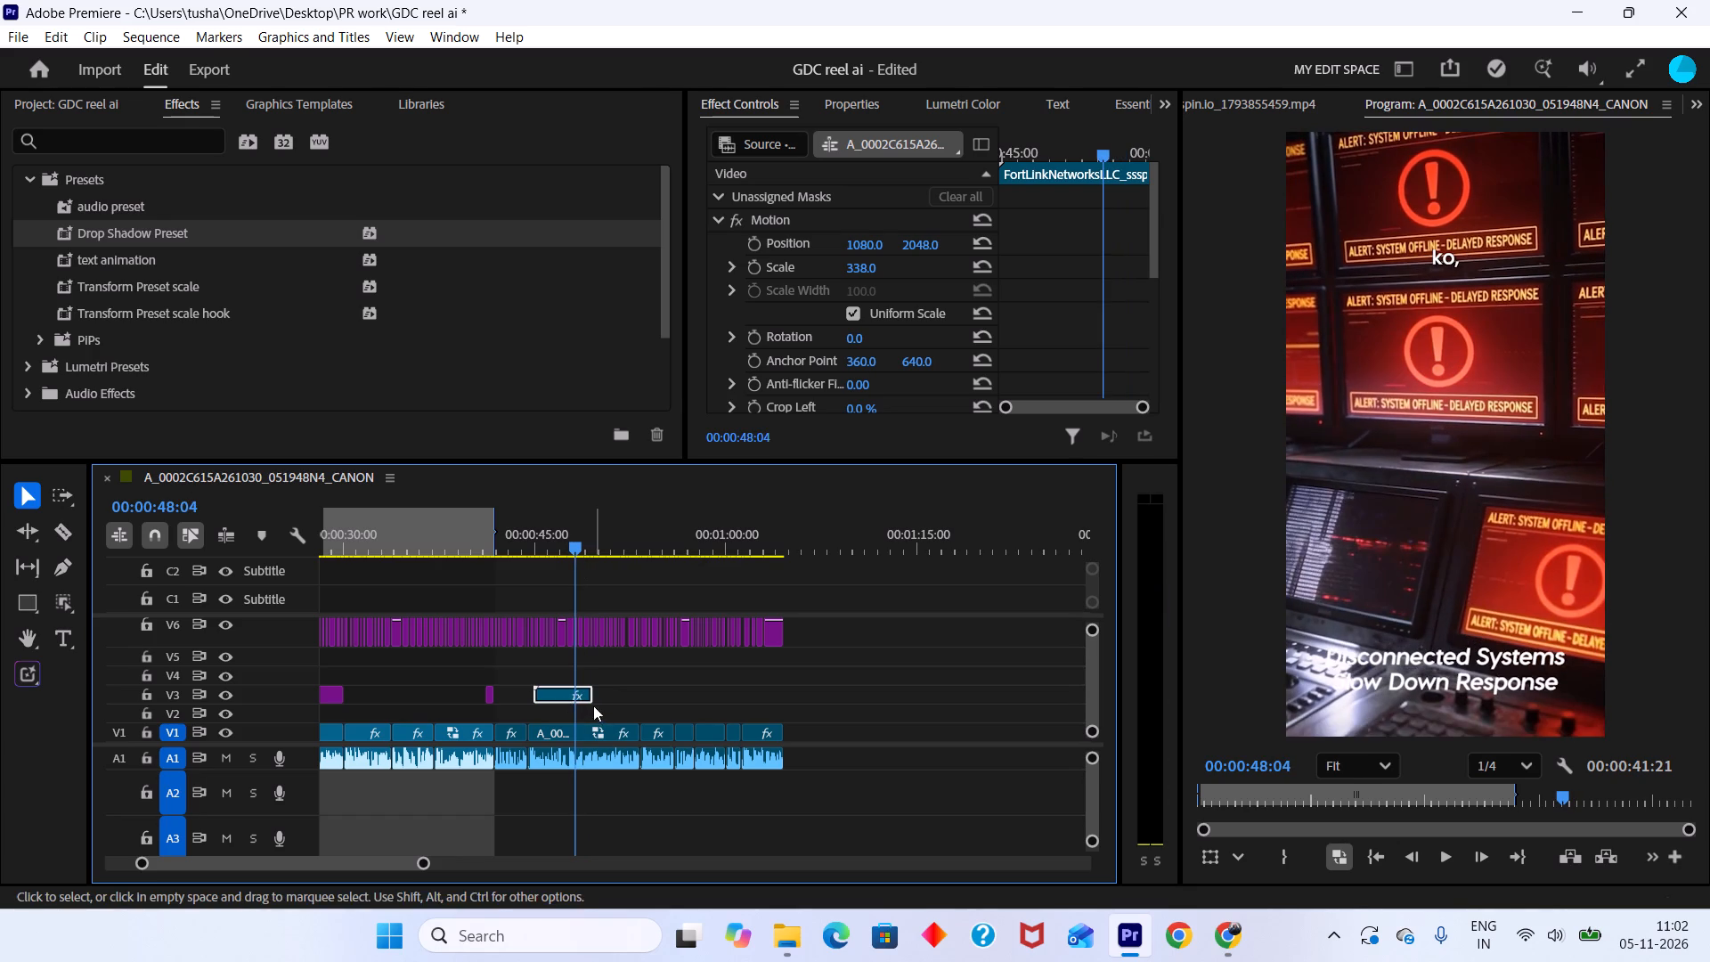
drag(588, 701, 572, 696)
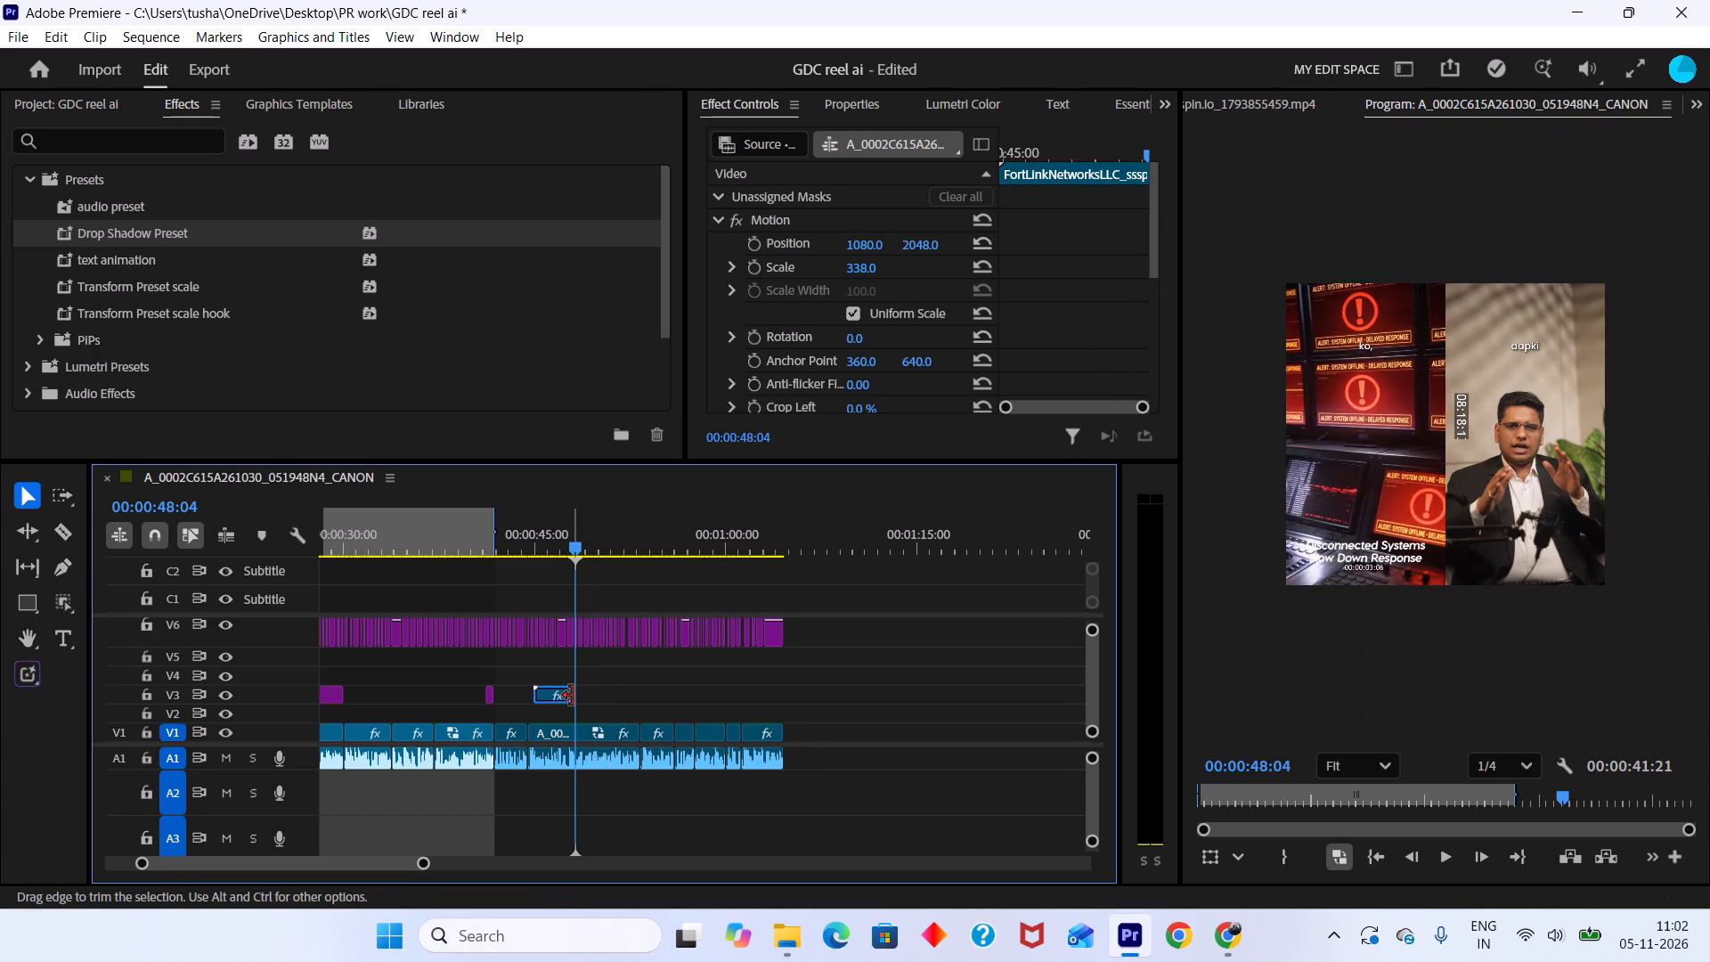
Scale the FortLinkNetworksLLC clip up to 487 to push its built-in text out of frame.
click(561, 691)
click(559, 541)
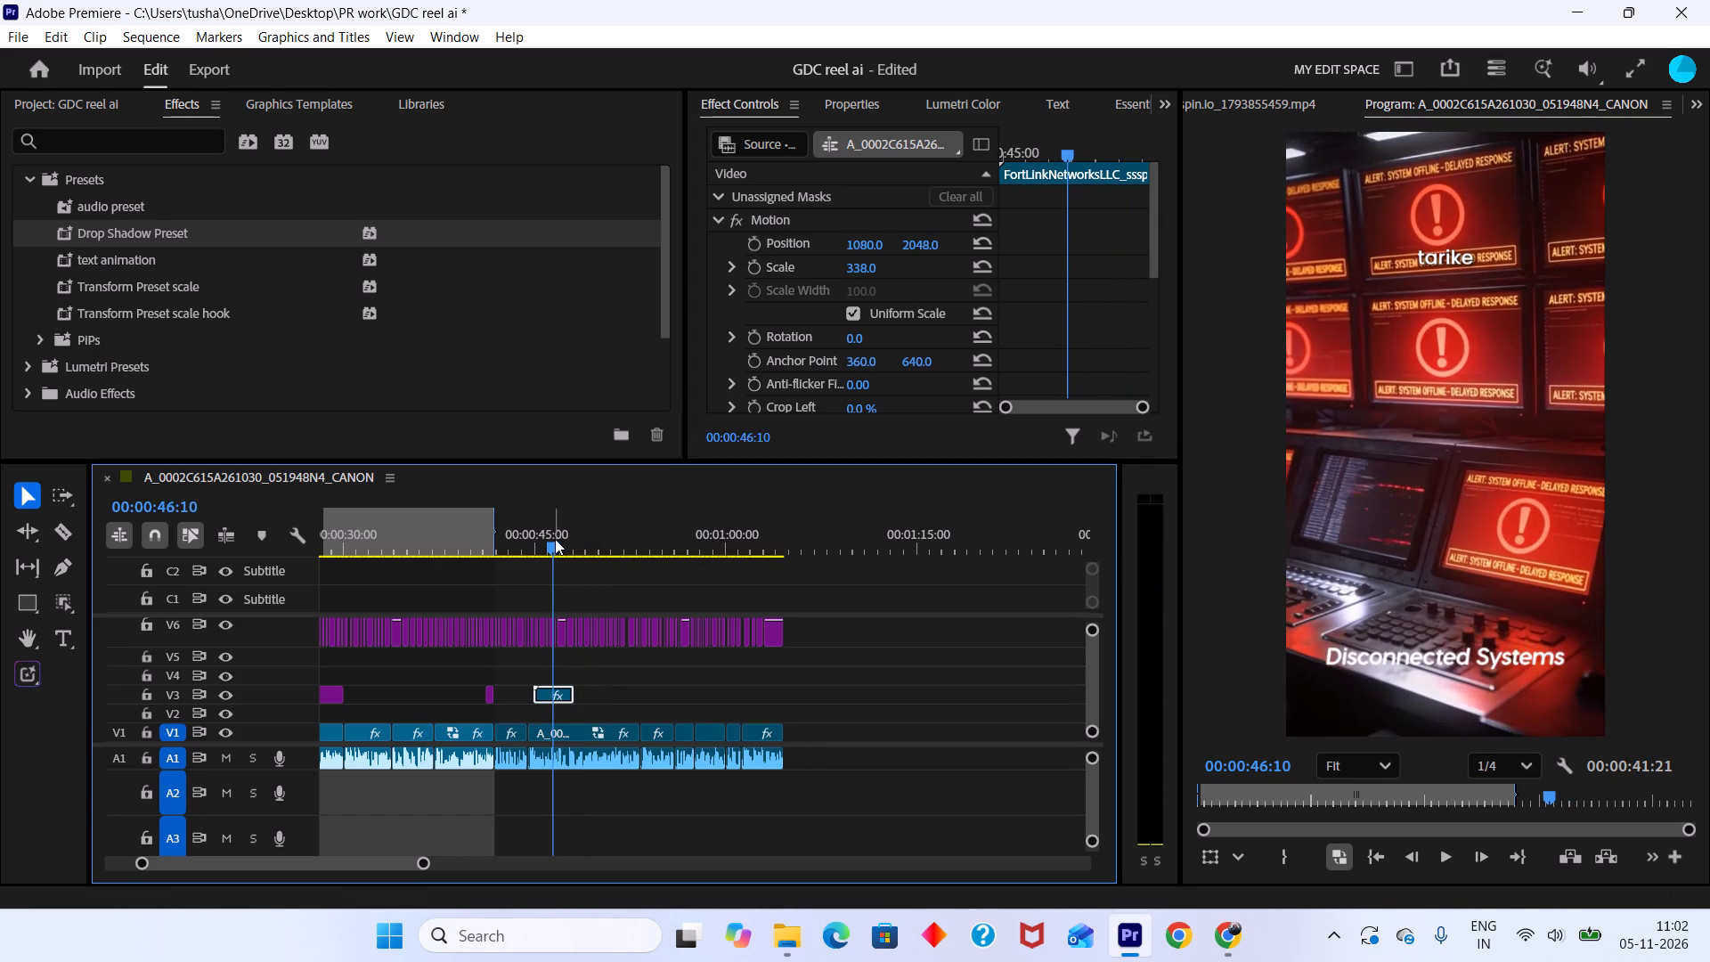
drag(858, 269, 880, 272)
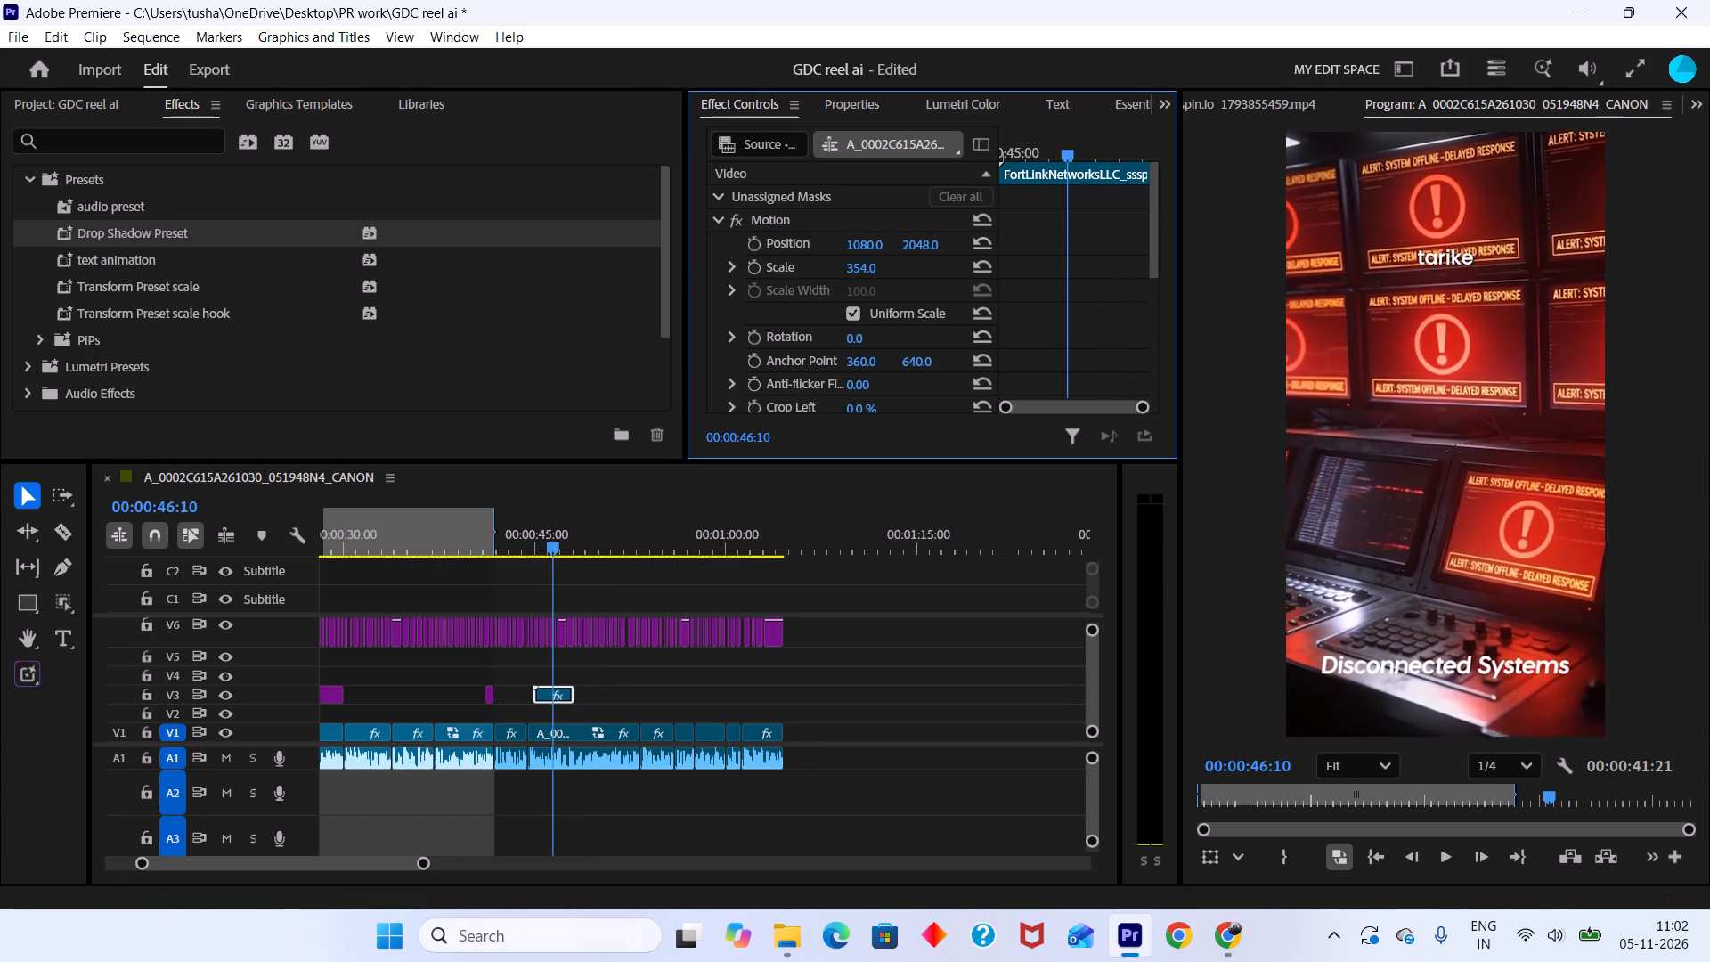
drag(880, 272, 1047, 327)
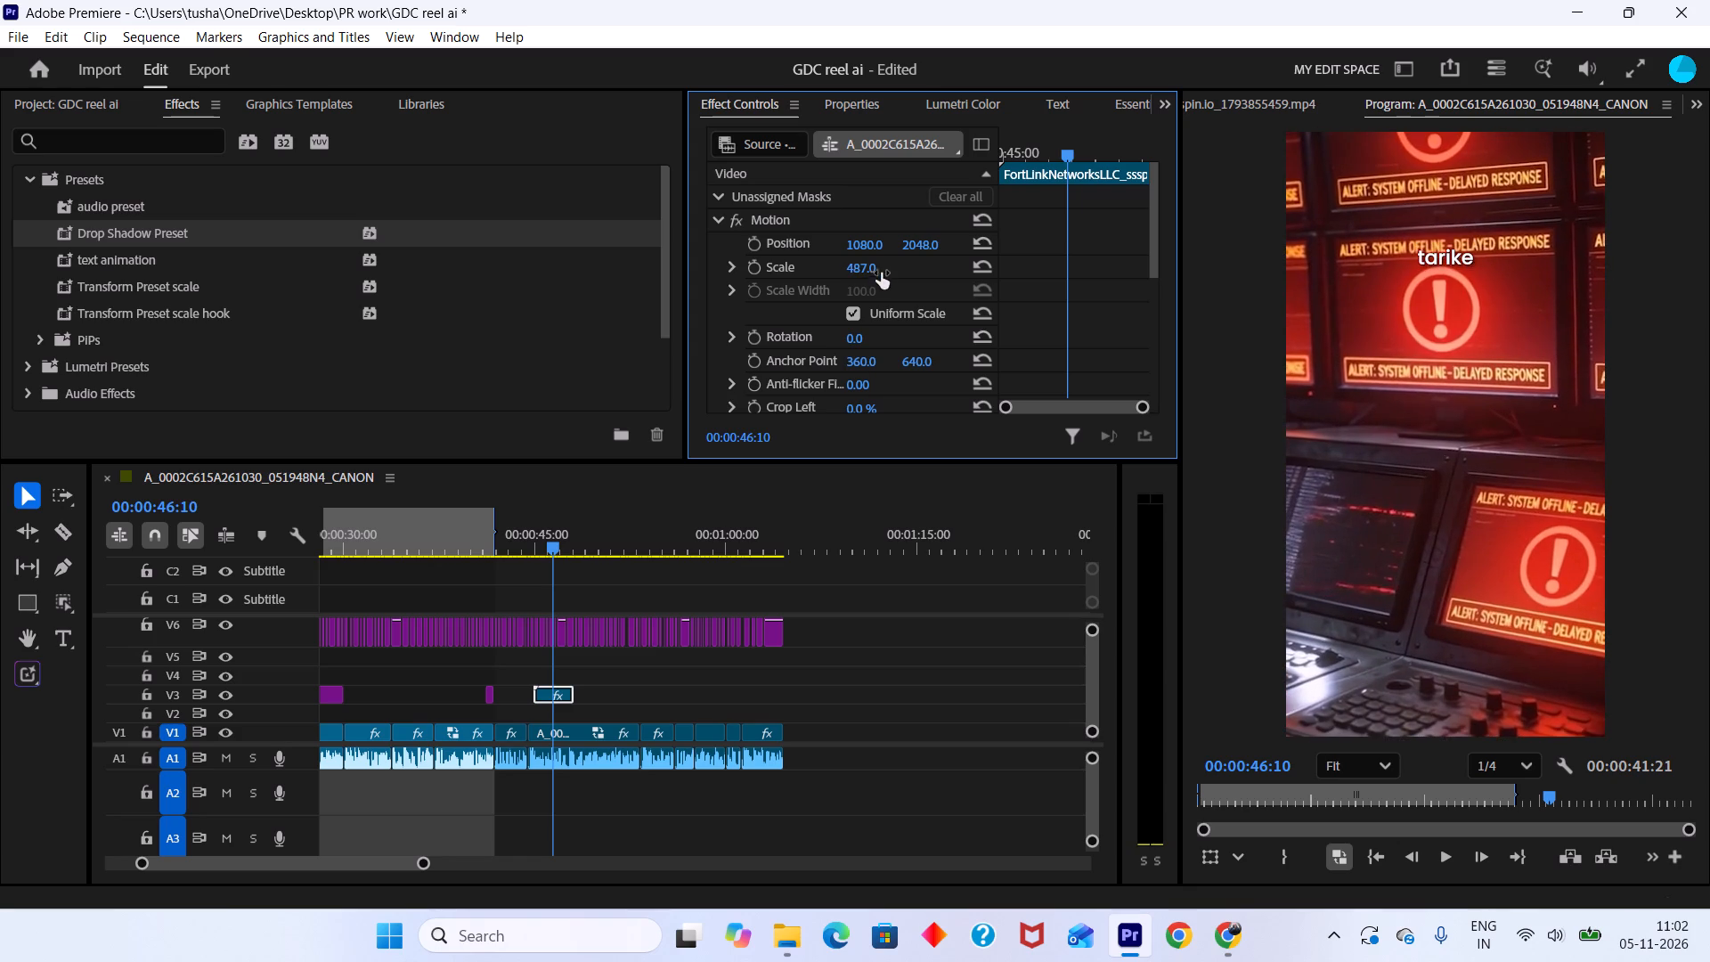
Play the reel from just before the FortLinkNetworksLLC clip through to the closing caption at the end of the sequence.
drag(558, 545, 550, 545)
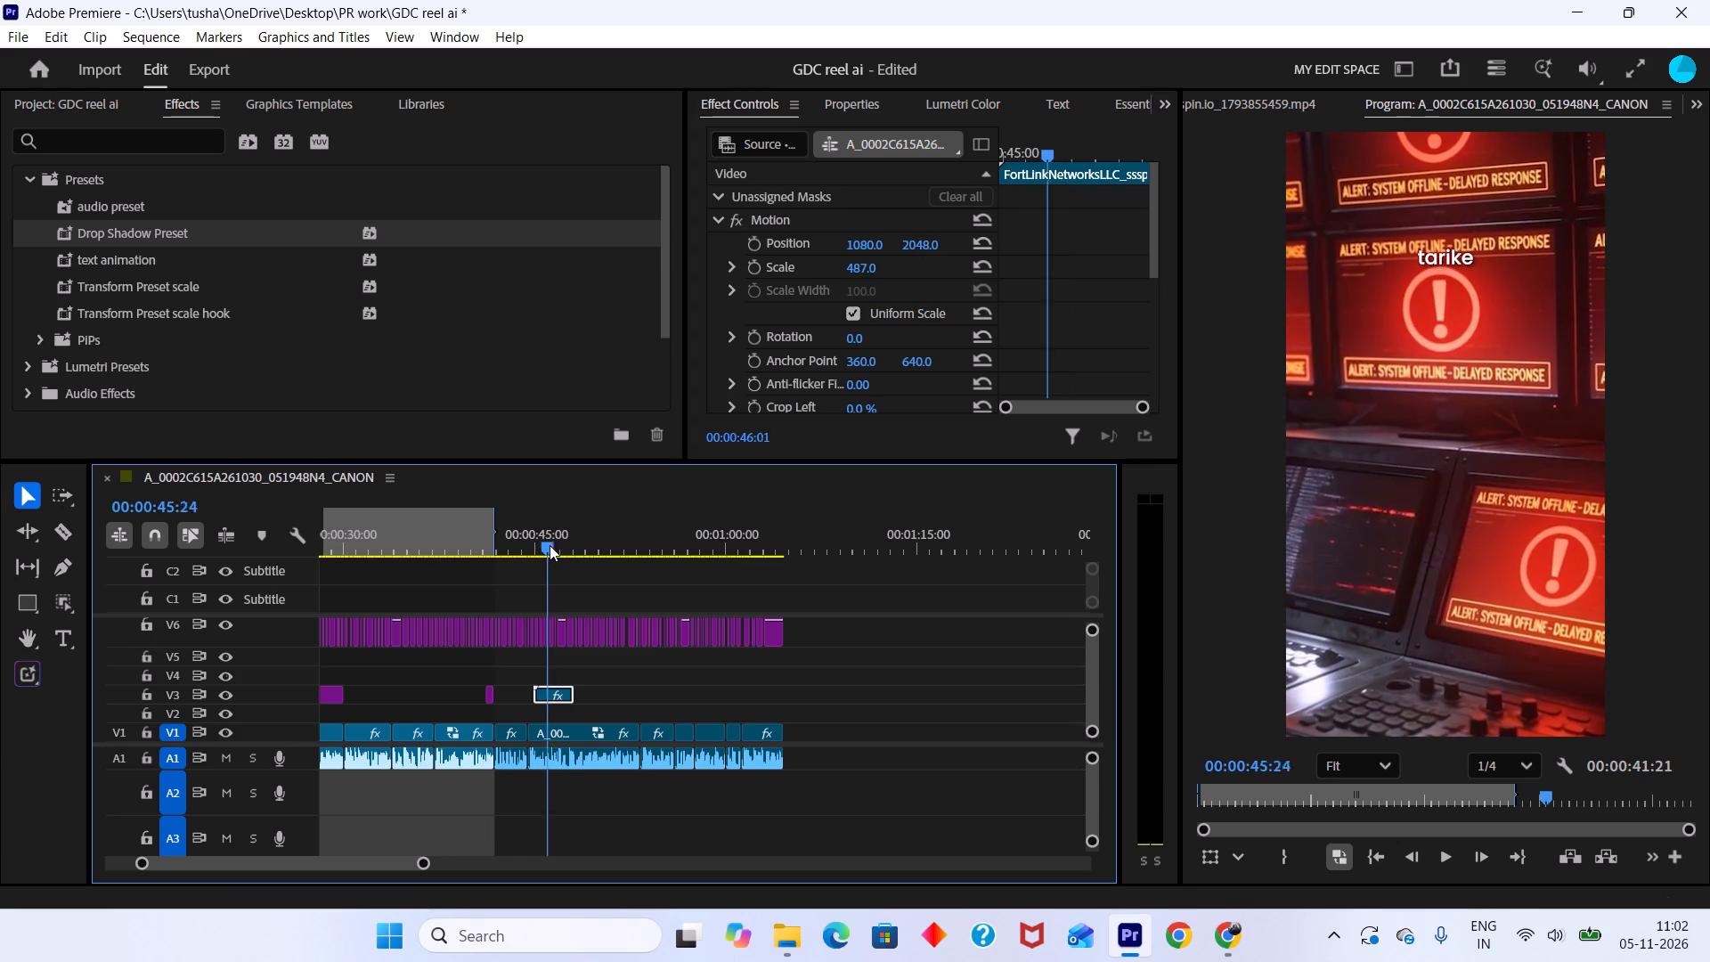
drag(550, 545, 528, 540)
key(space)
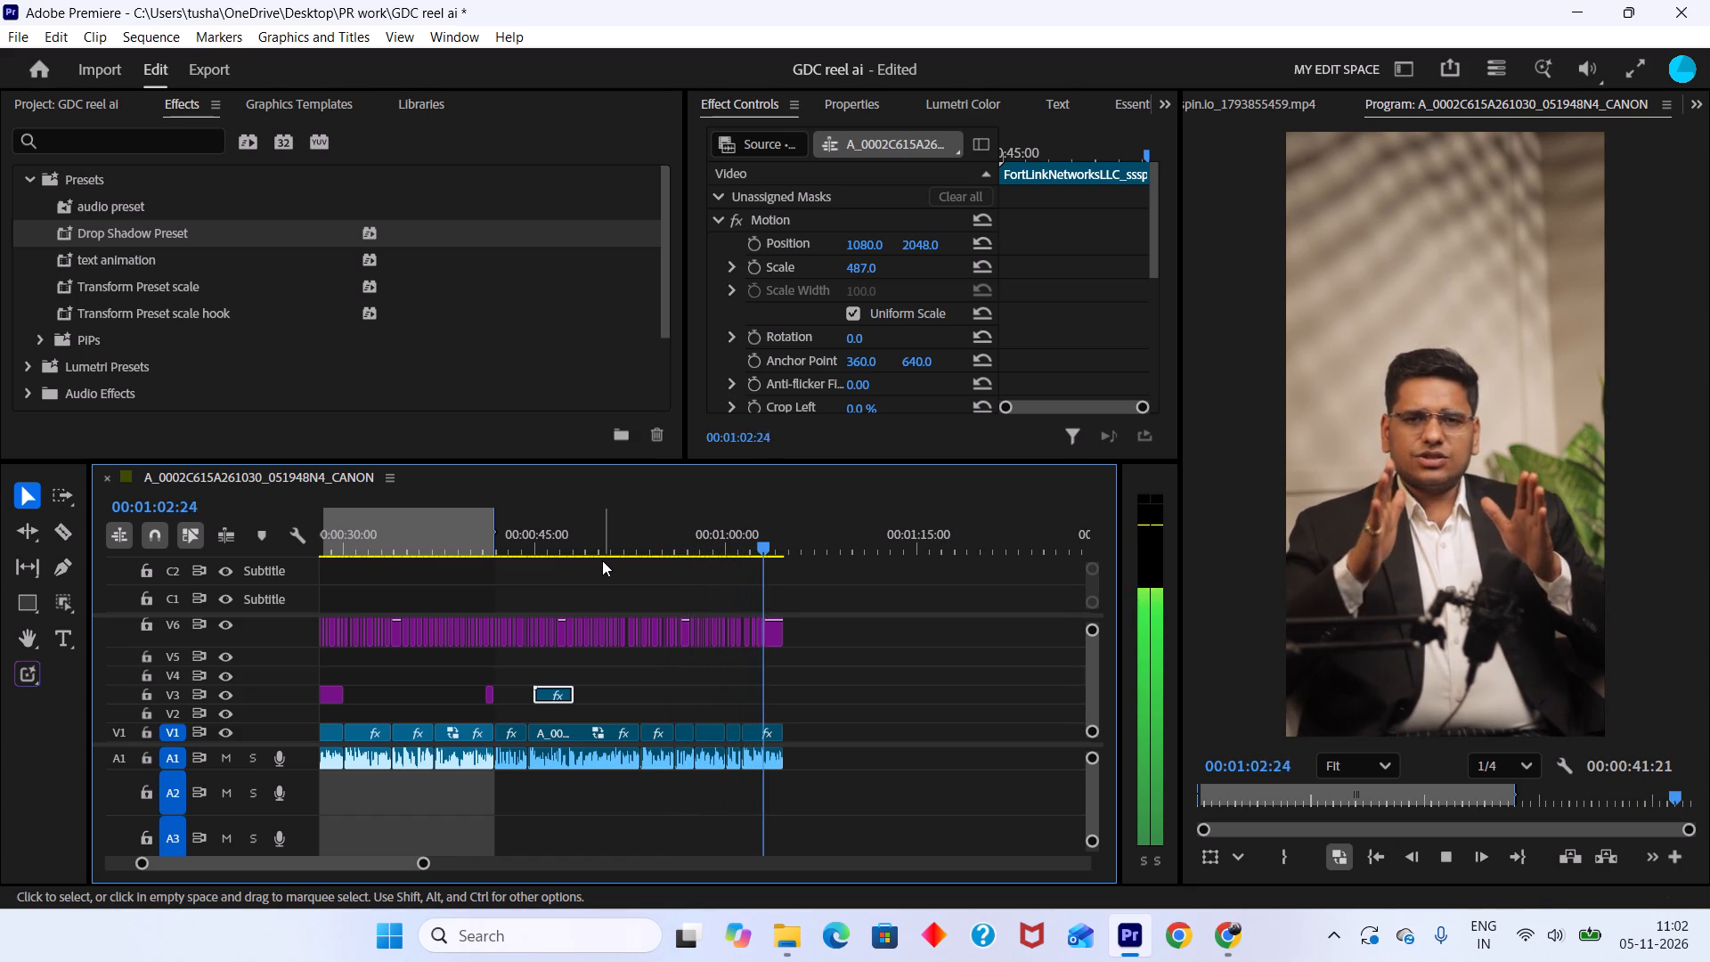
key(space)
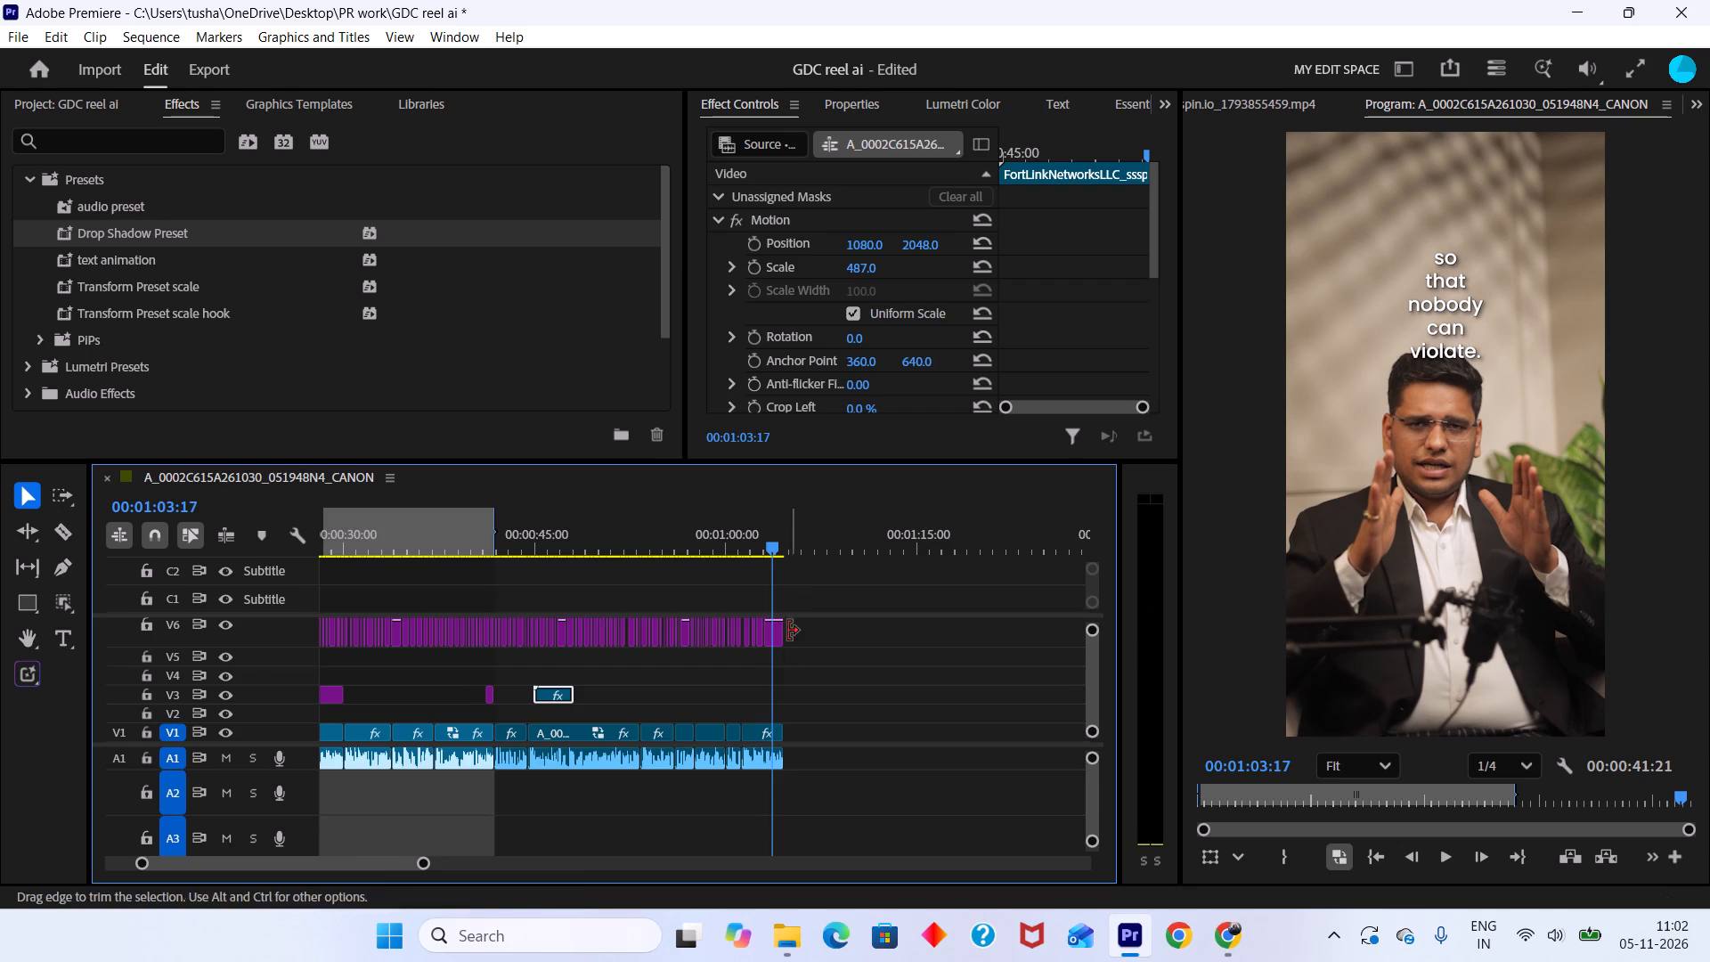
alt+scroll(783, 650, up, 12)
key(space)
key(space)
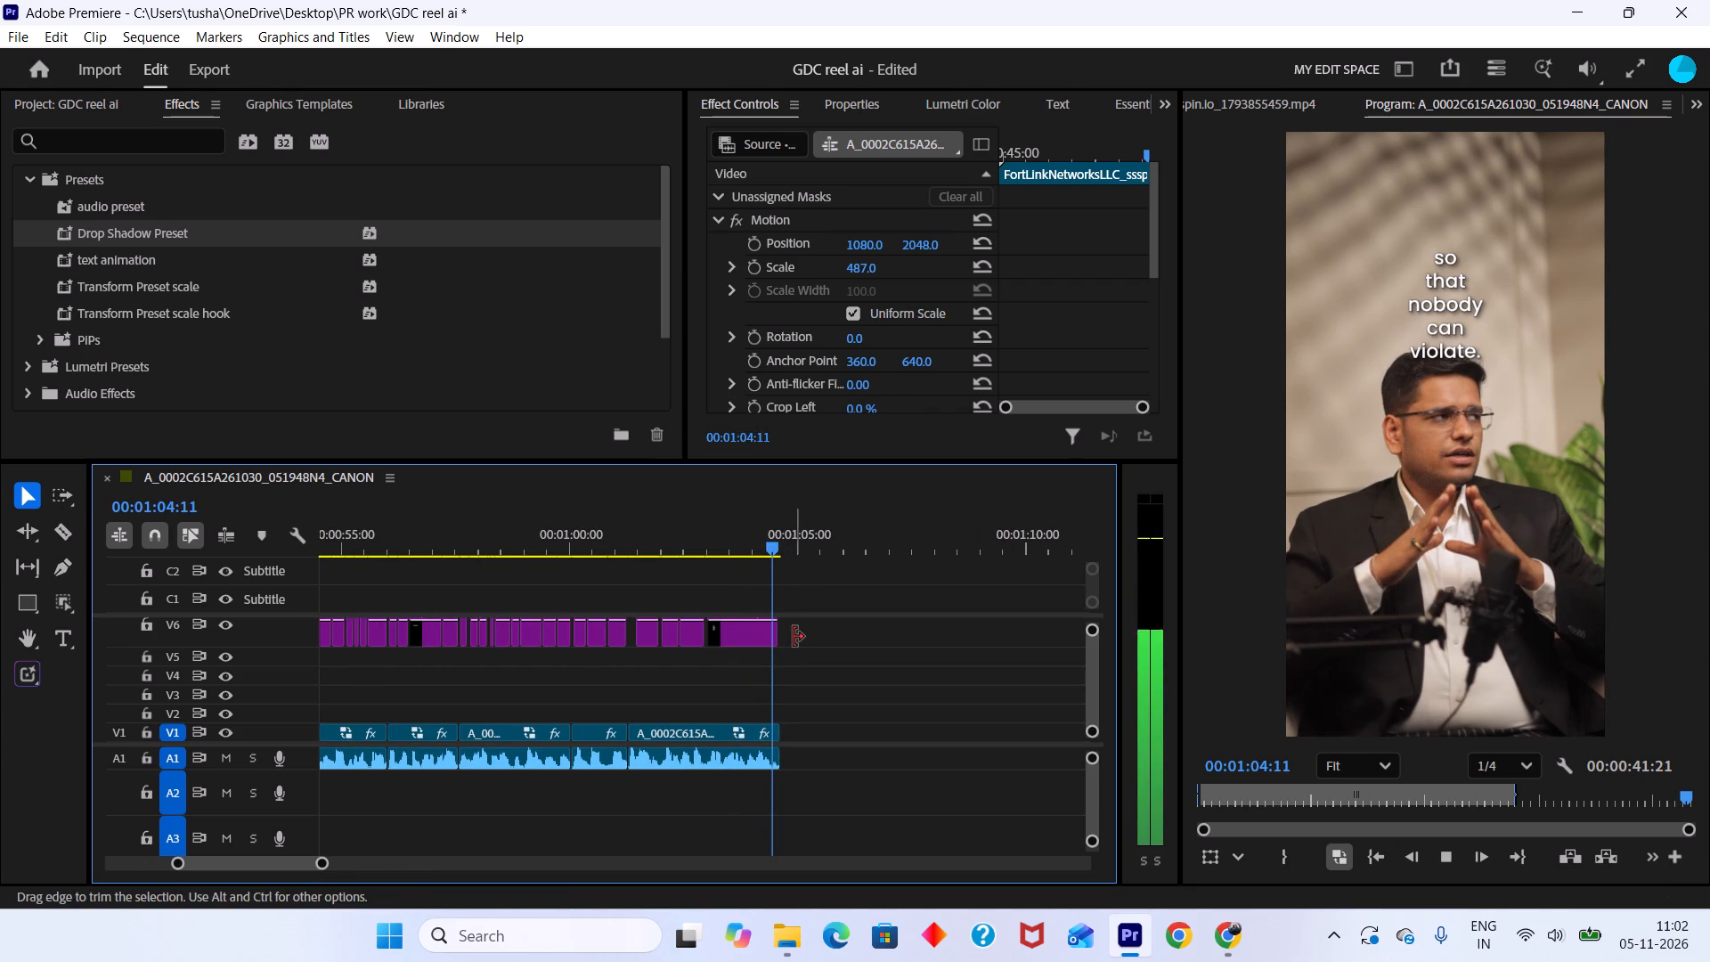
At 00:01:03:18, remove the line breaks between "so", "that" and "nobody" in the closing V6 caption to join them on one line.
alt+scroll(794, 637, up, 9)
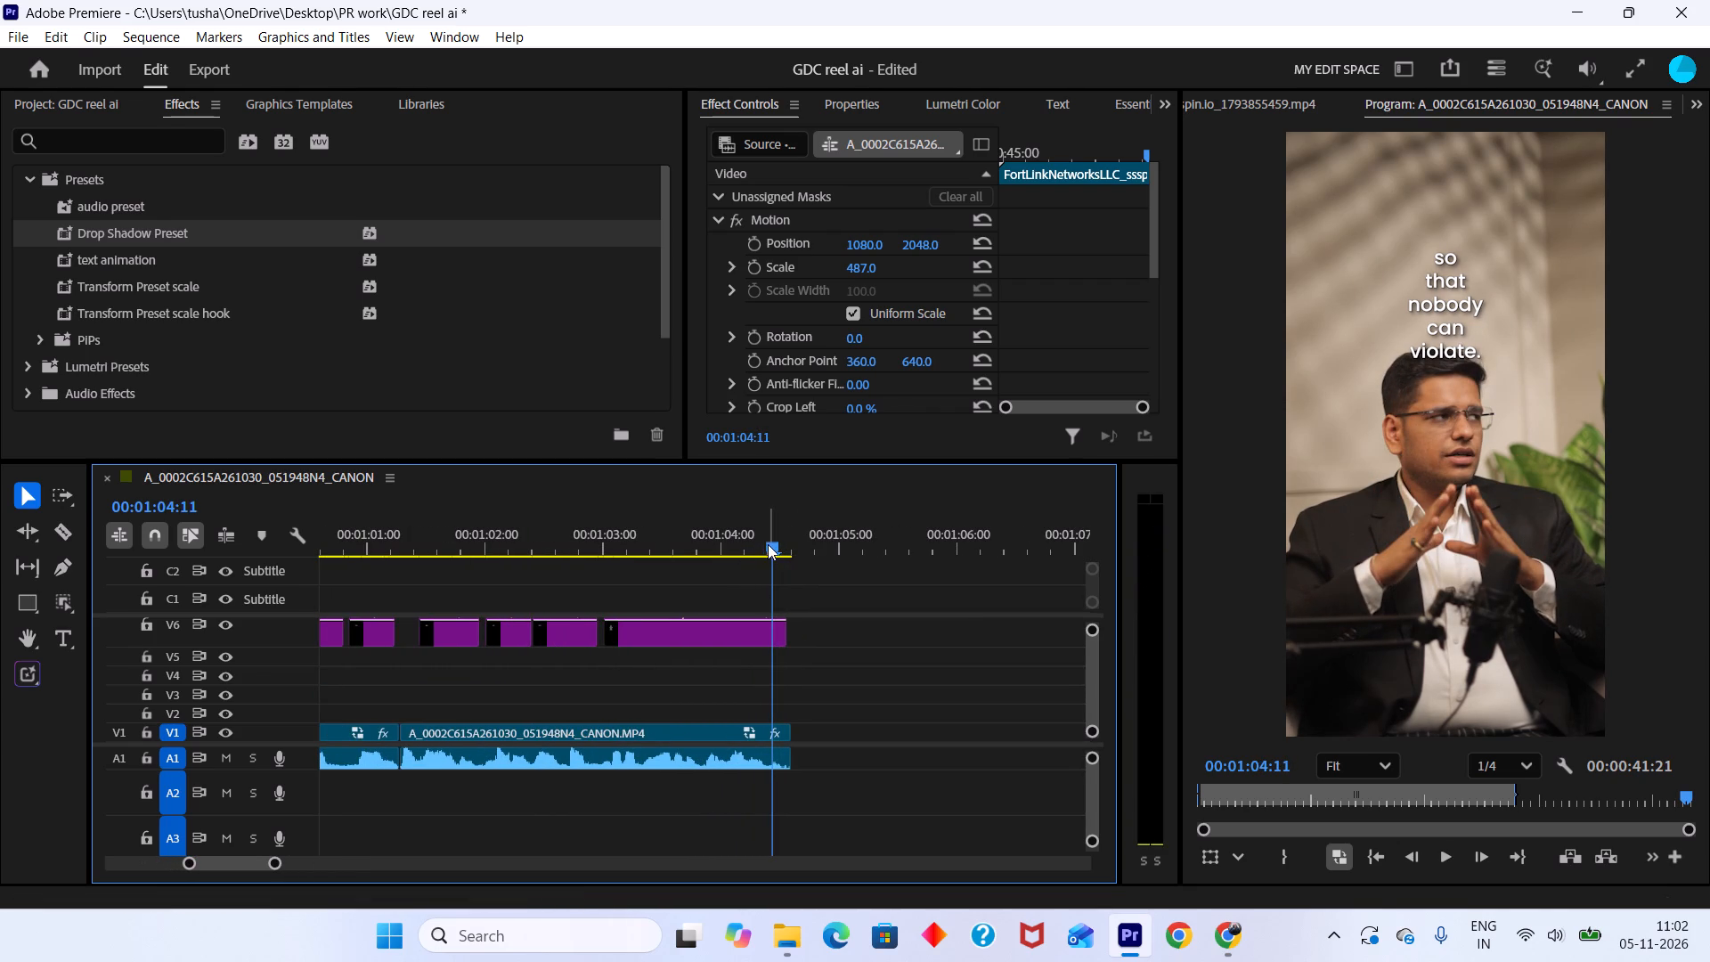
drag(764, 542, 689, 548)
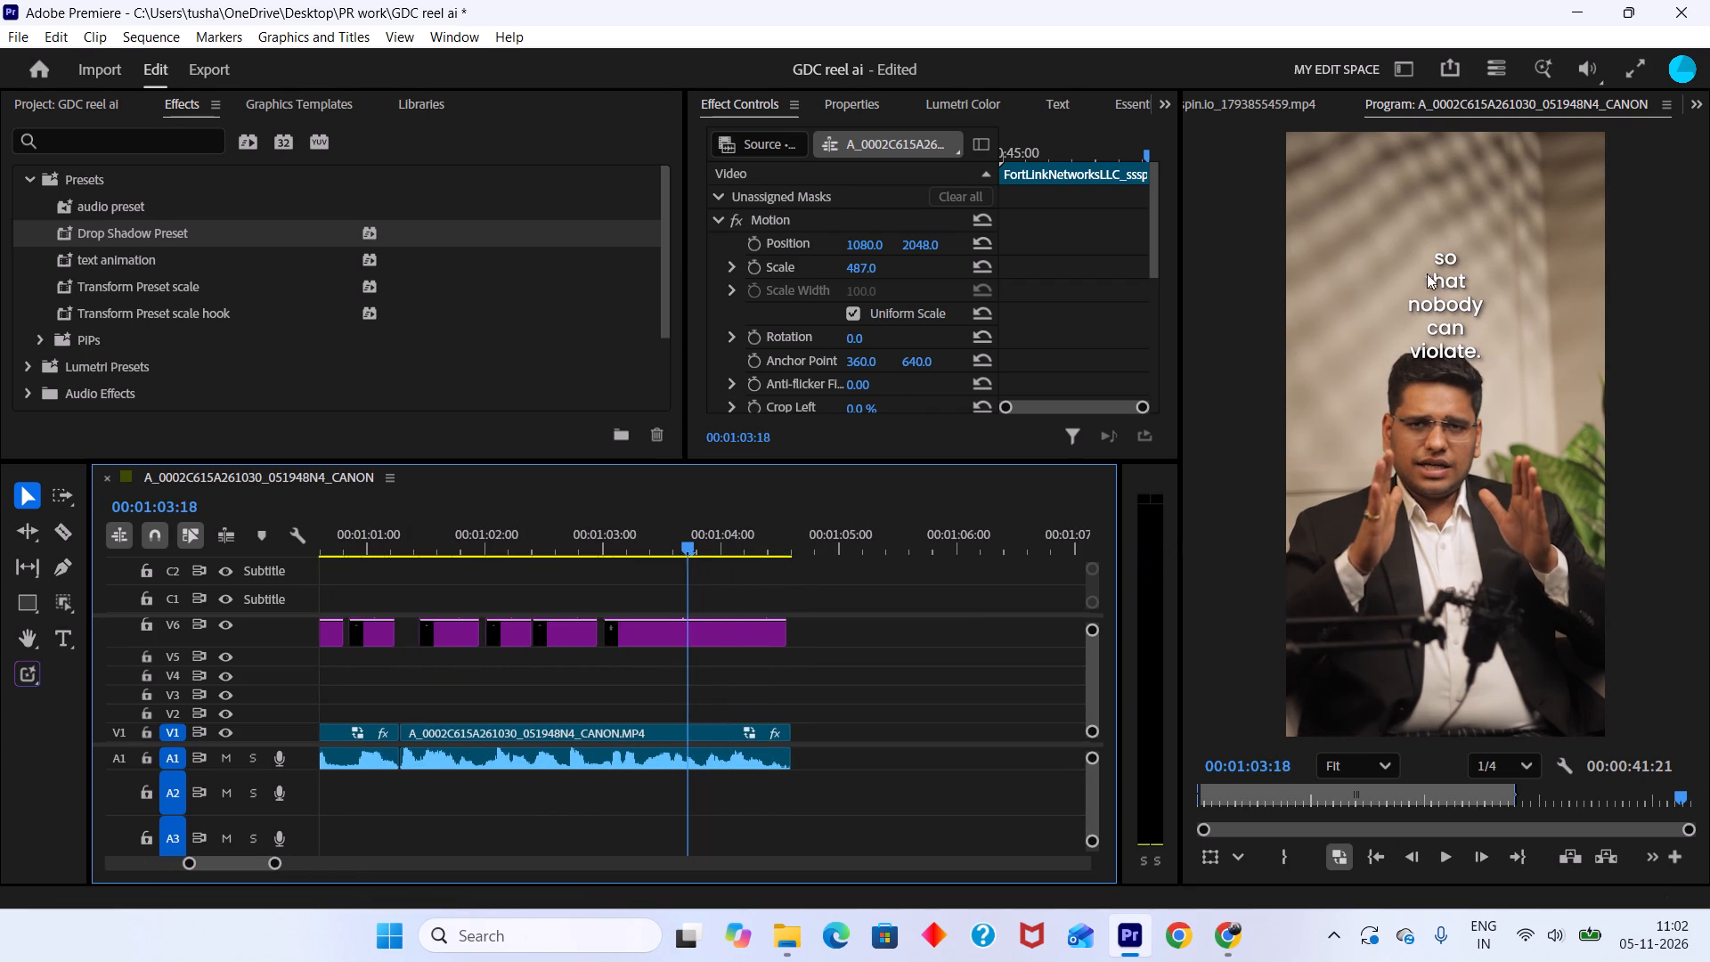
double_click(1430, 272)
double_click(1454, 308)
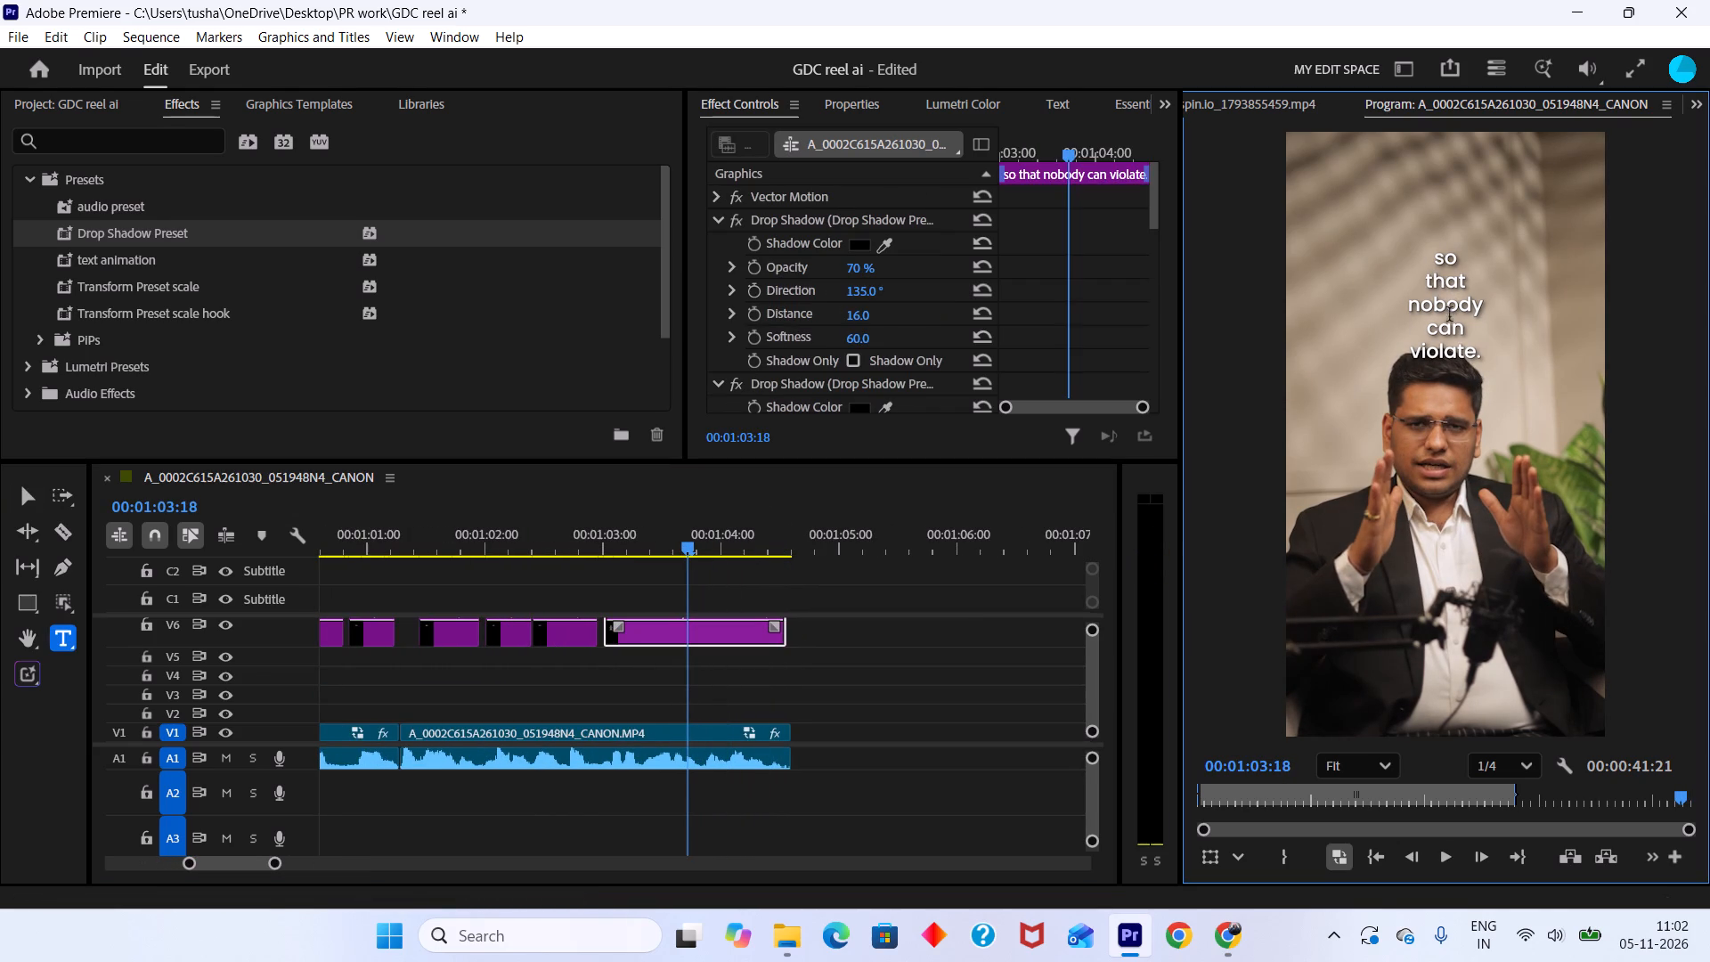
click(861, 100)
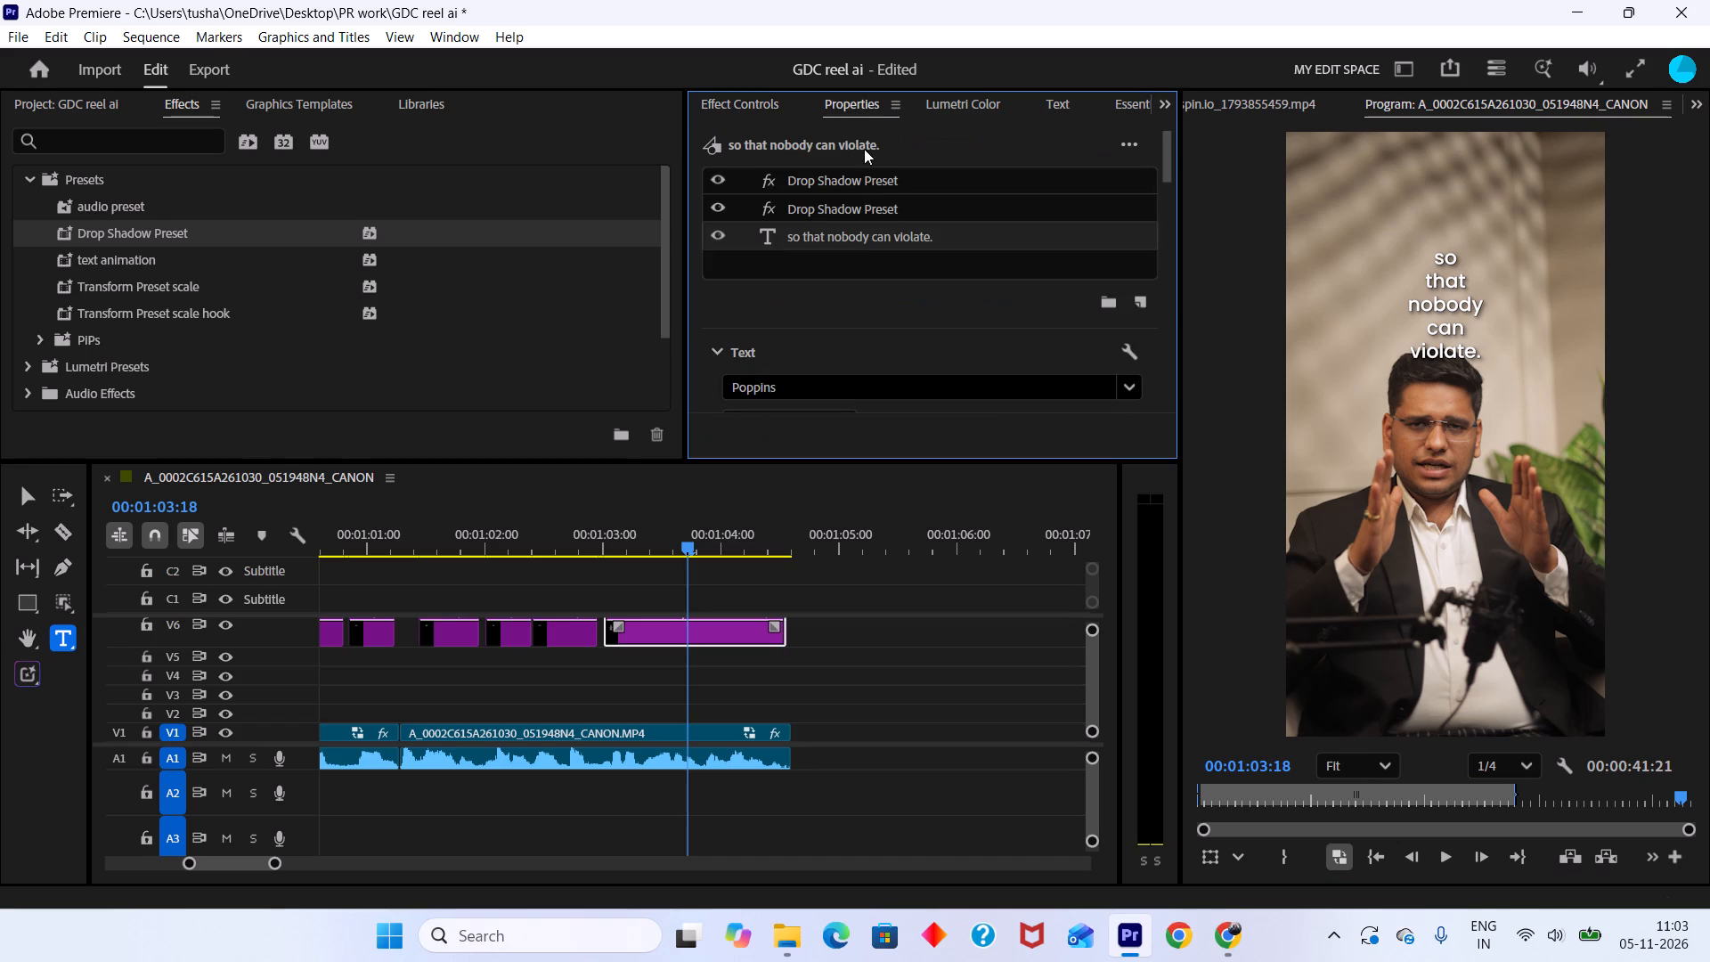
click(859, 232)
click(1465, 262)
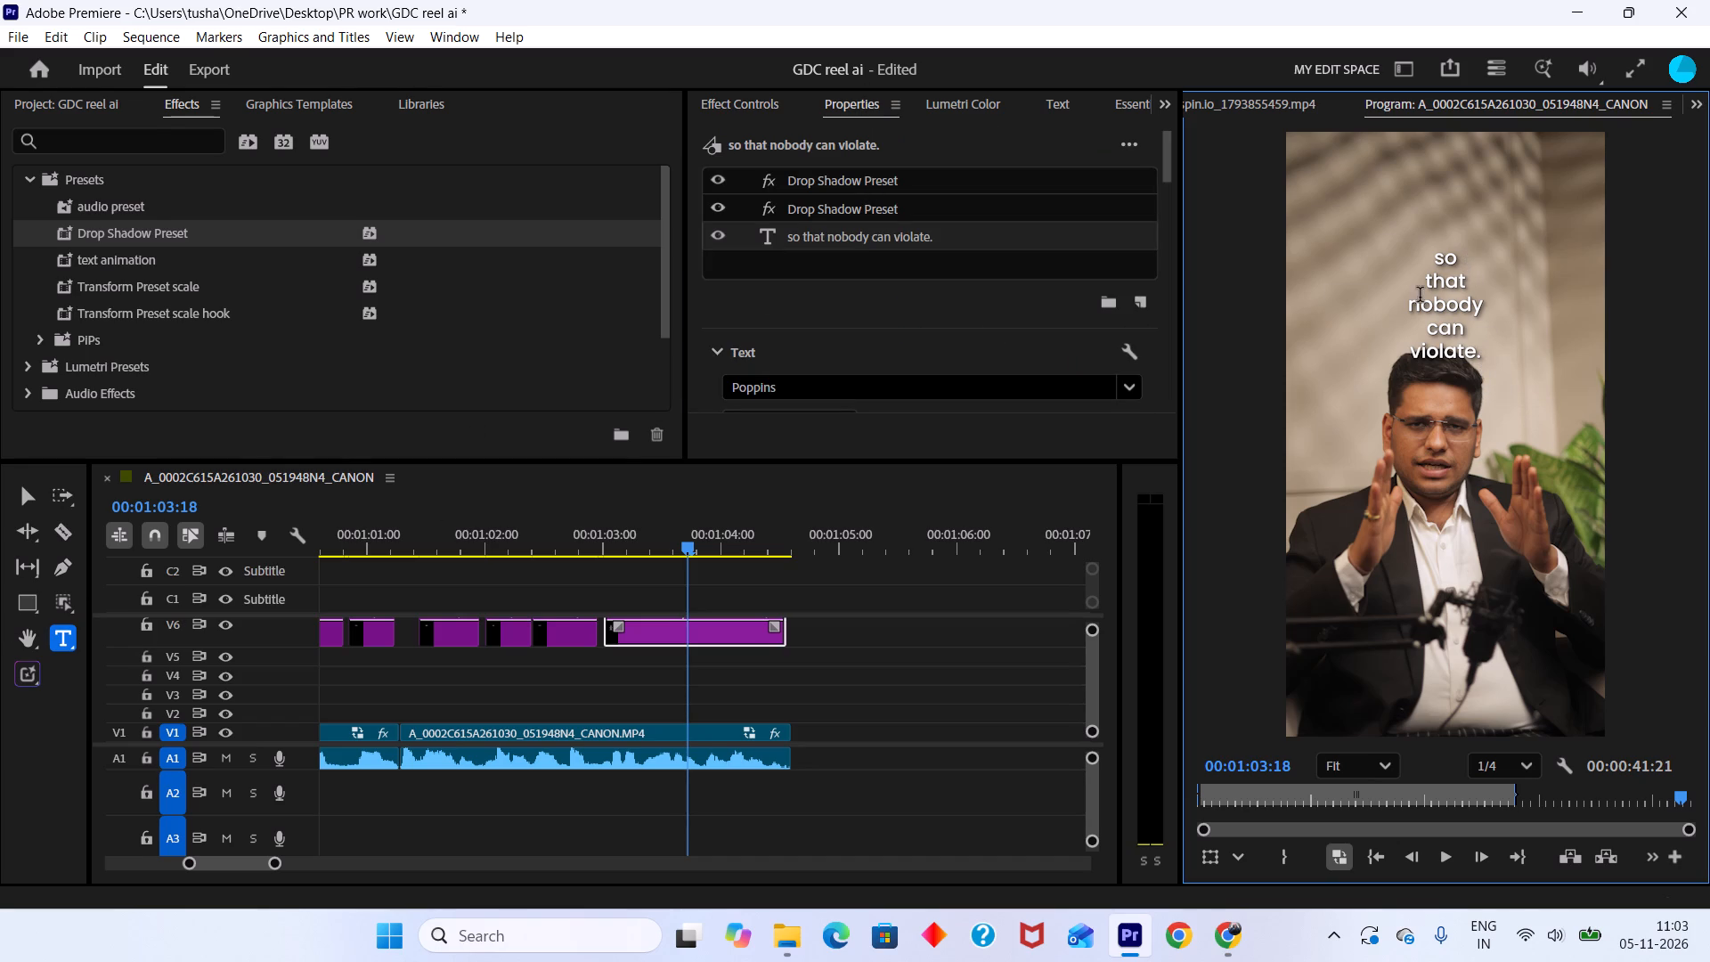
click(1421, 288)
key(BackSpace)
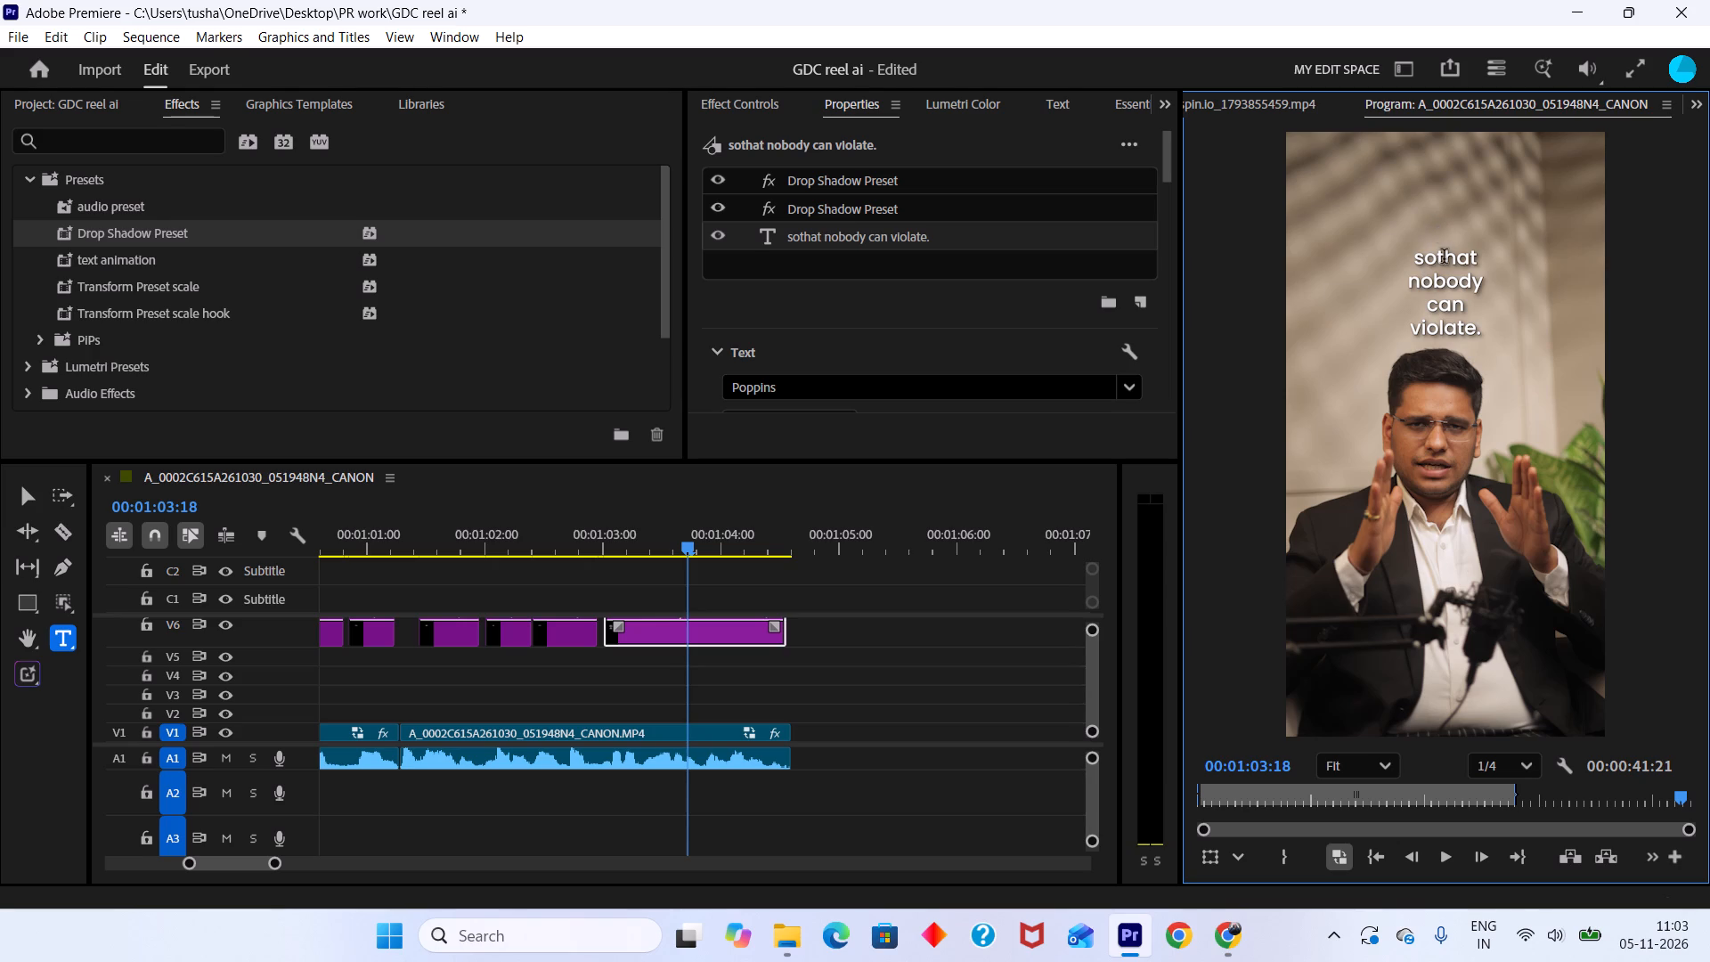
click(1439, 257)
key(space)
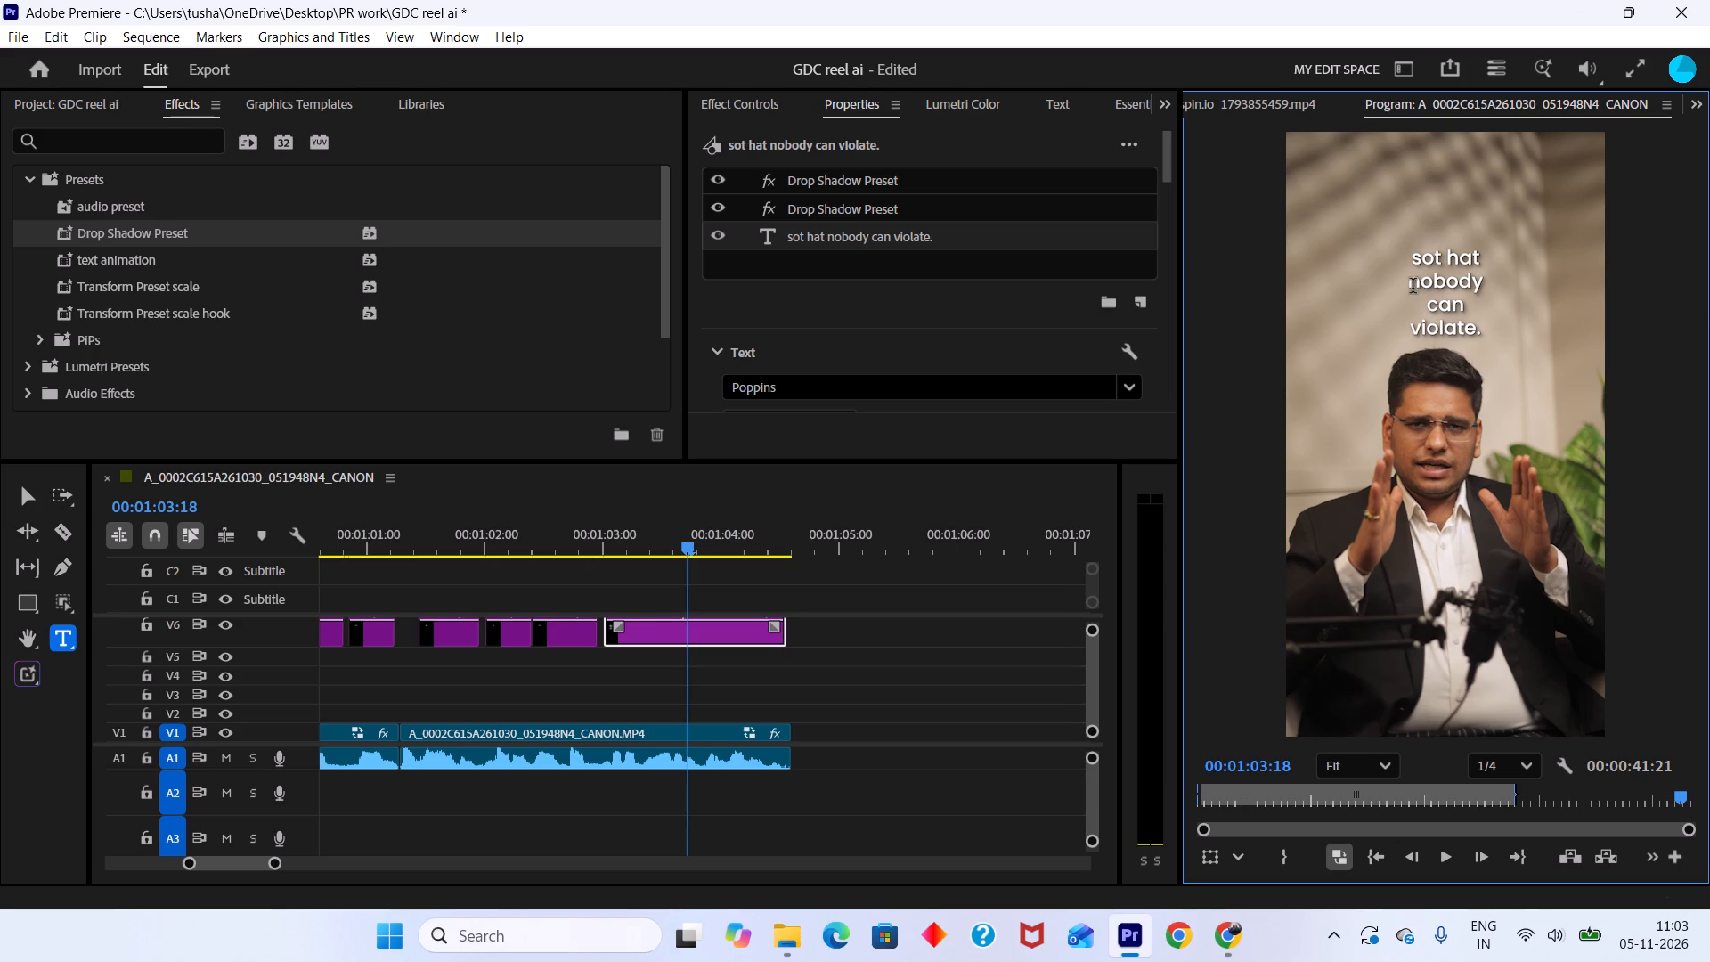
click(1410, 285)
key(BackSpace)
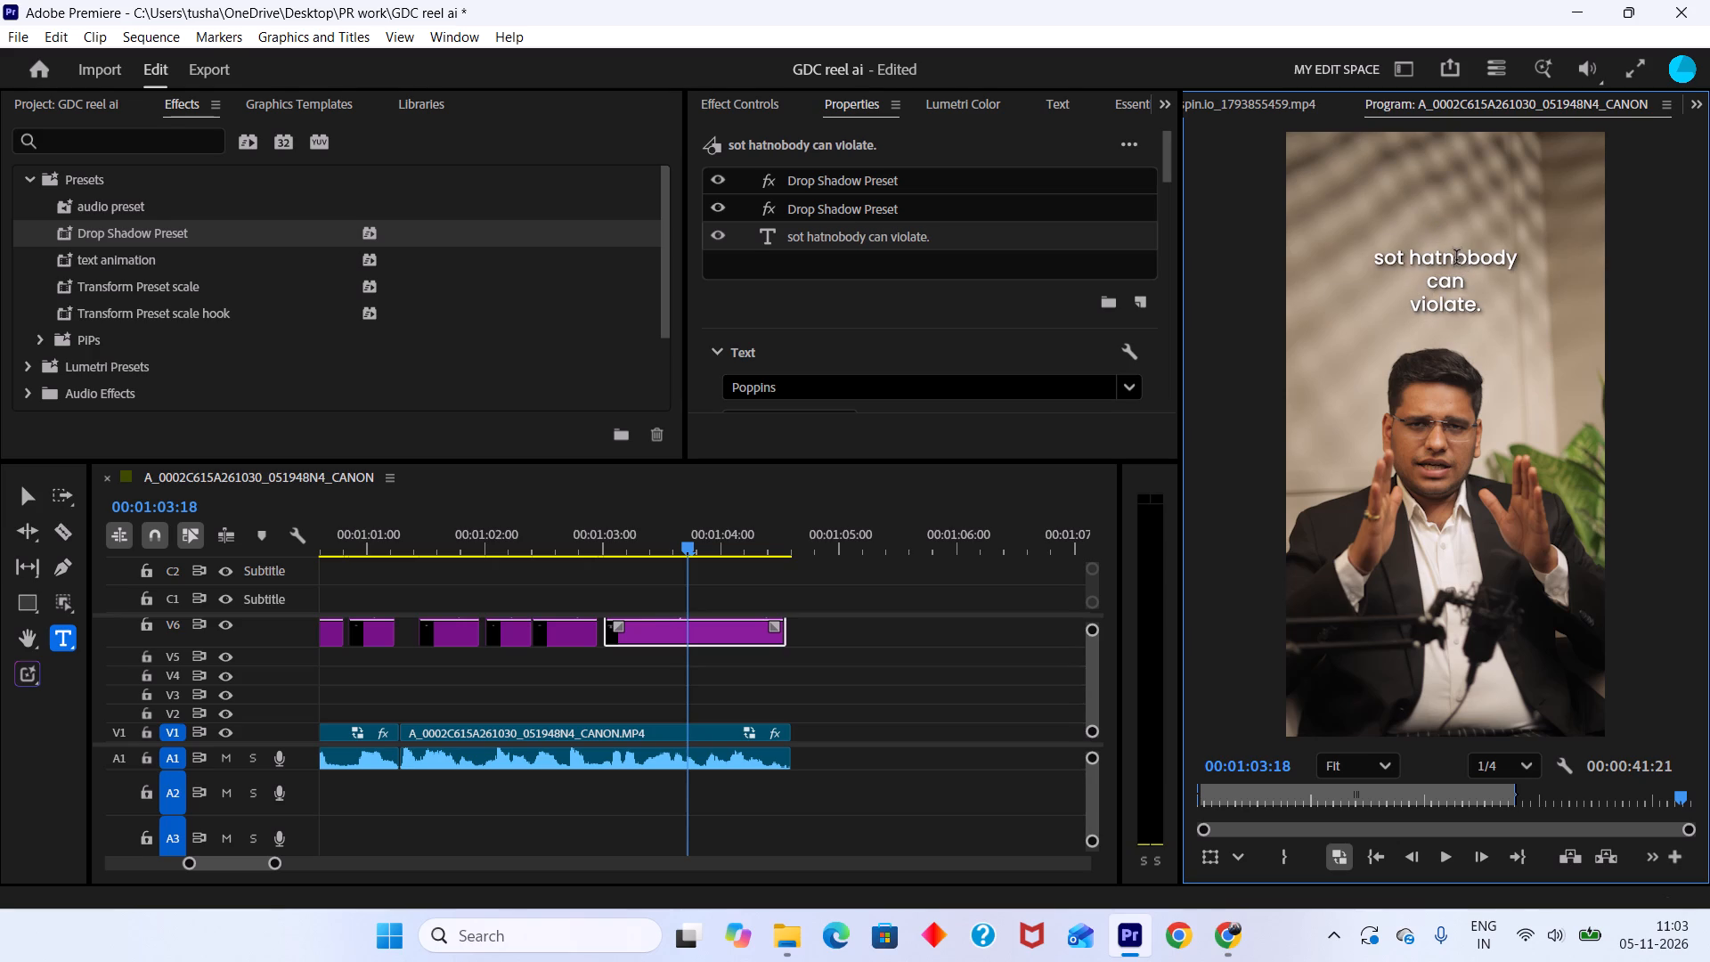
Correct the word spacing in the closing caption's first line so it reads "so that no body".
click(1410, 260)
key(BackSpace)
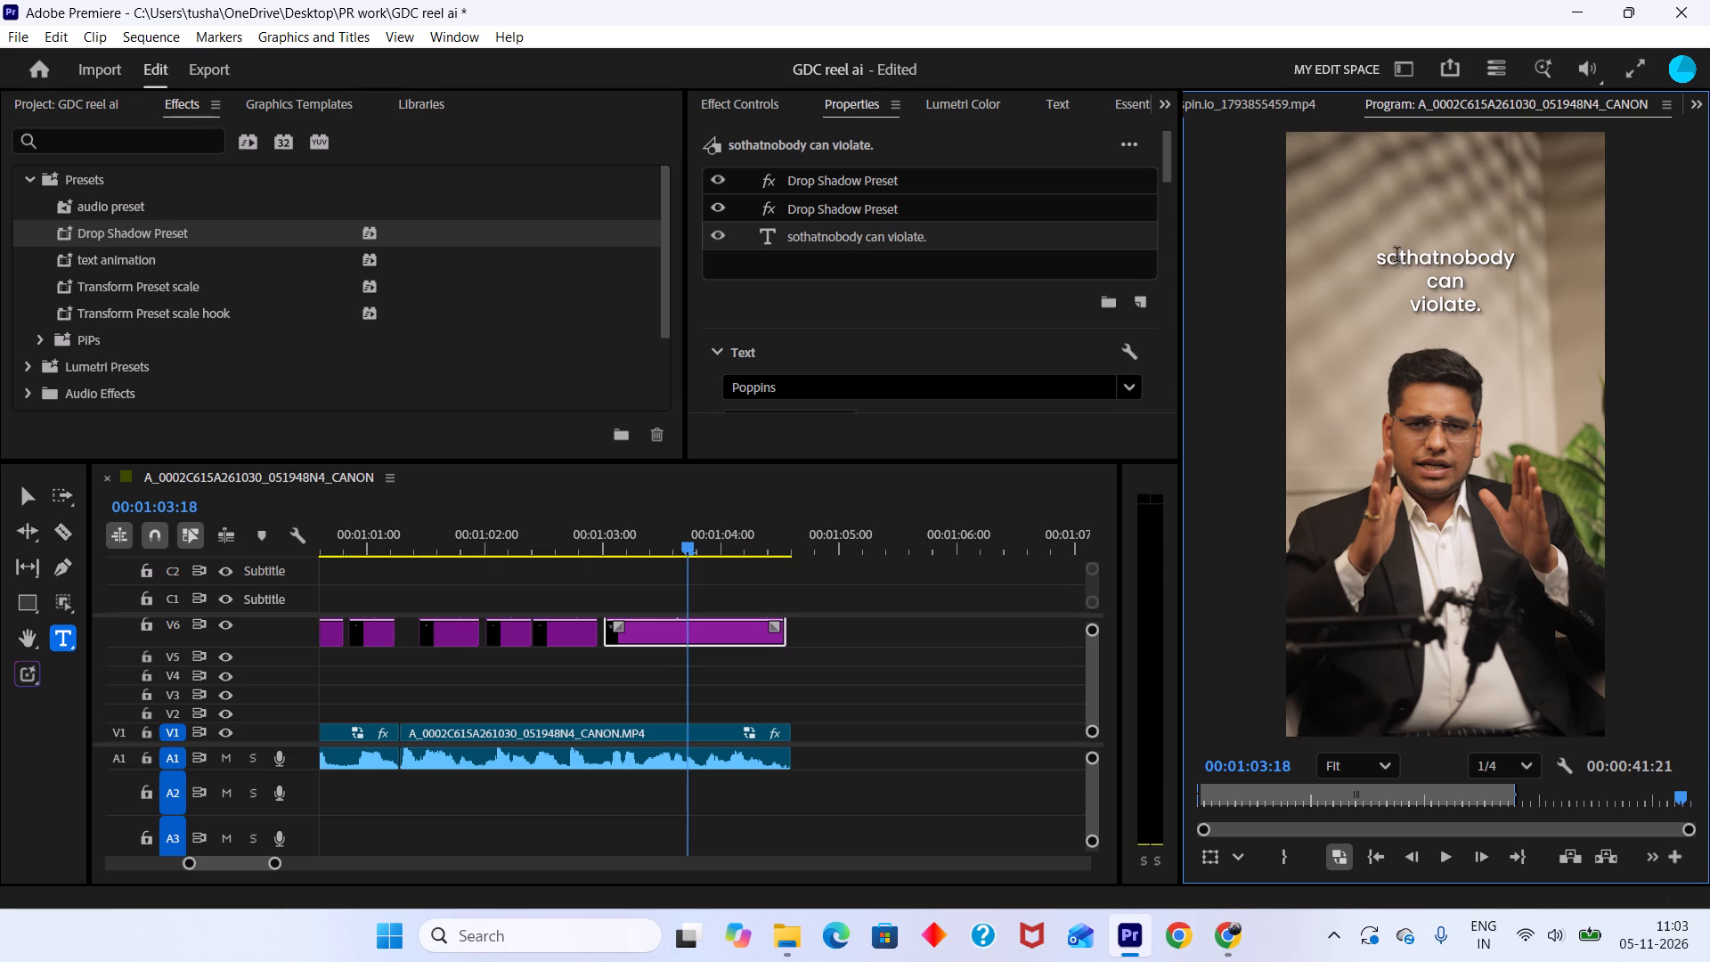
click(1403, 263)
key(space)
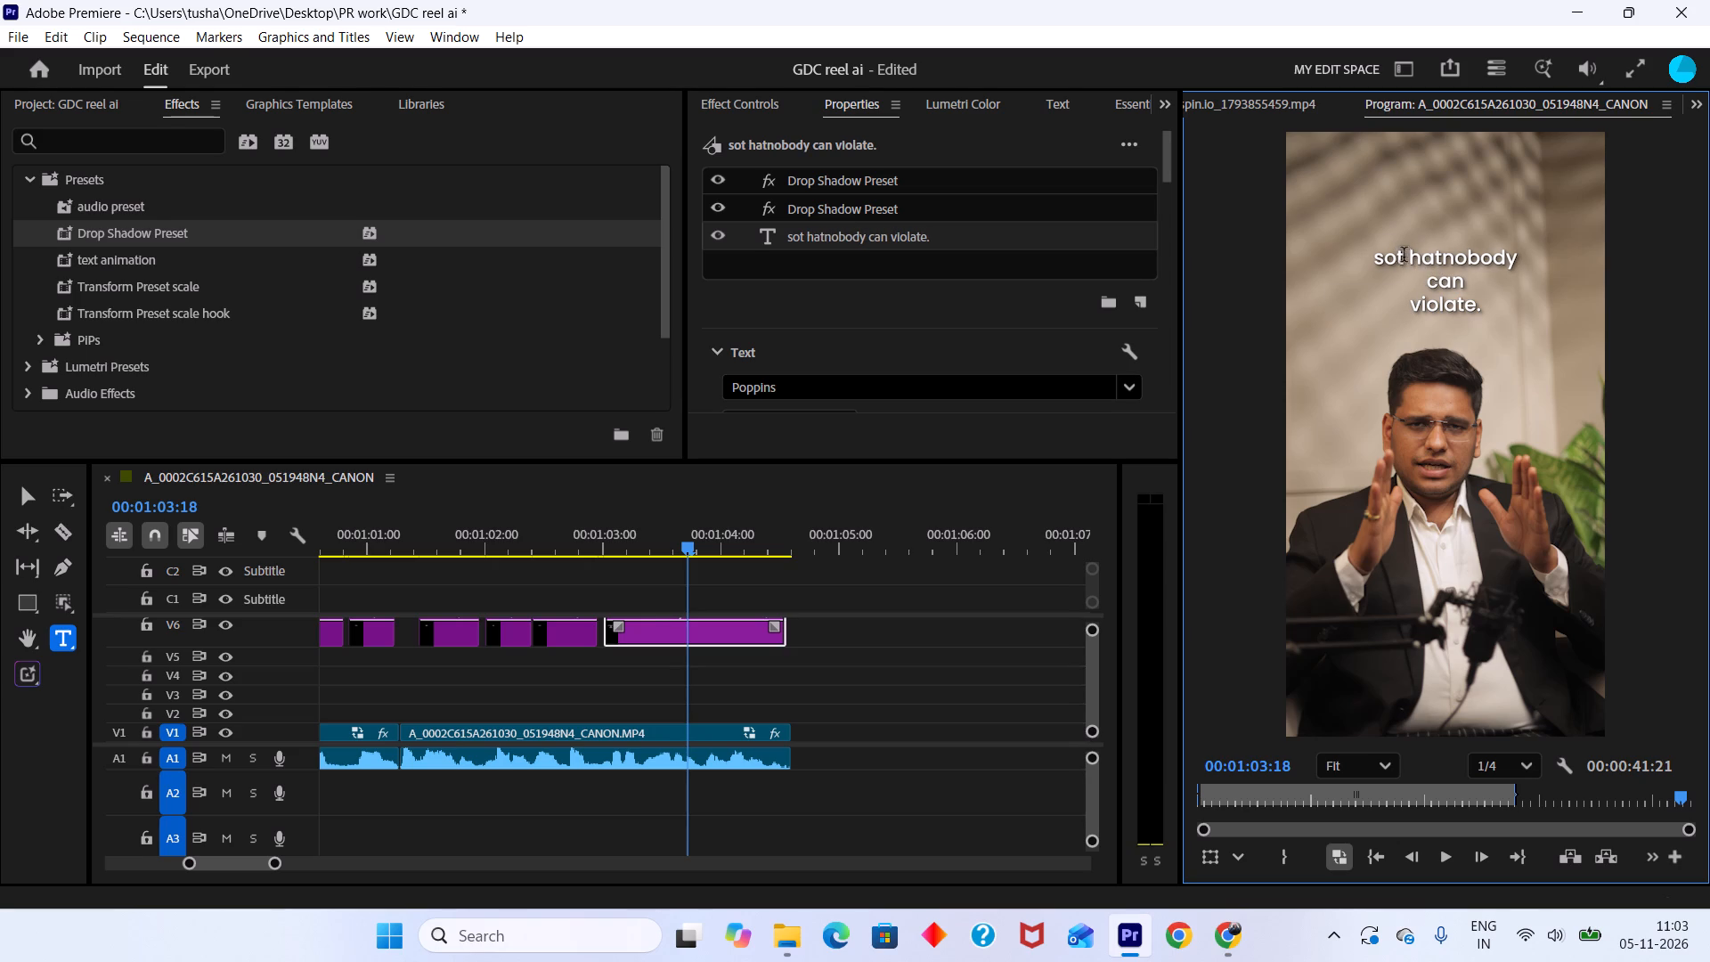
click(1398, 252)
key(space)
click(1410, 264)
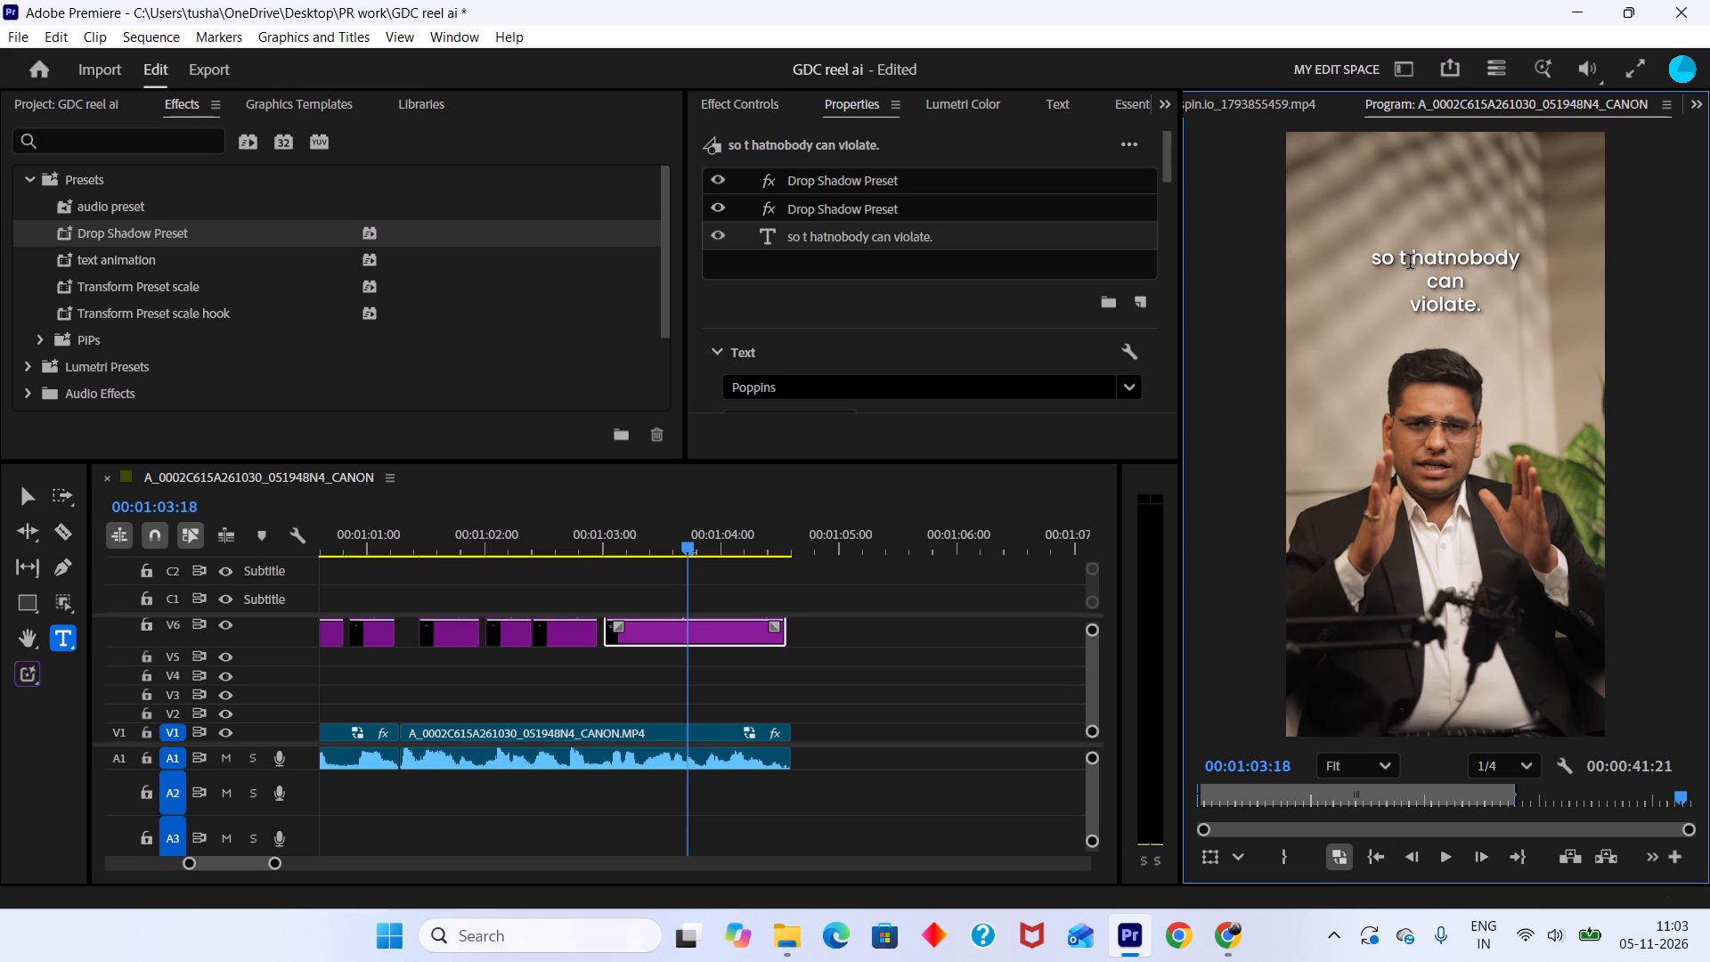
key(BackSpace)
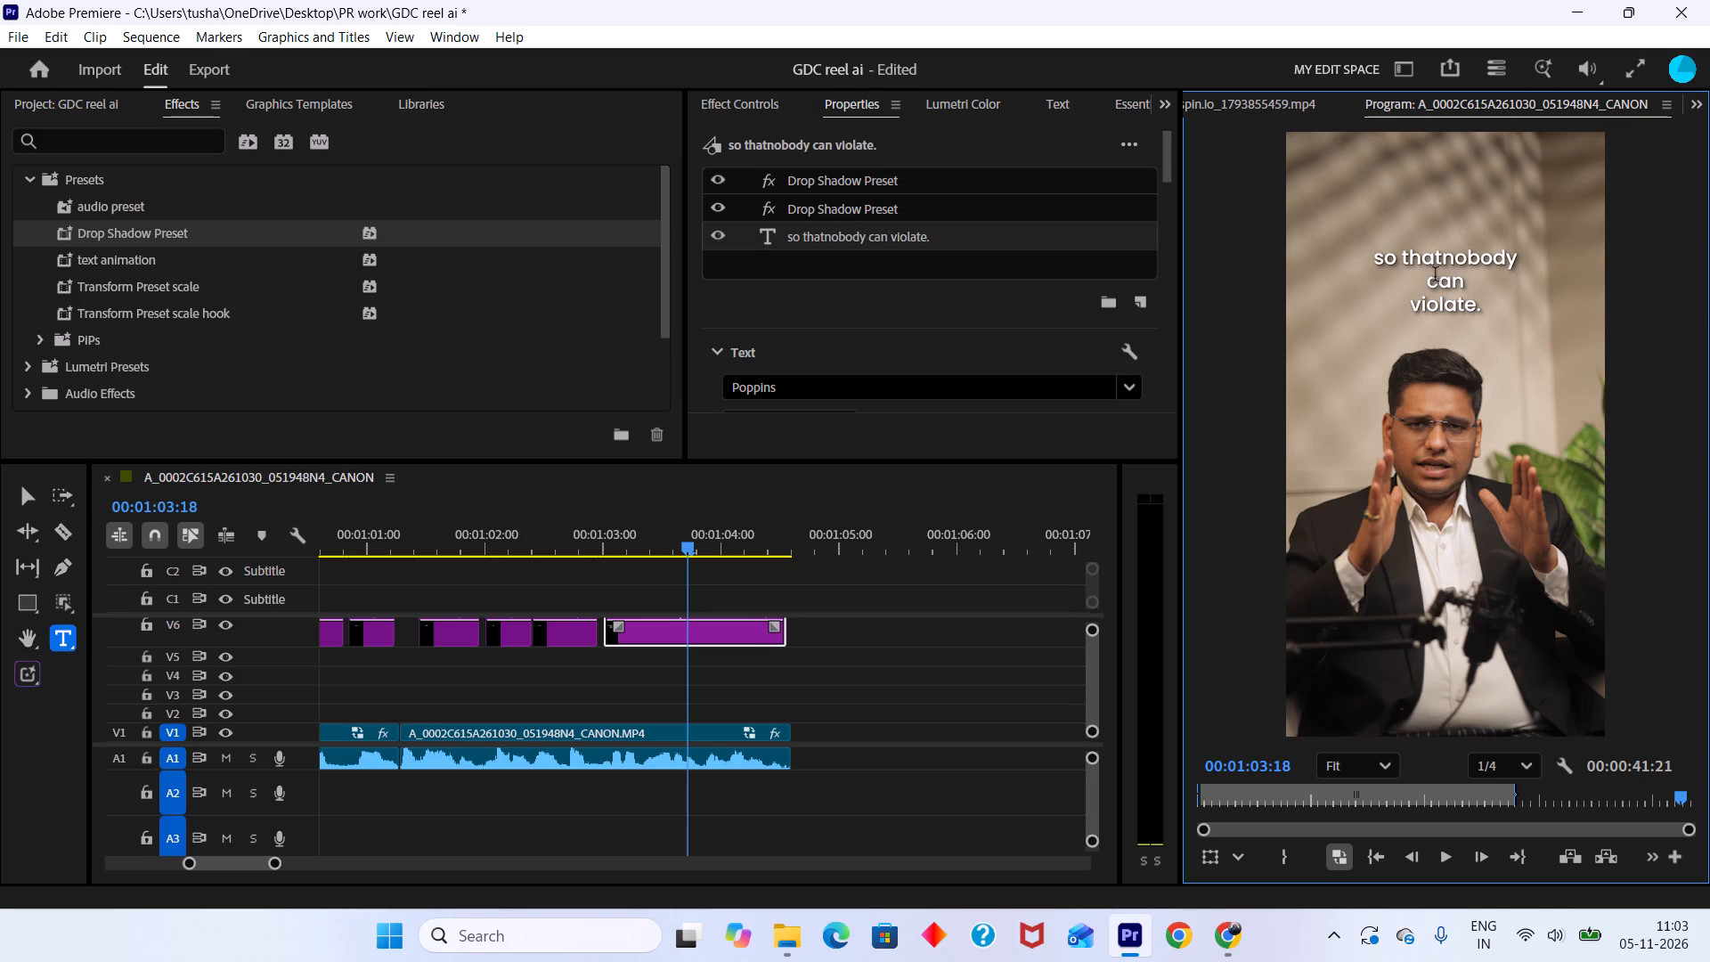
click(1442, 257)
key(space)
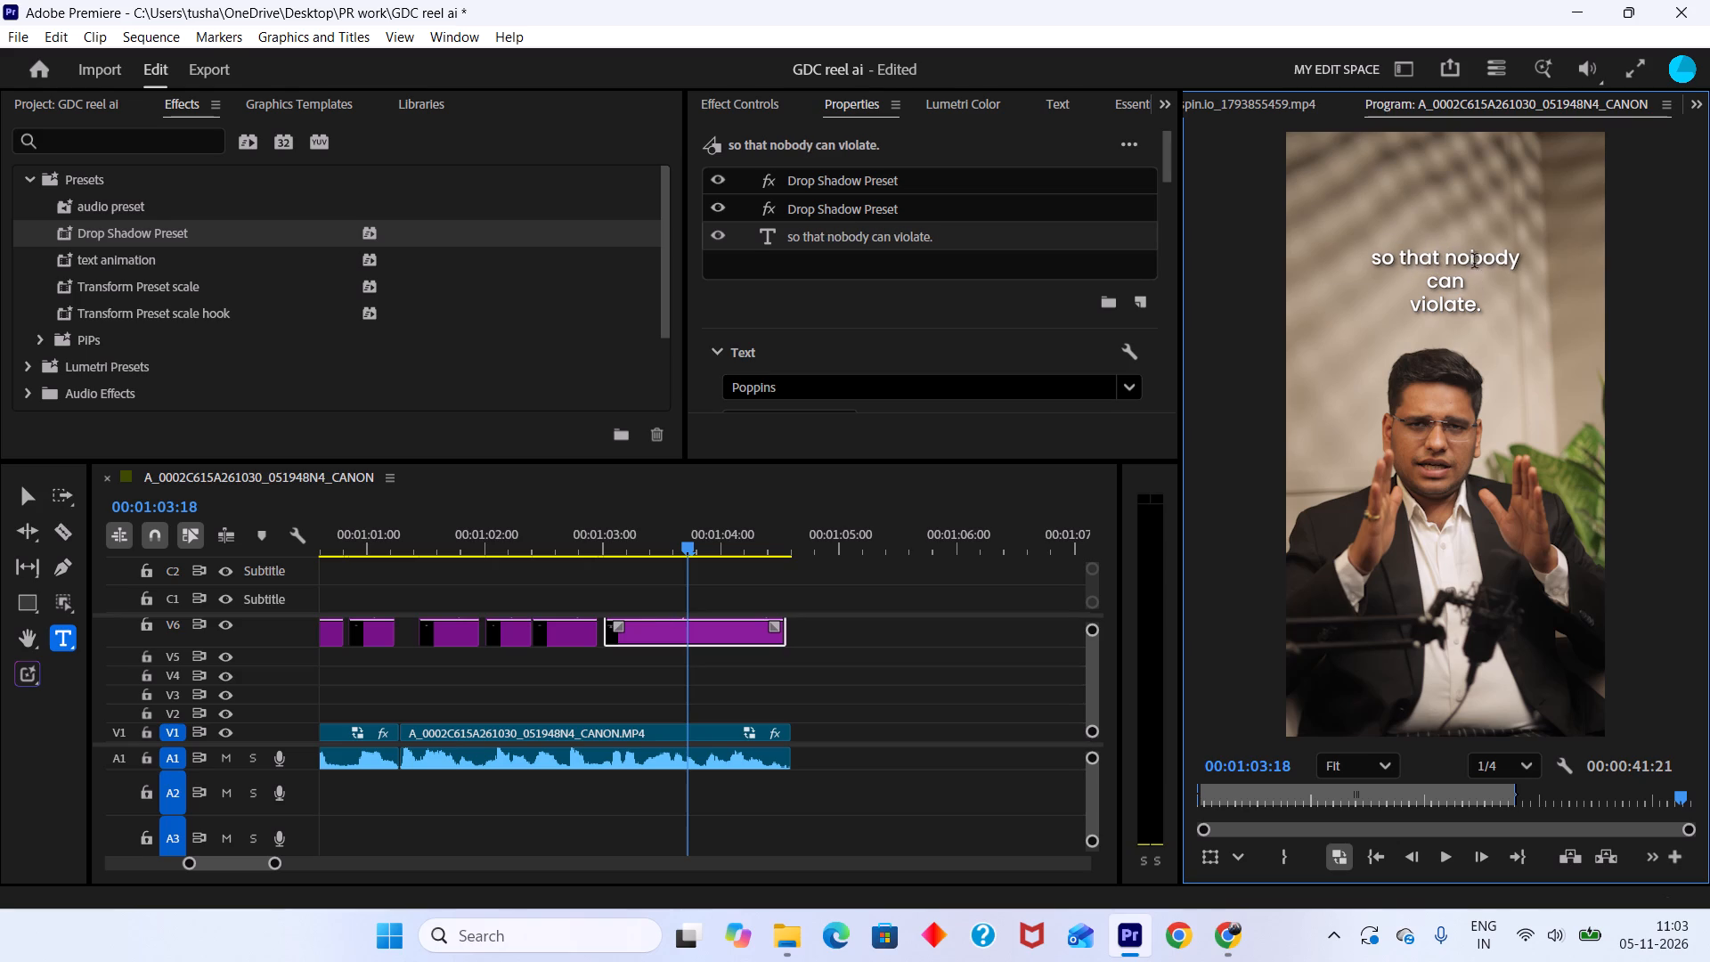
click(1470, 261)
key(space)
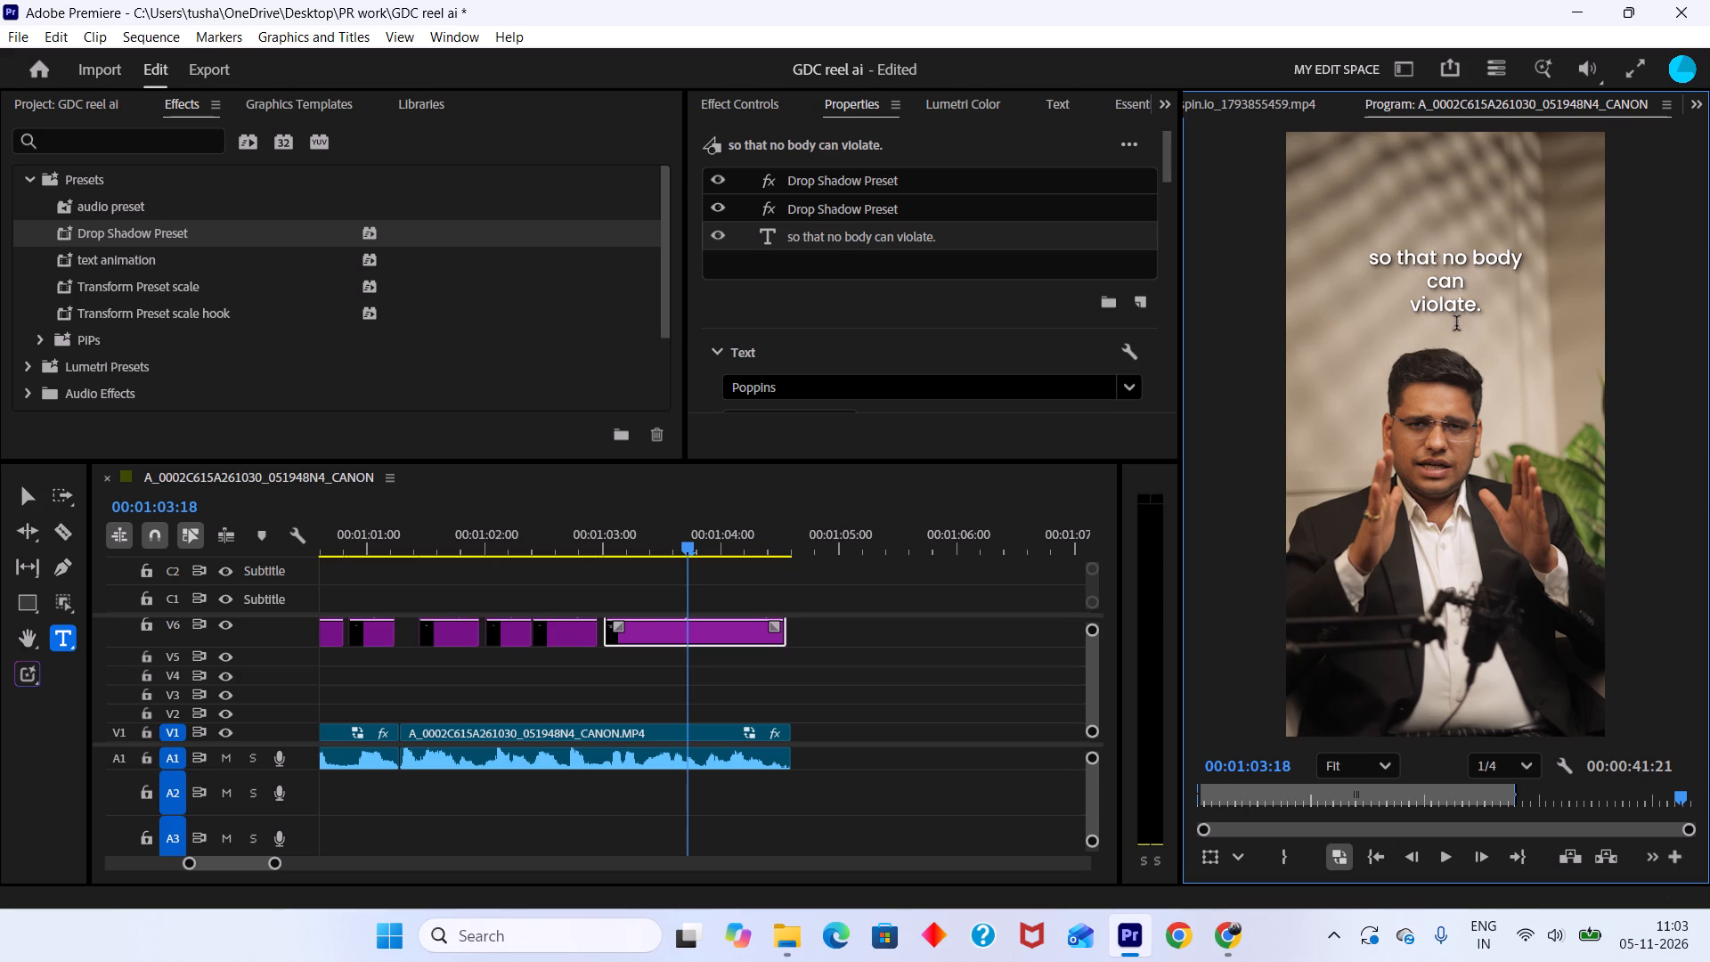
Make the word "violate." in the closing caption faux bold and faux italic at font size 152.
drag(1405, 310, 1507, 306)
scroll(863, 312, down, 5)
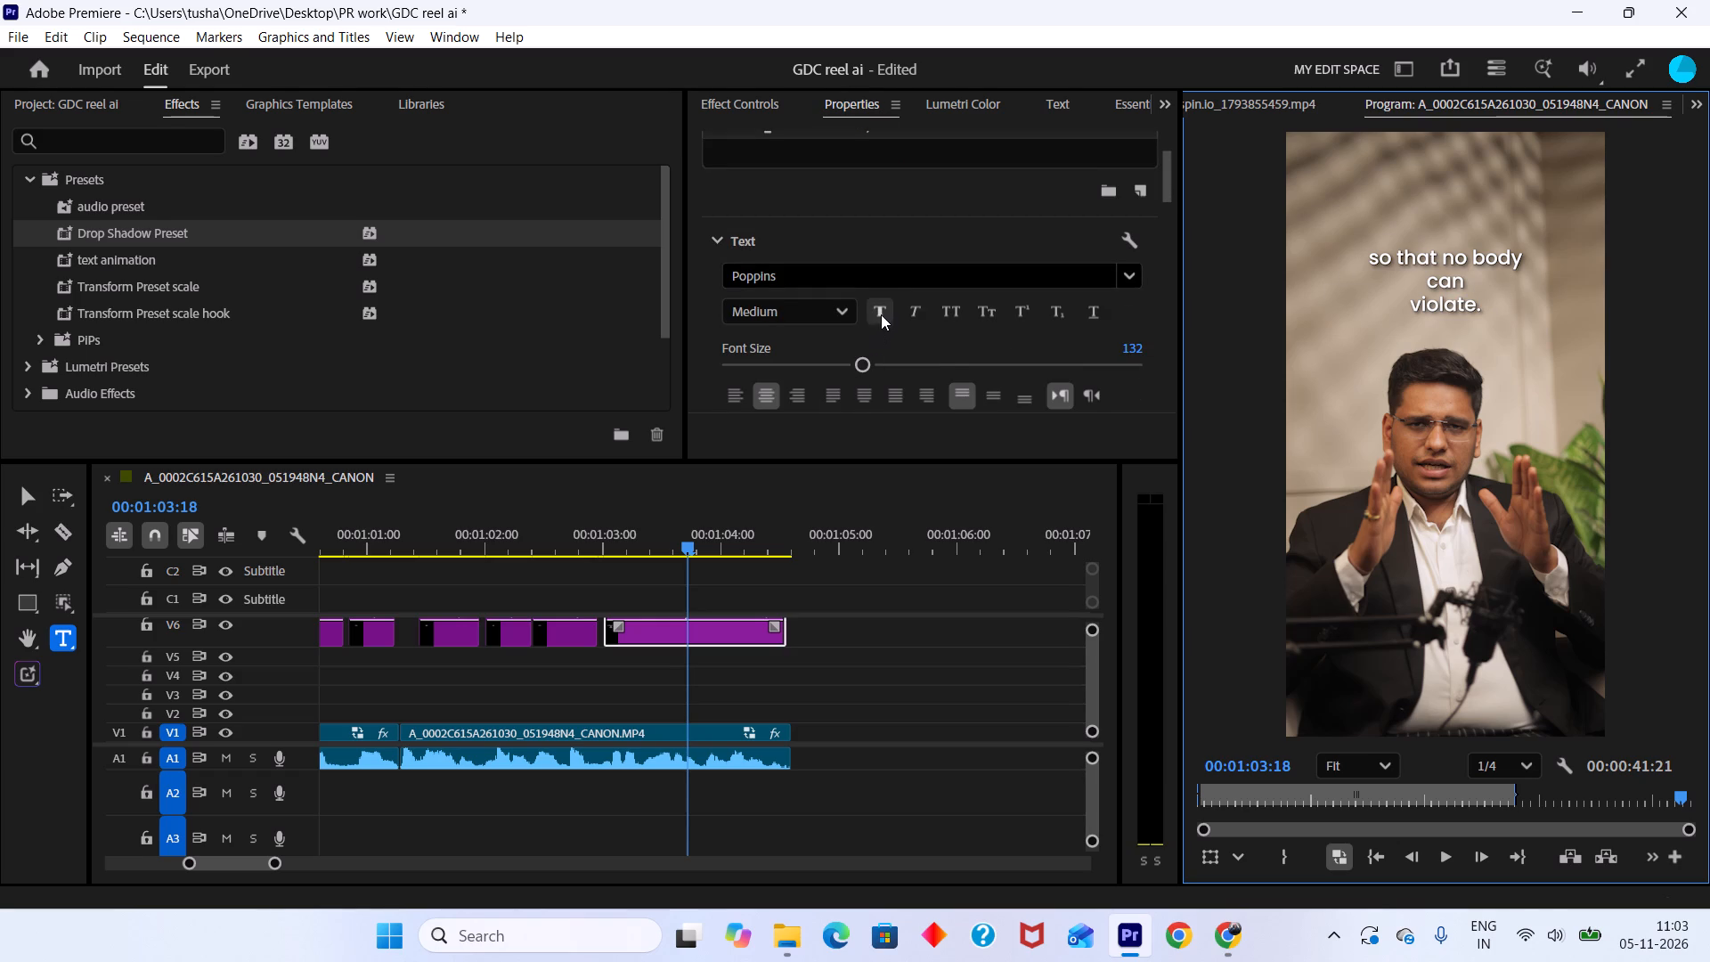
click(881, 310)
drag(864, 368, 877, 371)
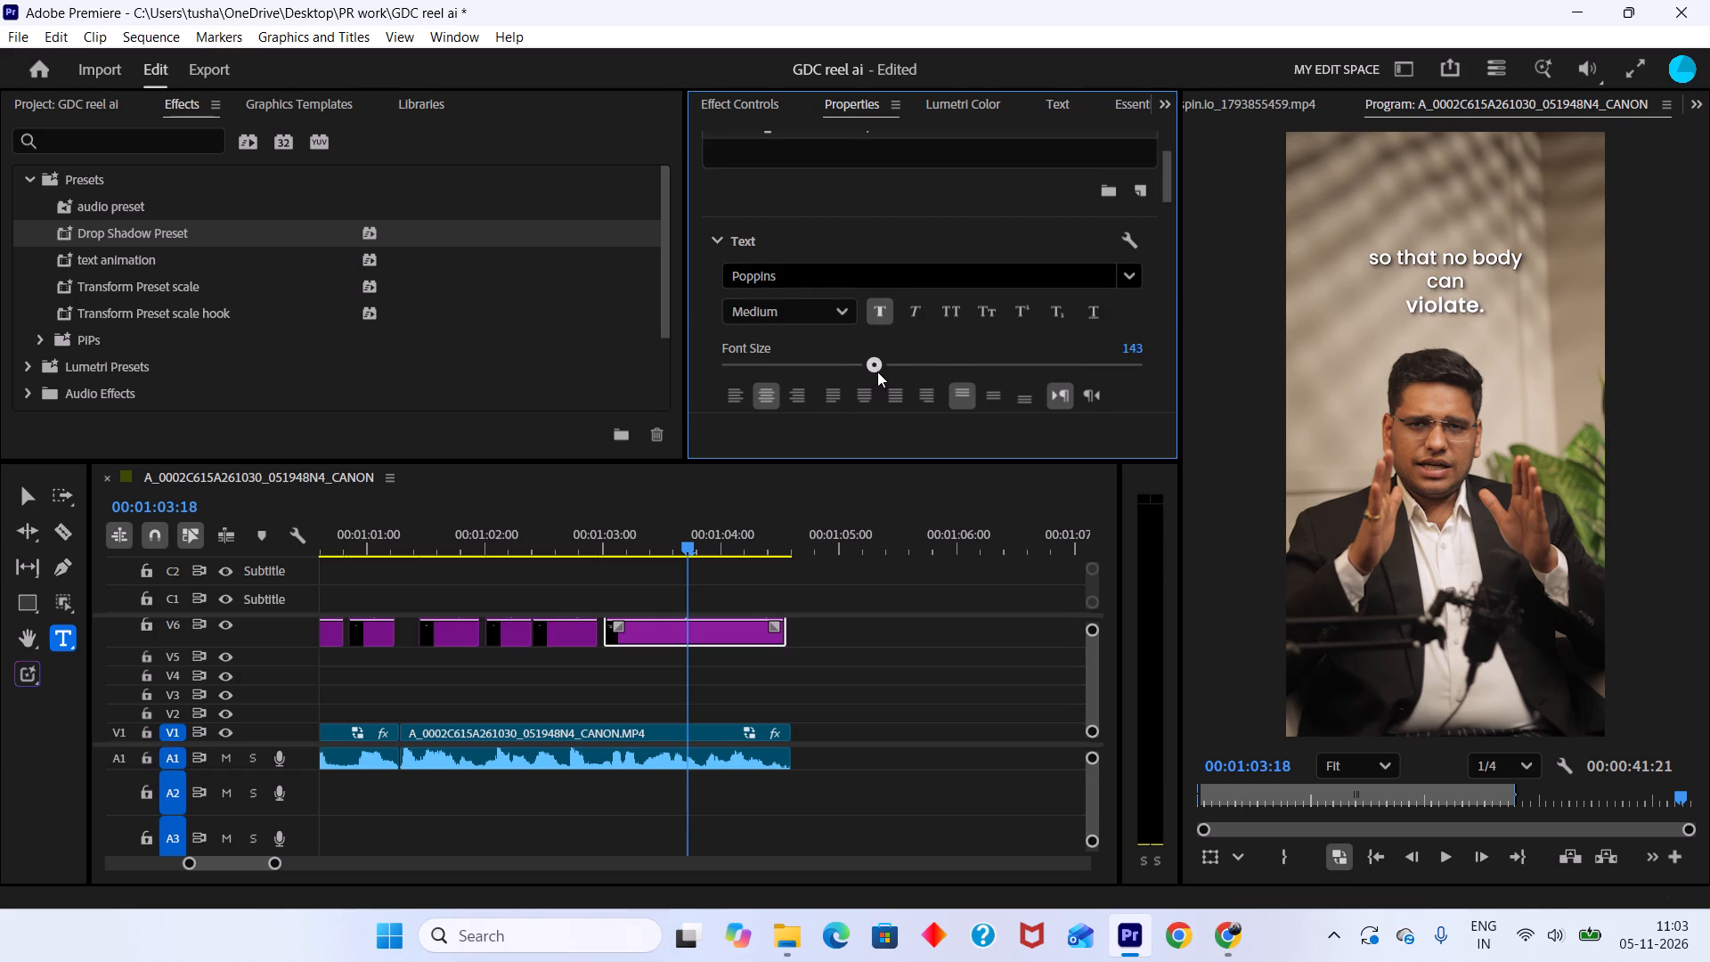
drag(877, 371, 884, 372)
click(915, 311)
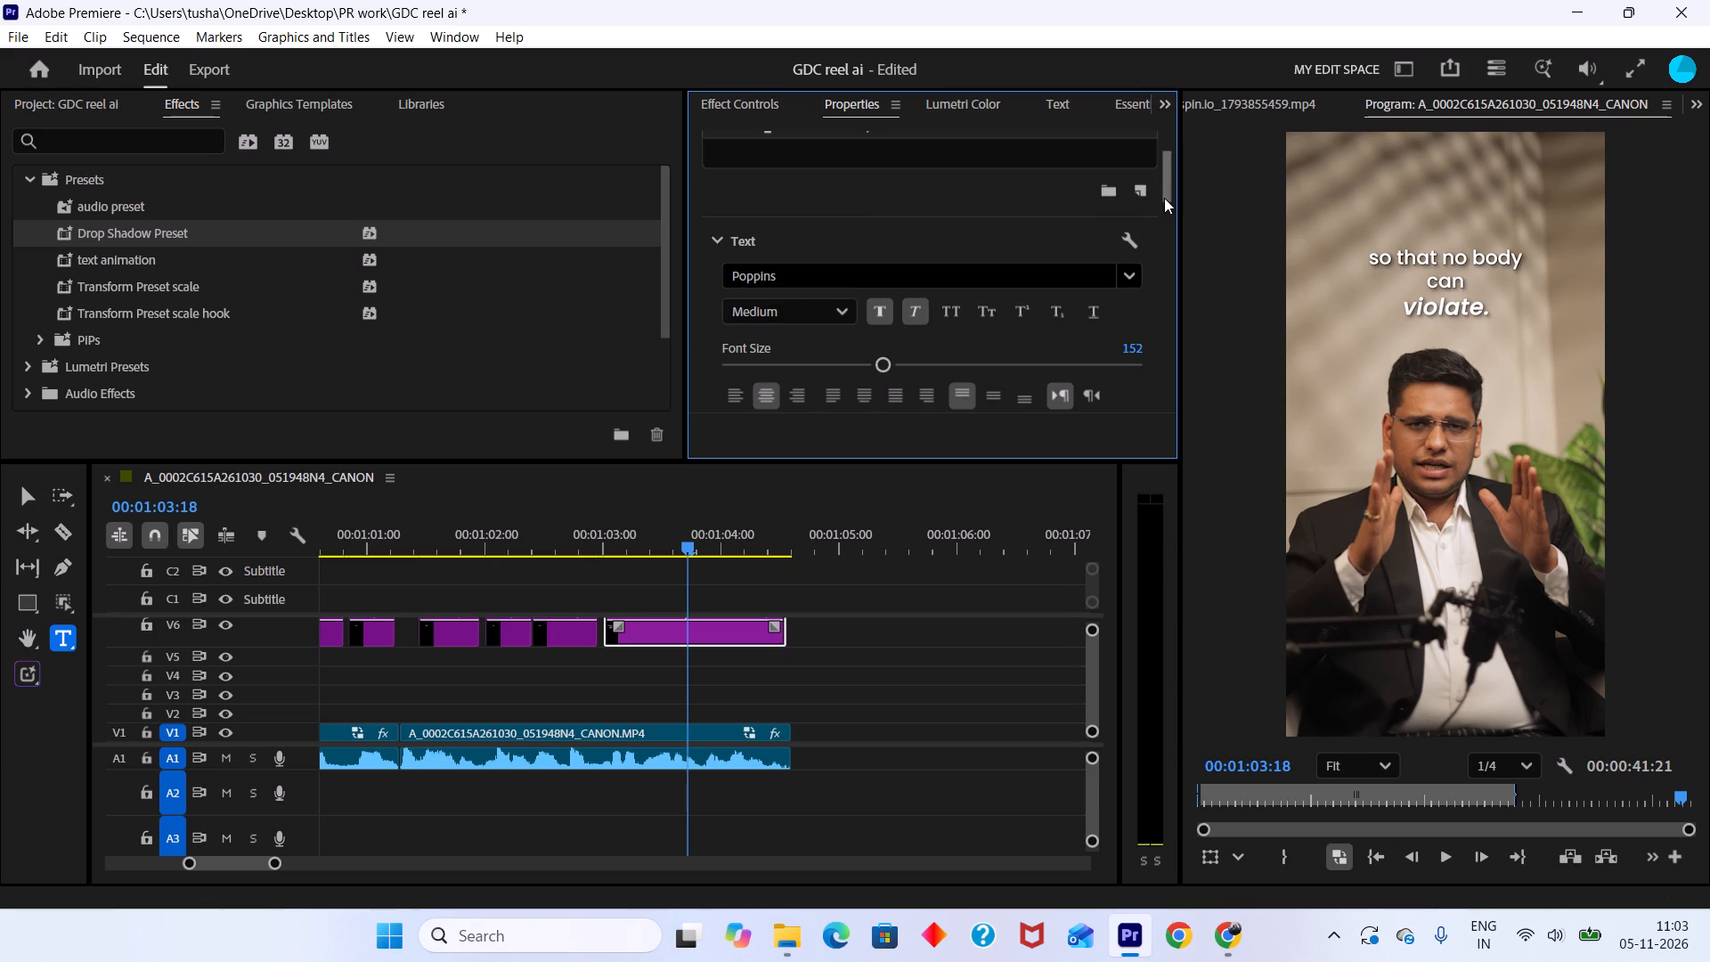
Set the fill colour of the word "violate." to red.
drag(1164, 198, 1153, 277)
click(784, 148)
drag(847, 346, 964, 799)
click(998, 634)
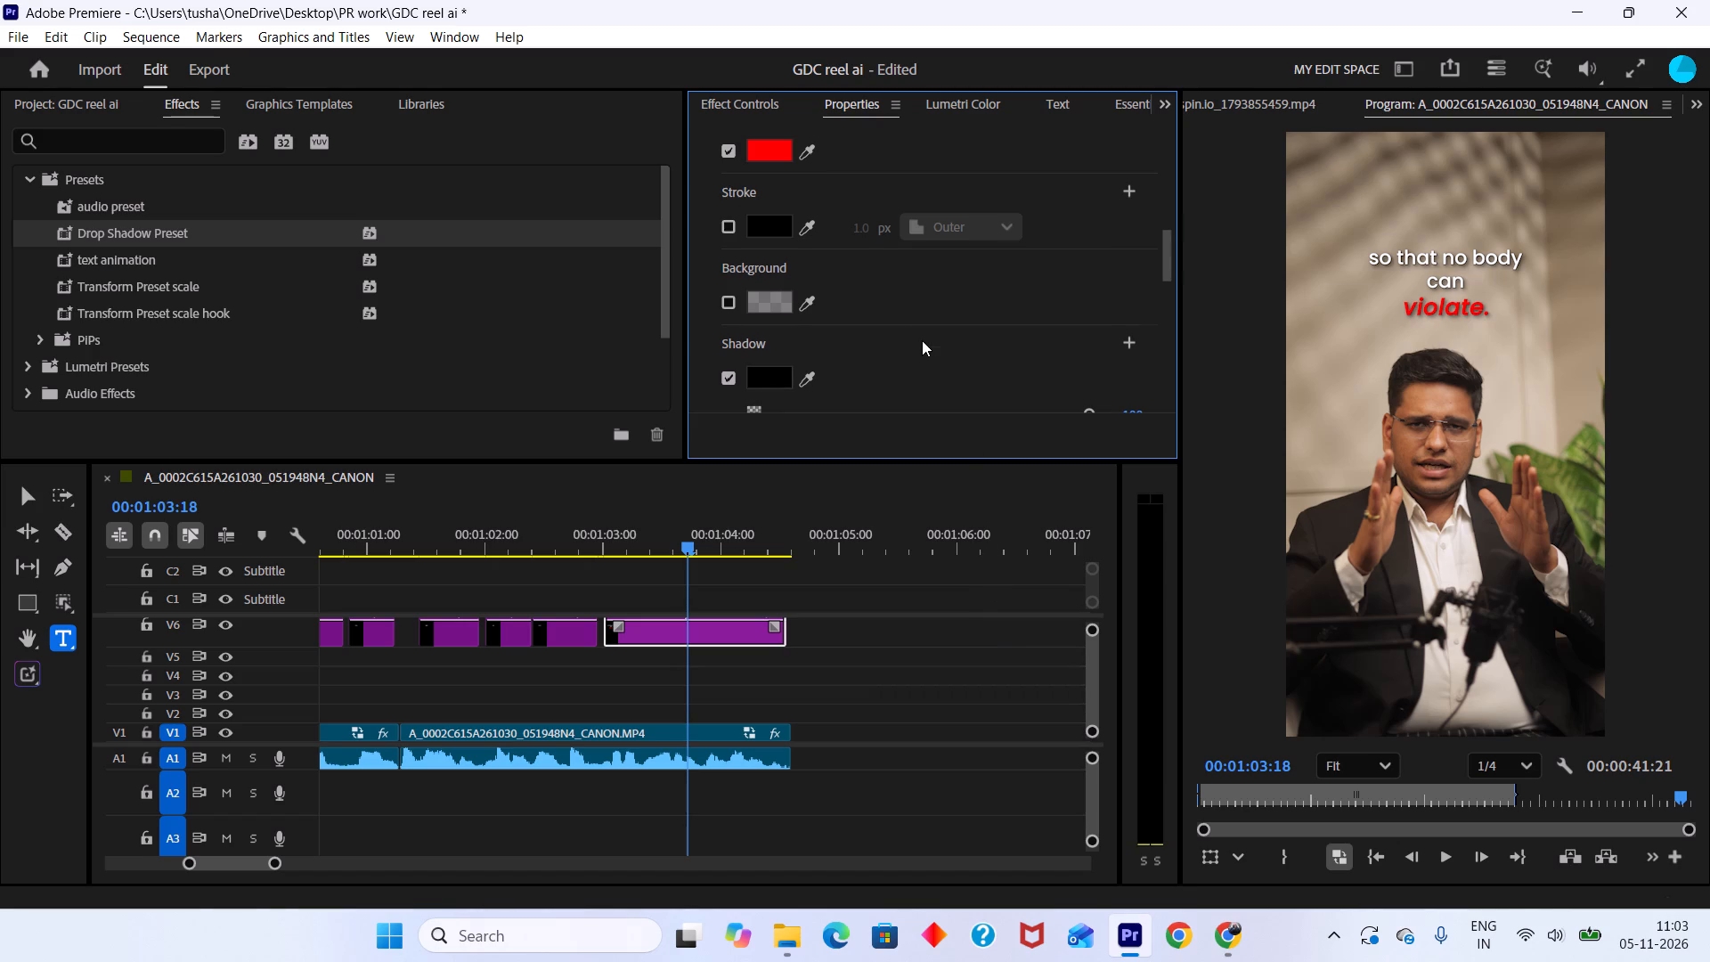
Set the font style of the word "violate." in the closing caption to Poppins Bold and play that section back.
scroll(922, 340, up, 17)
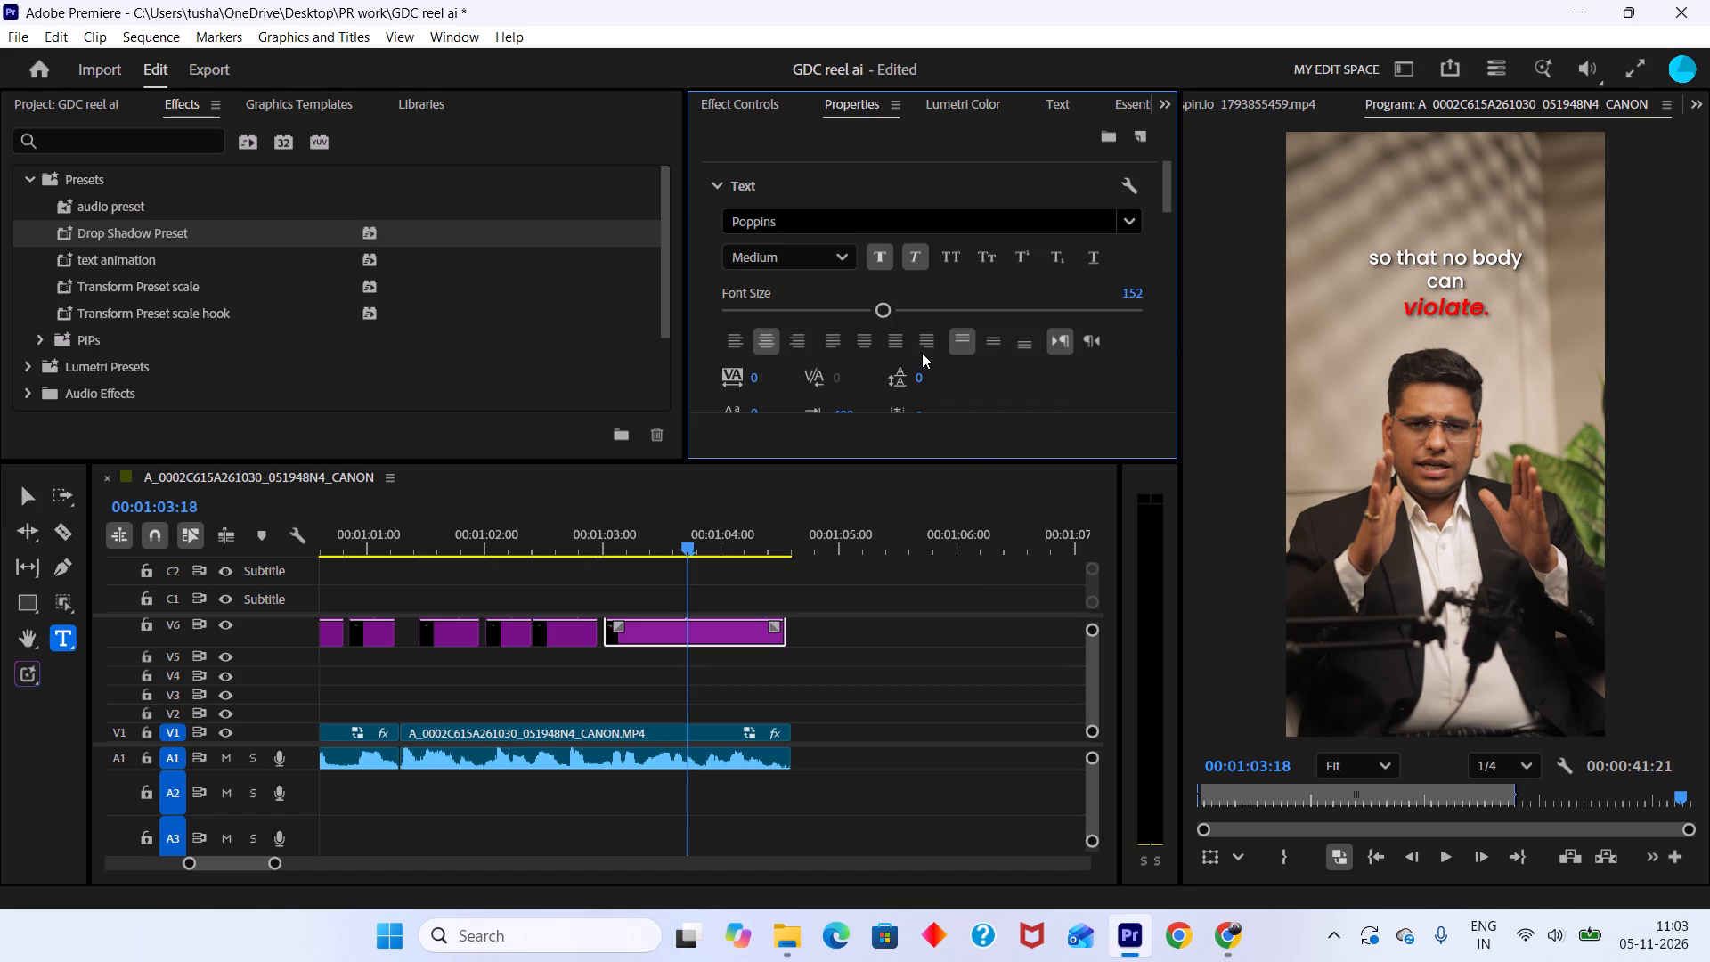
click(823, 254)
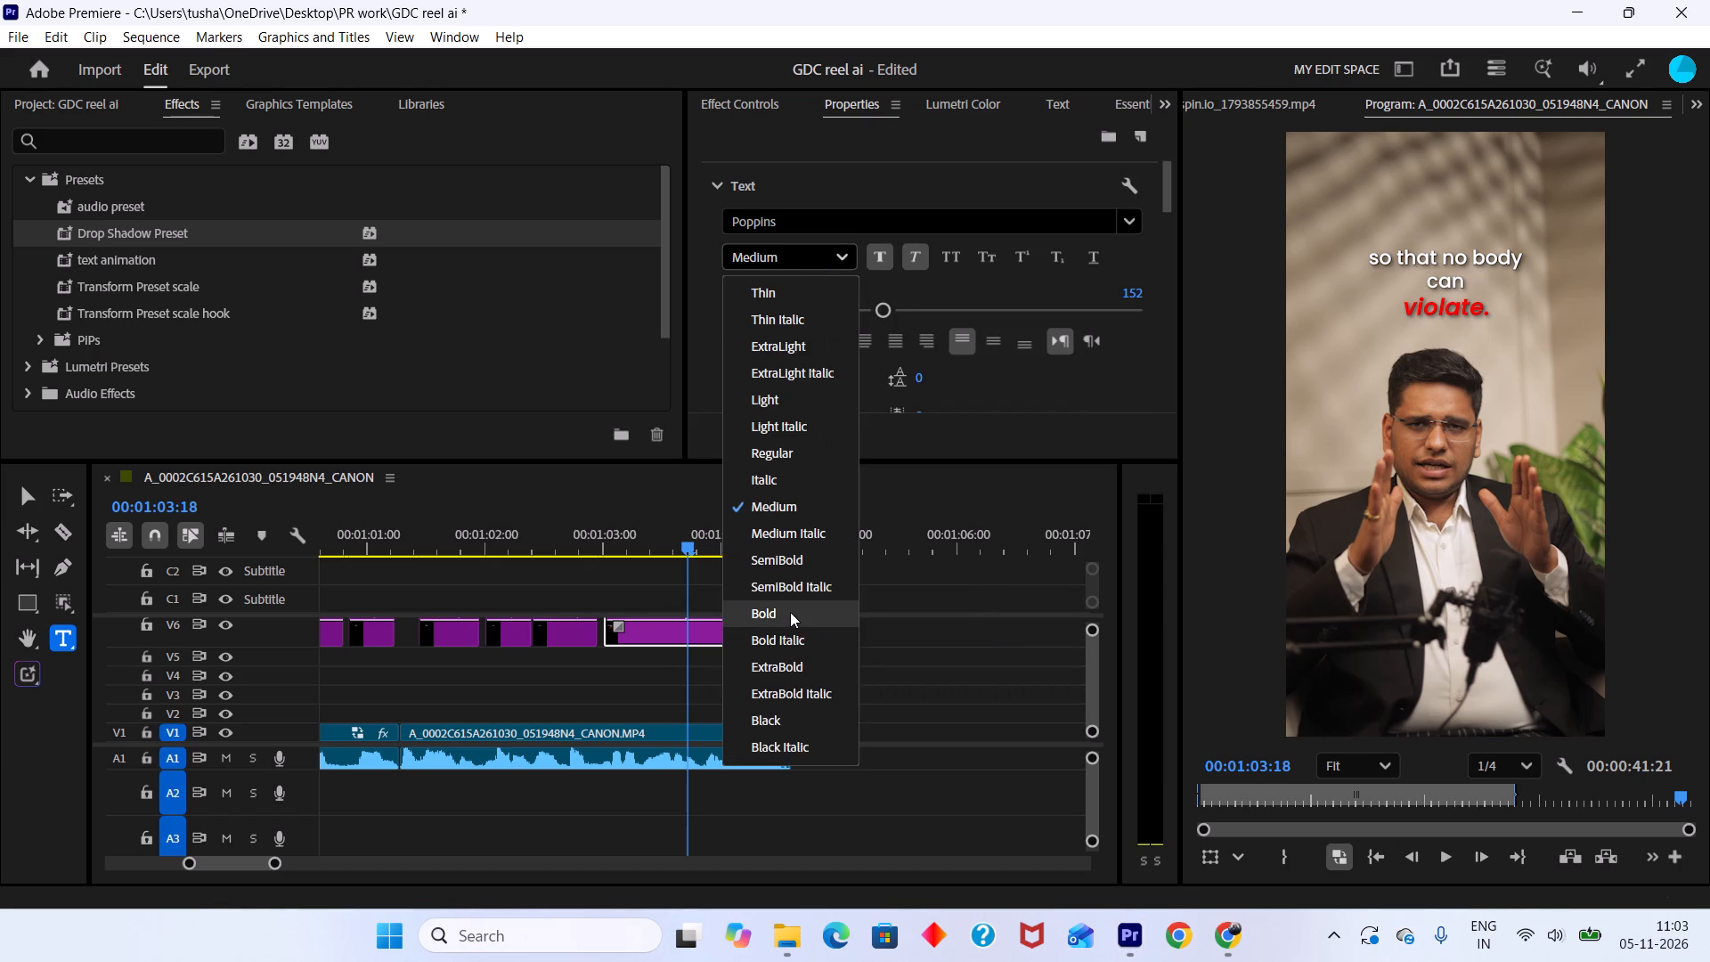
click(790, 612)
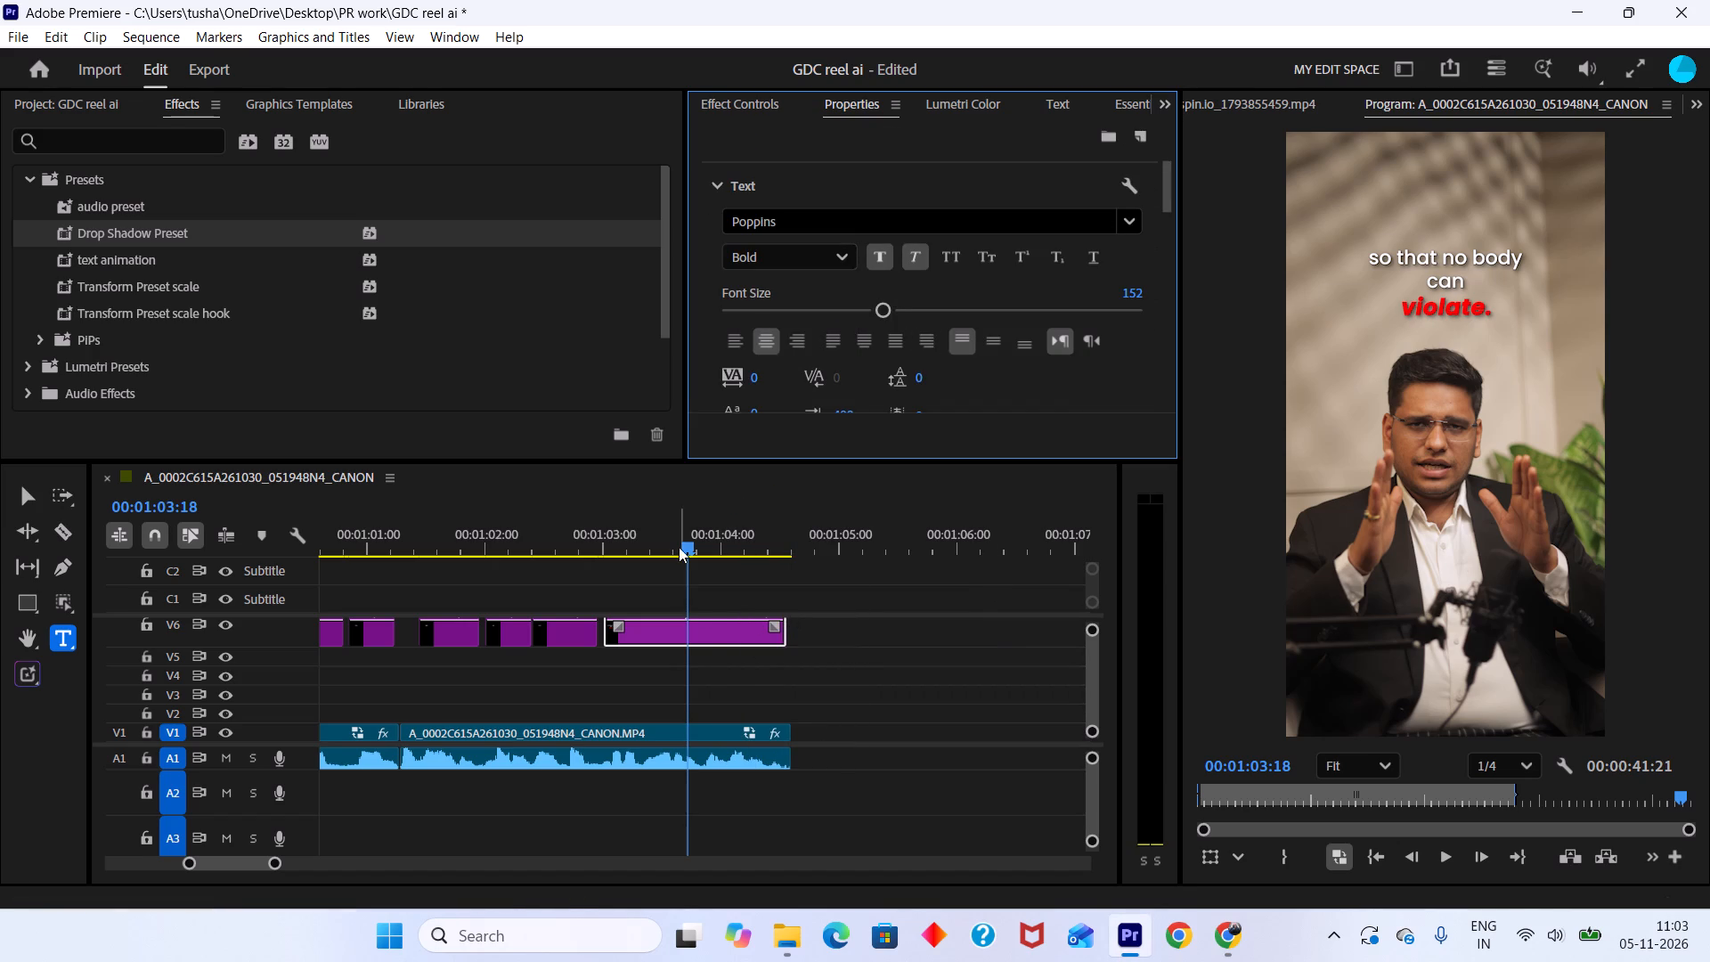
drag(689, 534, 572, 543)
key(space)
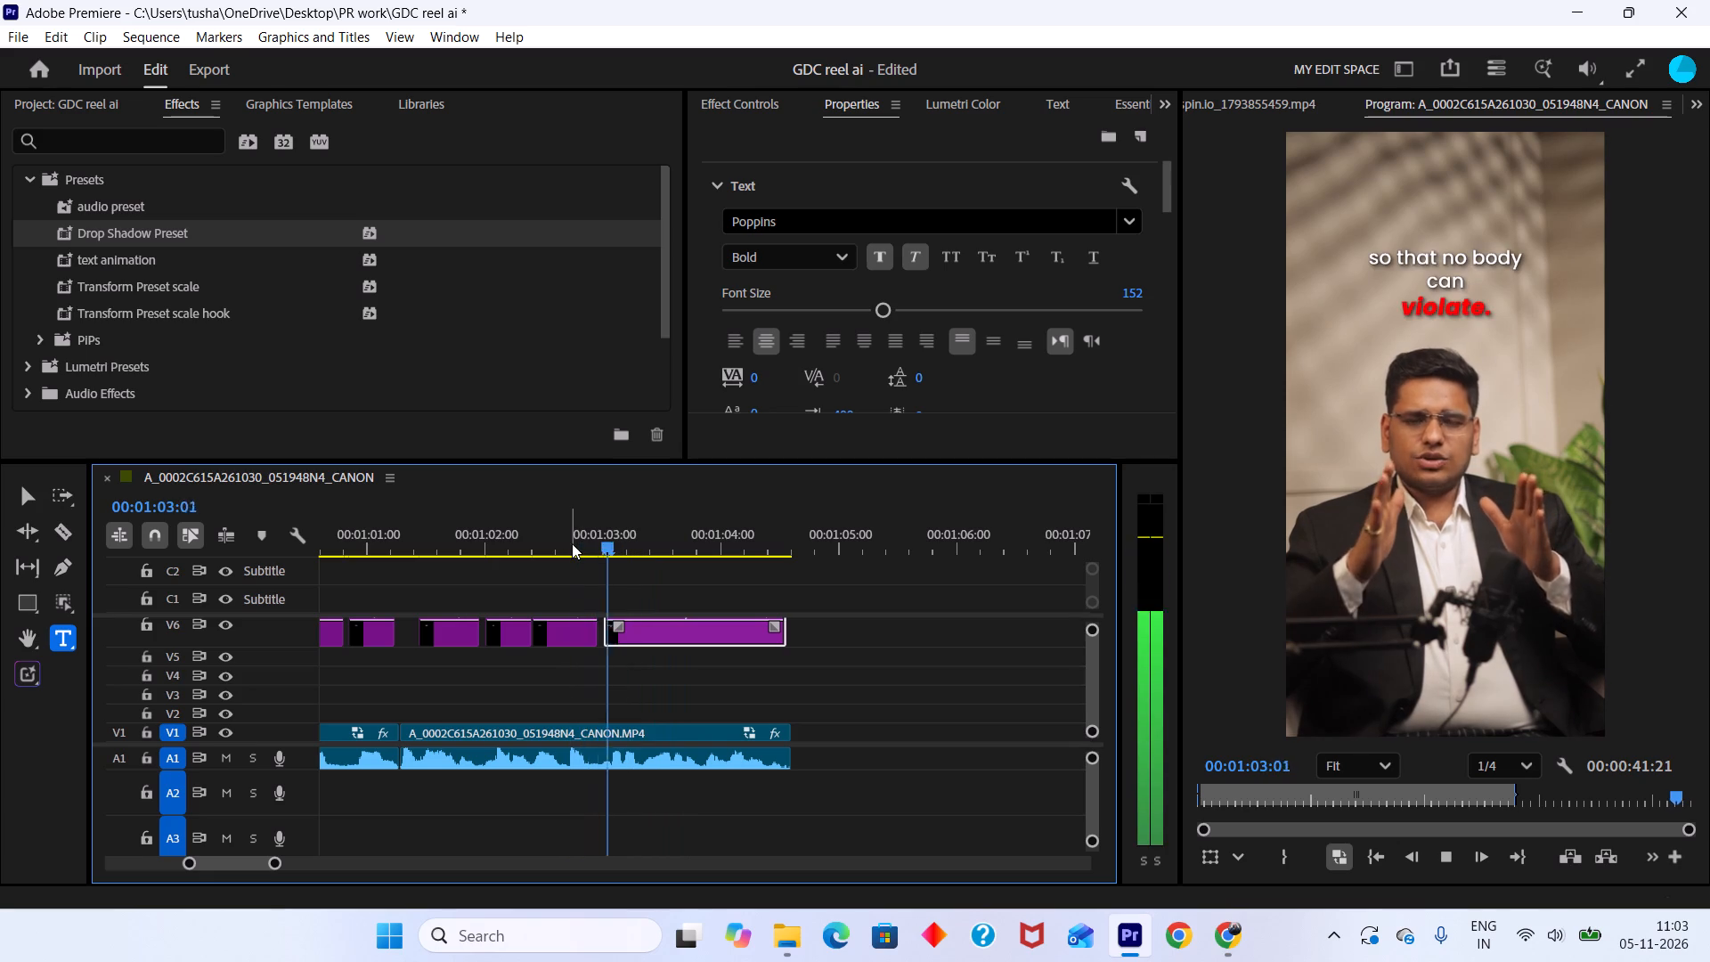
key(space)
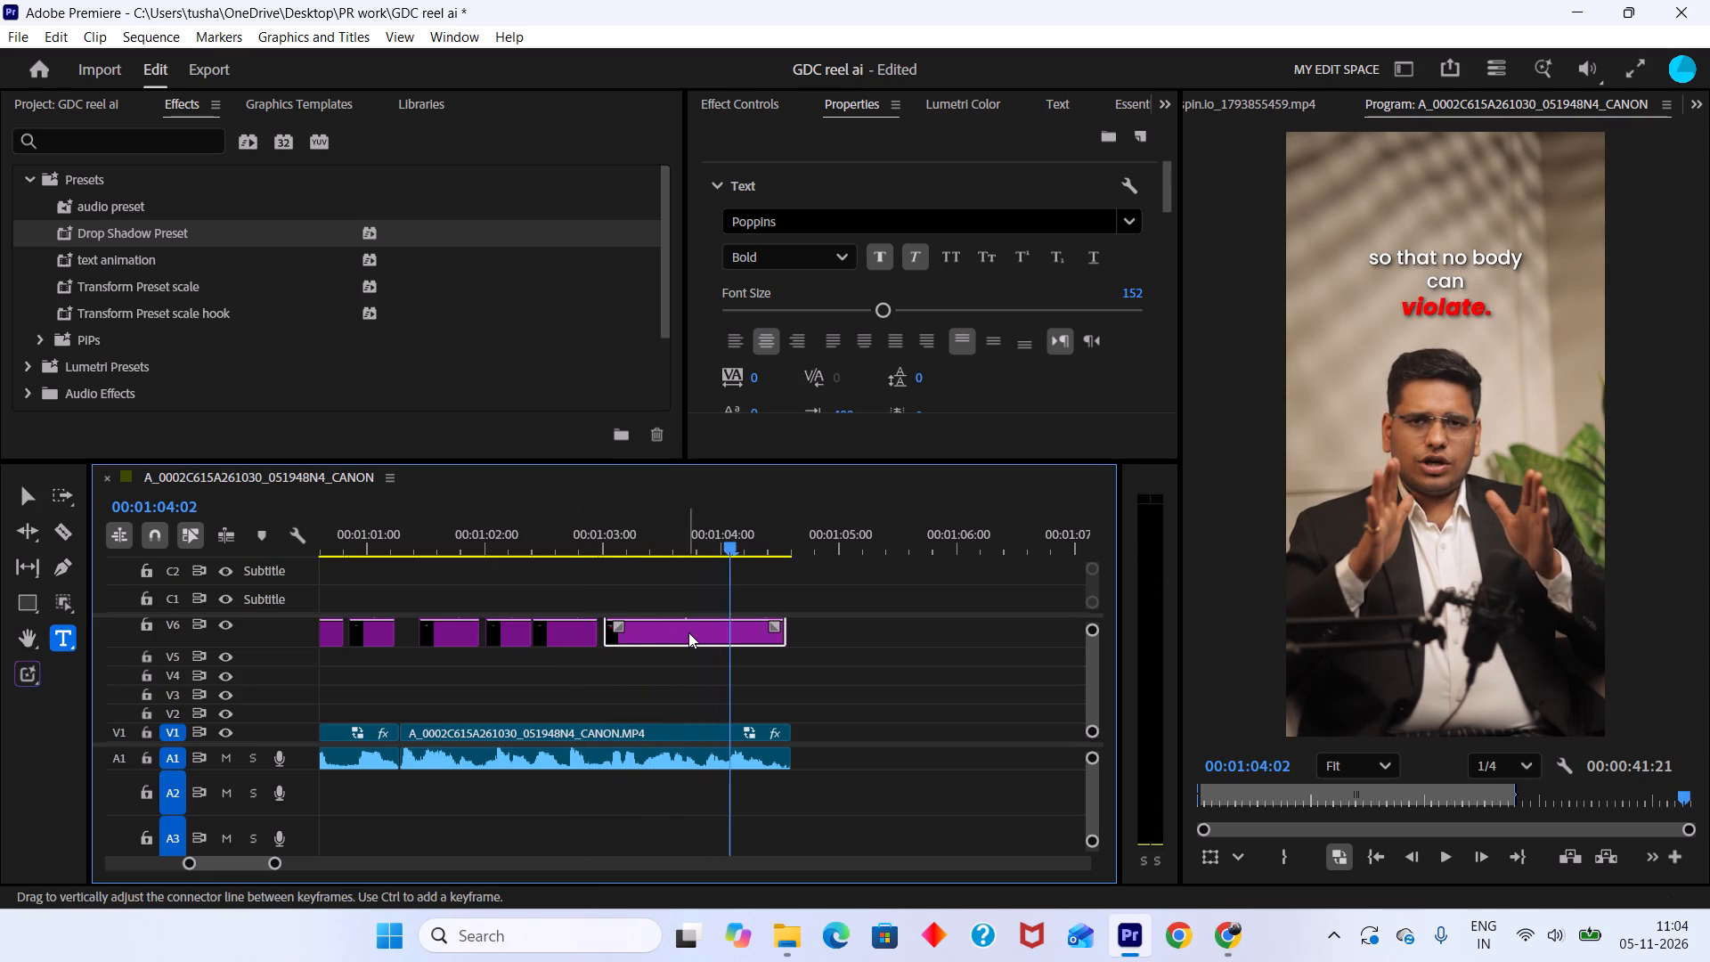
key(space)
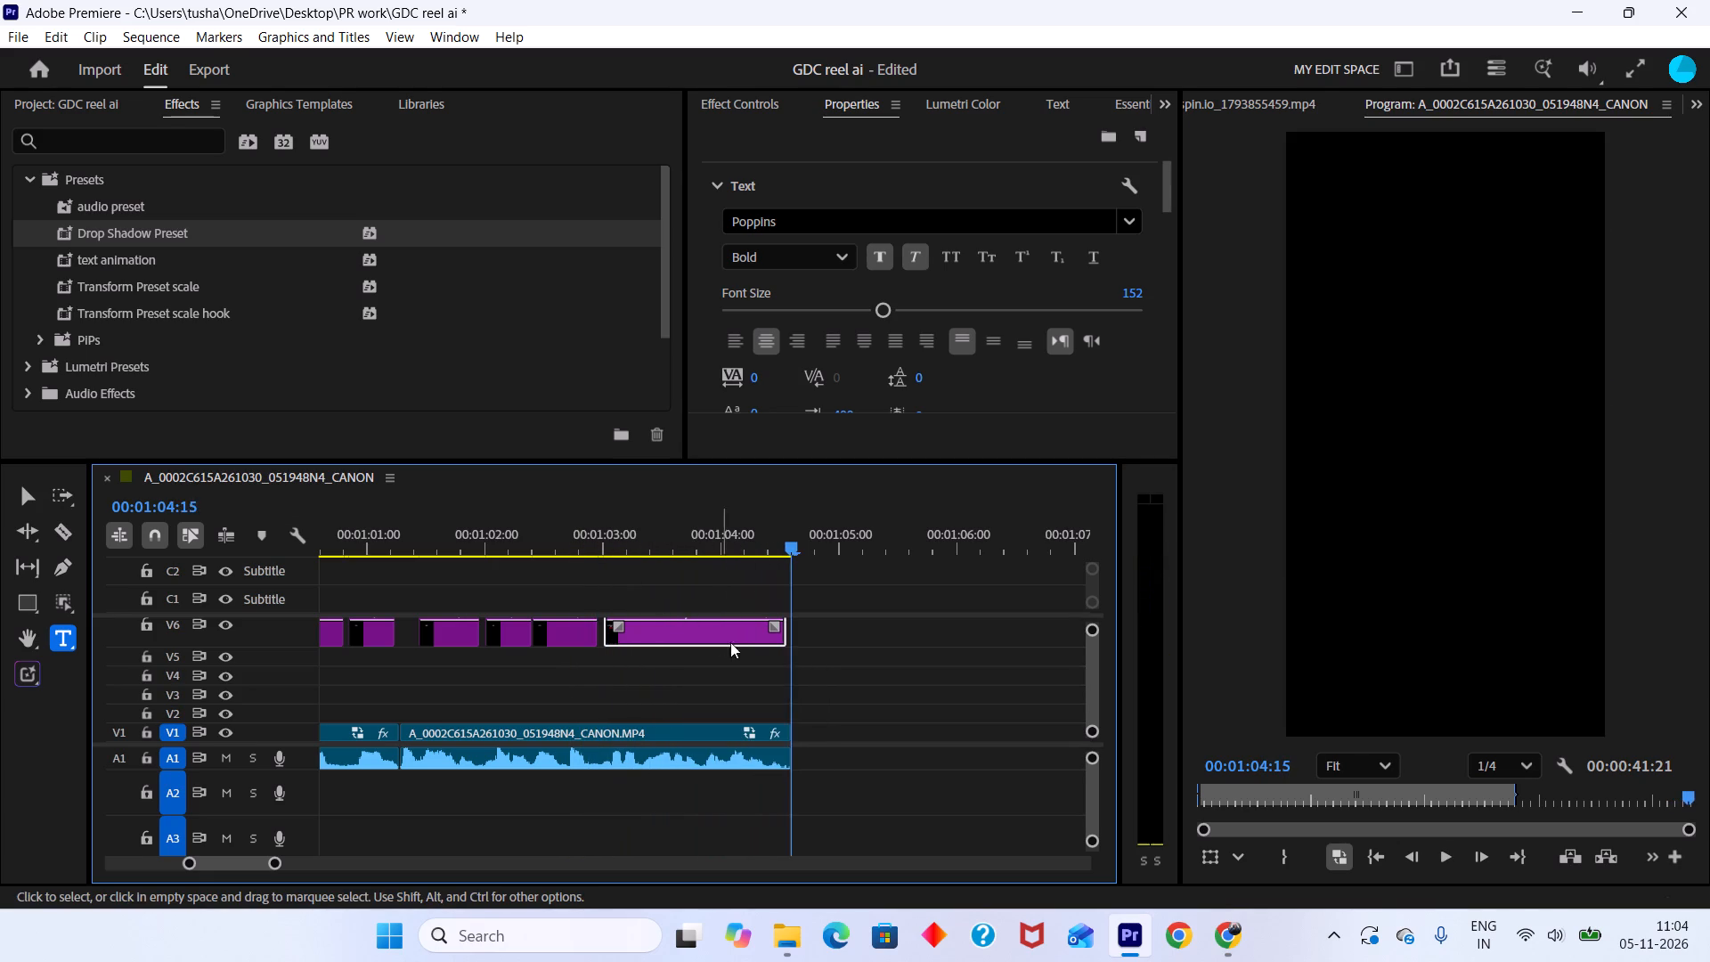
key(space)
Add a fade-out transition about half a second long at the end of the last V1 clip and preview it.
drag(779, 532, 760, 532)
alt+scroll(761, 537, down, 9)
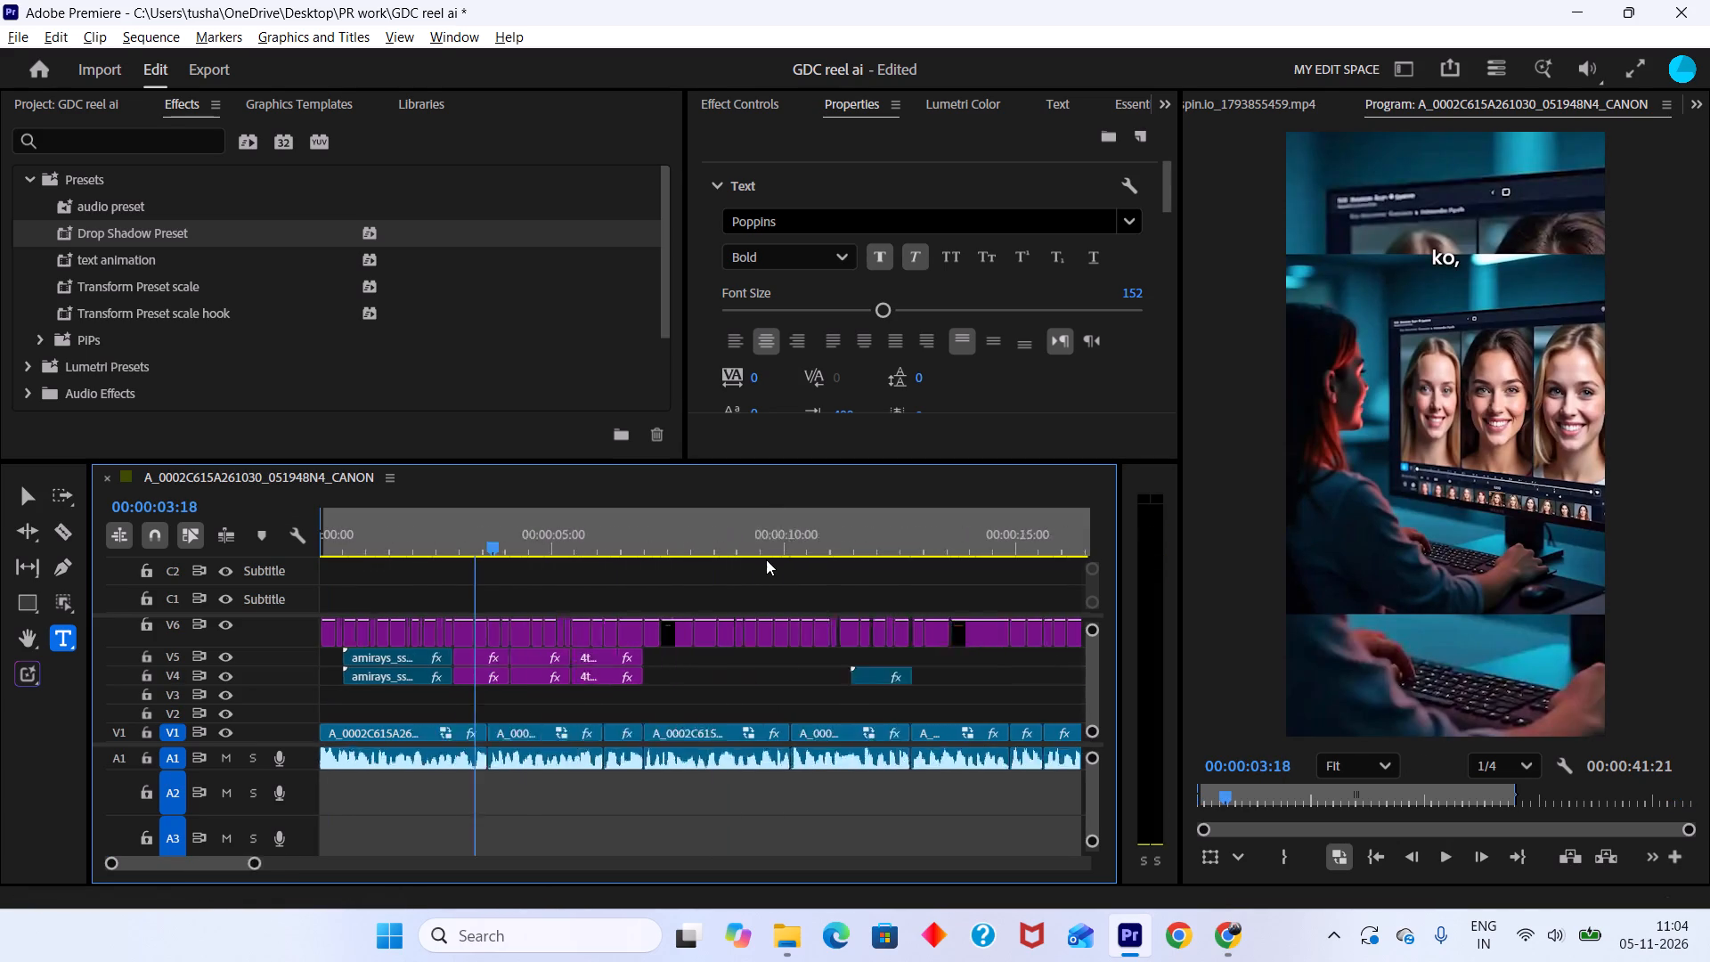
alt+scroll(766, 559, down, 13)
drag(930, 540, 961, 567)
alt+scroll(943, 686, up, 11)
click(276, 734)
alt+scroll(276, 734, up, 1)
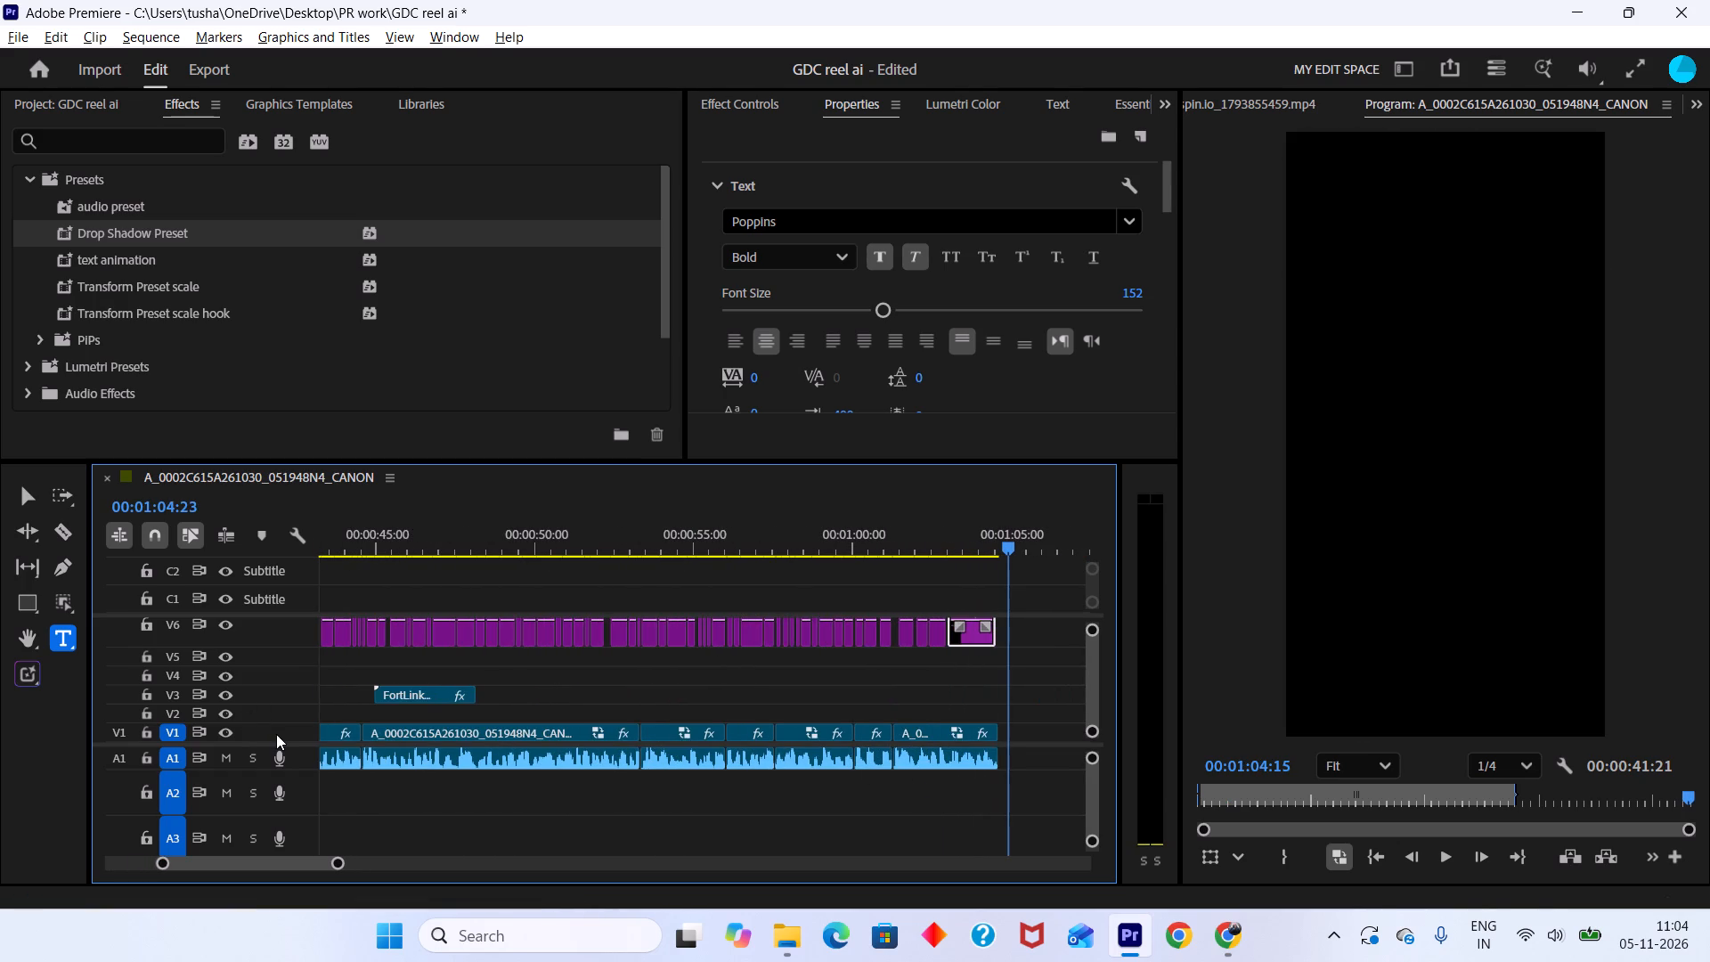
alt+scroll(276, 734, up, 2)
drag(1013, 541, 992, 541)
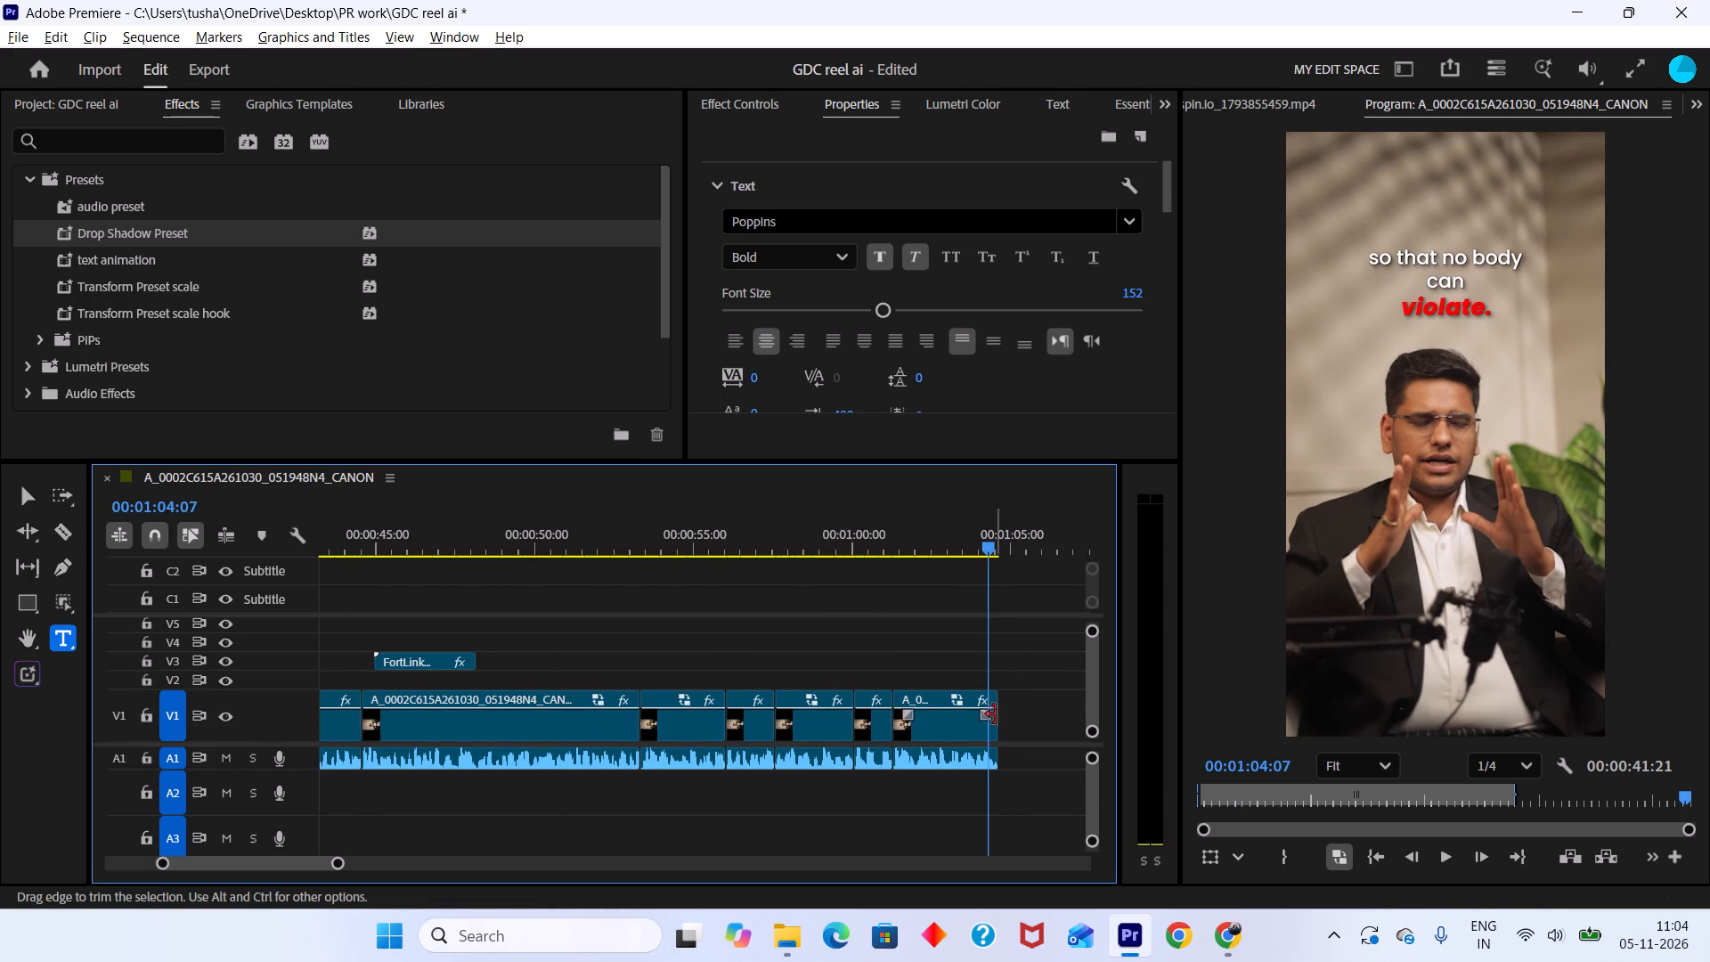
alt+scroll(995, 721, up, 5)
drag(987, 716, 981, 718)
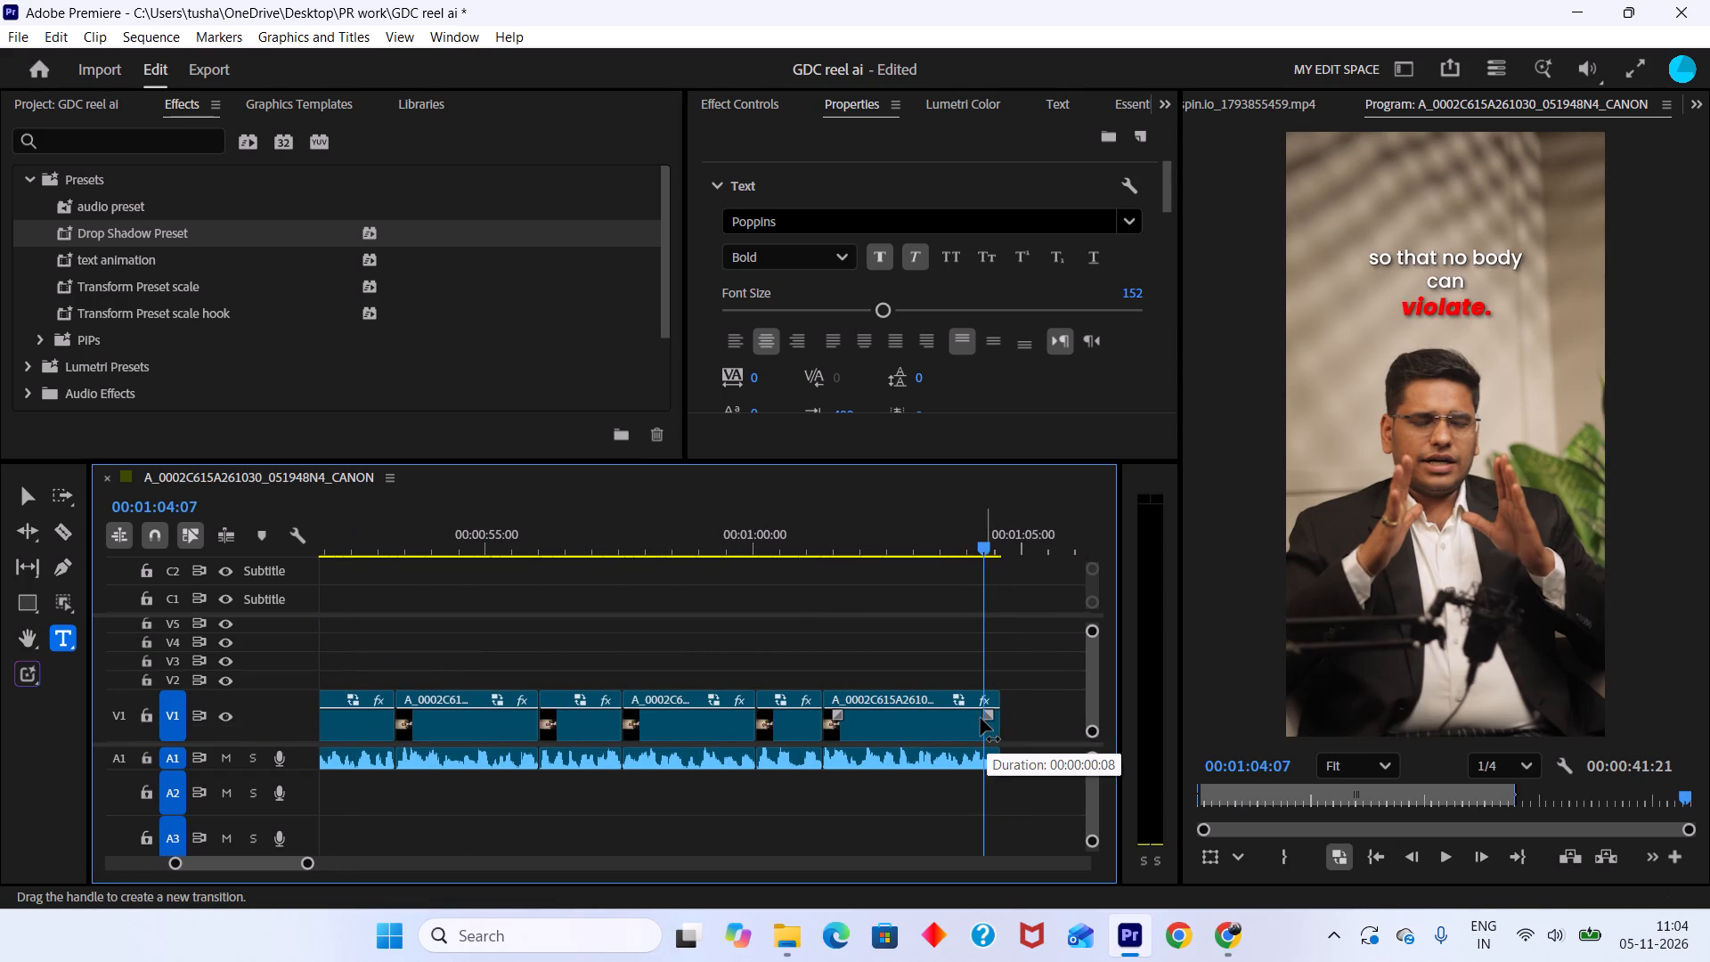
drag(981, 718, 969, 720)
drag(984, 539, 973, 541)
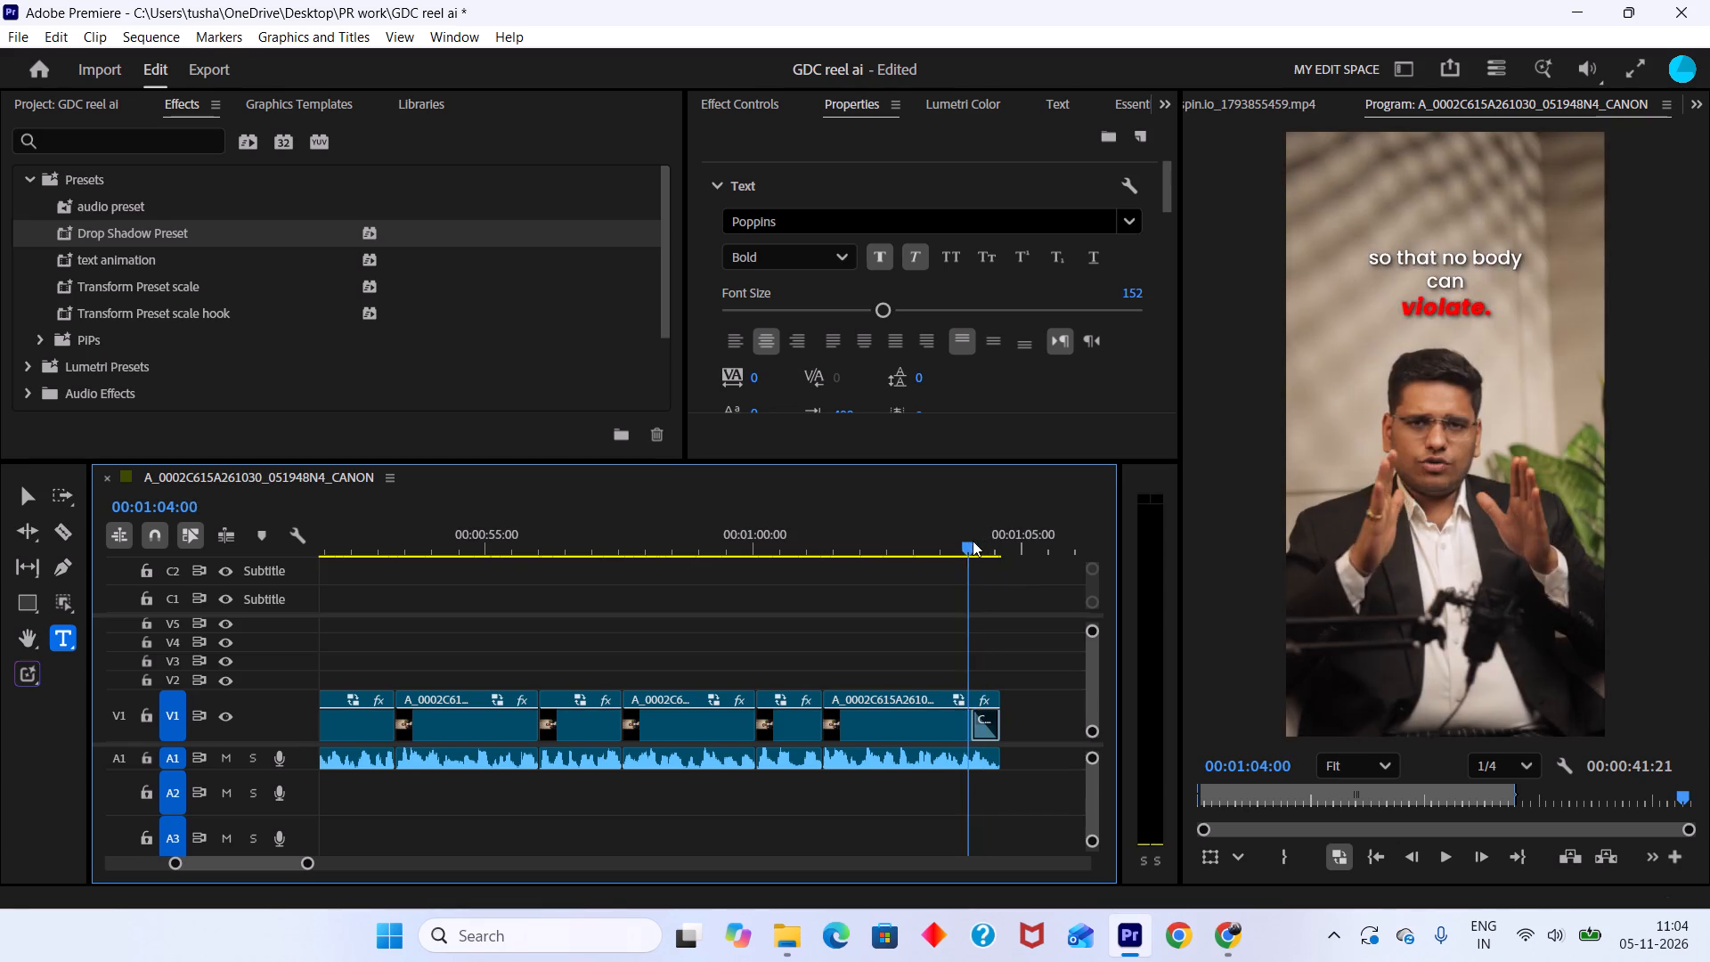
drag(973, 541, 916, 539)
key(space)
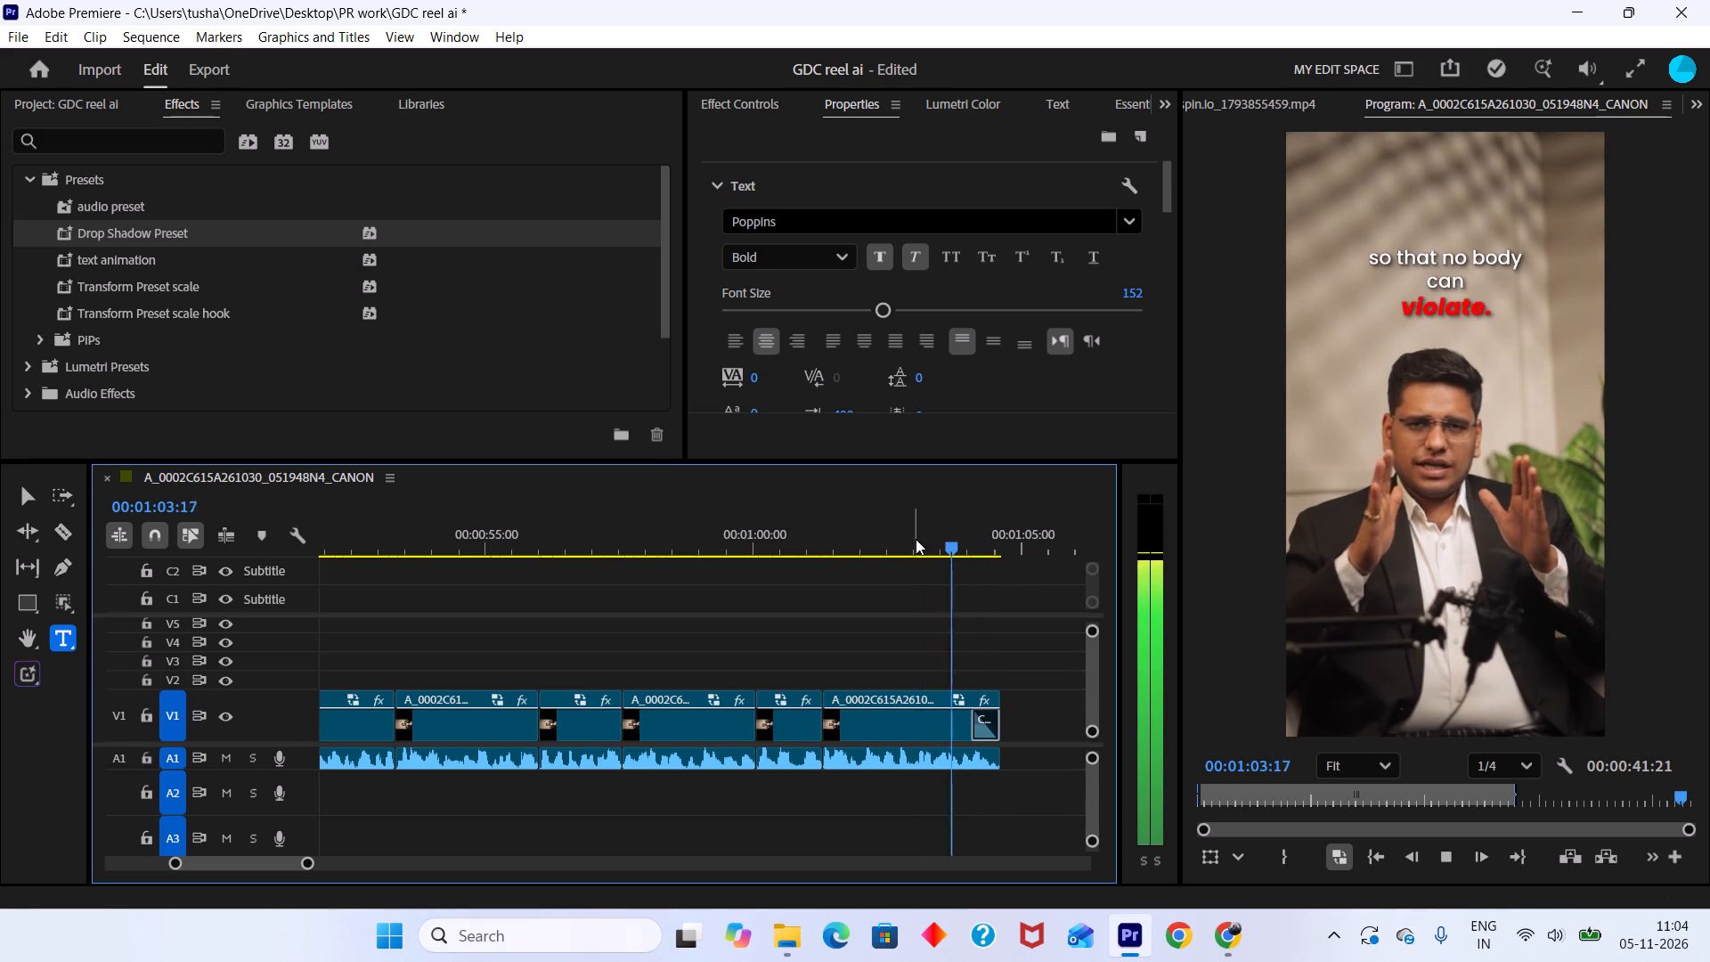
key(space)
Add a short Cross Dissolve at the end of the closing V6 caption "so that no body can violate.".
alt+scroll(944, 613, down, 5)
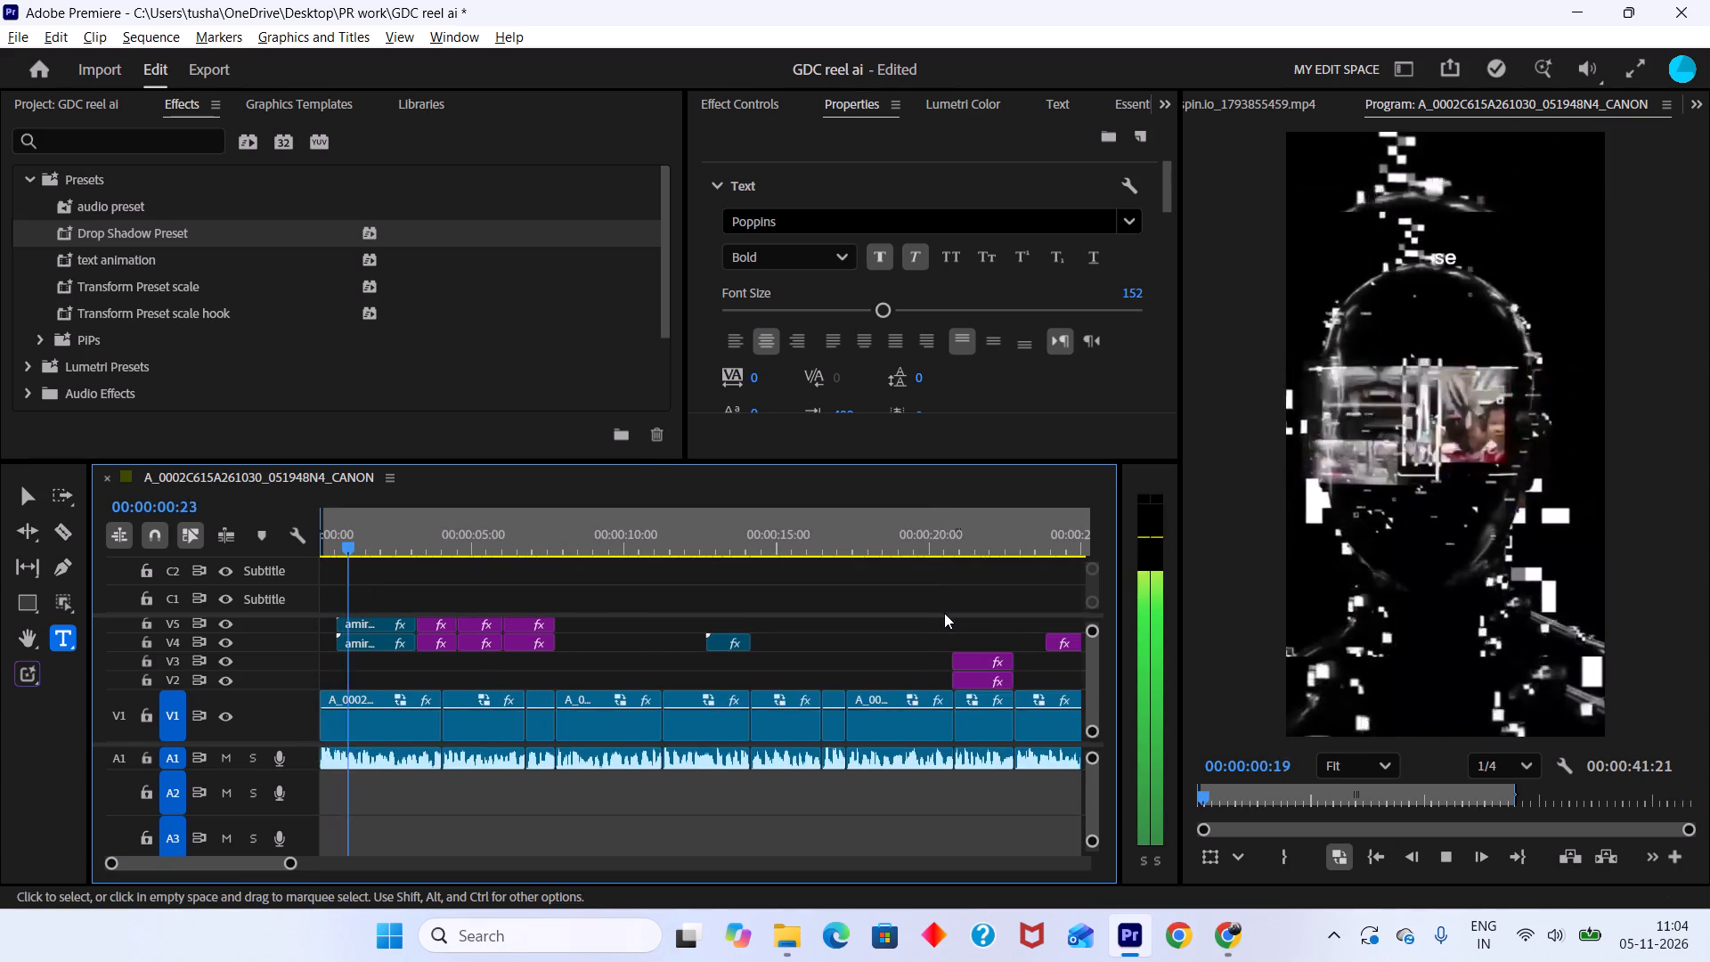
alt+scroll(946, 620, down, 16)
drag(606, 541, 624, 555)
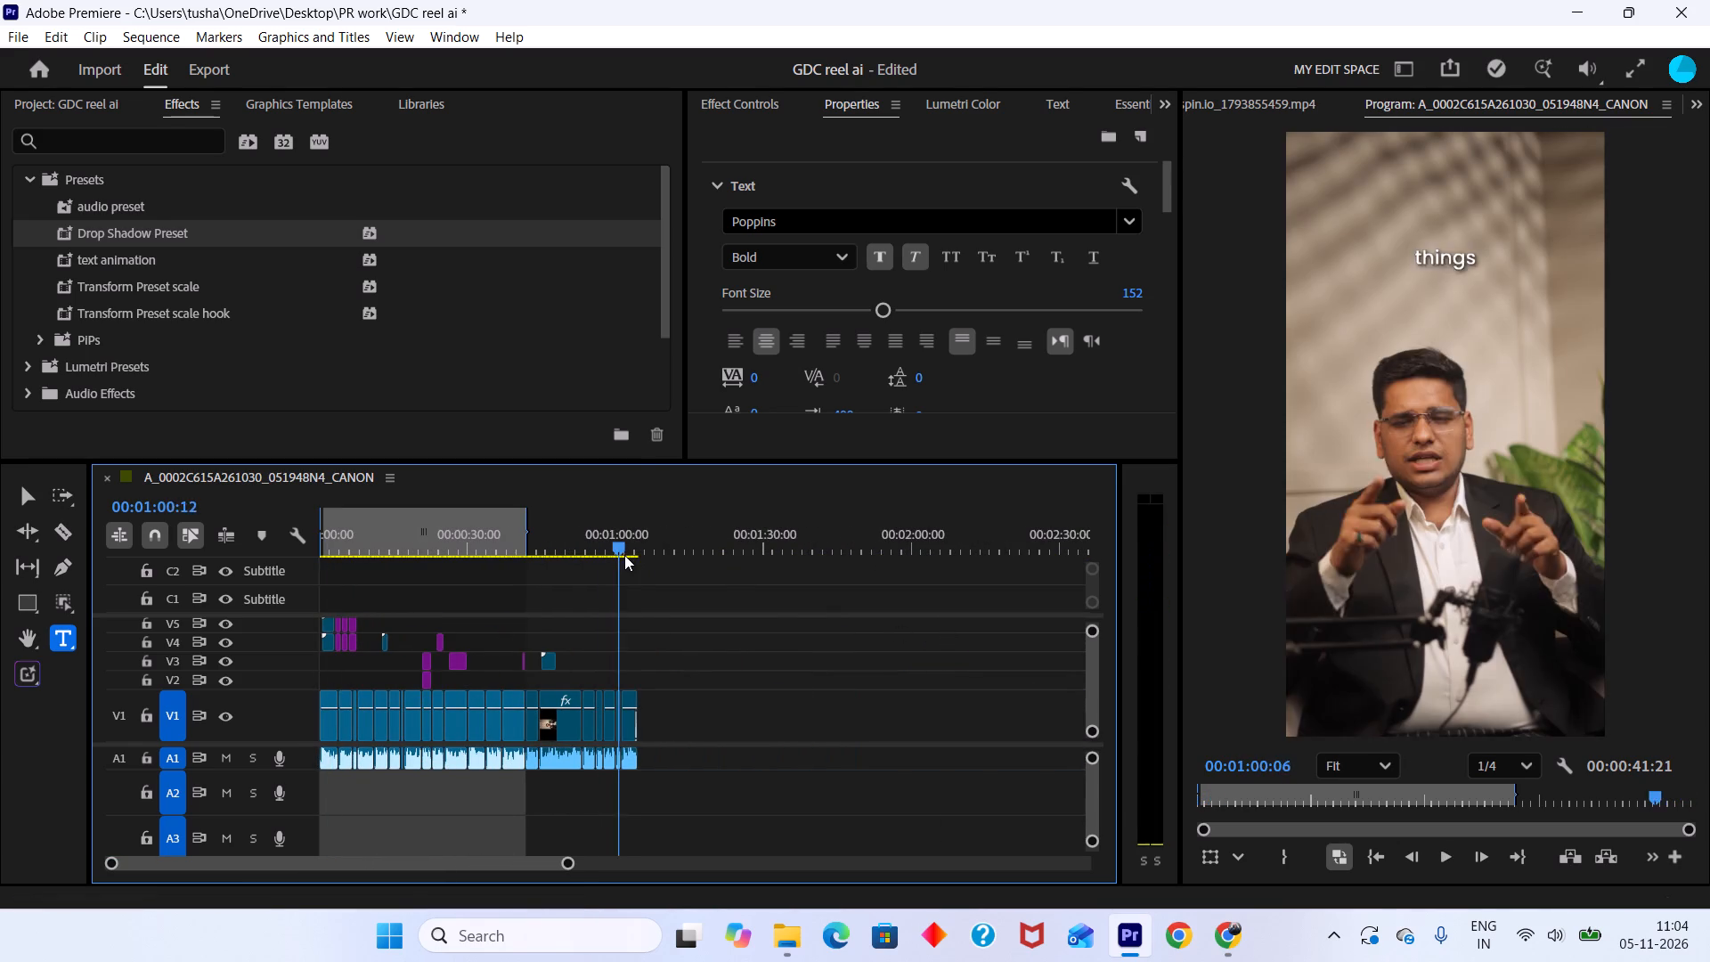
drag(624, 555, 628, 556)
click(1092, 663)
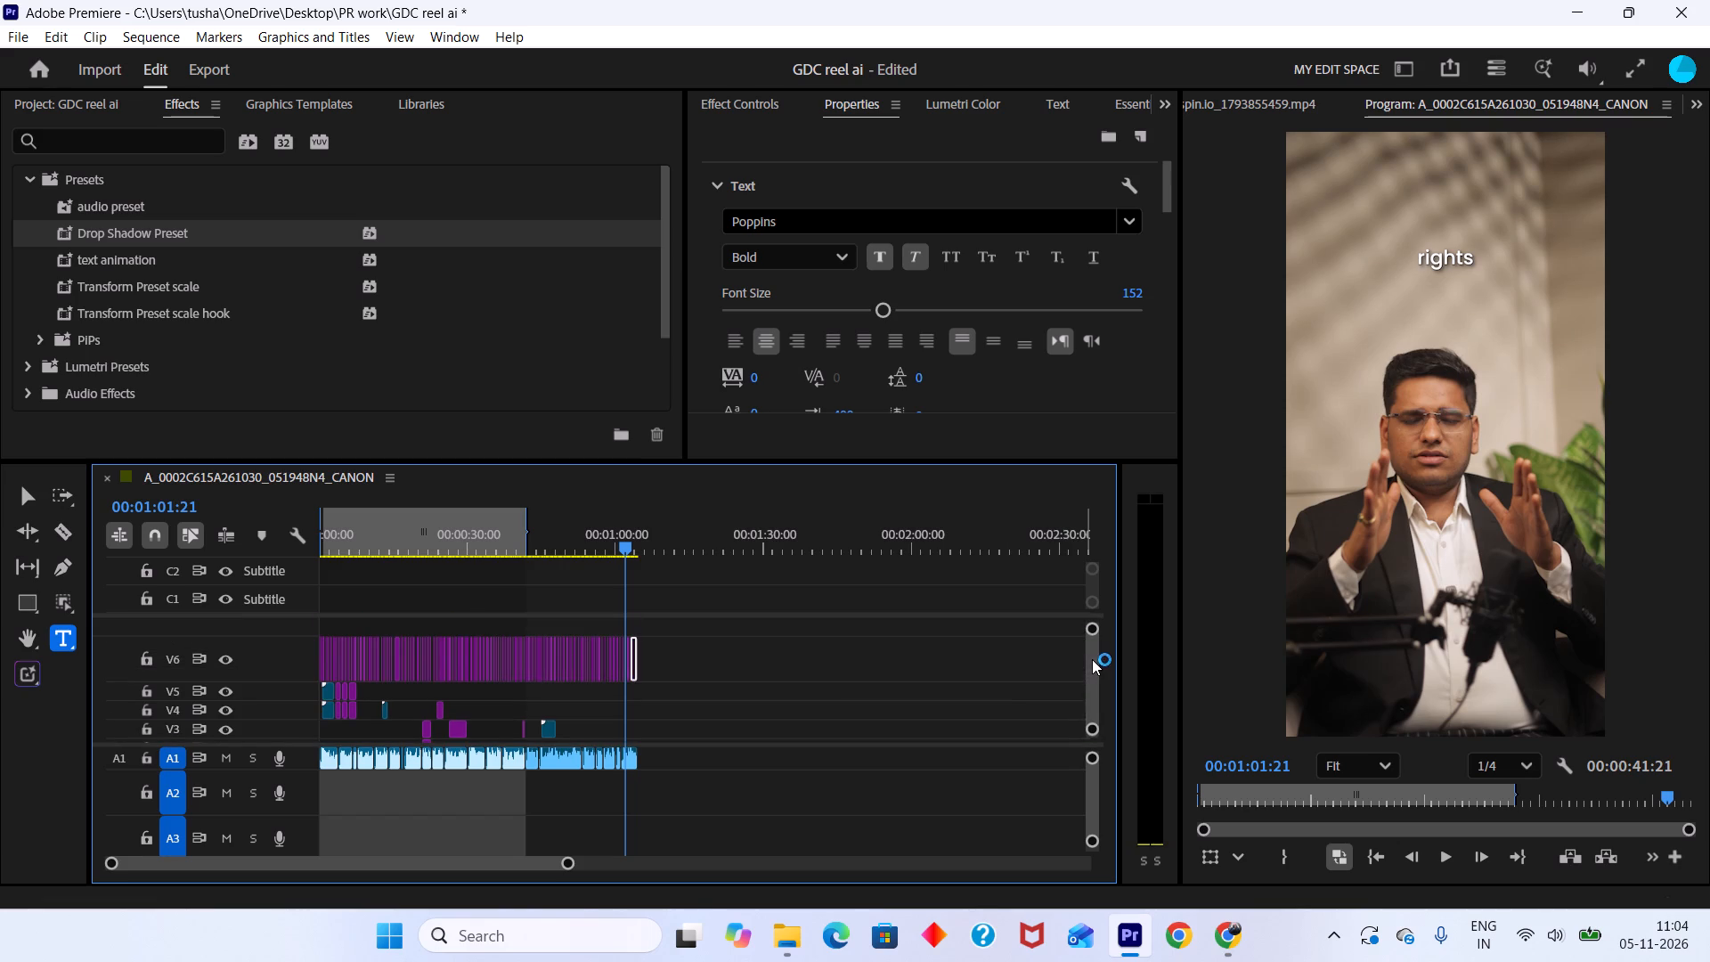
alt+scroll(615, 685, up, 17)
alt+scroll(655, 661, up, 5)
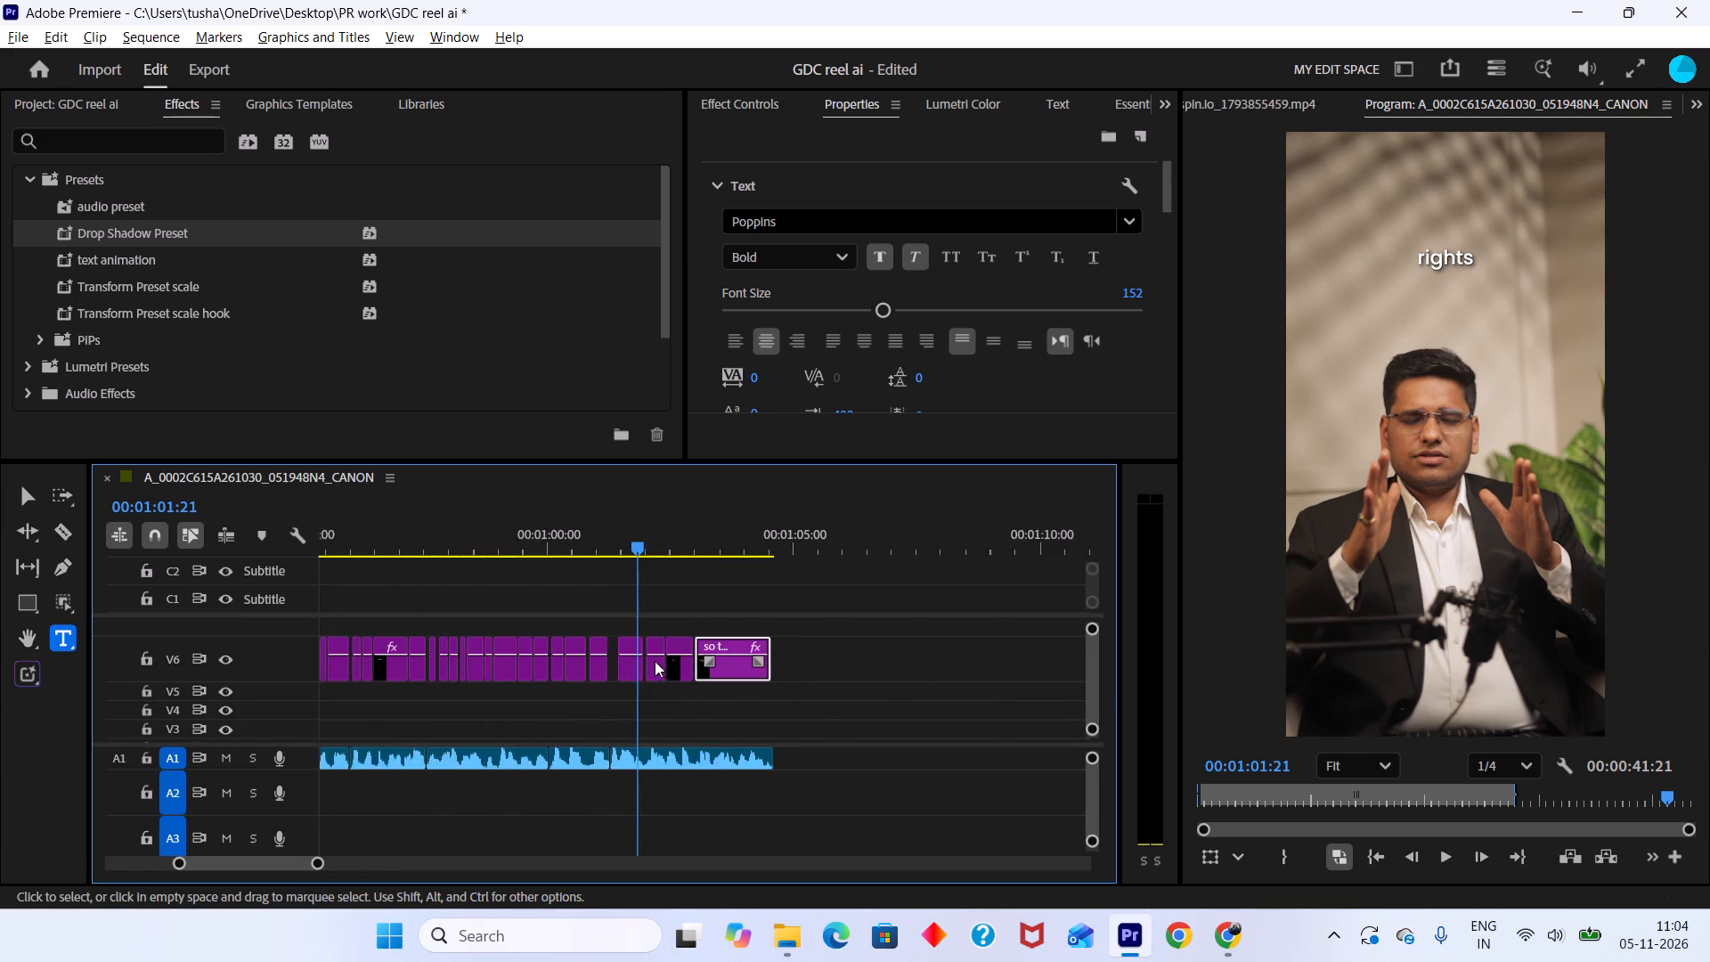
key(space)
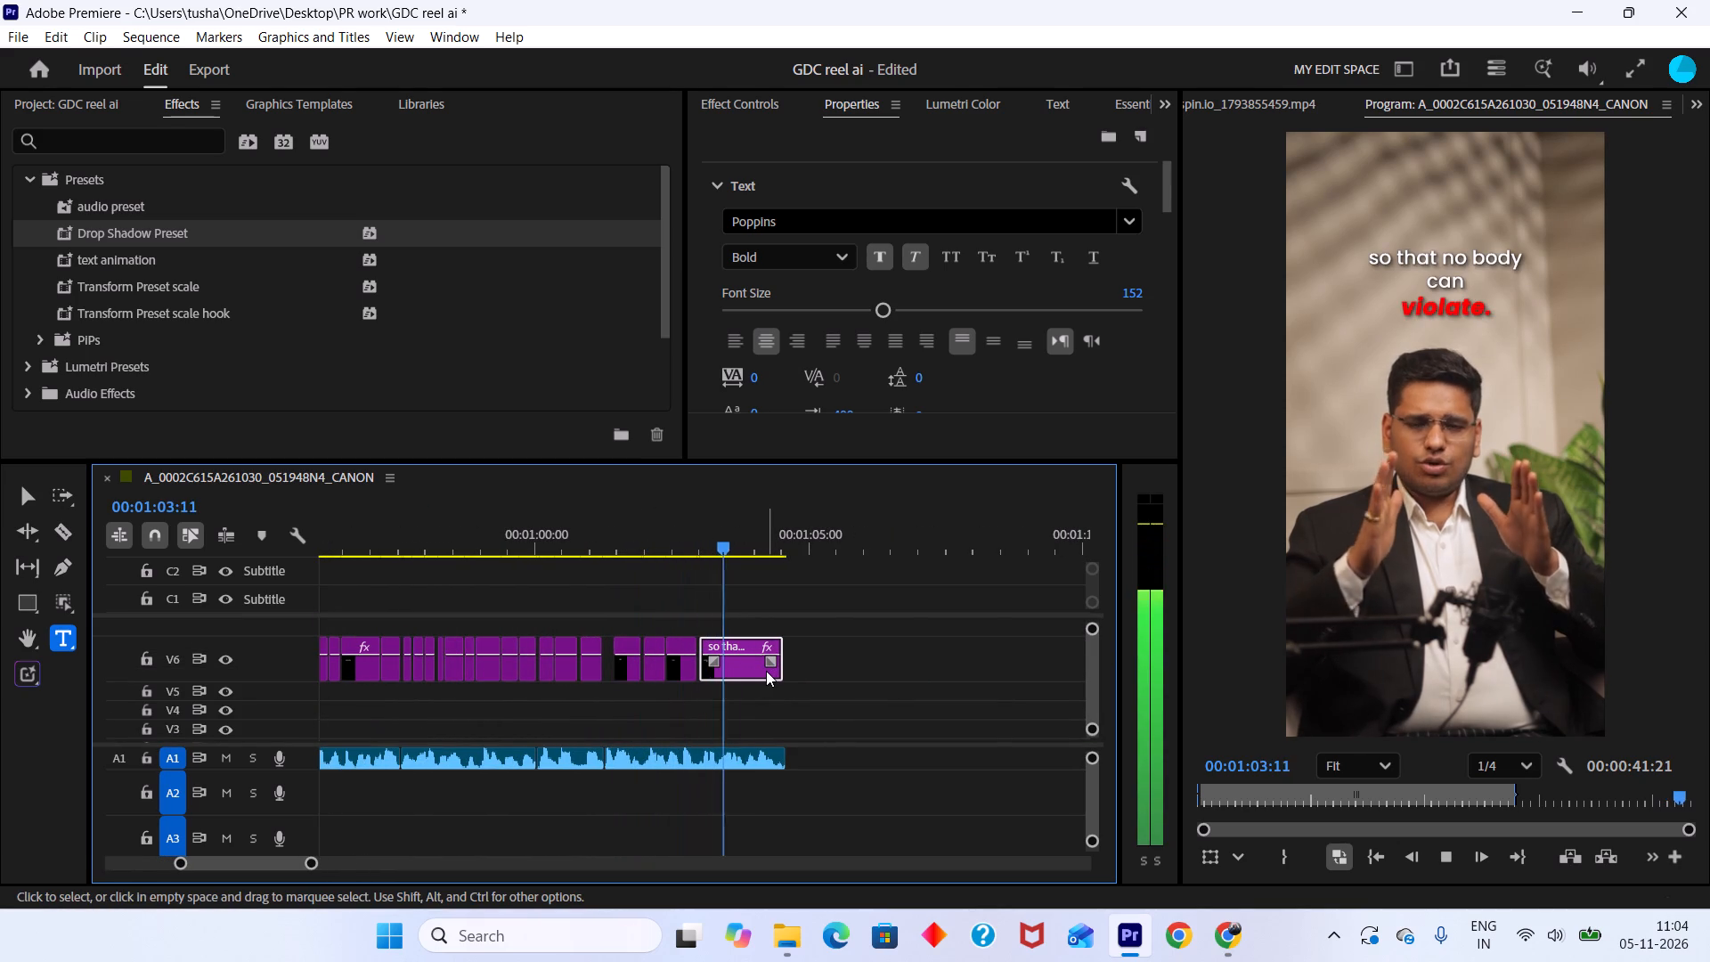
key(space)
alt+scroll(772, 679, up, 4)
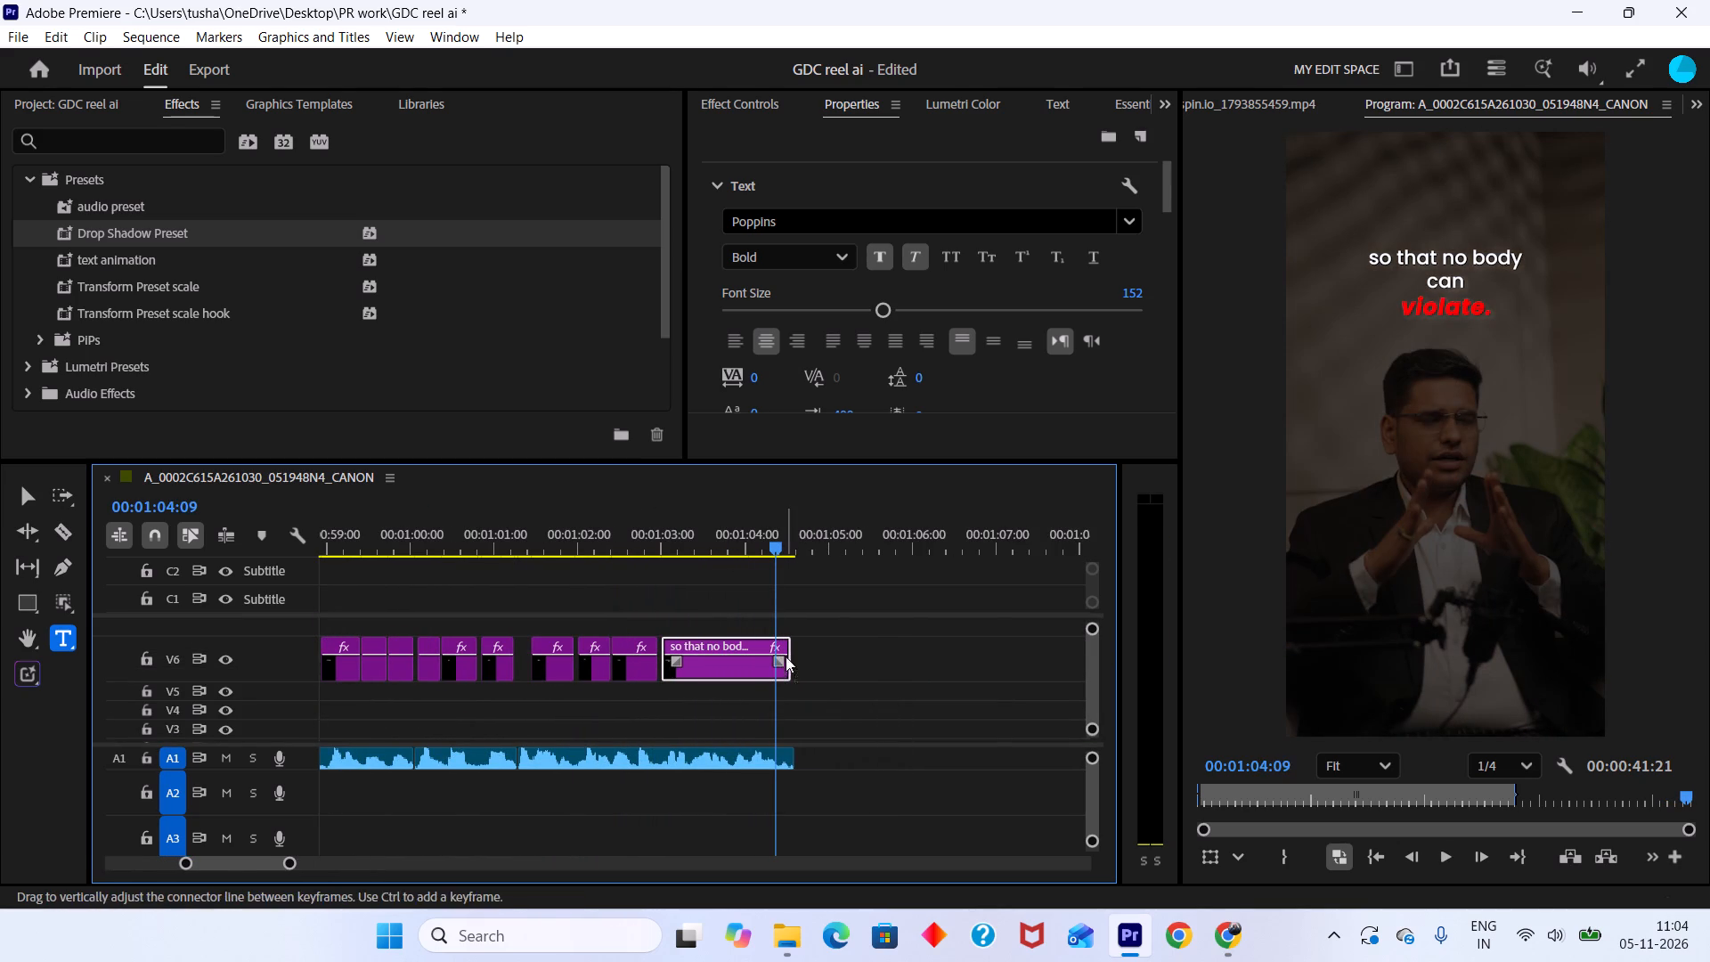
drag(779, 658, 770, 659)
key(space)
key(space)
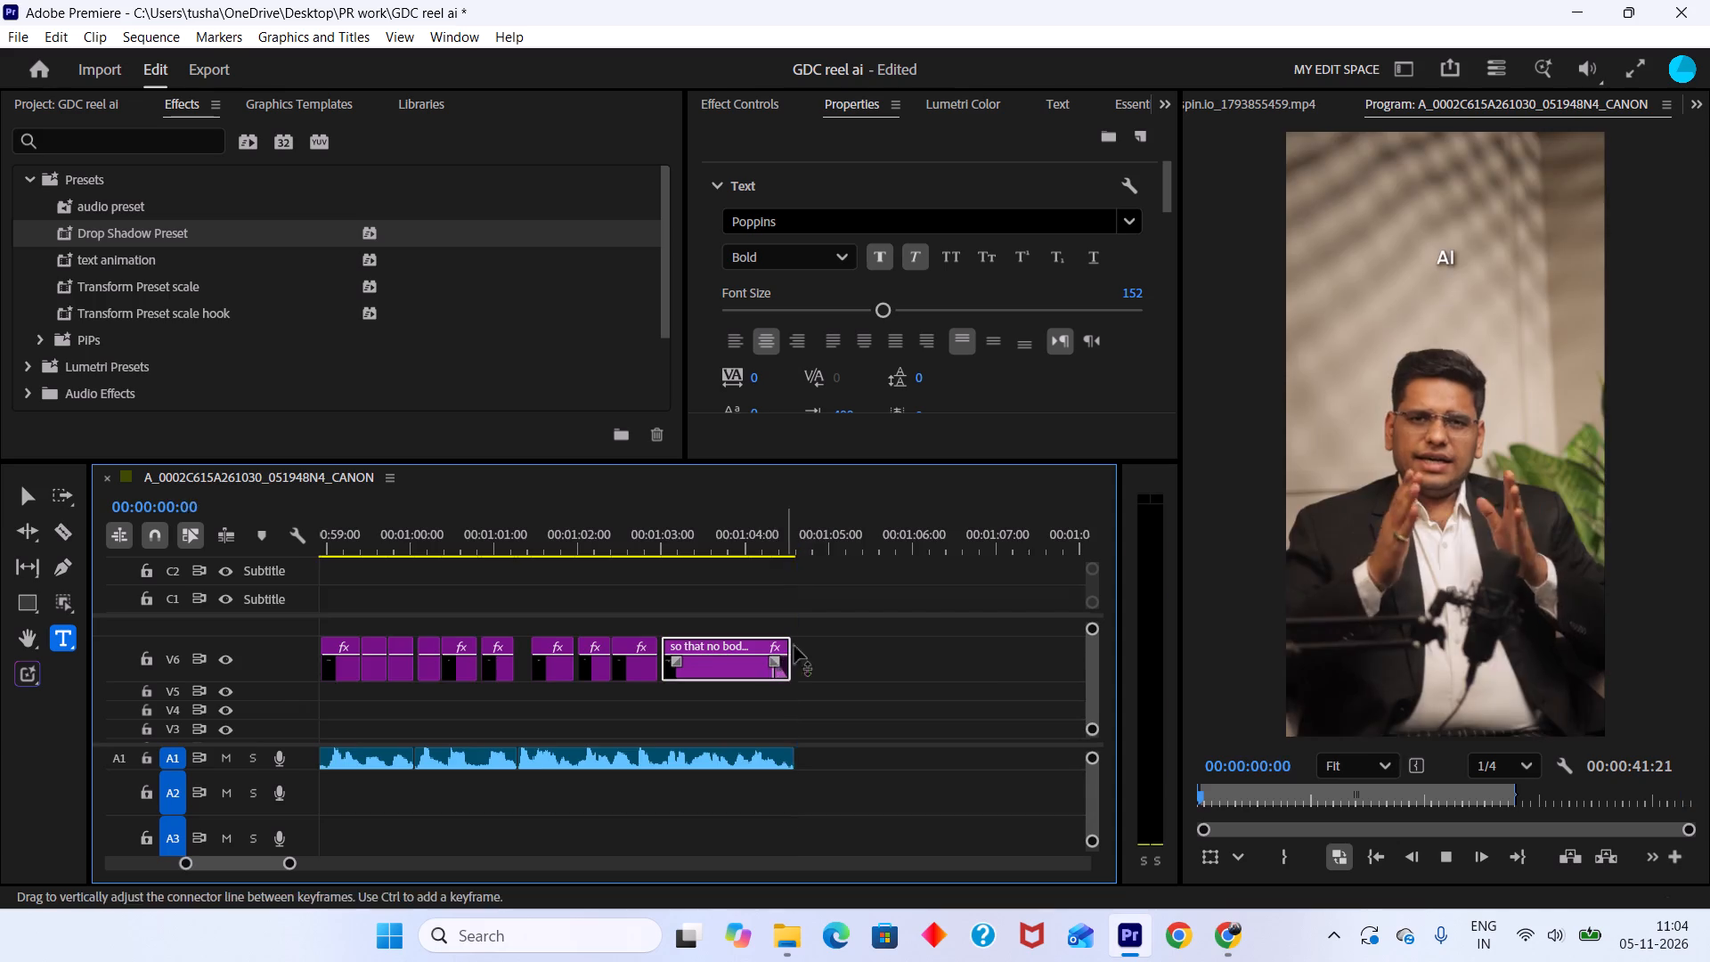
Save the project.
alt+scroll(798, 583, down, 17)
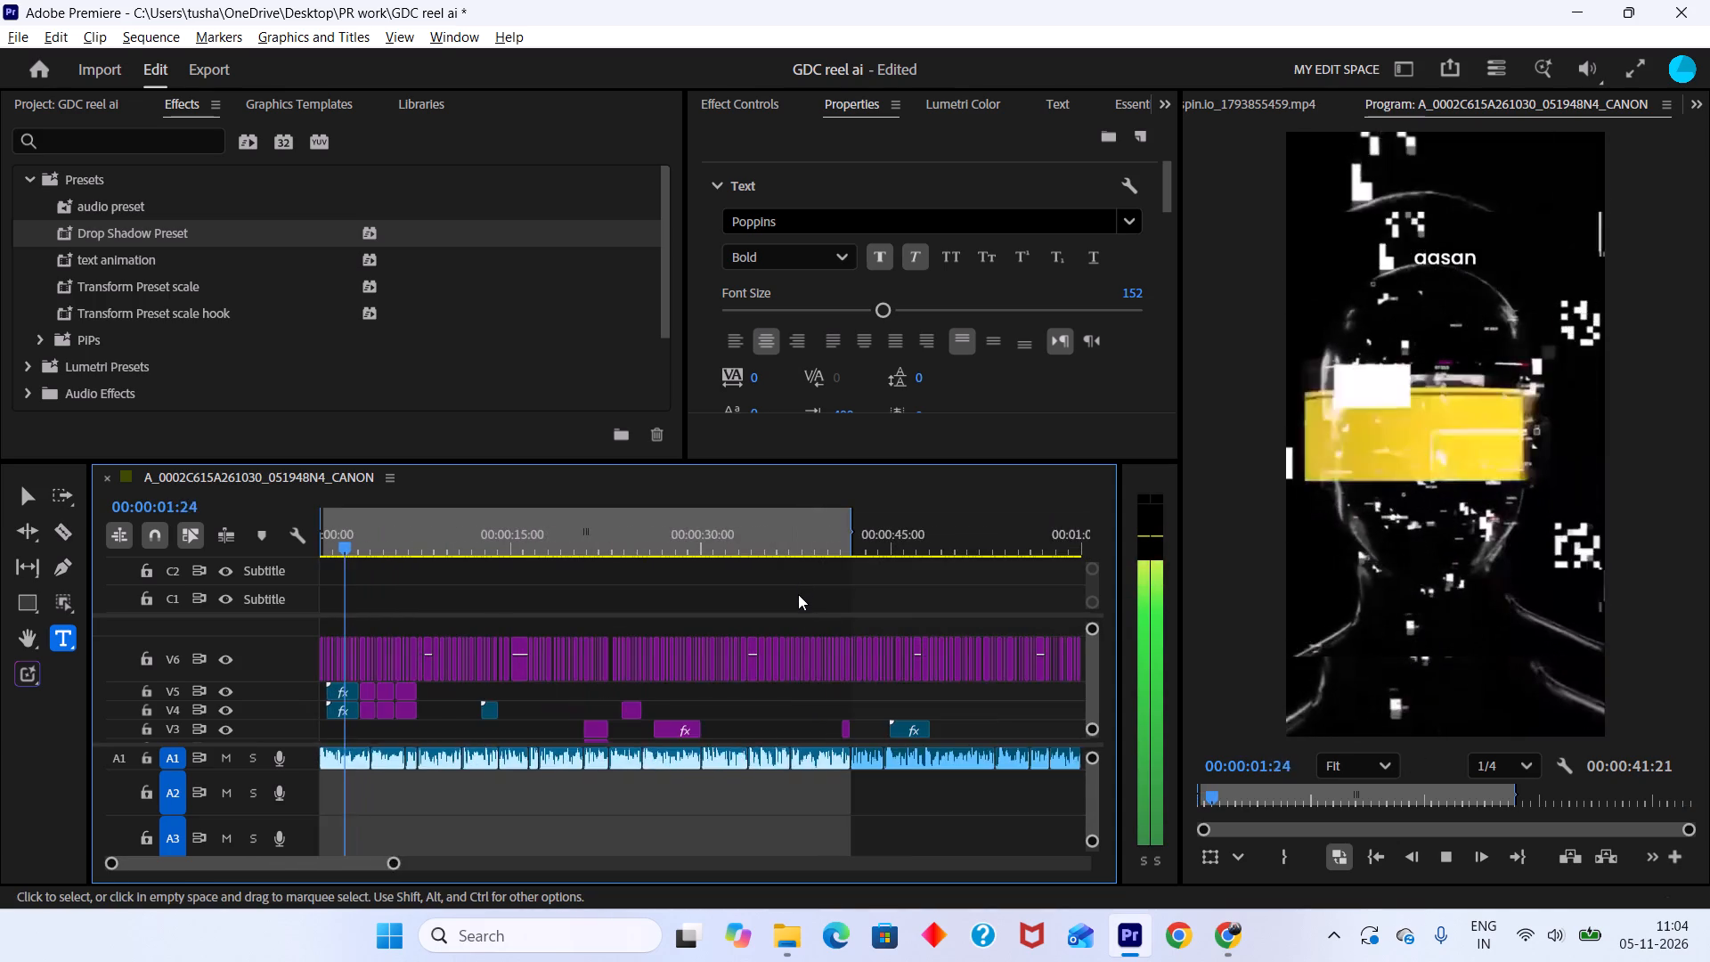
alt+scroll(798, 594, down, 10)
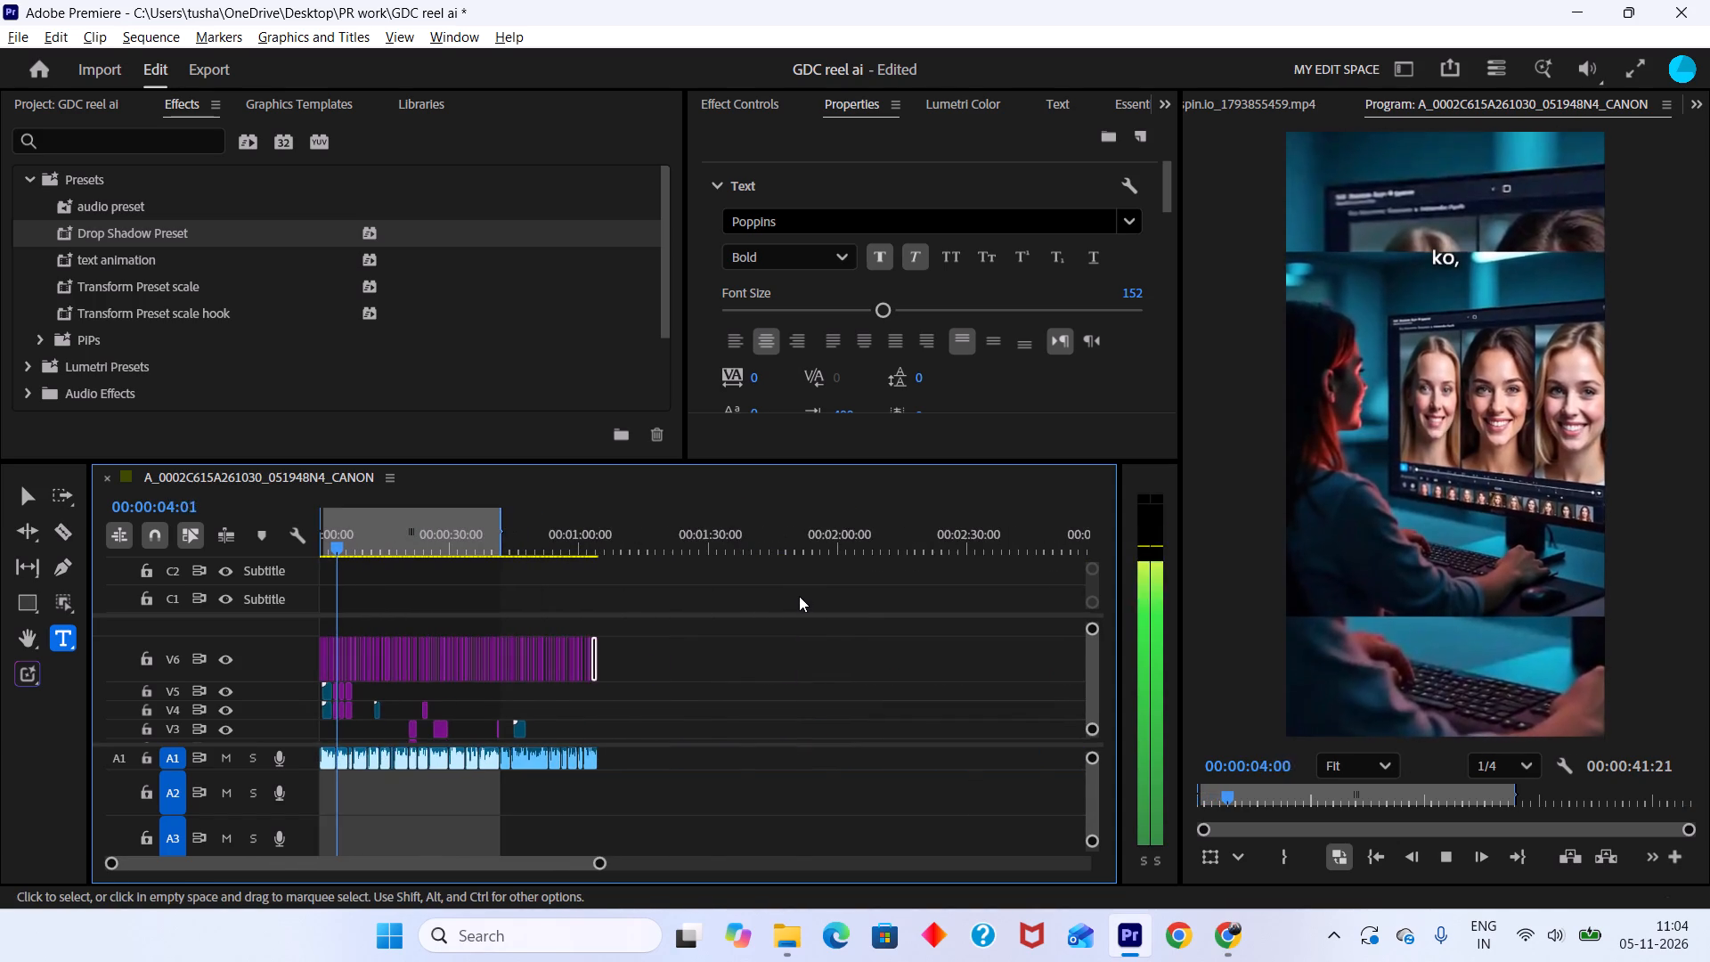
alt+scroll(799, 596, down, 4)
key(ctrl+s)
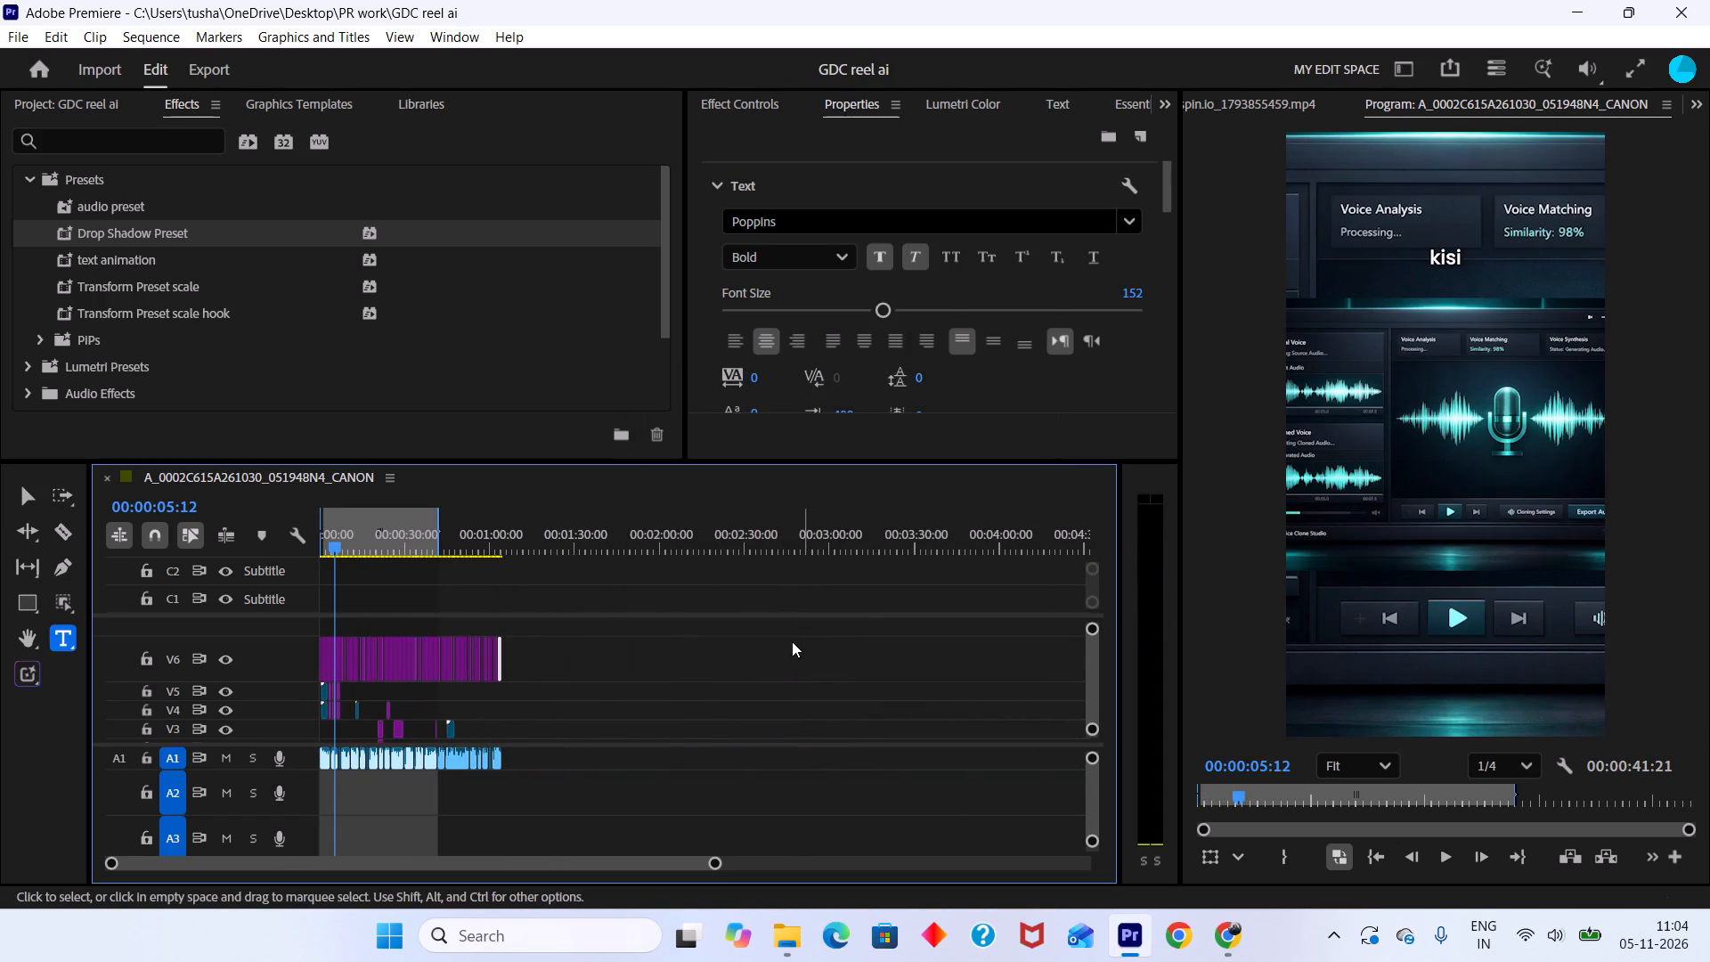
Extend the sequence's Out point to the end of the last clip, giving a 00:01:04:15 range, and save the project.
key(space)
click(441, 549)
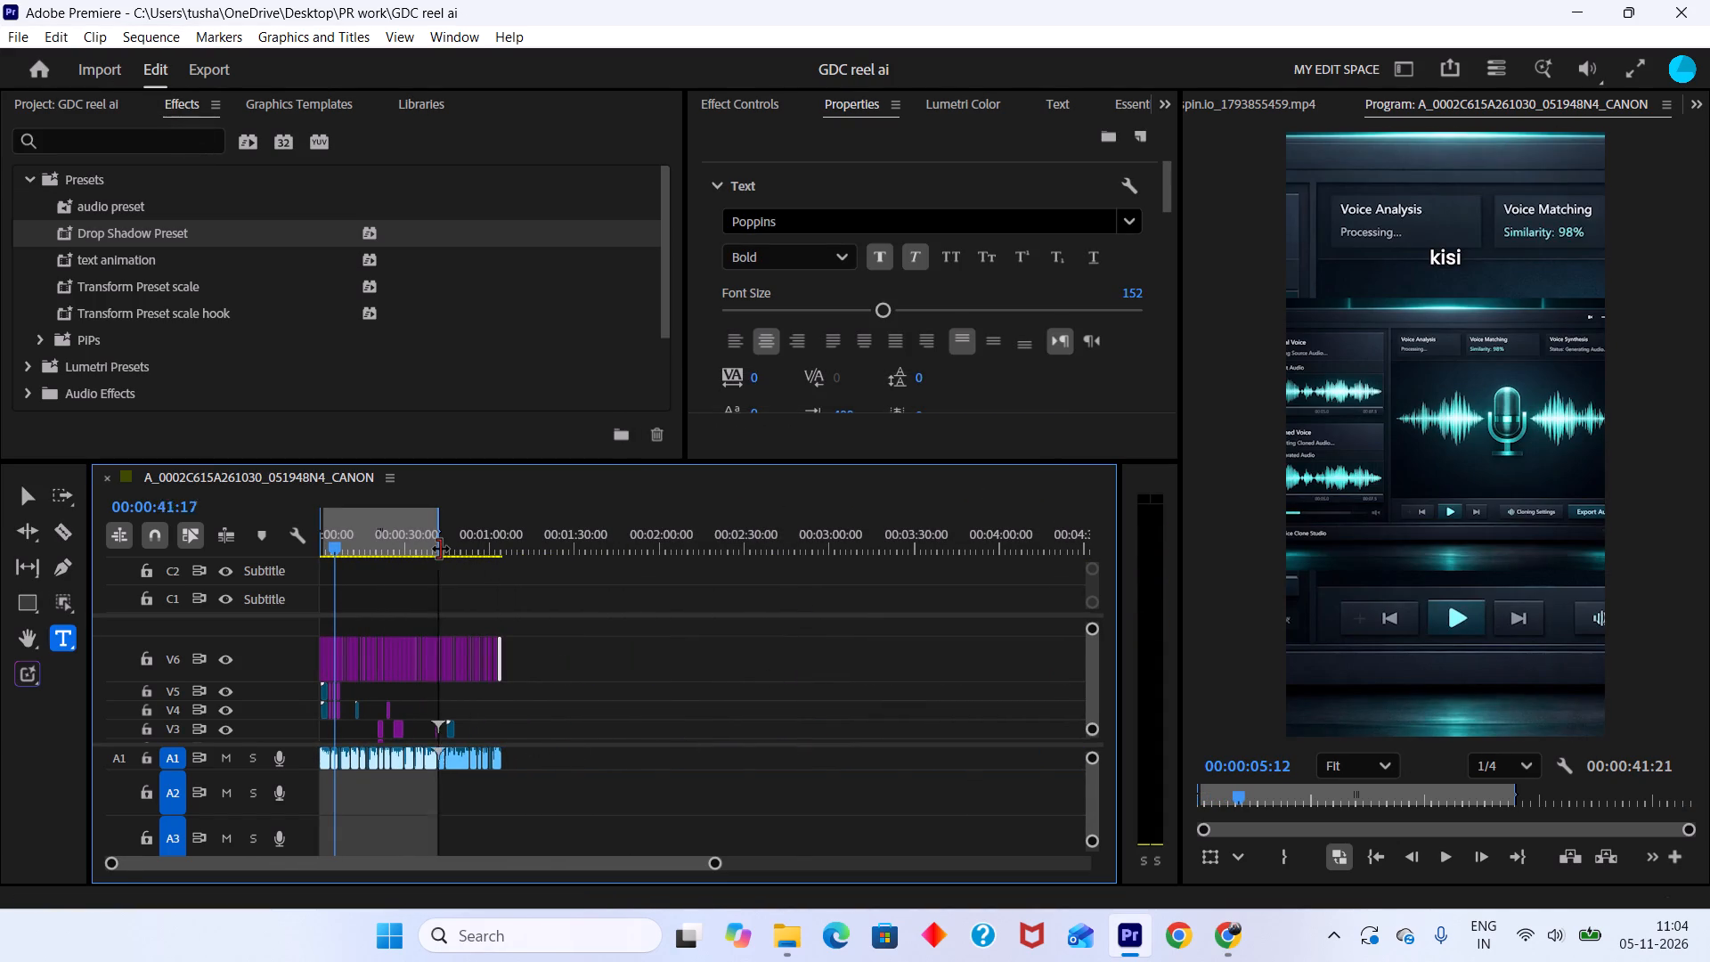
drag(440, 545, 501, 574)
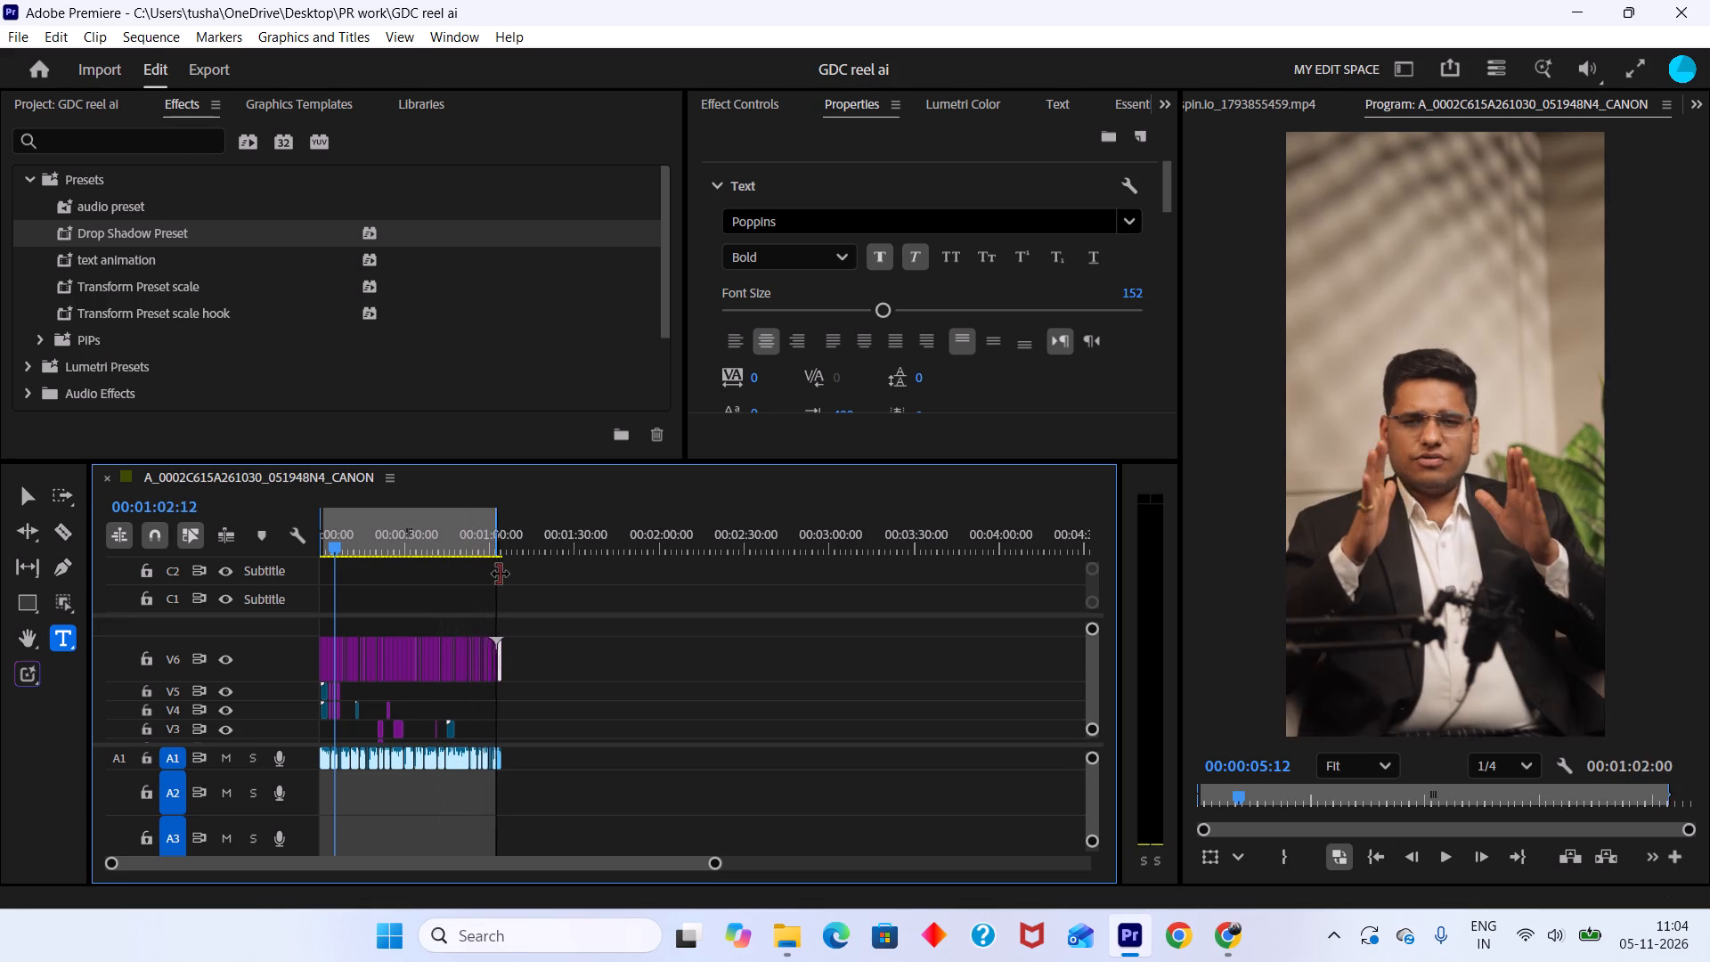
drag(501, 574, 504, 579)
alt+scroll(498, 675, up, 7)
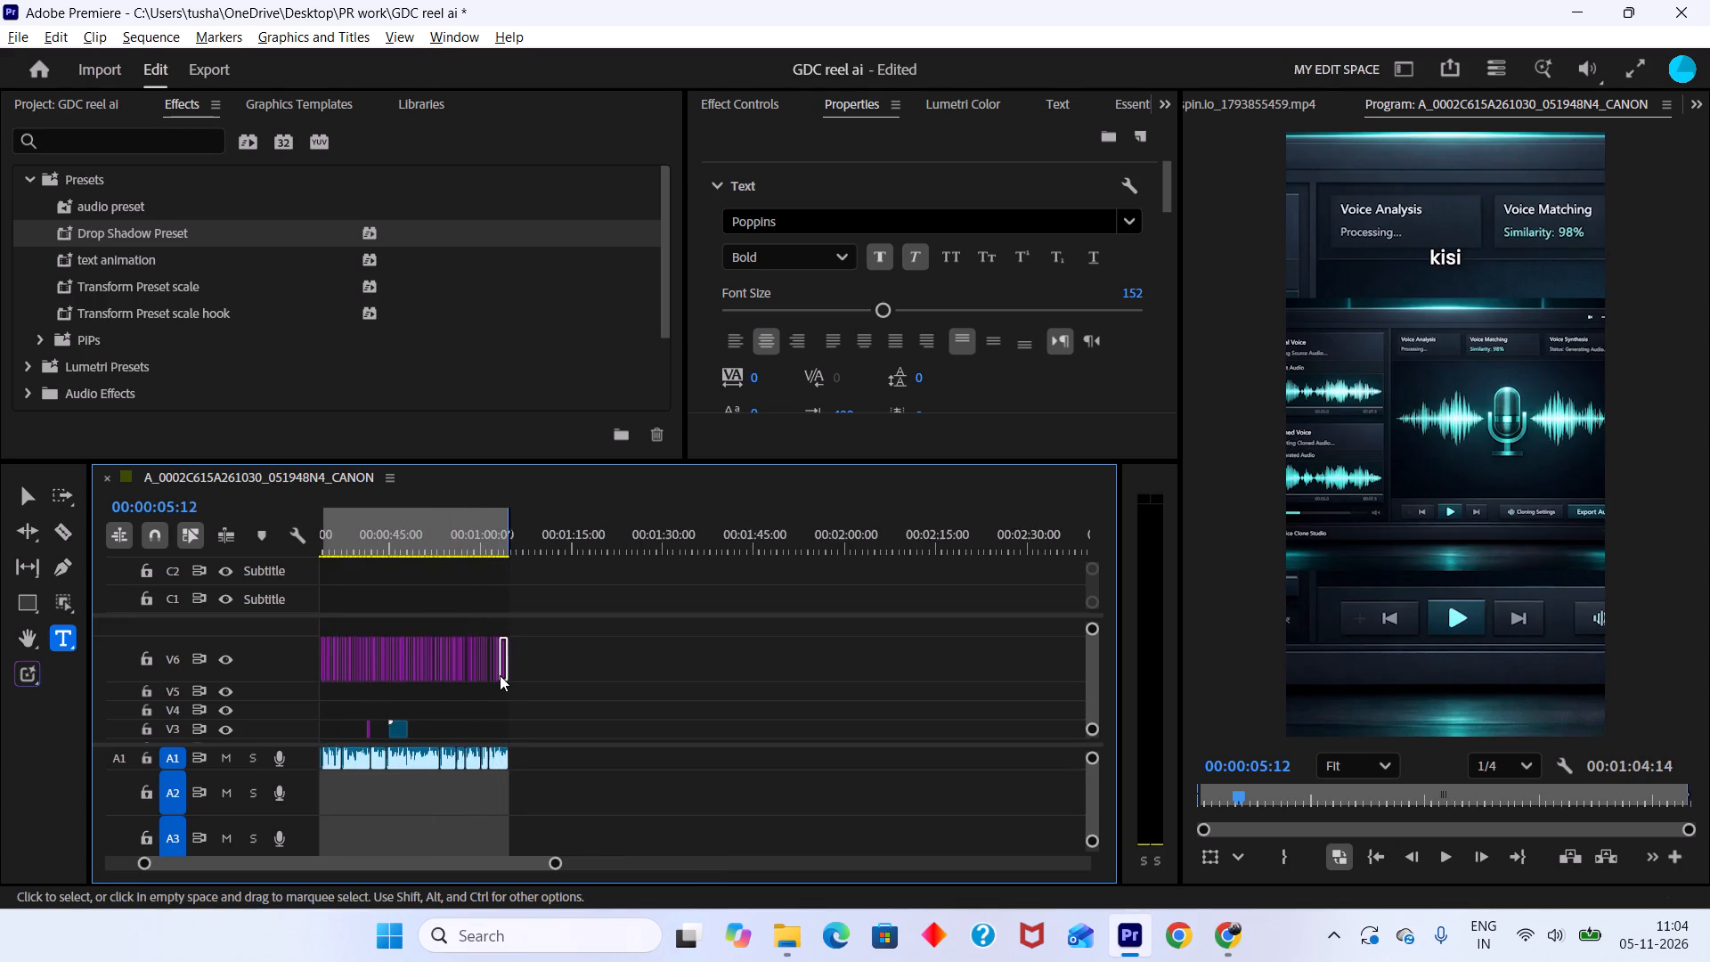
alt+scroll(500, 675, up, 7)
key(ctrl+s)
alt+scroll(501, 675, up, 16)
alt+scroll(543, 634, up, 7)
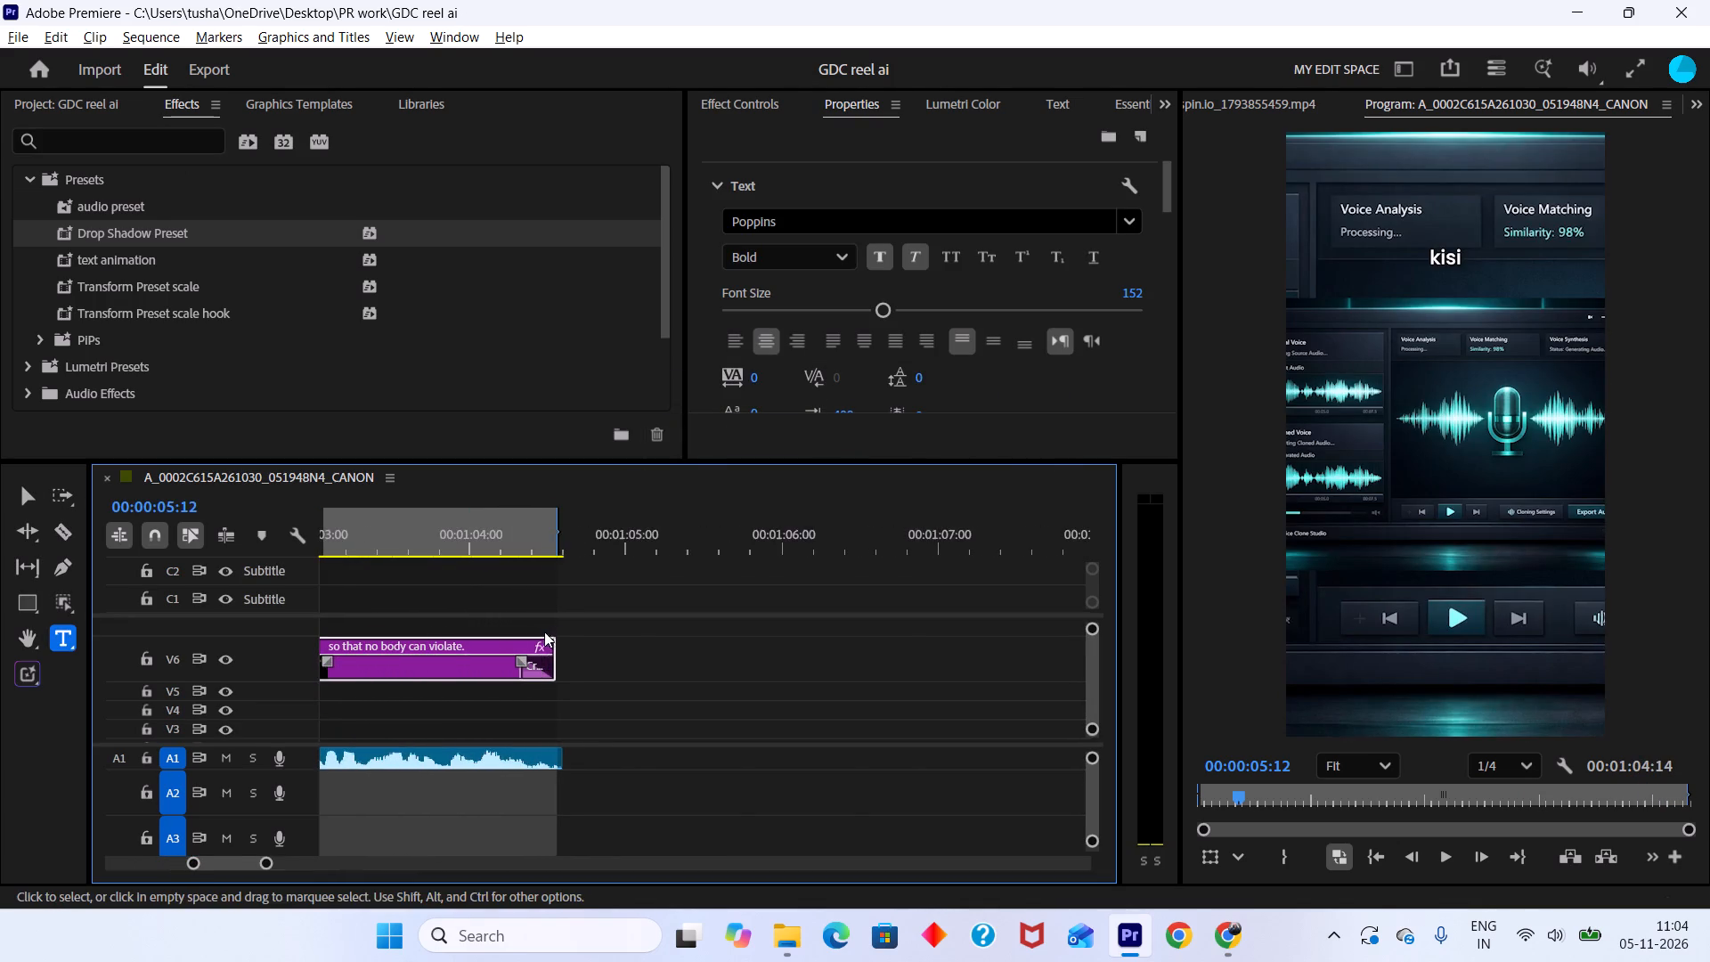
alt+scroll(546, 639, up, 16)
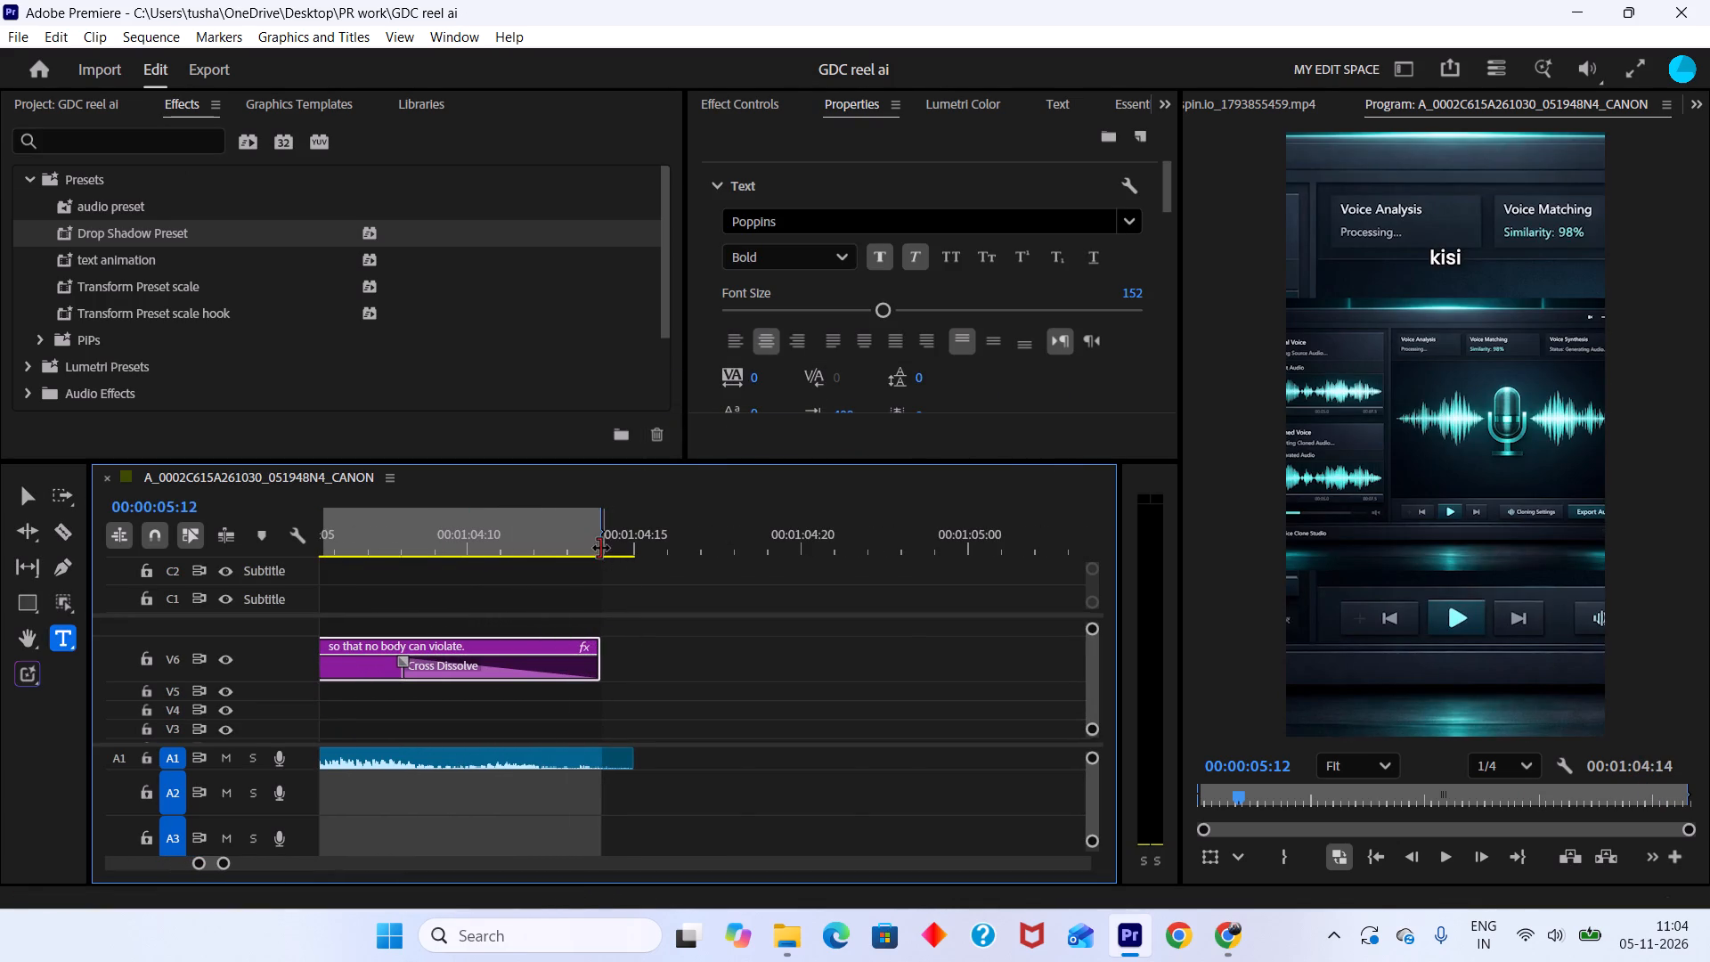
drag(600, 549, 629, 571)
key(ctrl+s)
Extend the end of the closing V6 caption to match the end of the A1 audio.
alt+scroll(689, 707, down, 6)
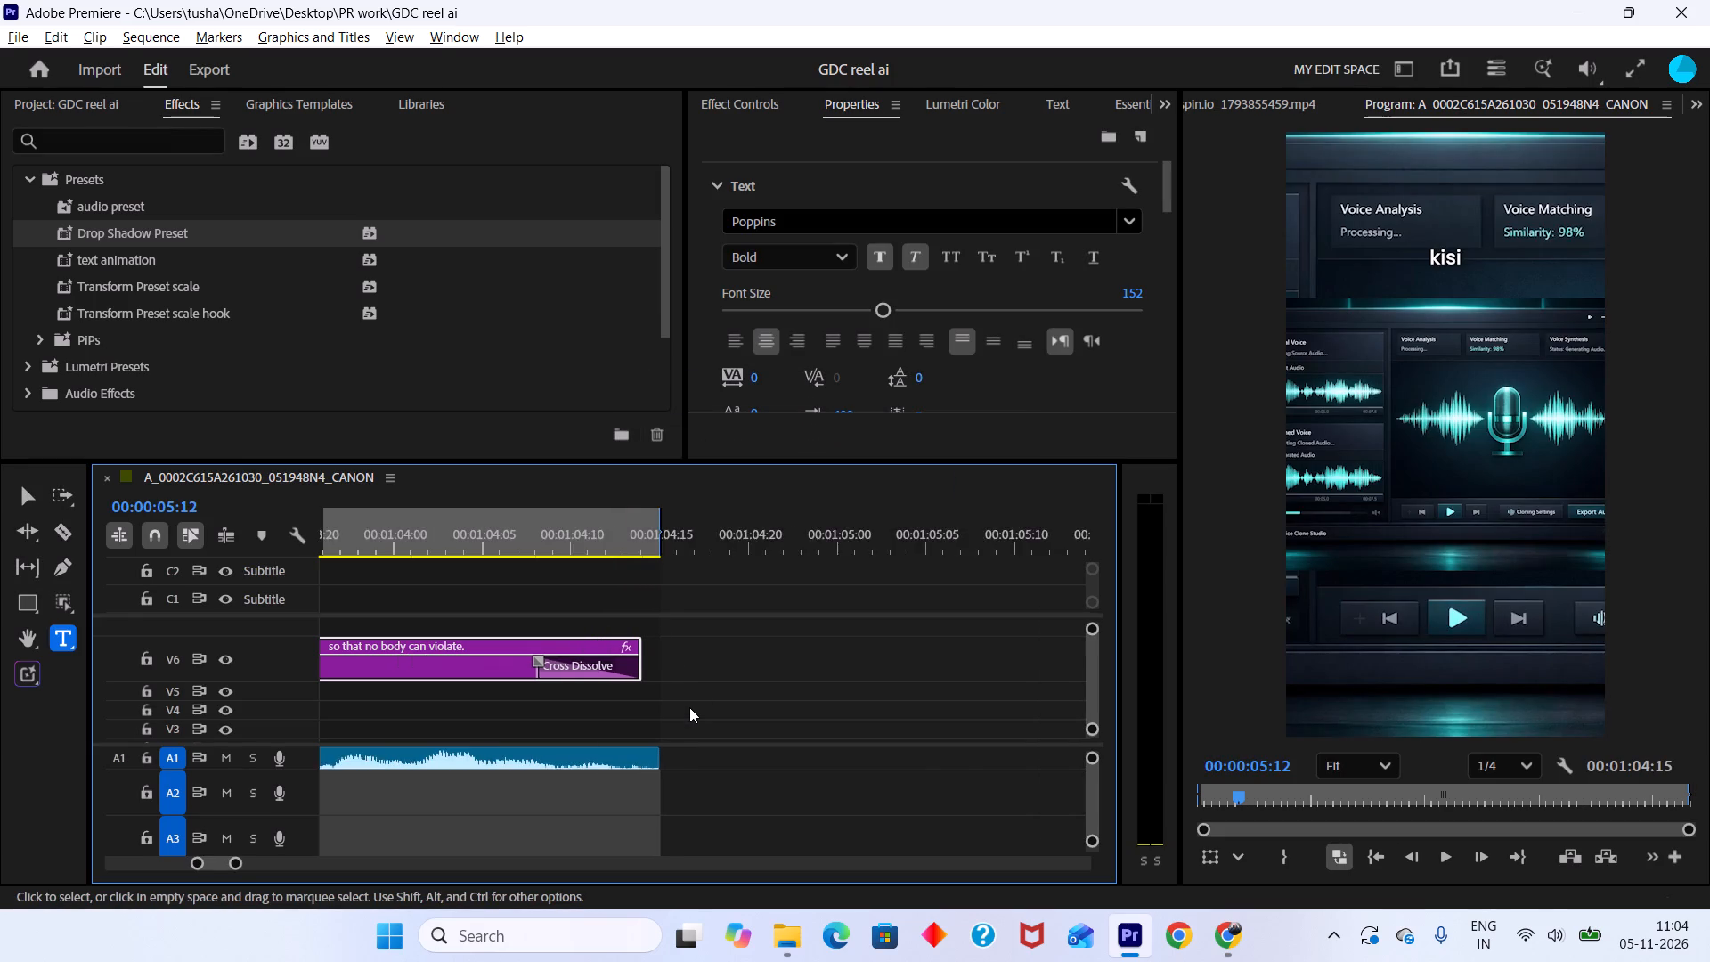
alt+scroll(689, 707, down, 18)
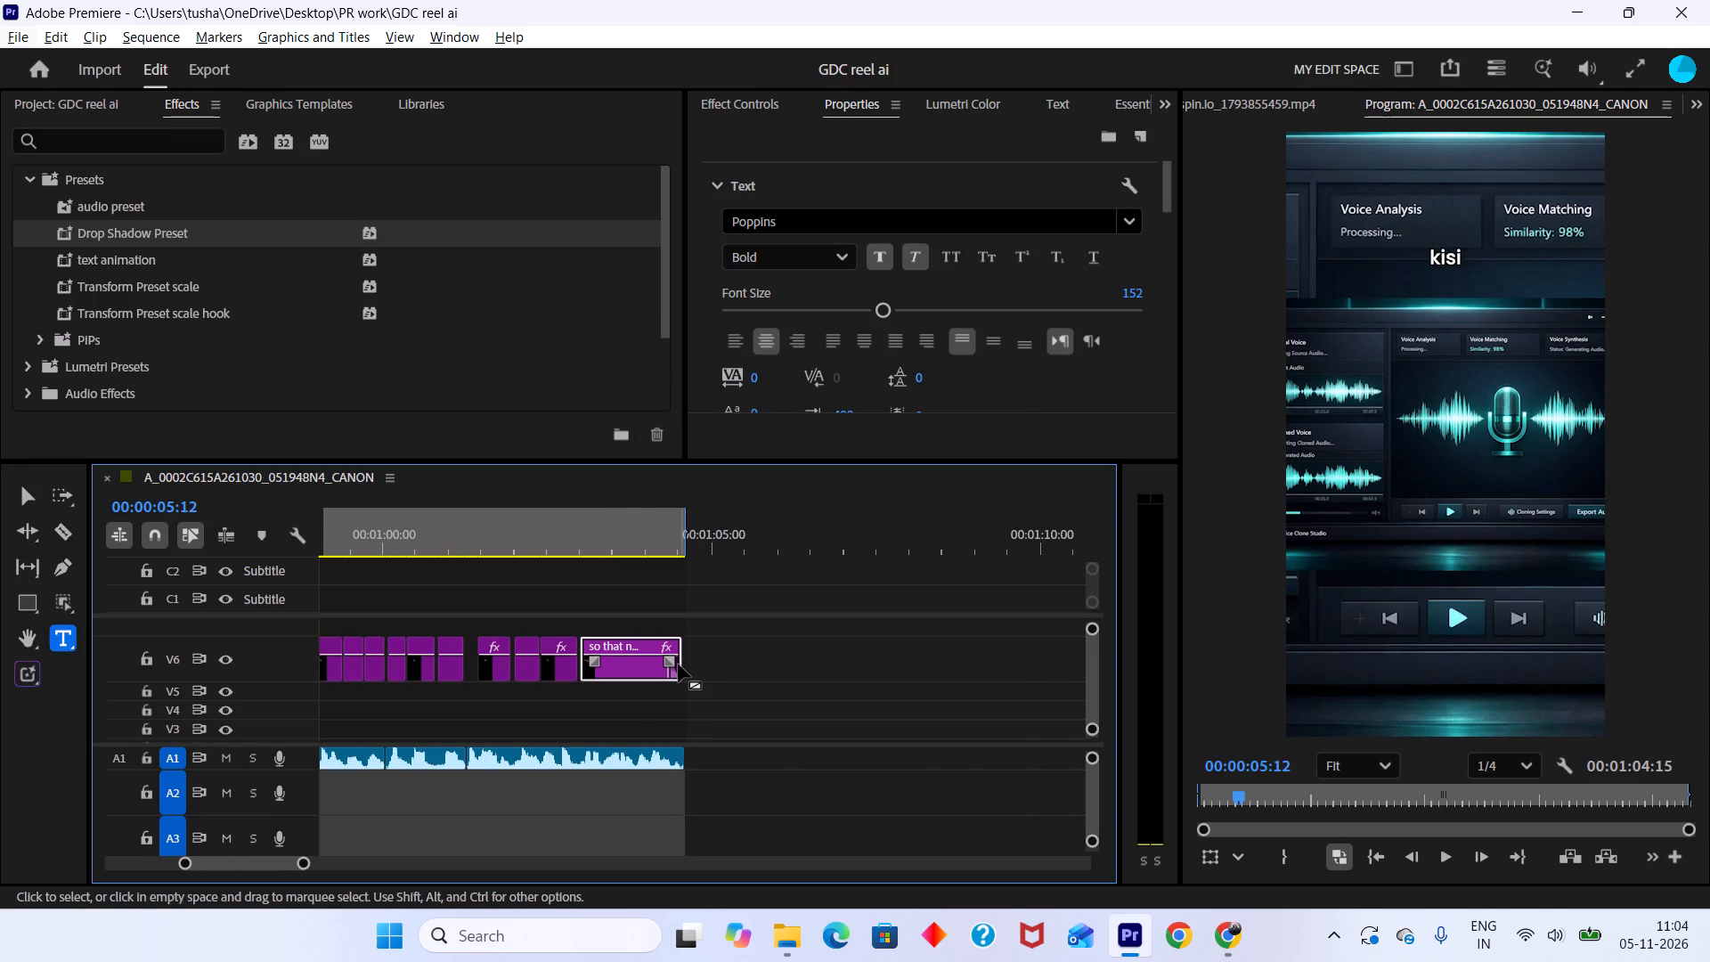
alt+scroll(679, 700, up, 17)
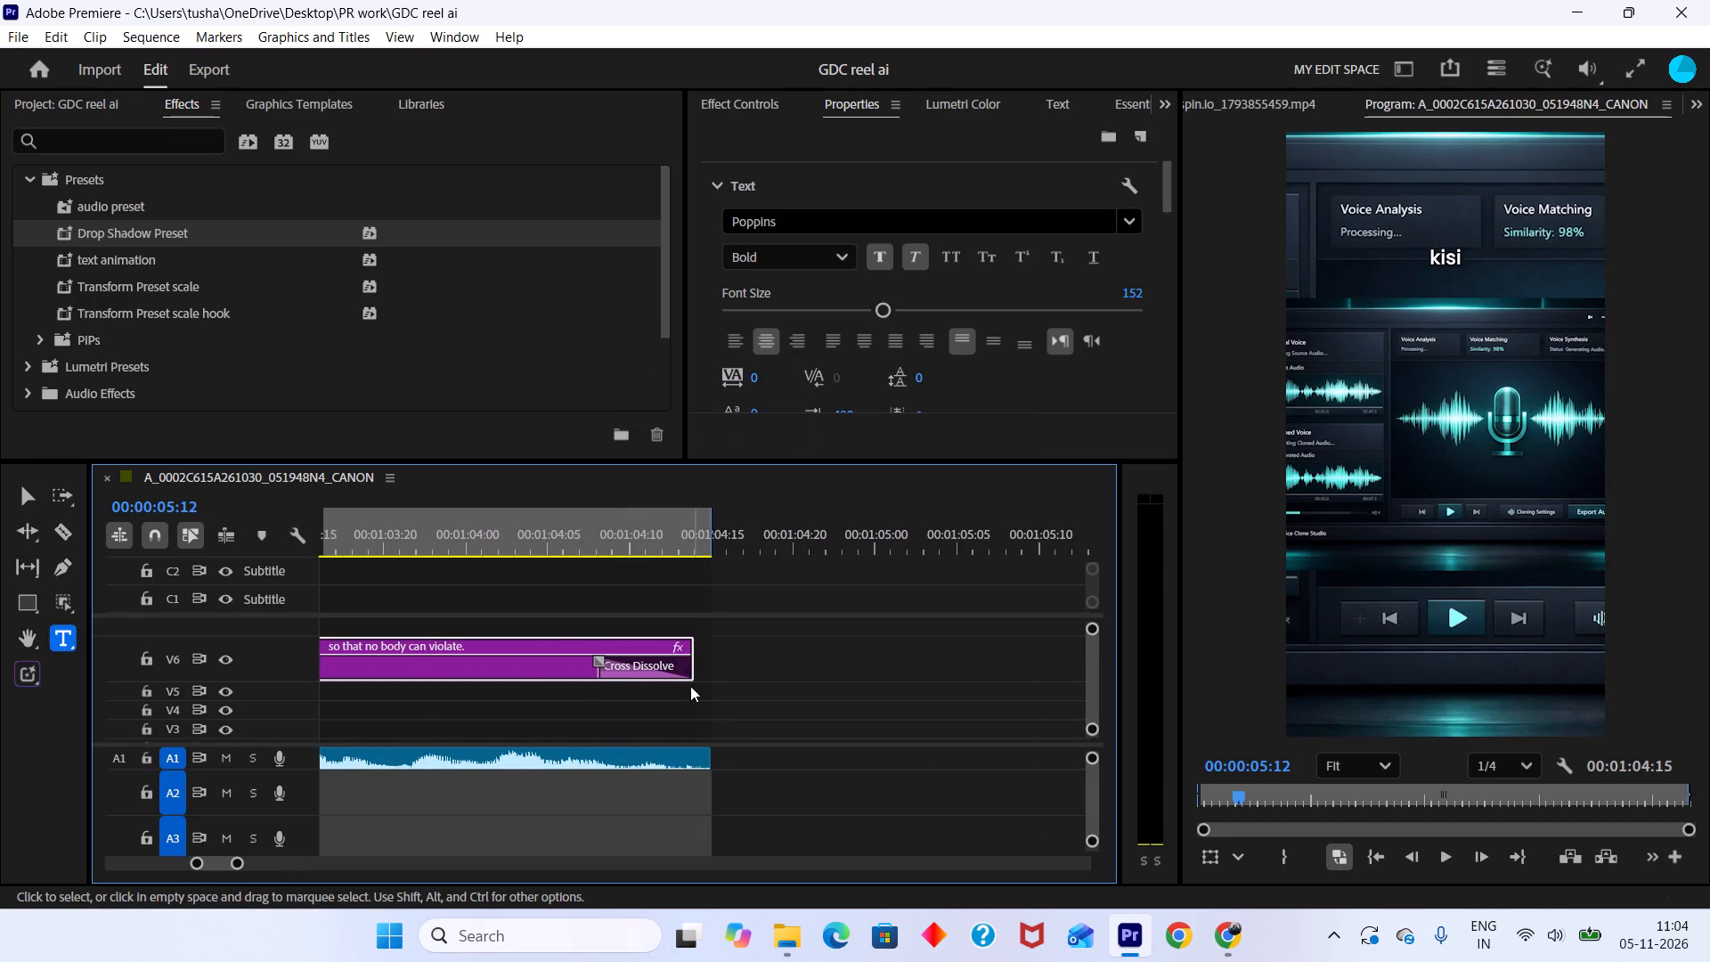
drag(688, 680, 703, 688)
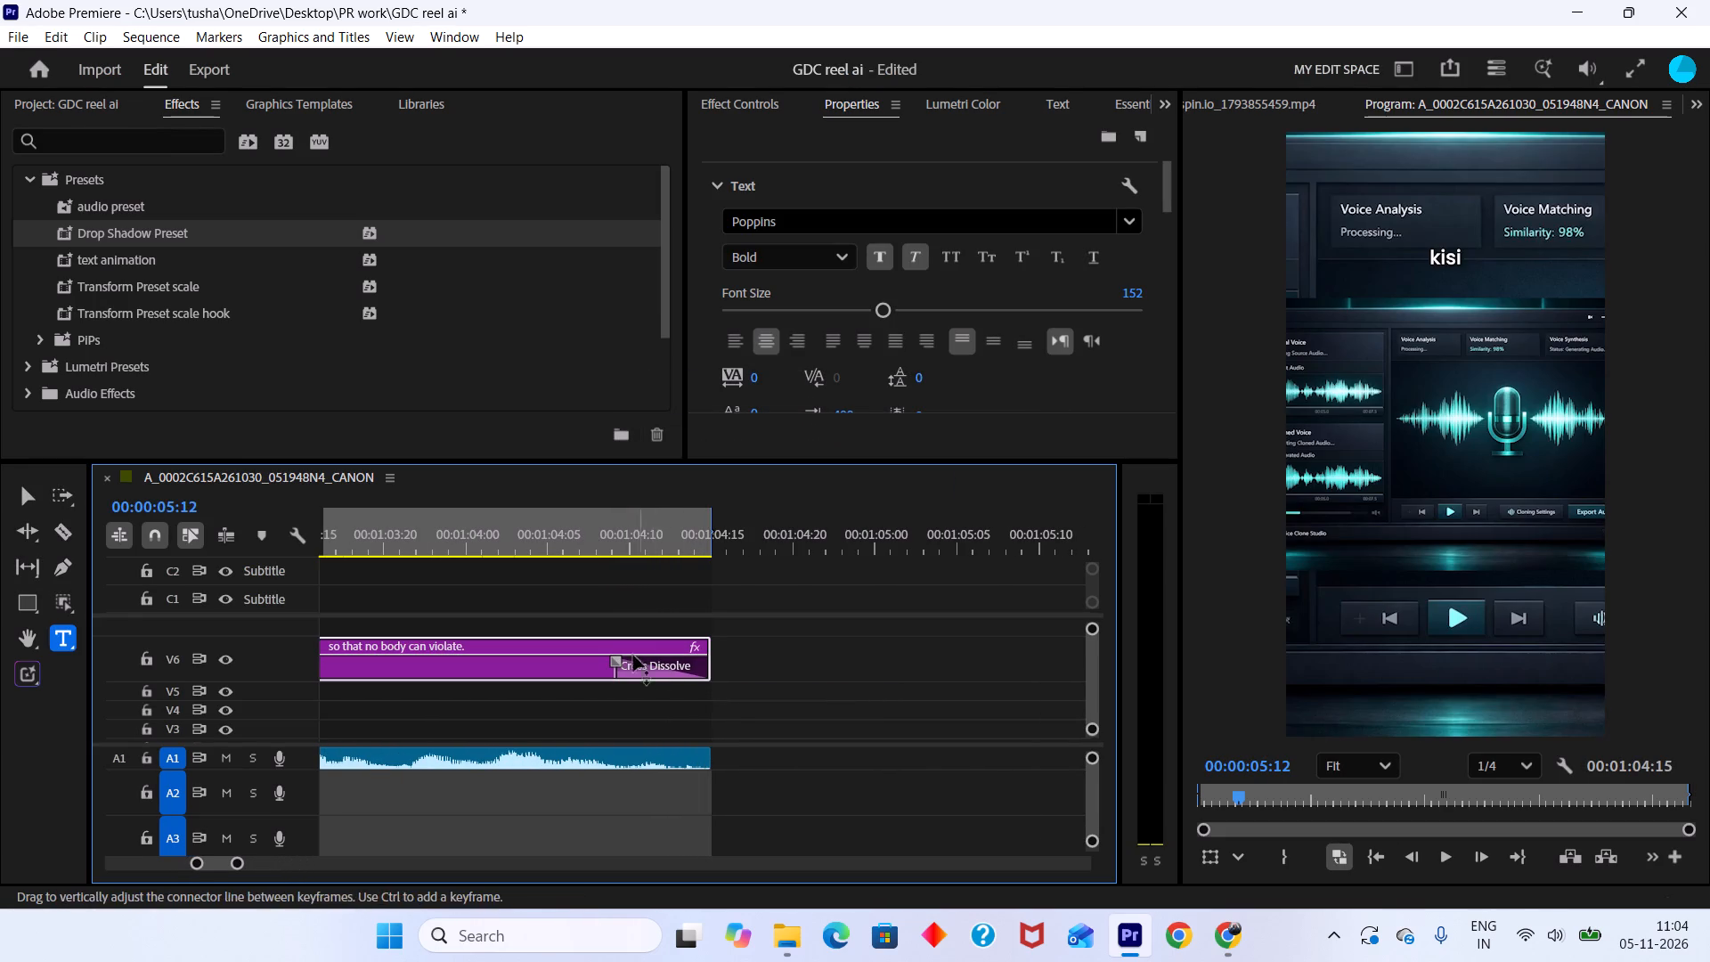
Lengthen the closing caption's Cross Dissolve so it starts at about 00:01:04:08, and preview the fade.
drag(618, 662, 598, 662)
drag(636, 508, 651, 570)
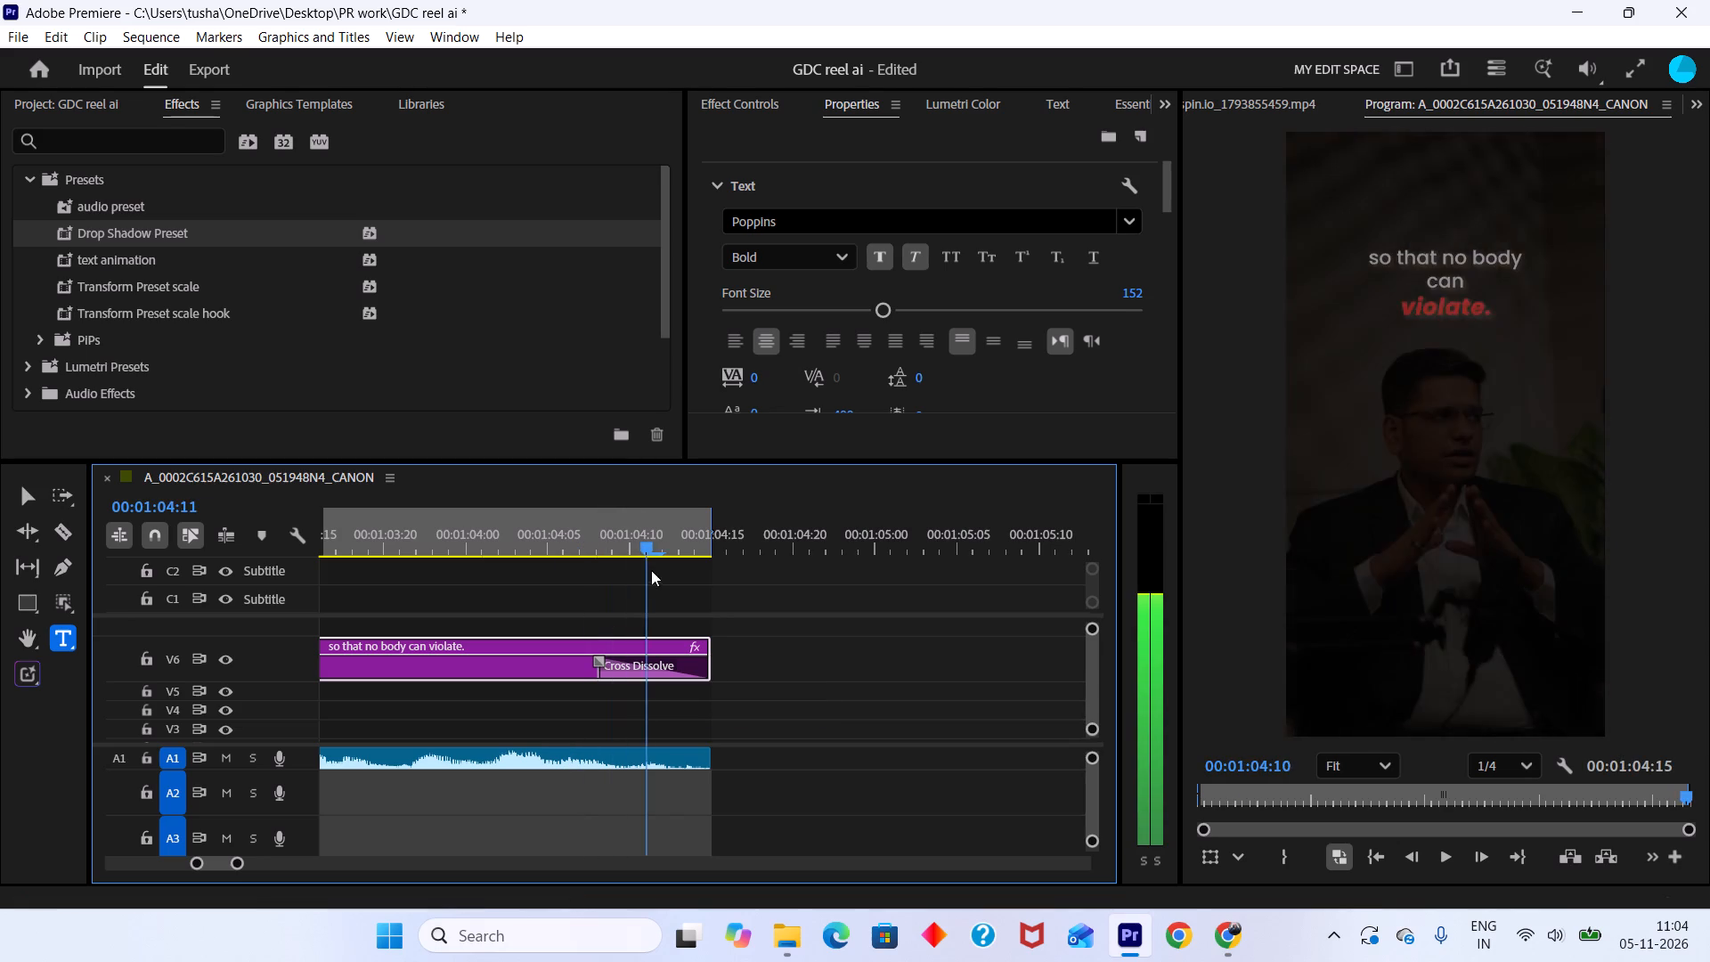
drag(651, 570, 479, 621)
key(space)
key(space)
Move the playhead back to 00:01:01:19 in the final section and set the Program monitor's playback resolution to Full.
scroll(497, 635, down, 5)
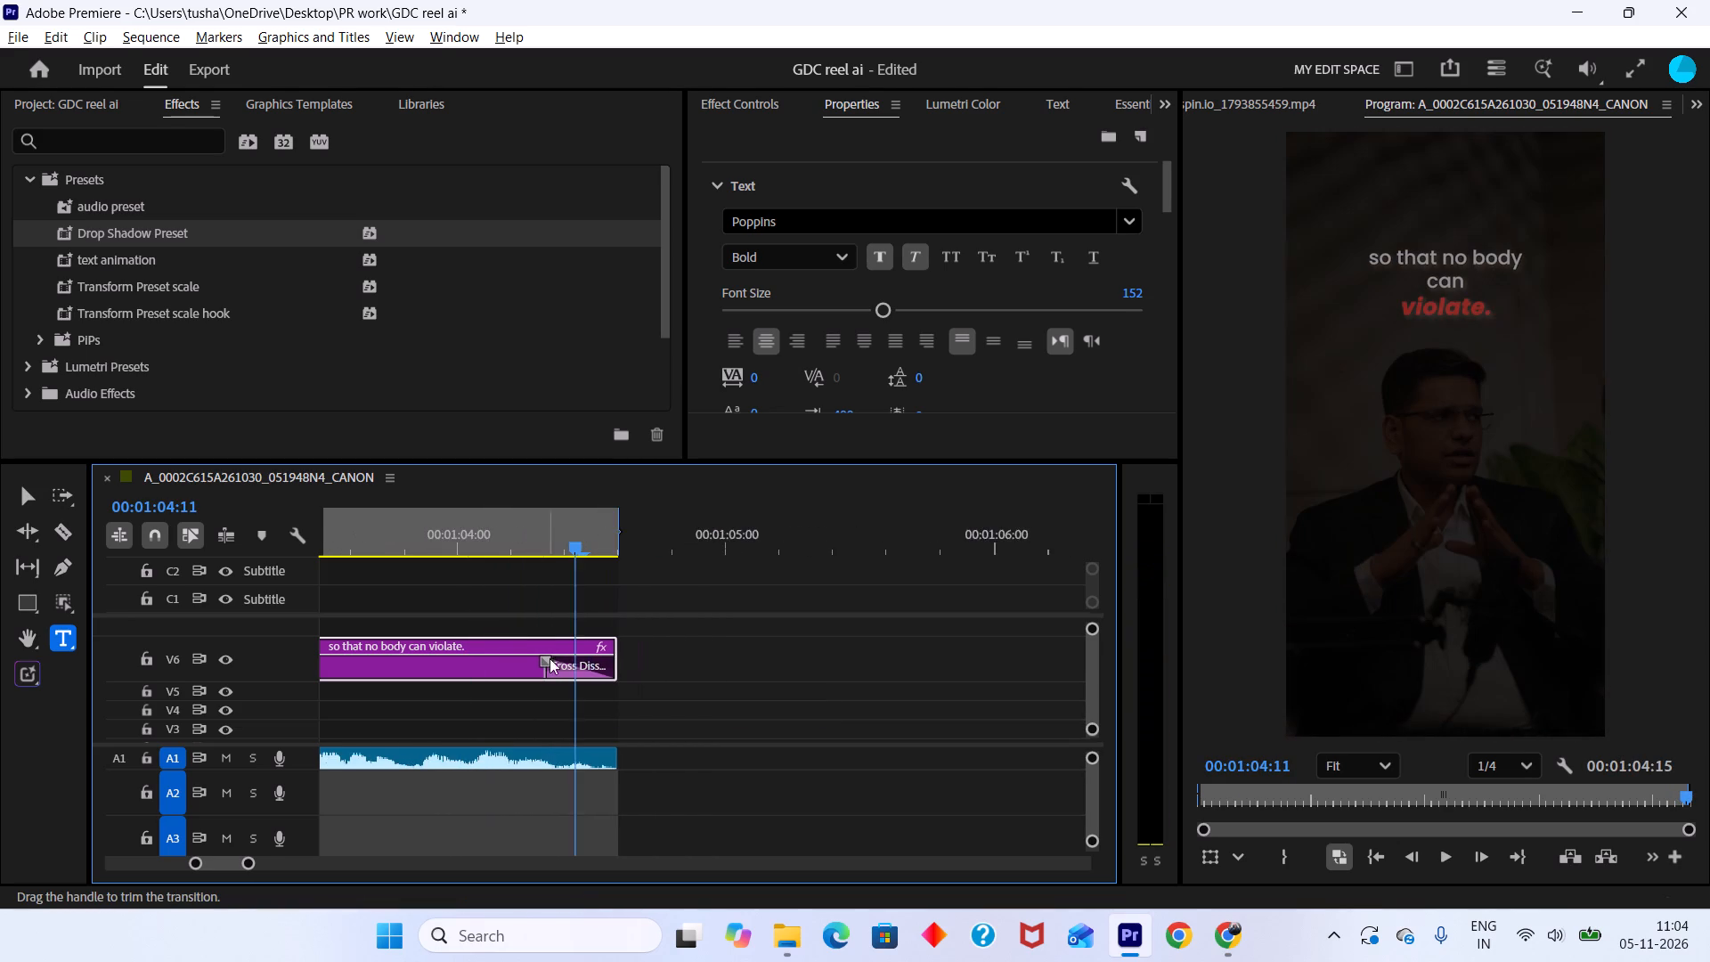
alt+scroll(550, 658, down, 20)
alt+scroll(550, 658, down, 4)
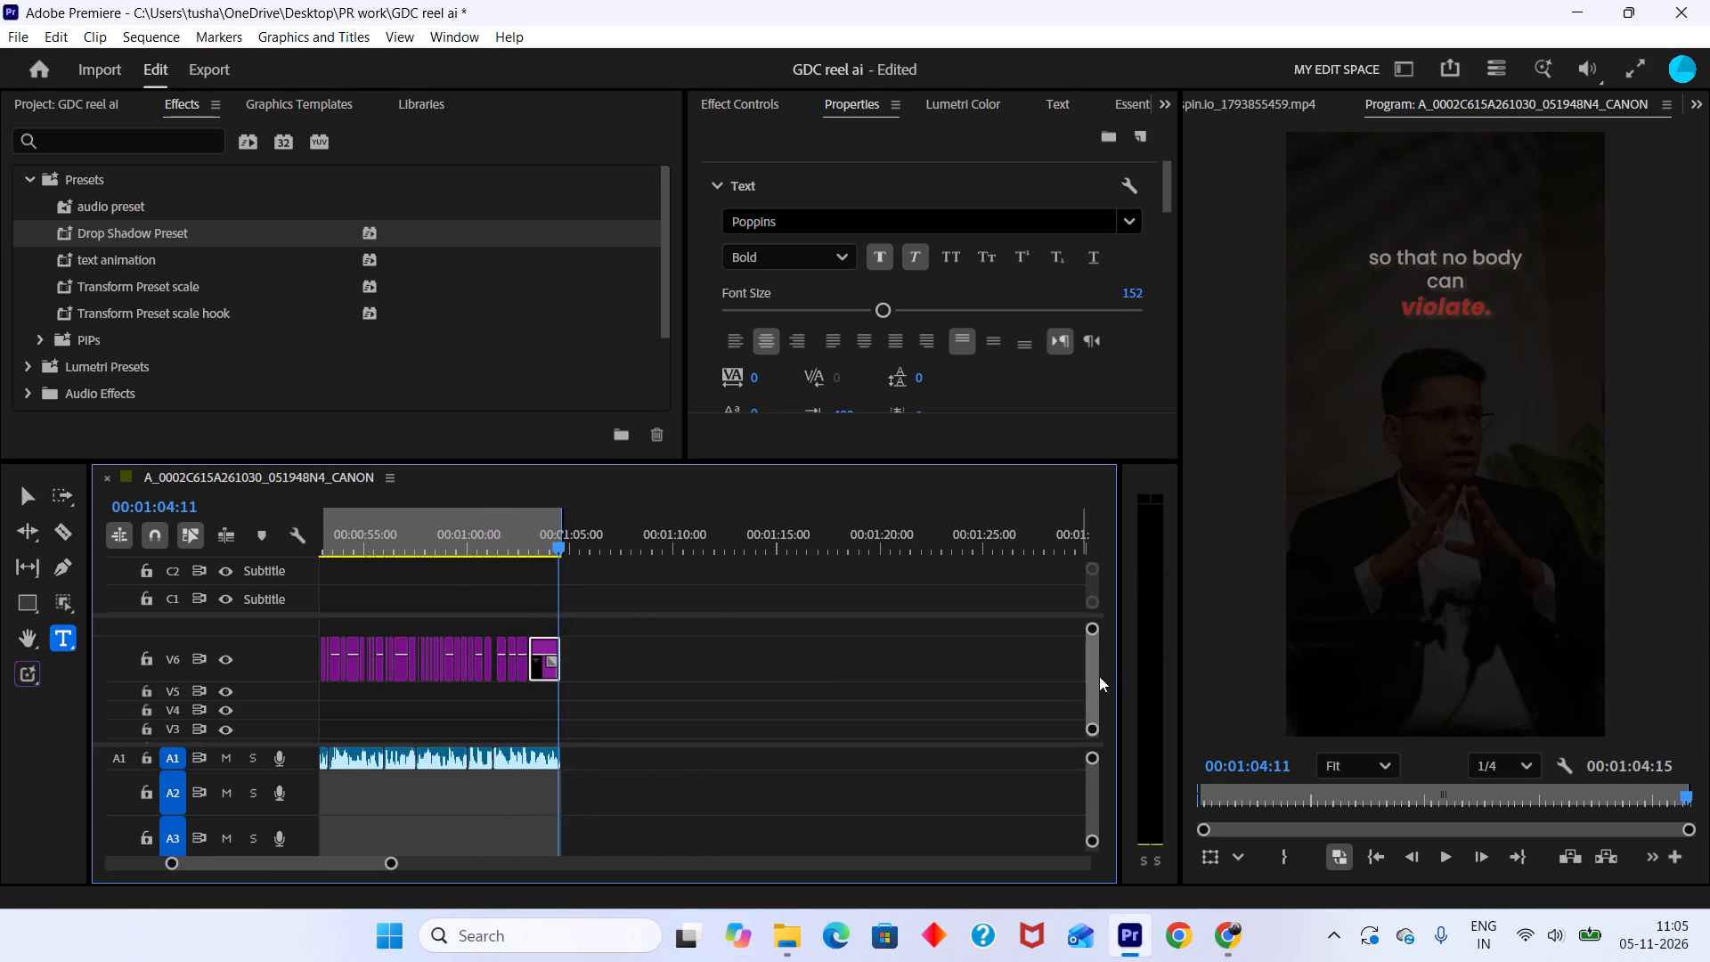
drag(1094, 665, 1090, 740)
scroll(749, 675, up, 12)
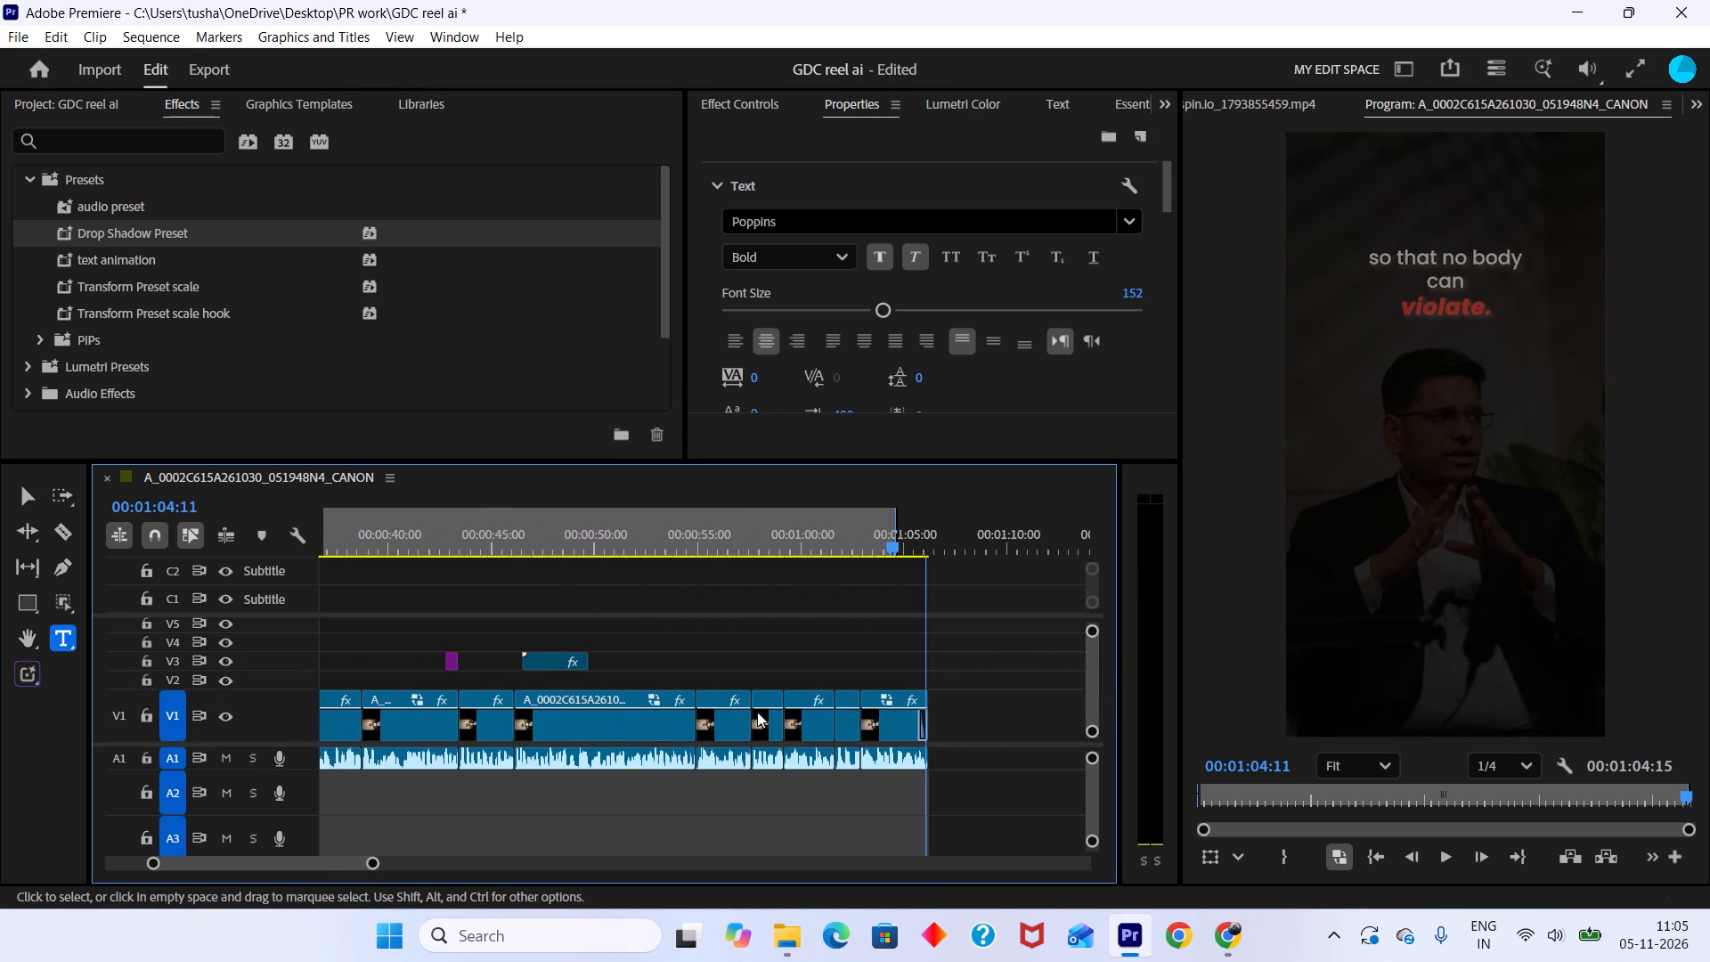
drag(932, 550, 909, 541)
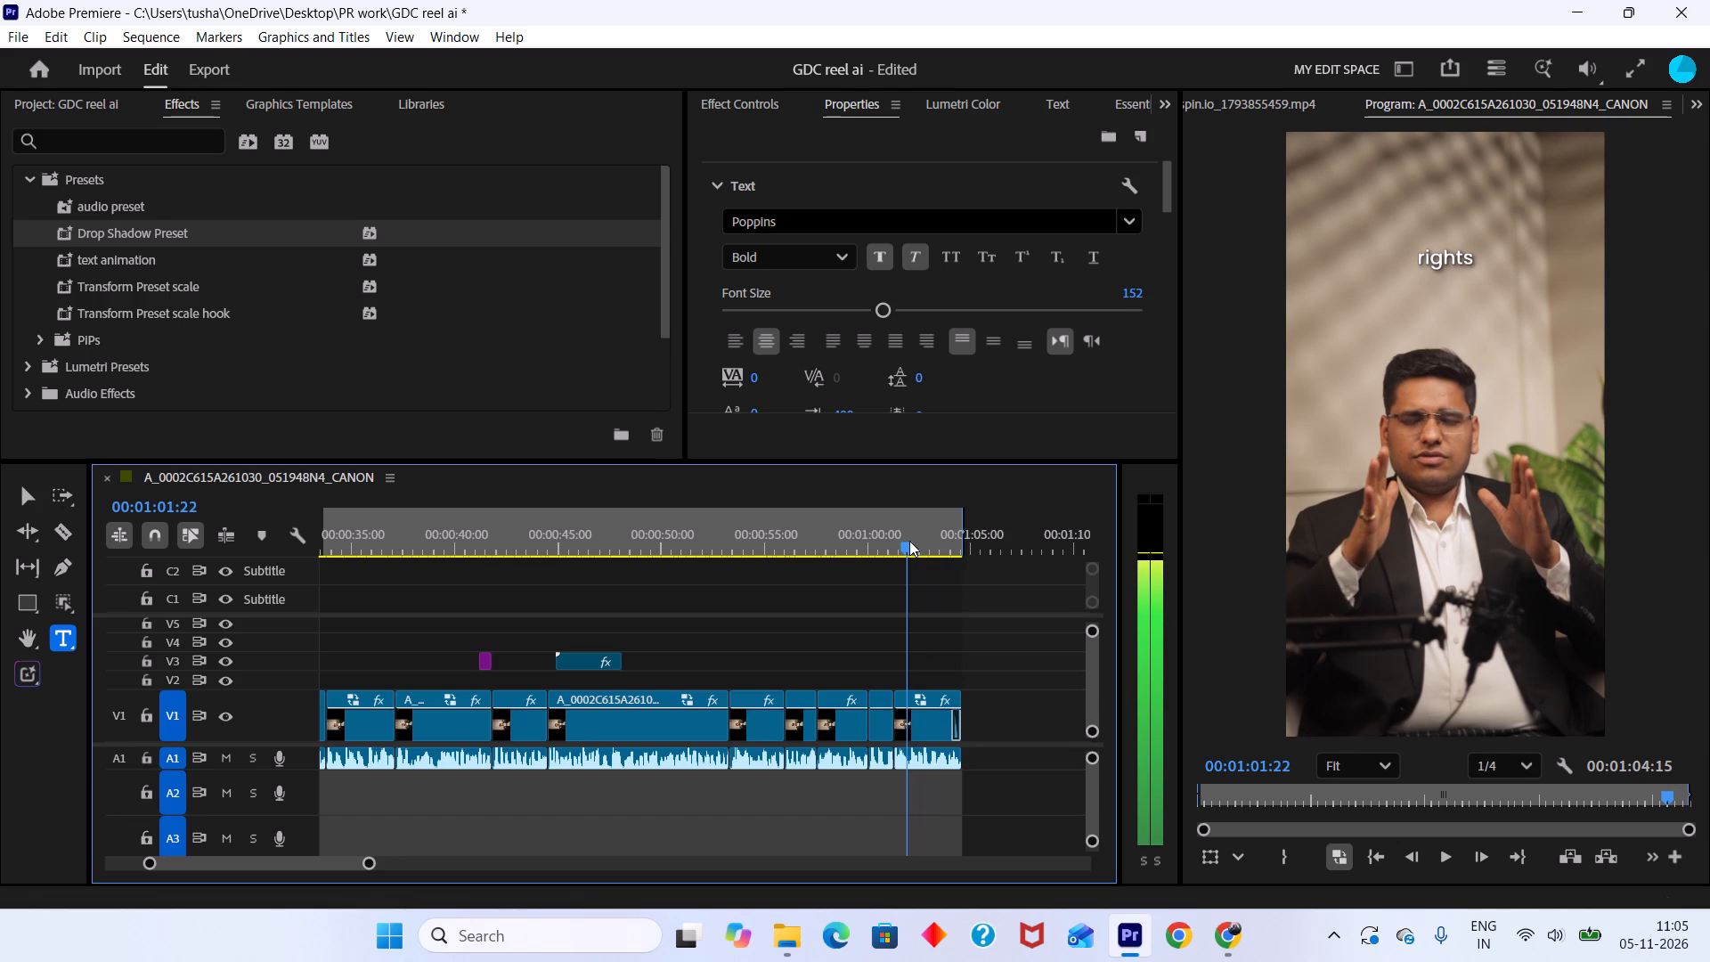
drag(909, 541, 908, 541)
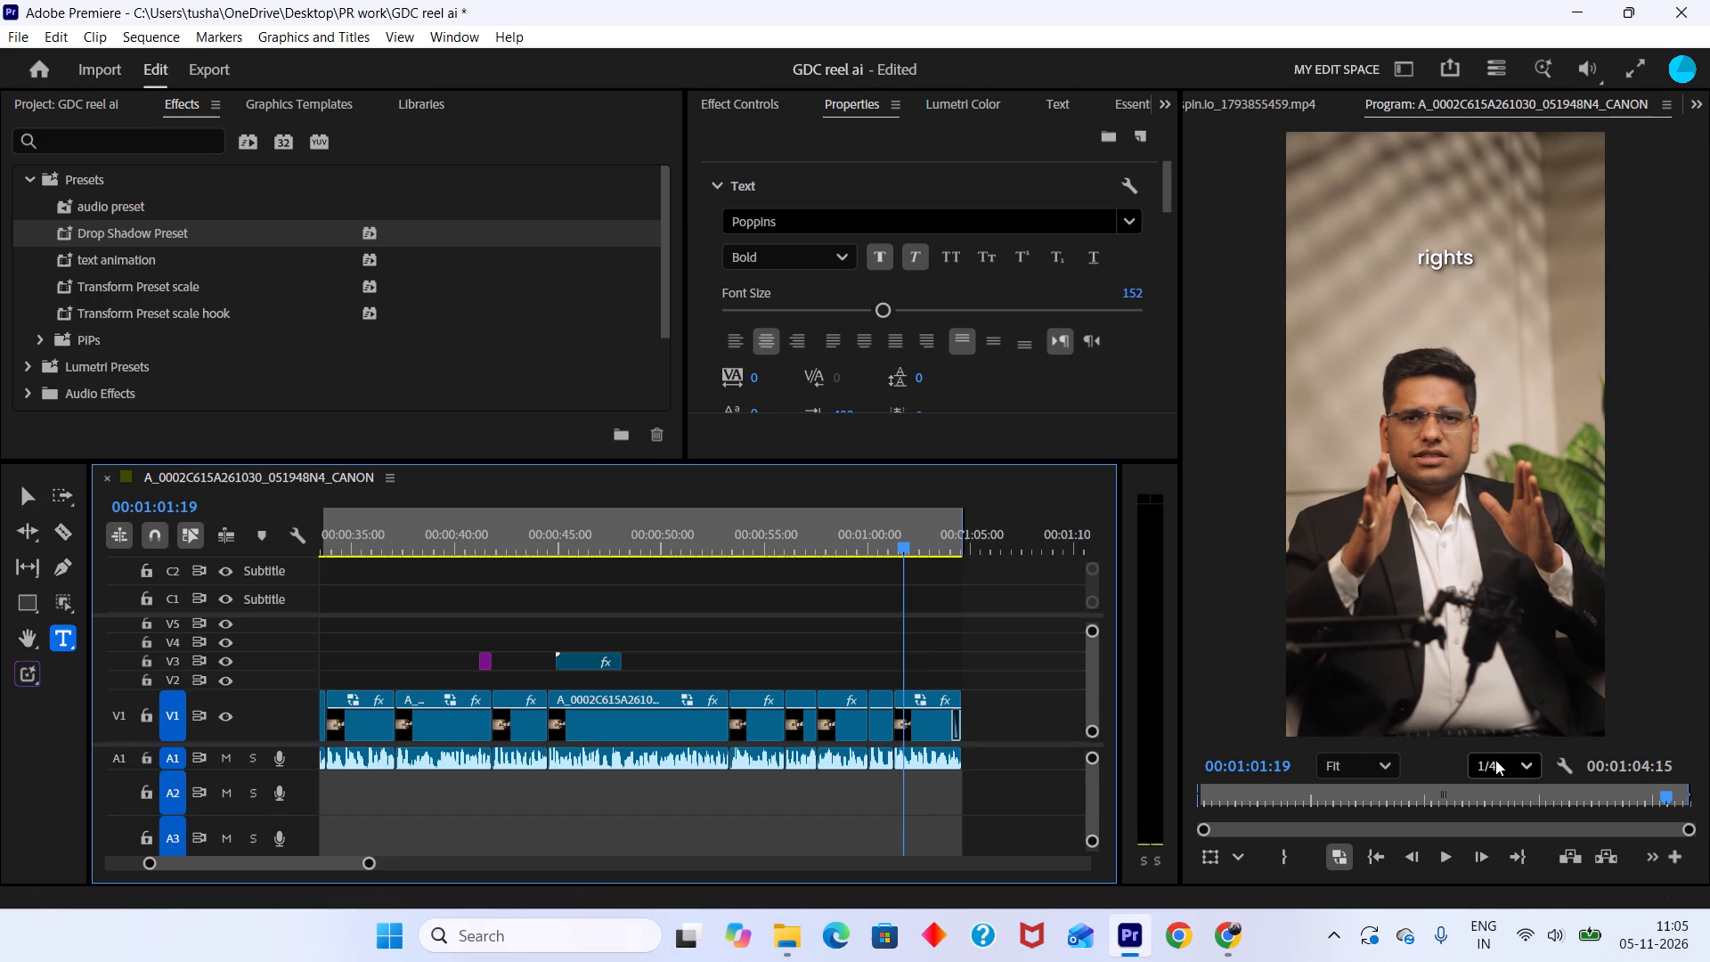
click(1495, 760)
click(1497, 632)
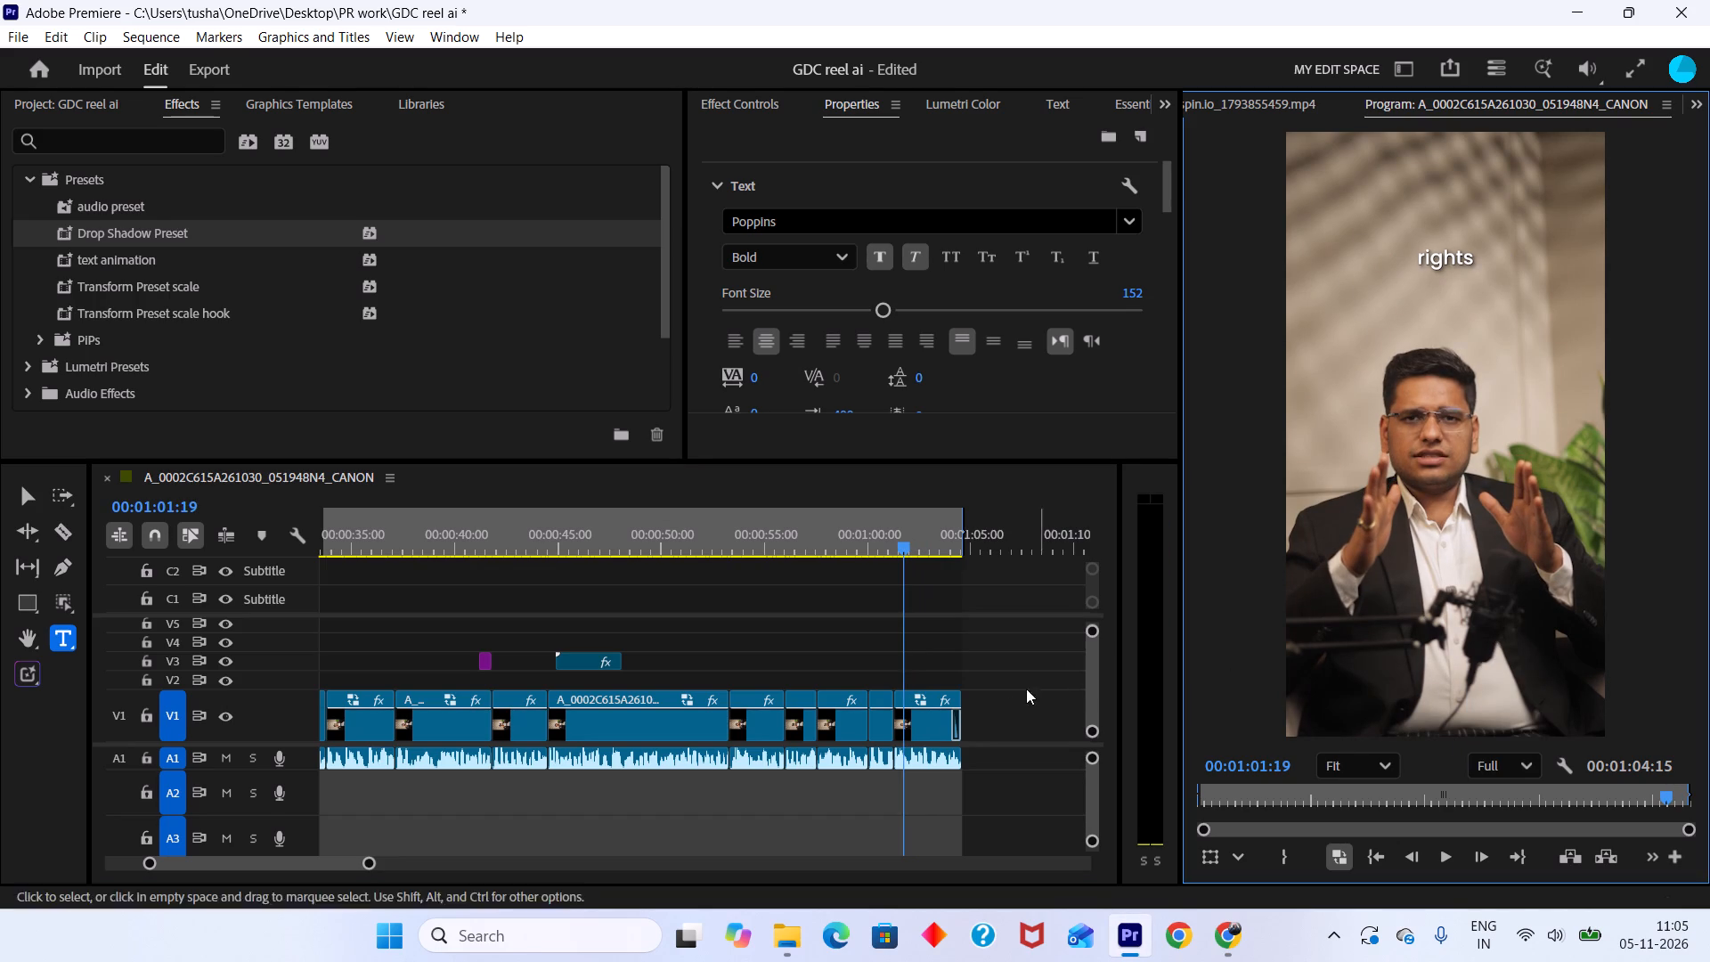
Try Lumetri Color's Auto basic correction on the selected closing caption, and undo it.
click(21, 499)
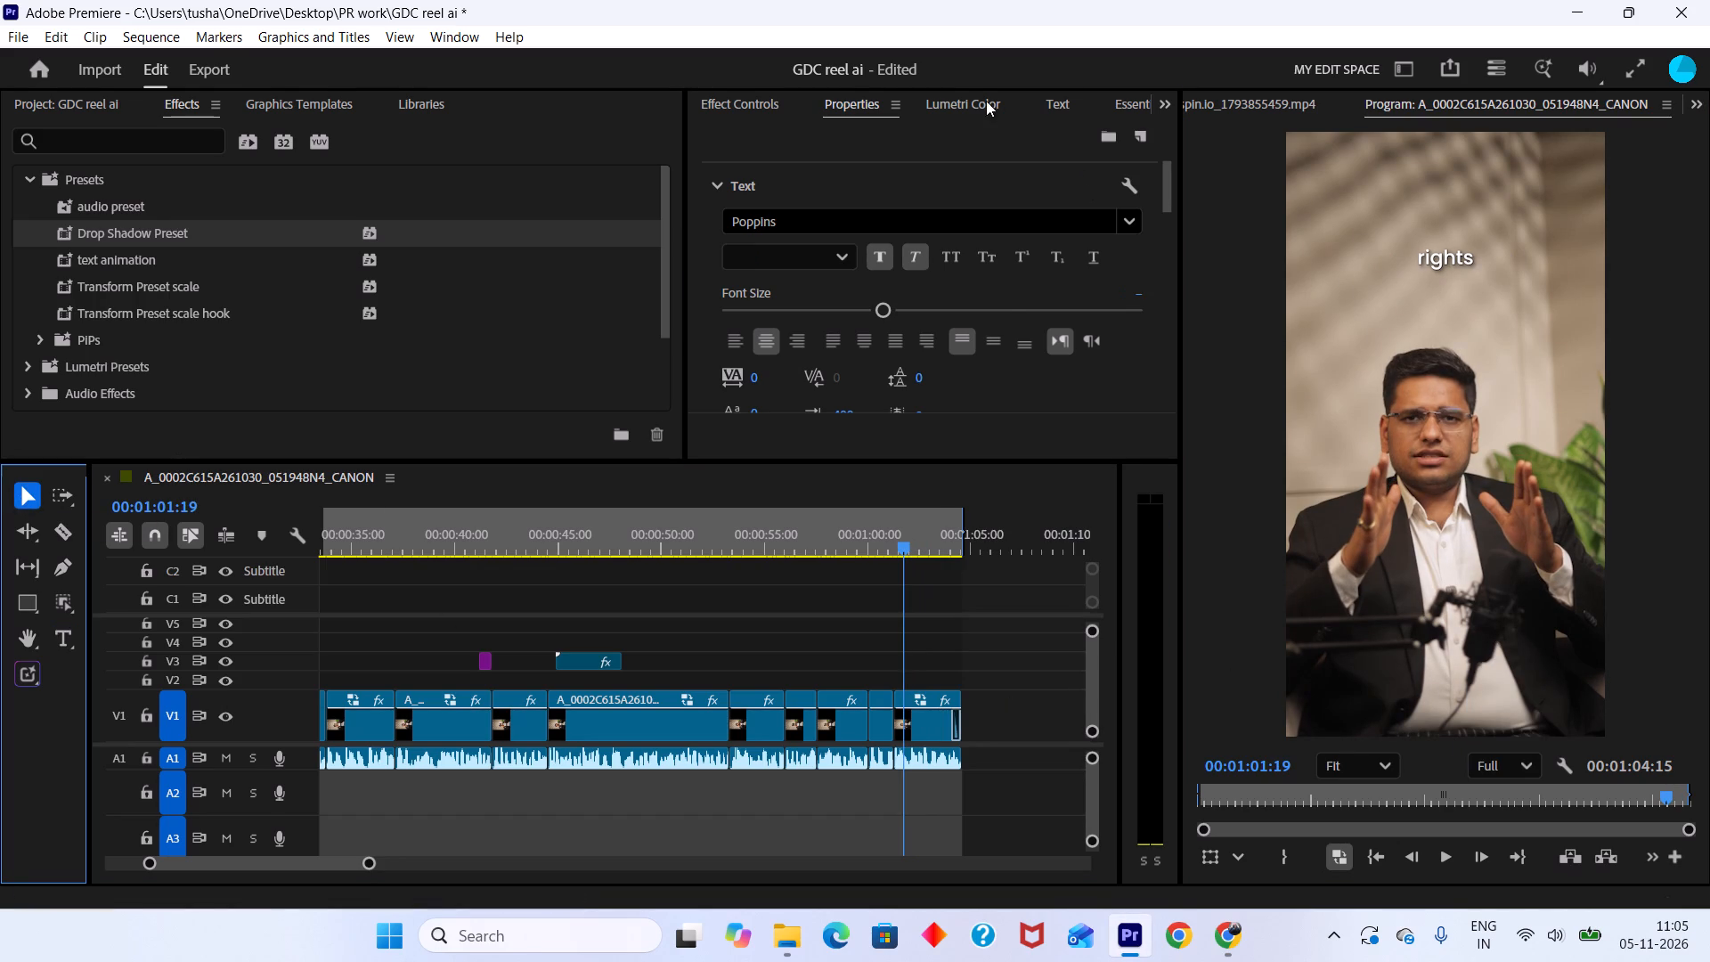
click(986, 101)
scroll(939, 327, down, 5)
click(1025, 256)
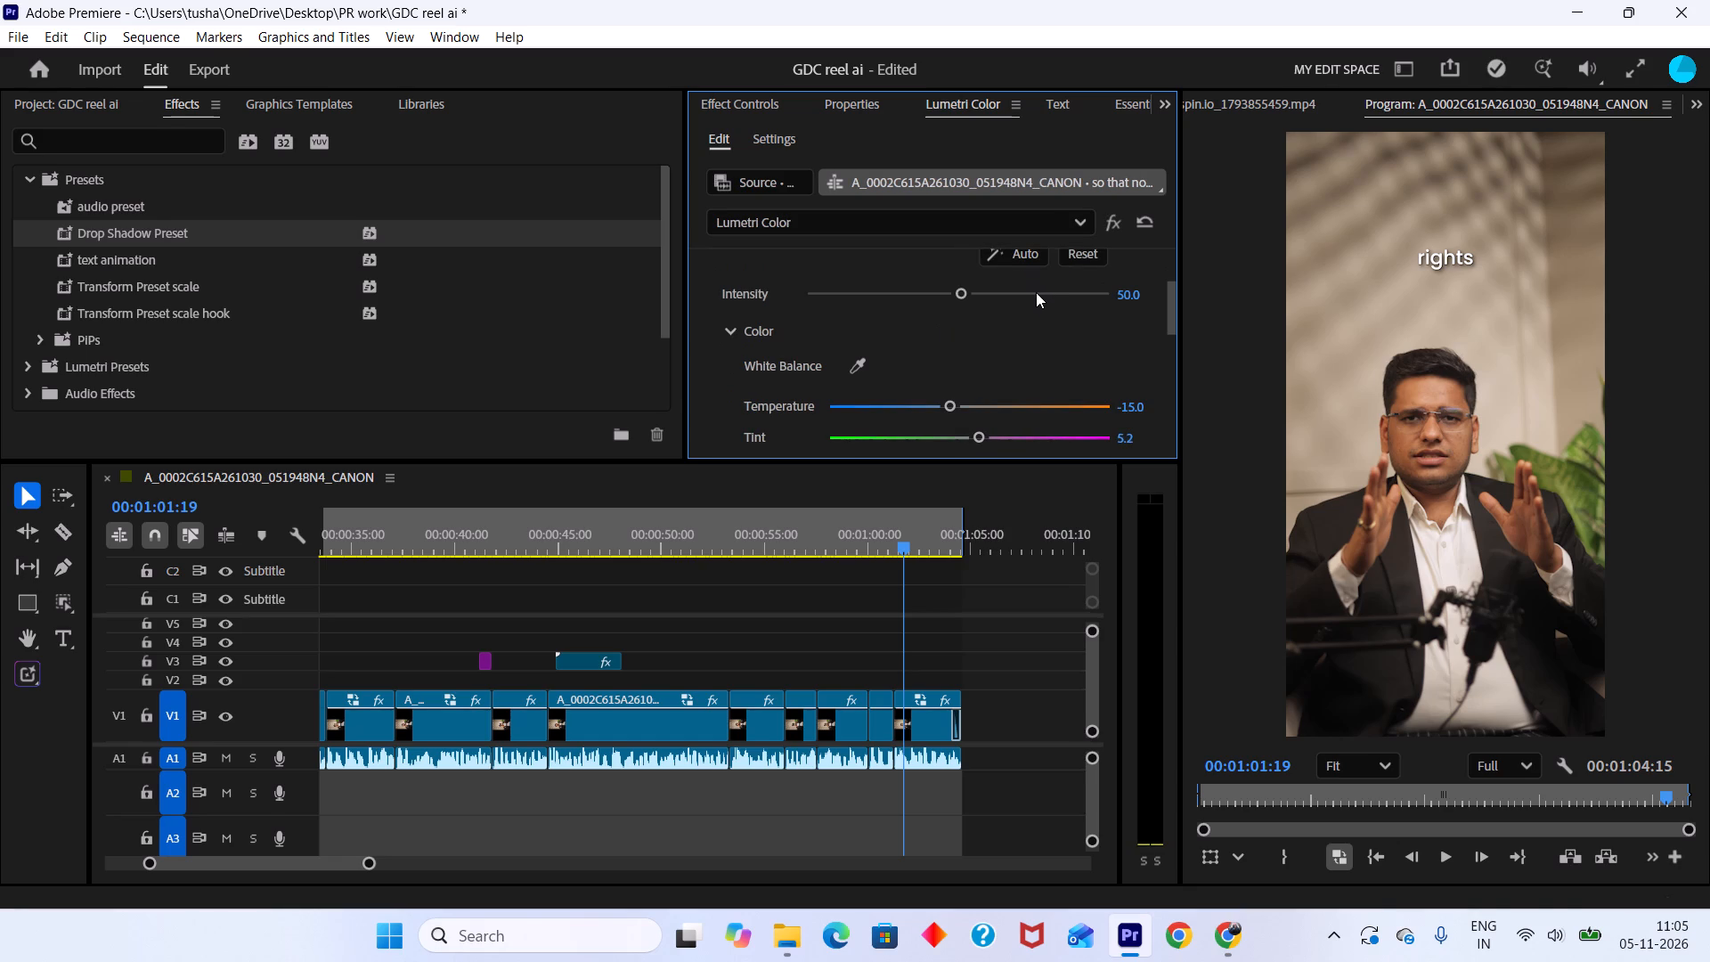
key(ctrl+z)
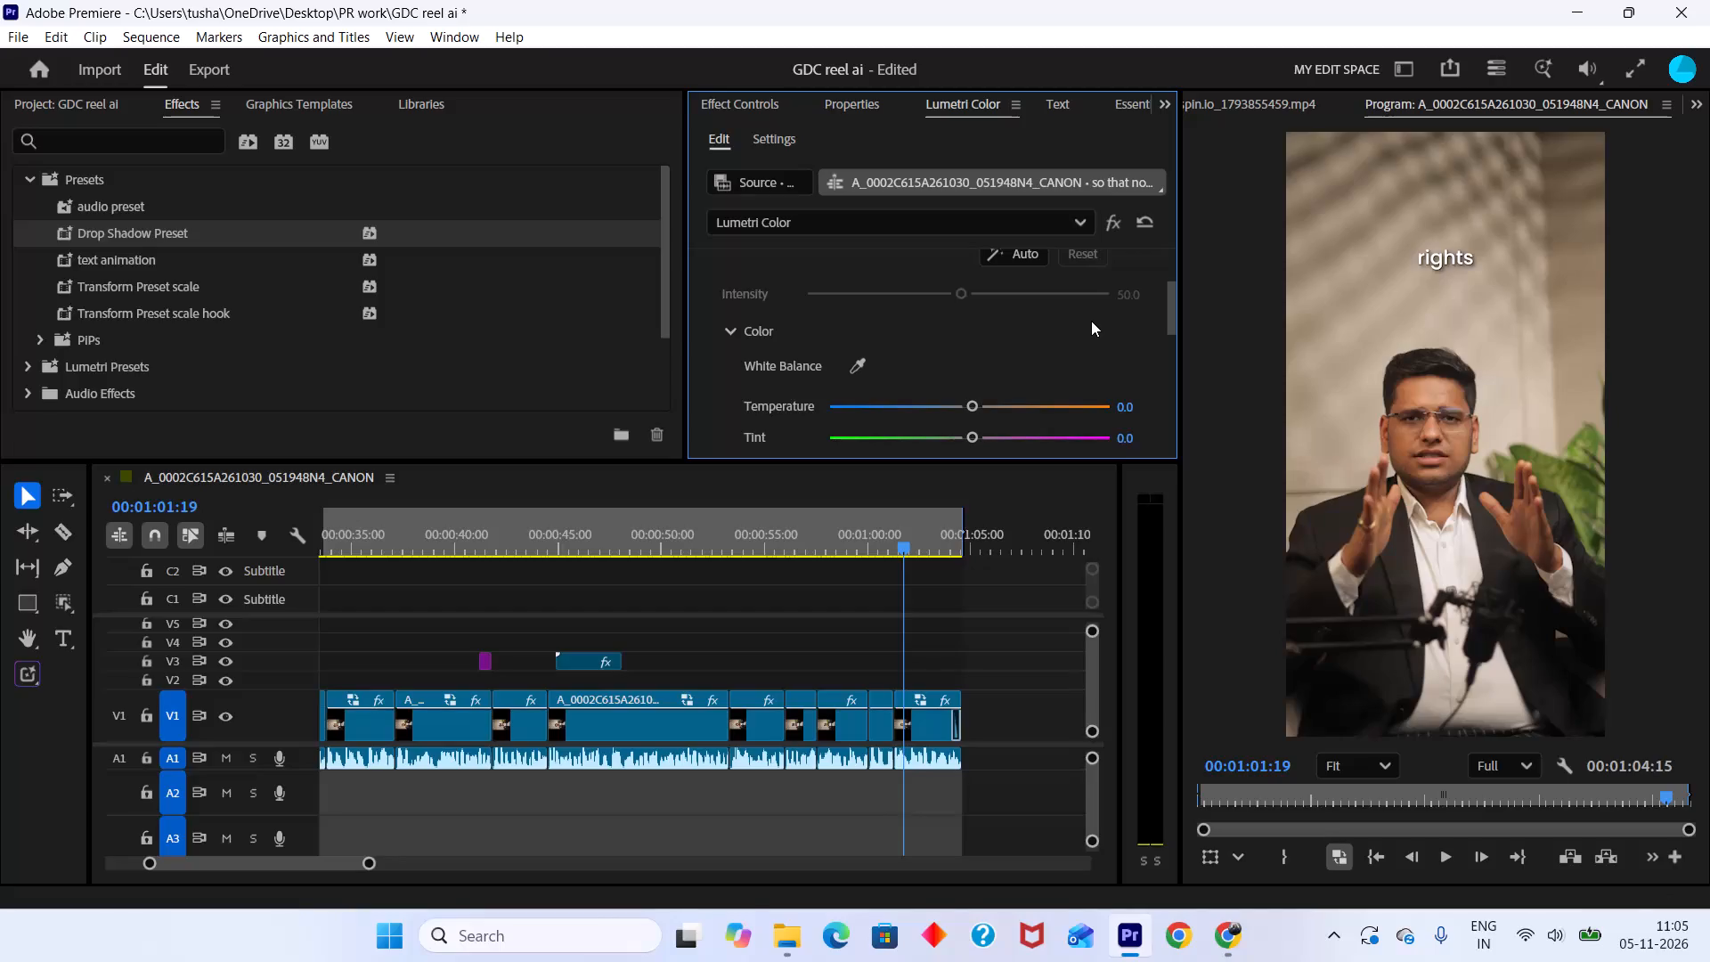
Sample the white of the speaker's eye as the closing caption's Lumetri white balance, giving Temperature -51.3 and Tint -1.3, and refit the preview.
scroll(1413, 421, up, 6)
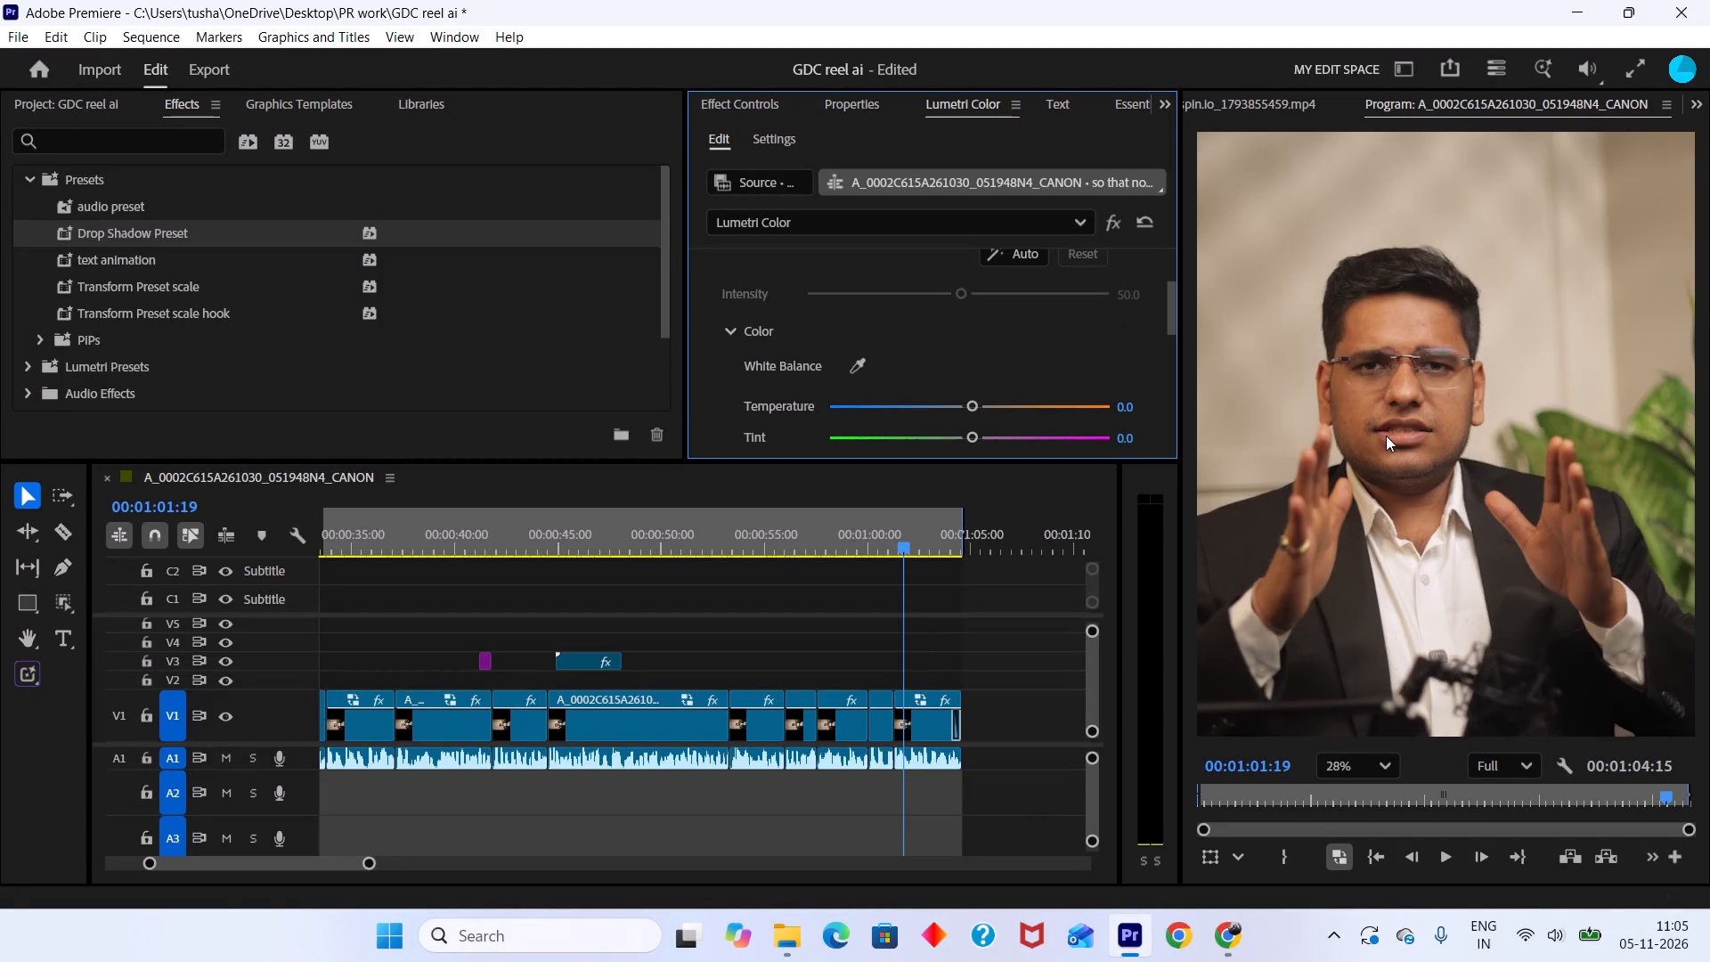
scroll(1356, 300, up, 18)
scroll(1337, 339, up, 4)
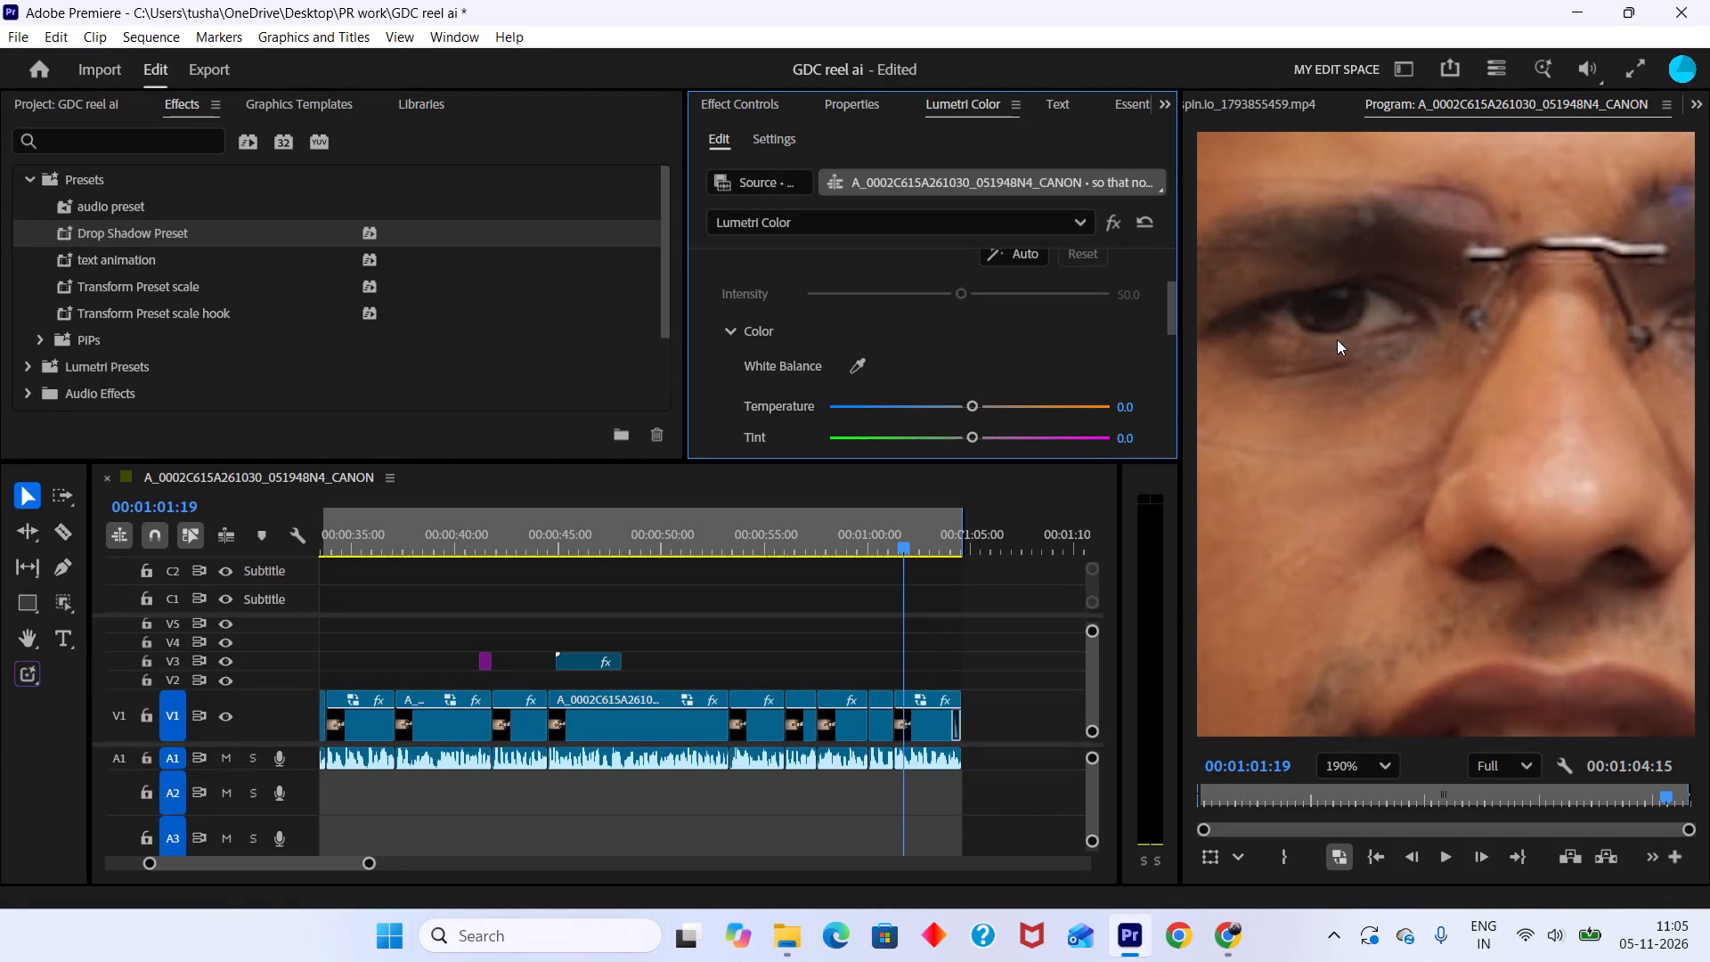
scroll(1018, 322, down, 3)
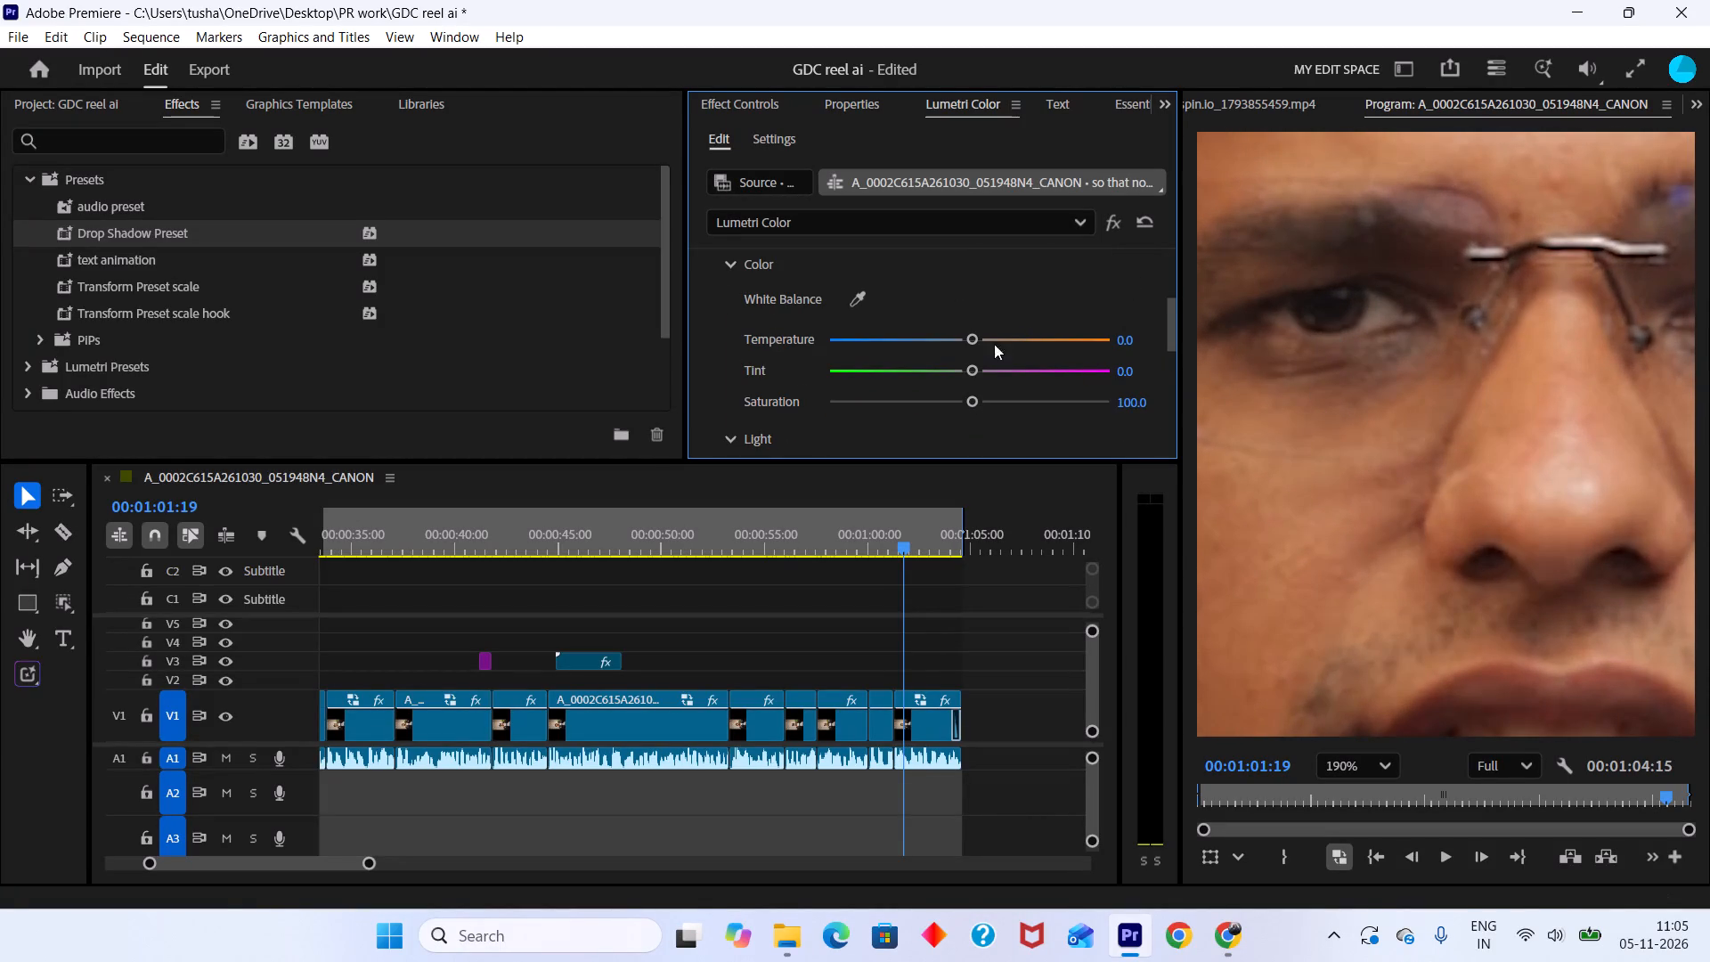
scroll(1009, 290, up, 15)
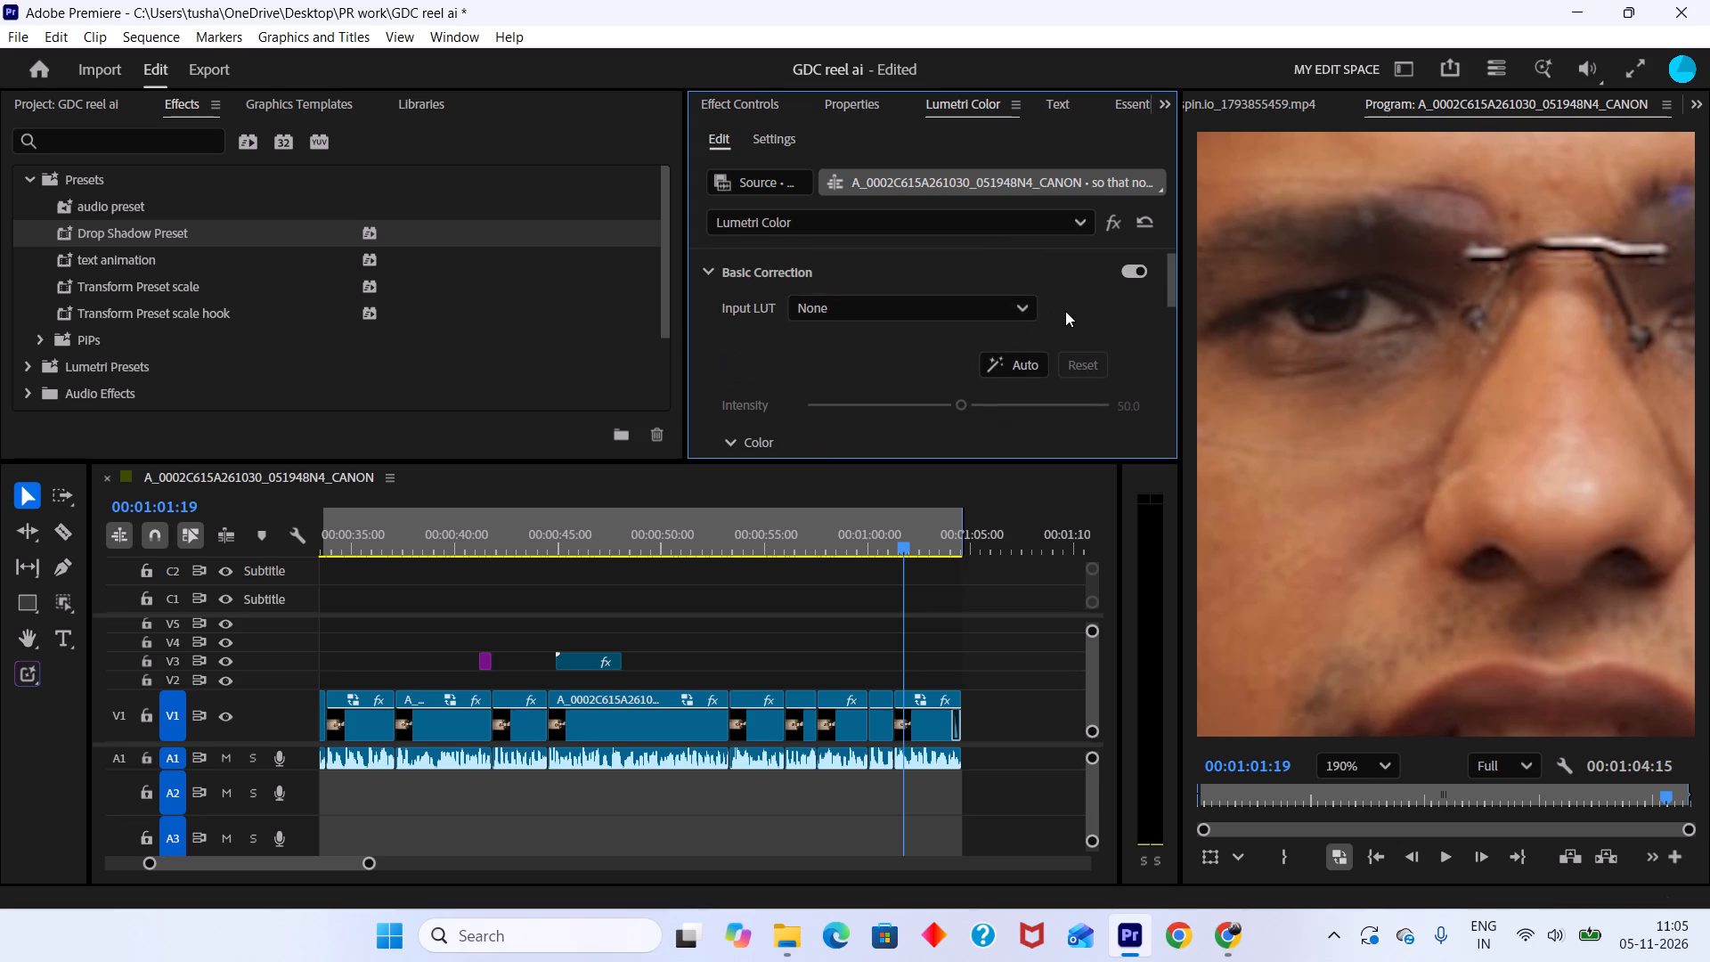
scroll(1079, 318, down, 14)
scroll(1108, 318, up, 7)
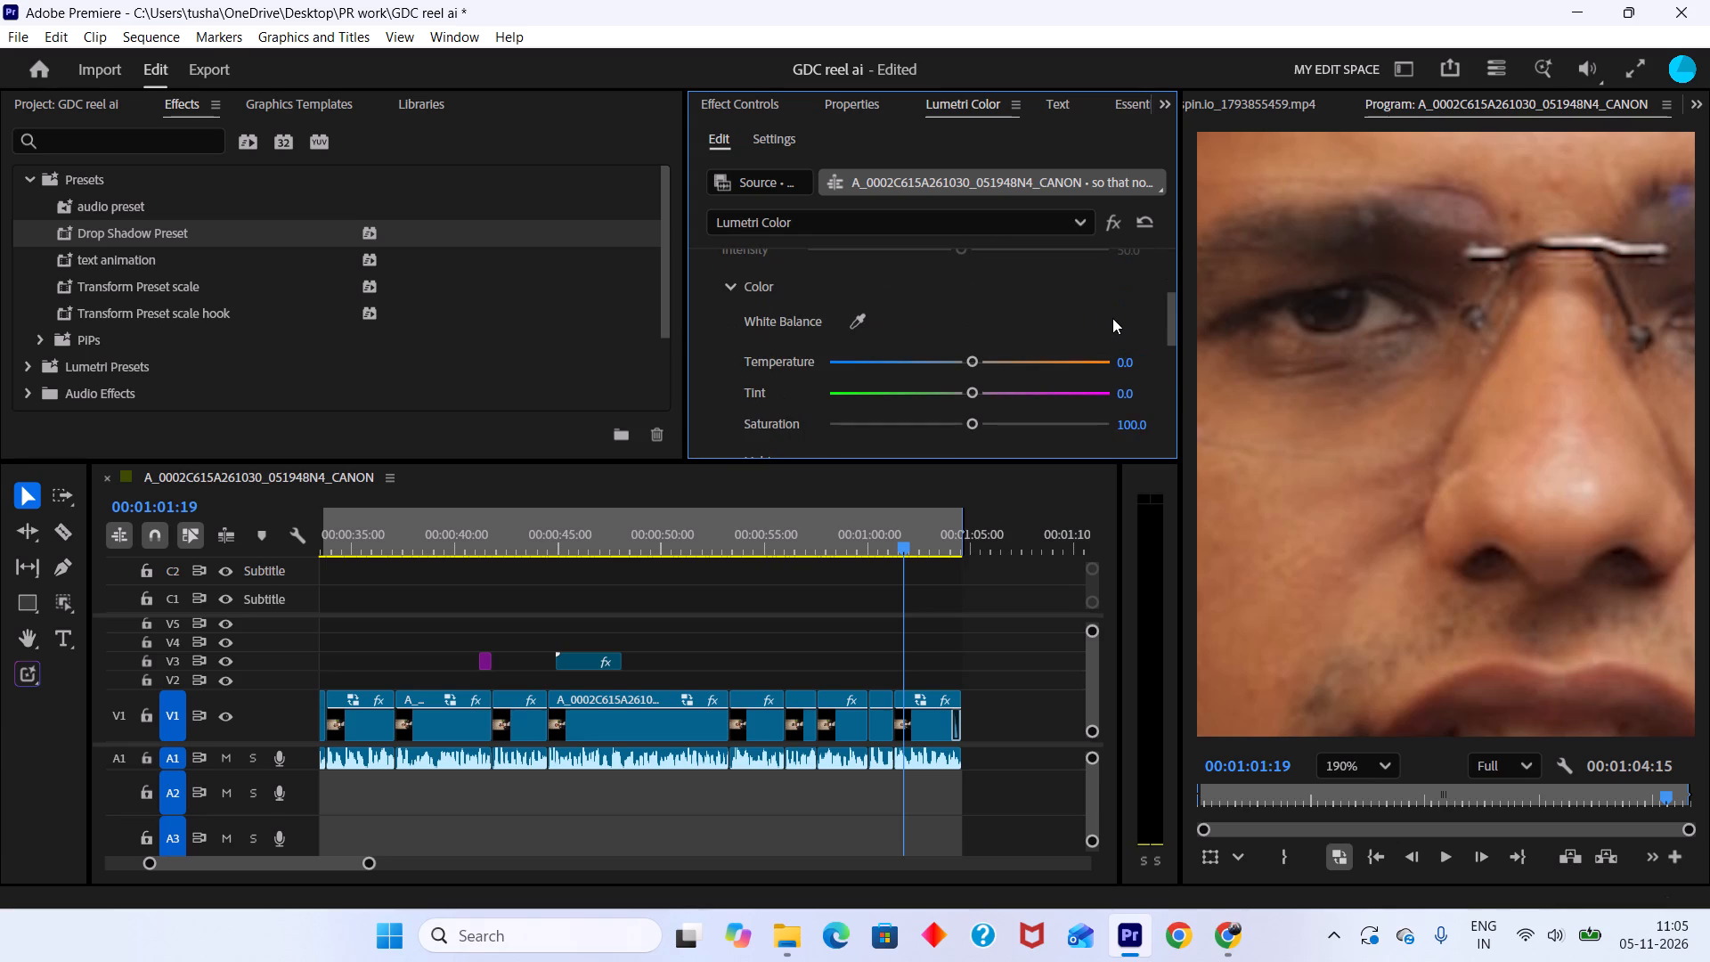
click(864, 327)
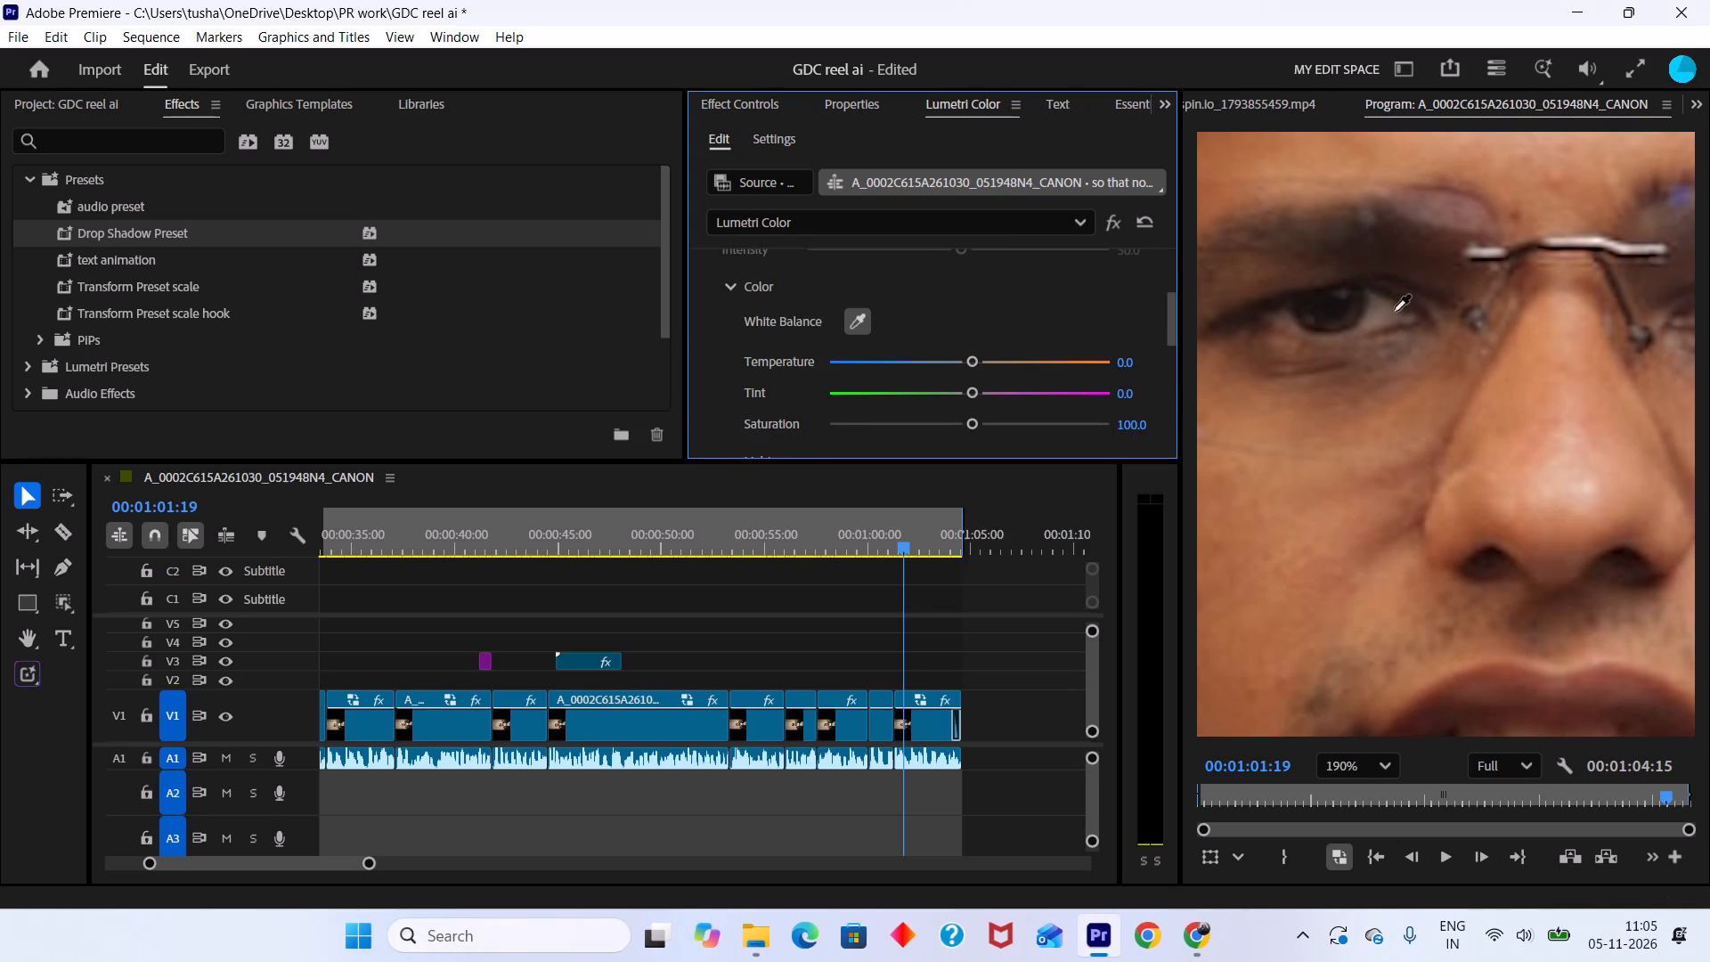
click(1380, 319)
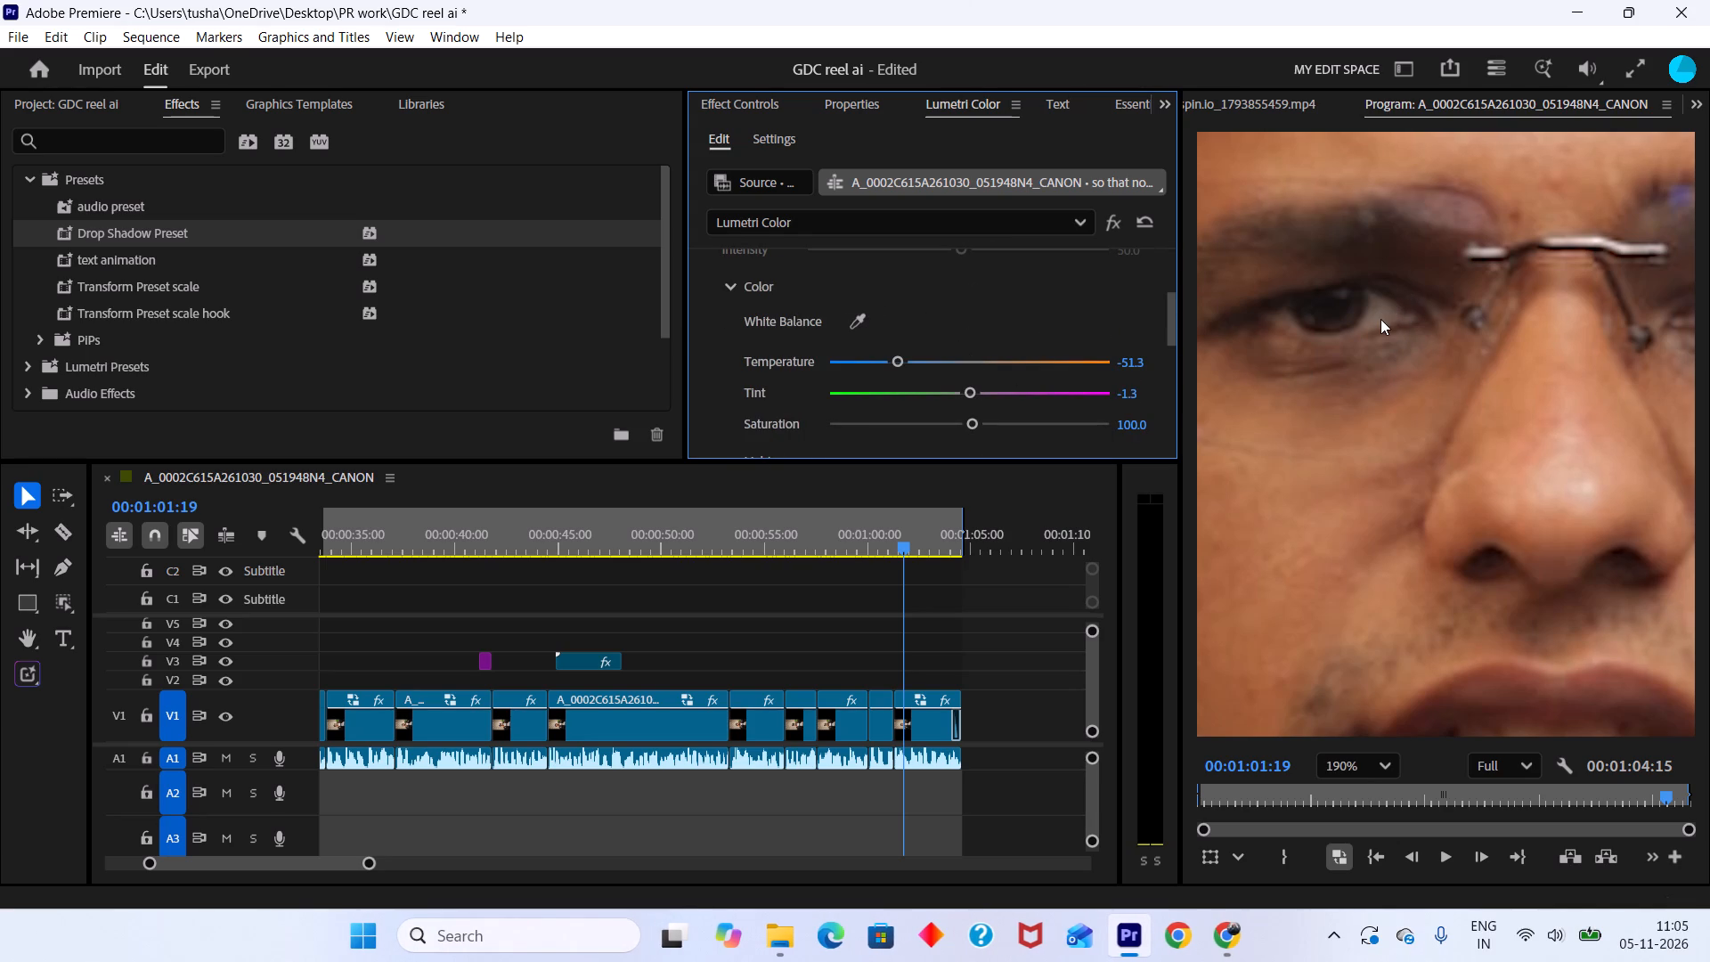
click(1341, 760)
click(1350, 448)
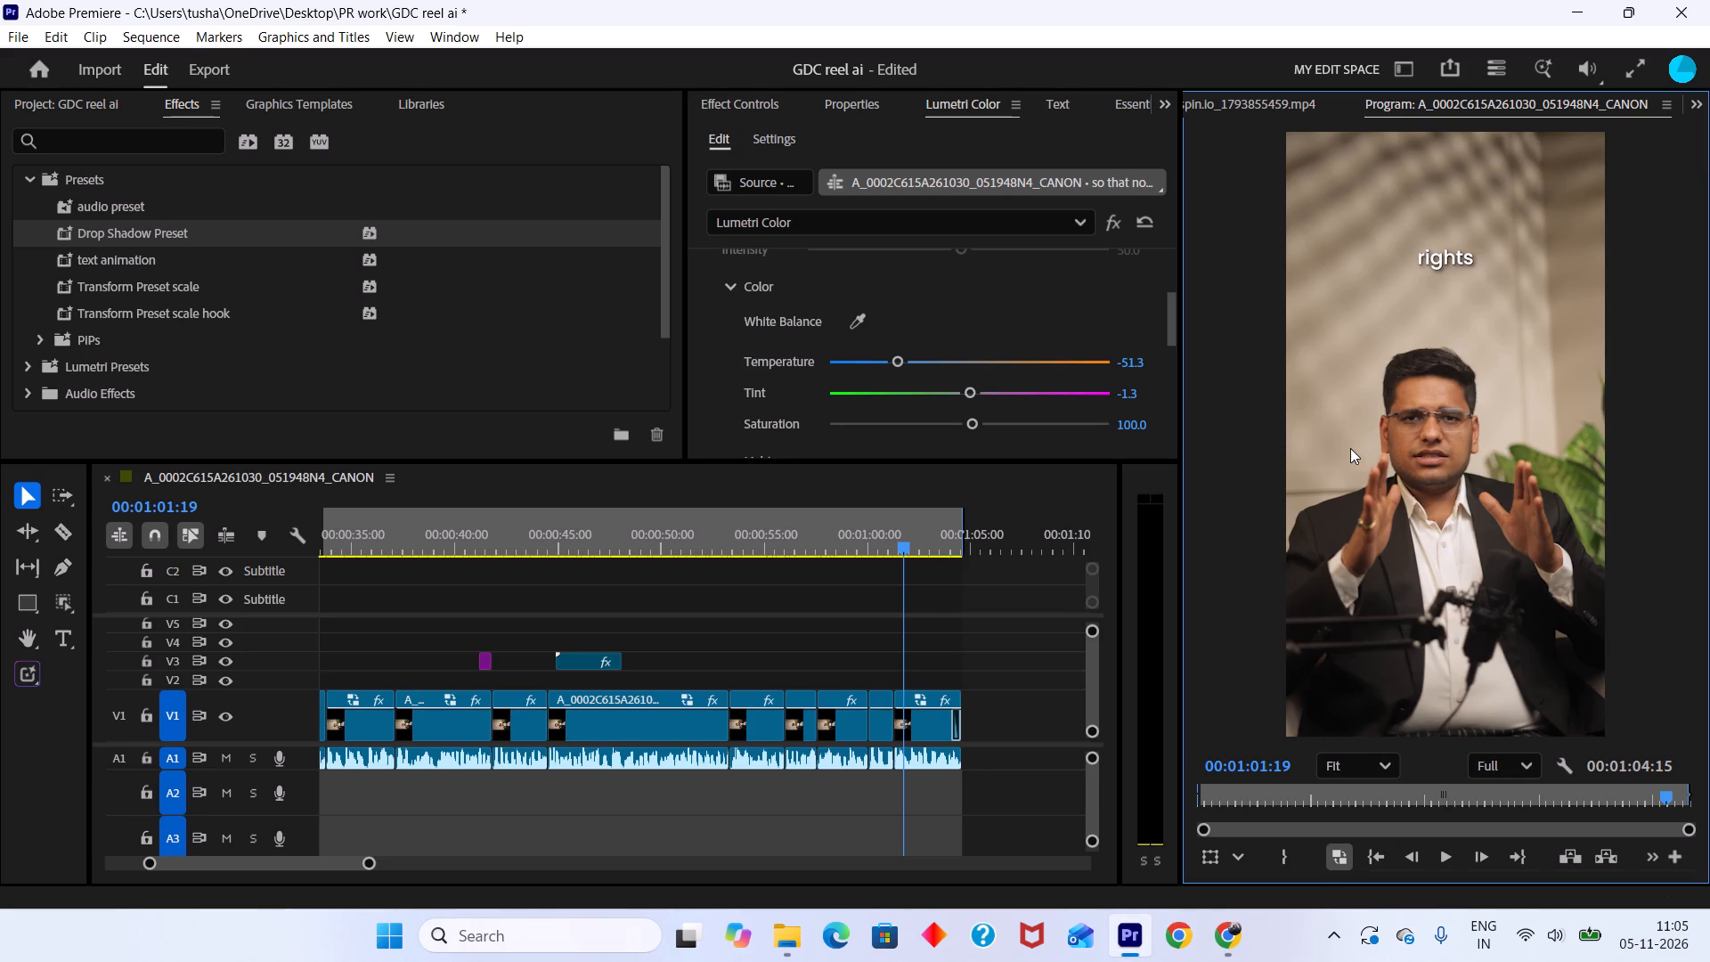
Examine the closing caption's Lumetri settings and its full effects stack, from Lumetri Color and Drop Shadow through Motion, Opacity and Time Remapping.
scroll(981, 289, down, 4)
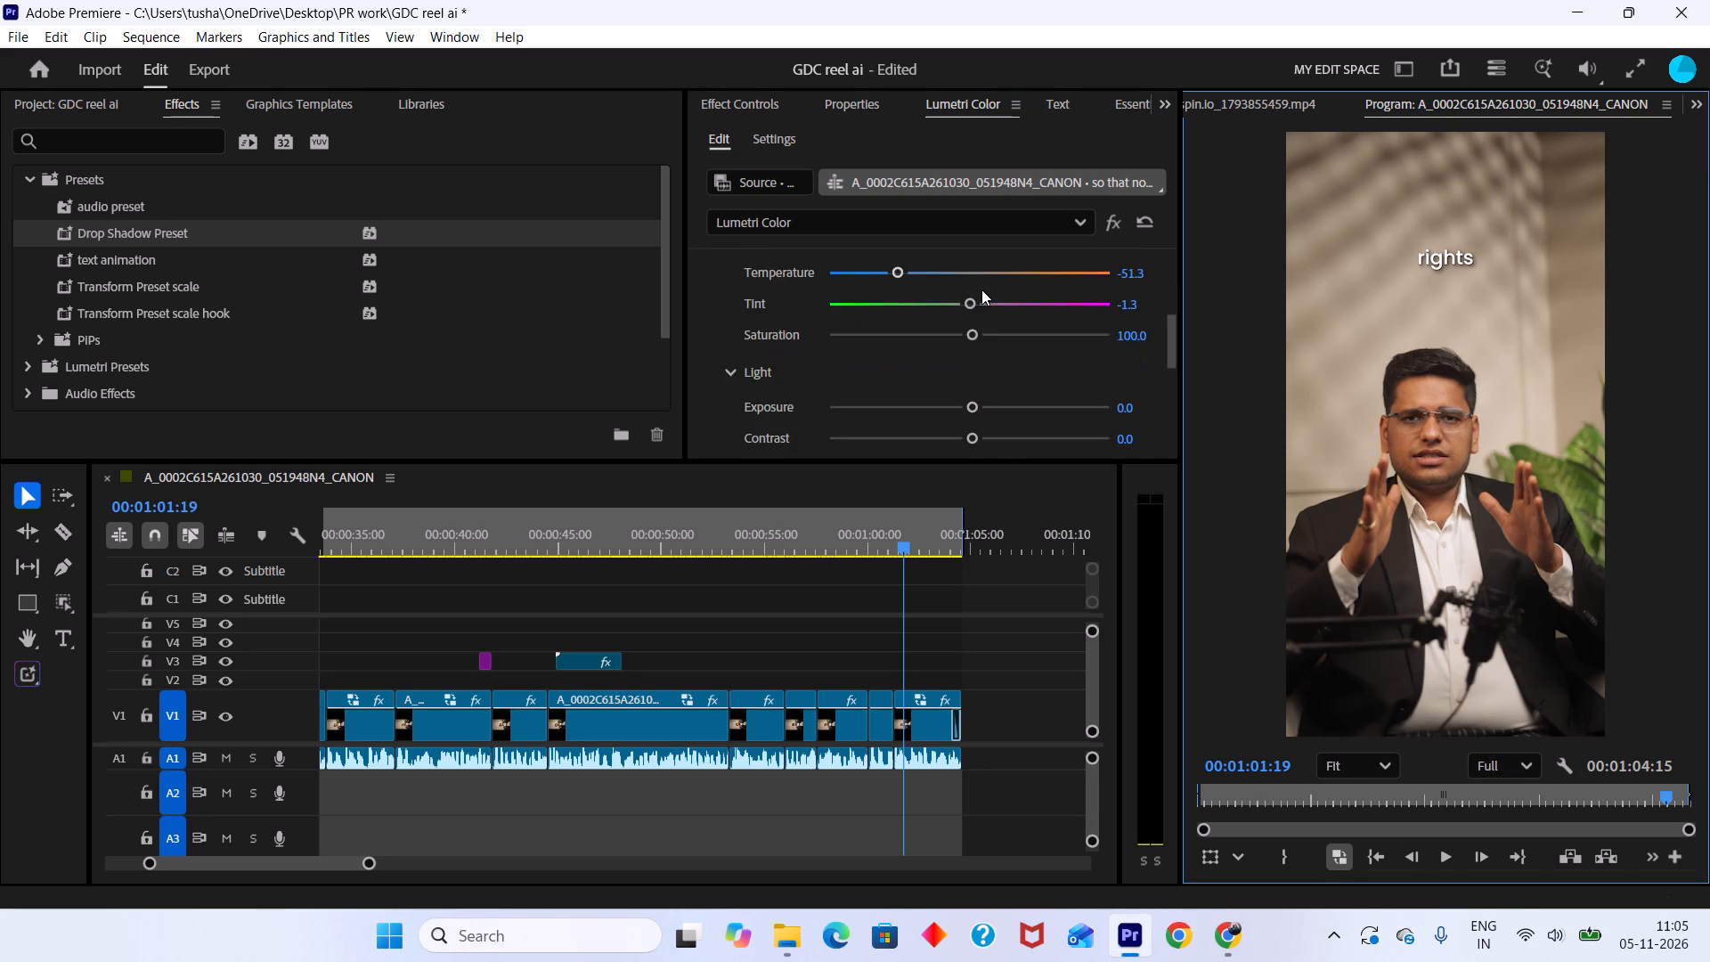
scroll(1001, 358, down, 6)
scroll(1001, 360, up, 7)
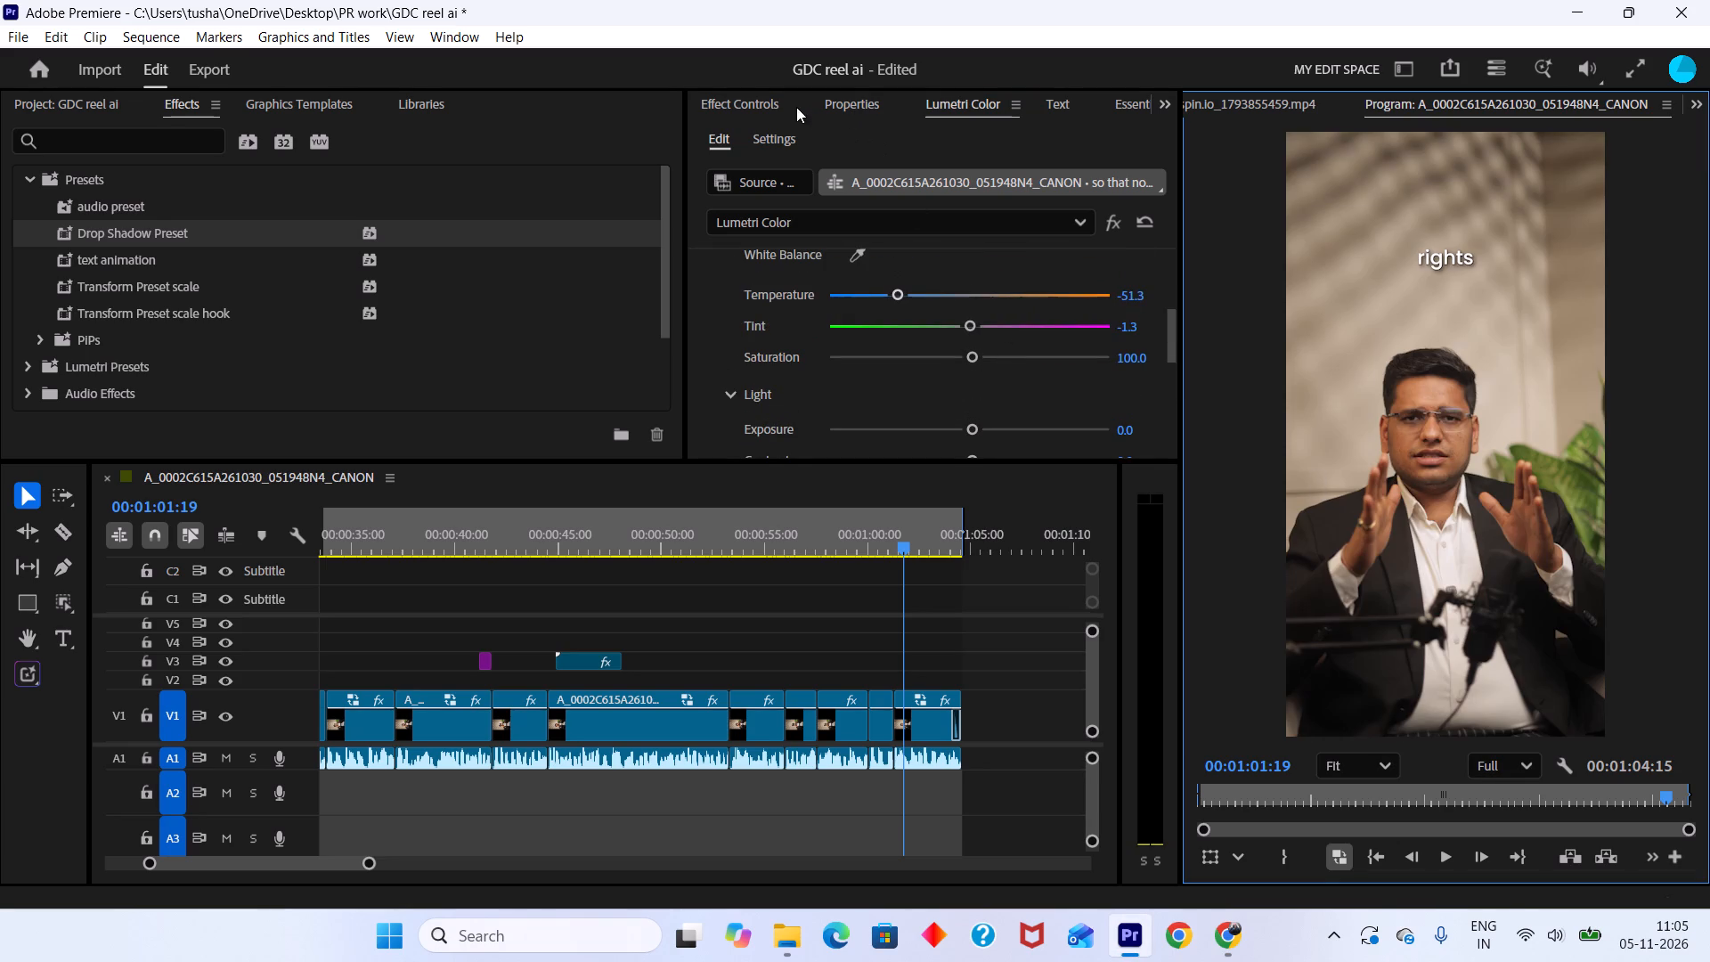
click(773, 101)
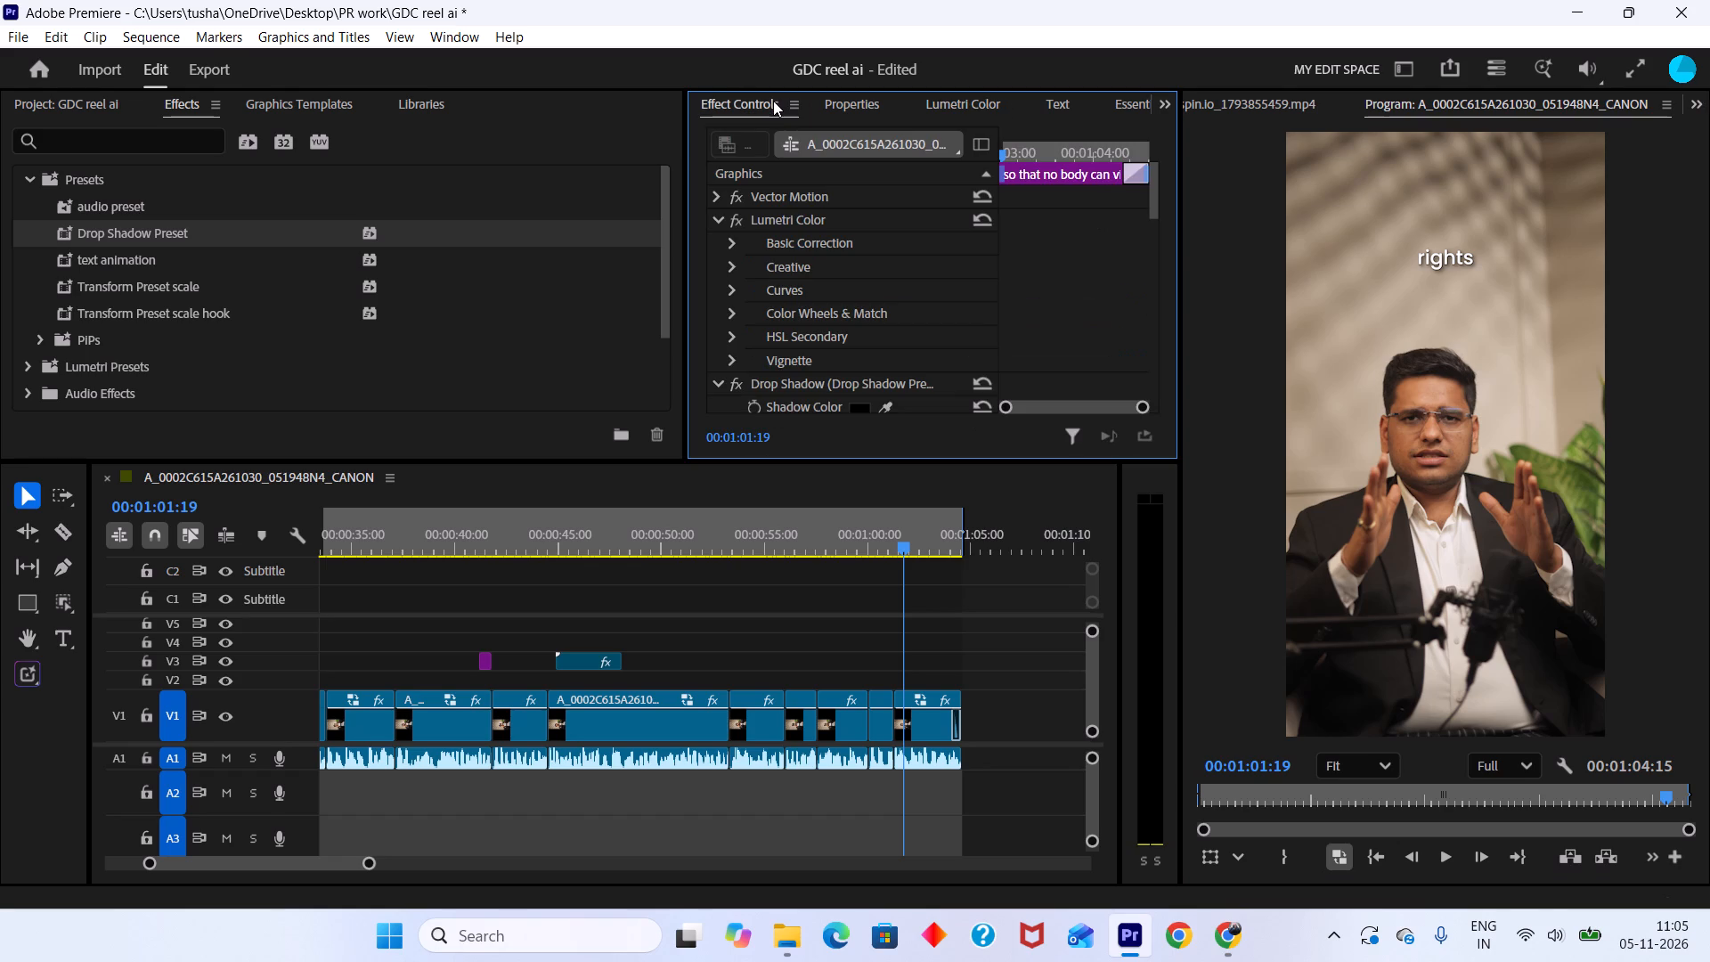
scroll(753, 396, down, 4)
scroll(794, 320, down, 7)
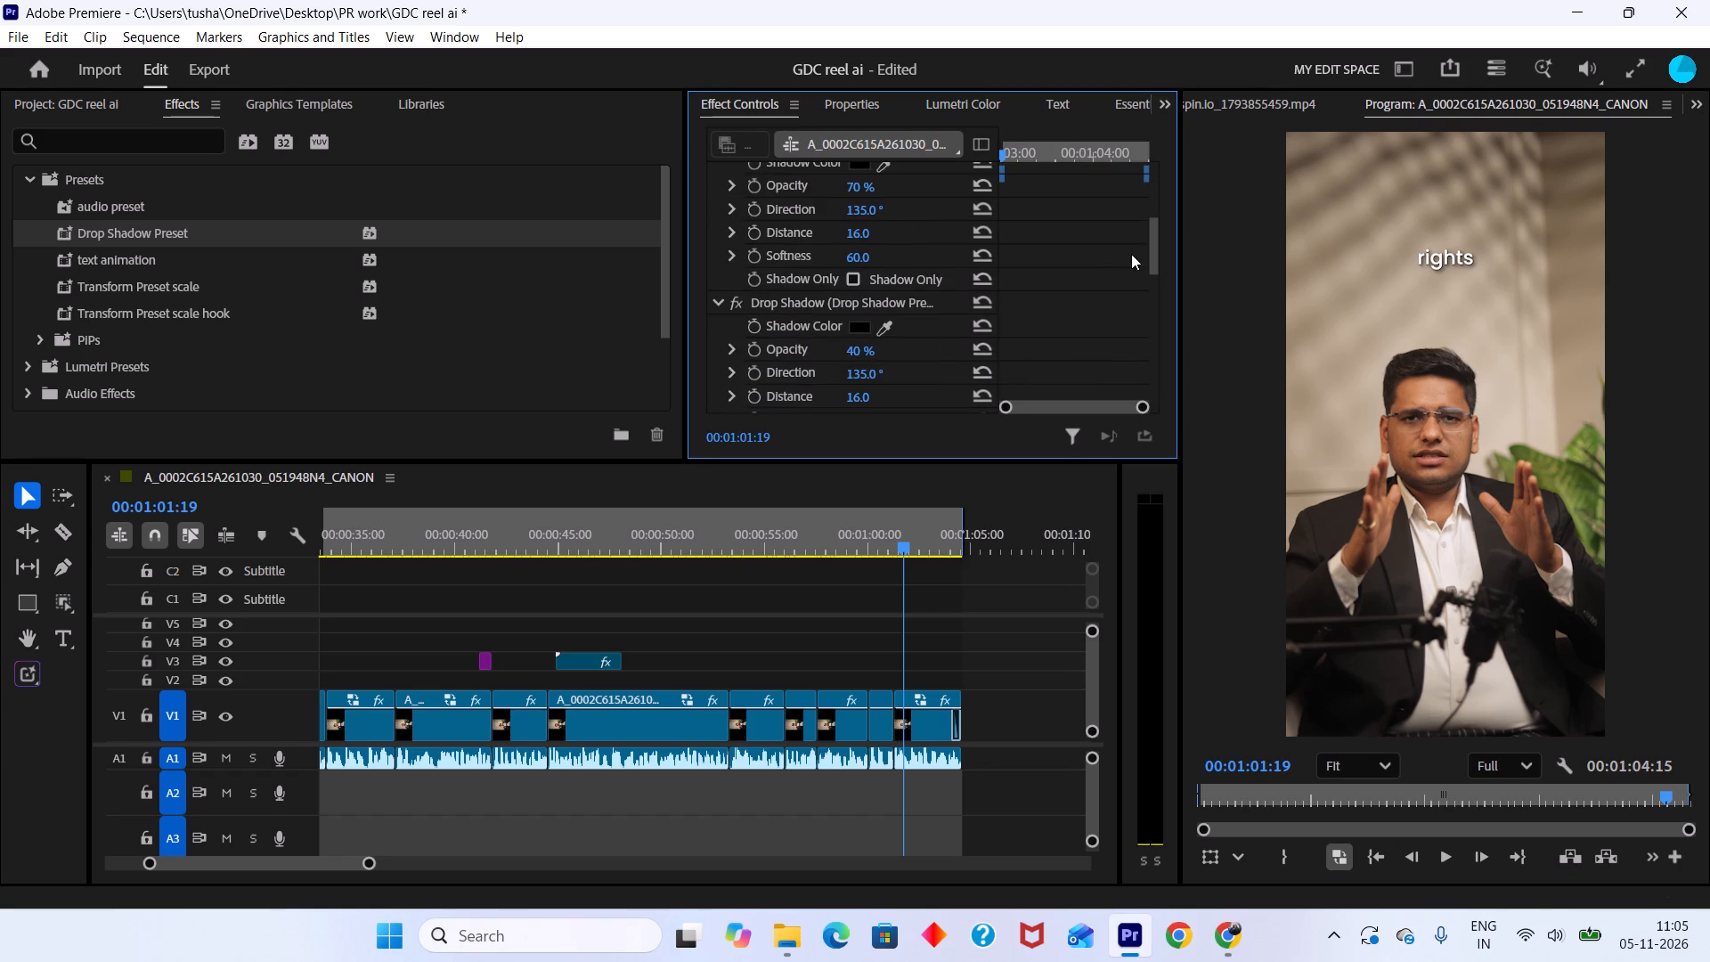
drag(1152, 243, 1152, 360)
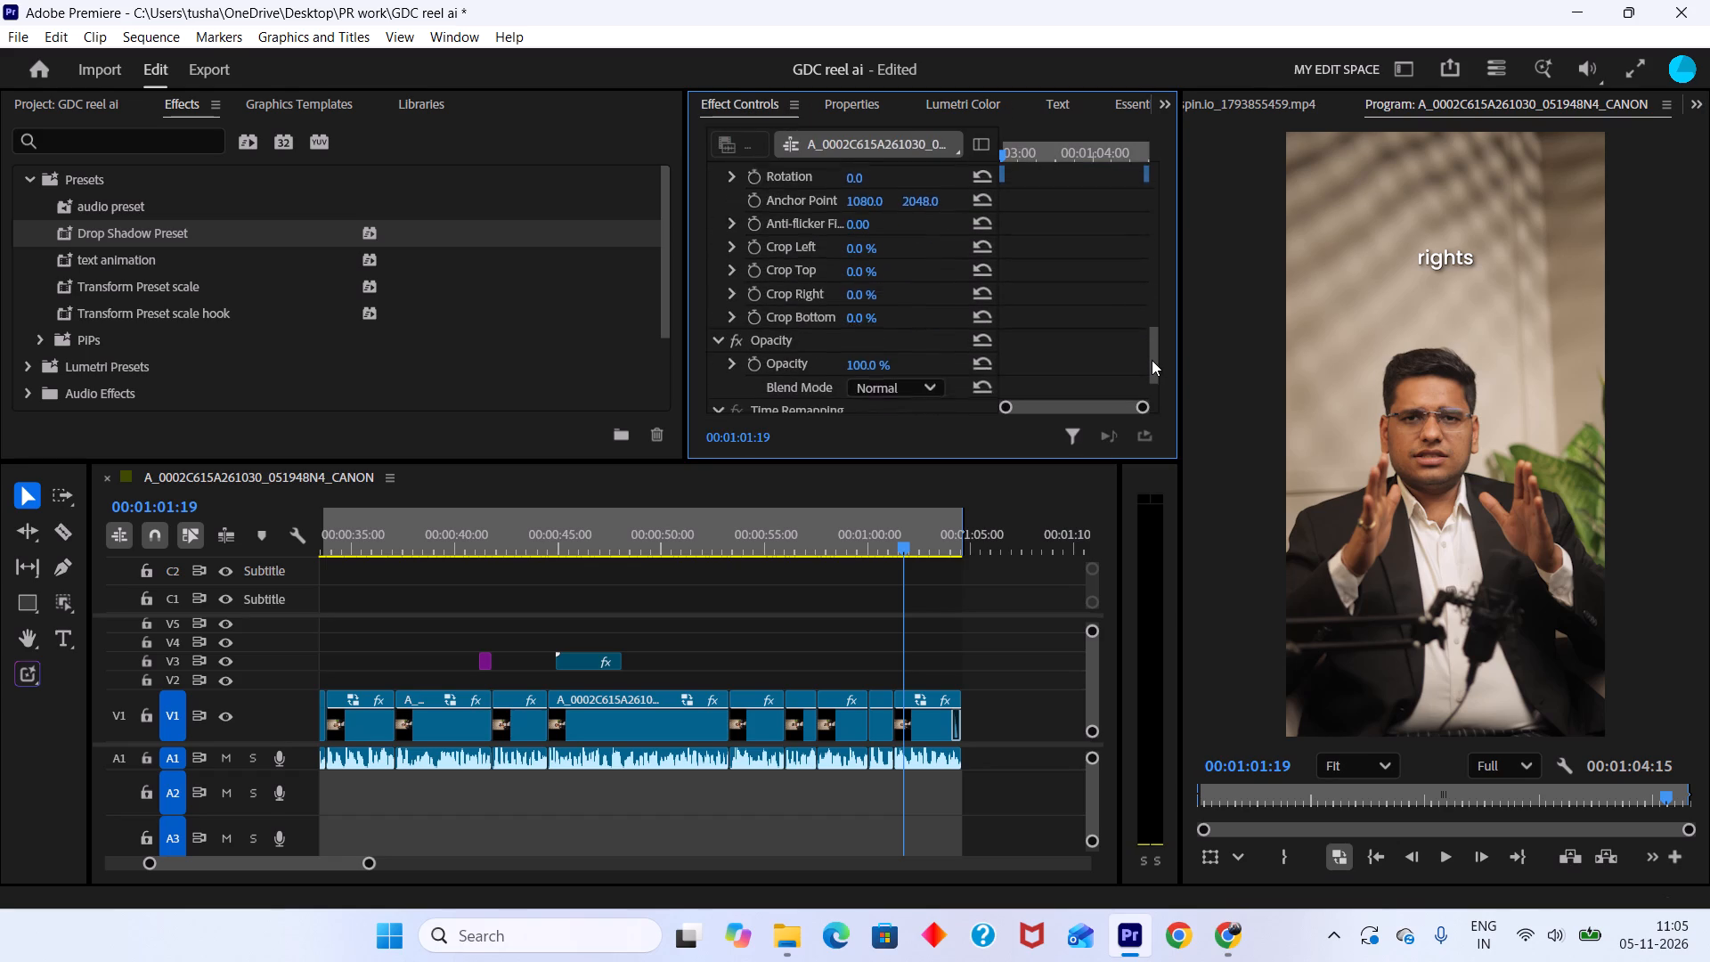
drag(1152, 360, 1164, 307)
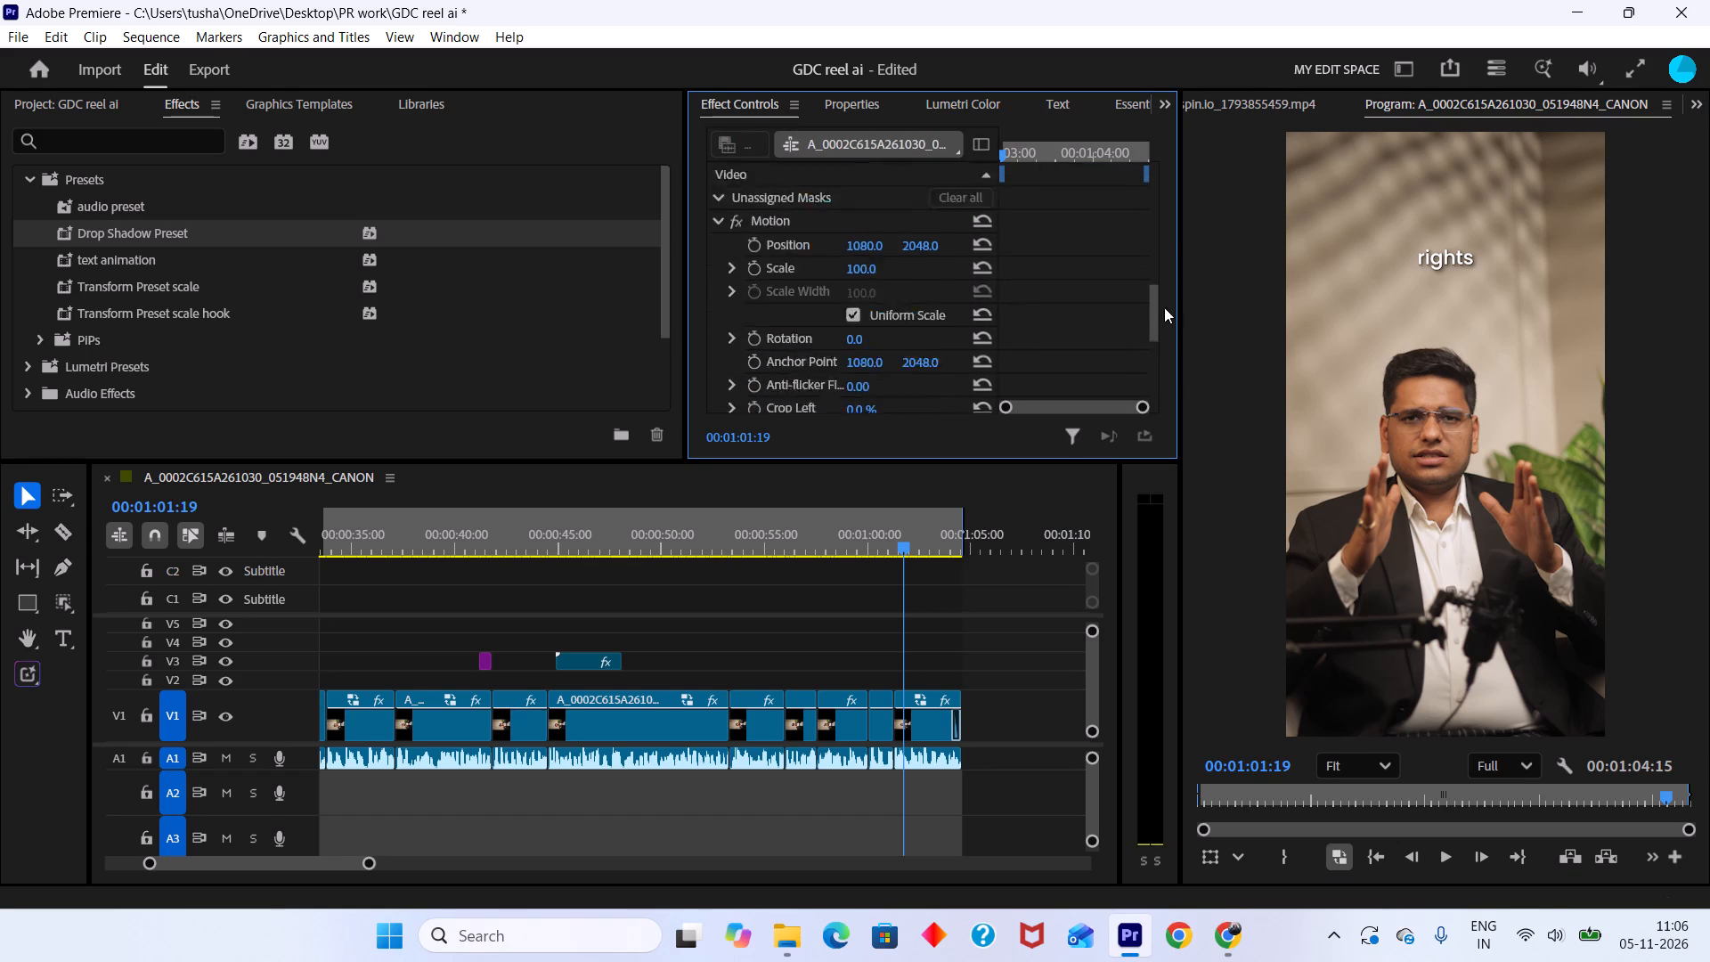
drag(1164, 307, 1161, 329)
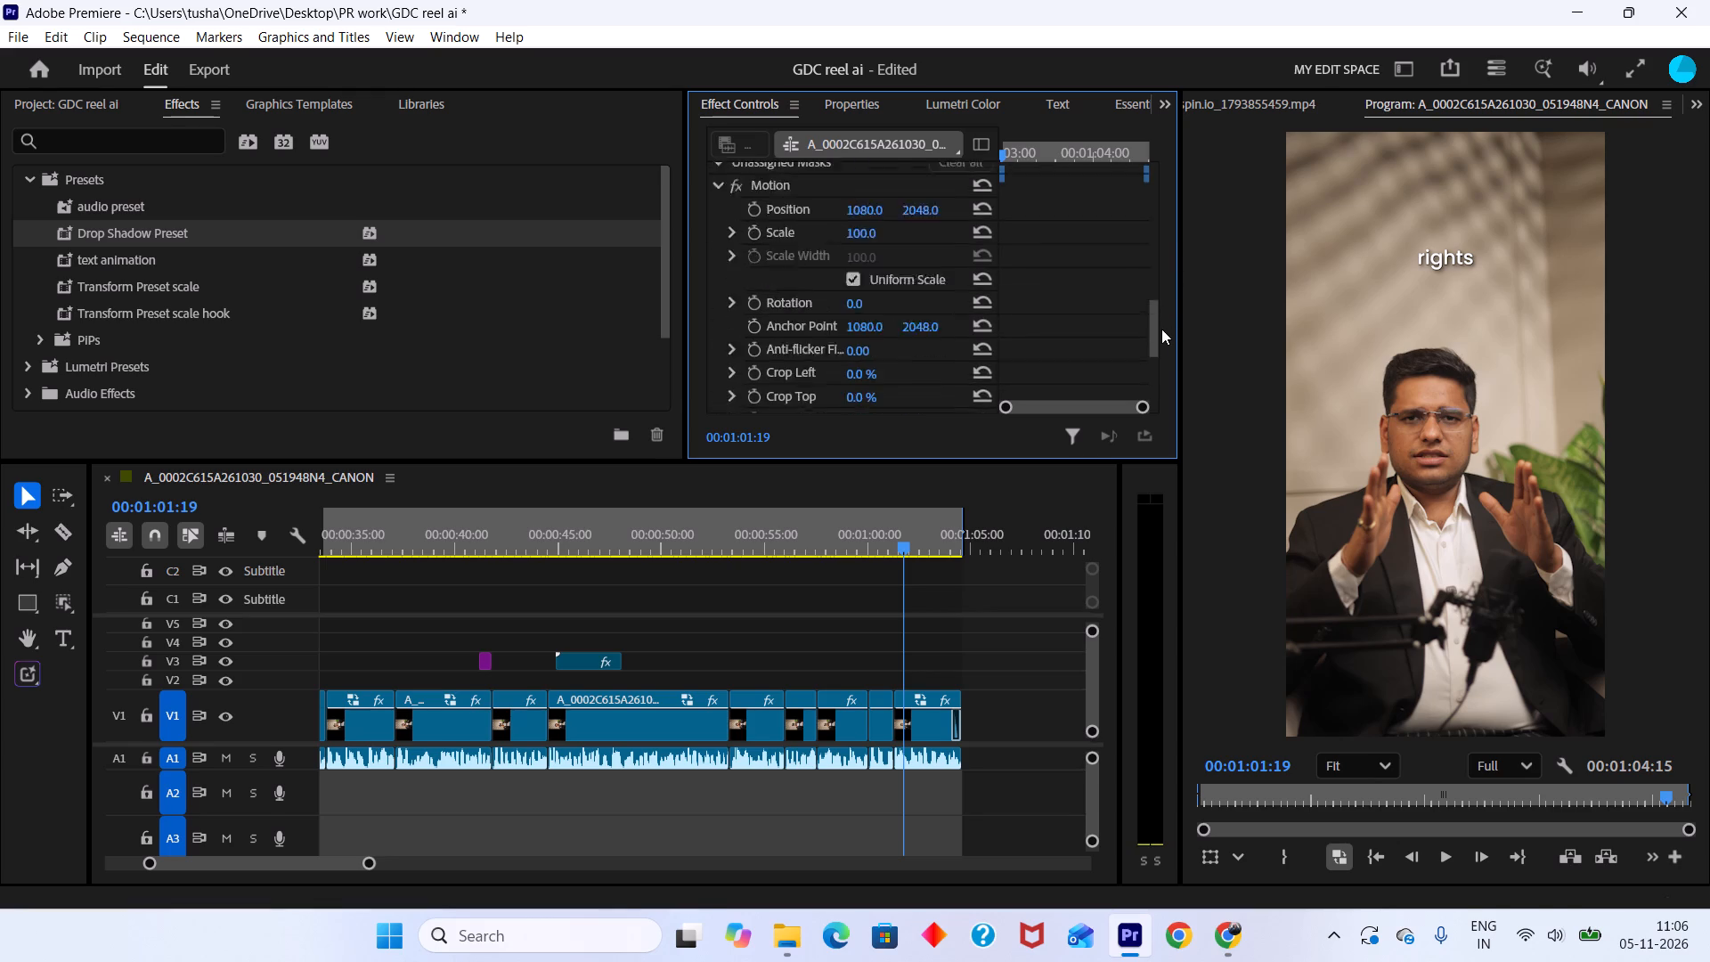
drag(1161, 329, 1161, 374)
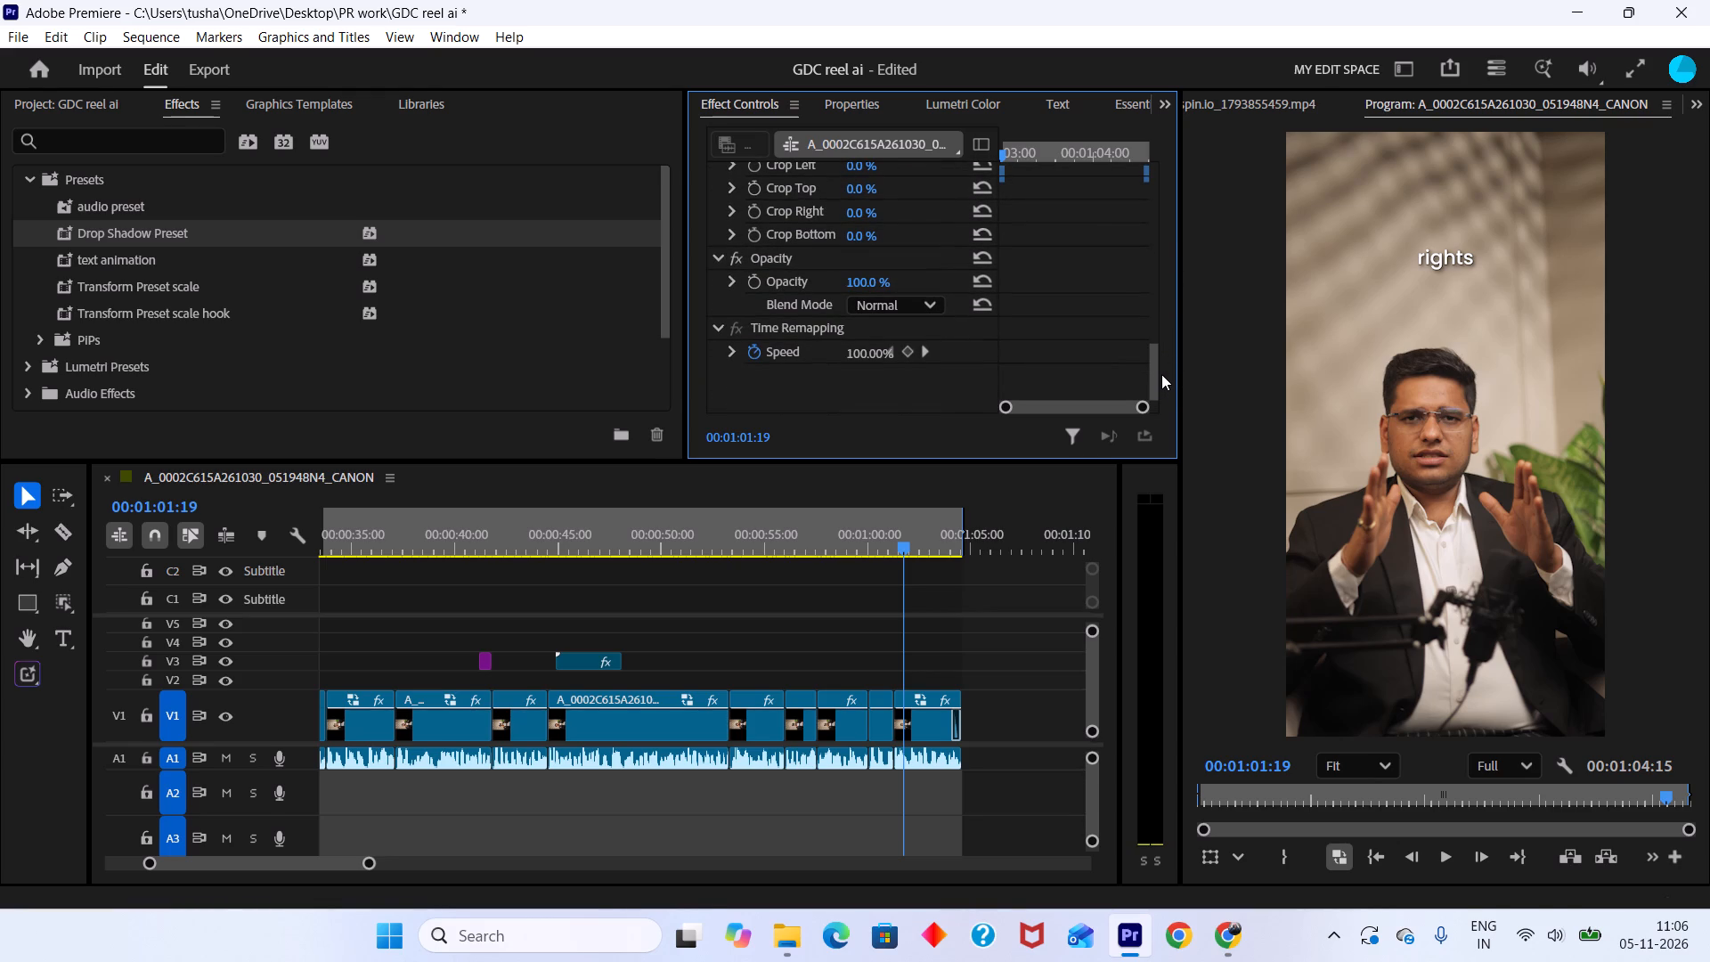
drag(1161, 374, 1163, 357)
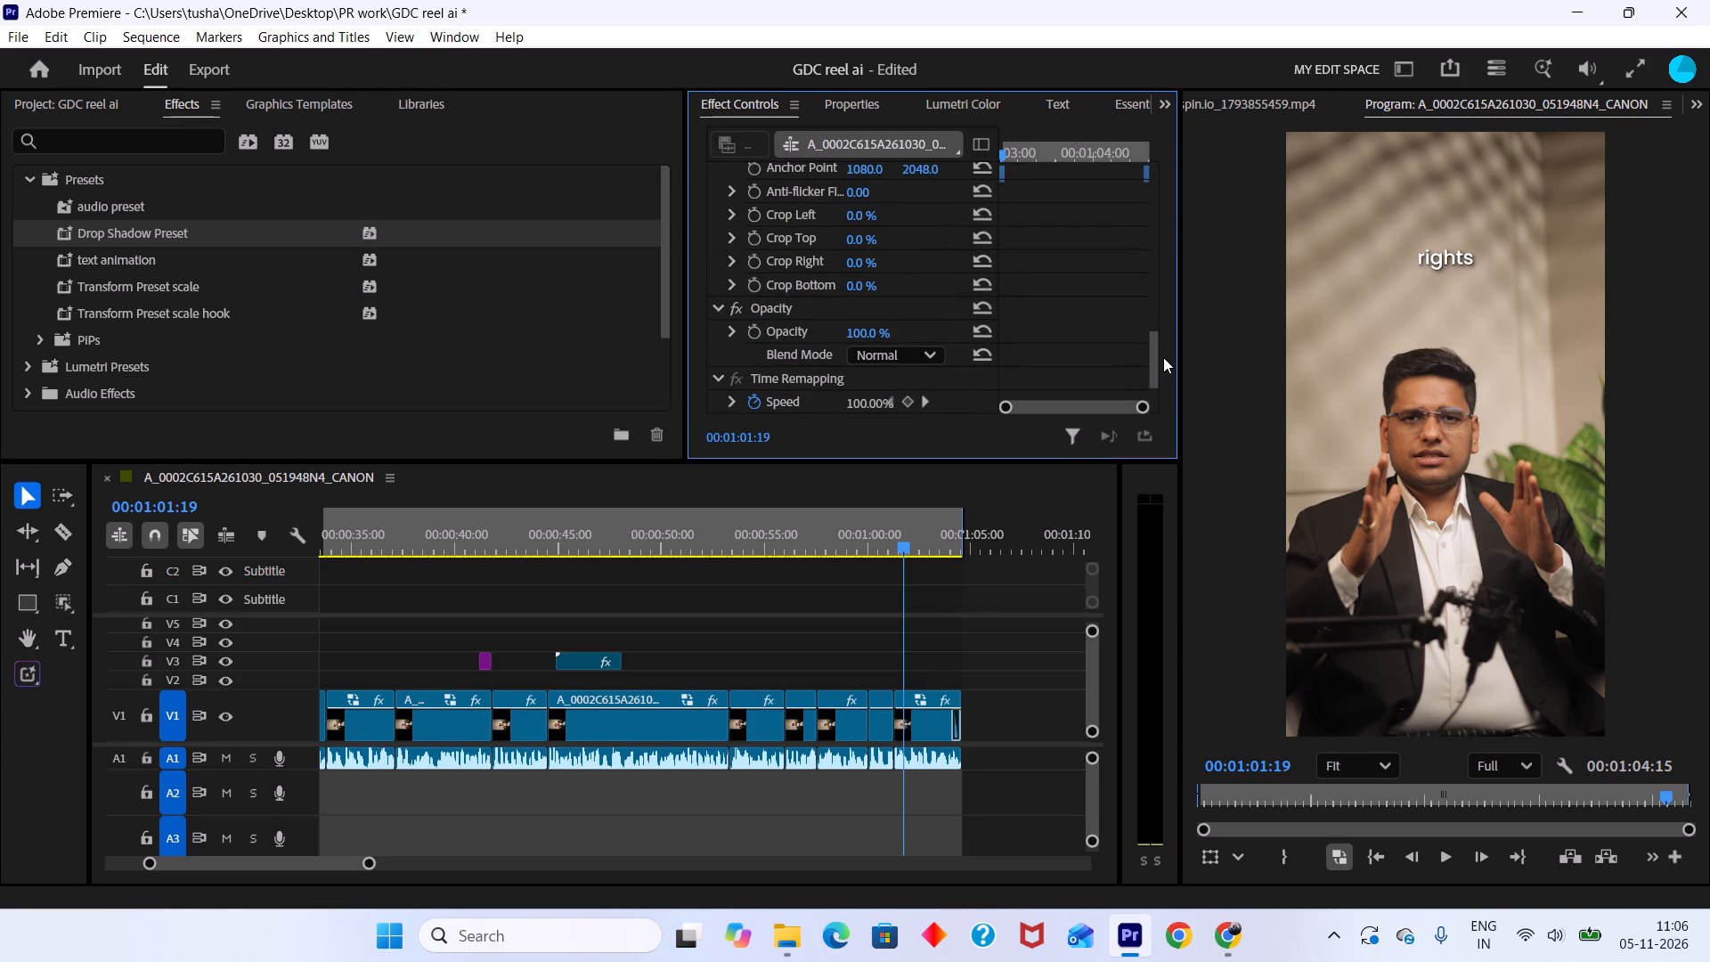
drag(1163, 357, 1163, 356)
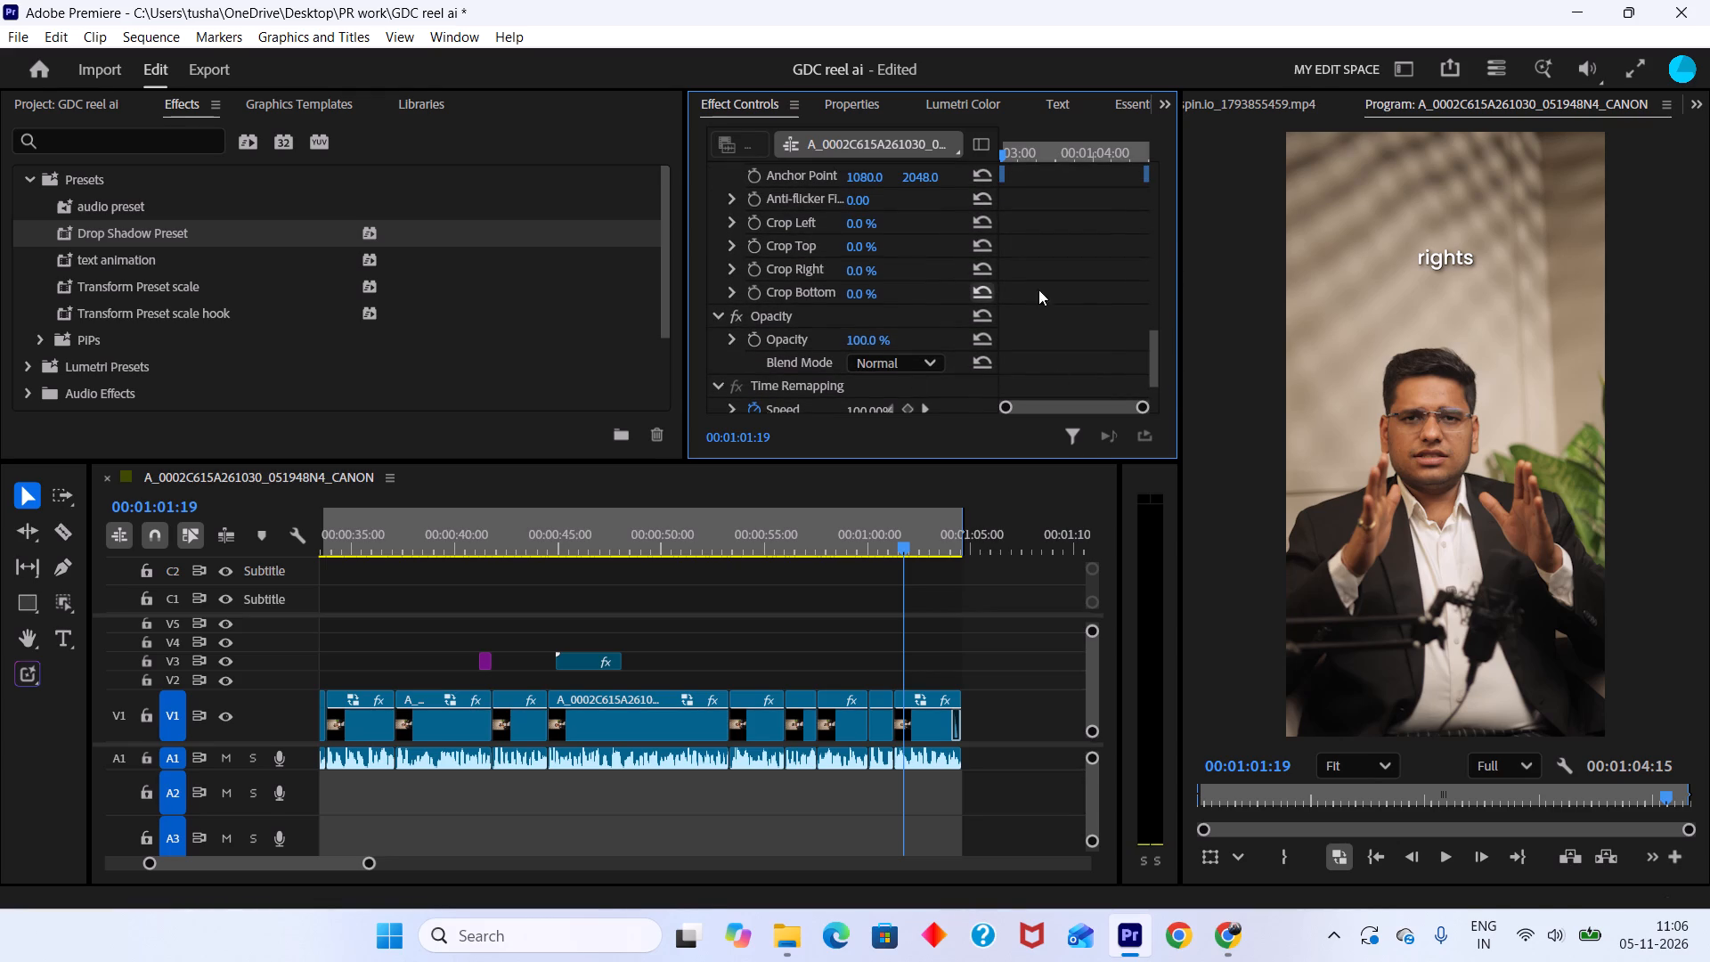
drag(1153, 346, 1159, 353)
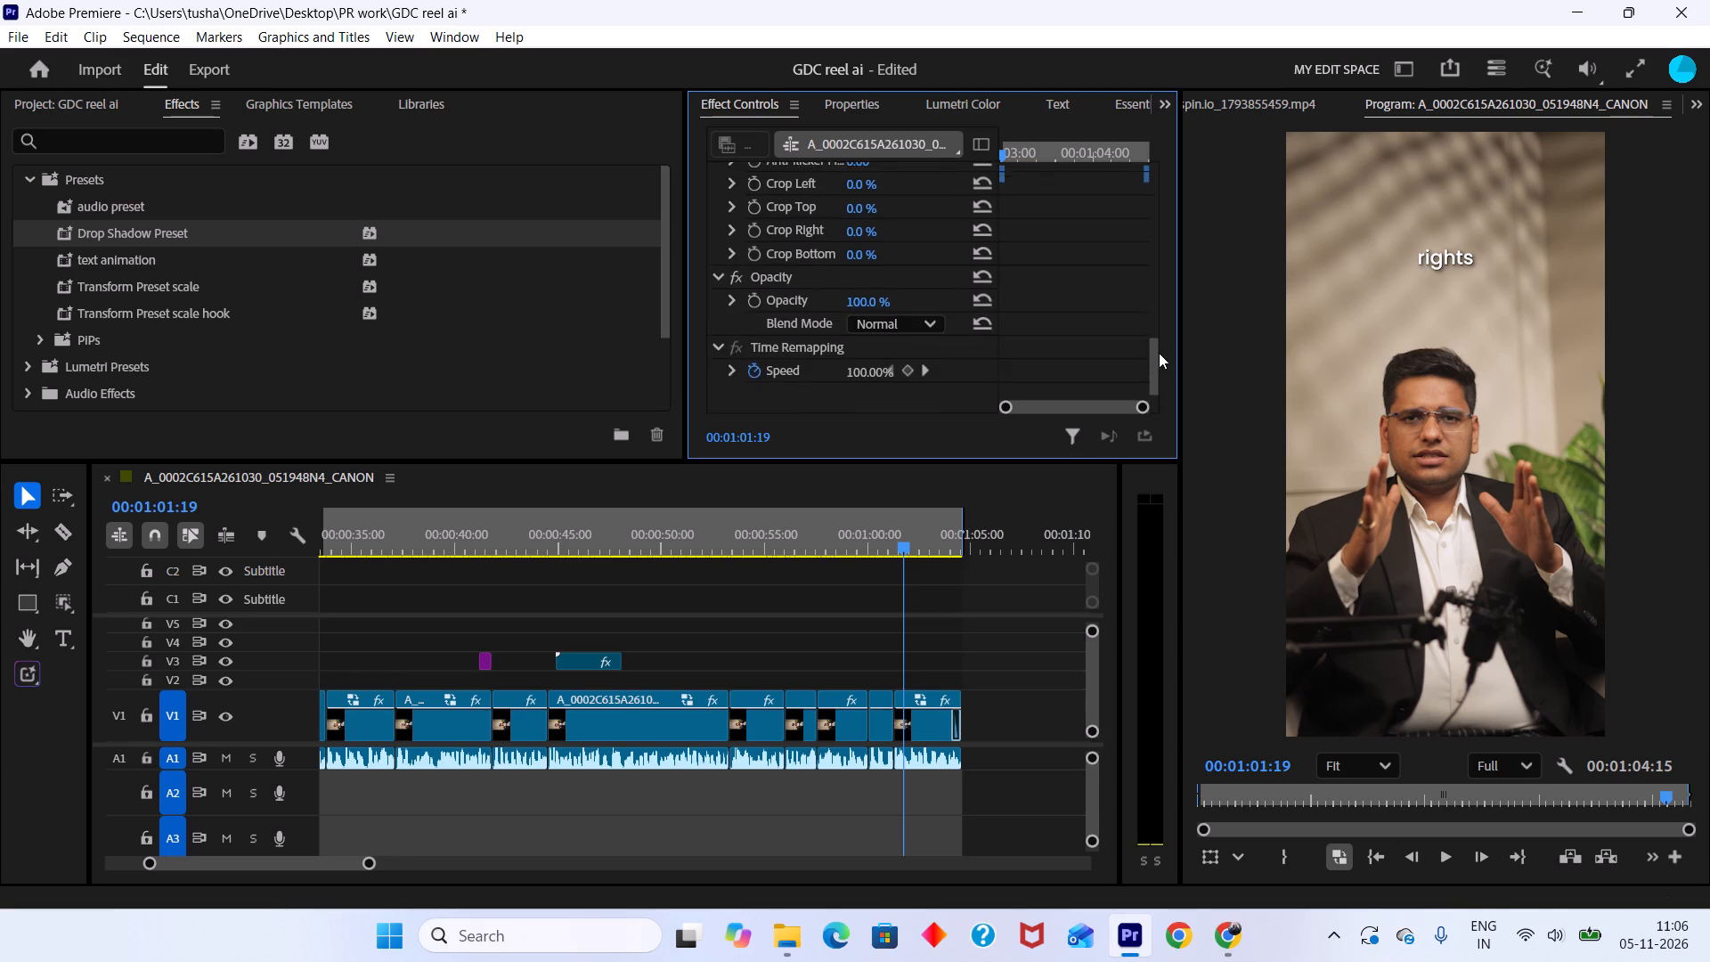
drag(1159, 353, 1172, 244)
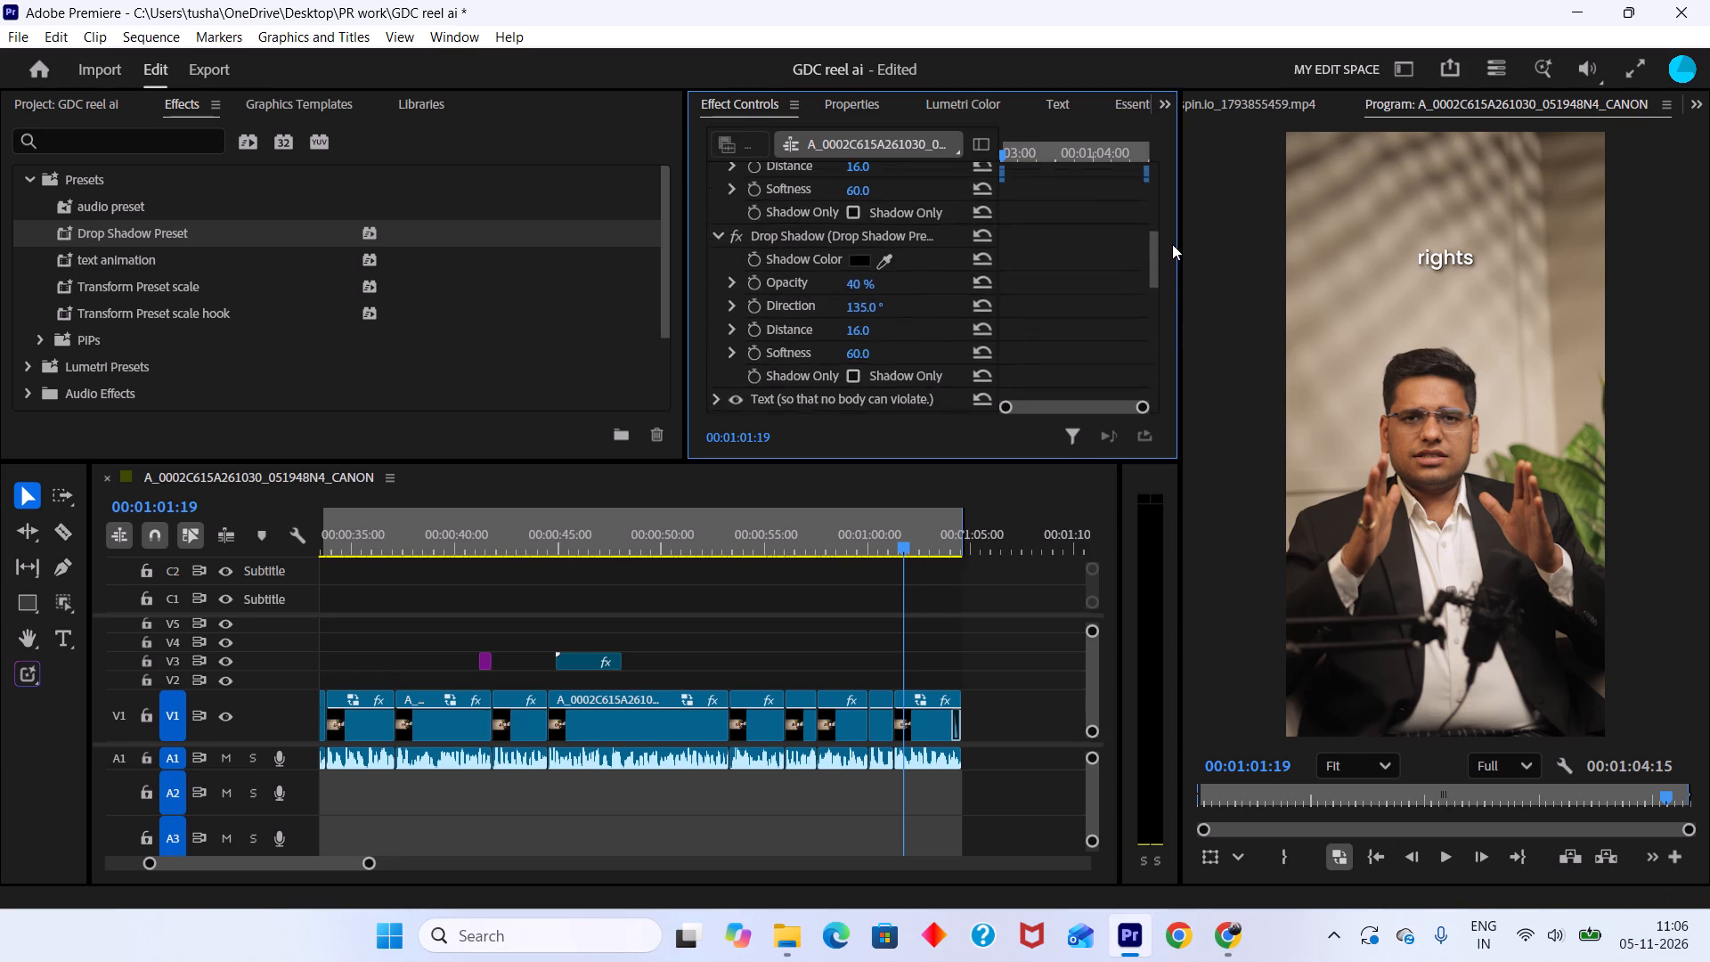
drag(1172, 244, 1172, 162)
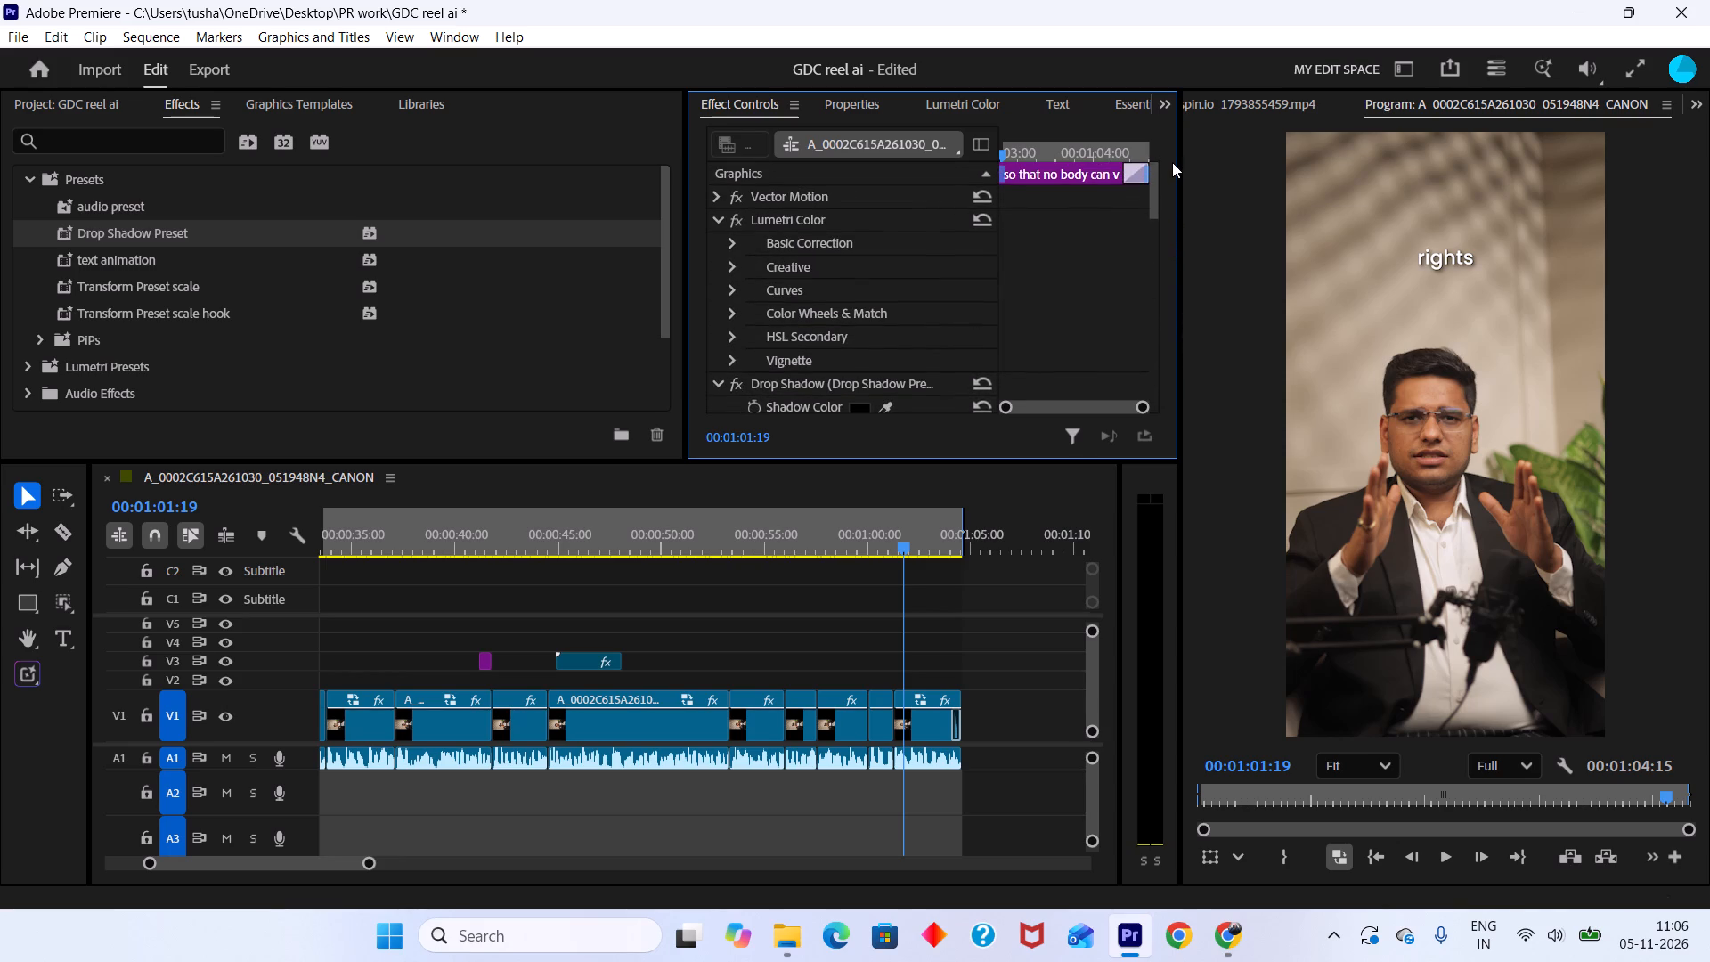
drag(1172, 162, 1168, 366)
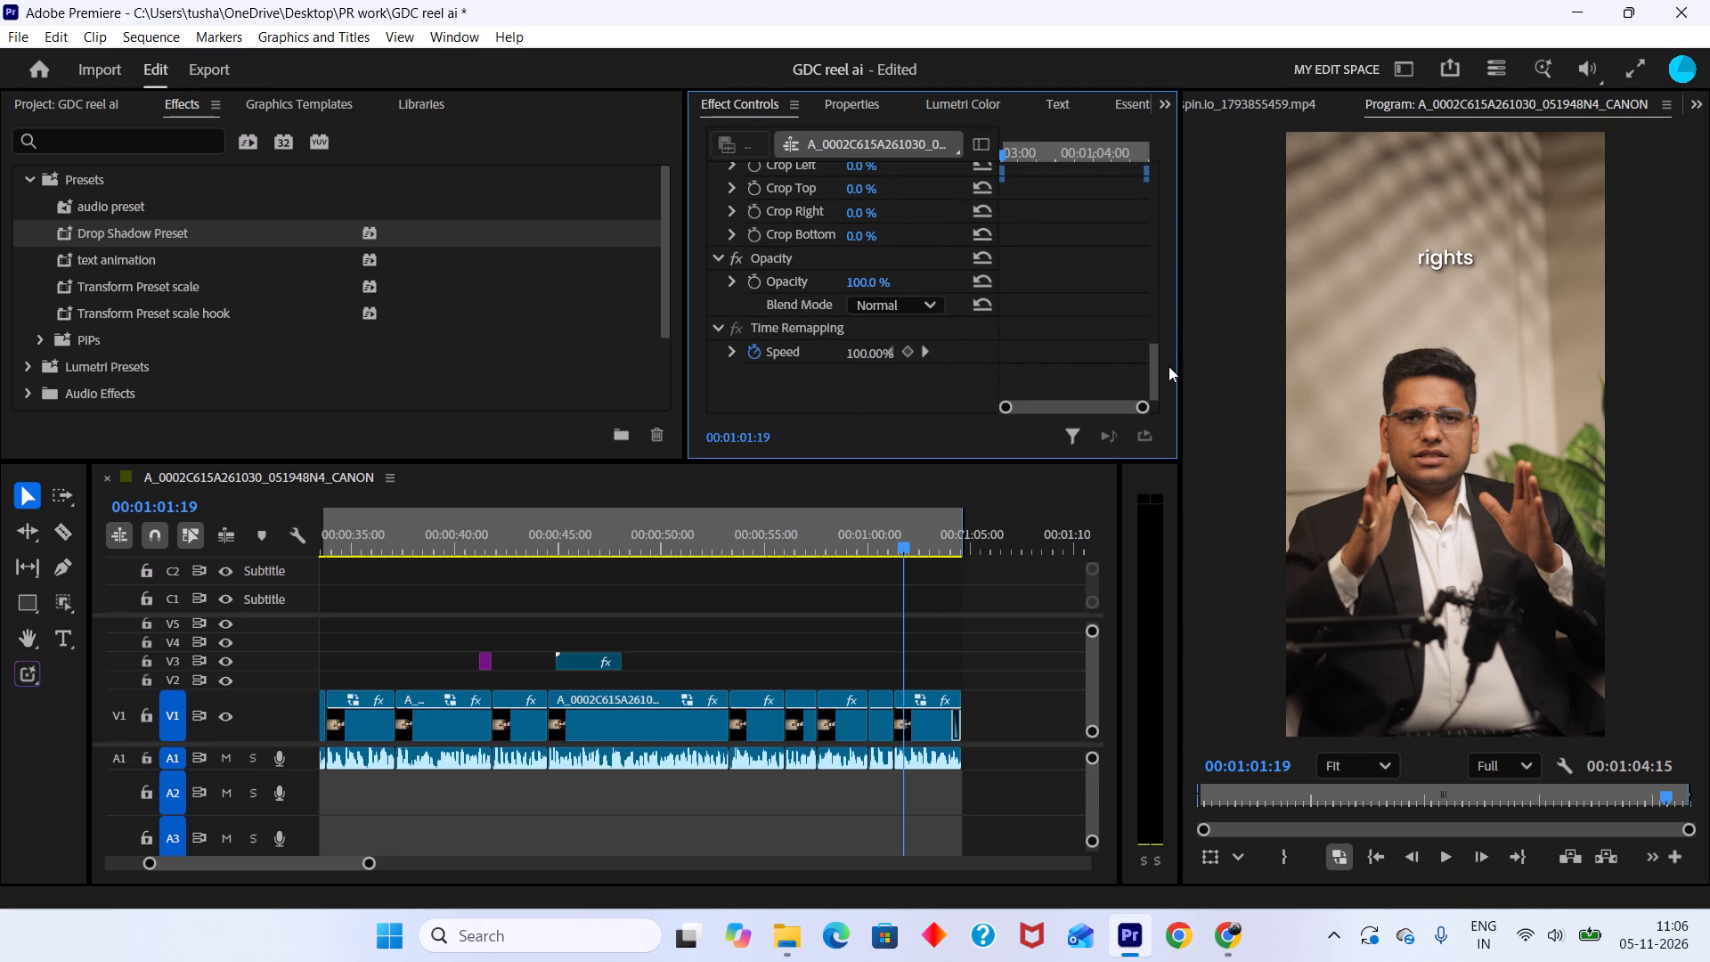
drag(1168, 366, 1168, 366)
drag(1153, 369, 1161, 293)
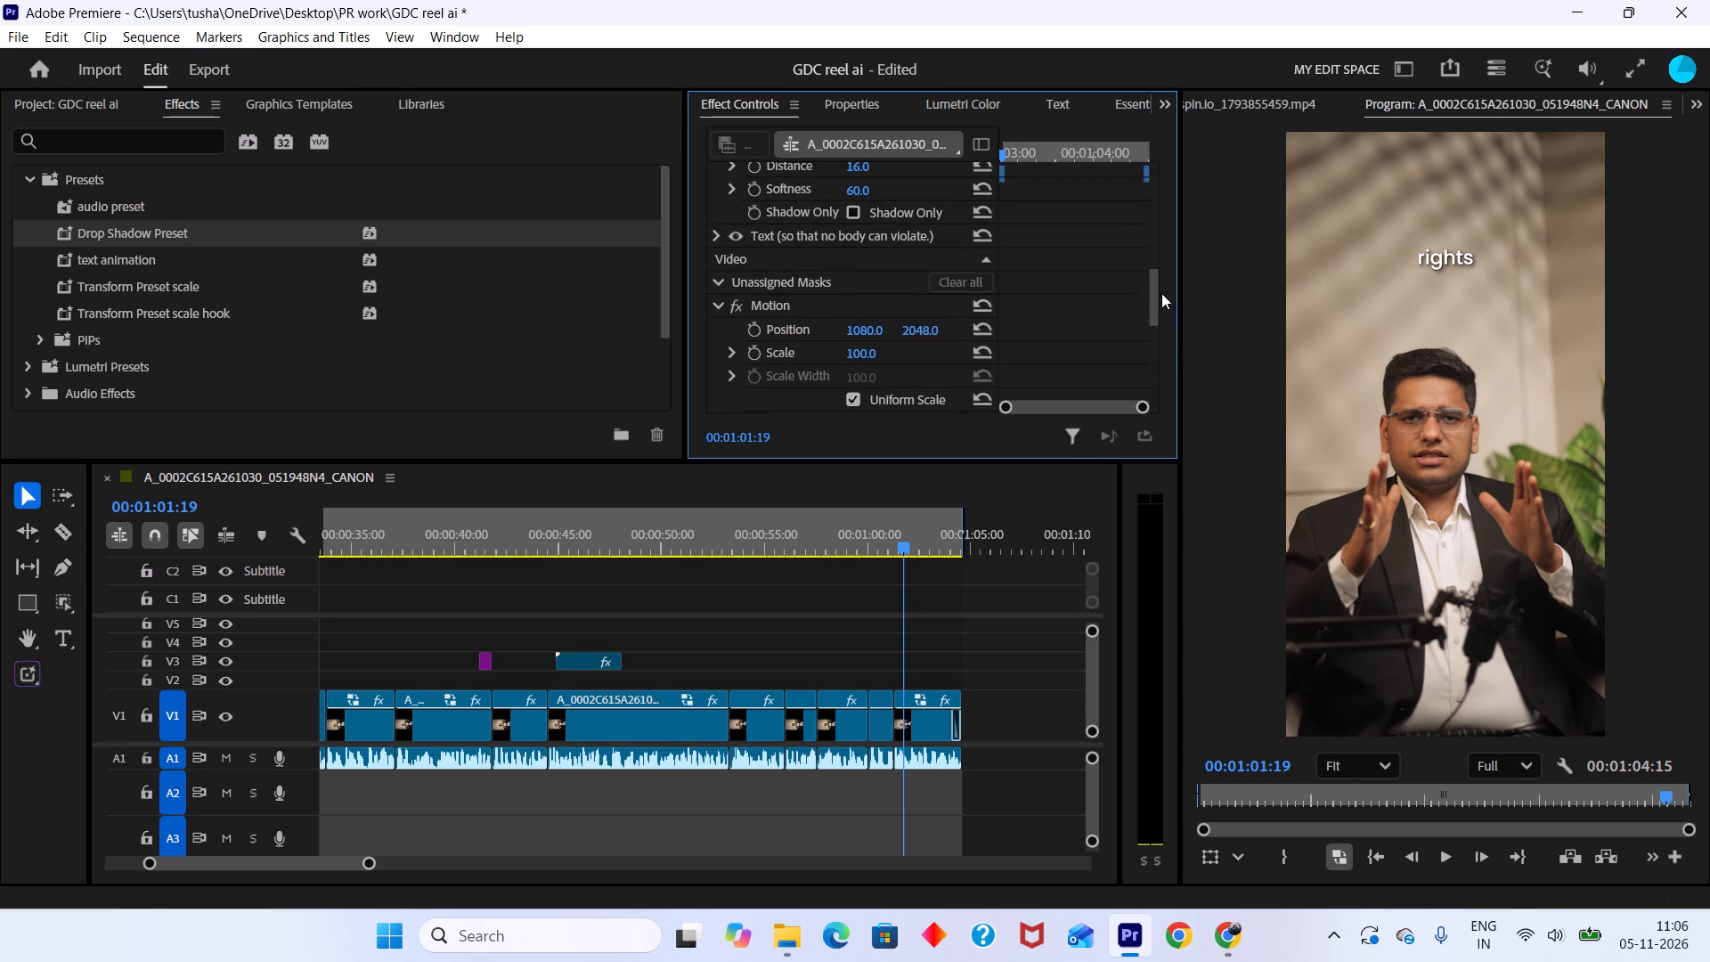
drag(1161, 293, 1163, 184)
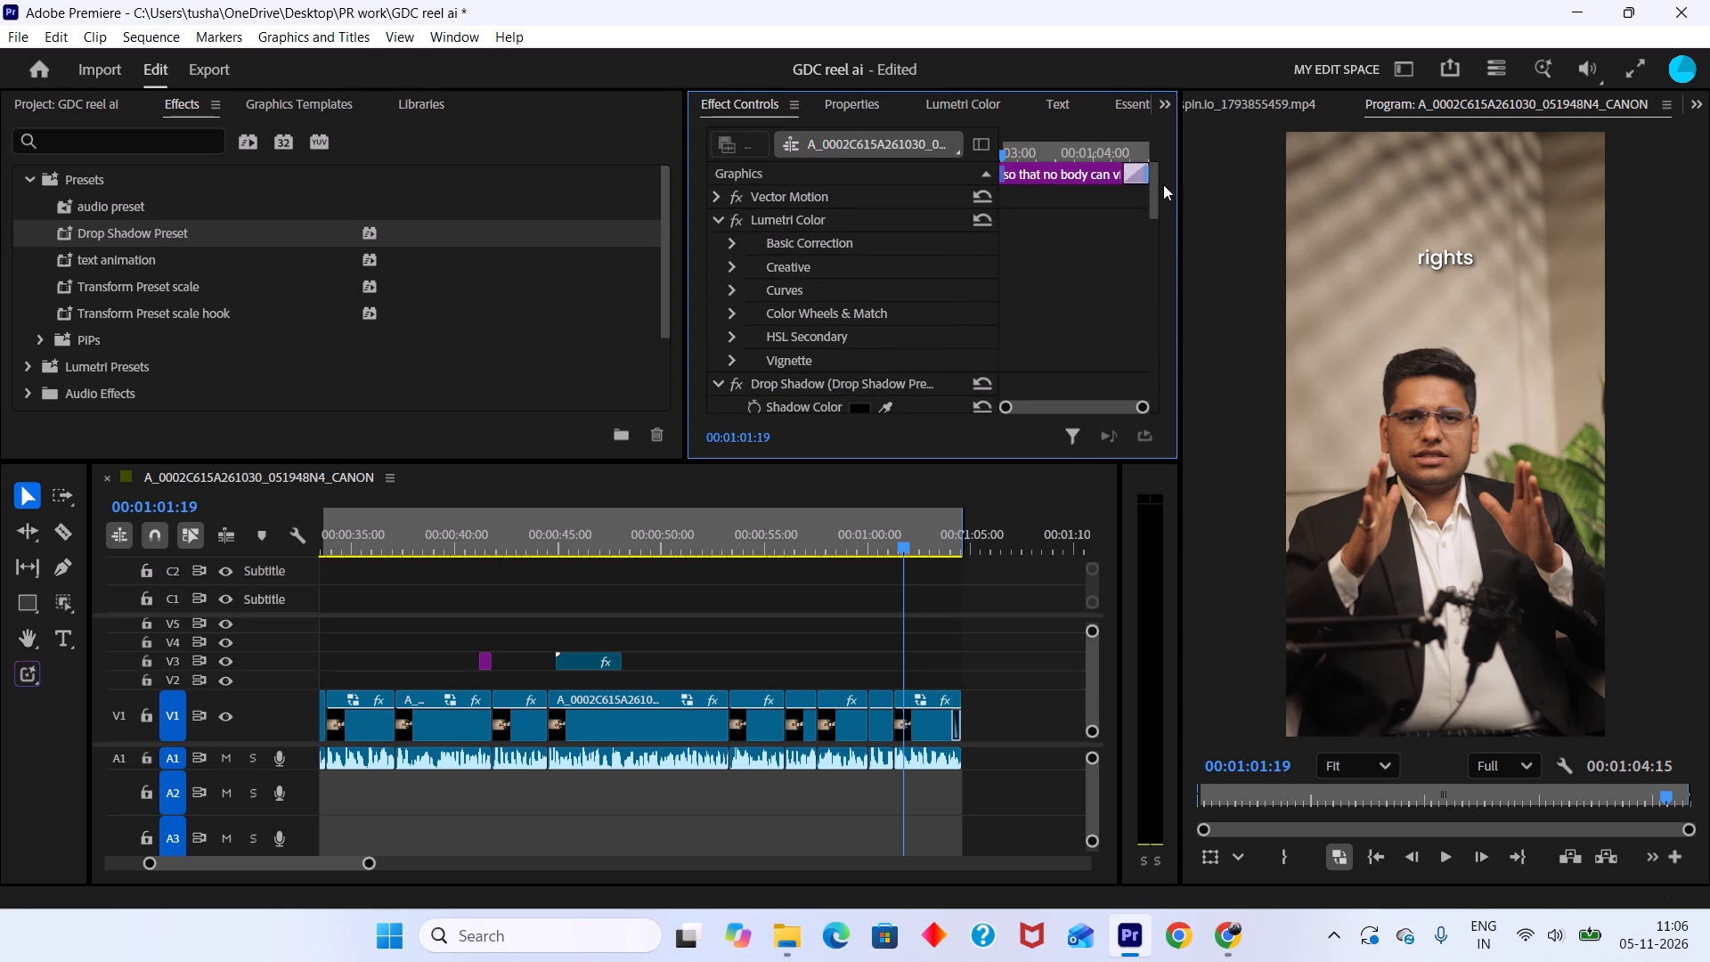
drag(1163, 184, 1163, 370)
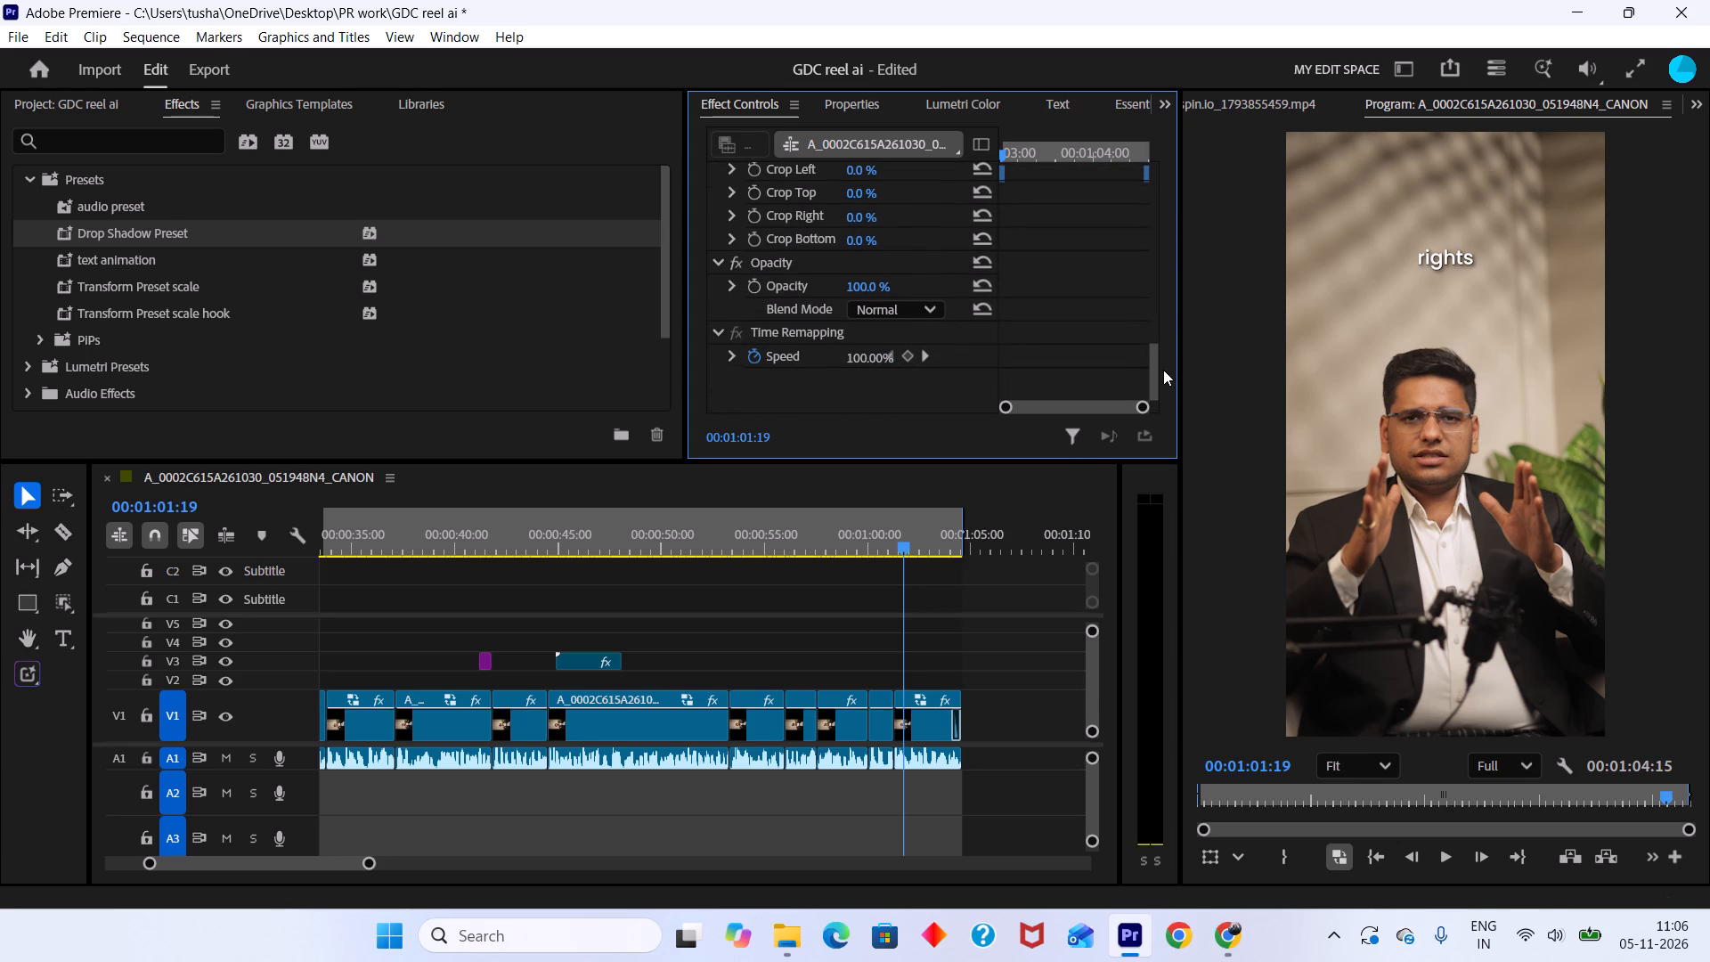
drag(1163, 370, 1167, 180)
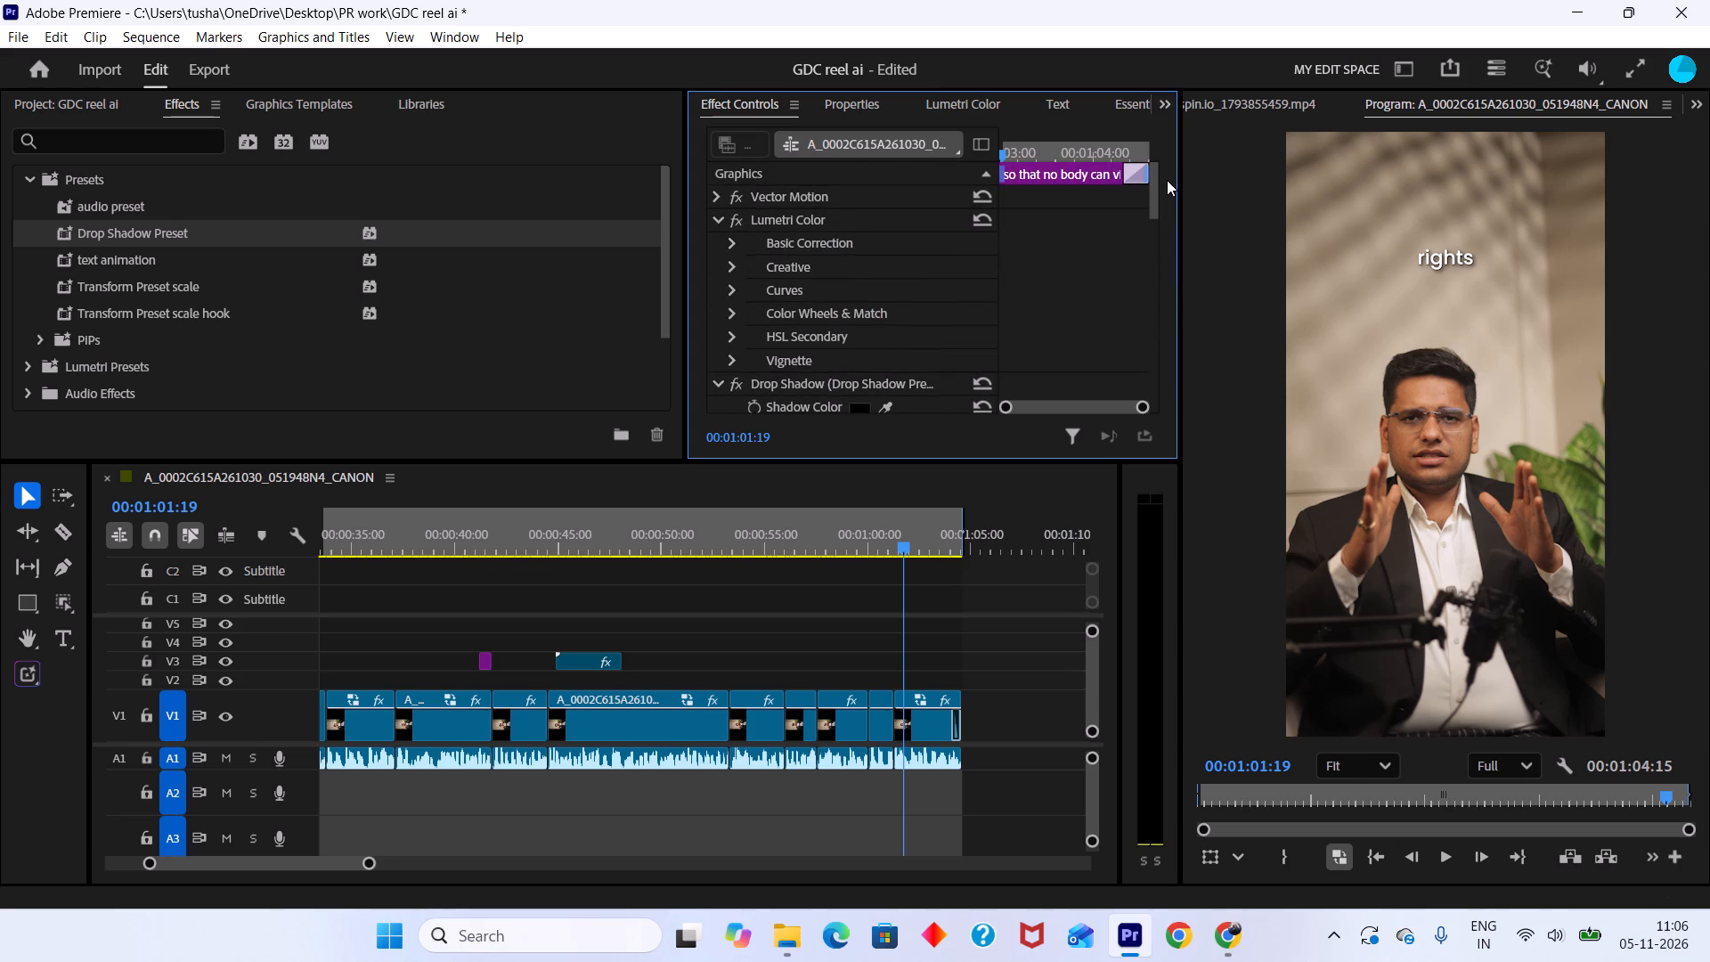
drag(1167, 180, 1170, 365)
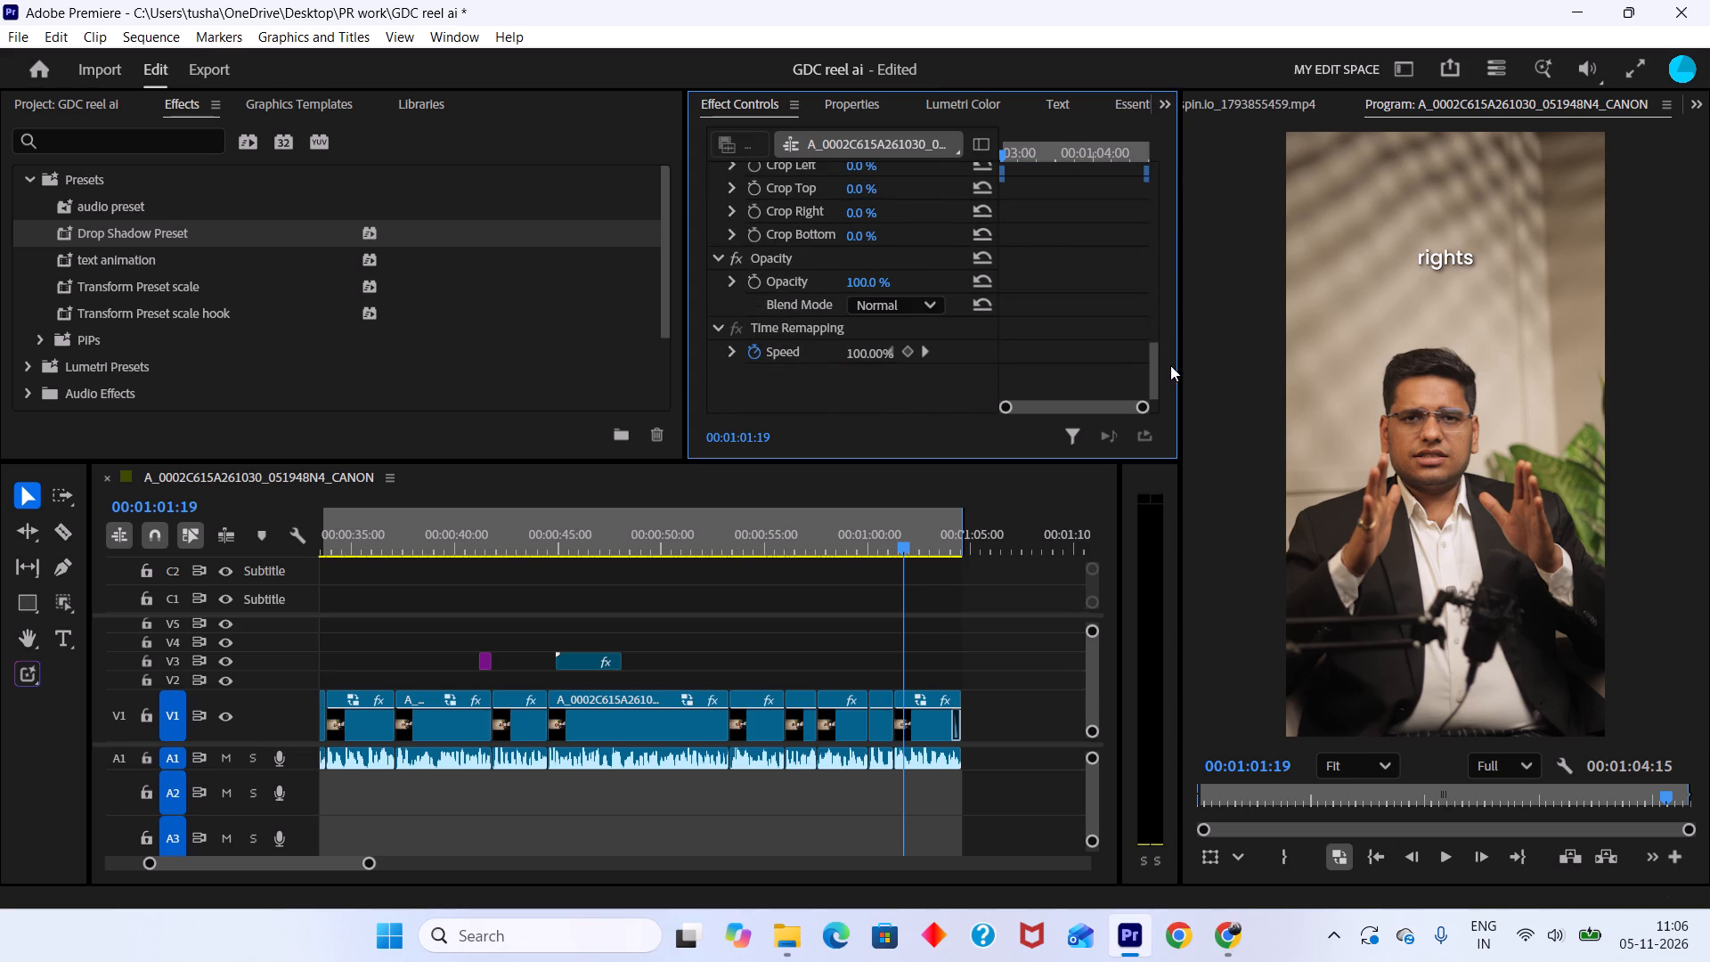
drag(1170, 365, 1181, 287)
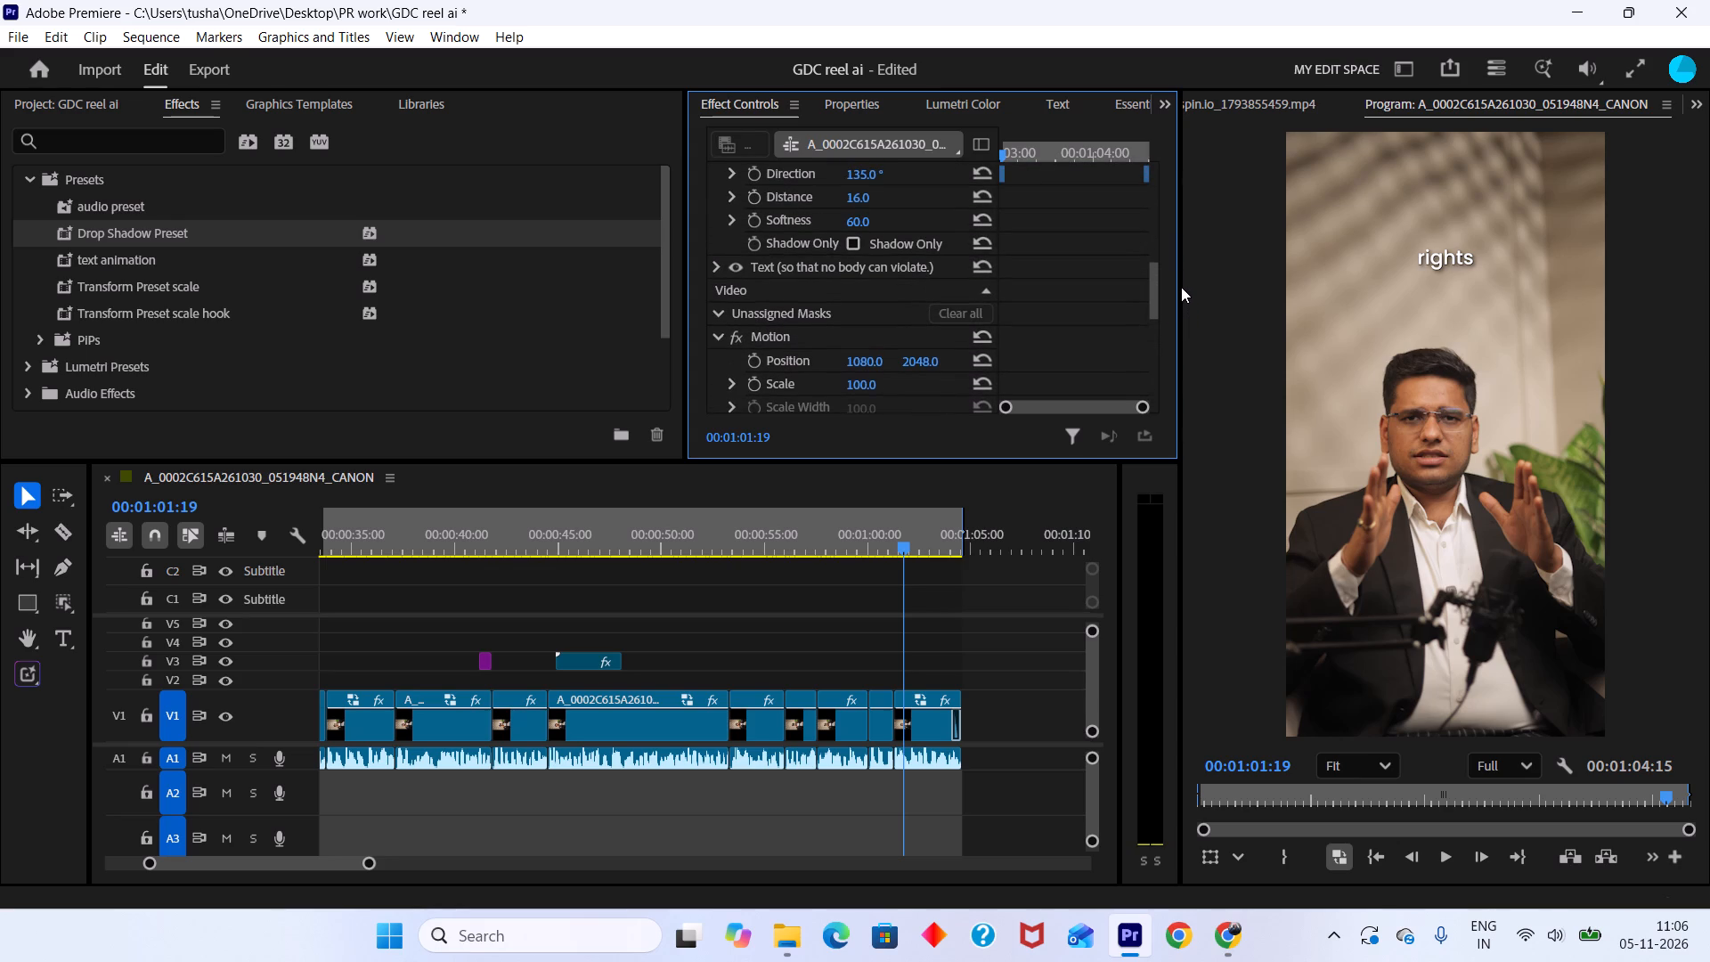
drag(1181, 287, 1175, 174)
Toggle the closing caption's Lumetri Color effect off and back on to compare the picture.
click(742, 225)
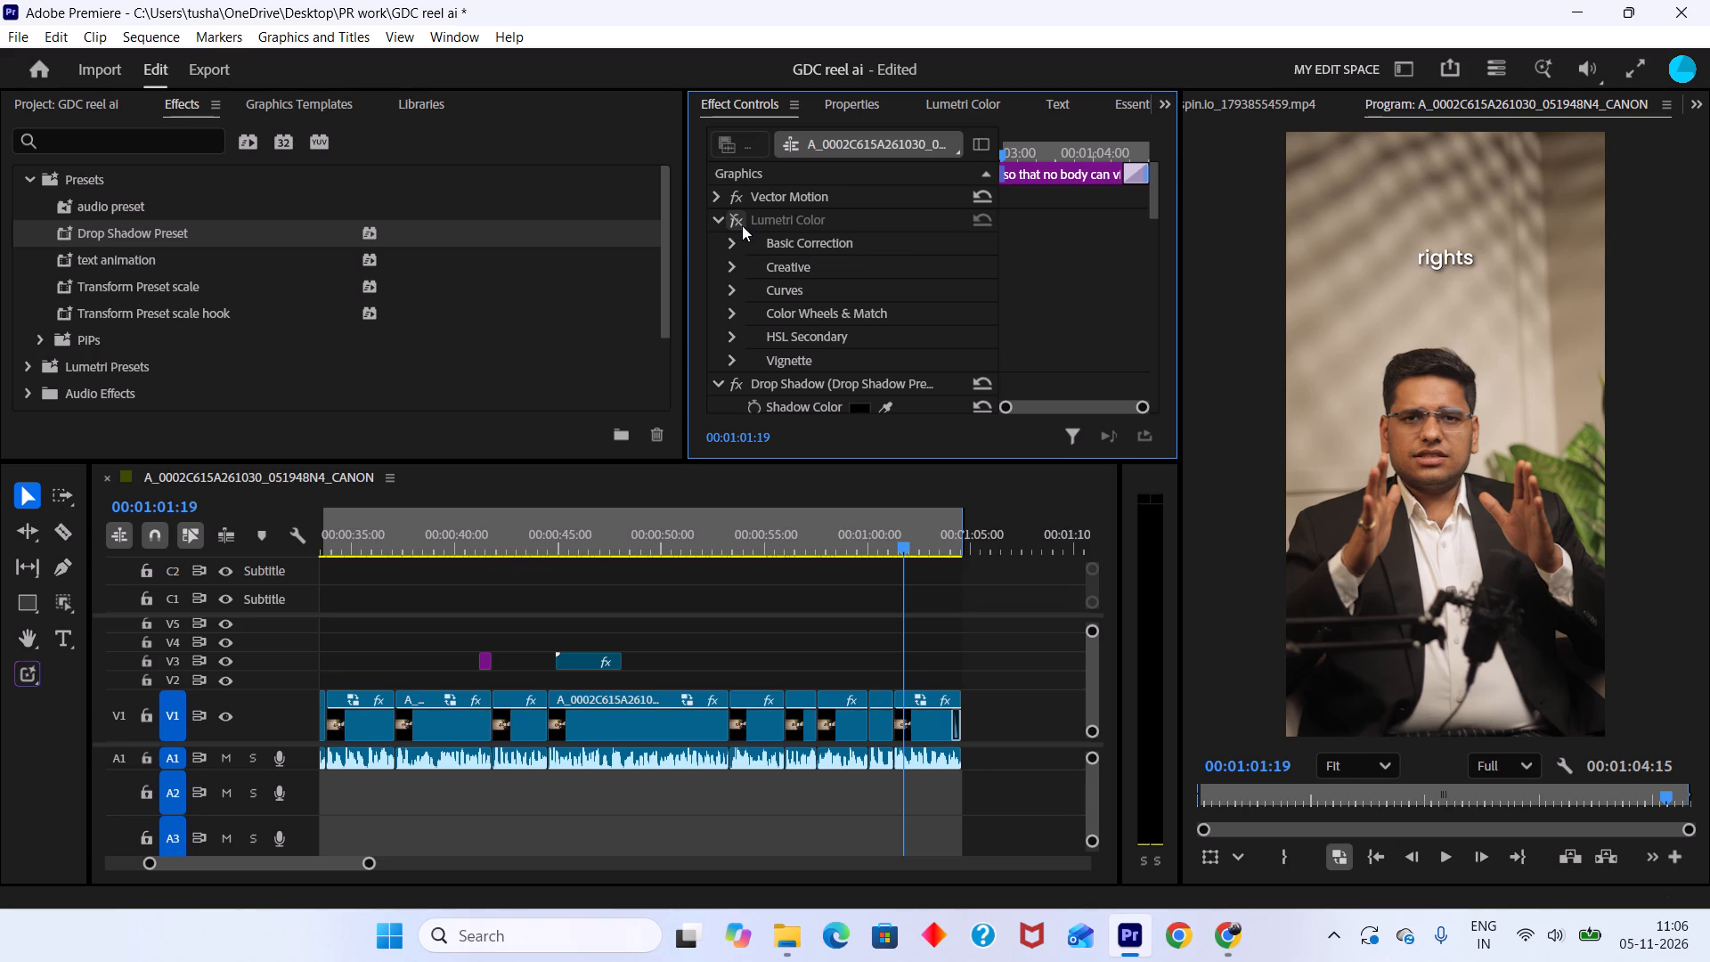
click(739, 222)
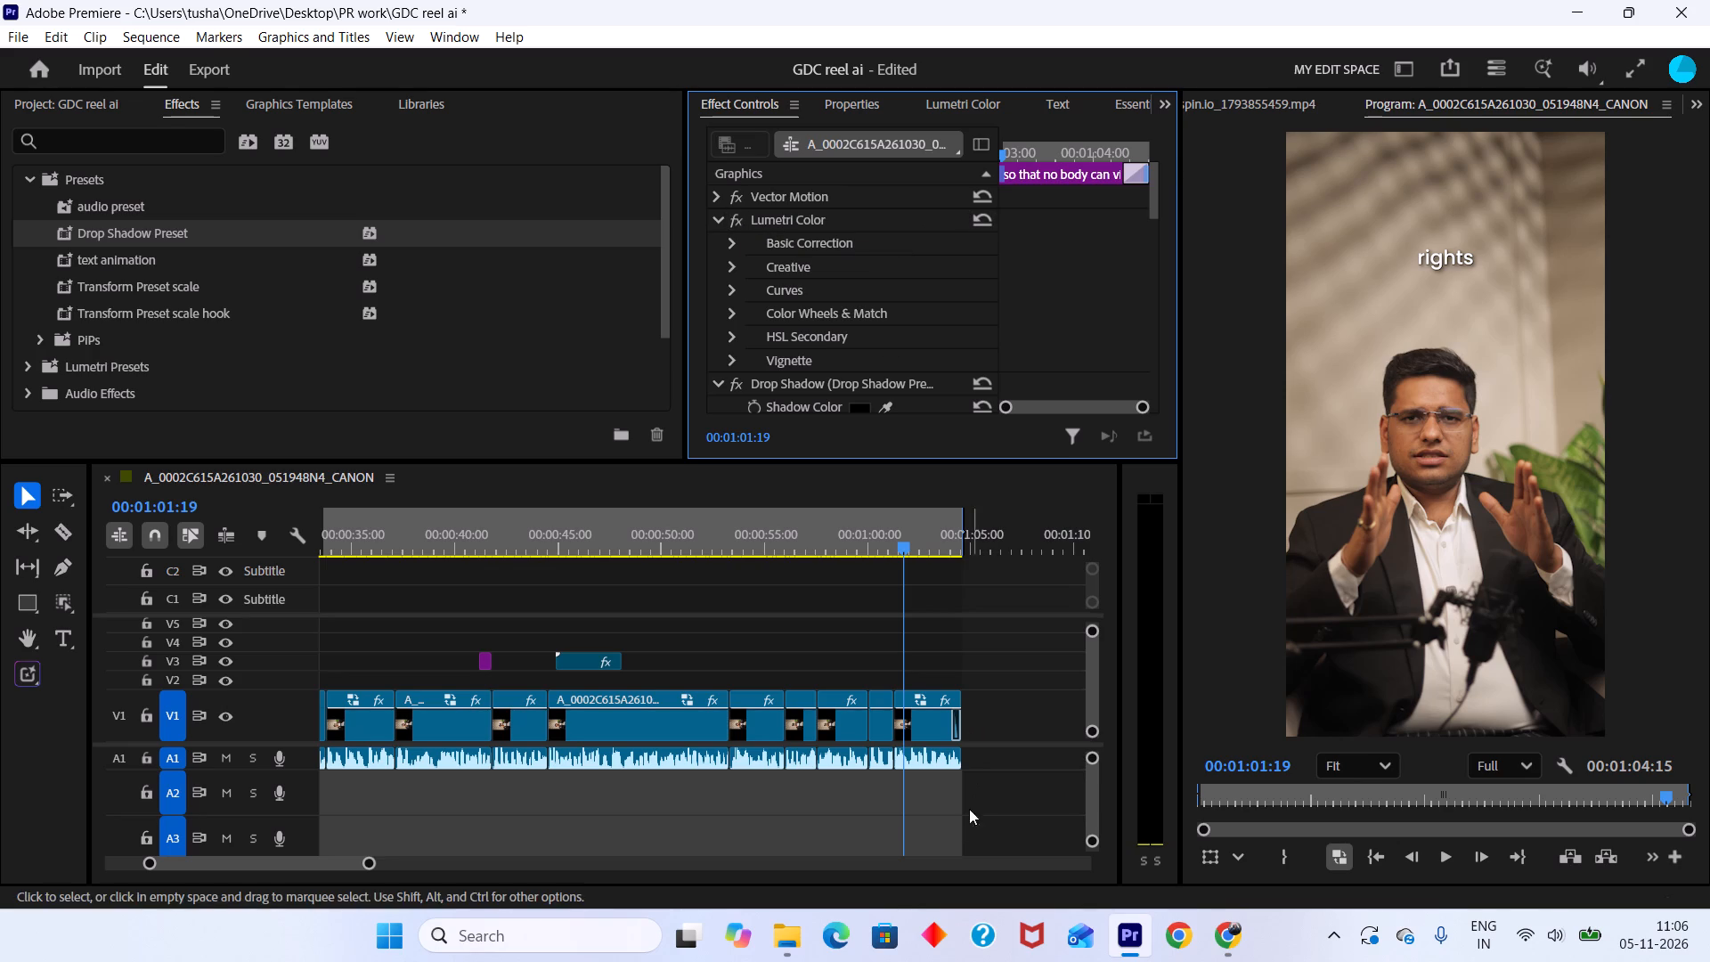
At 00:01:02:23, sample the speaker's eye white as the last V1 clip's Lumetri white balance, giving Temperature -55.4 and Tint -4.7, and refit the preview.
click(917, 719)
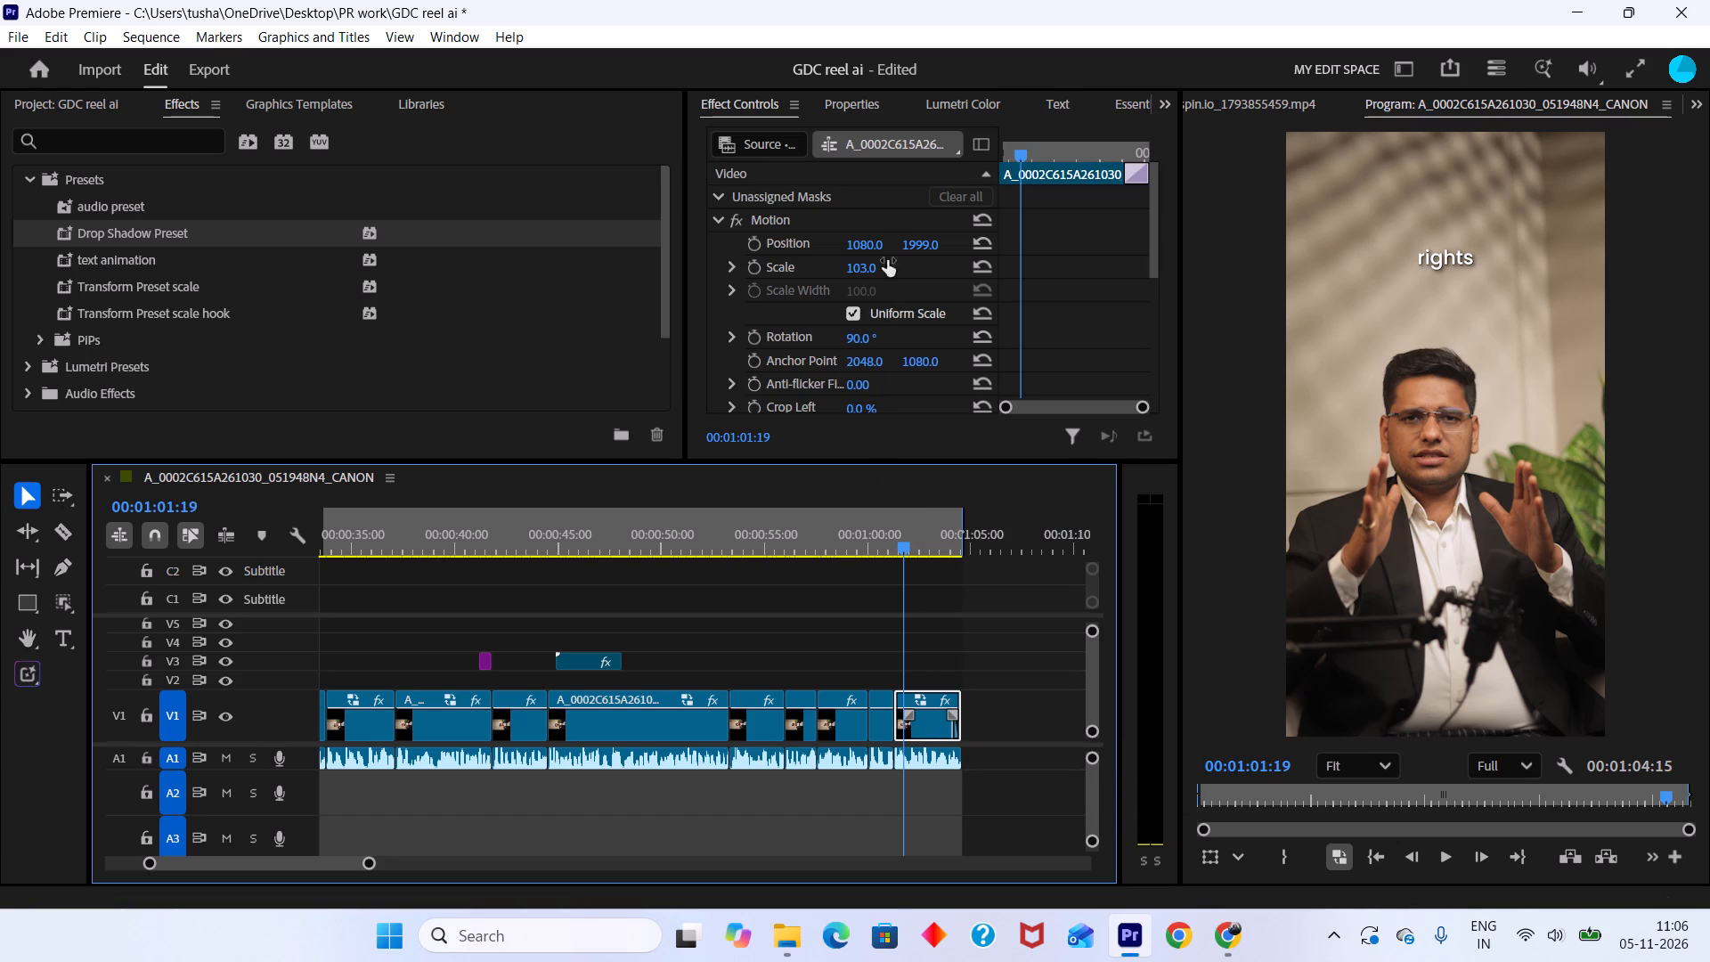
click(951, 101)
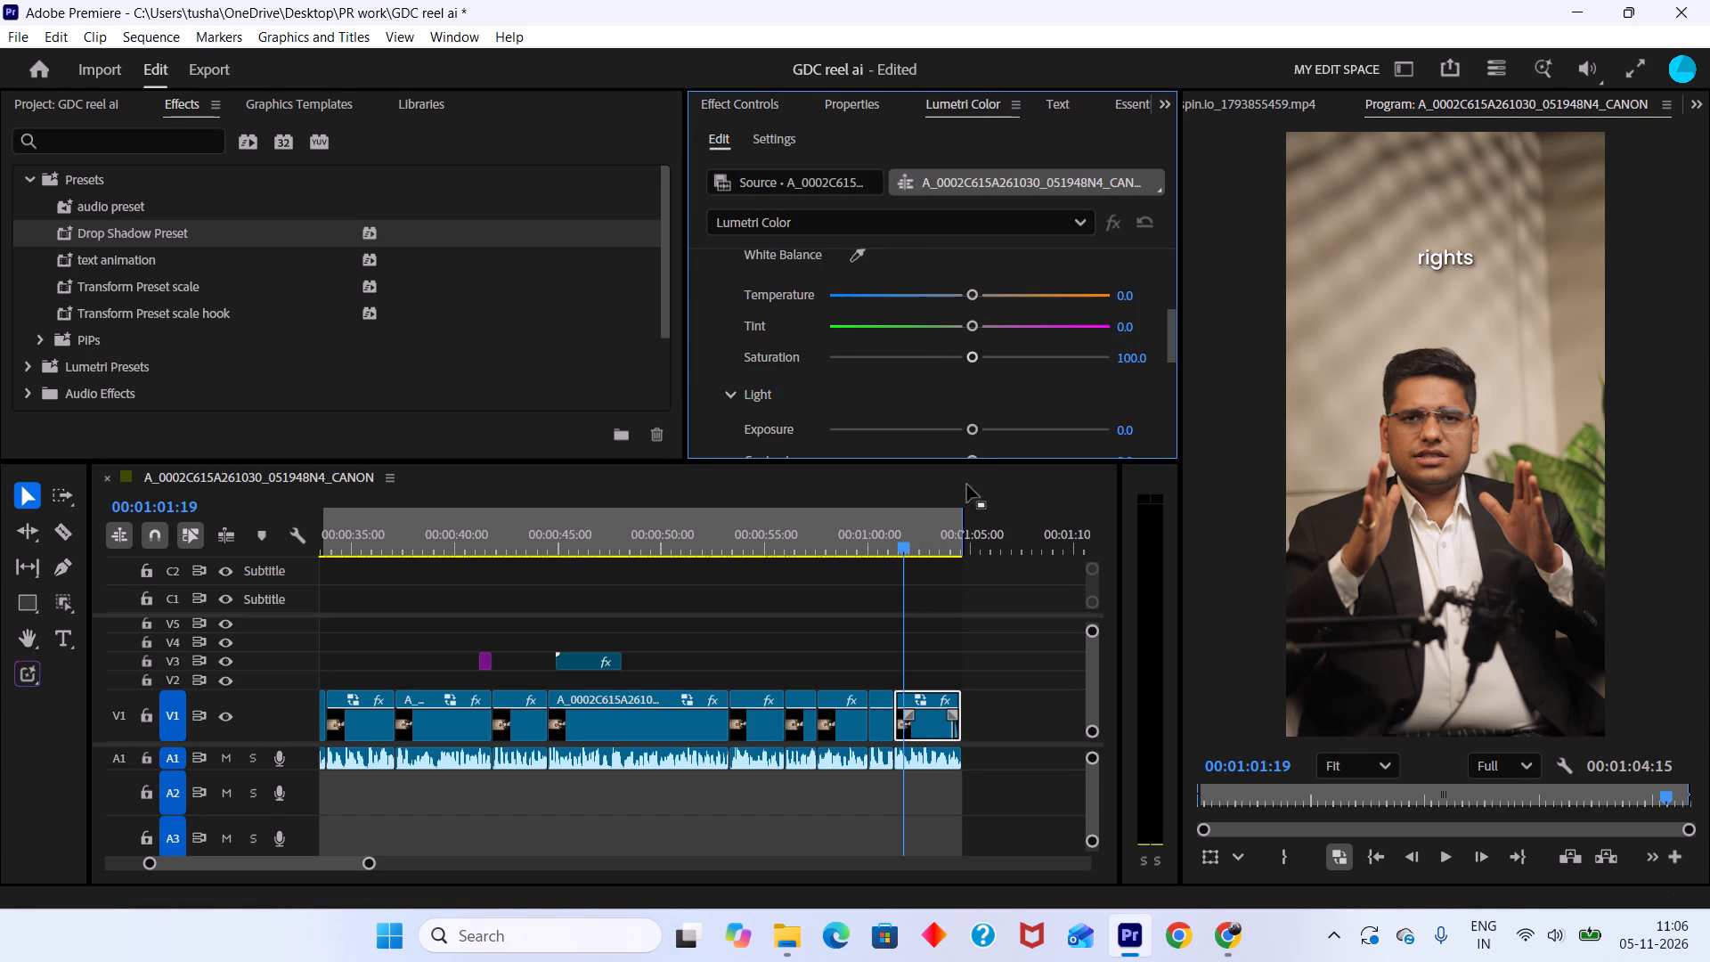
drag(903, 546, 852, 528)
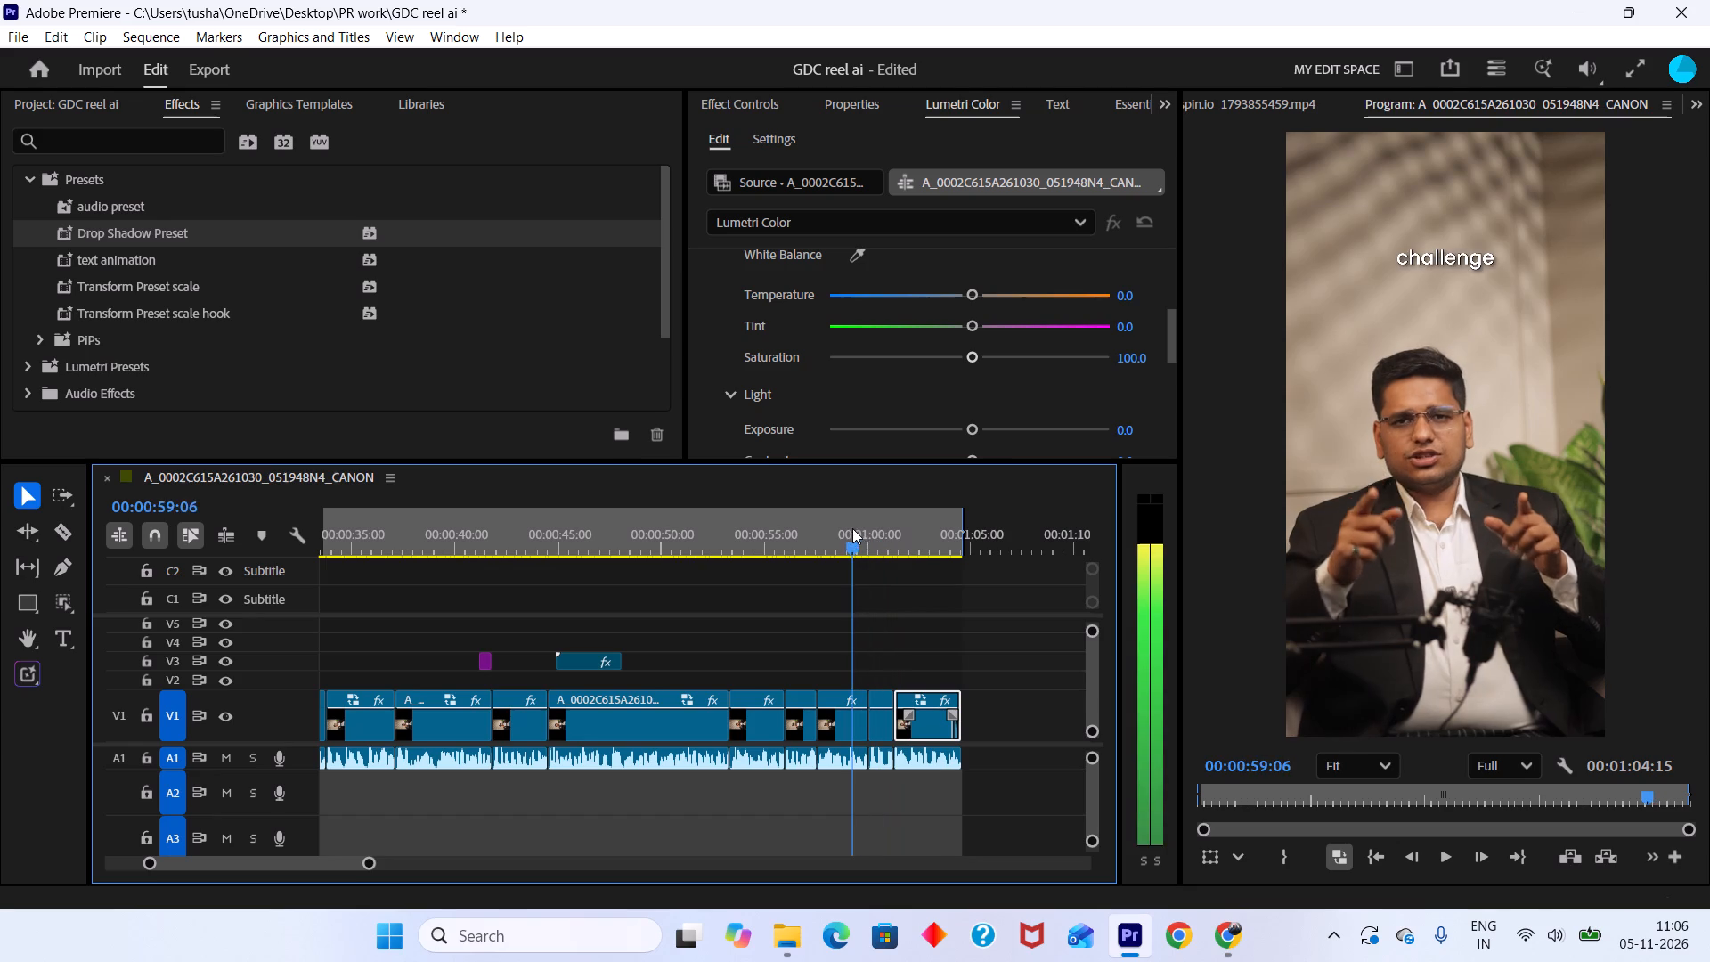
drag(852, 528, 928, 558)
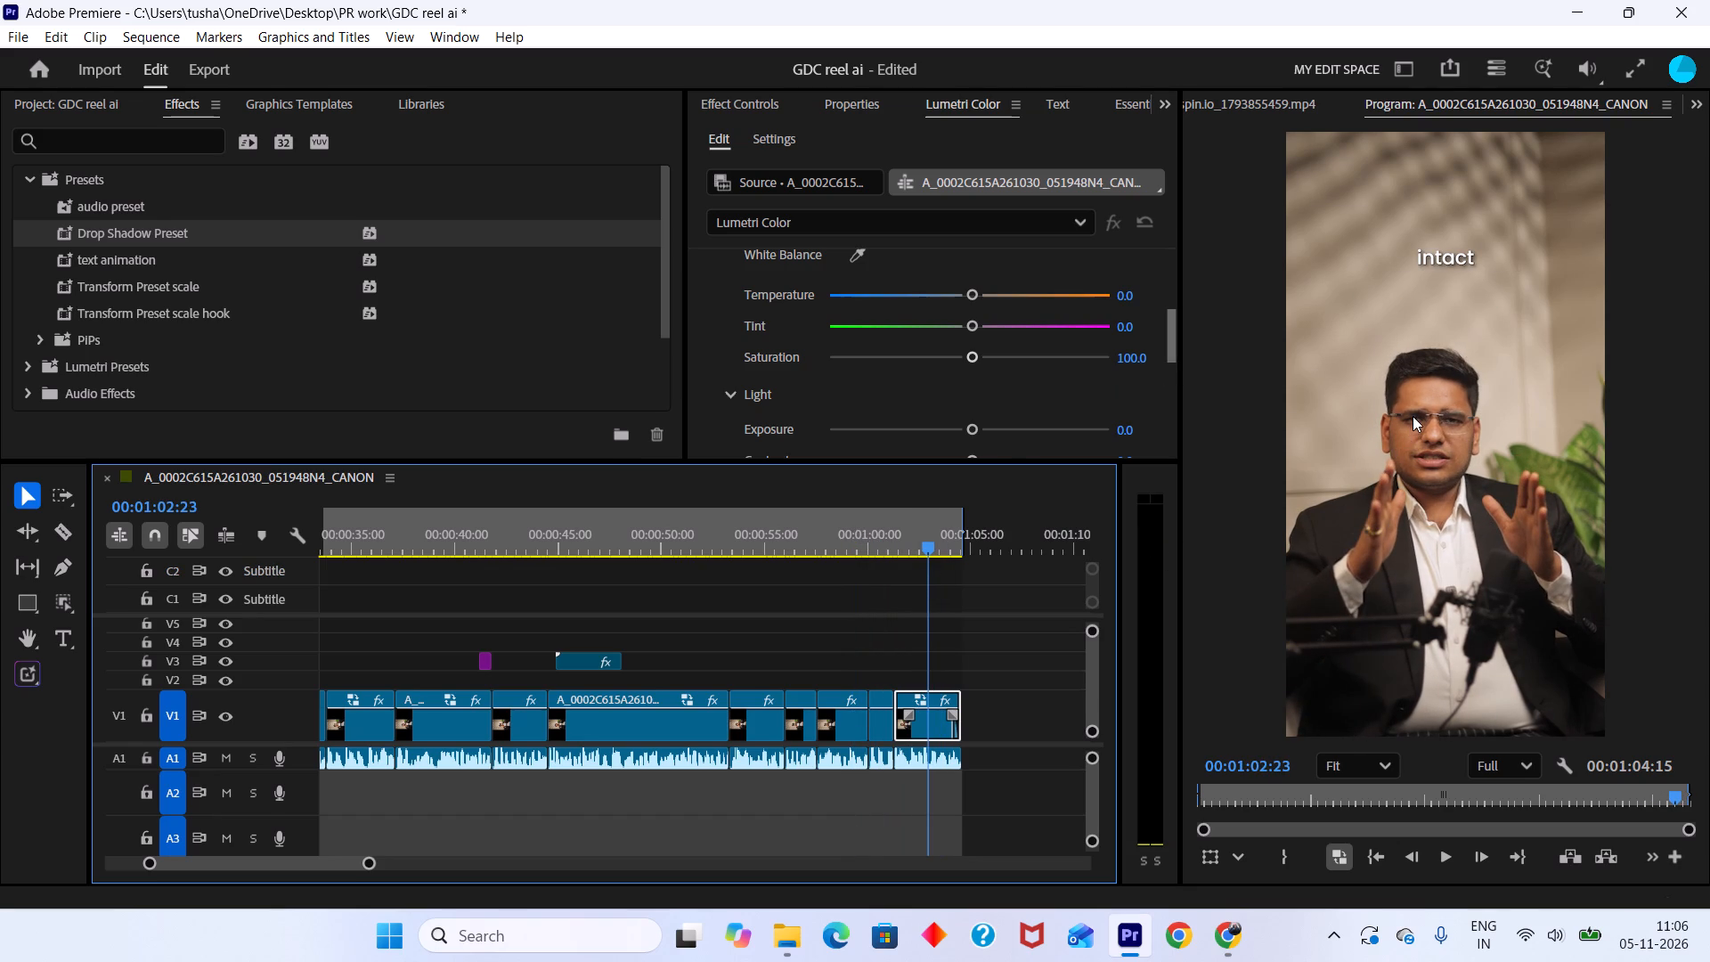
scroll(1413, 416, up, 10)
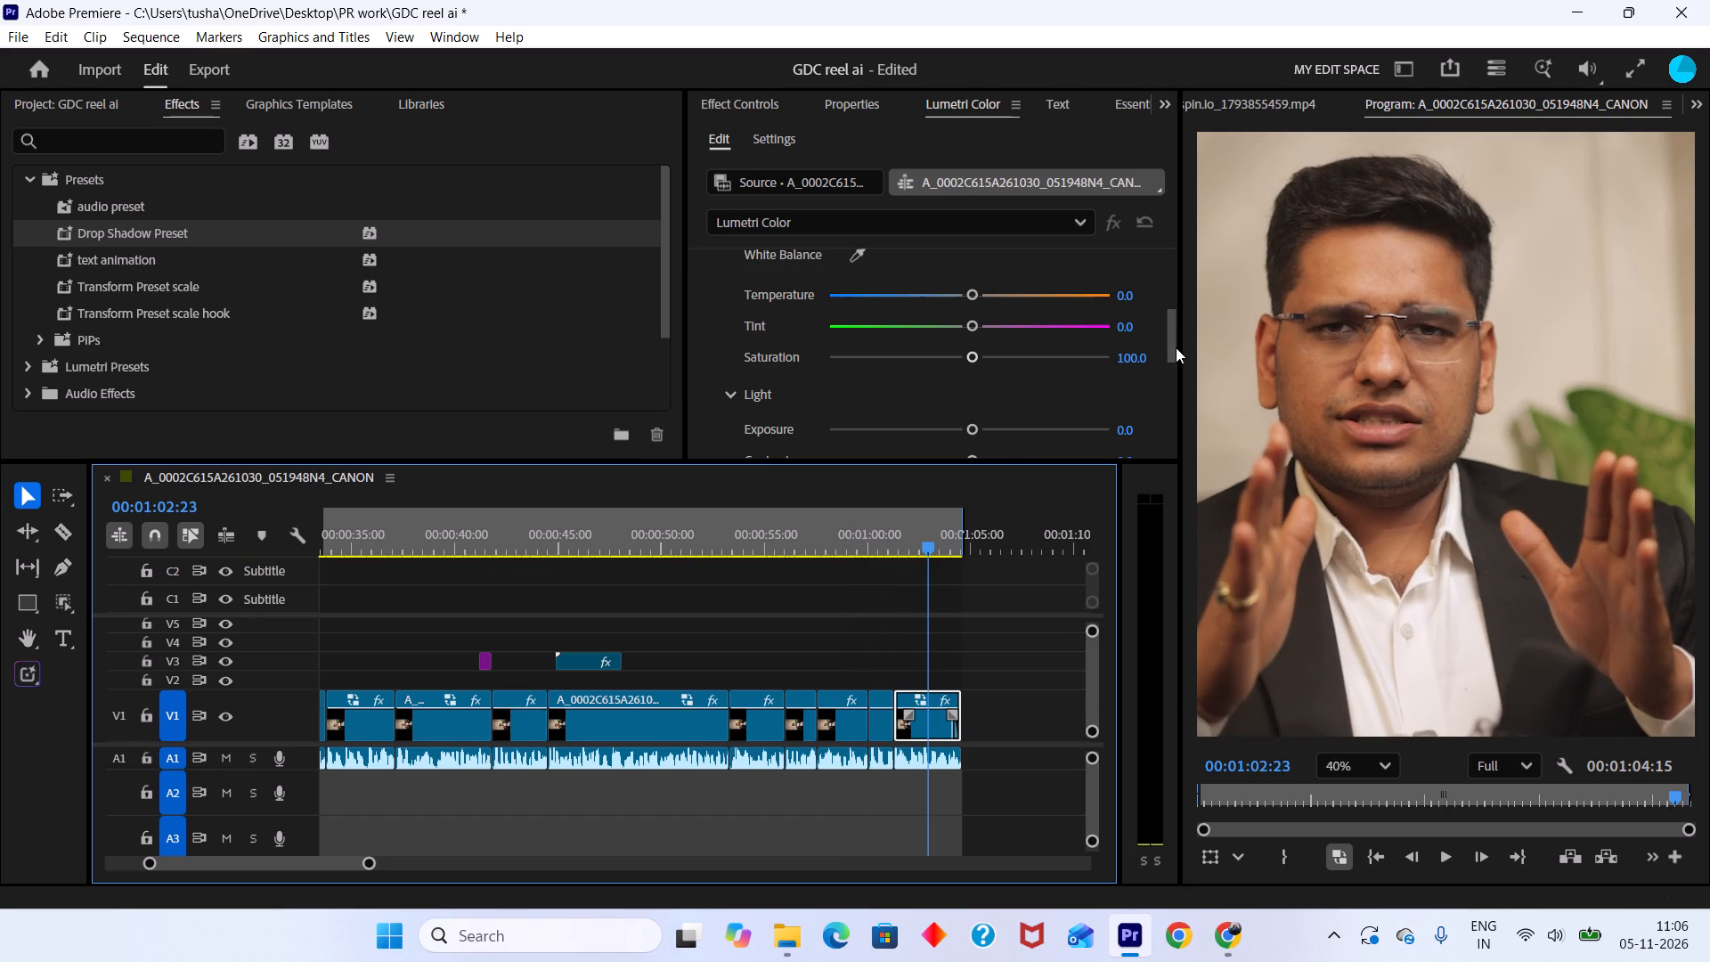
drag(1168, 343, 1167, 332)
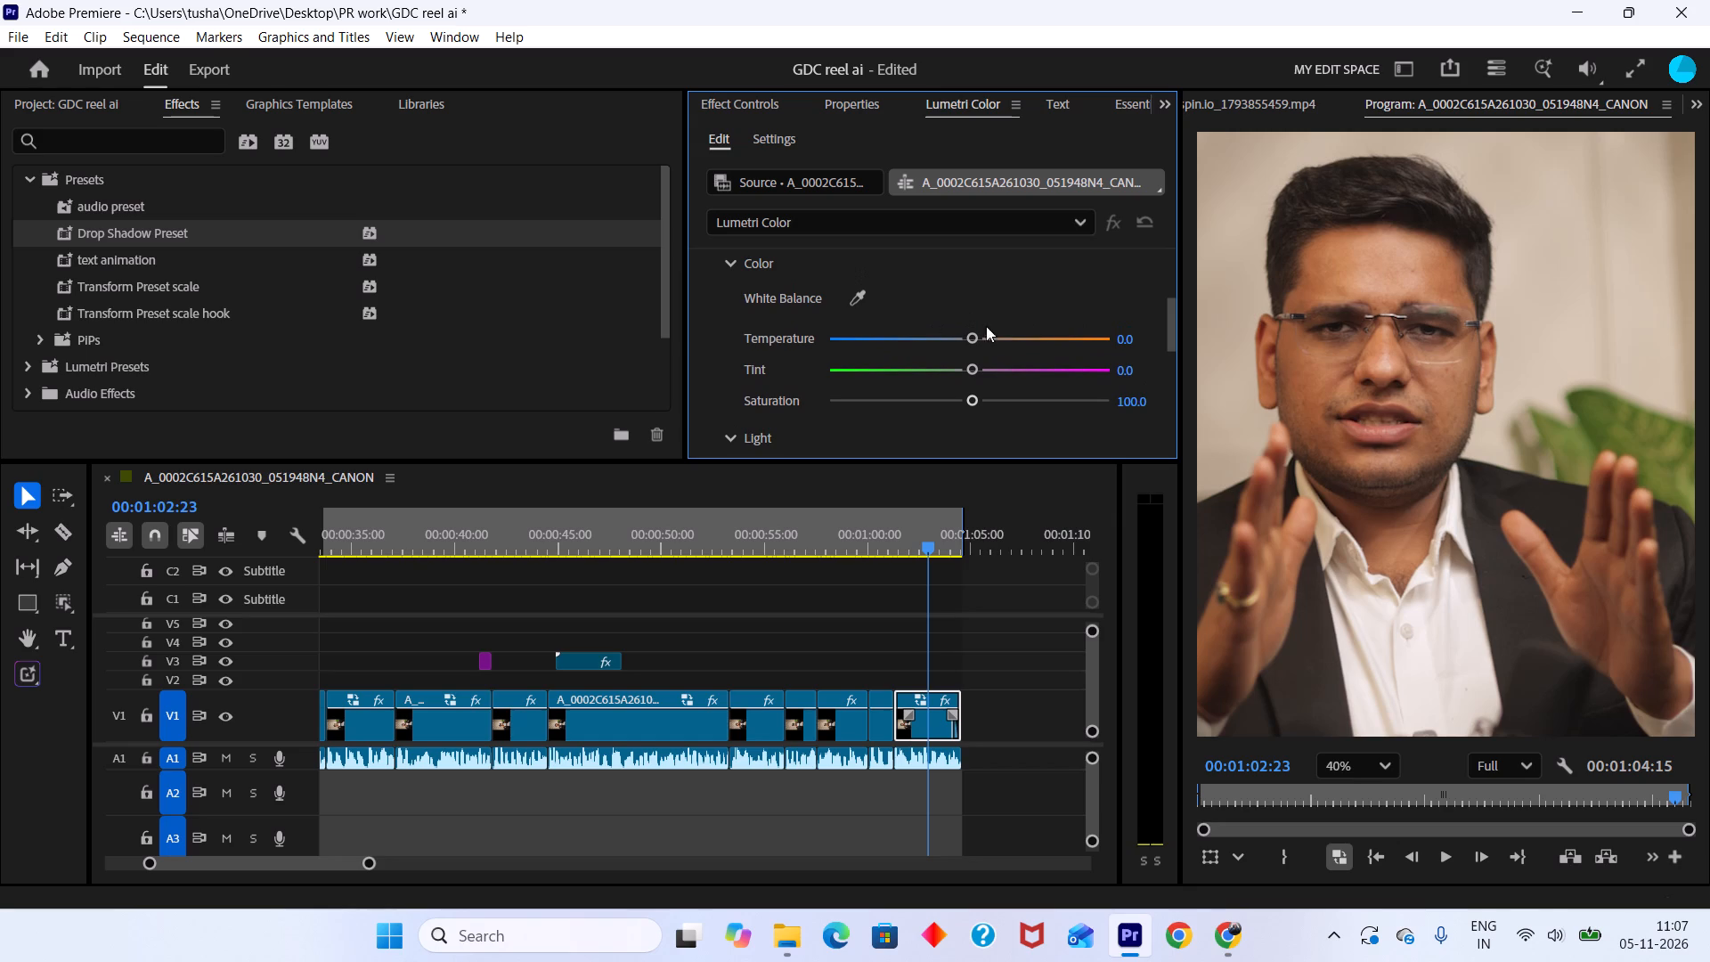
scroll(1302, 297, up, 9)
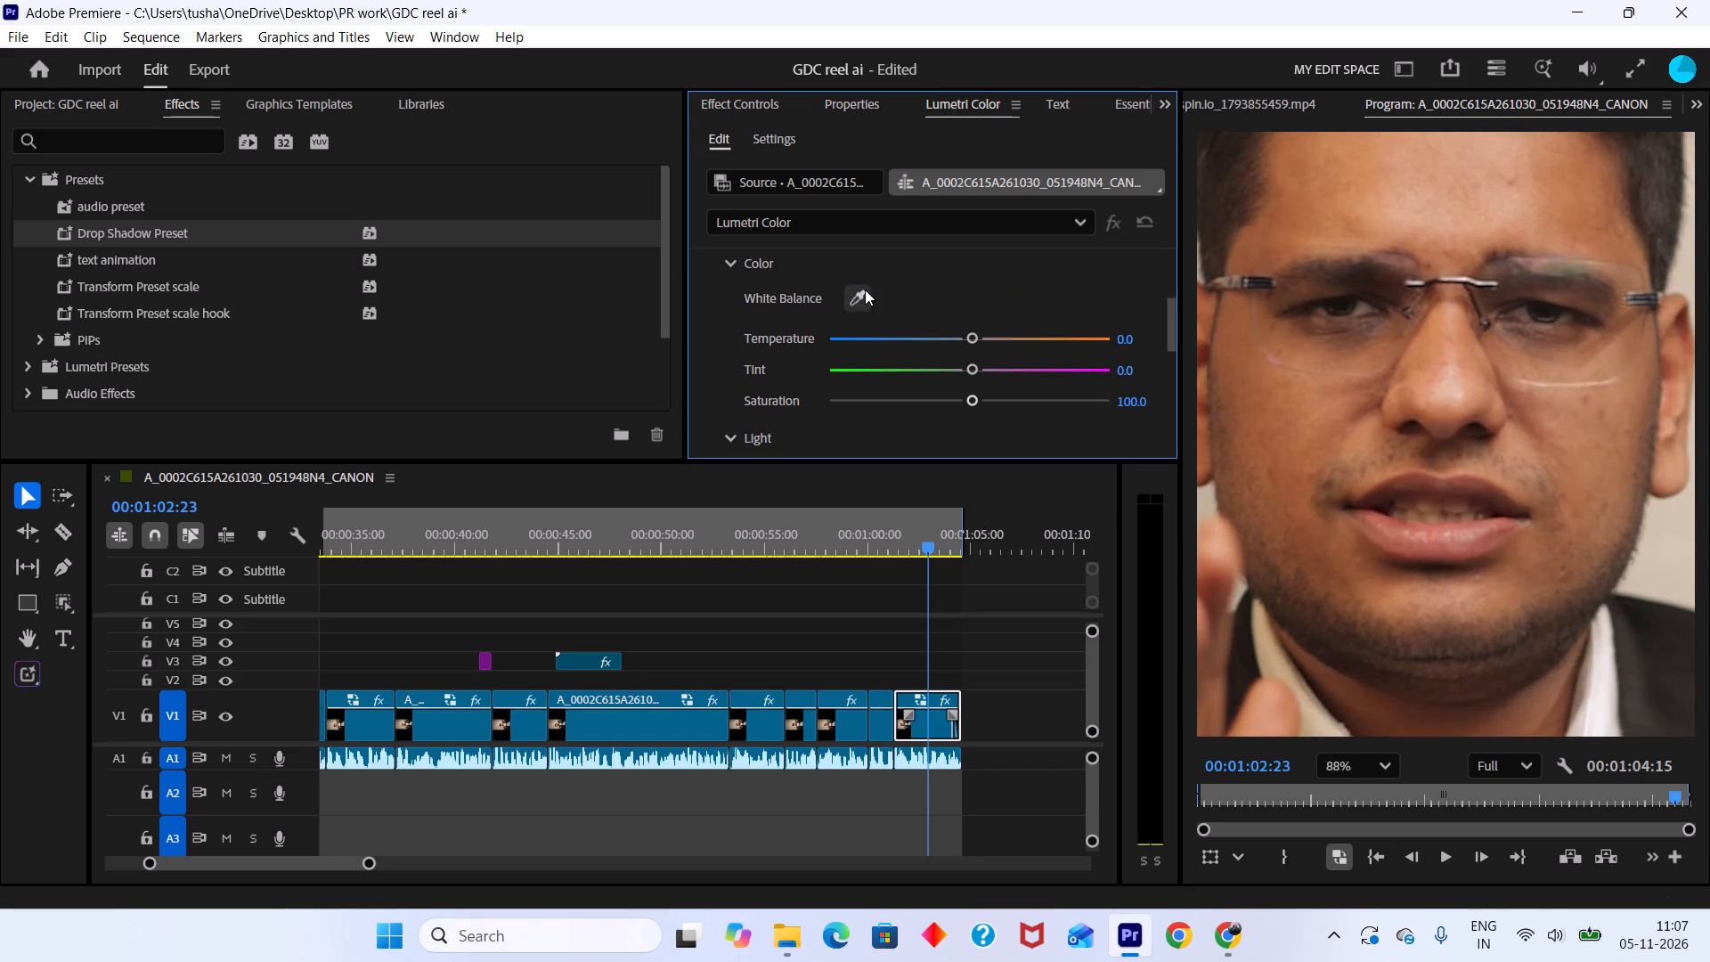
click(865, 289)
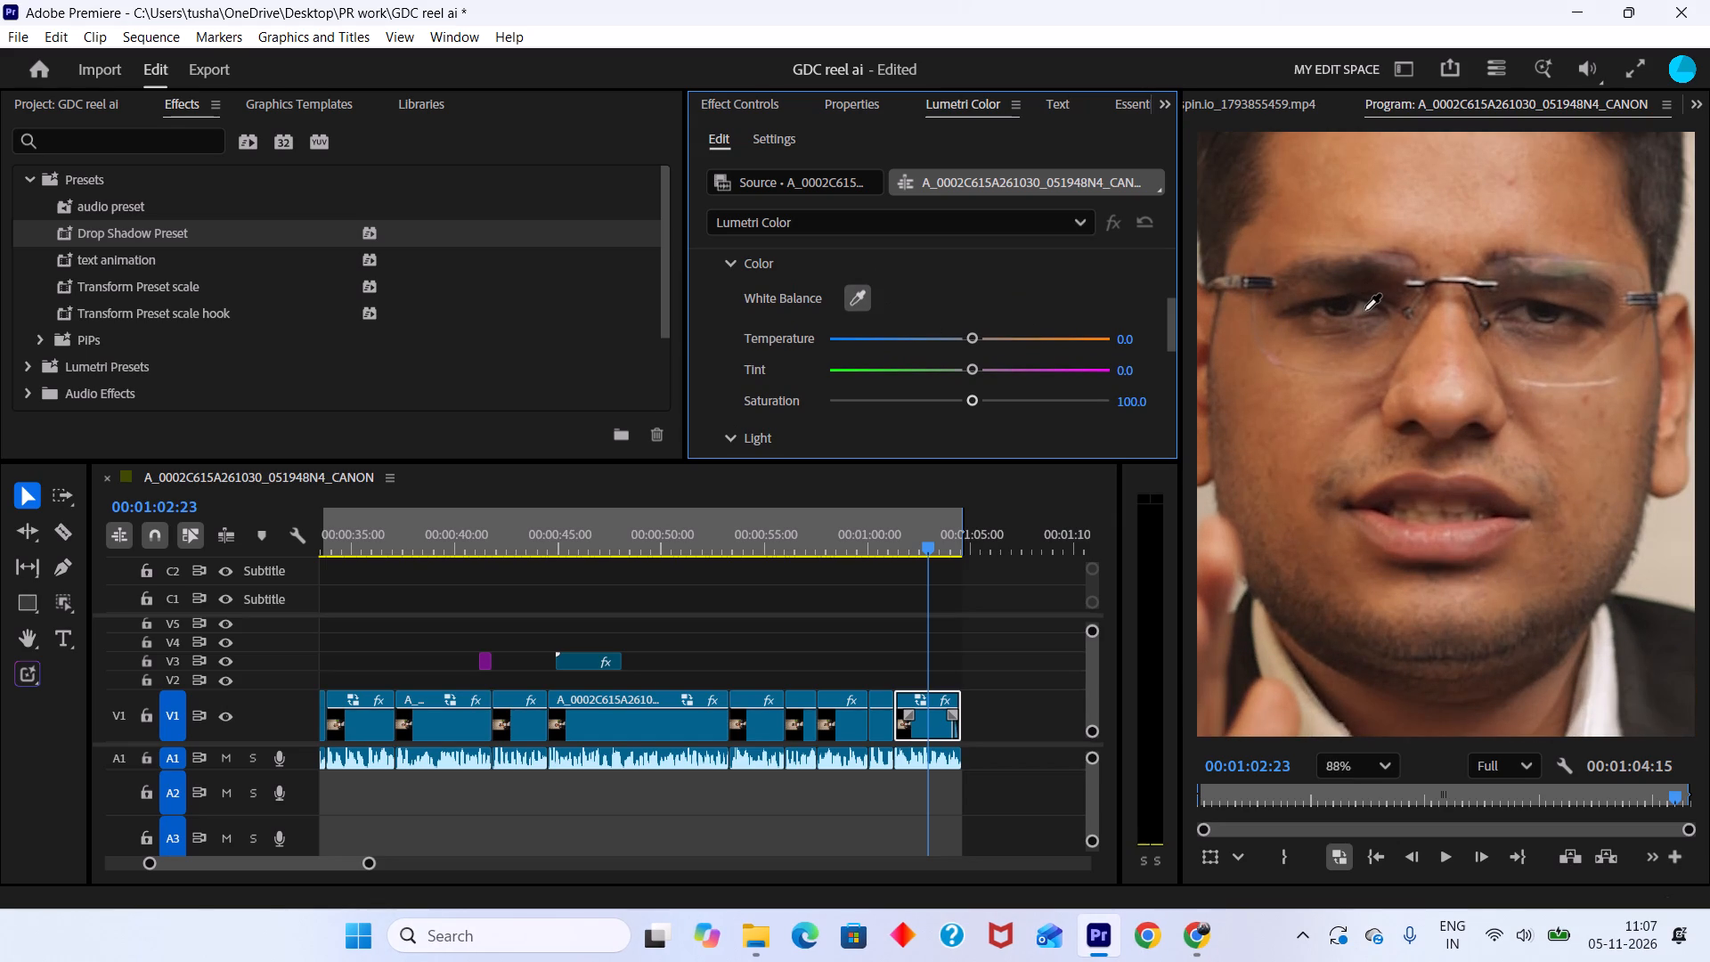
click(1364, 310)
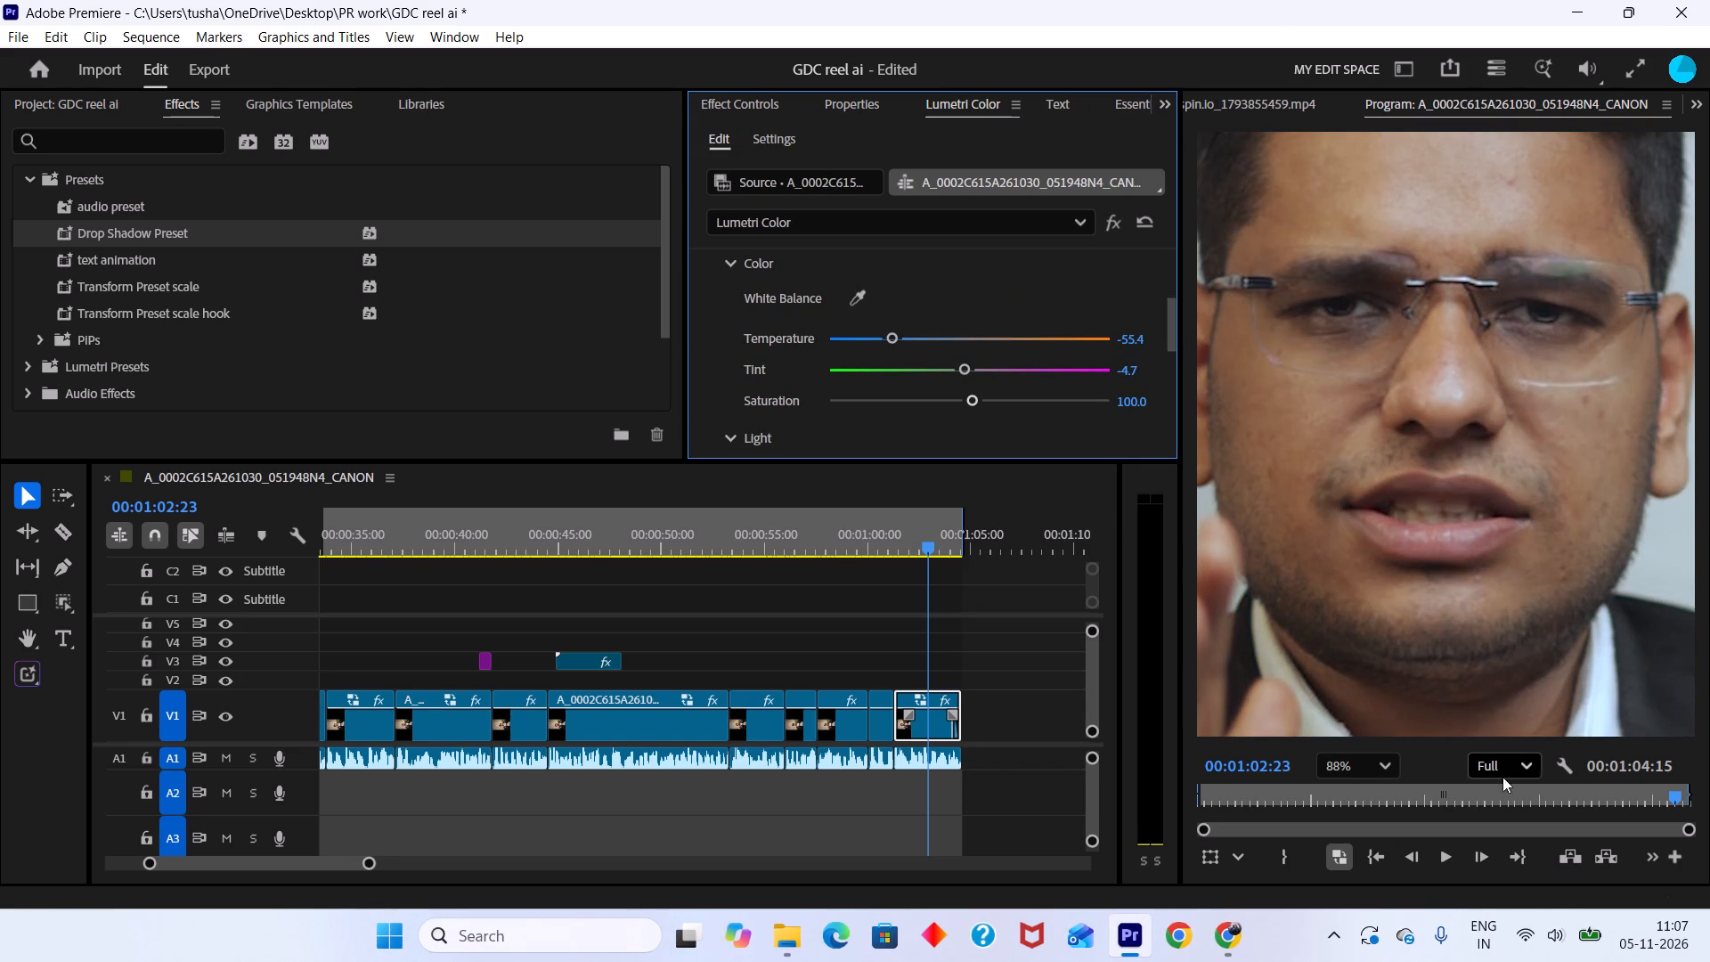
click(1365, 760)
click(1340, 445)
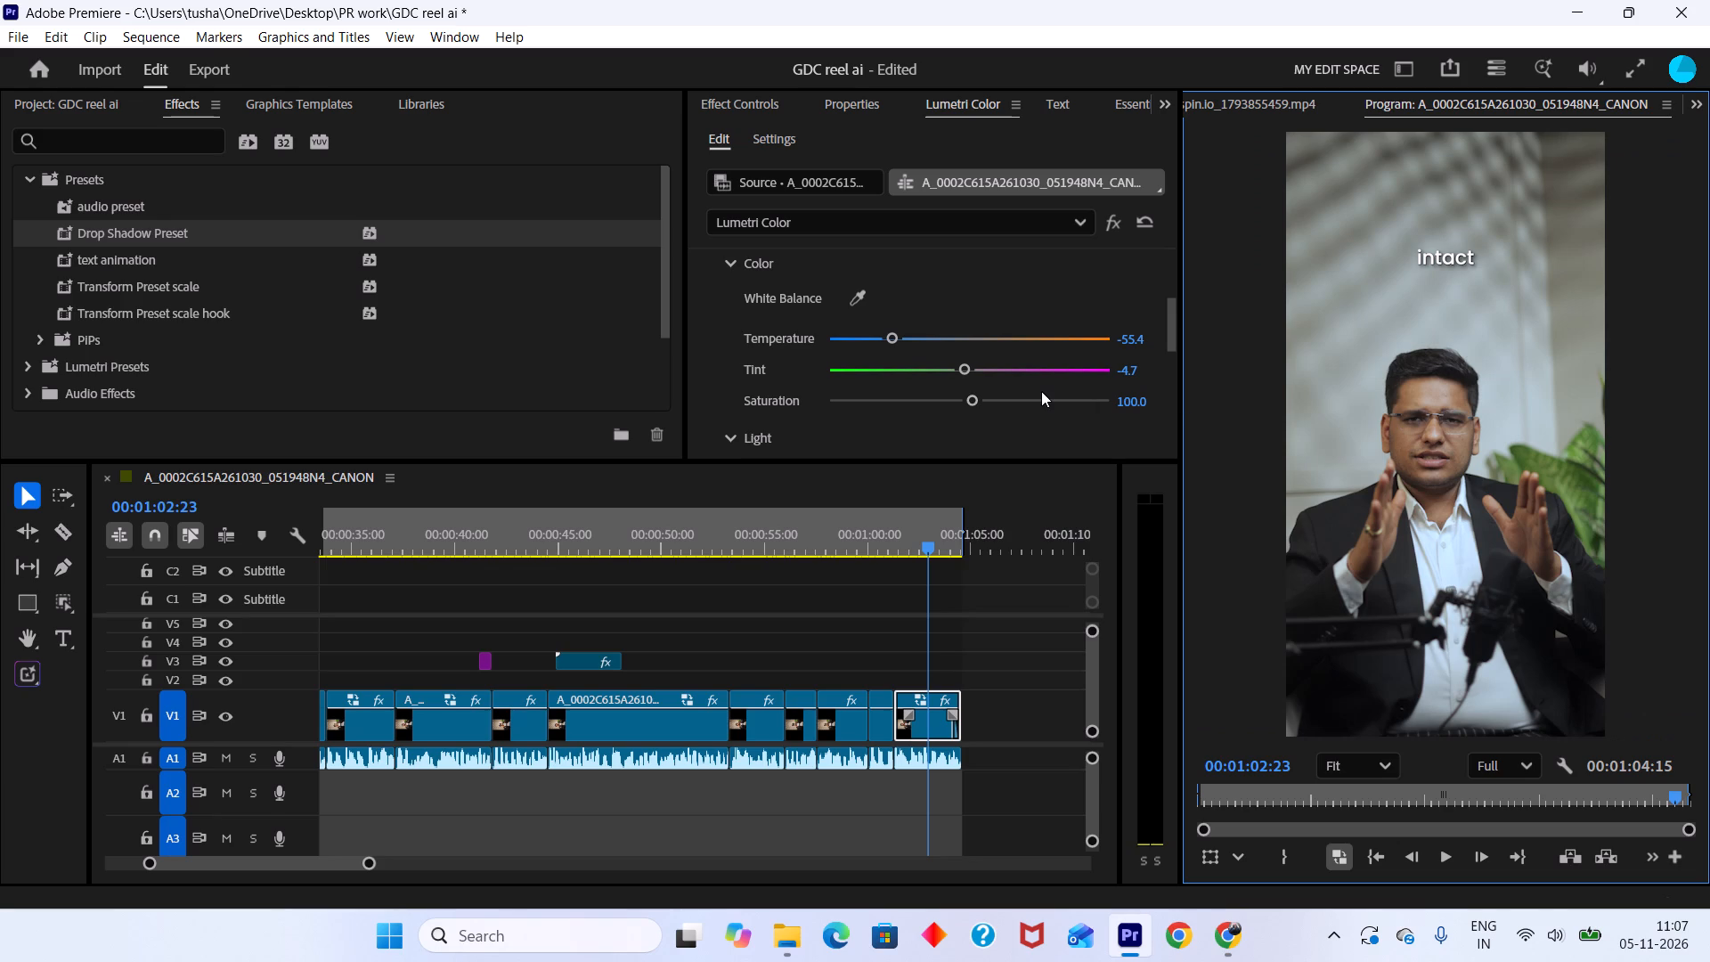
Raise the last V1 speaker clip's Lumetri Exposure to 0.7.
scroll(1015, 411, down, 5)
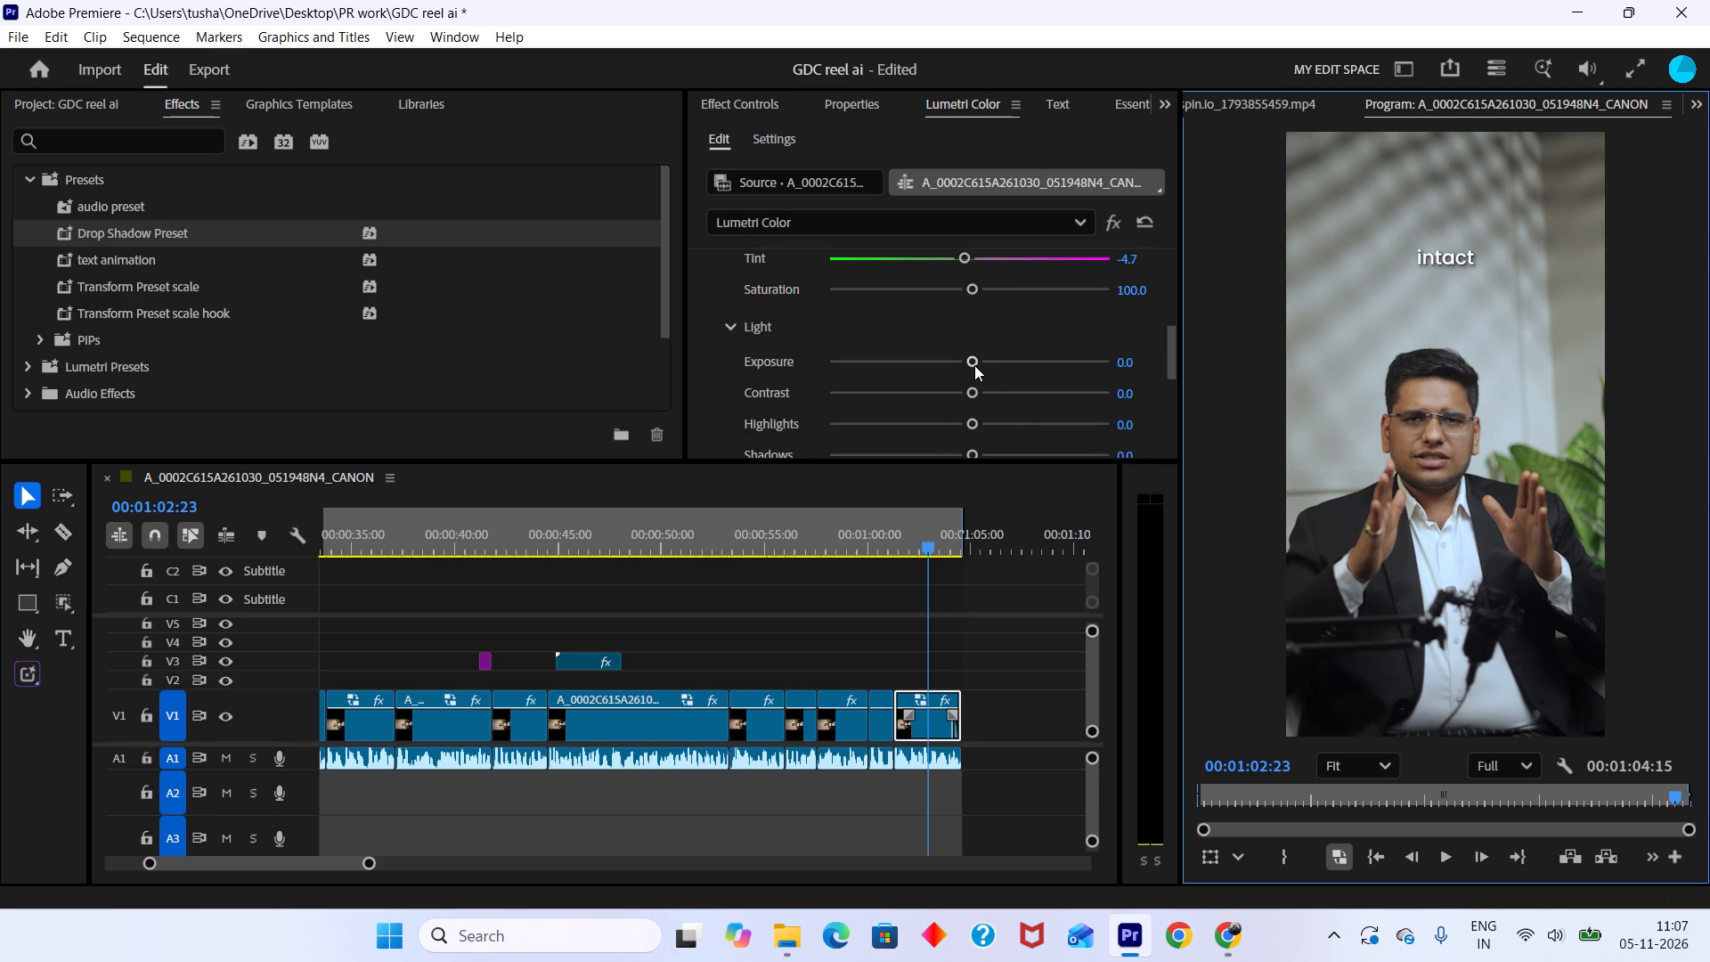
drag(971, 365, 988, 378)
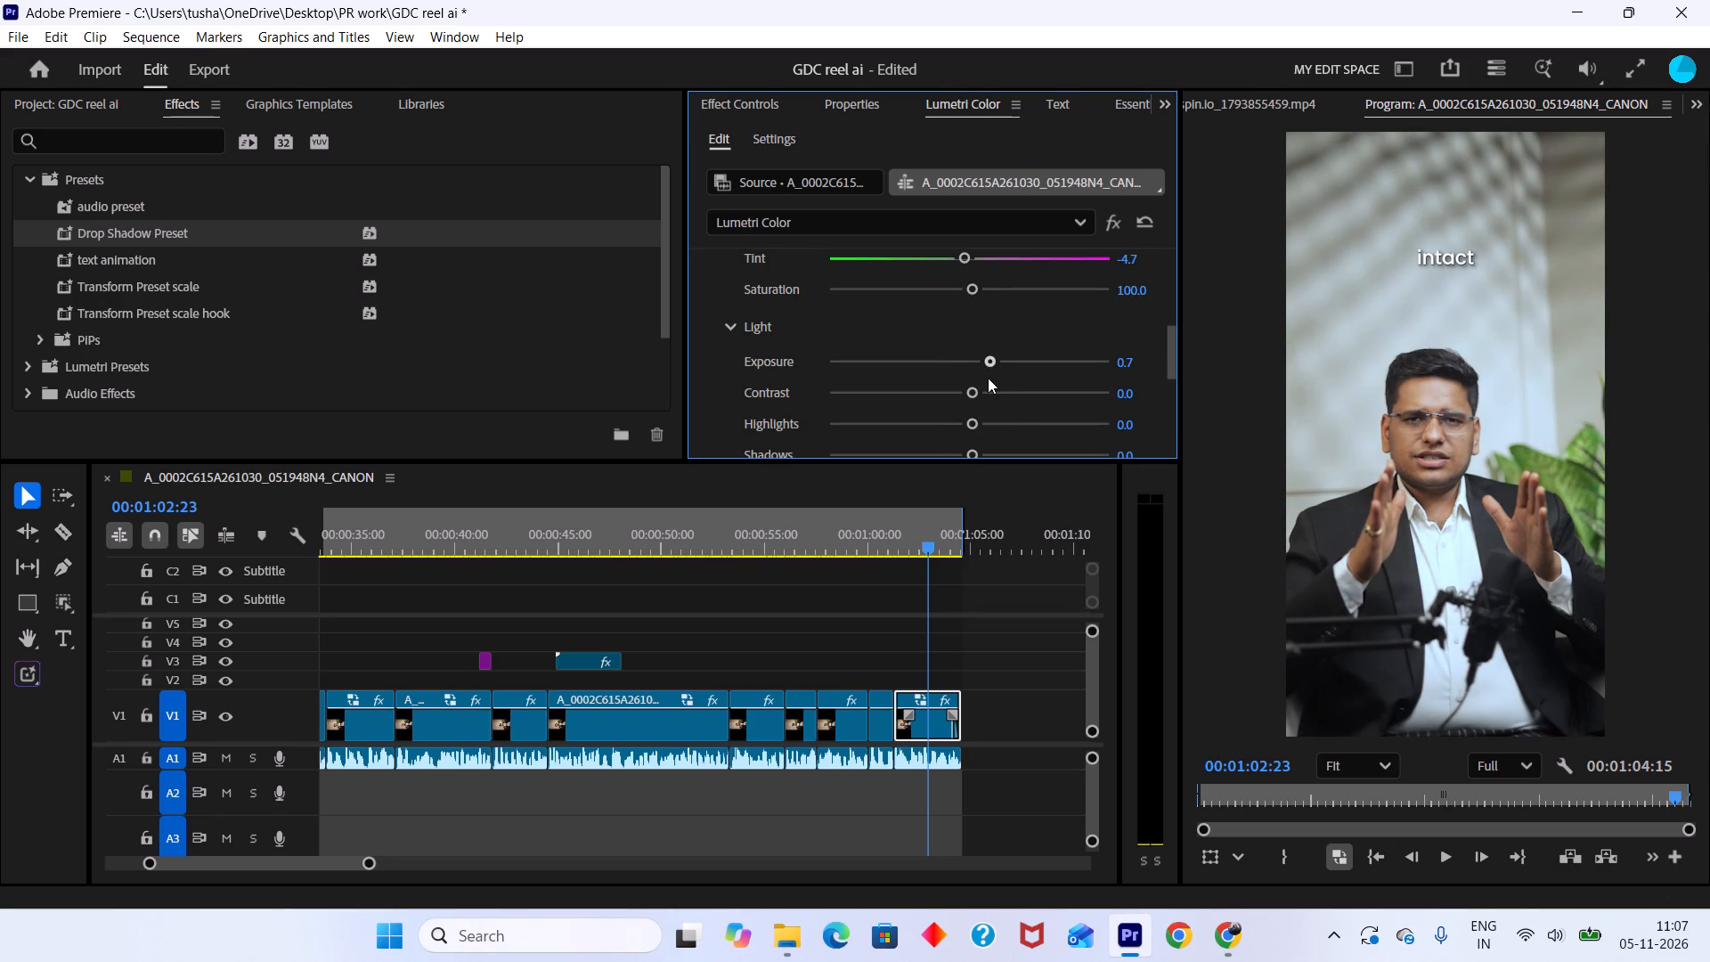
Fine-tune the last V1 speaker clip's Lumetri Exposure, trying 0.9 and 0.8 before settling on 0.7.
drag(988, 378, 994, 382)
drag(994, 382, 989, 380)
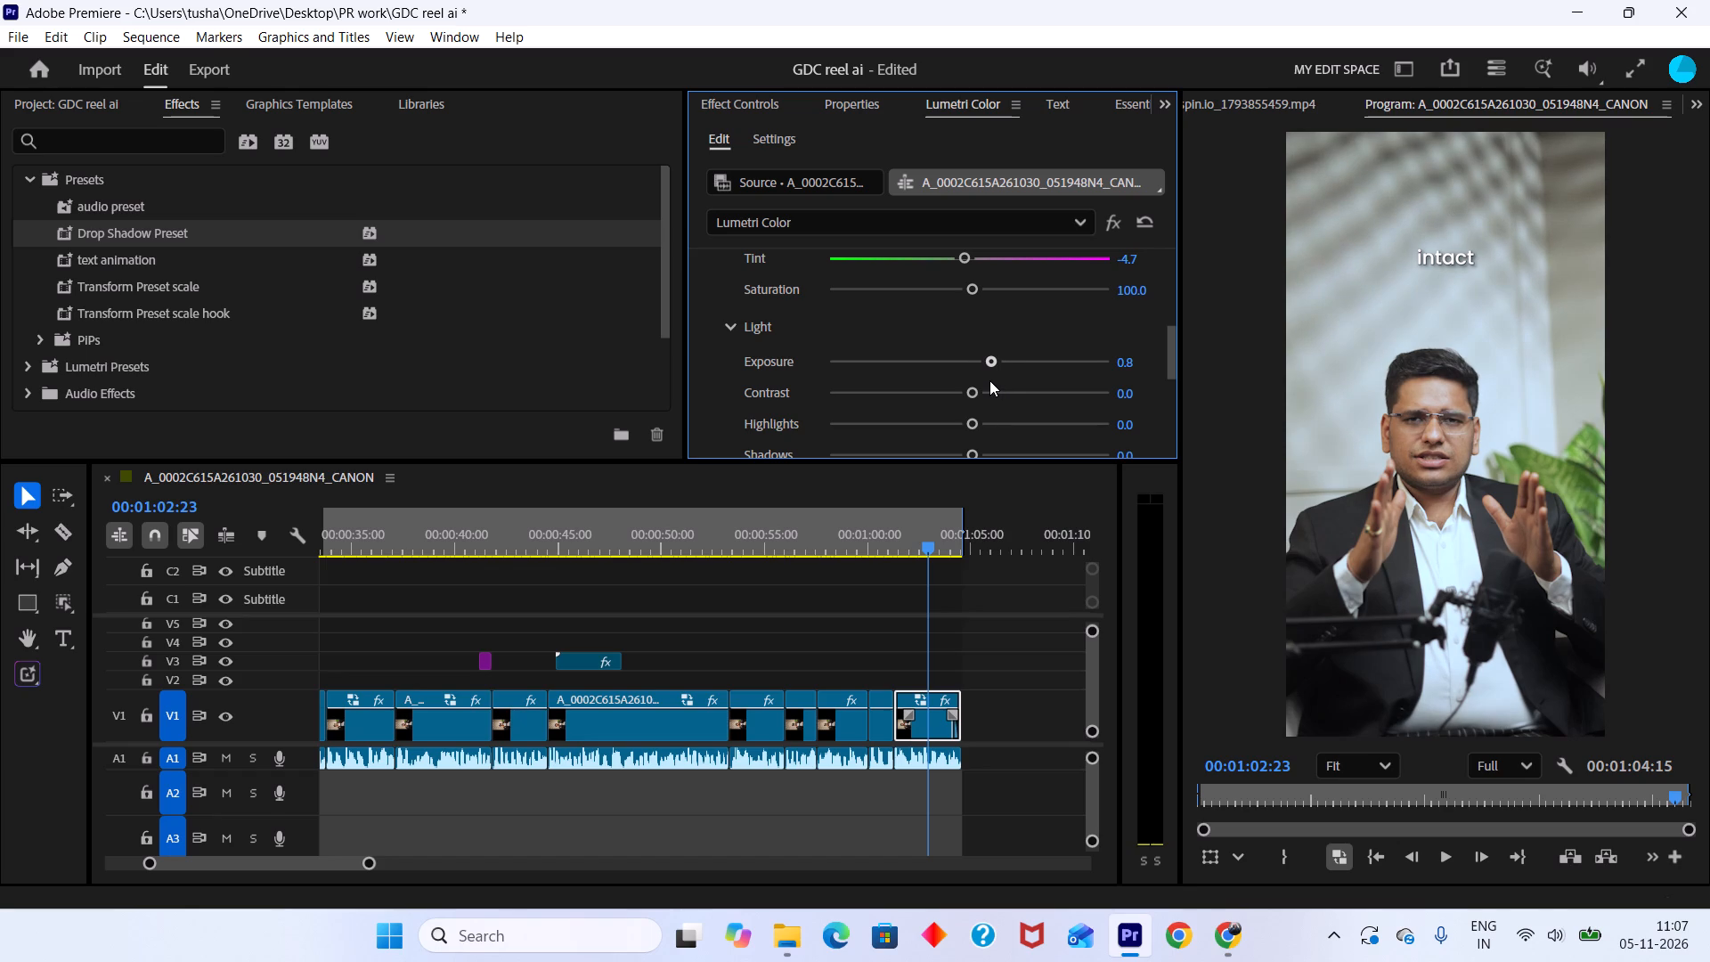
drag(989, 380, 987, 380)
Raise the computer's display brightness to maximum in the Windows quick settings and return to the Premiere timeline.
click(1559, 928)
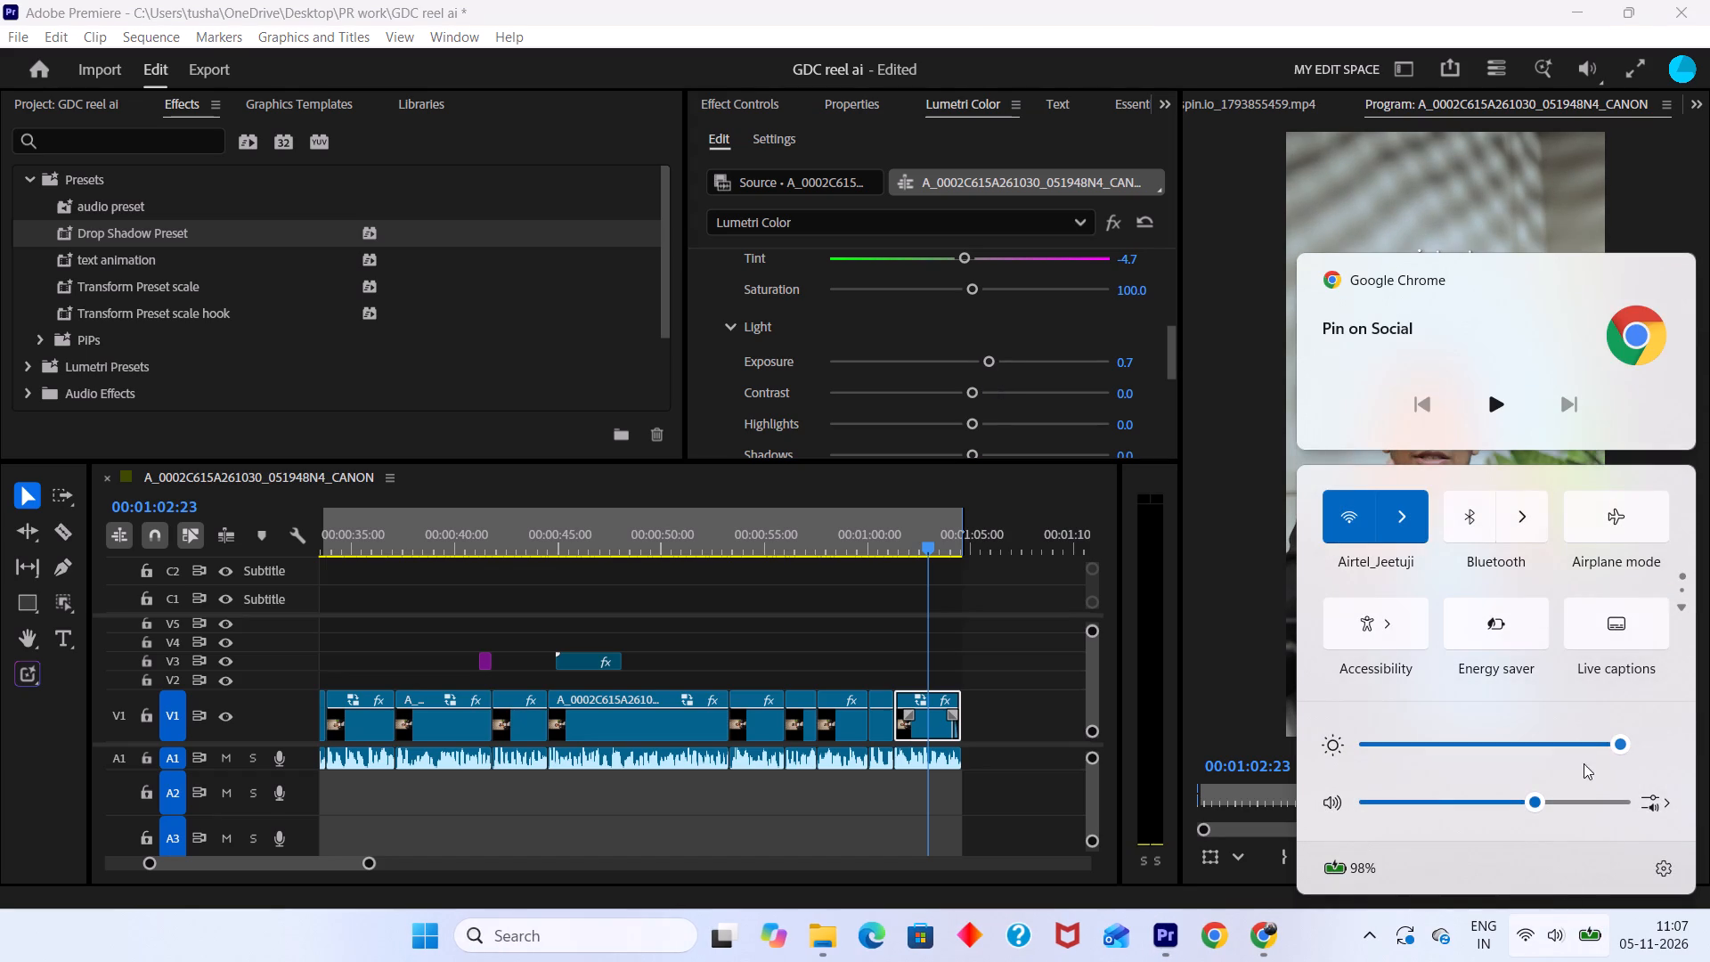
drag(1619, 745, 1665, 740)
click(1032, 614)
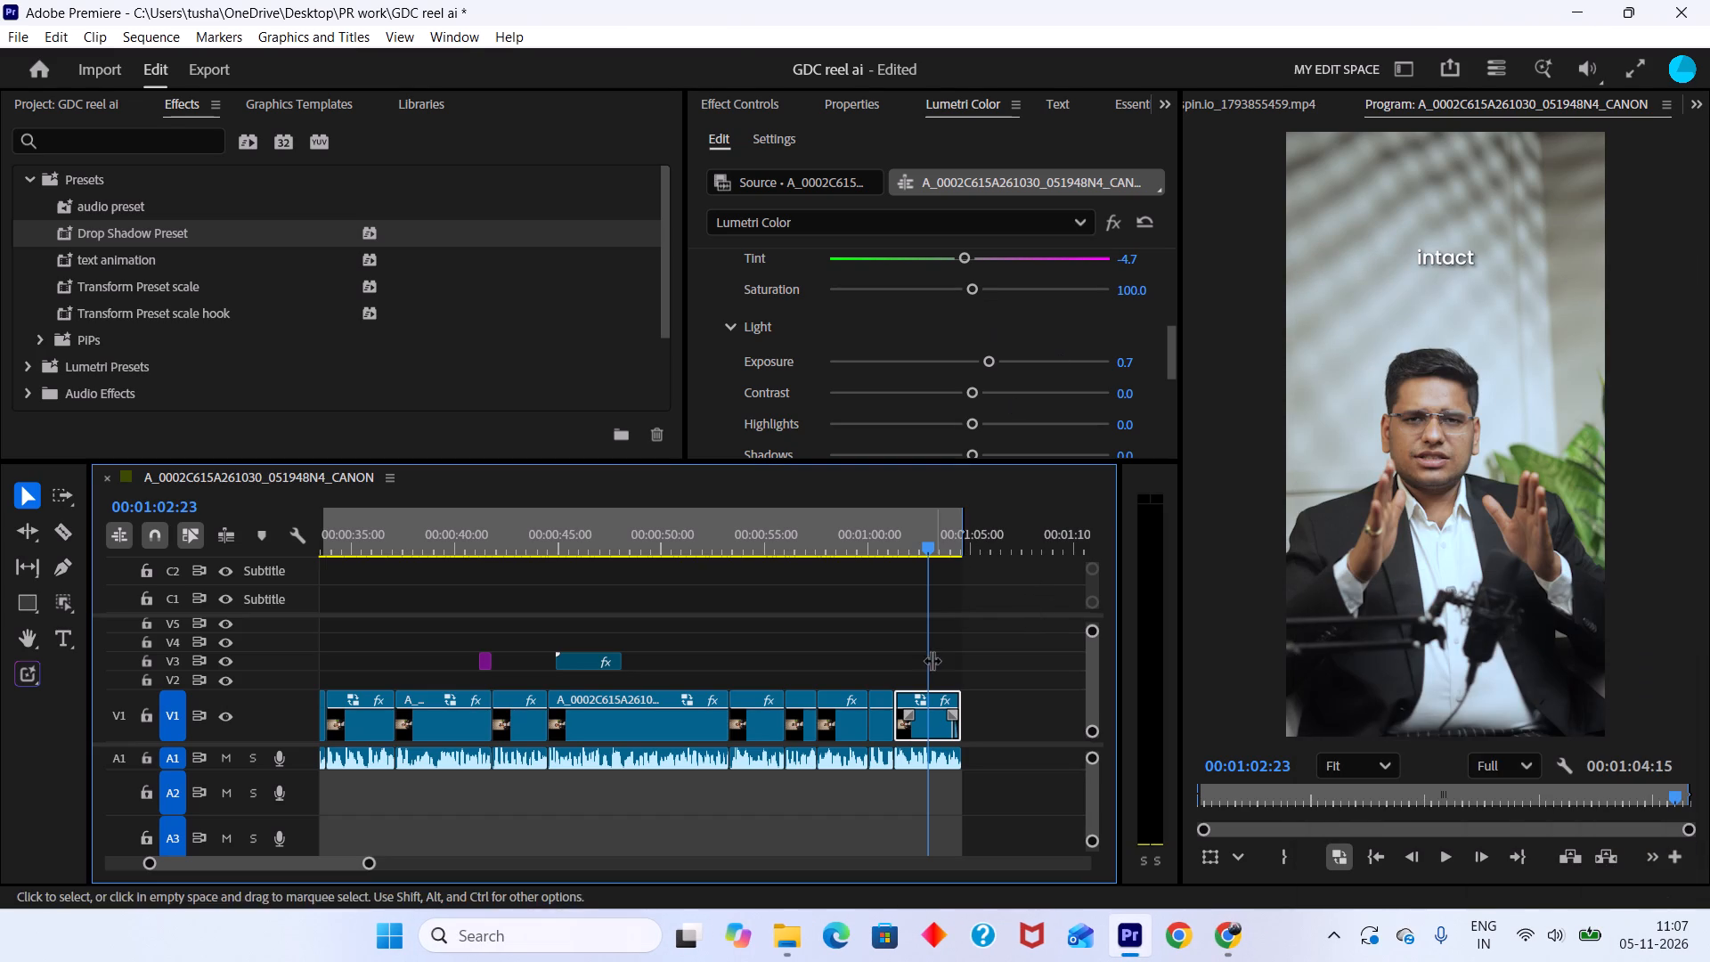
Toggle the last V1 speaker clip's Lumetri Color effect off and back on to compare the picture.
click(766, 100)
scroll(742, 265, down, 6)
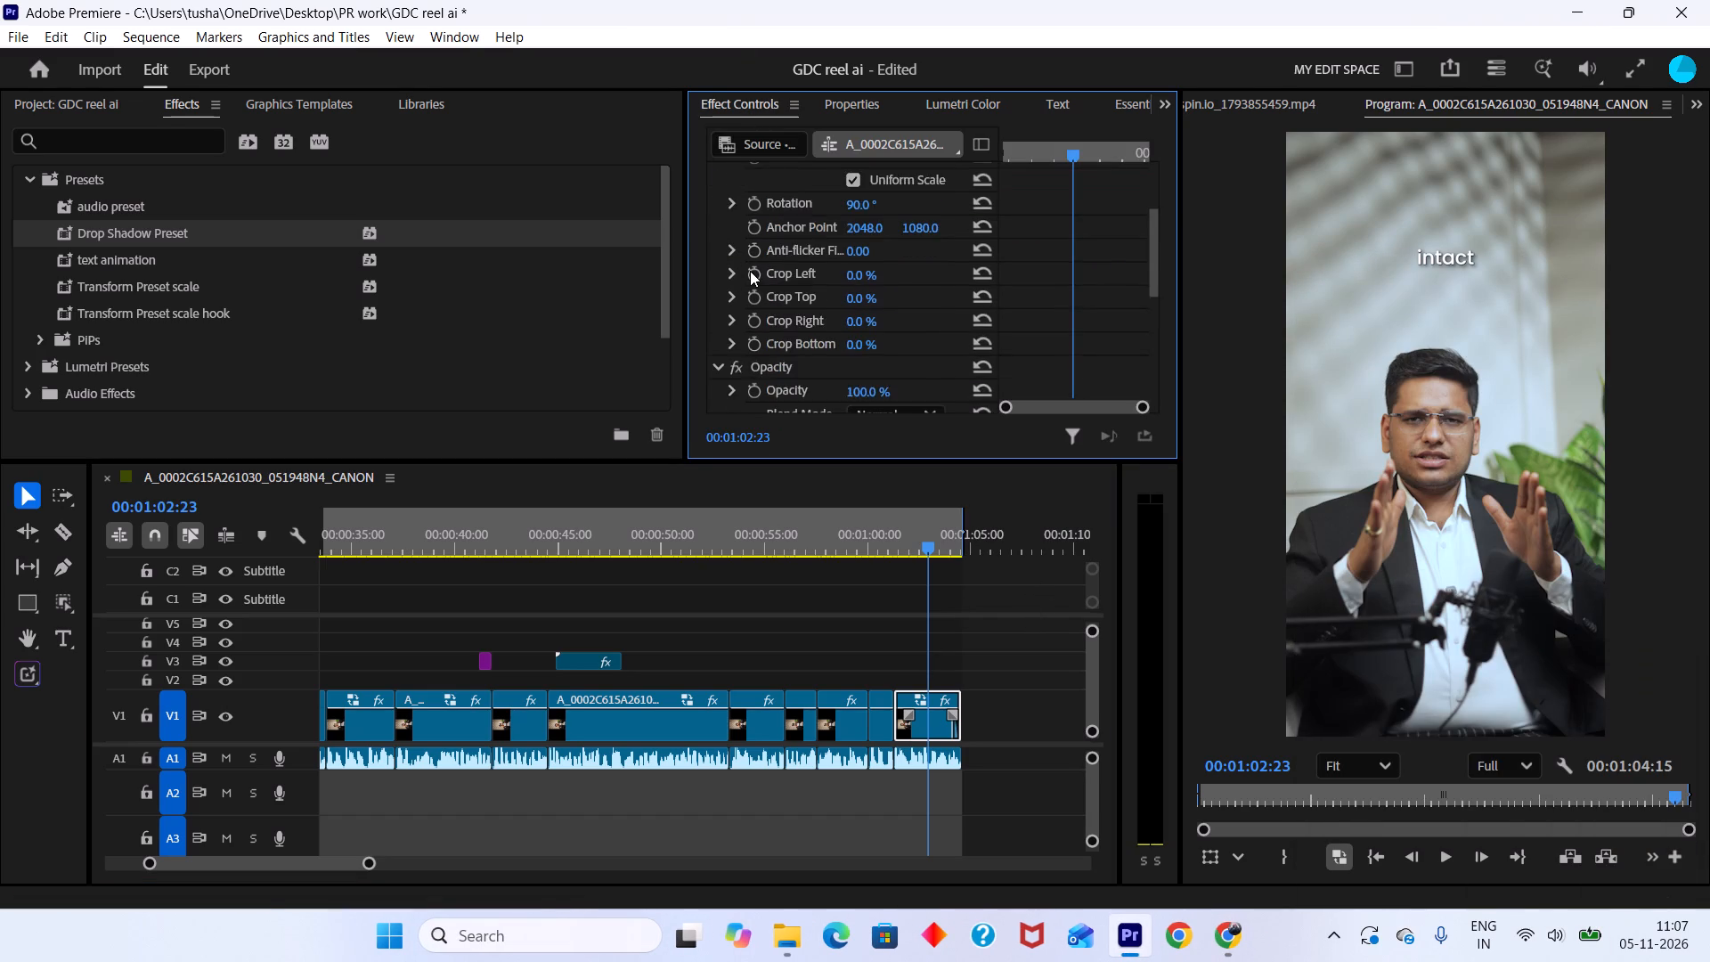
scroll(750, 271, down, 10)
click(731, 257)
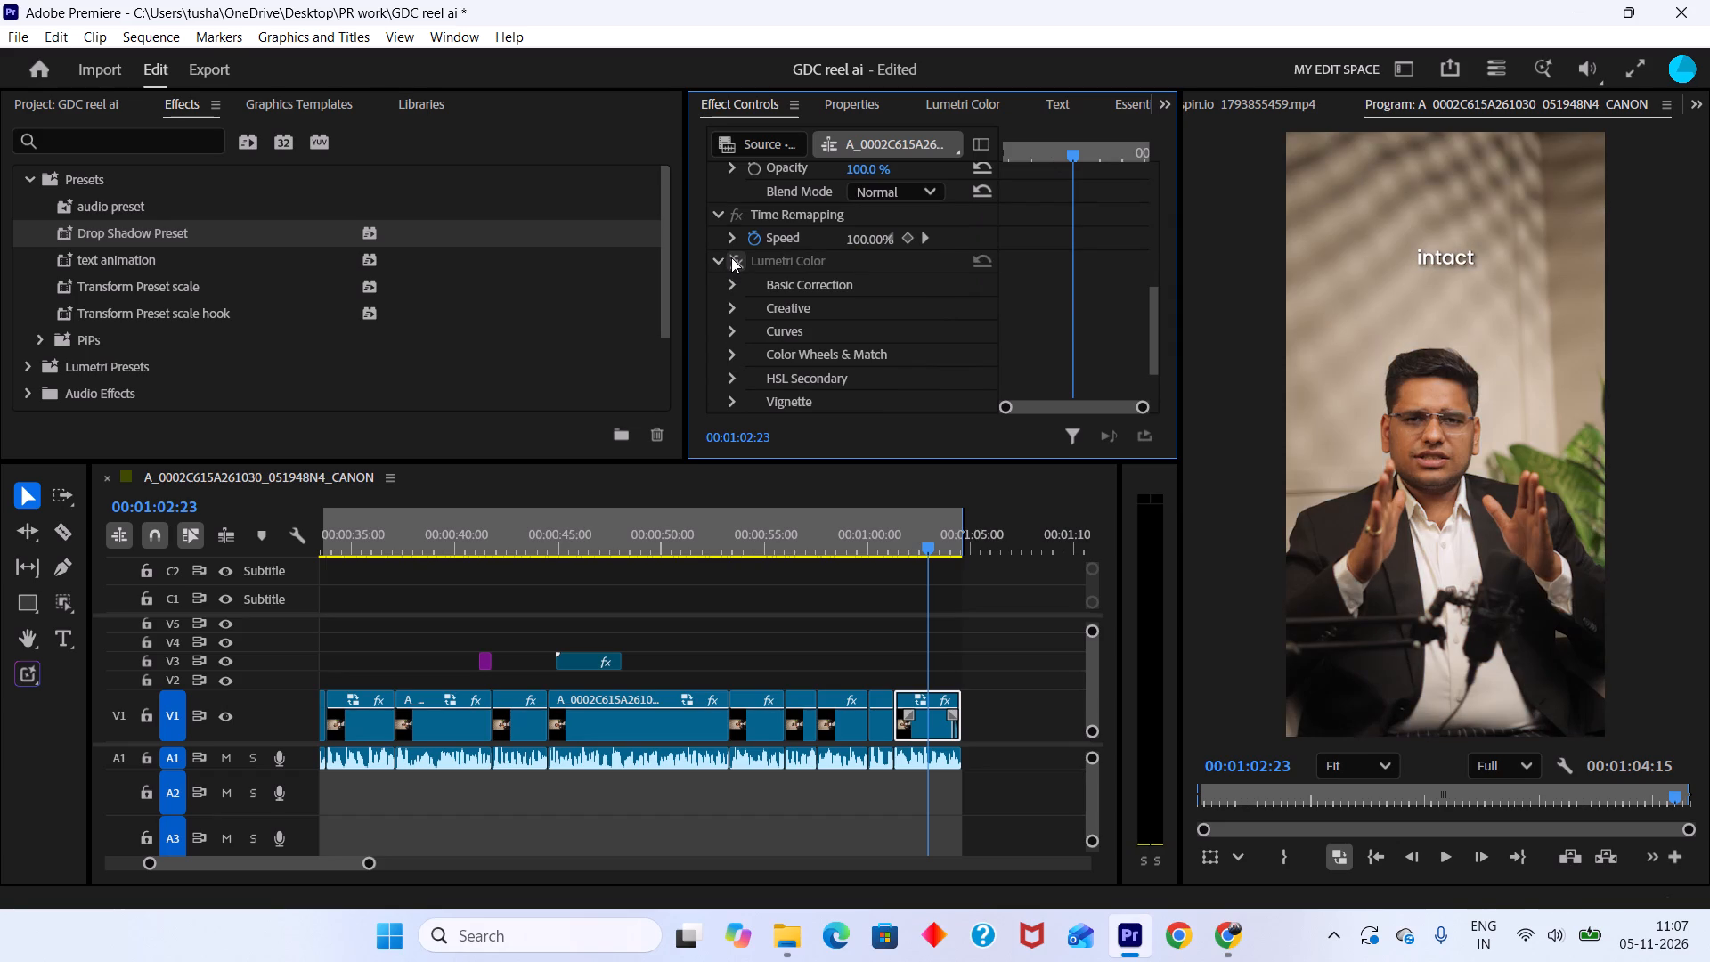
click(731, 257)
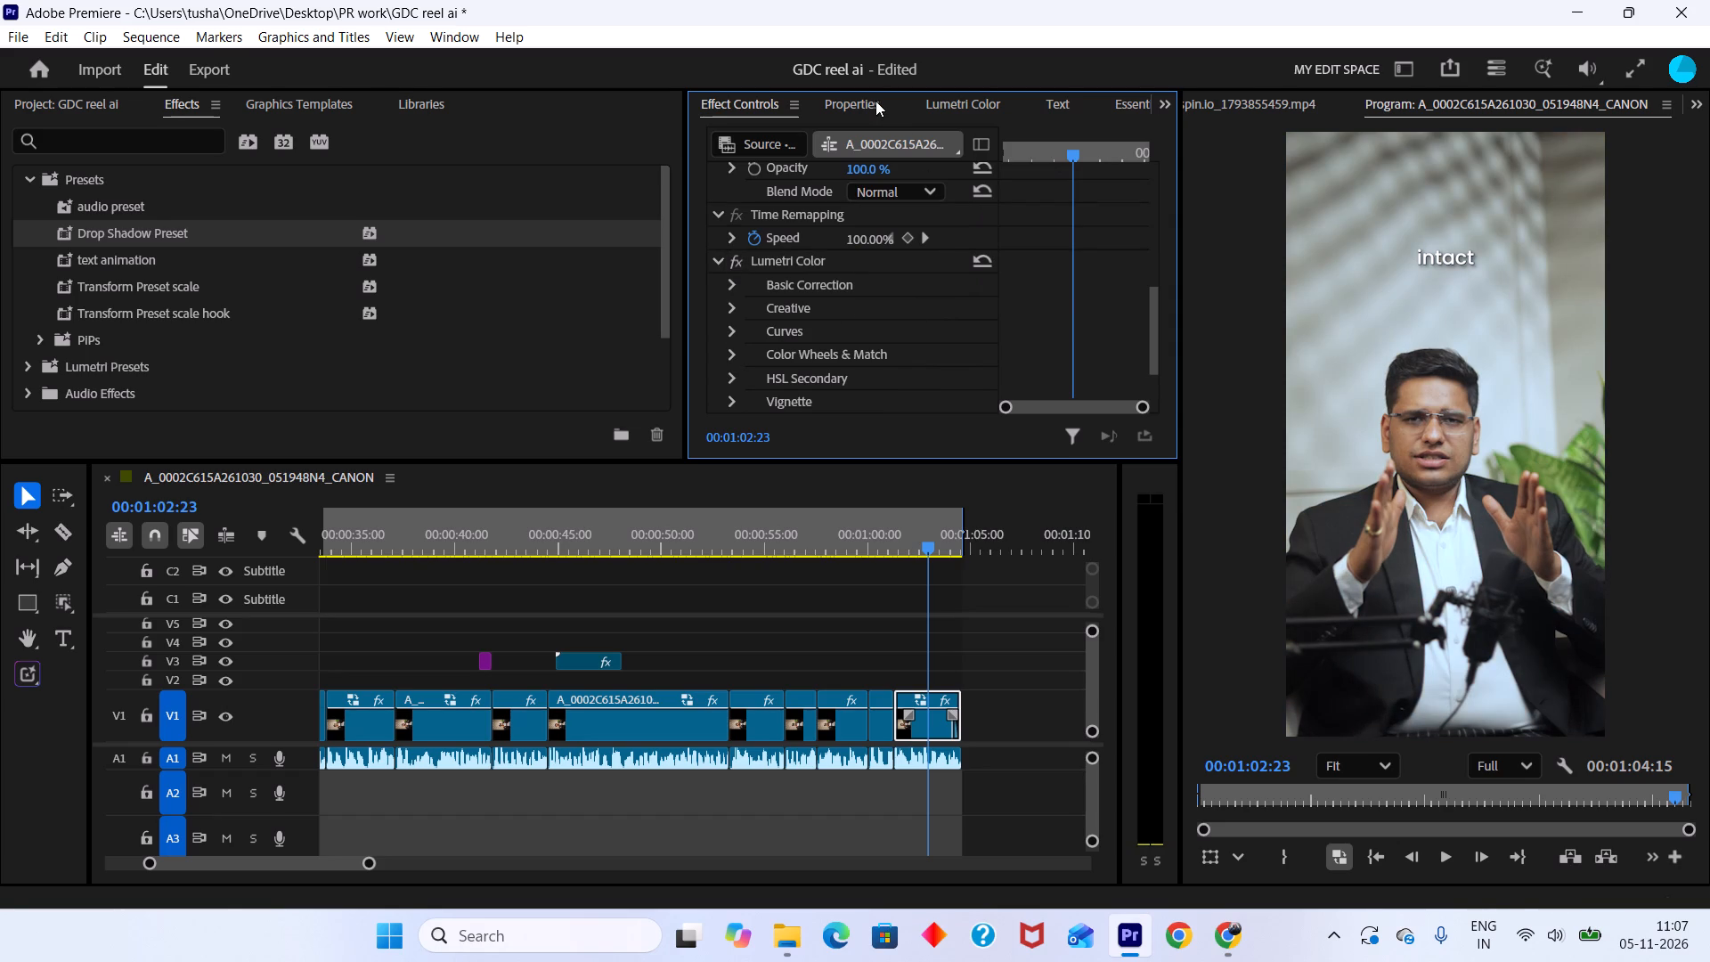
Examine the last V1 speaker clip's Transform and Crop properties and its effects stack.
click(875, 101)
scroll(948, 161, up, 5)
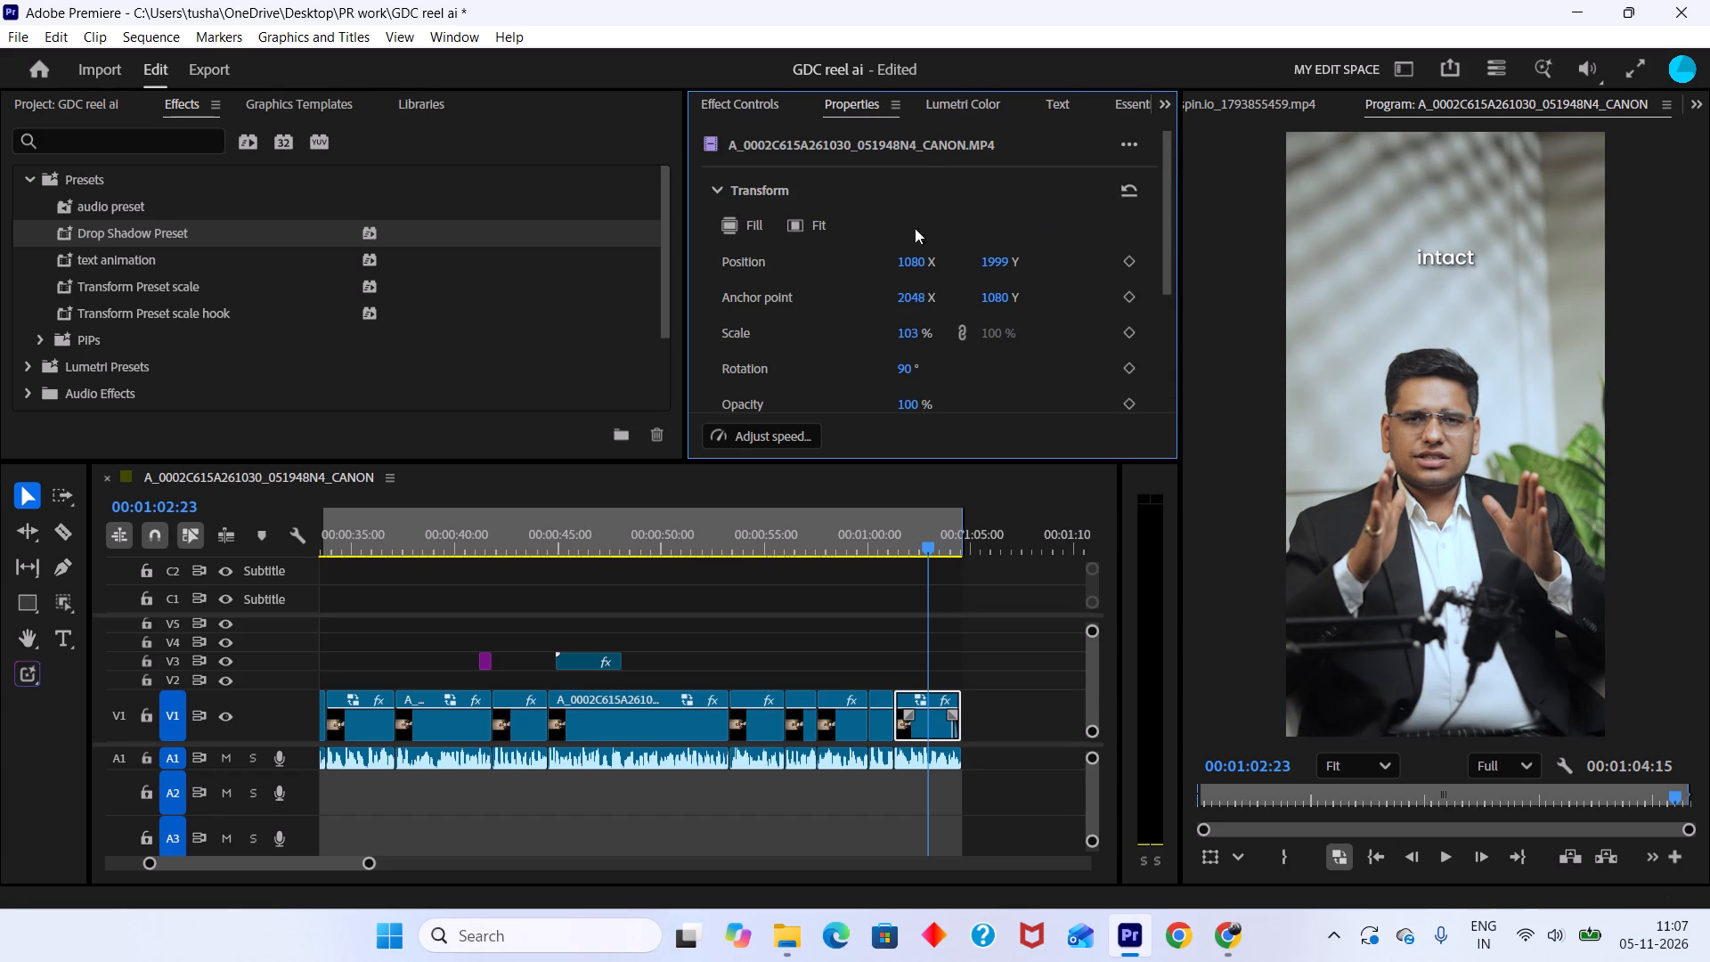
scroll(898, 236, up, 5)
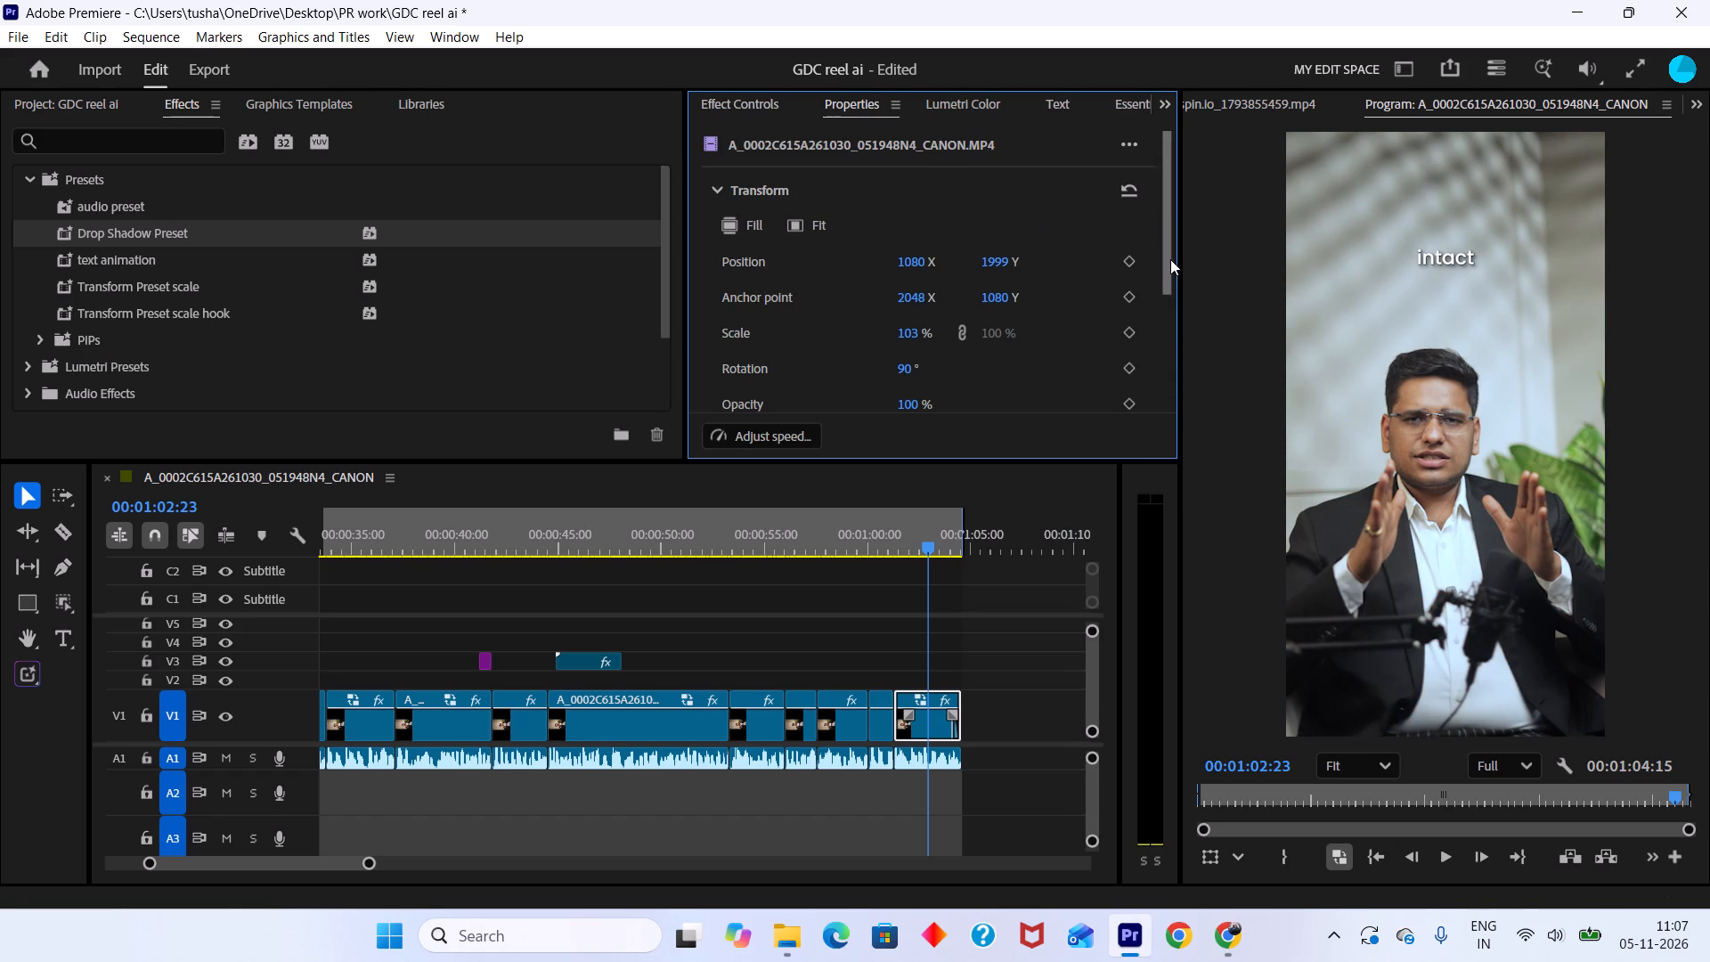
drag(1170, 259, 1168, 243)
drag(1161, 232, 1162, 260)
drag(1168, 235, 1162, 300)
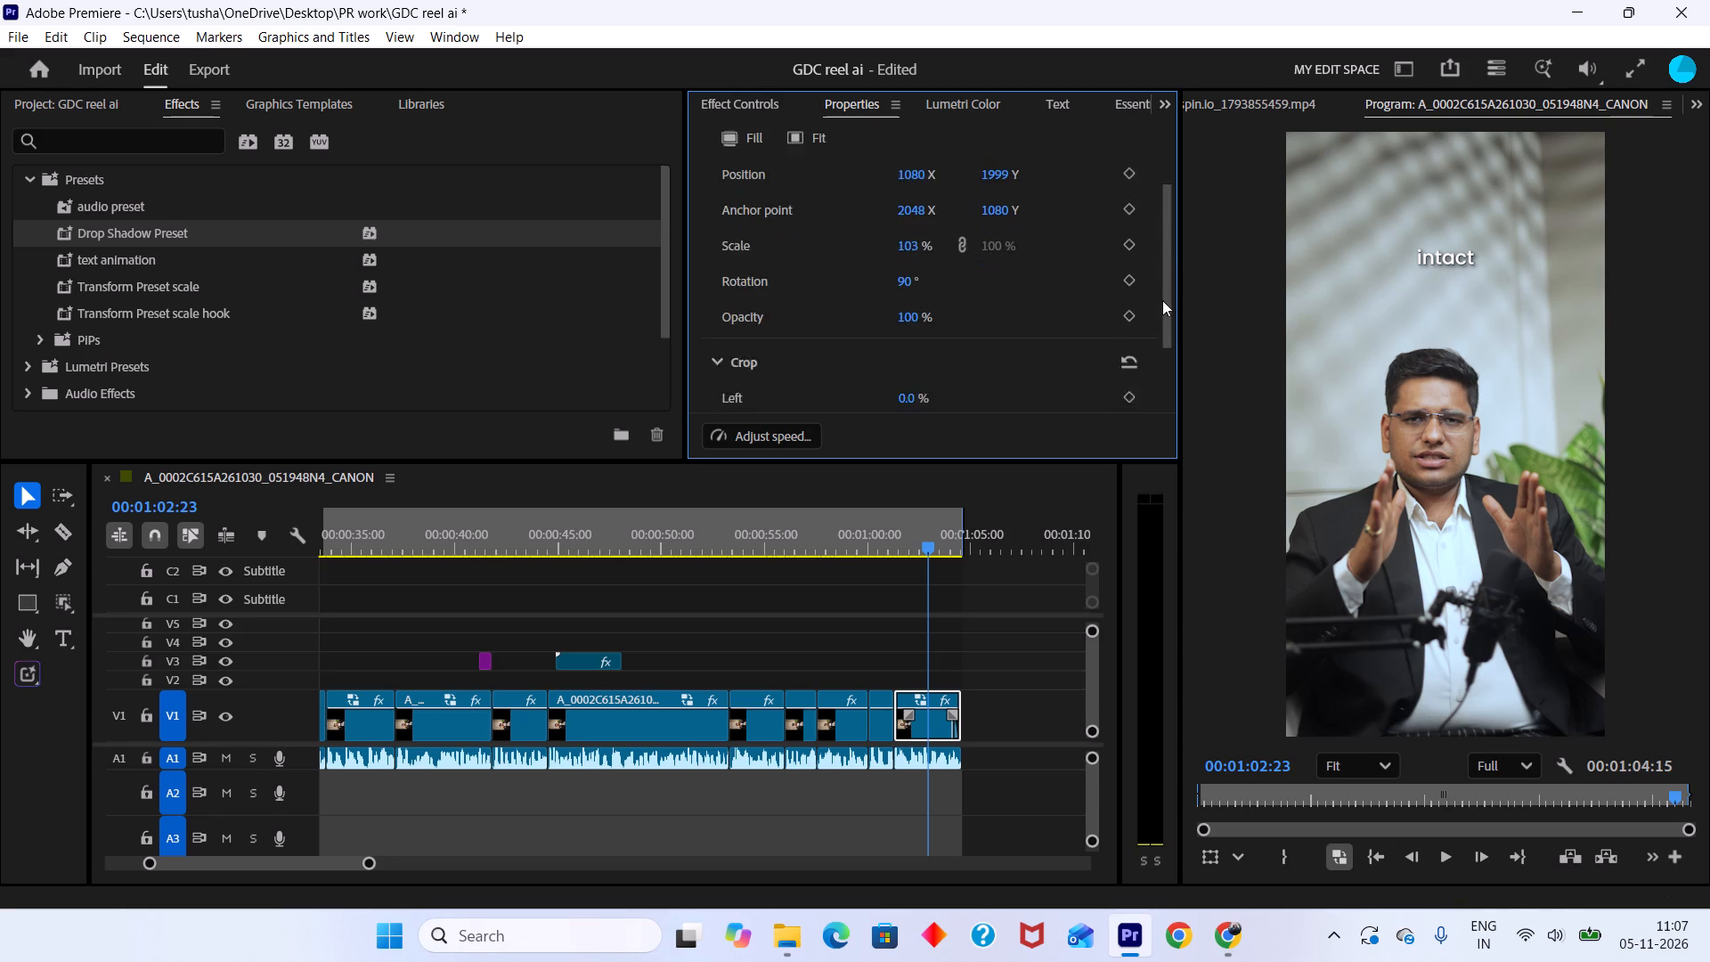
drag(1162, 300, 1149, 91)
click(761, 106)
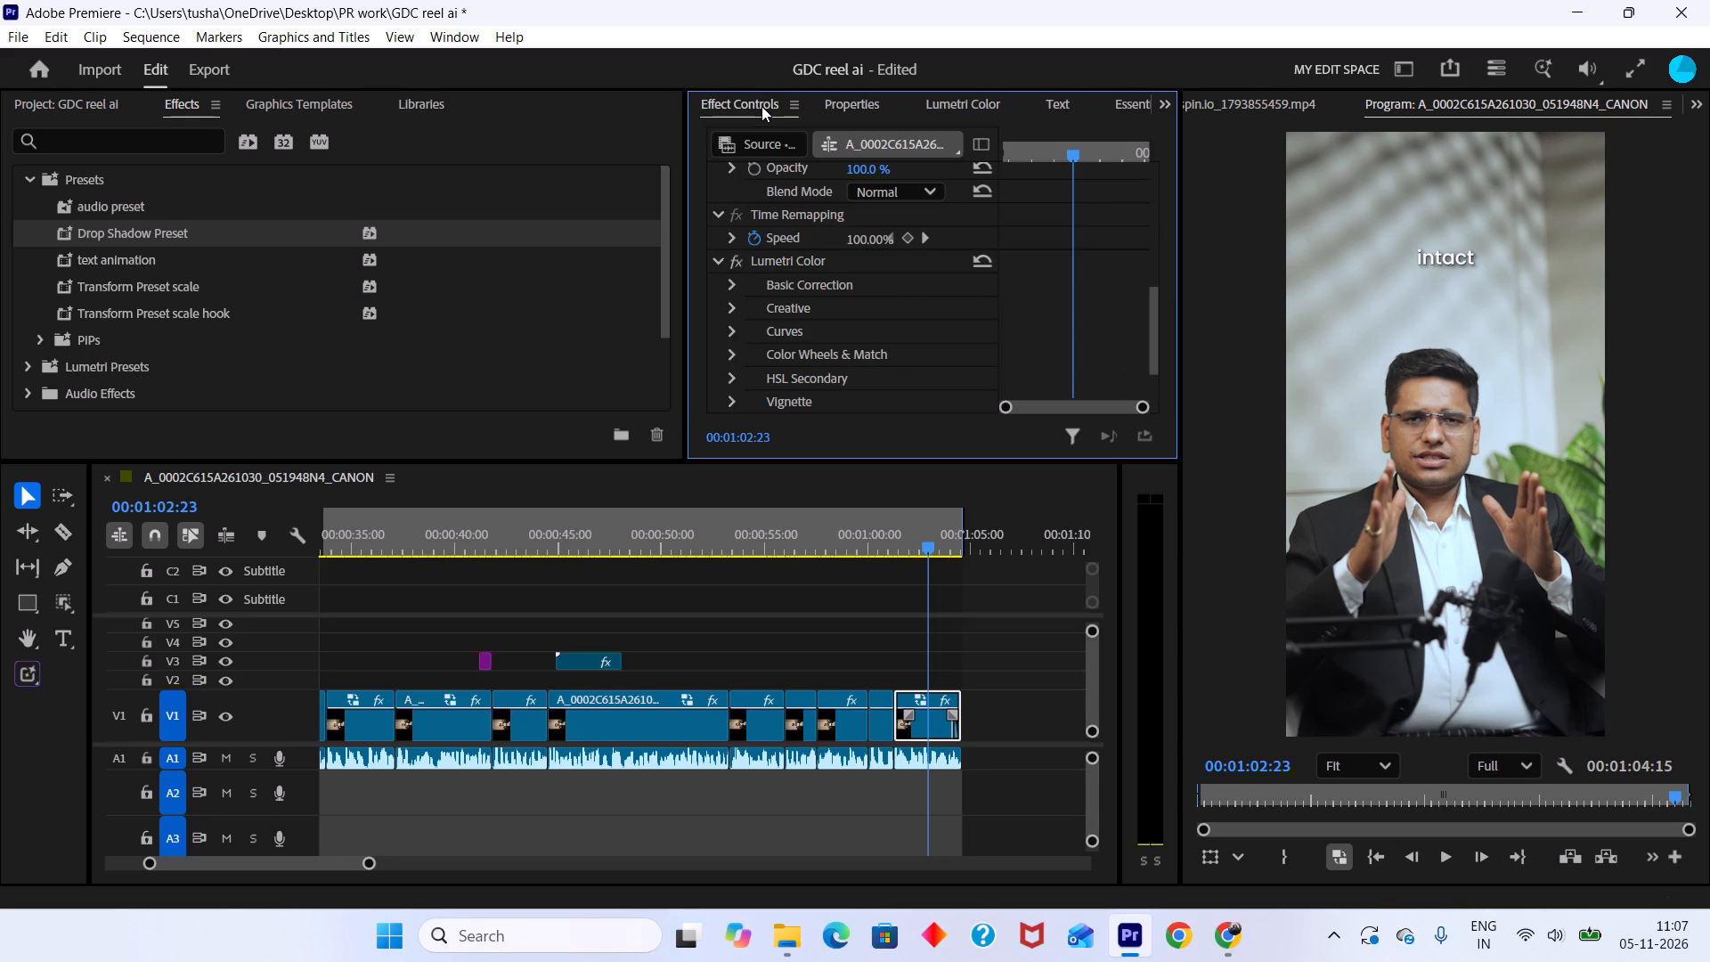
click(869, 106)
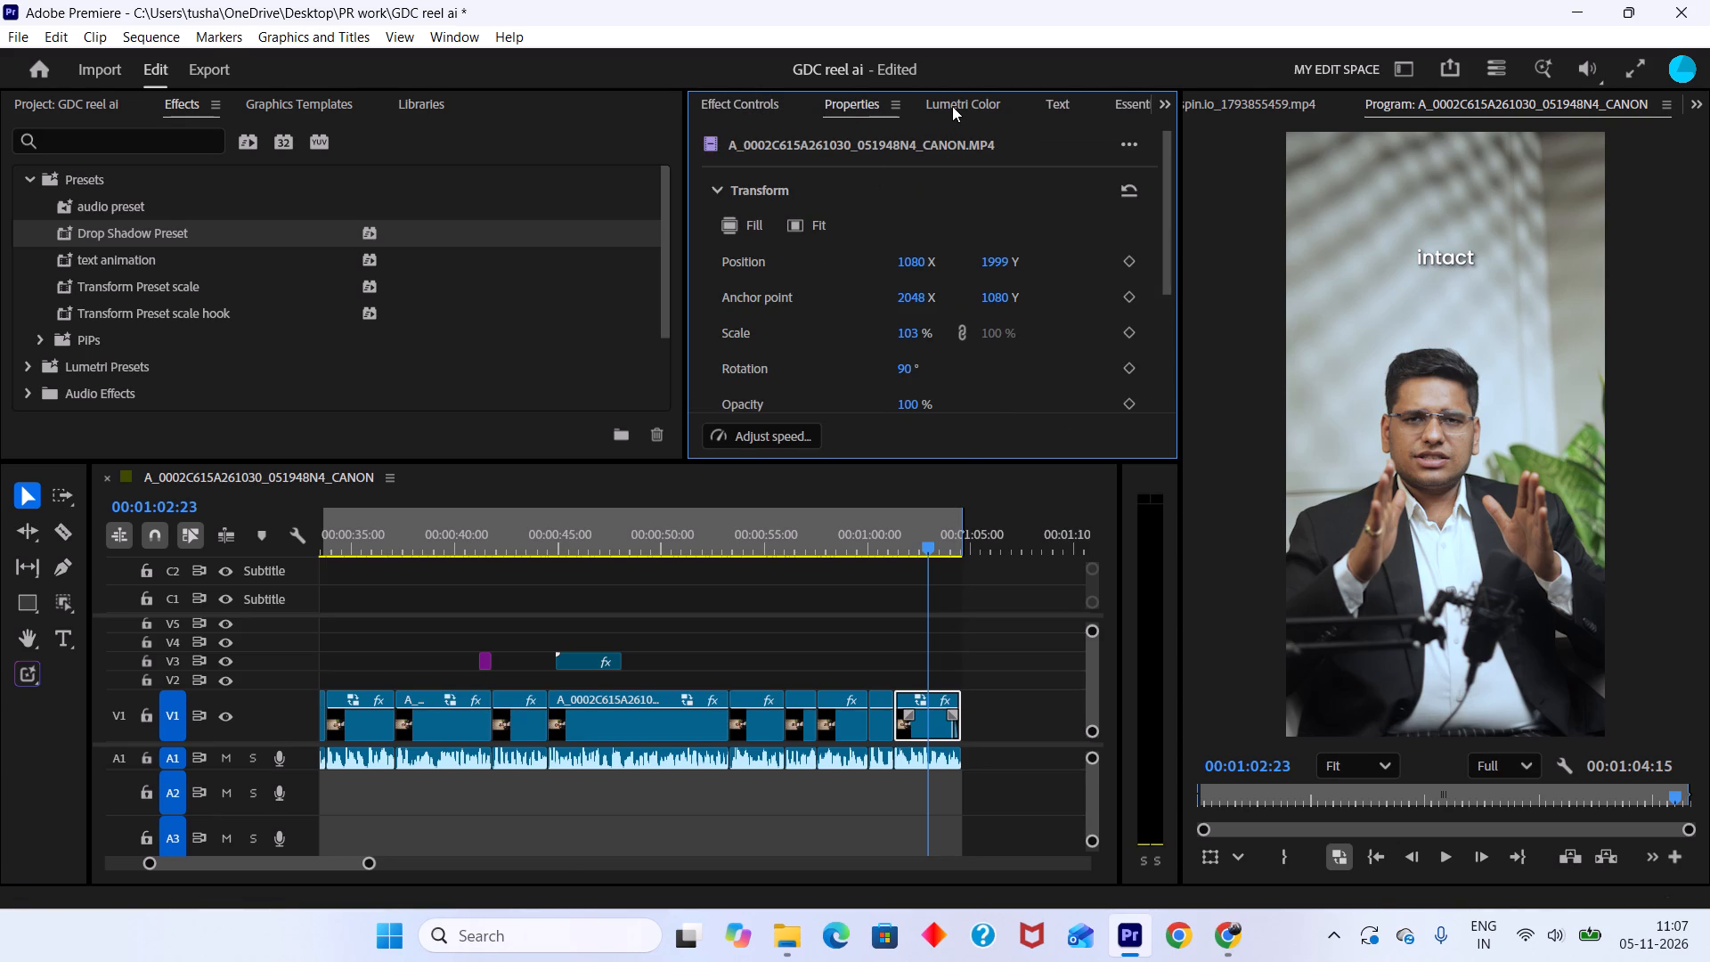
Set the last V1 speaker clip's Lumetri Contrast to 25.
click(952, 106)
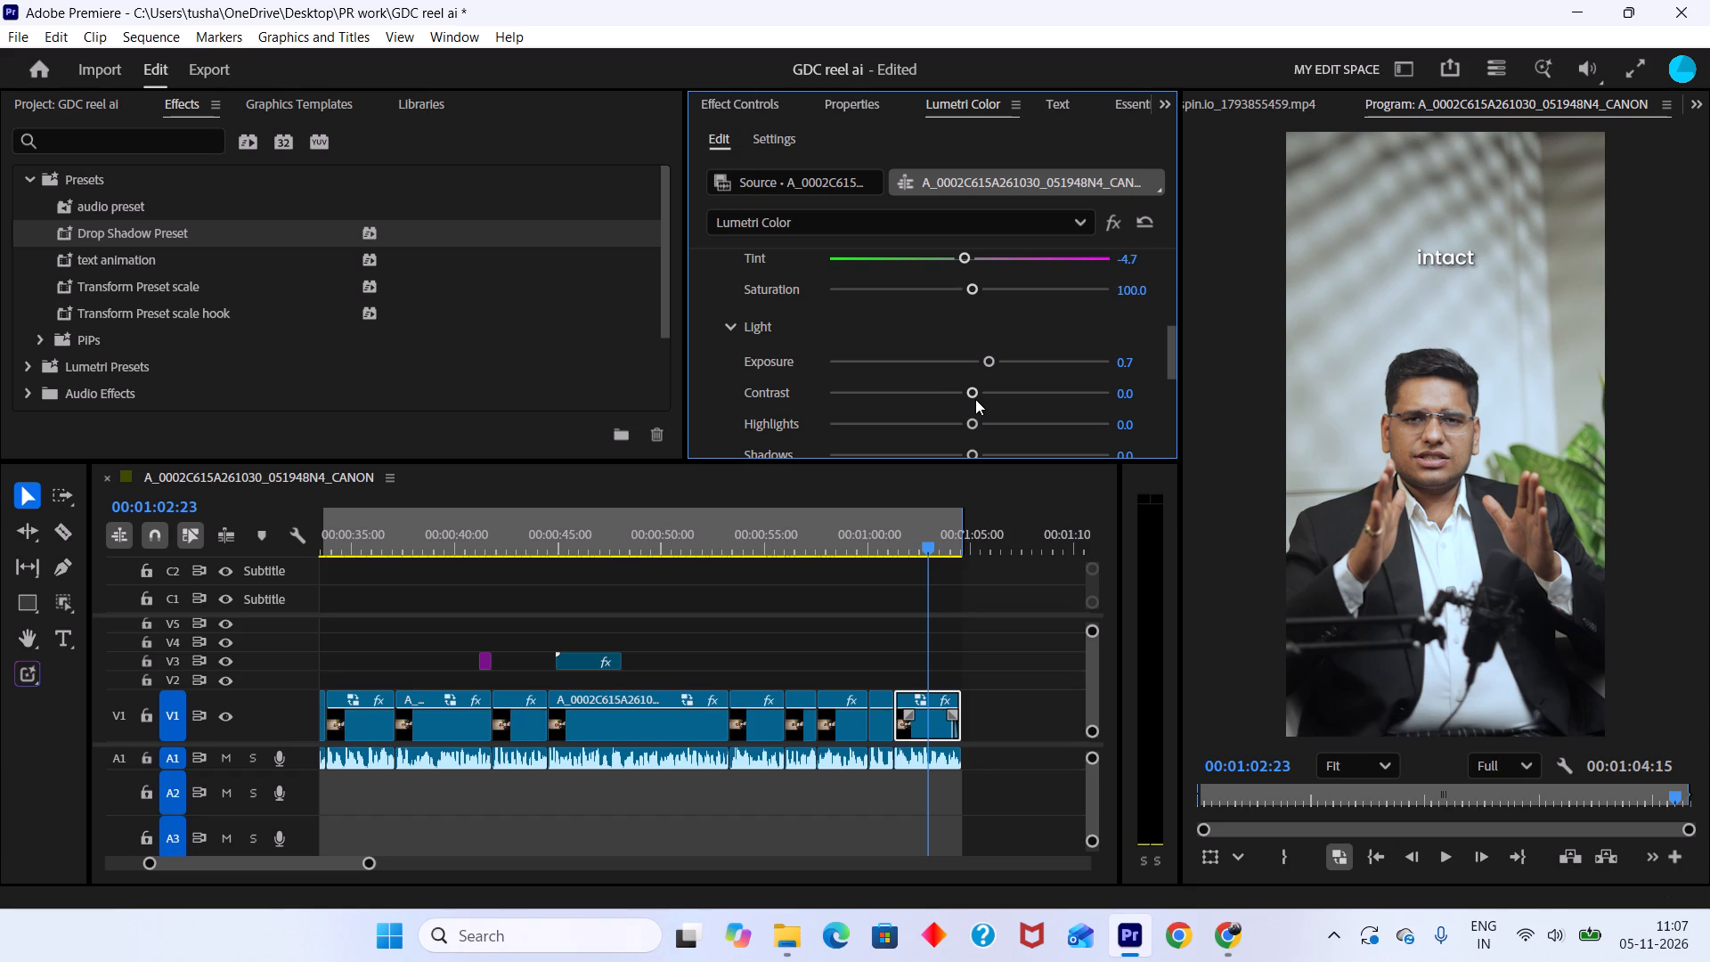
drag(974, 398, 978, 398)
drag(978, 398, 1011, 406)
drag(1011, 406, 1007, 405)
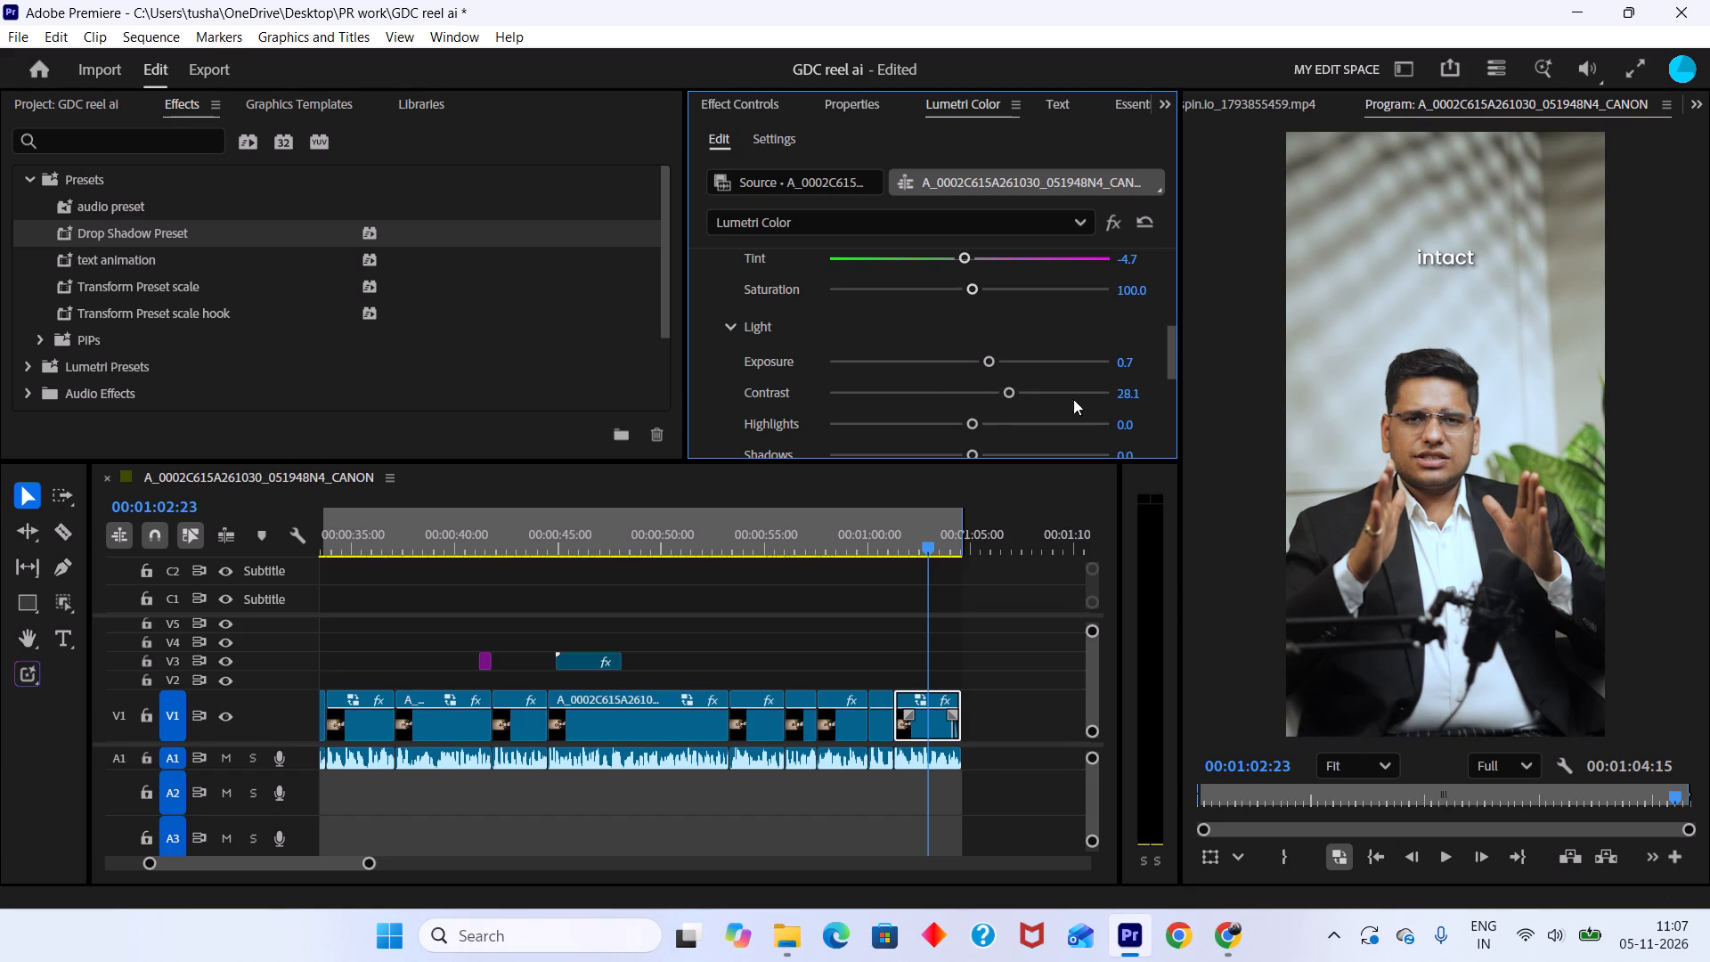
click(1132, 388)
text(25)
key(Return)
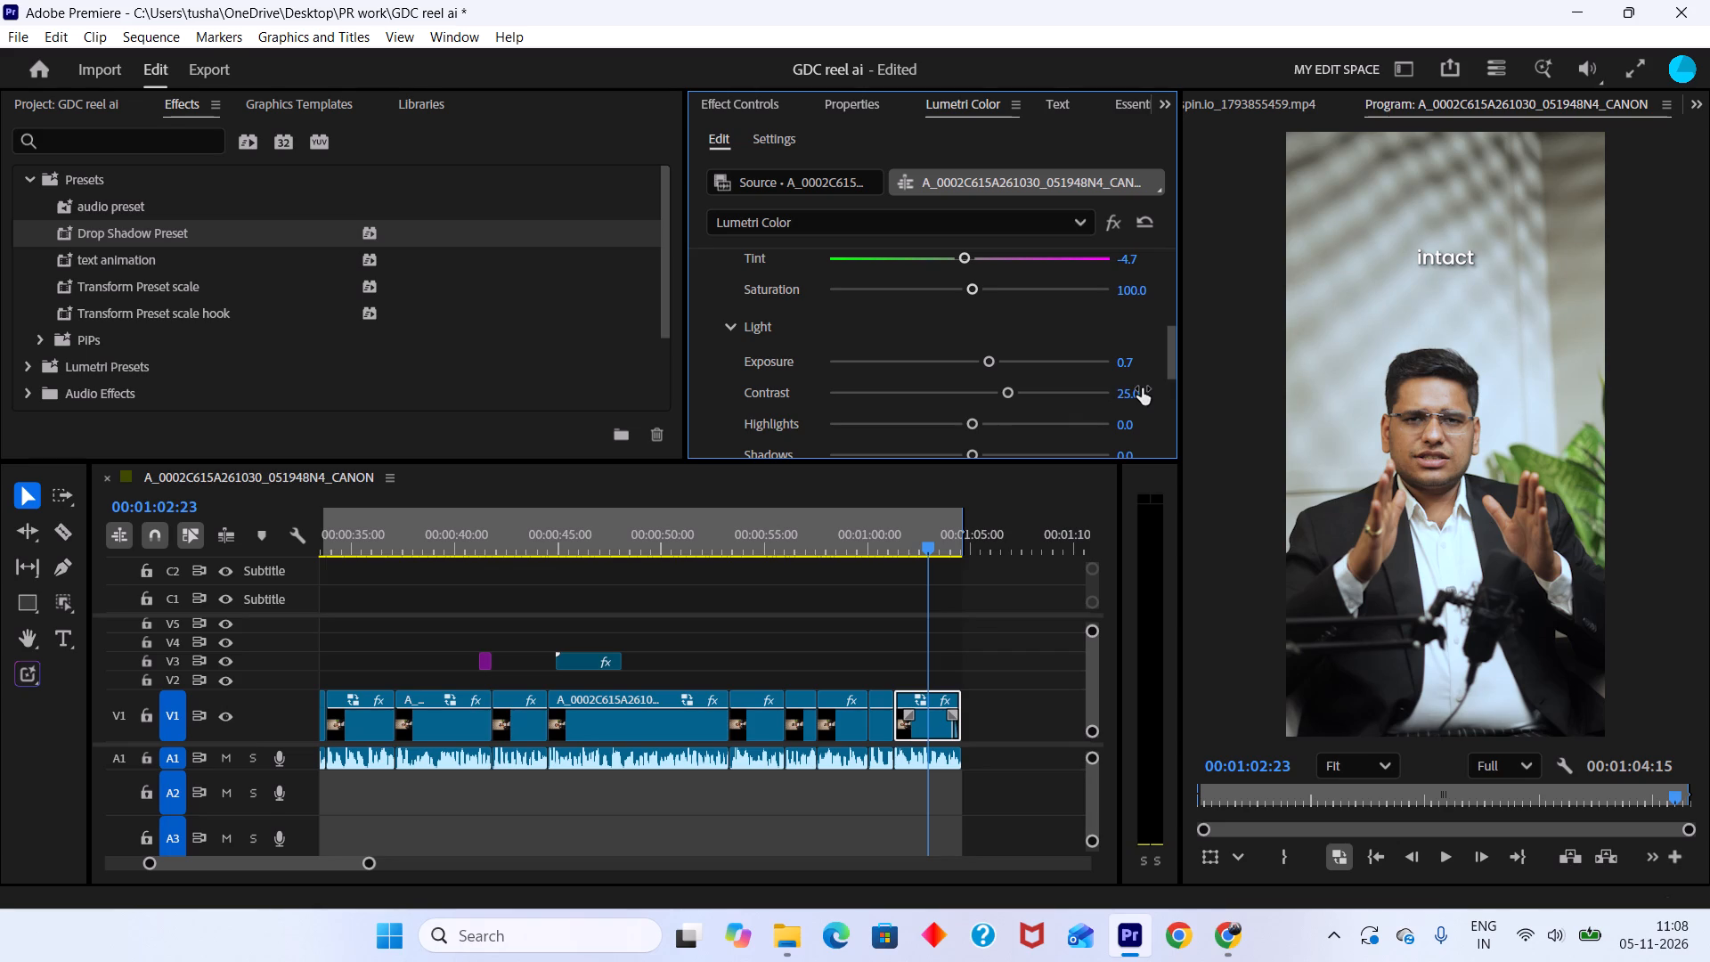
Set the last V1 speaker clip's Lumetri Temperature to -50.
scroll(1144, 362, up, 5)
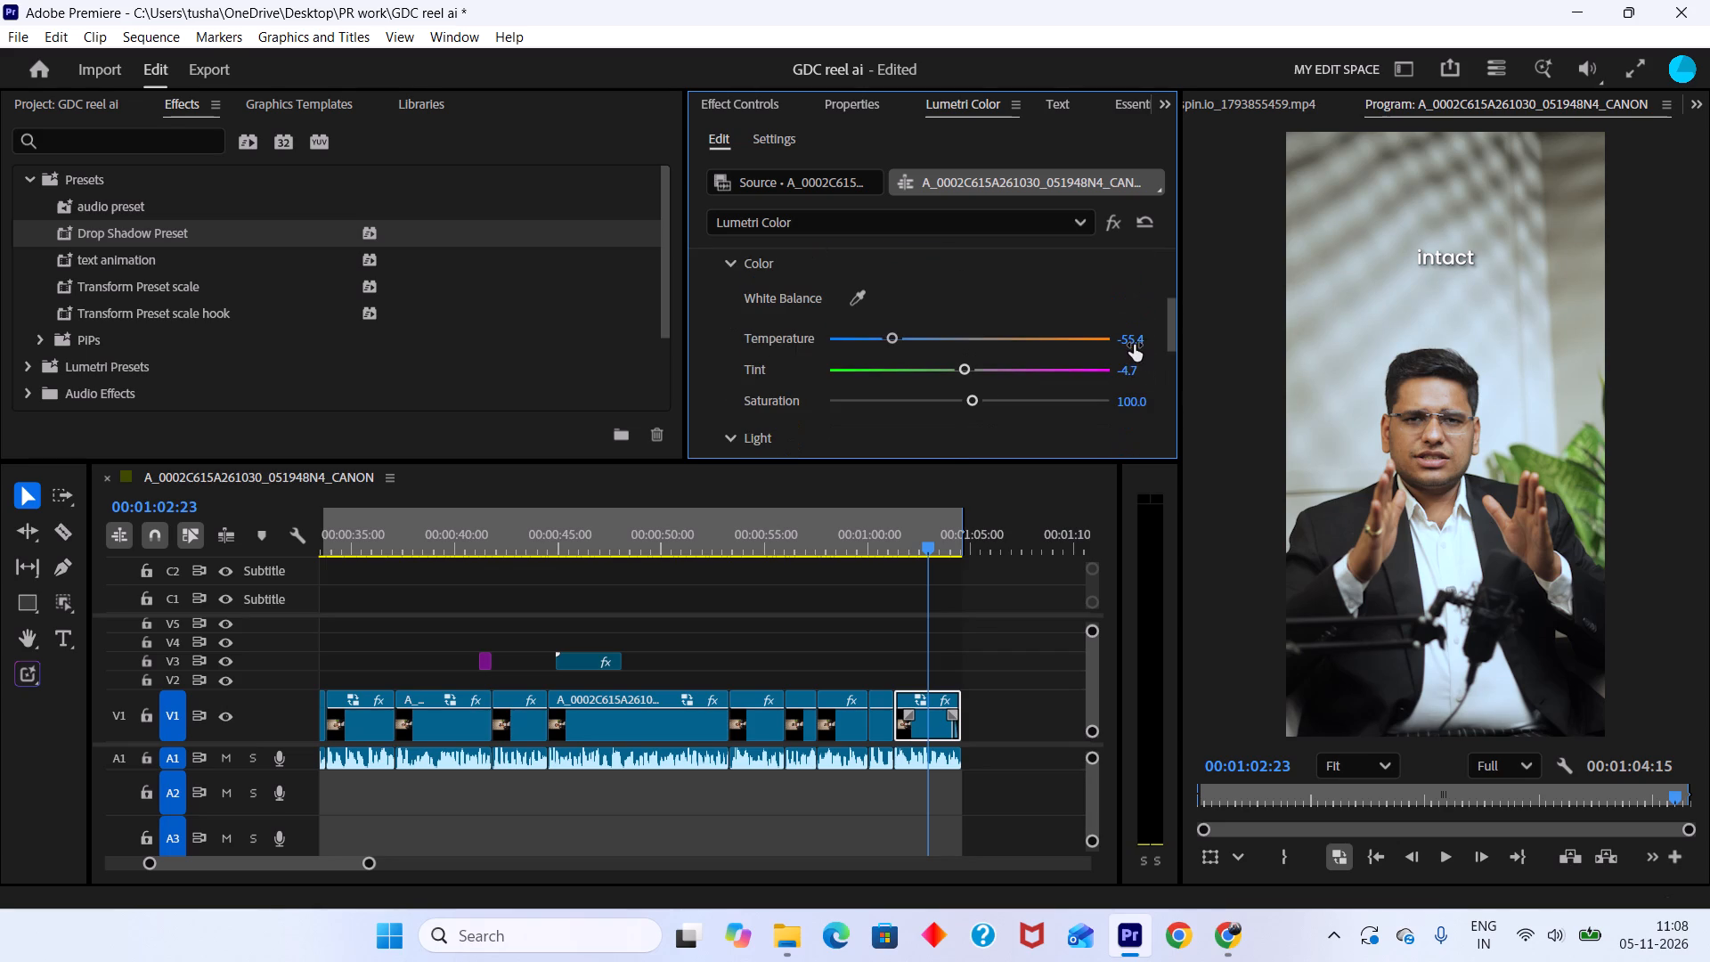
click(1133, 343)
text(-50)
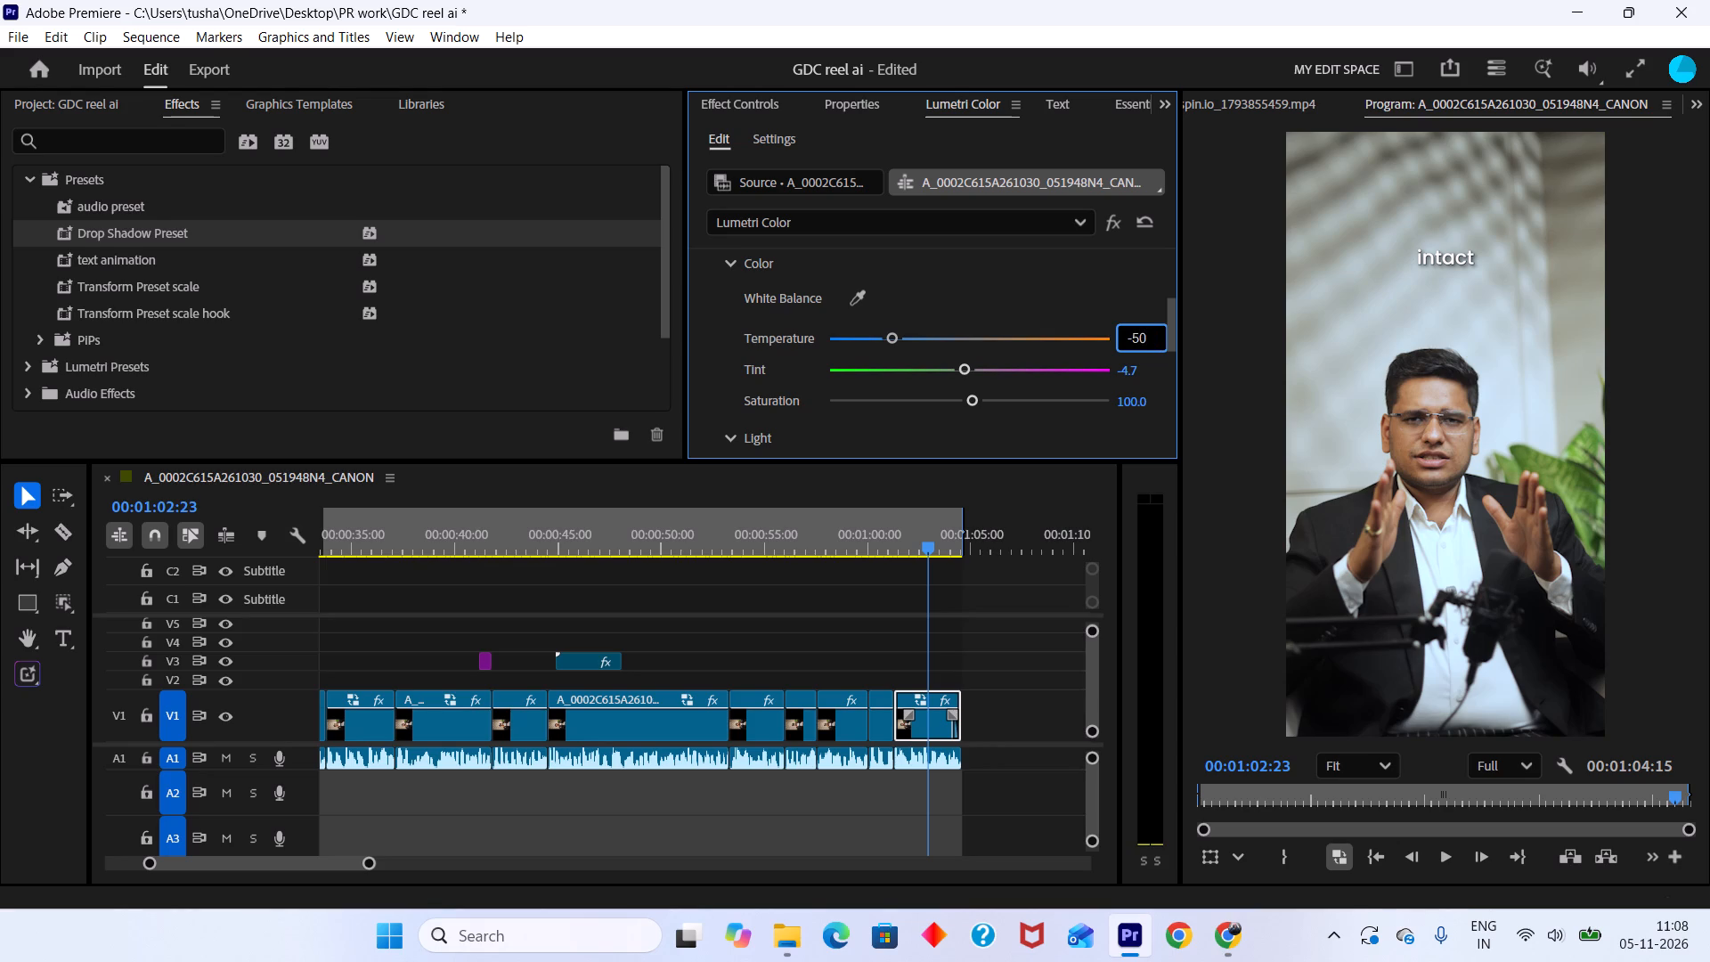
key(Return)
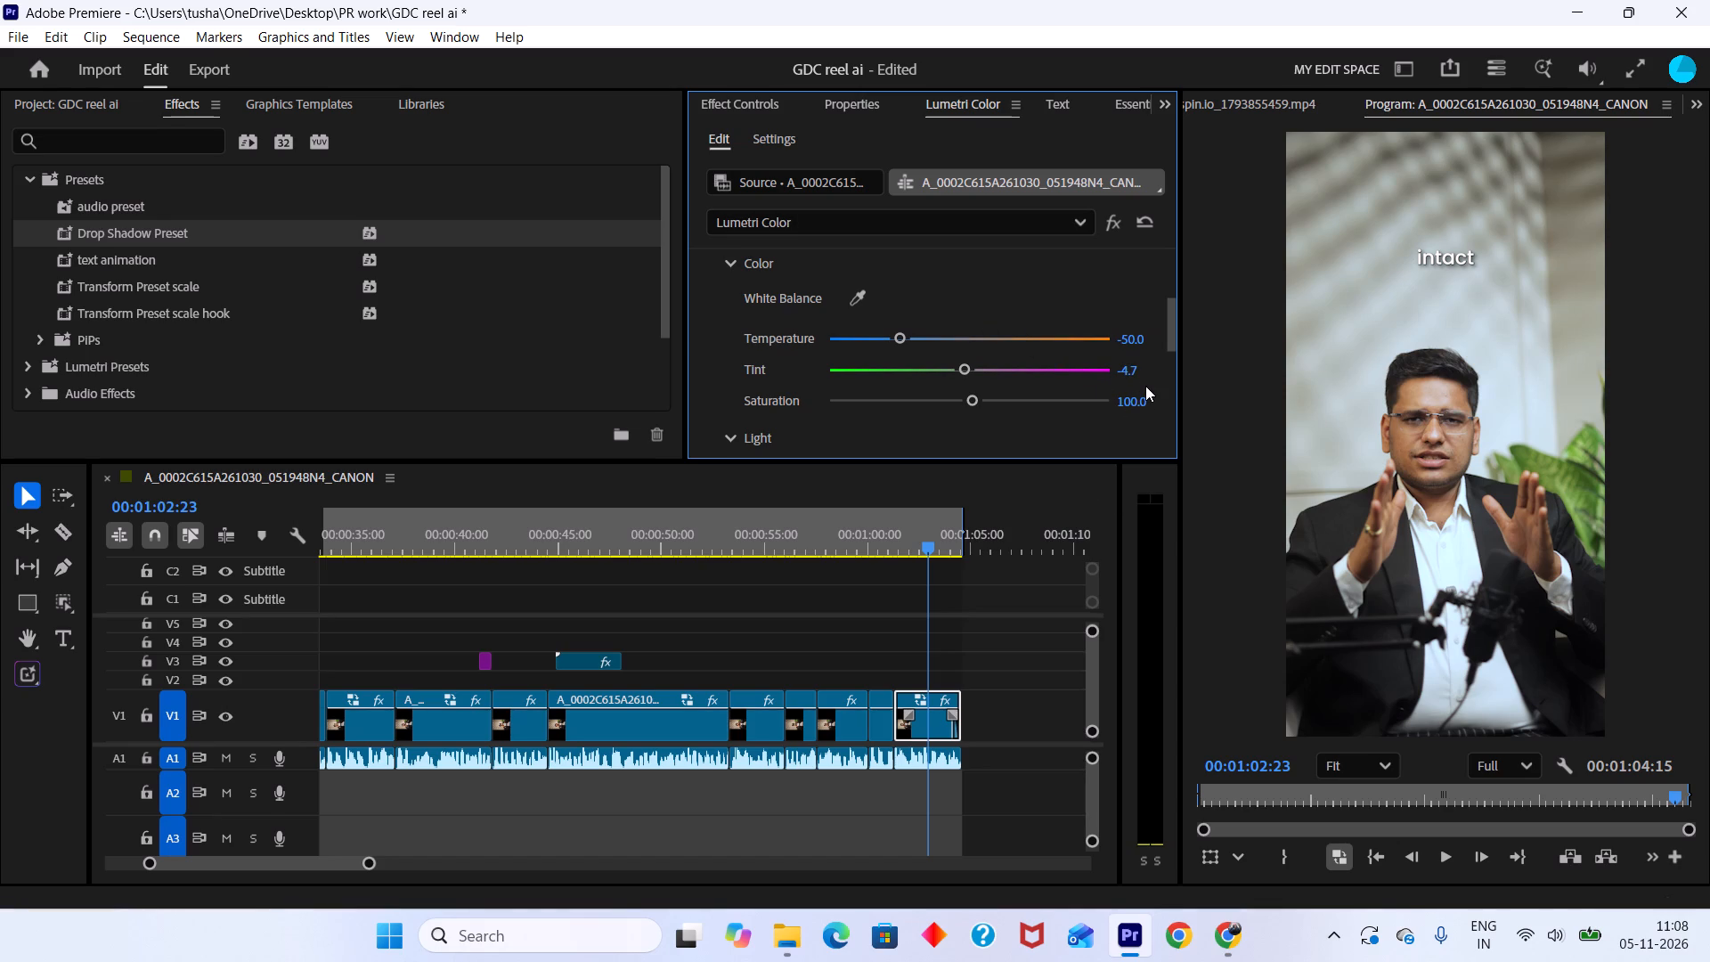
Adjust the last V1 speaker clip's Lumetri Highlights to 2.8 and Shadows to -5.9.
scroll(1145, 386, down, 5)
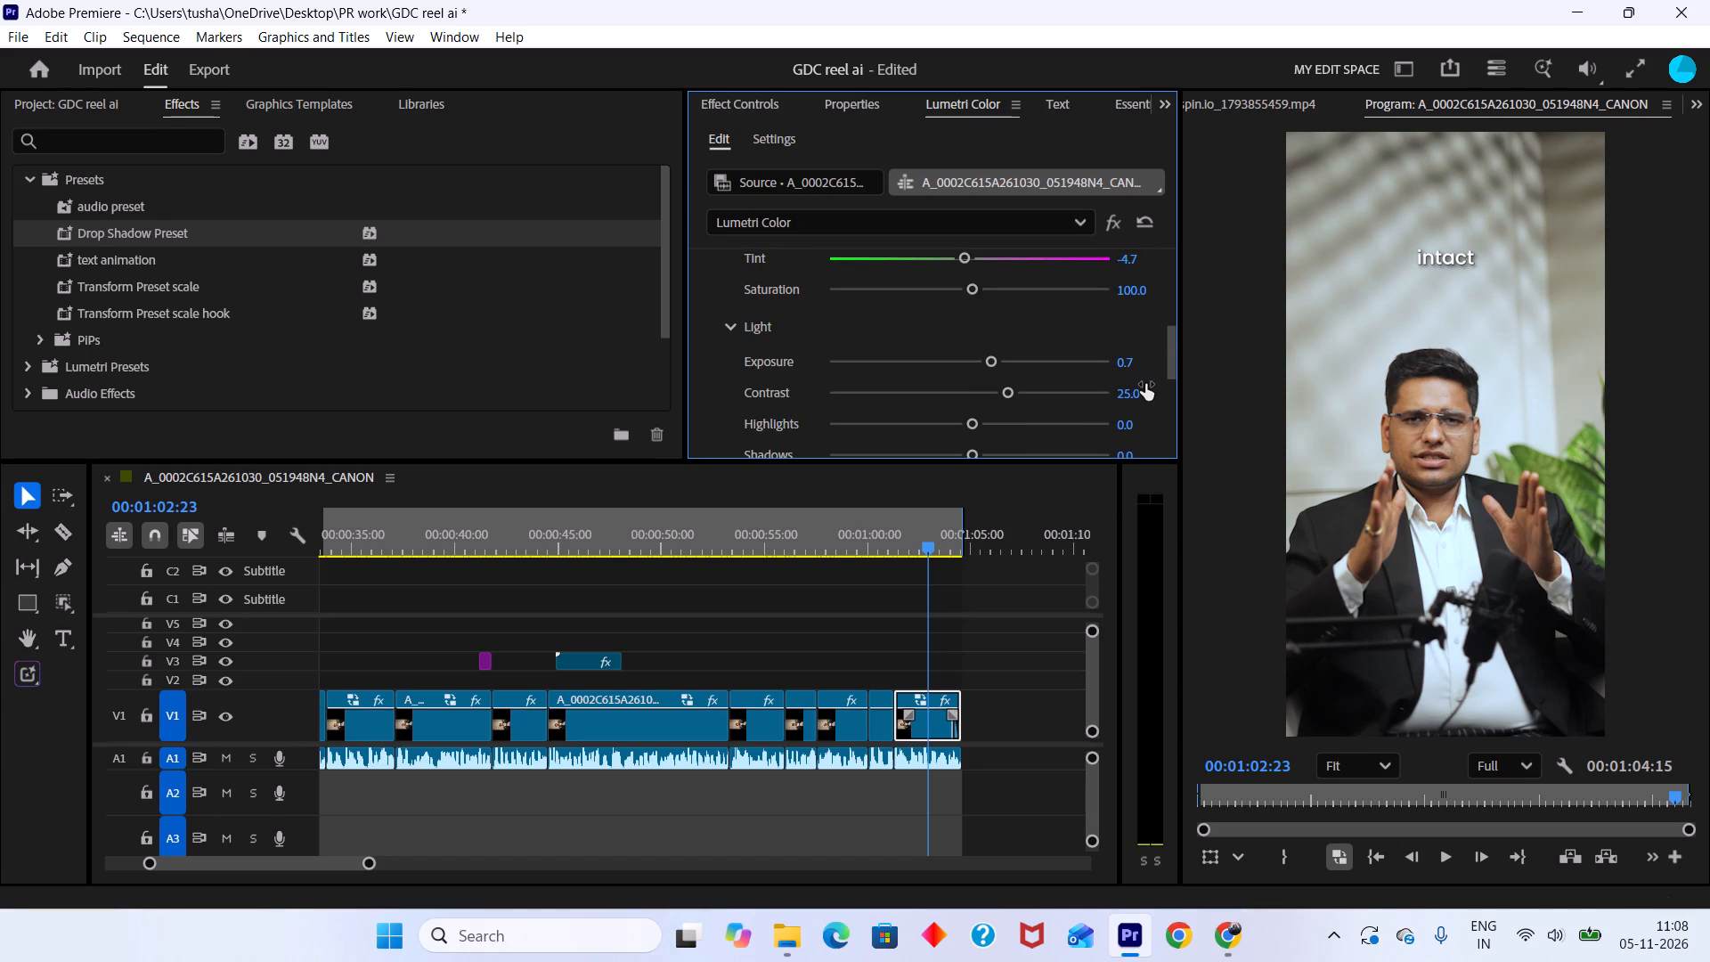
scroll(1145, 384, down, 1)
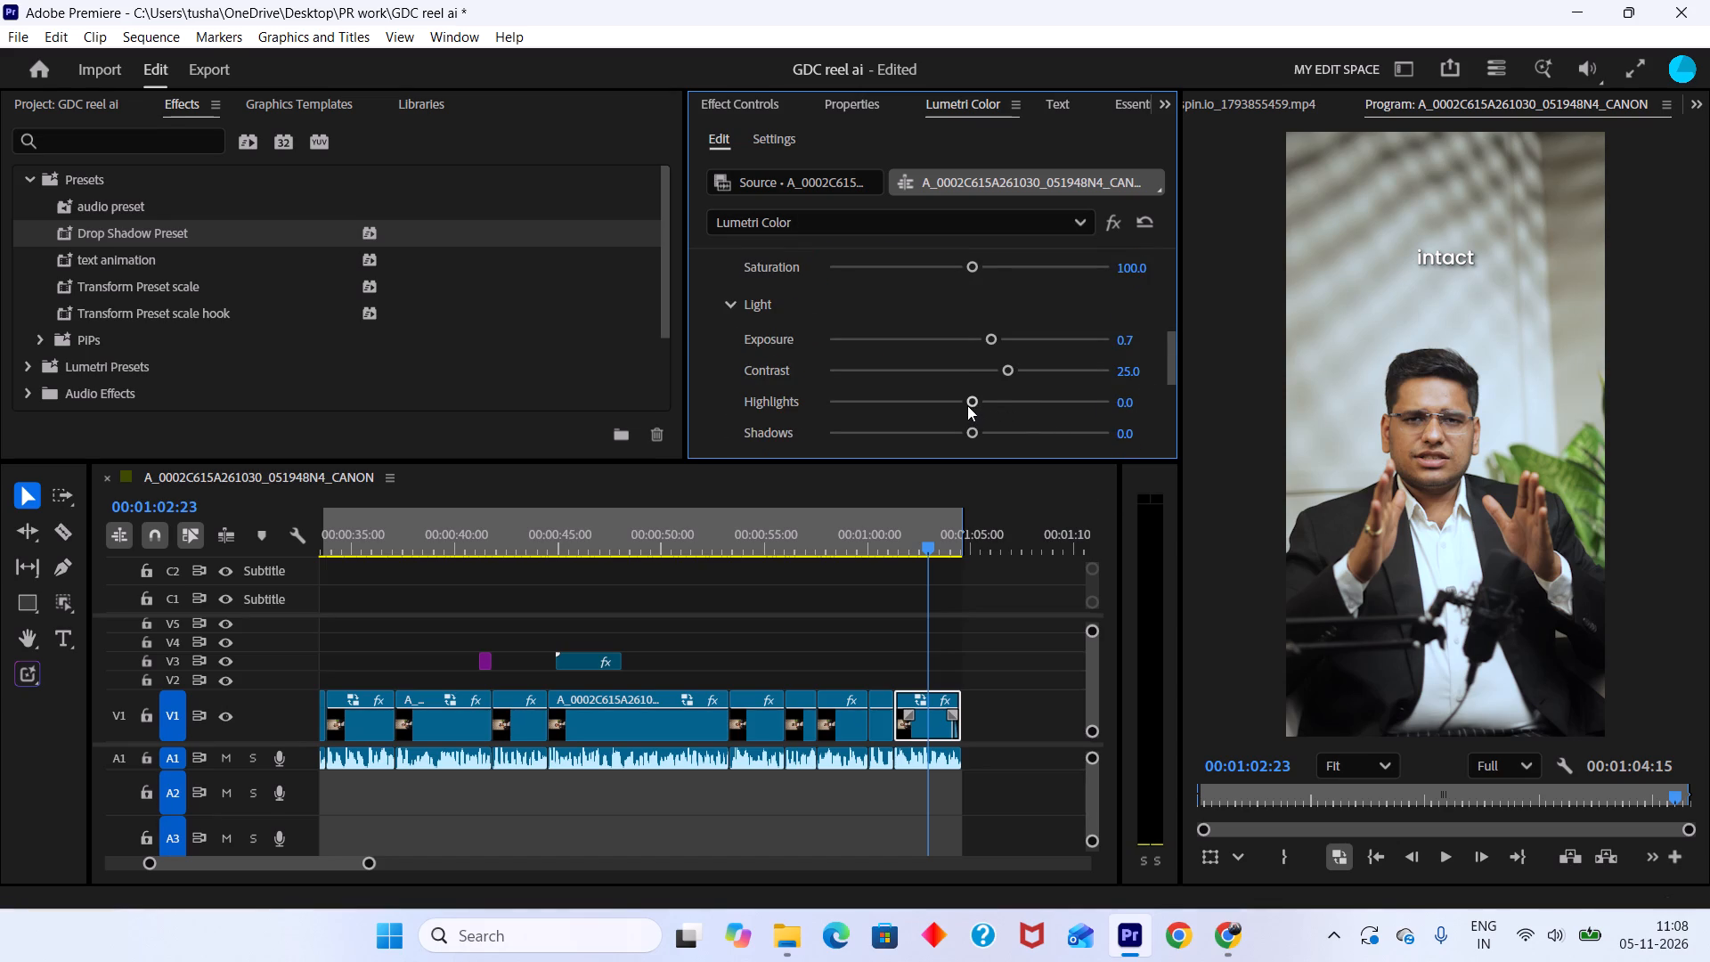
drag(973, 398, 976, 399)
drag(976, 399, 965, 404)
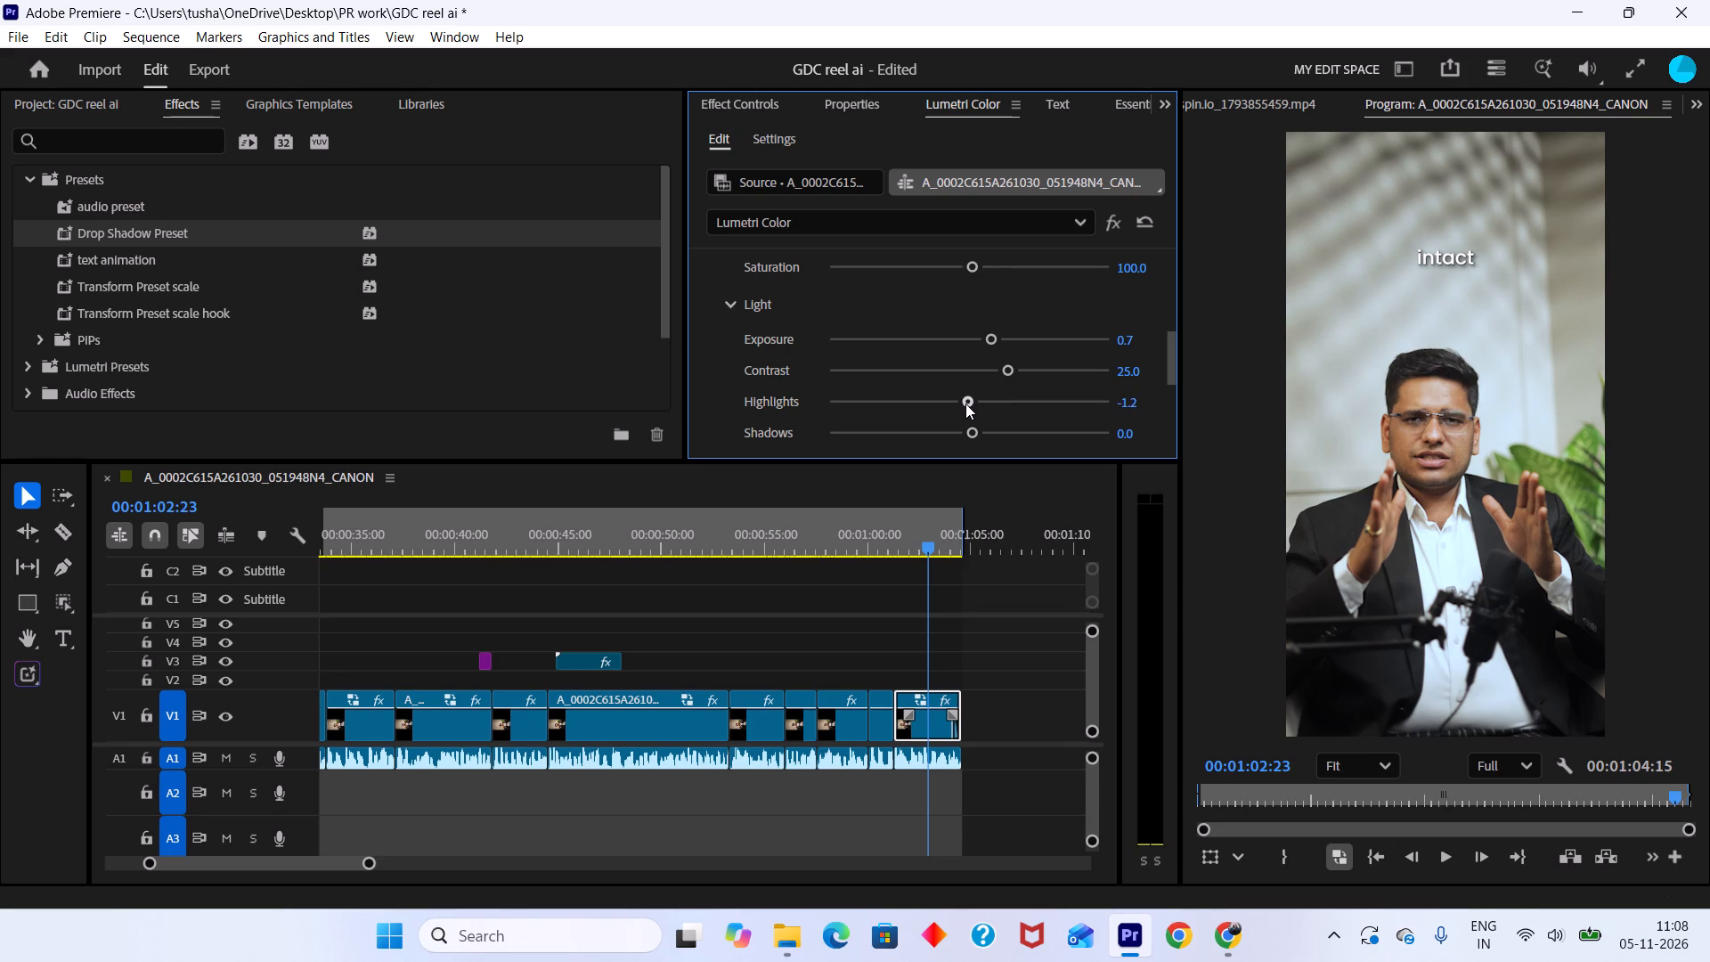
drag(965, 404, 971, 407)
drag(971, 436, 965, 436)
drag(965, 436, 955, 449)
drag(955, 449, 959, 451)
Adjust the last V1 speaker clip's Lumetri Whites to 1.2 and Blacks to -5.1.
scroll(1156, 417, down, 3)
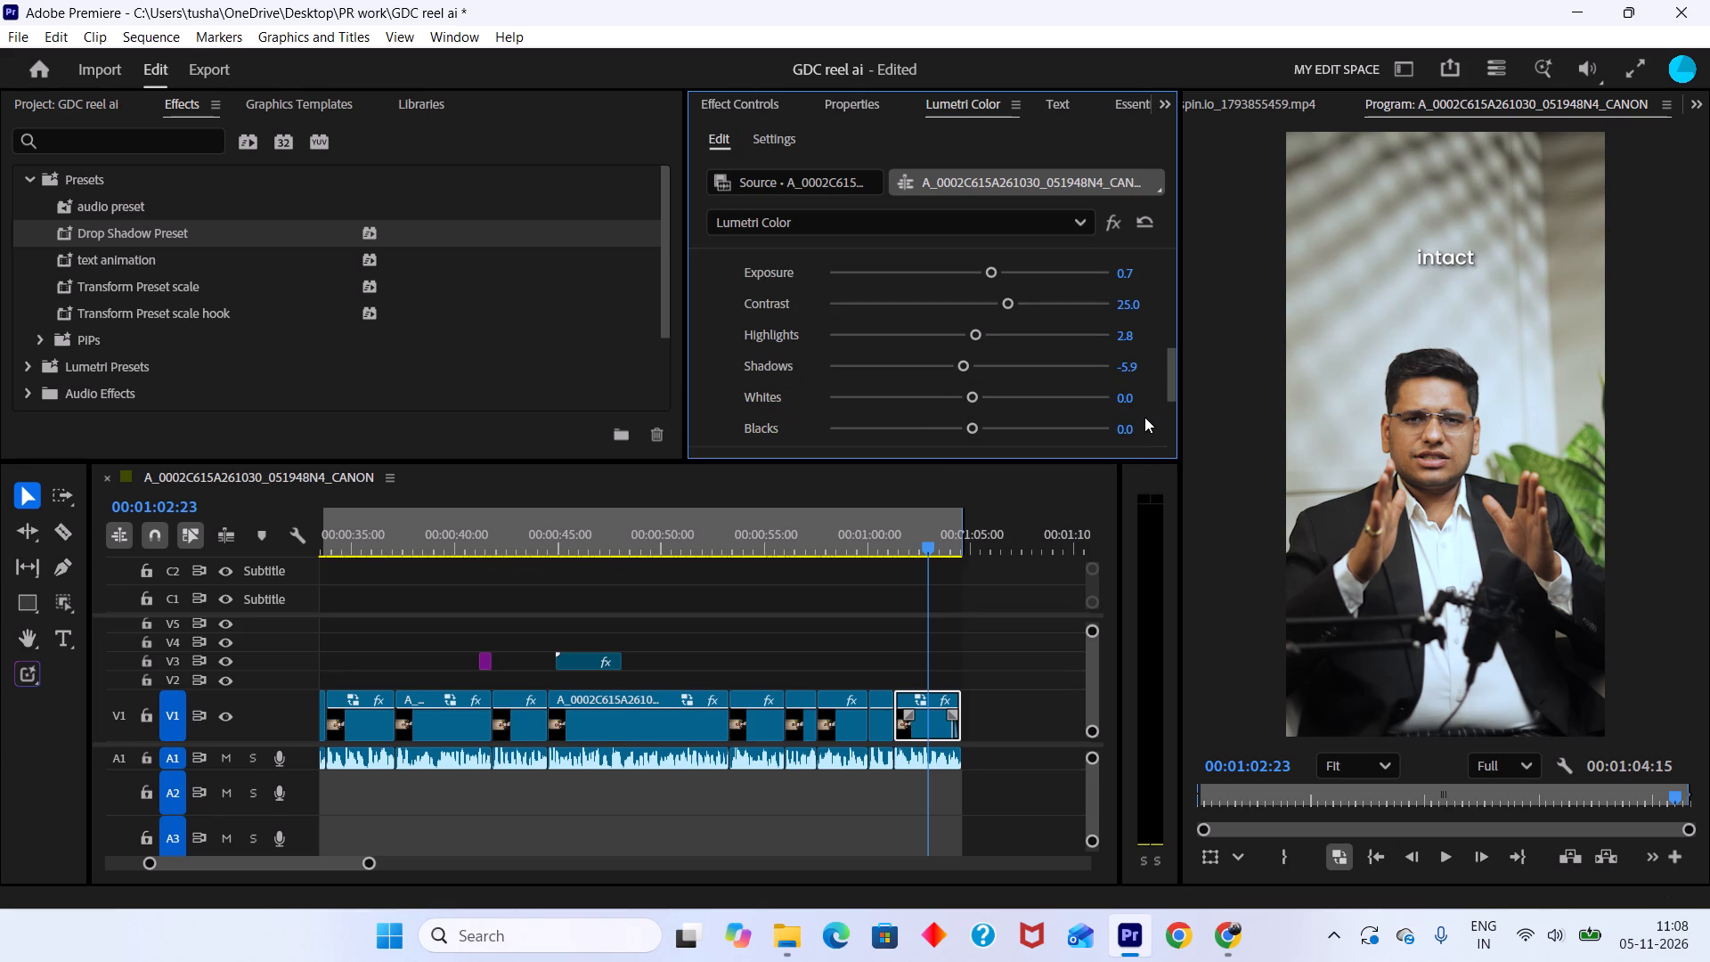
click(968, 399)
scroll(1160, 428, down, 2)
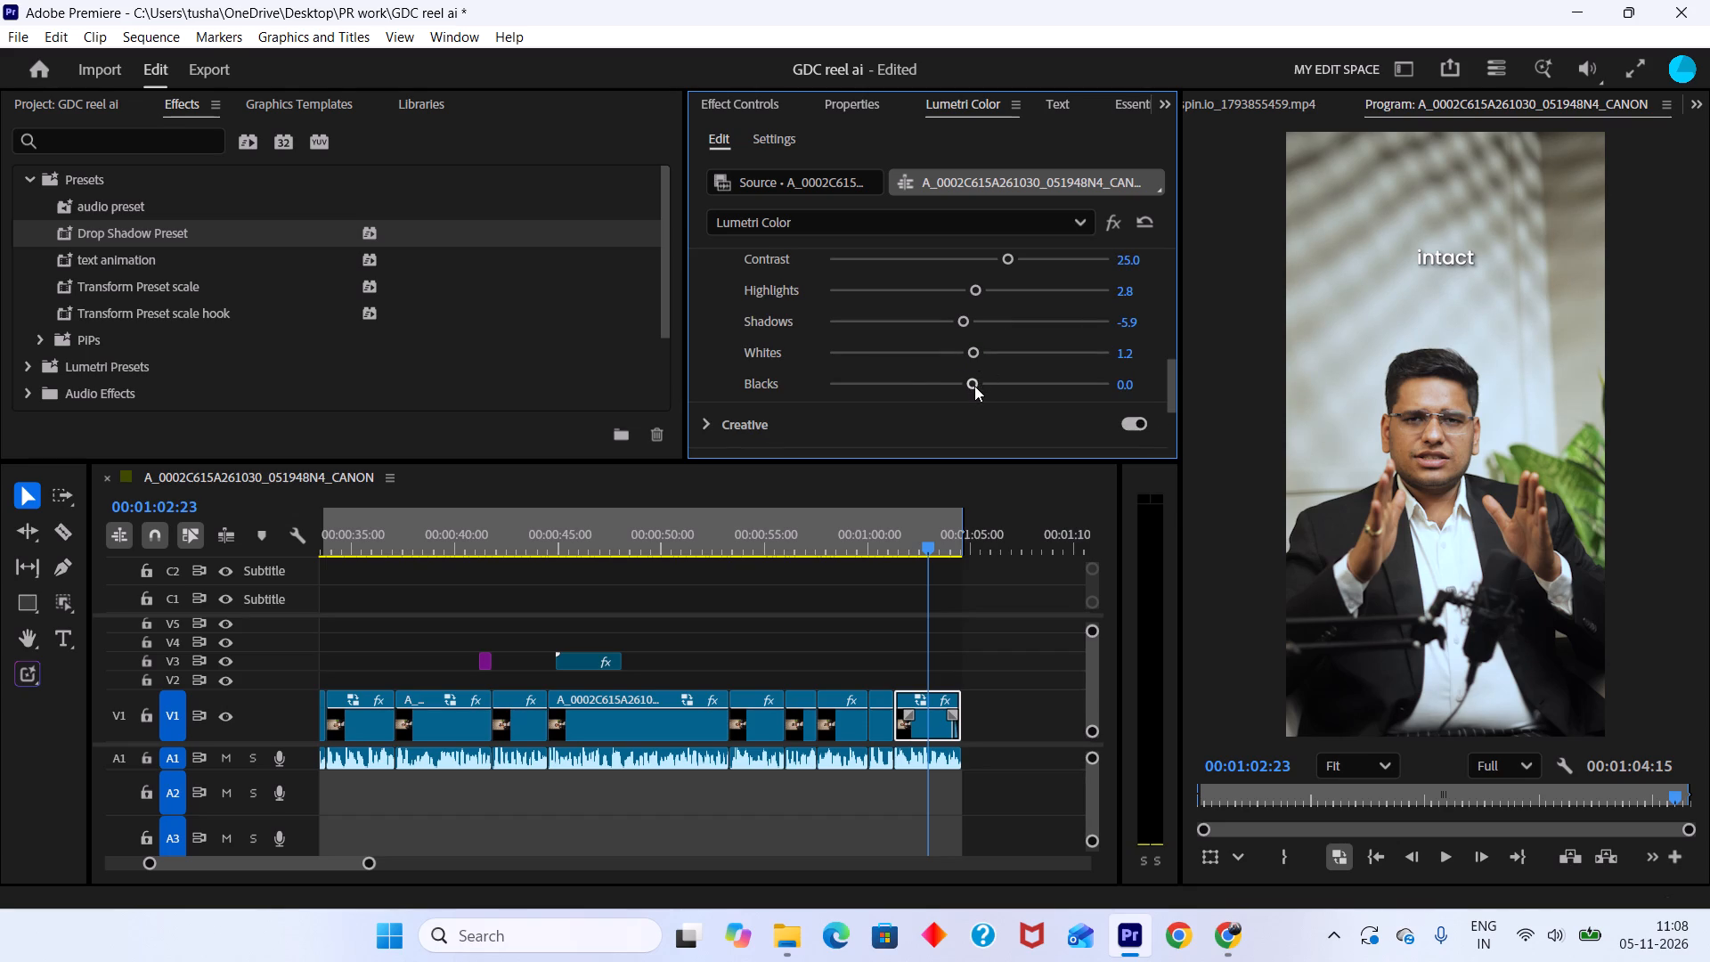
drag(974, 386, 953, 443)
drag(953, 443, 959, 447)
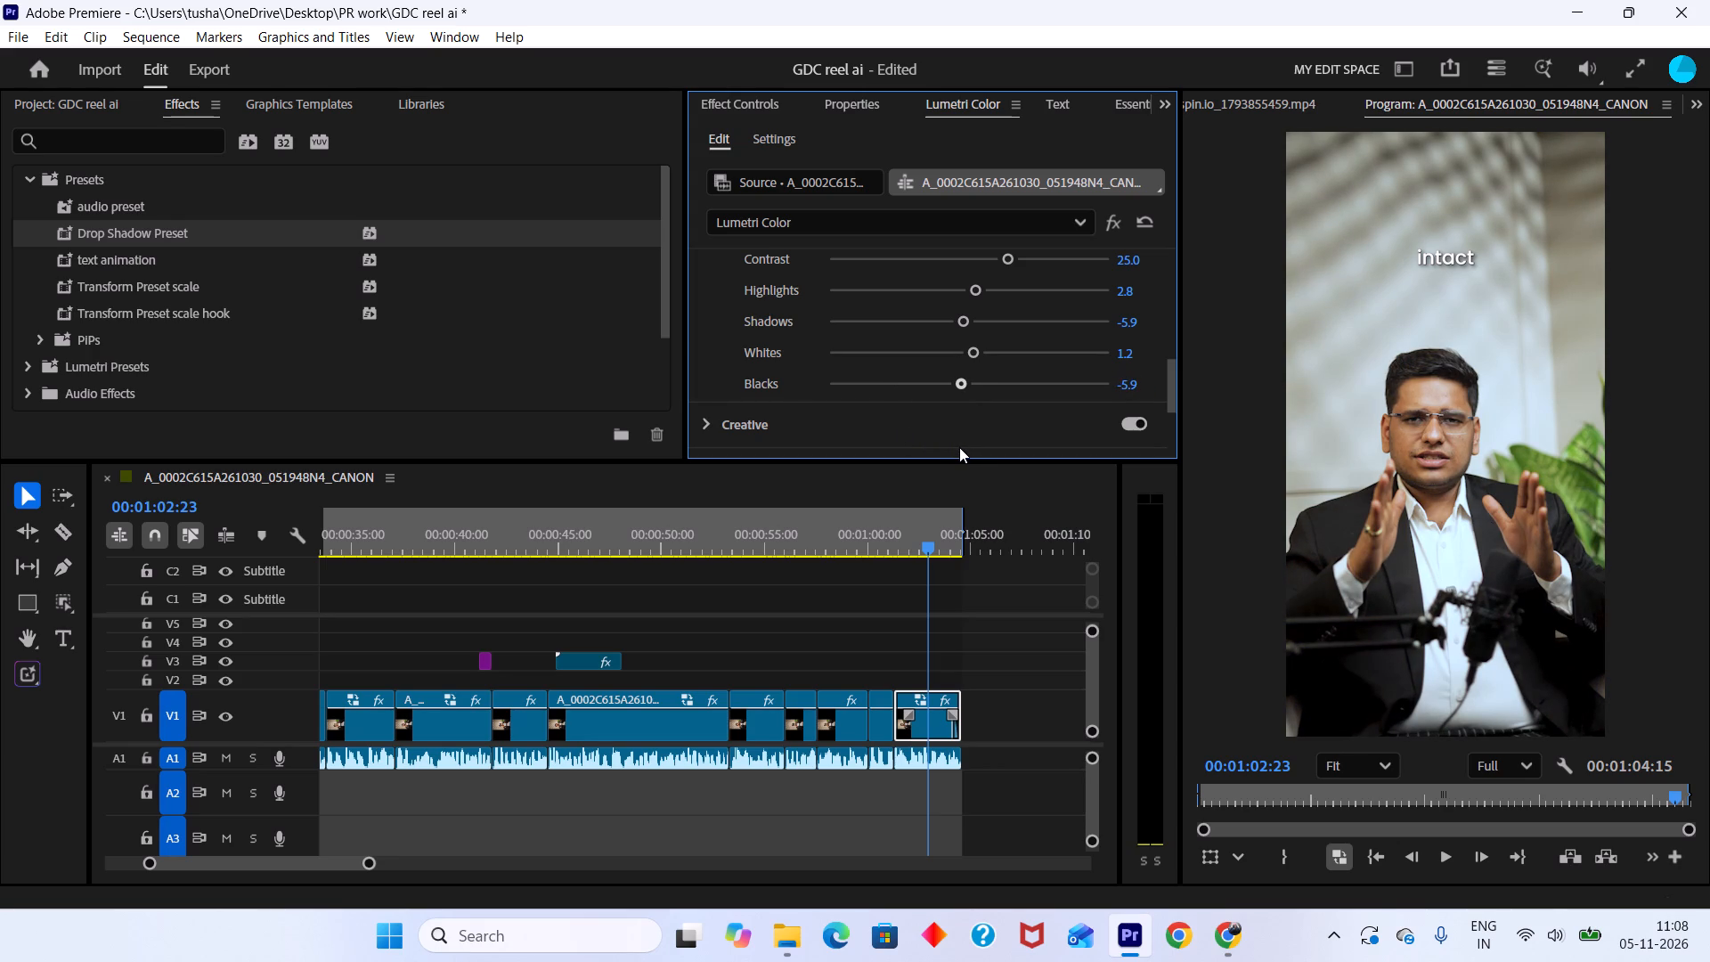
drag(959, 447, 960, 448)
Fine-tune the last V1 speaker clip's Lumetri Blacks to -3.6 and save the project.
drag(960, 448, 965, 449)
drag(965, 449, 962, 449)
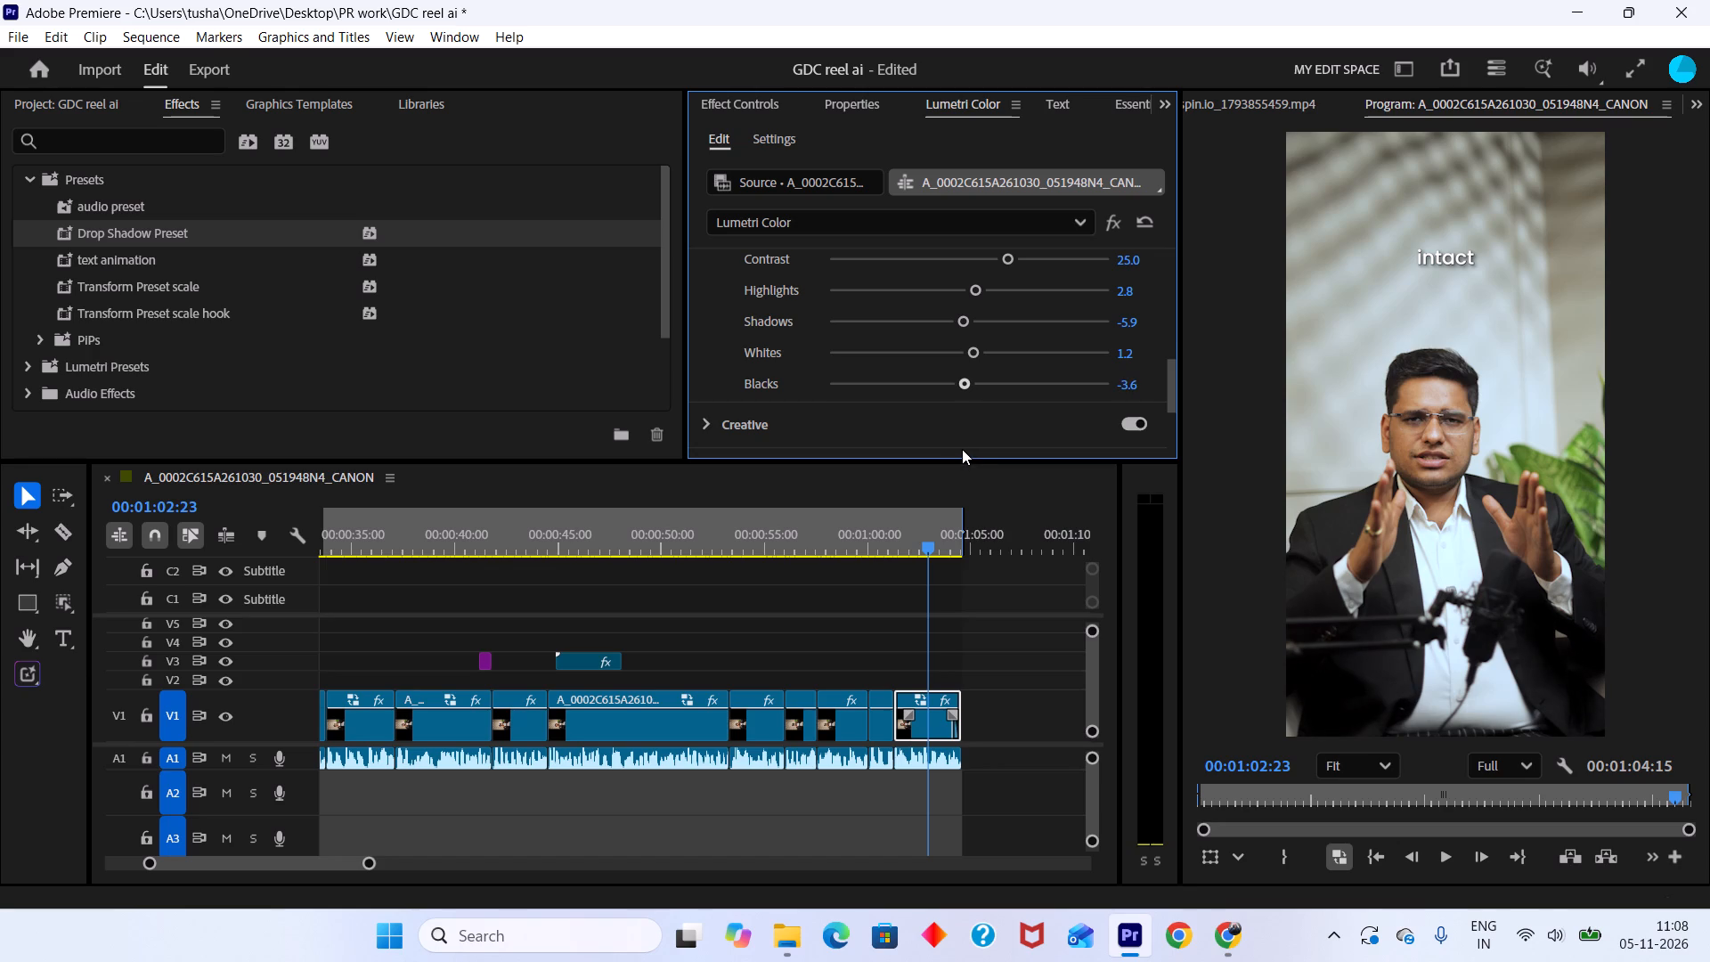
drag(962, 449, 962, 448)
drag(1168, 390, 1168, 246)
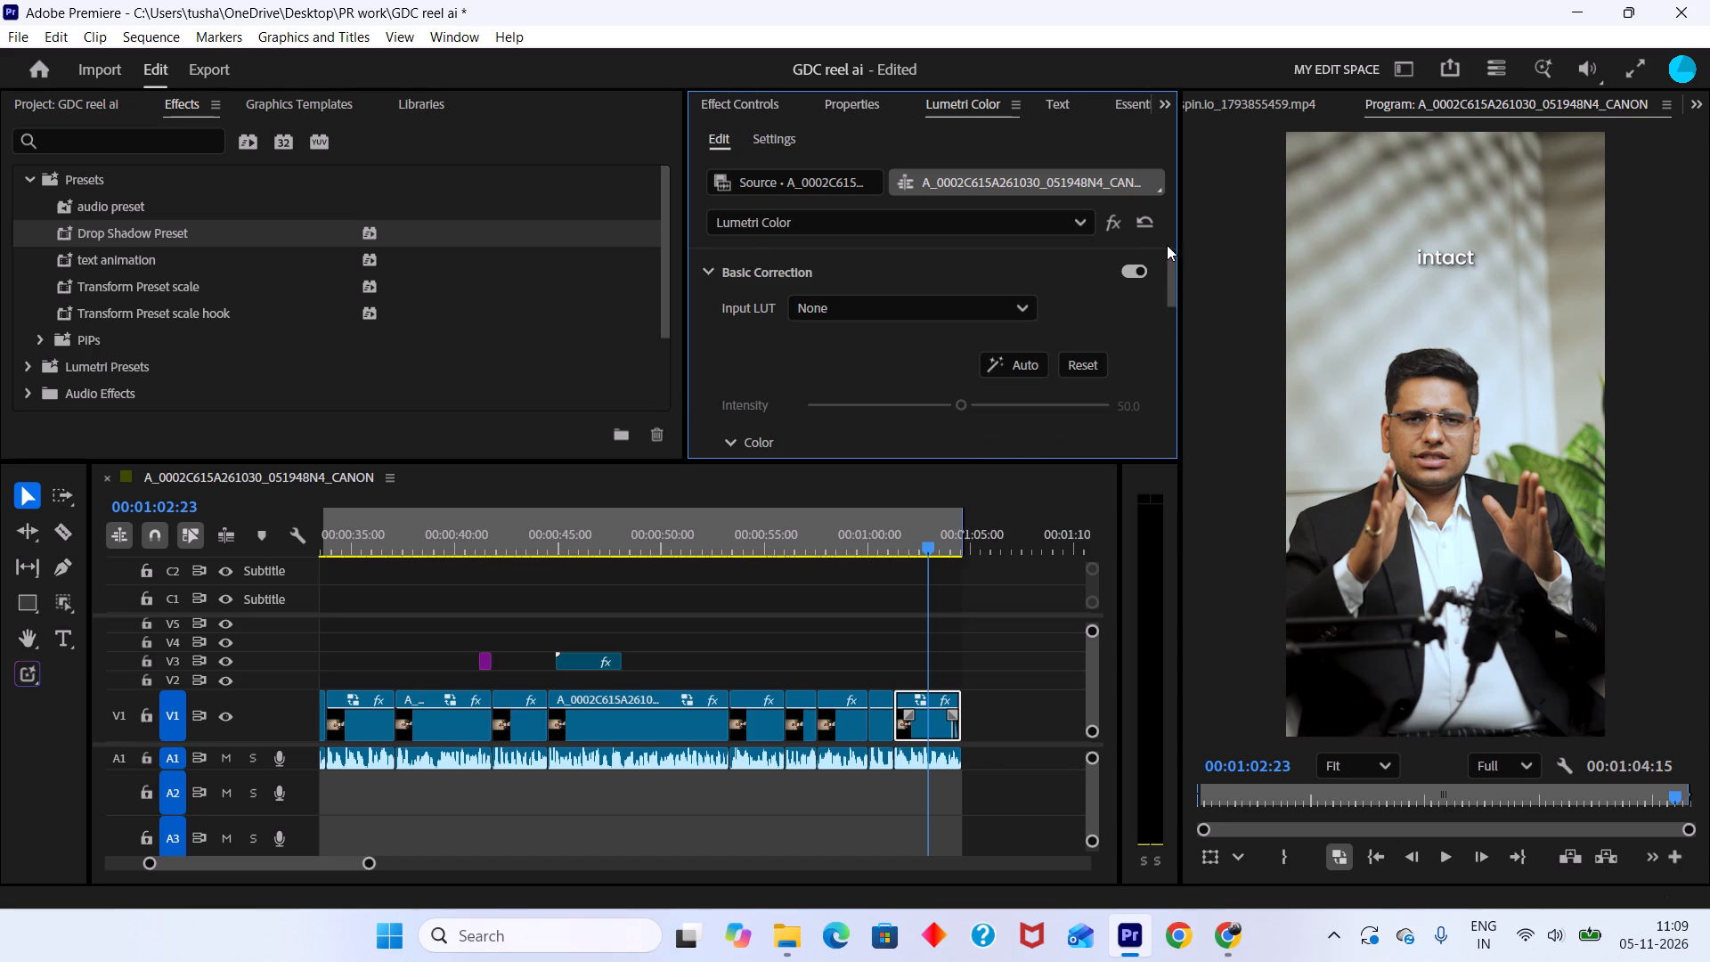
key(ctrl+s)
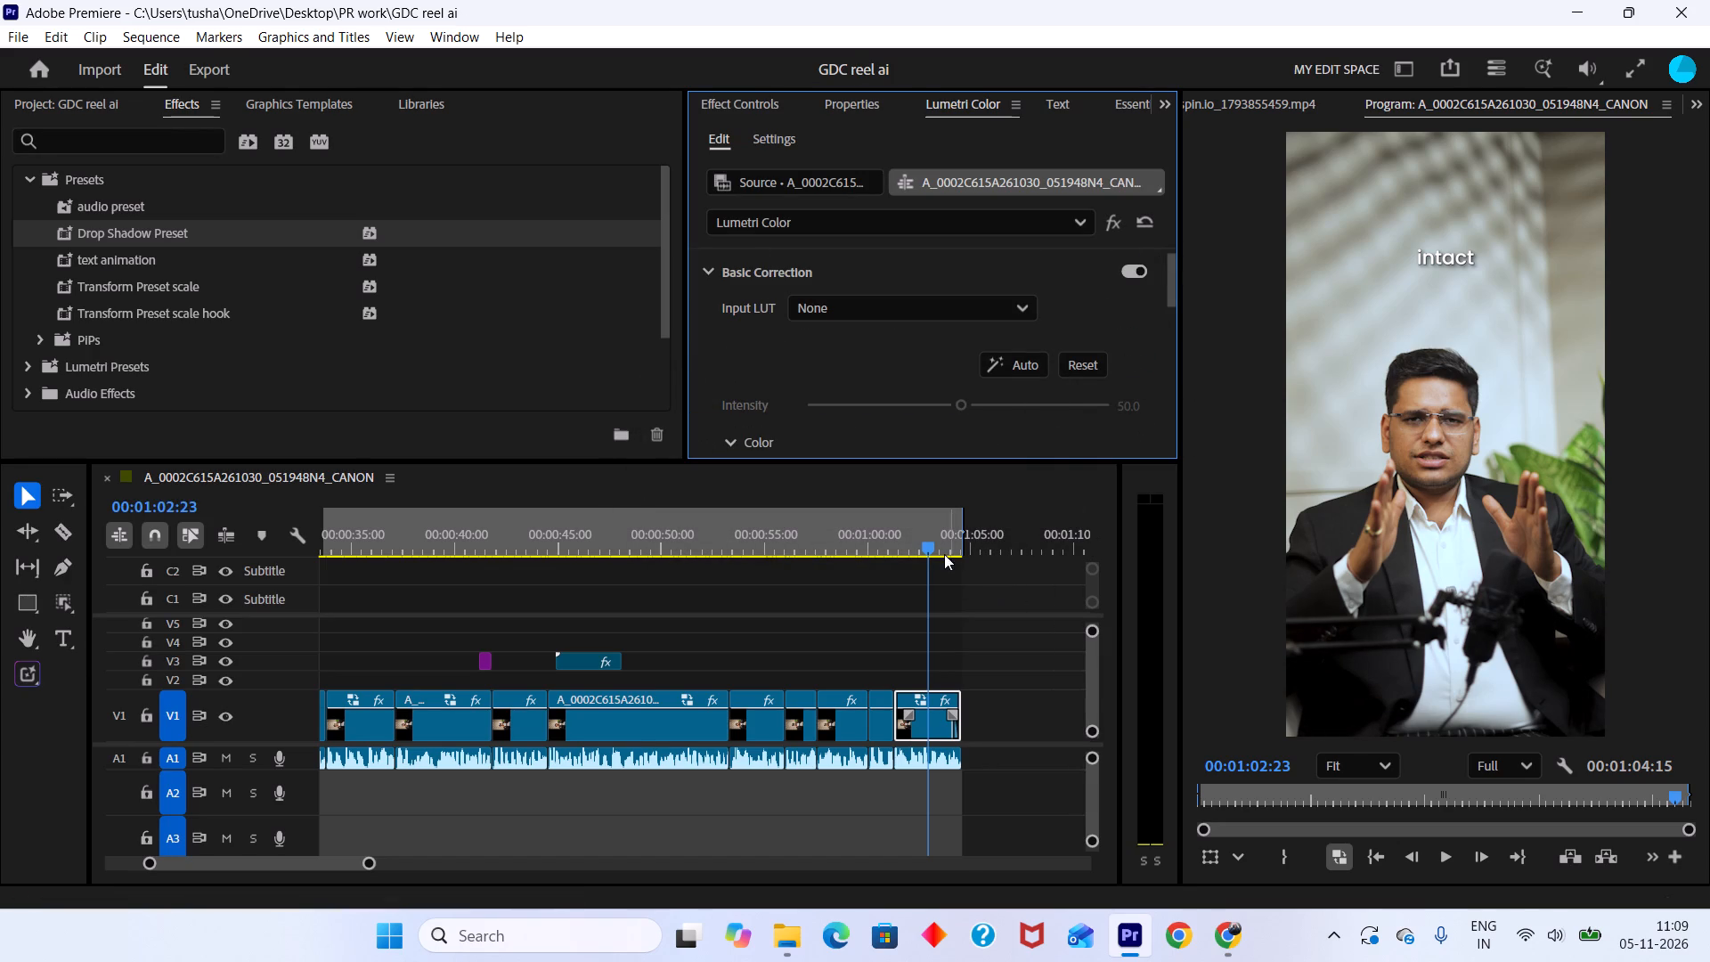
Copy the Lumetri Color effect from the last V1 speaker clip and paste it onto all the V1 clips.
drag(937, 542, 930, 558)
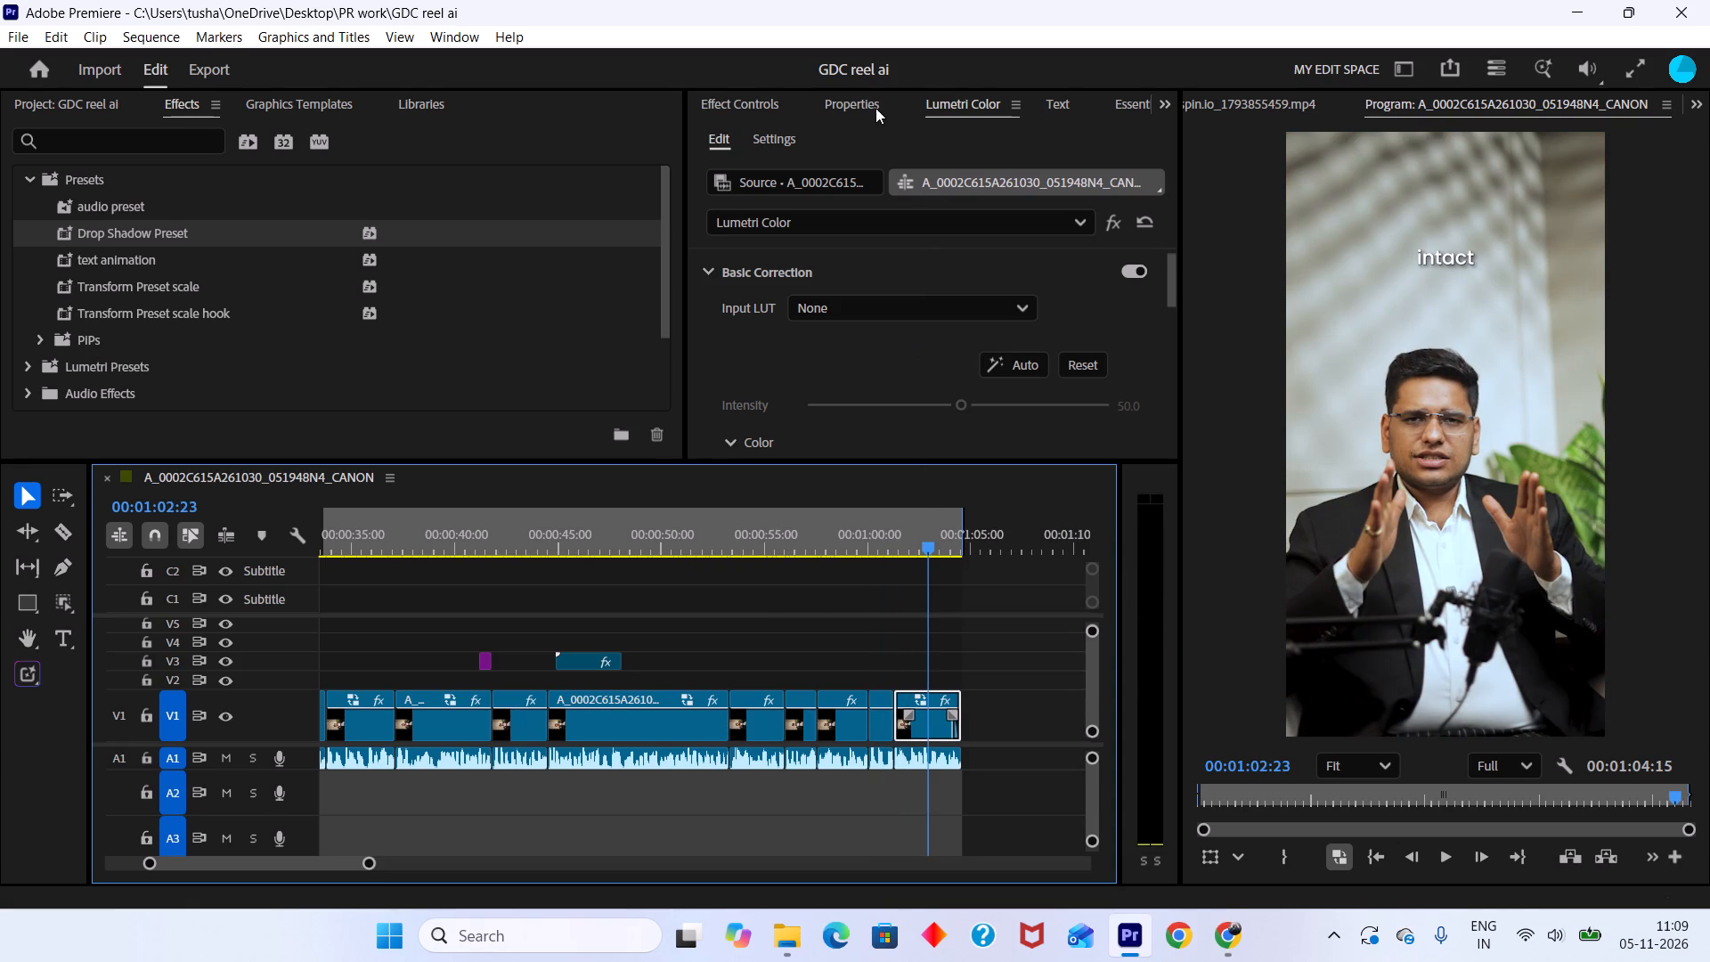
click(870, 100)
click(763, 106)
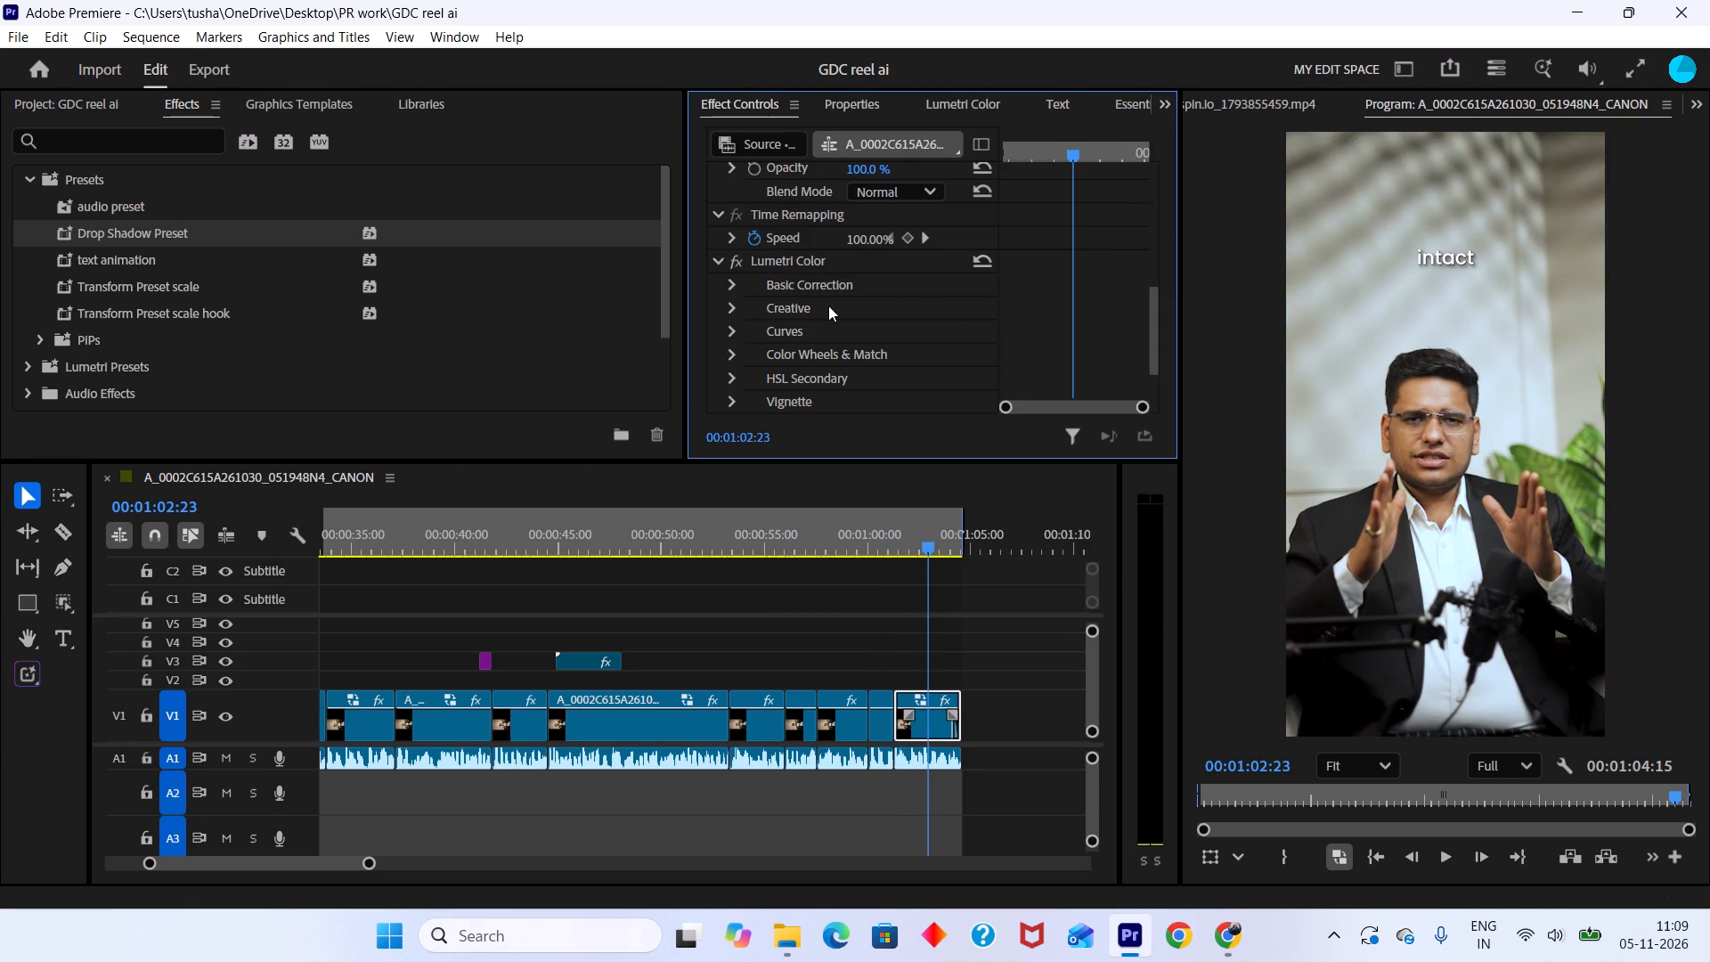
click(806, 268)
key(ctrl+c)
key(ctrl+c)
alt+scroll(990, 777, down, 10)
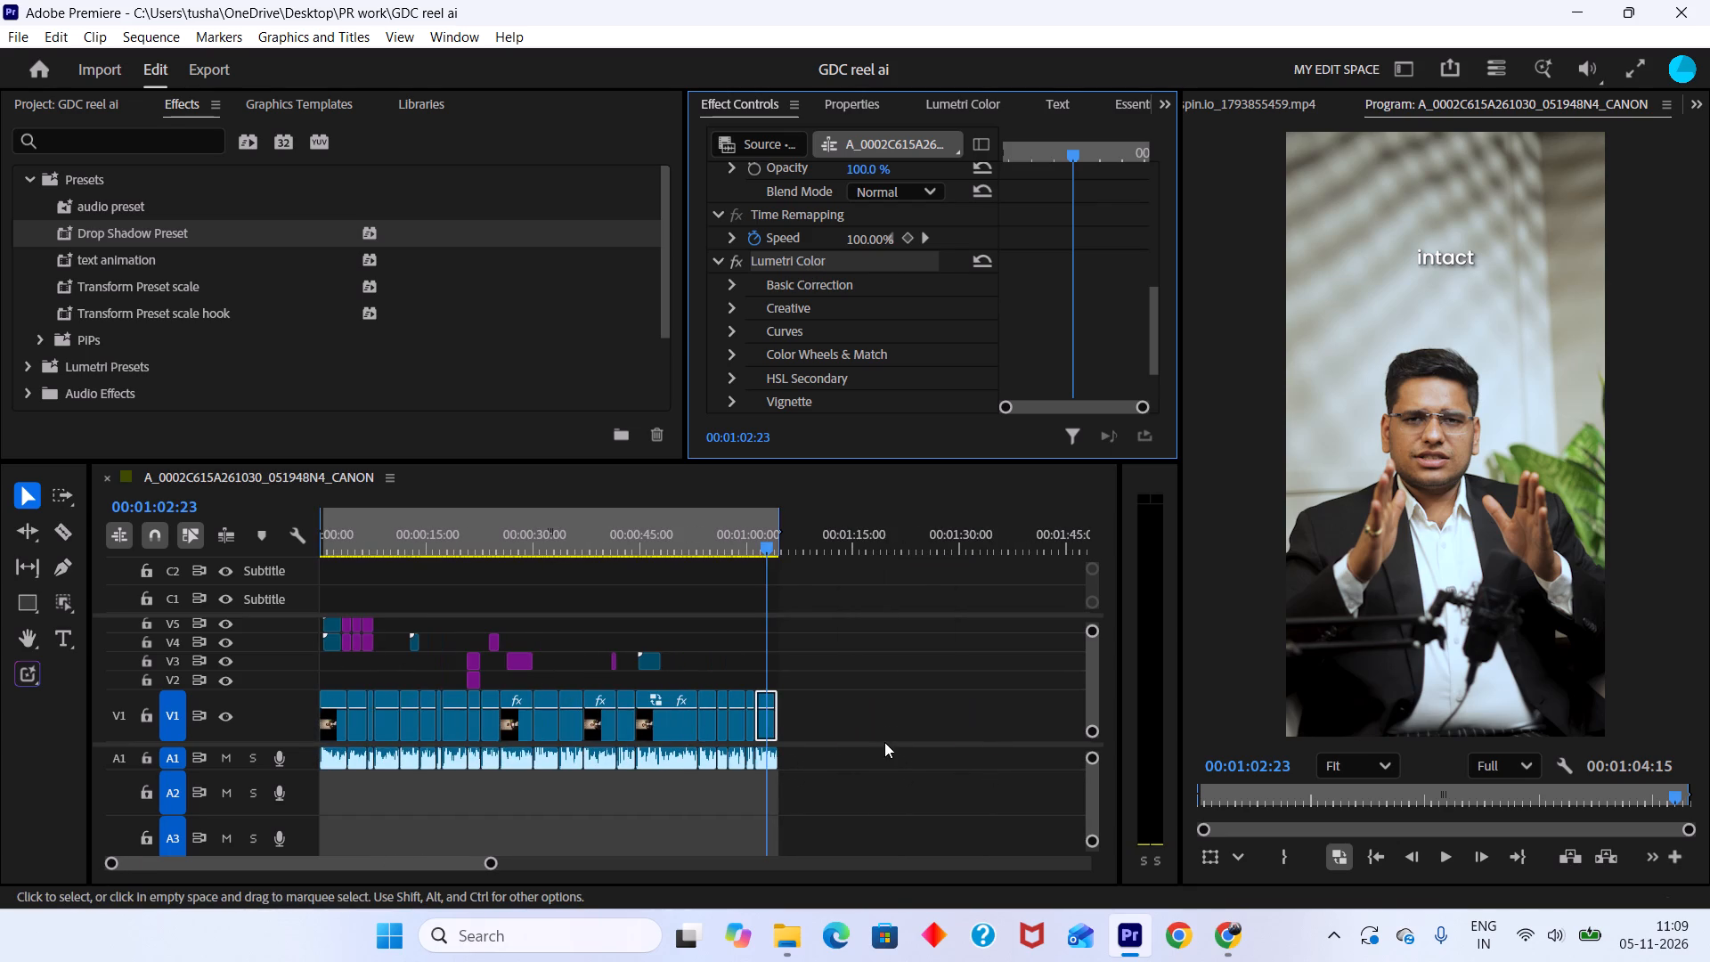
drag(892, 715, 273, 716)
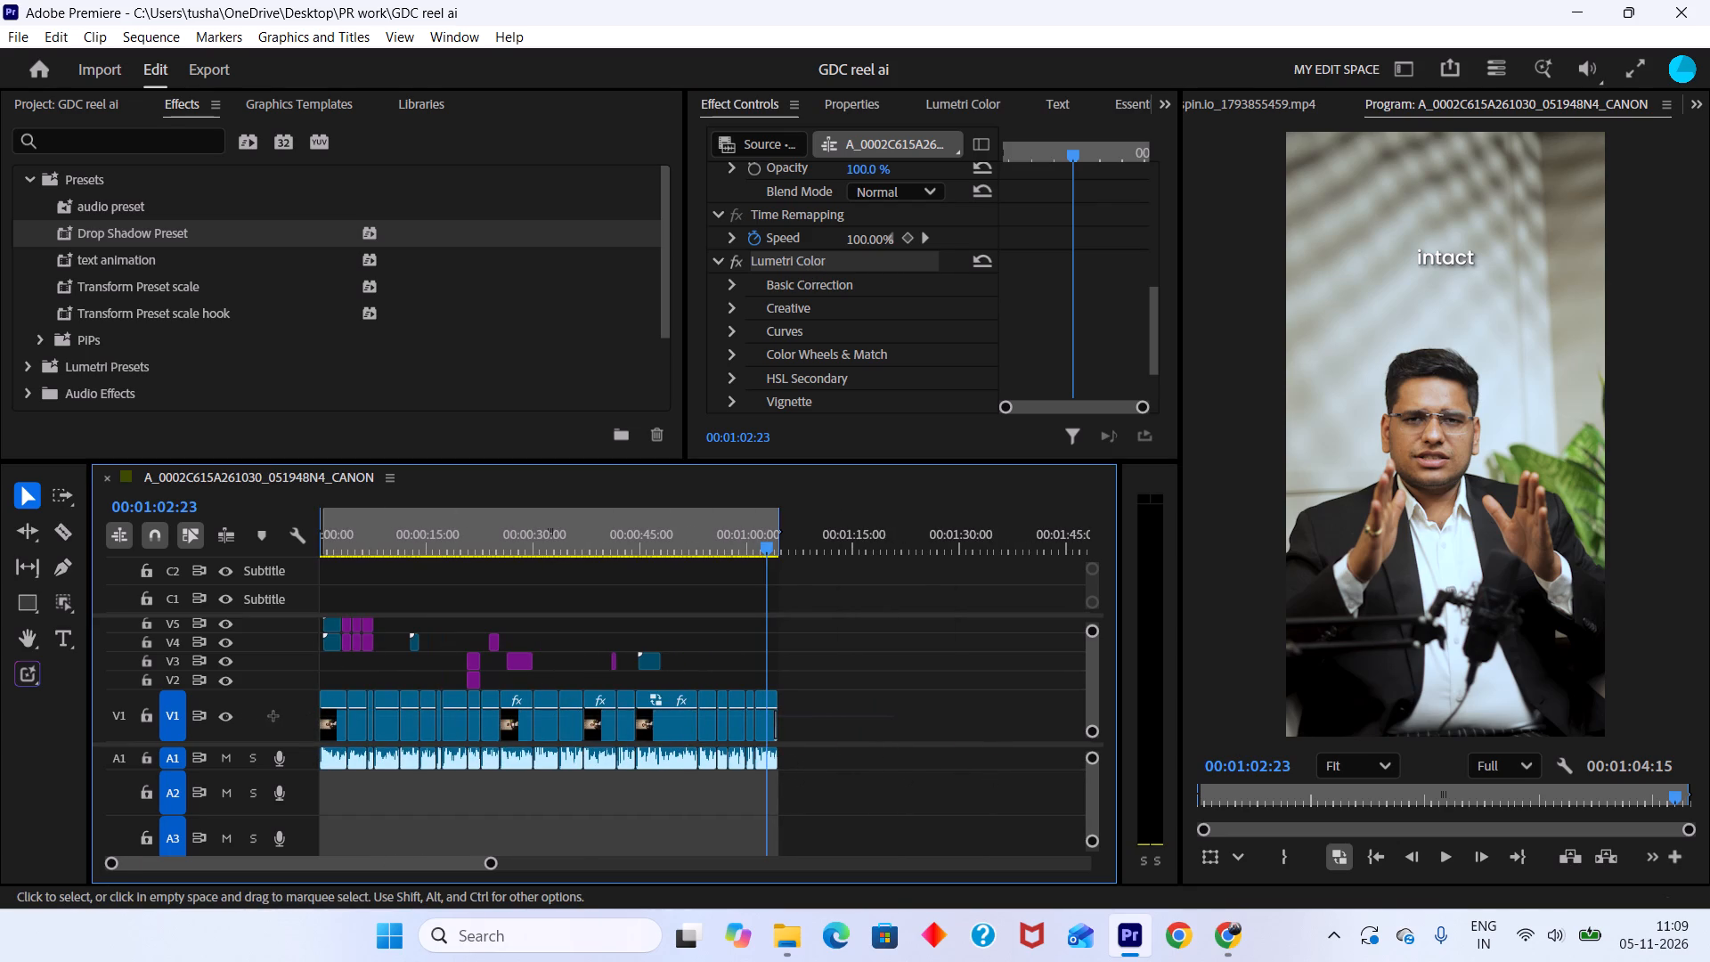
drag(273, 716, 241, 716)
drag(810, 713, 622, 715)
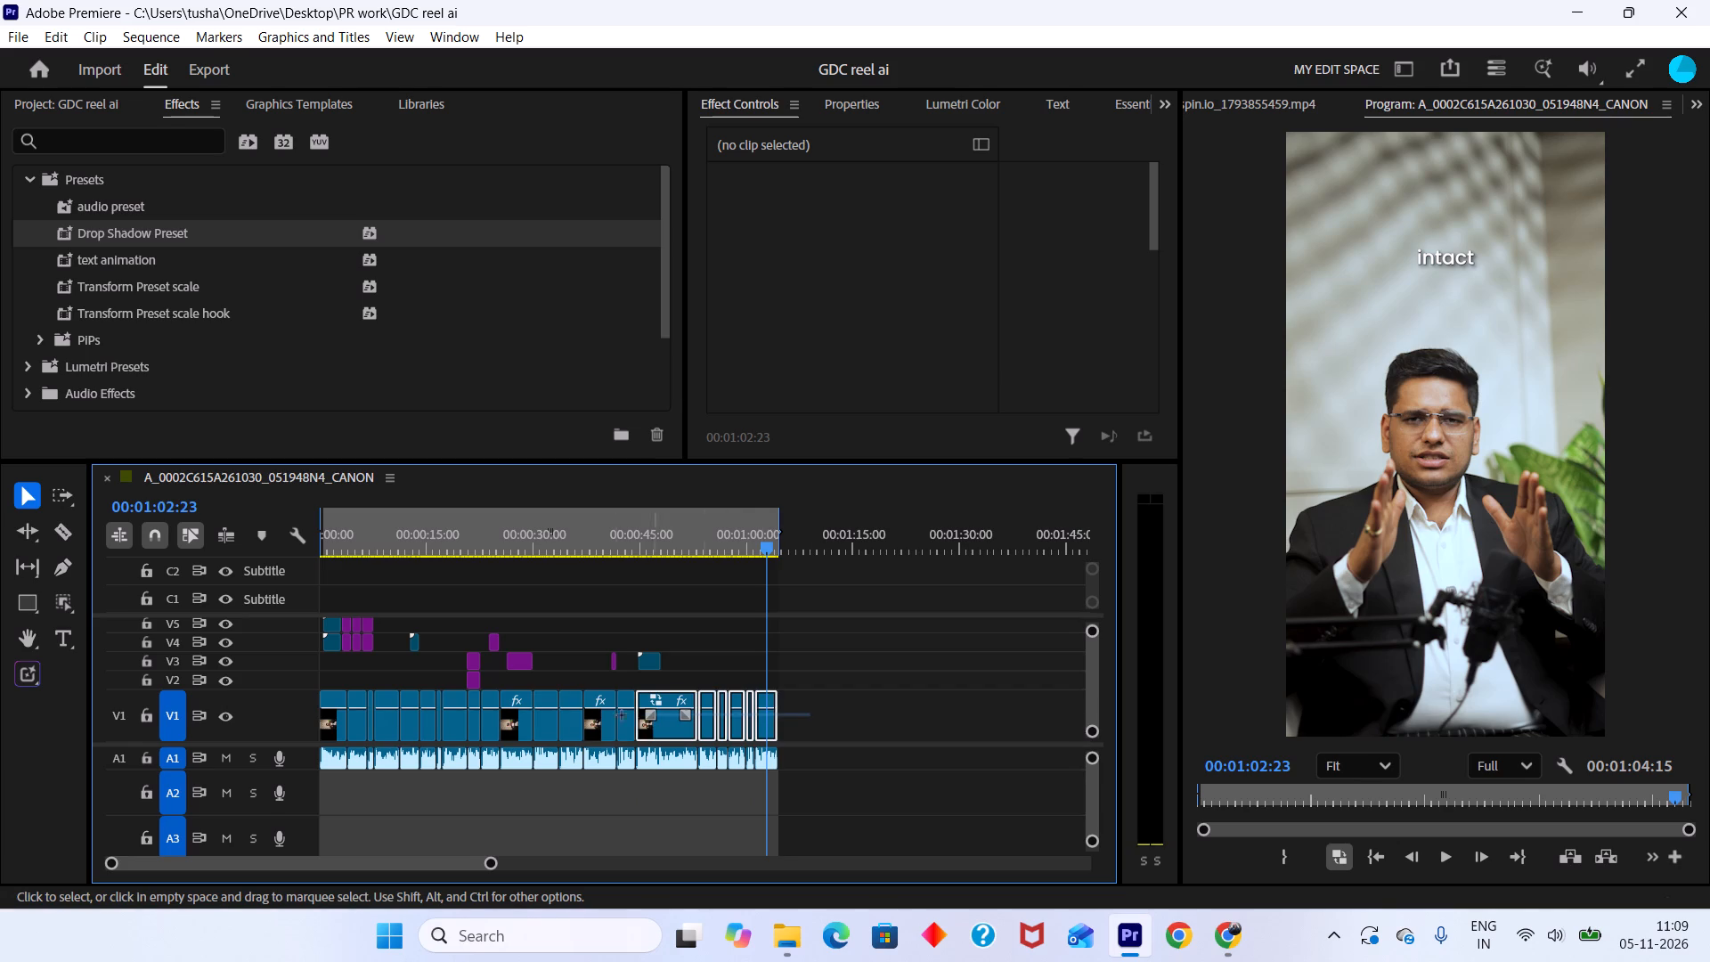
drag(622, 715, 284, 715)
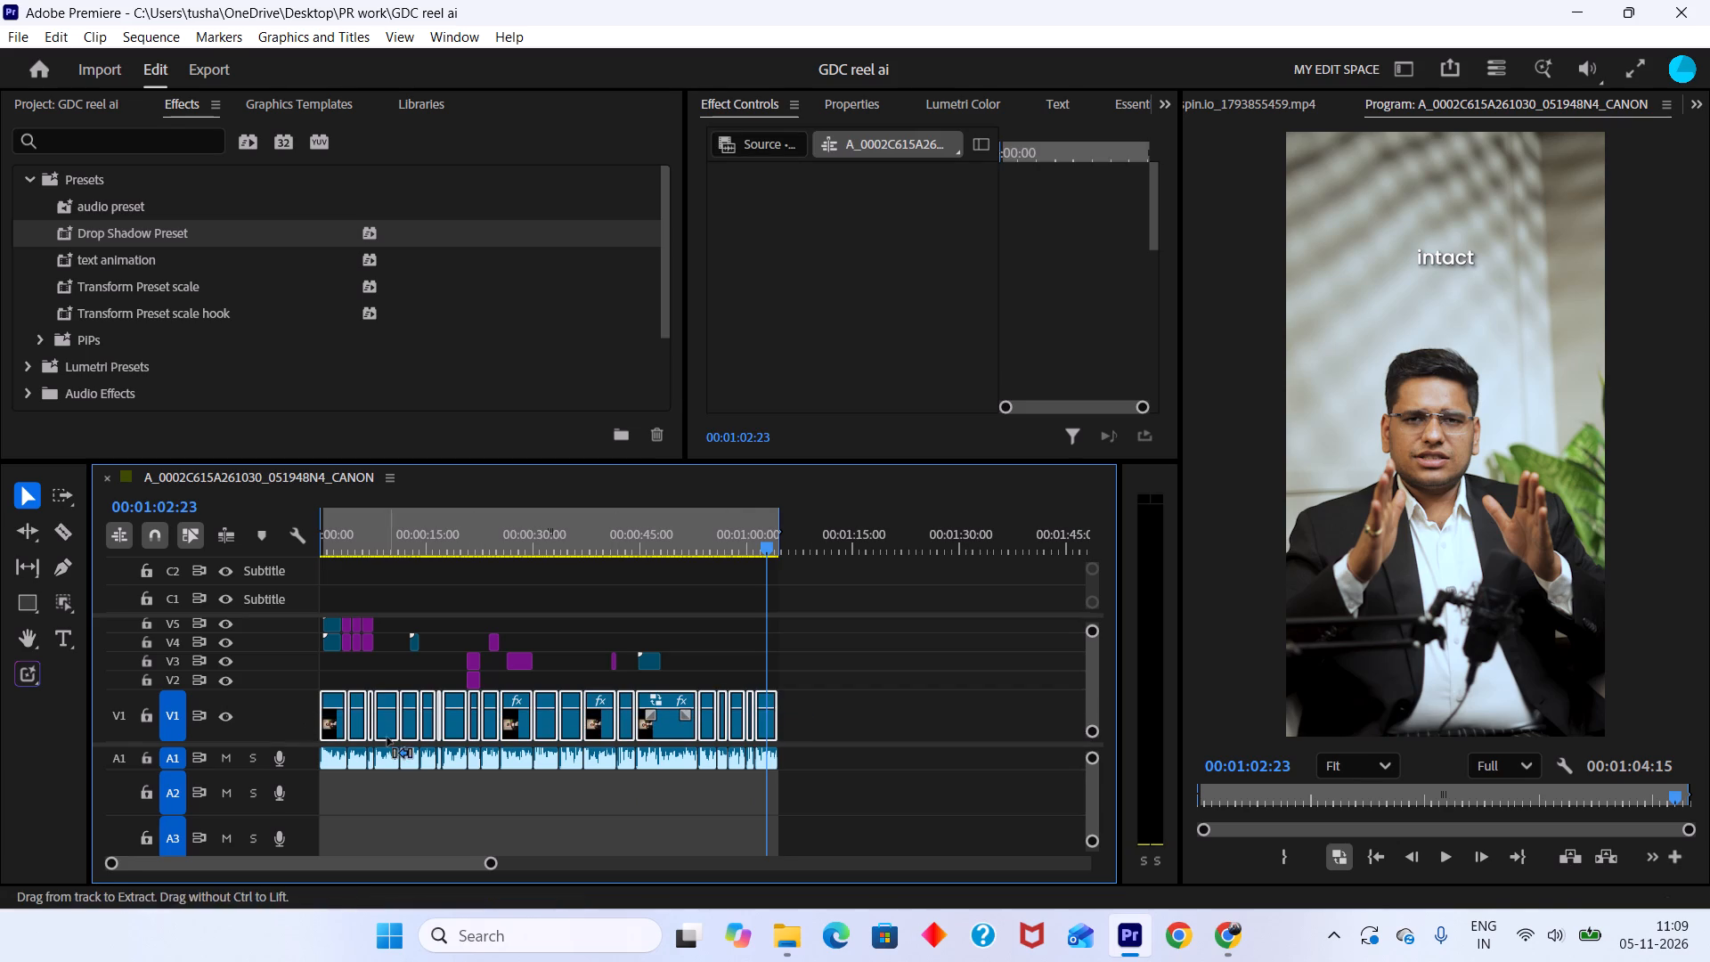
key(ctrl+v)
Delete the duplicate Lumetri Color effect from the last V1 speaker clip.
drag(758, 540, 724, 539)
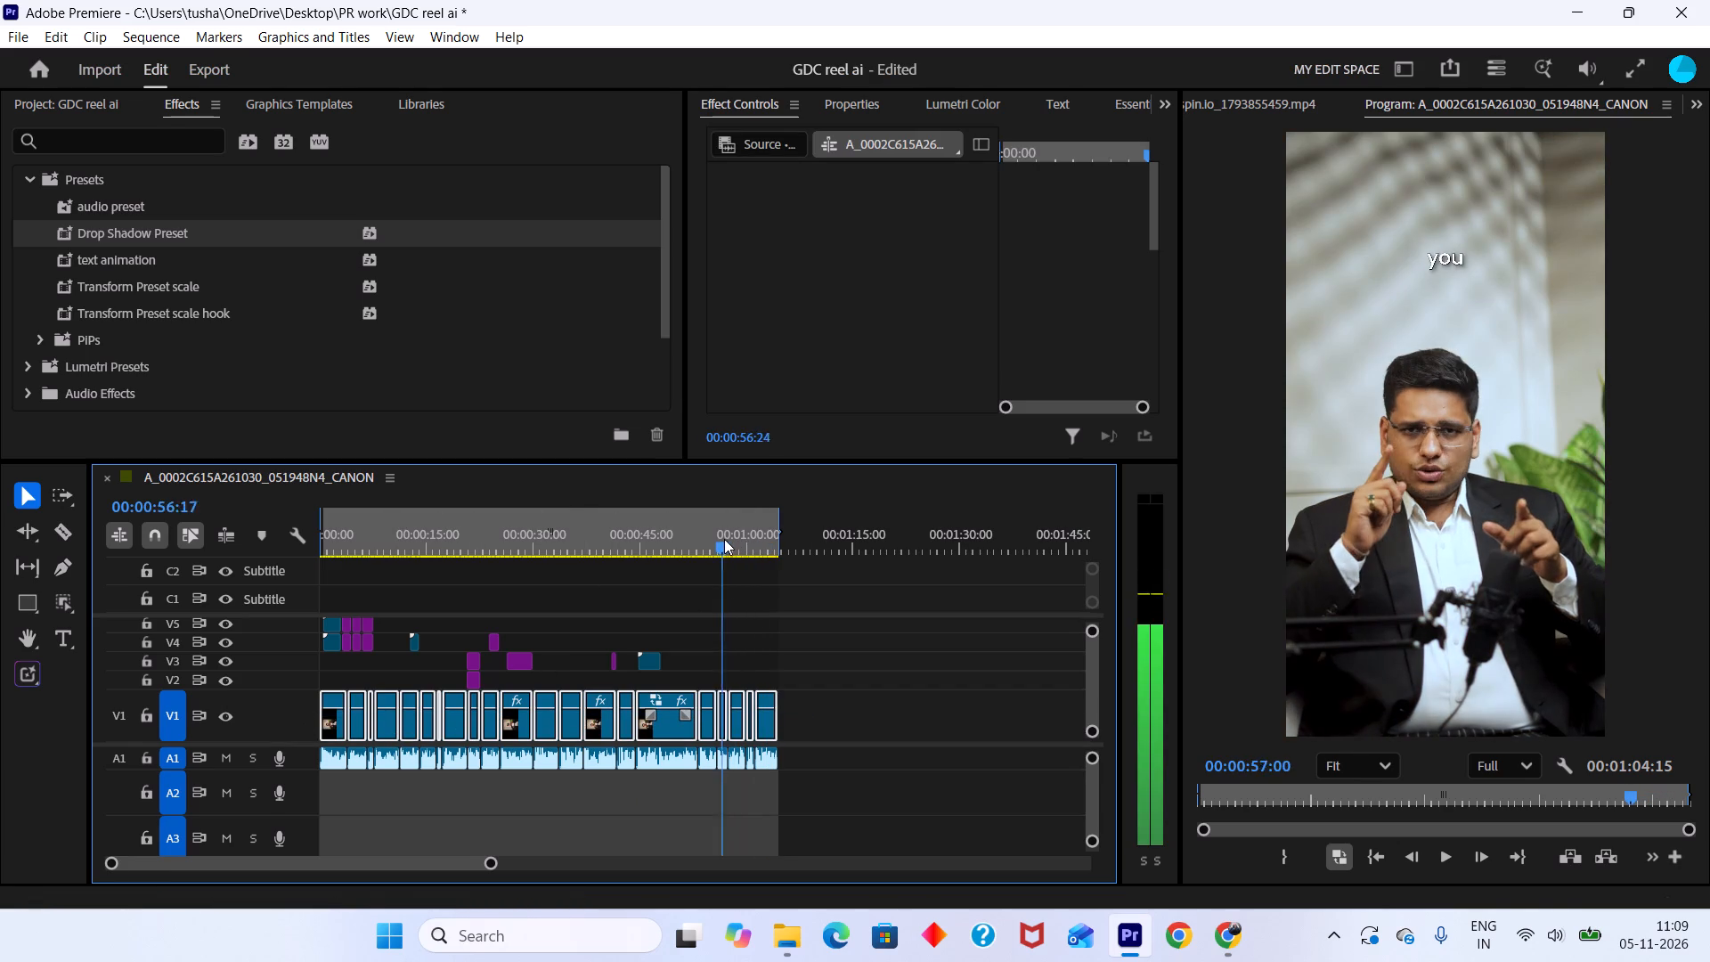
drag(724, 539, 777, 557)
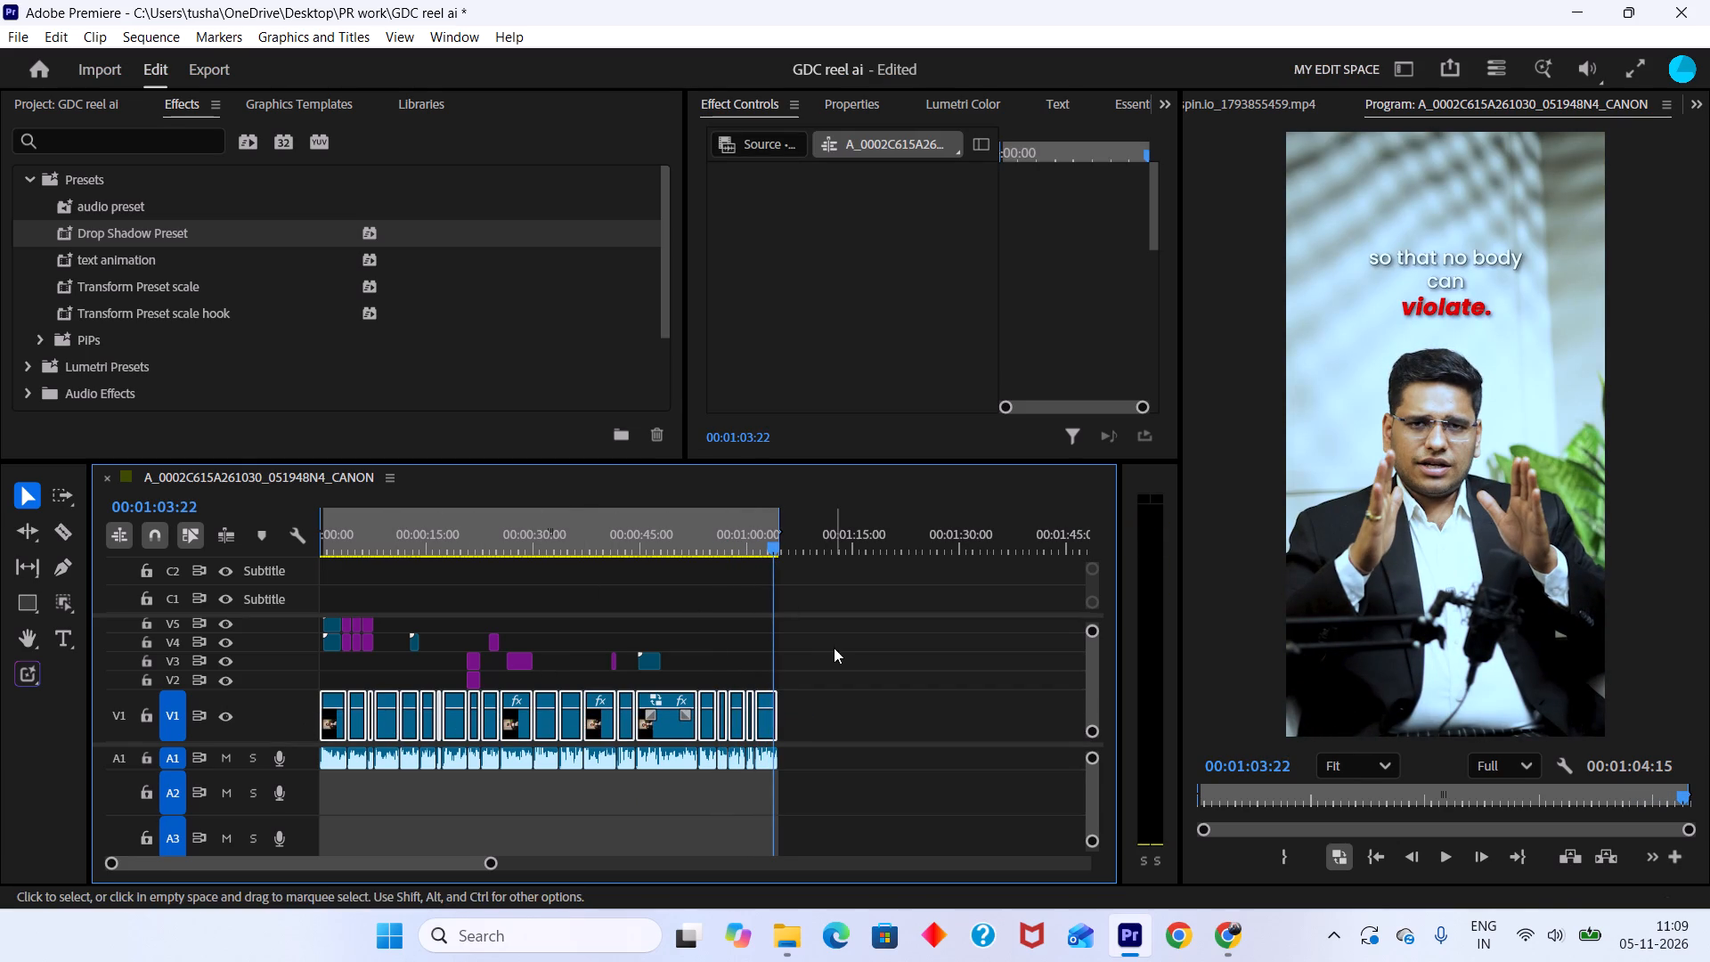
click(834, 648)
click(769, 727)
scroll(807, 314, down, 3)
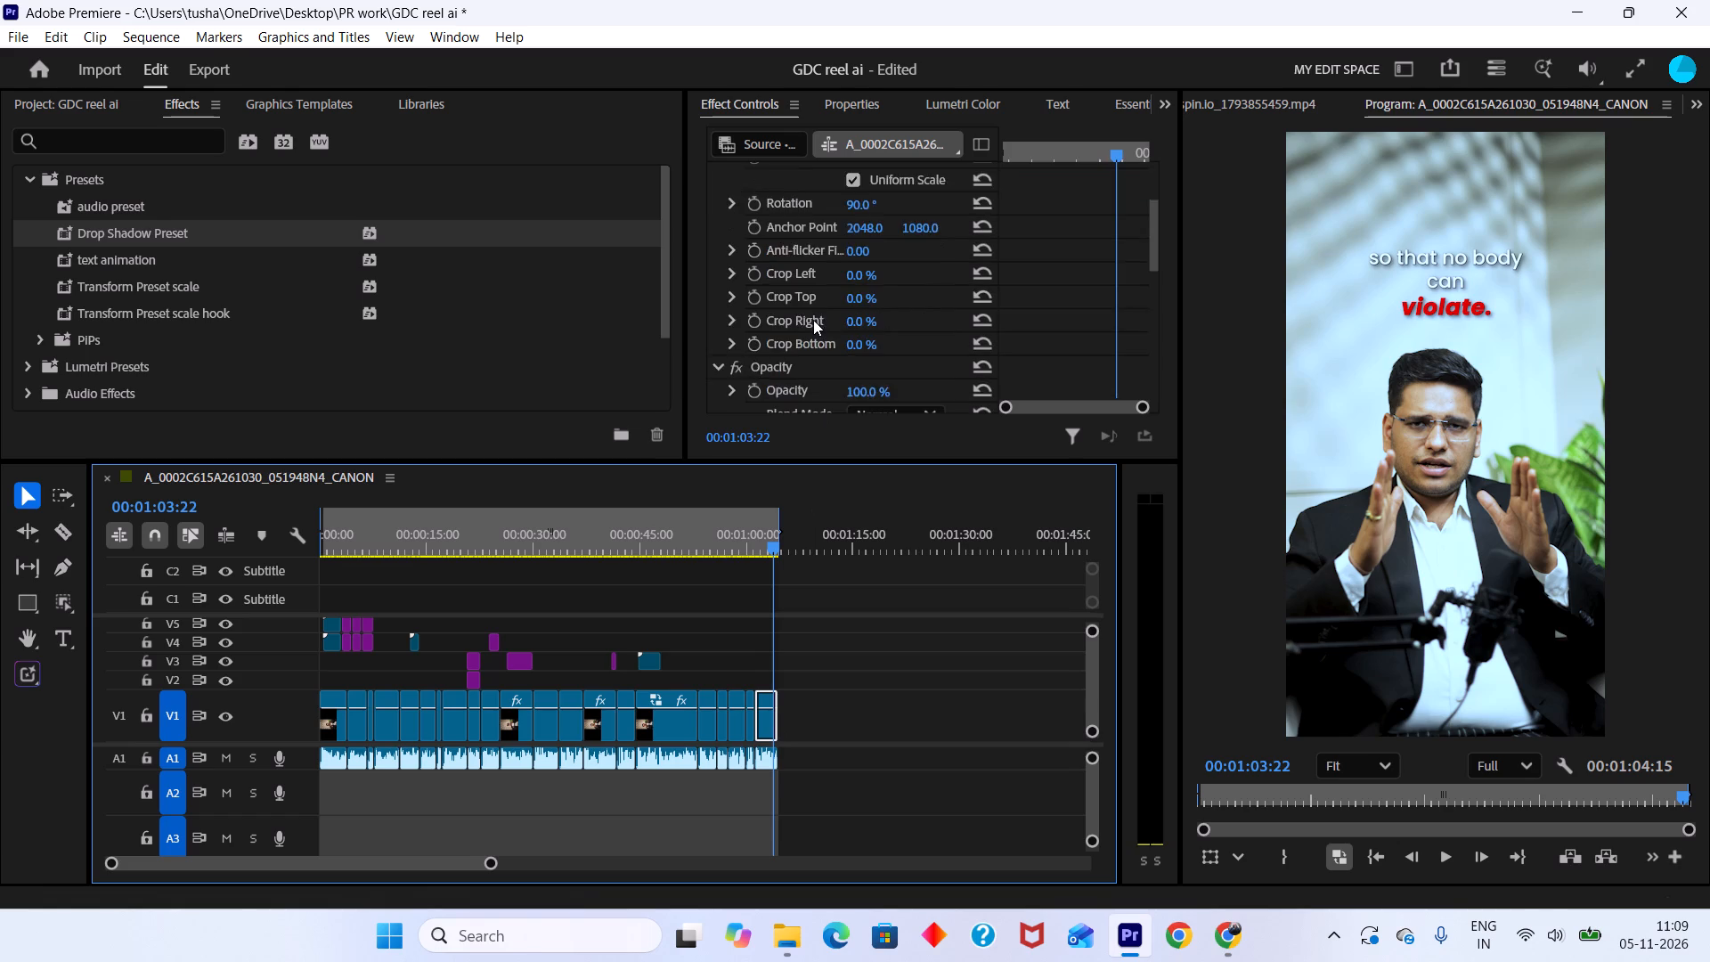
scroll(813, 320, down, 10)
click(810, 335)
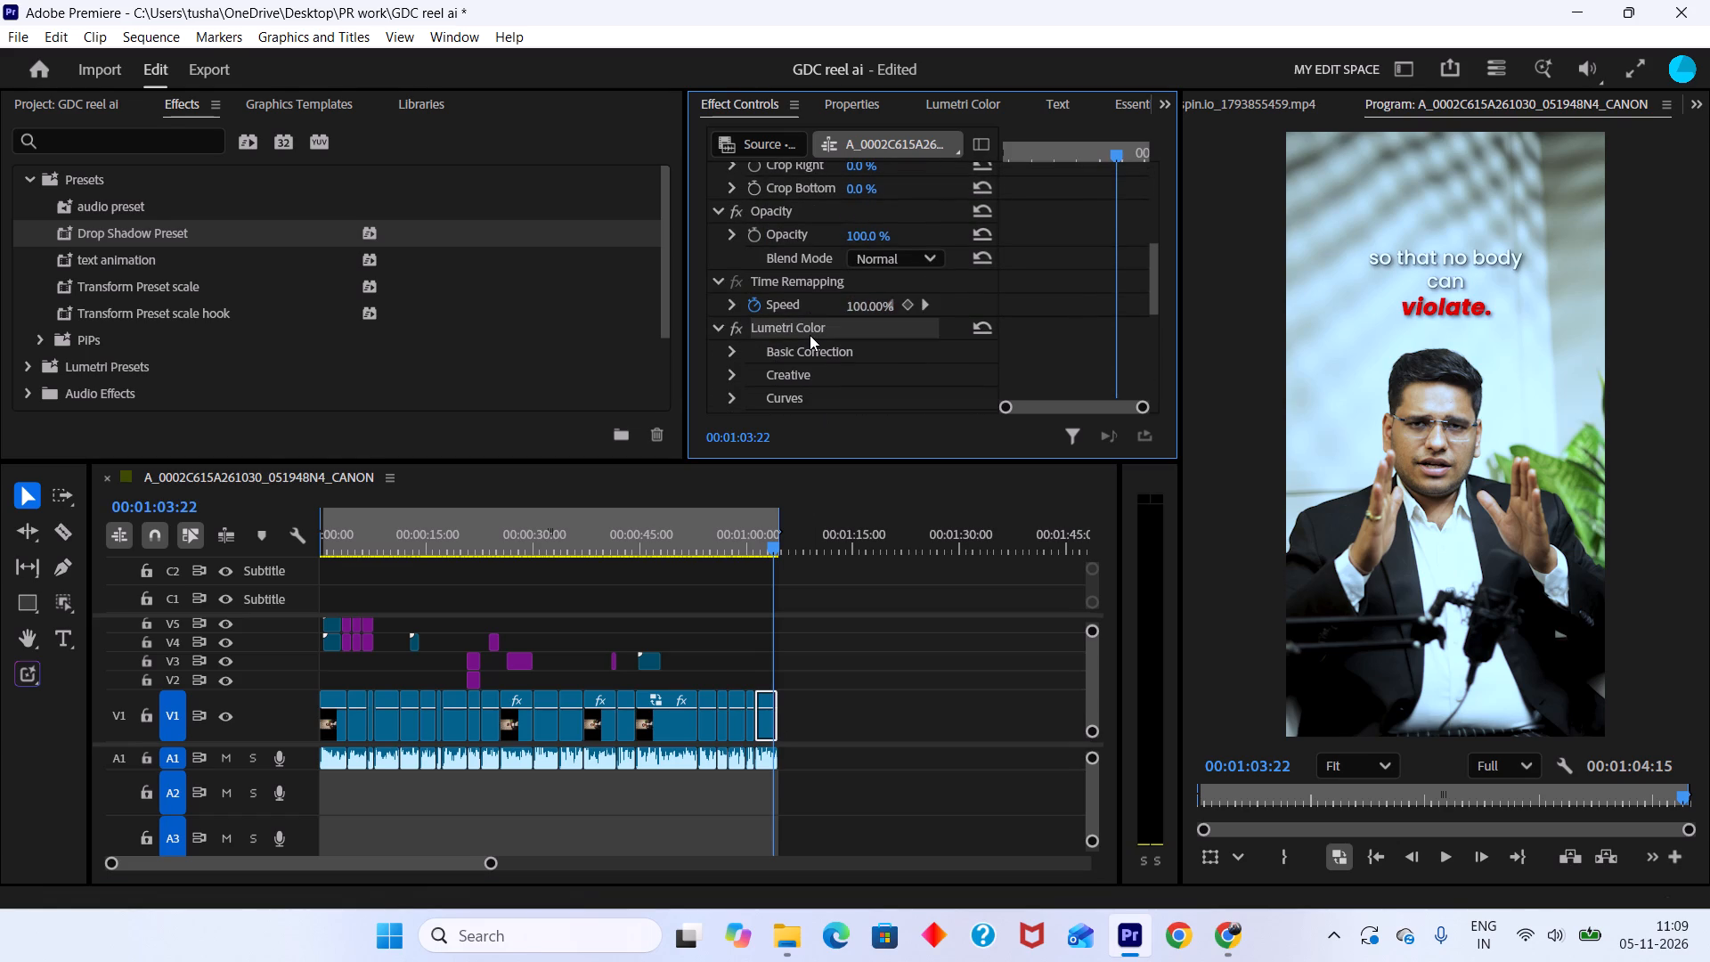
key(Delete)
Play back the reel's ending to review the colour correction across the final speaker clips.
key(space)
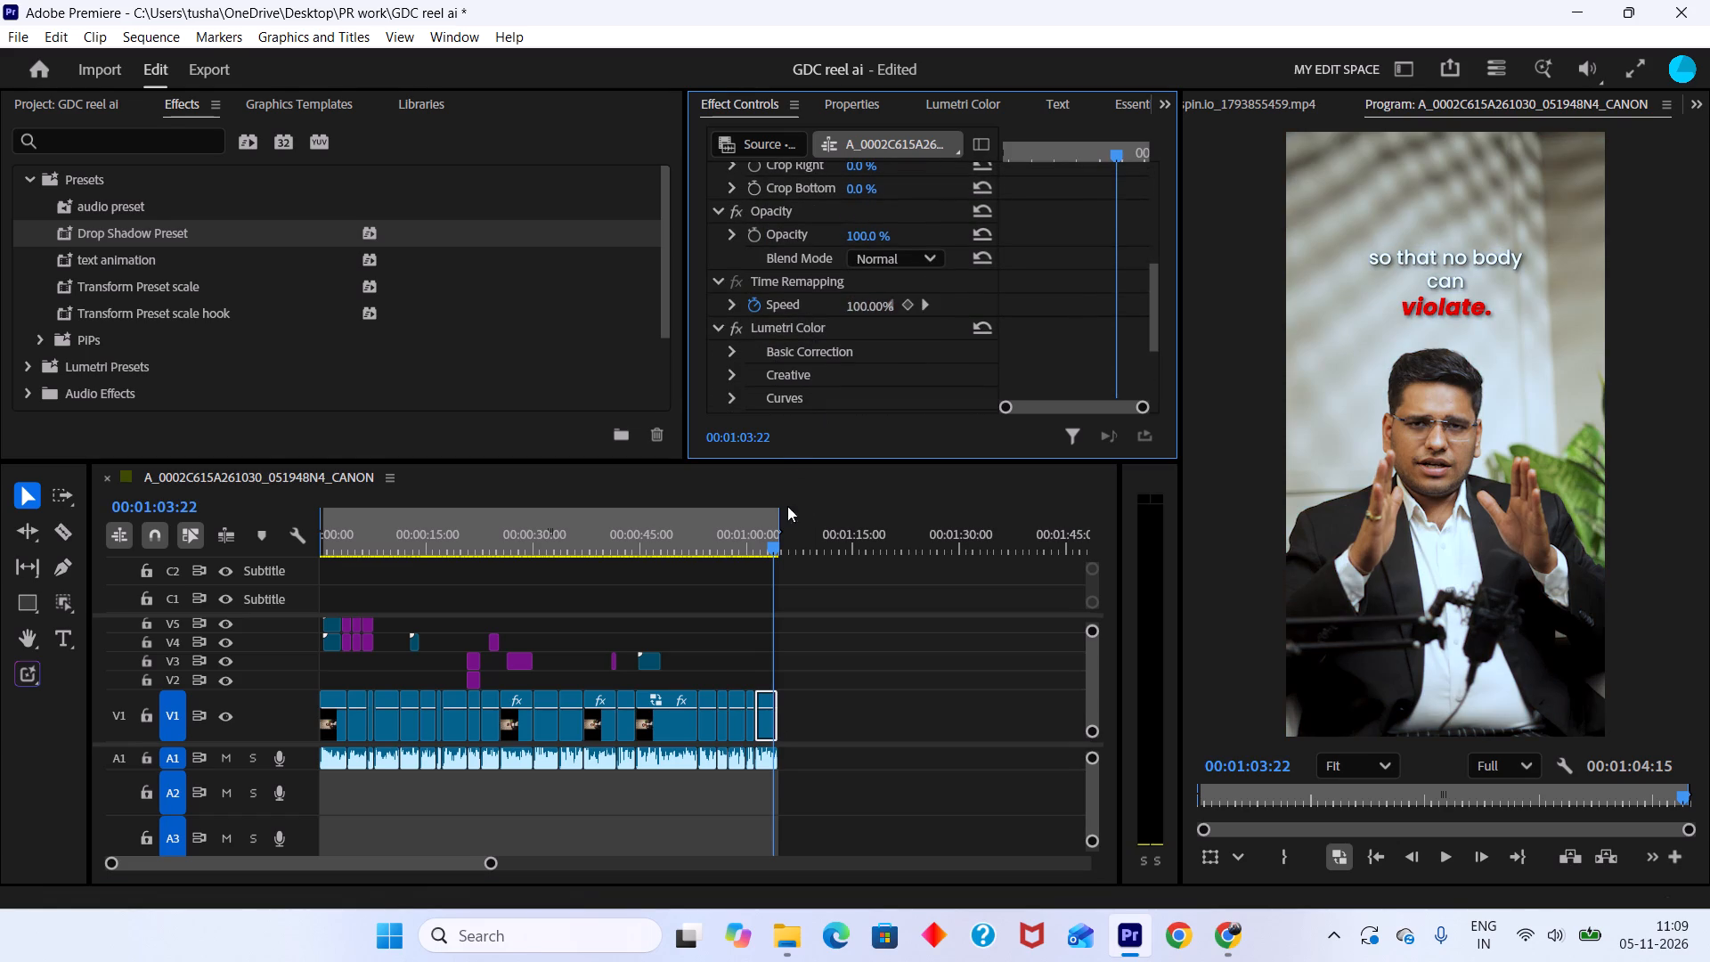
drag(769, 552, 722, 563)
key(space)
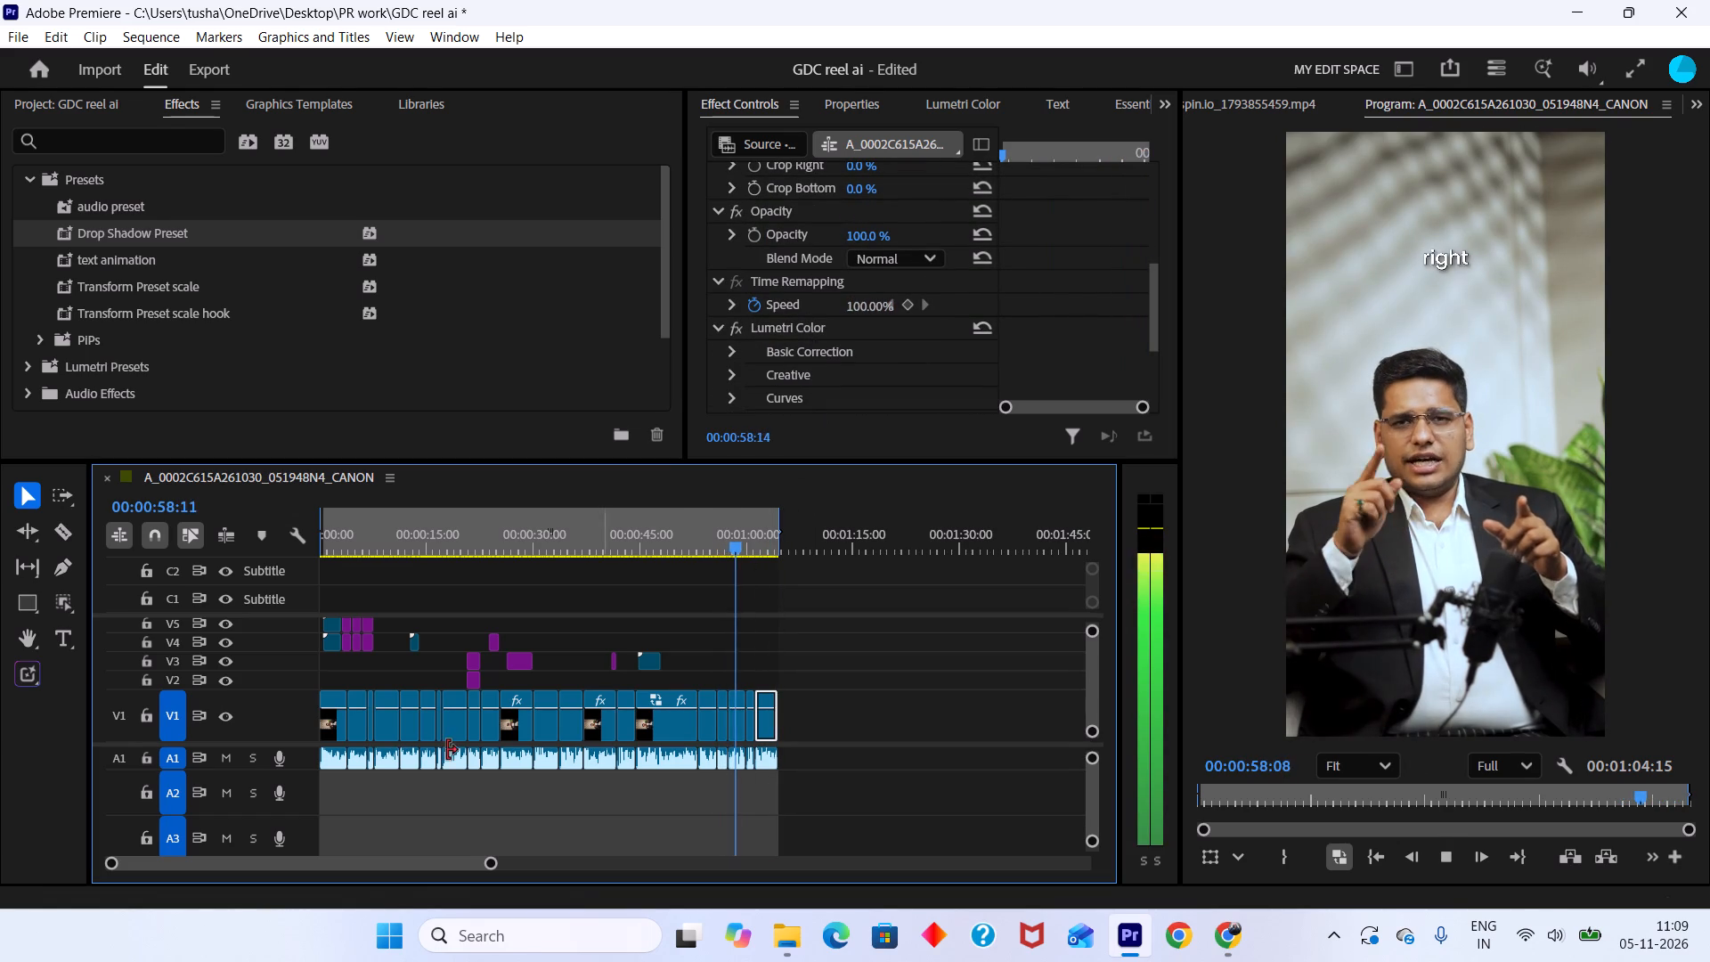
Reduce the heights of the V1 and V6 tracks so all the video tracks fit in the timeline.
click(306, 721)
alt+scroll(306, 721, down, 8)
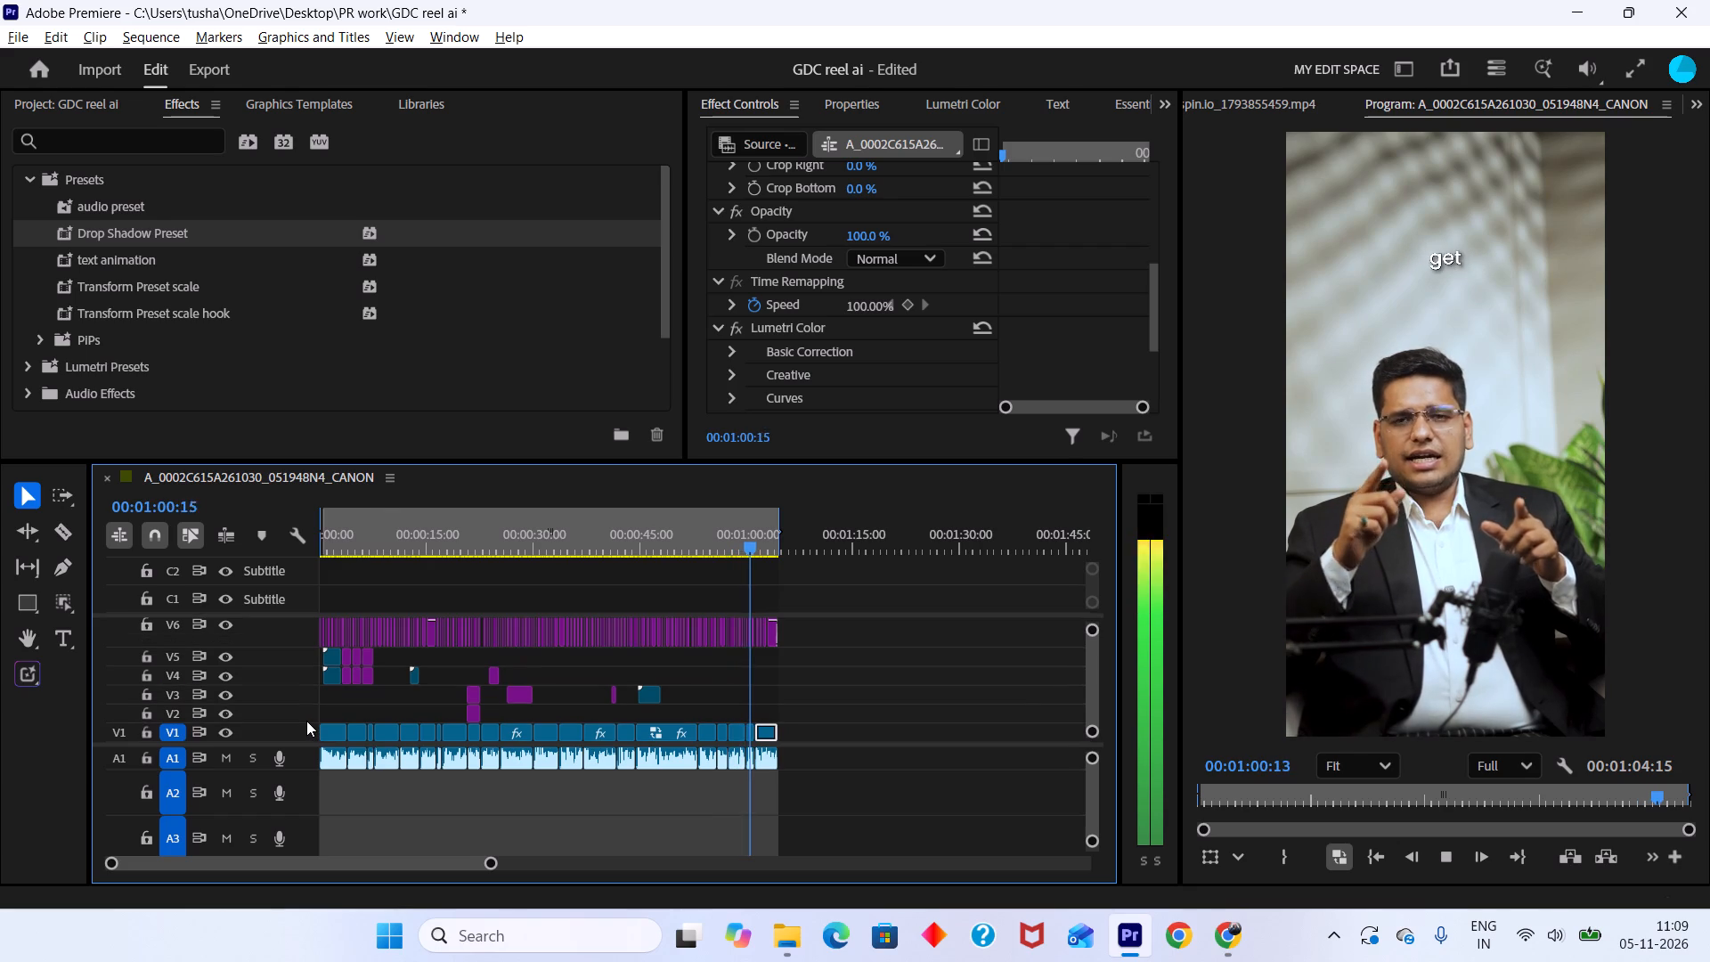
alt+scroll(306, 721, down, 2)
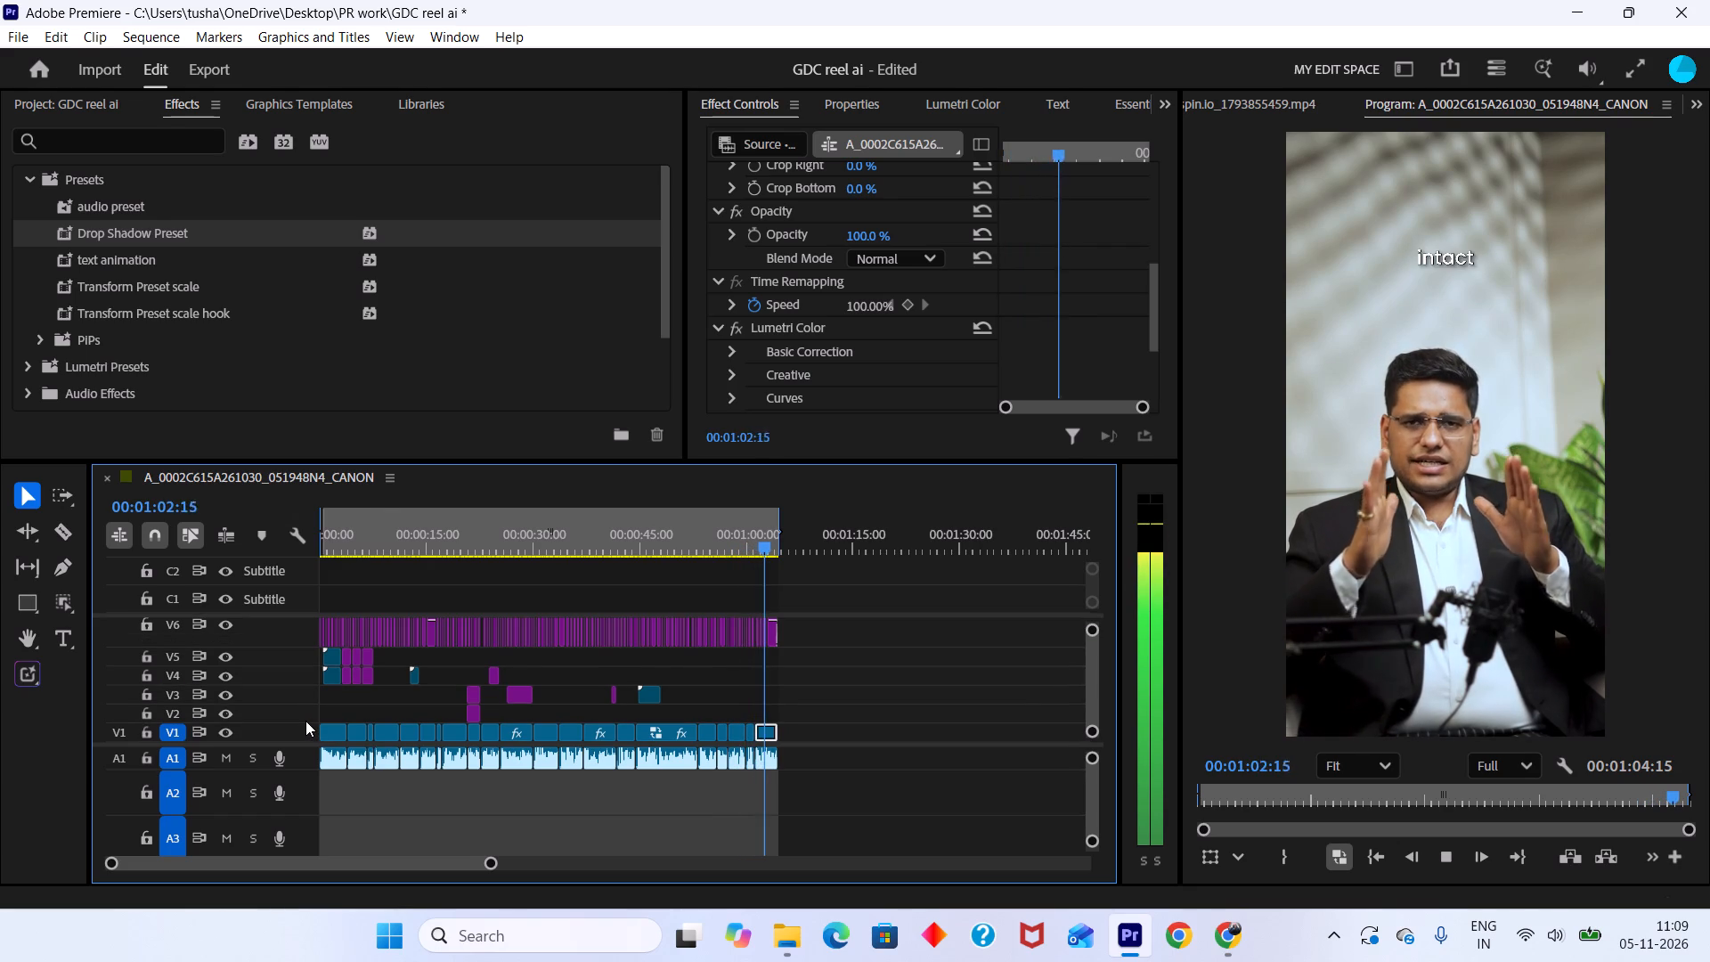
click(286, 630)
alt+scroll(286, 630, down, 3)
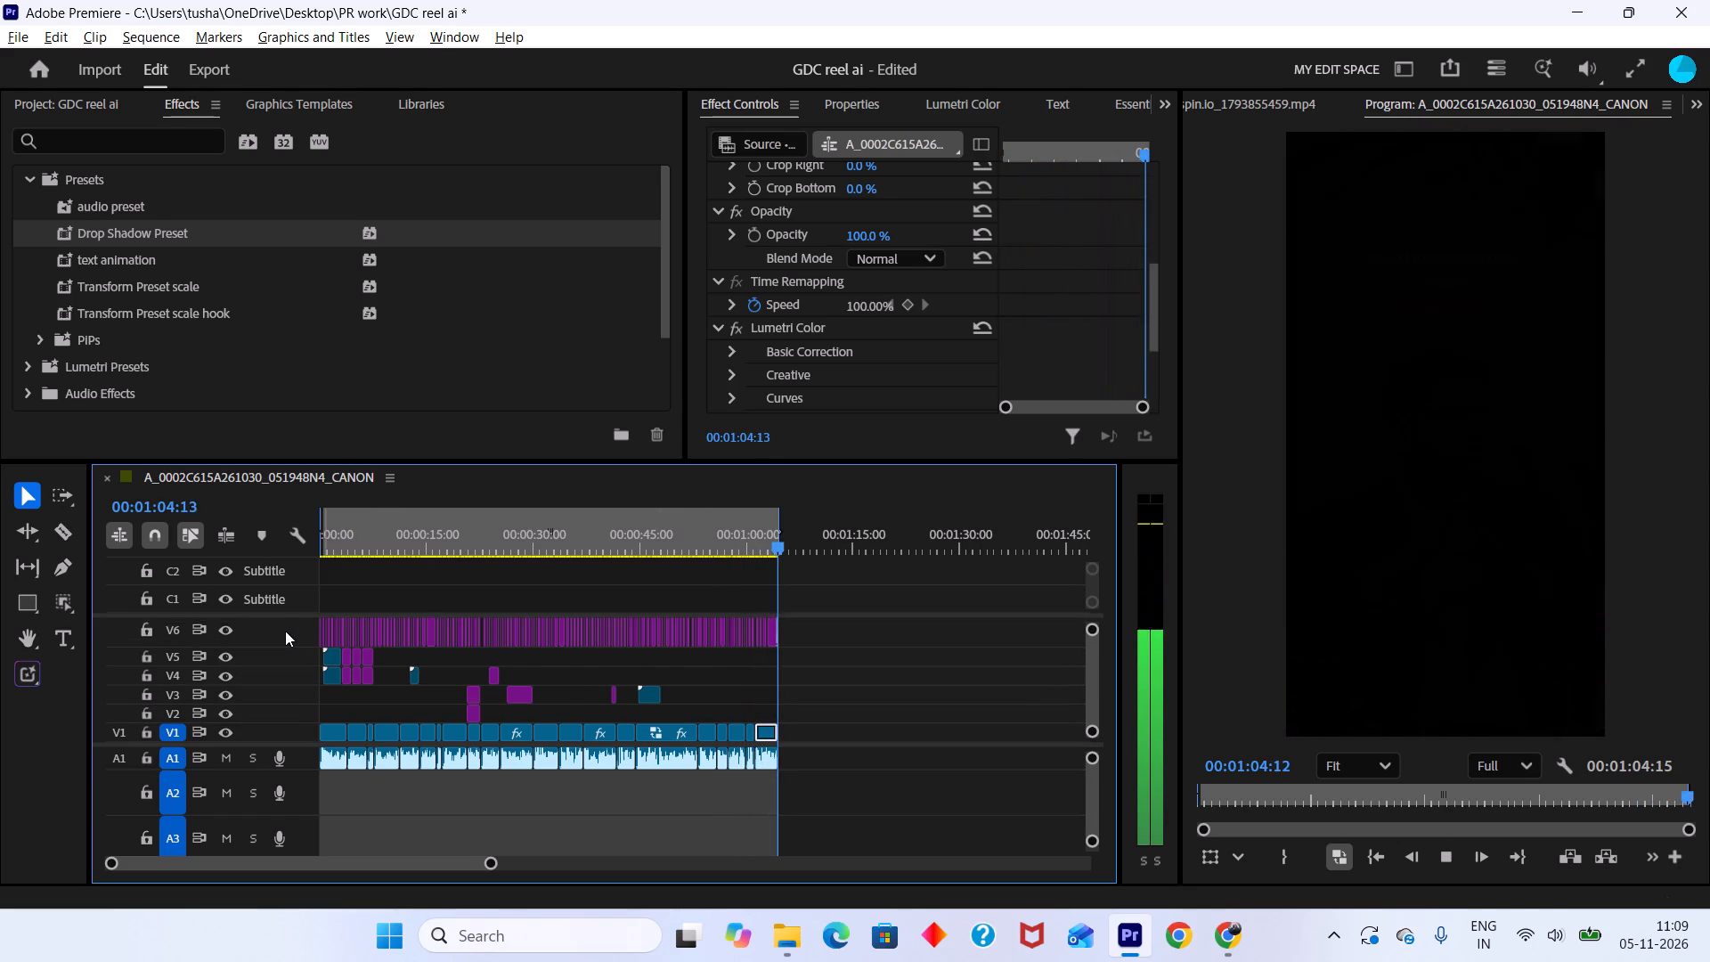
alt+scroll(285, 631, down, 4)
Play the reel from the beginning to review the colour correction, captions and B-roll.
drag(658, 548, 191, 642)
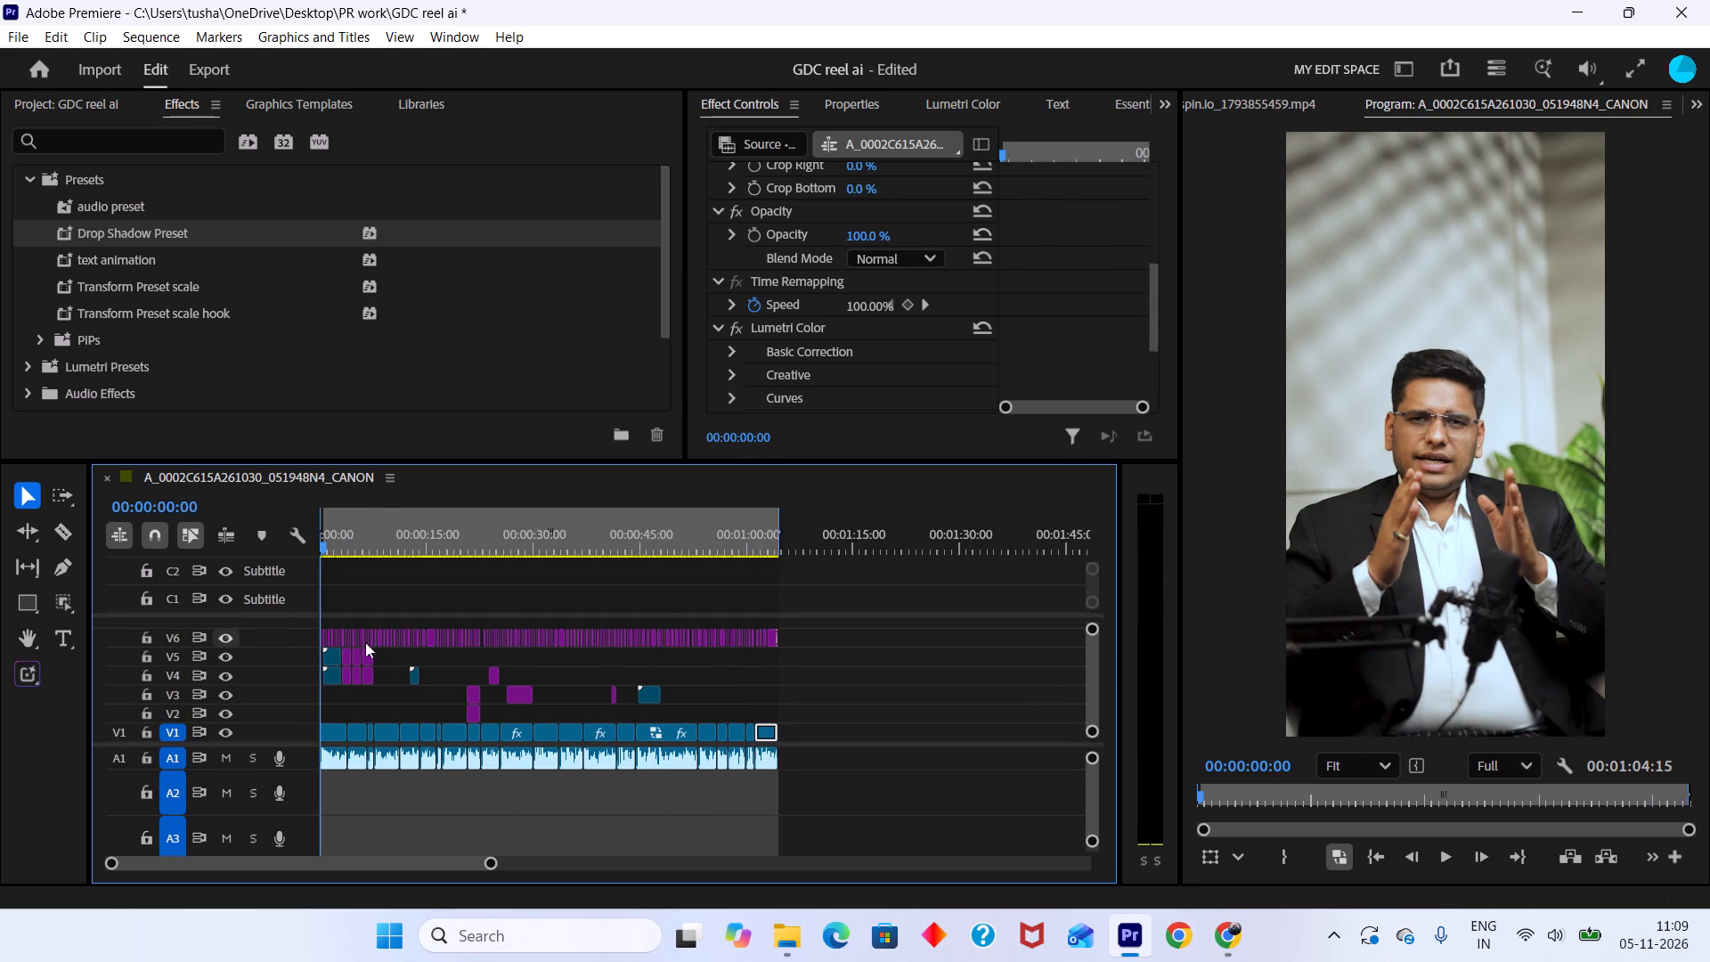
key(space)
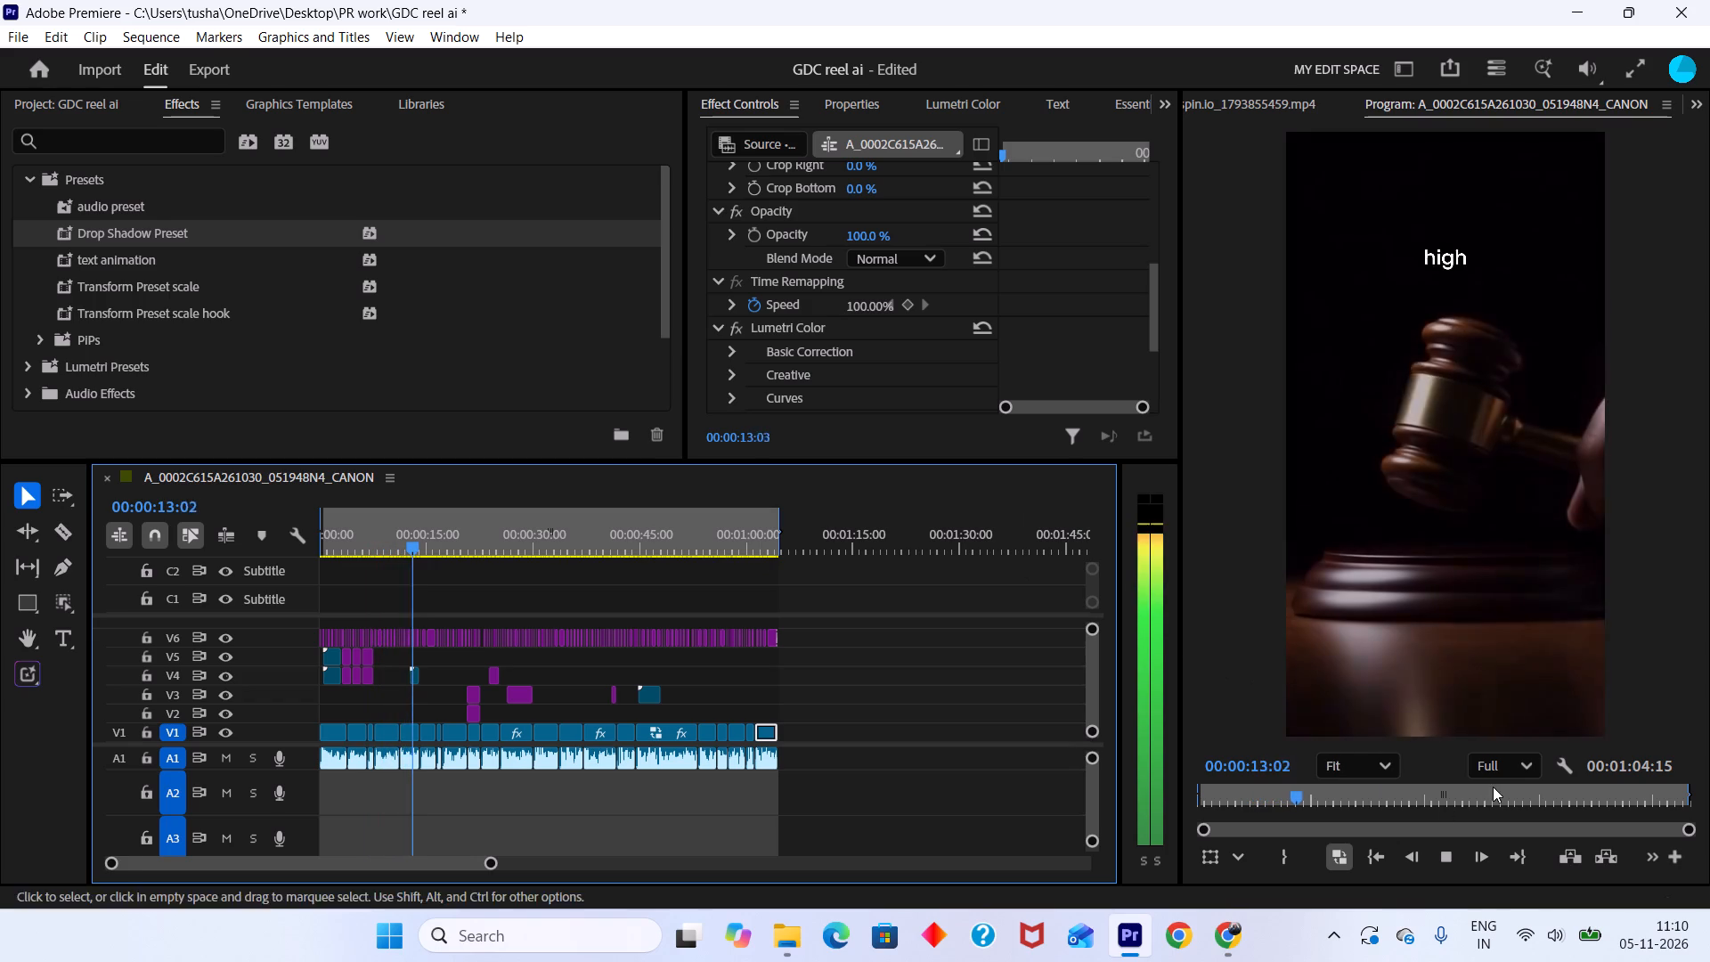
Set the program monitor's playback resolution to 1/2 and save the project.
click(1501, 757)
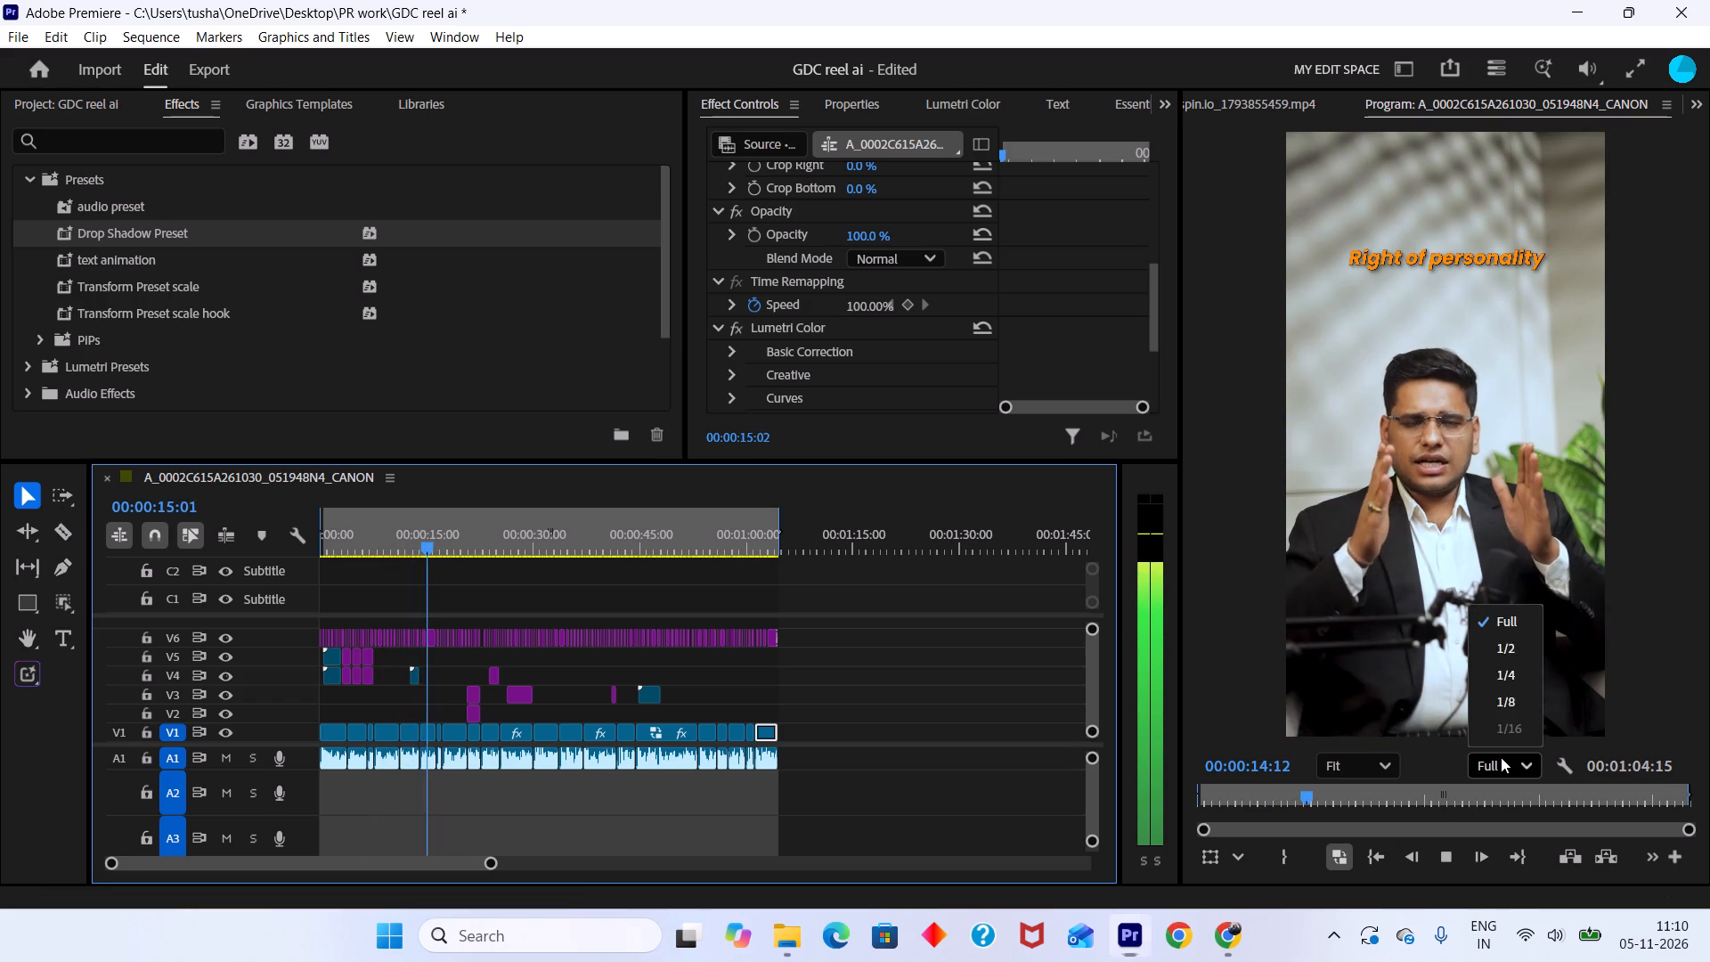
click(1508, 648)
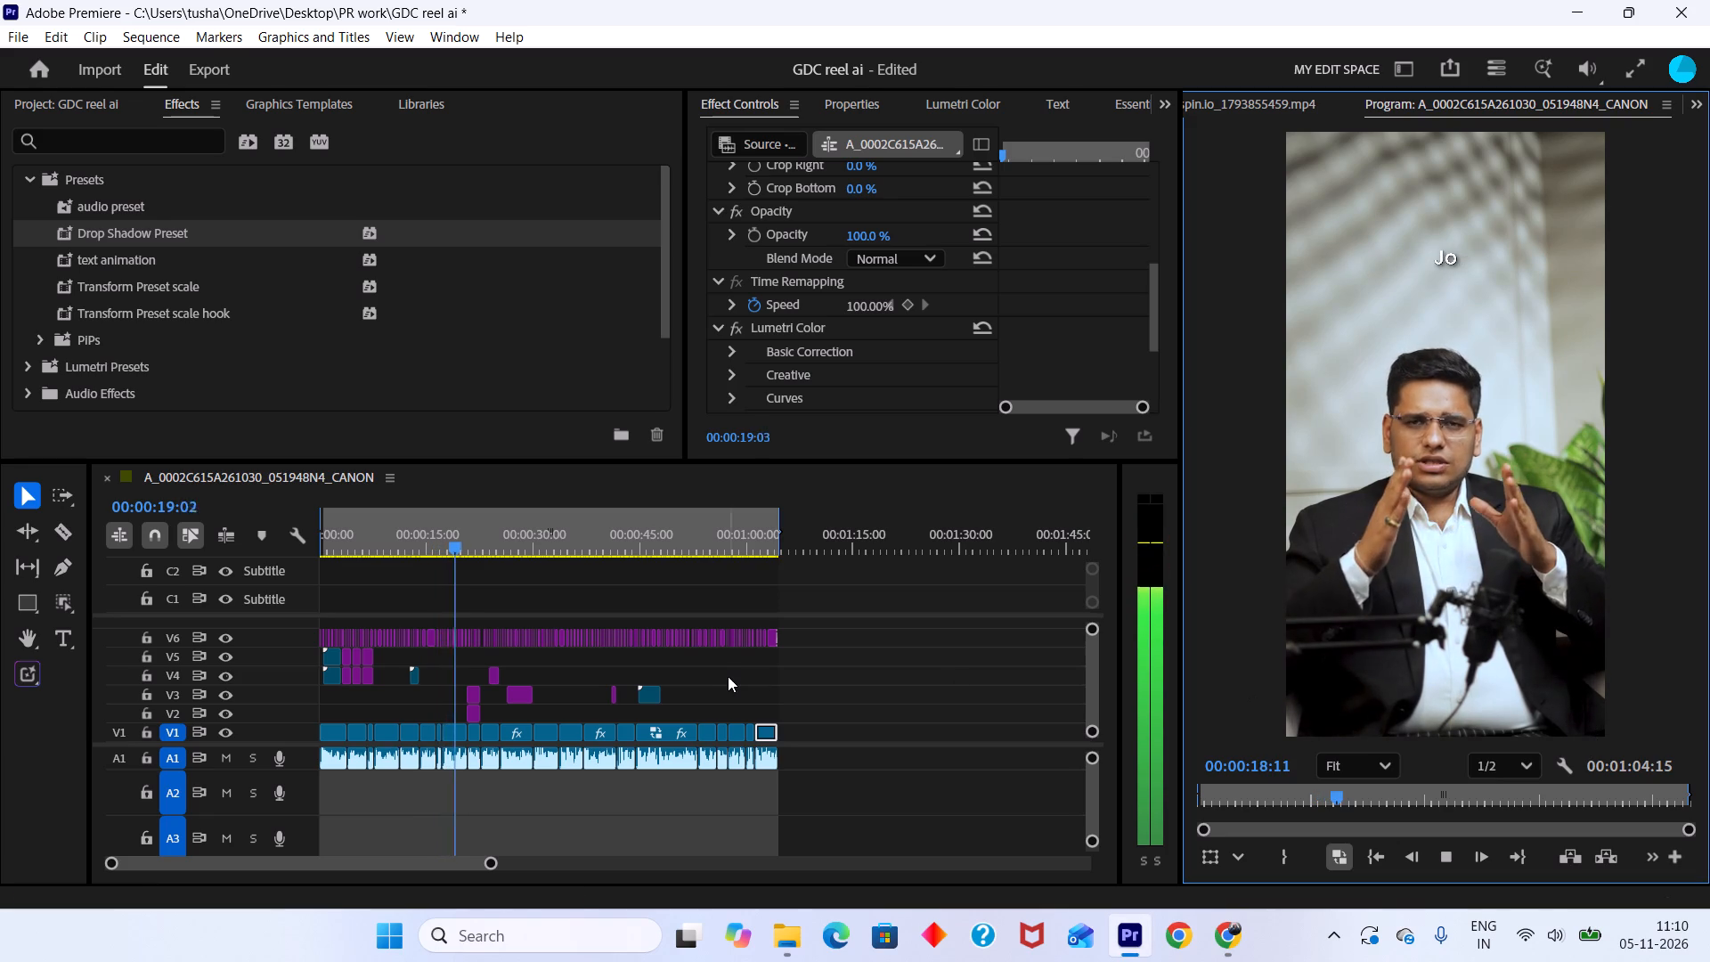
key(ctrl+s)
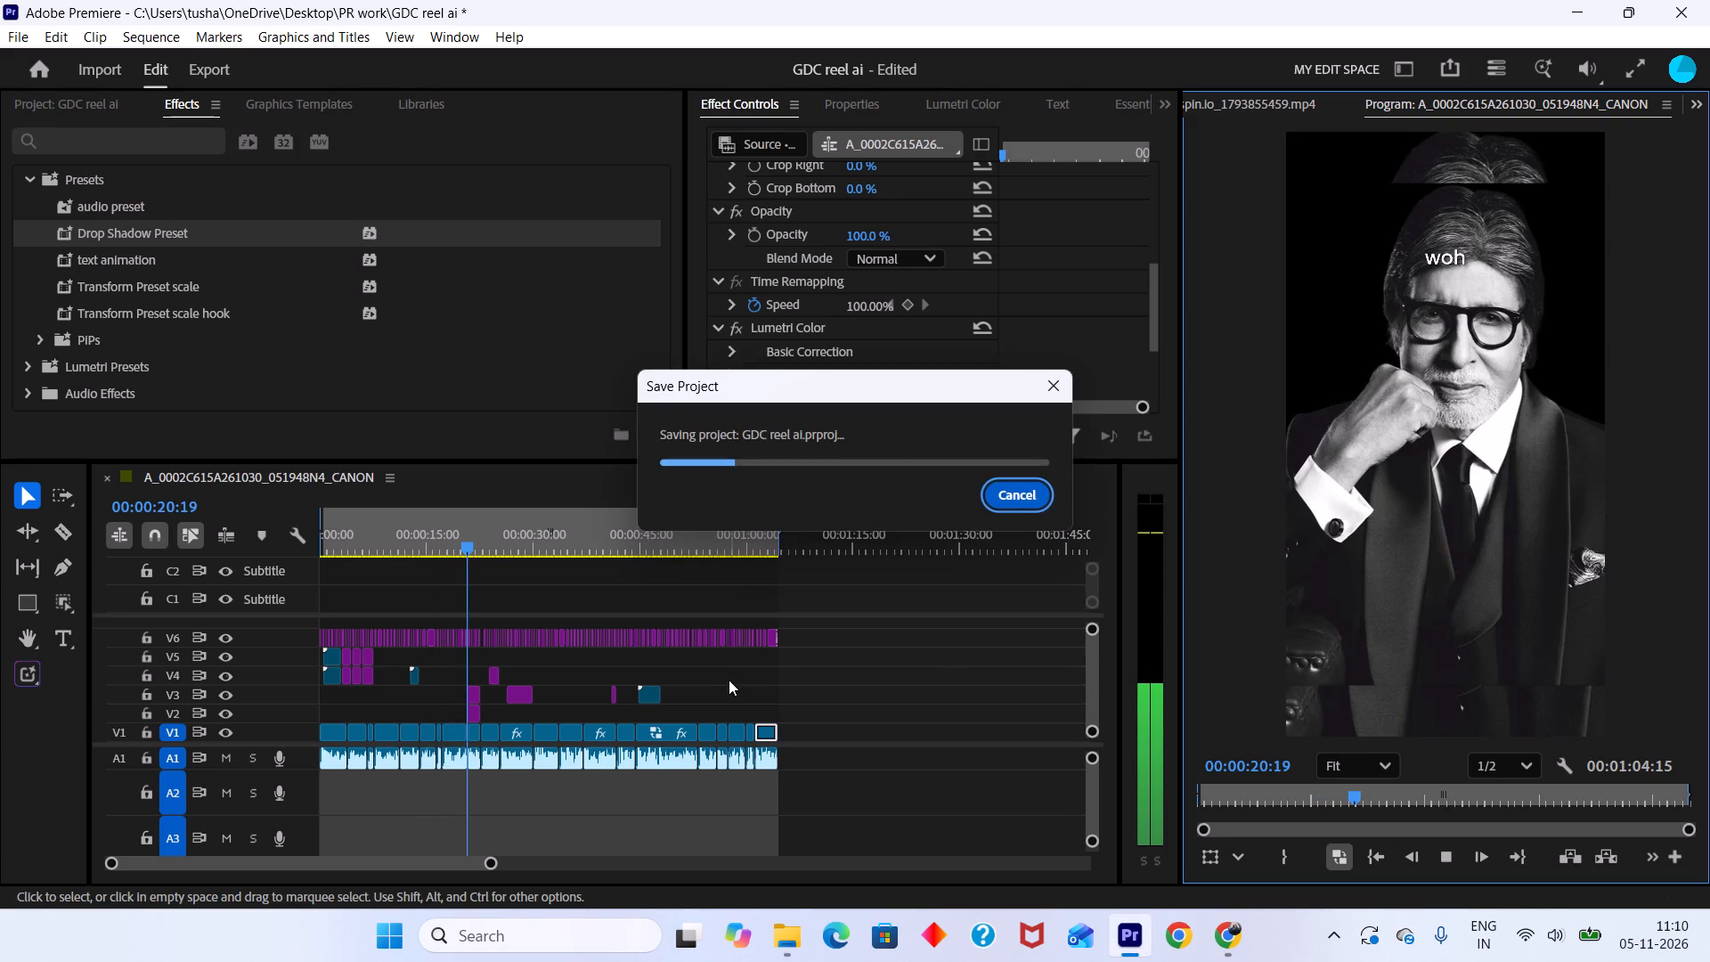
Stop the review playback and move the playhead back to just before the last V3 B-roll clip.
key(space)
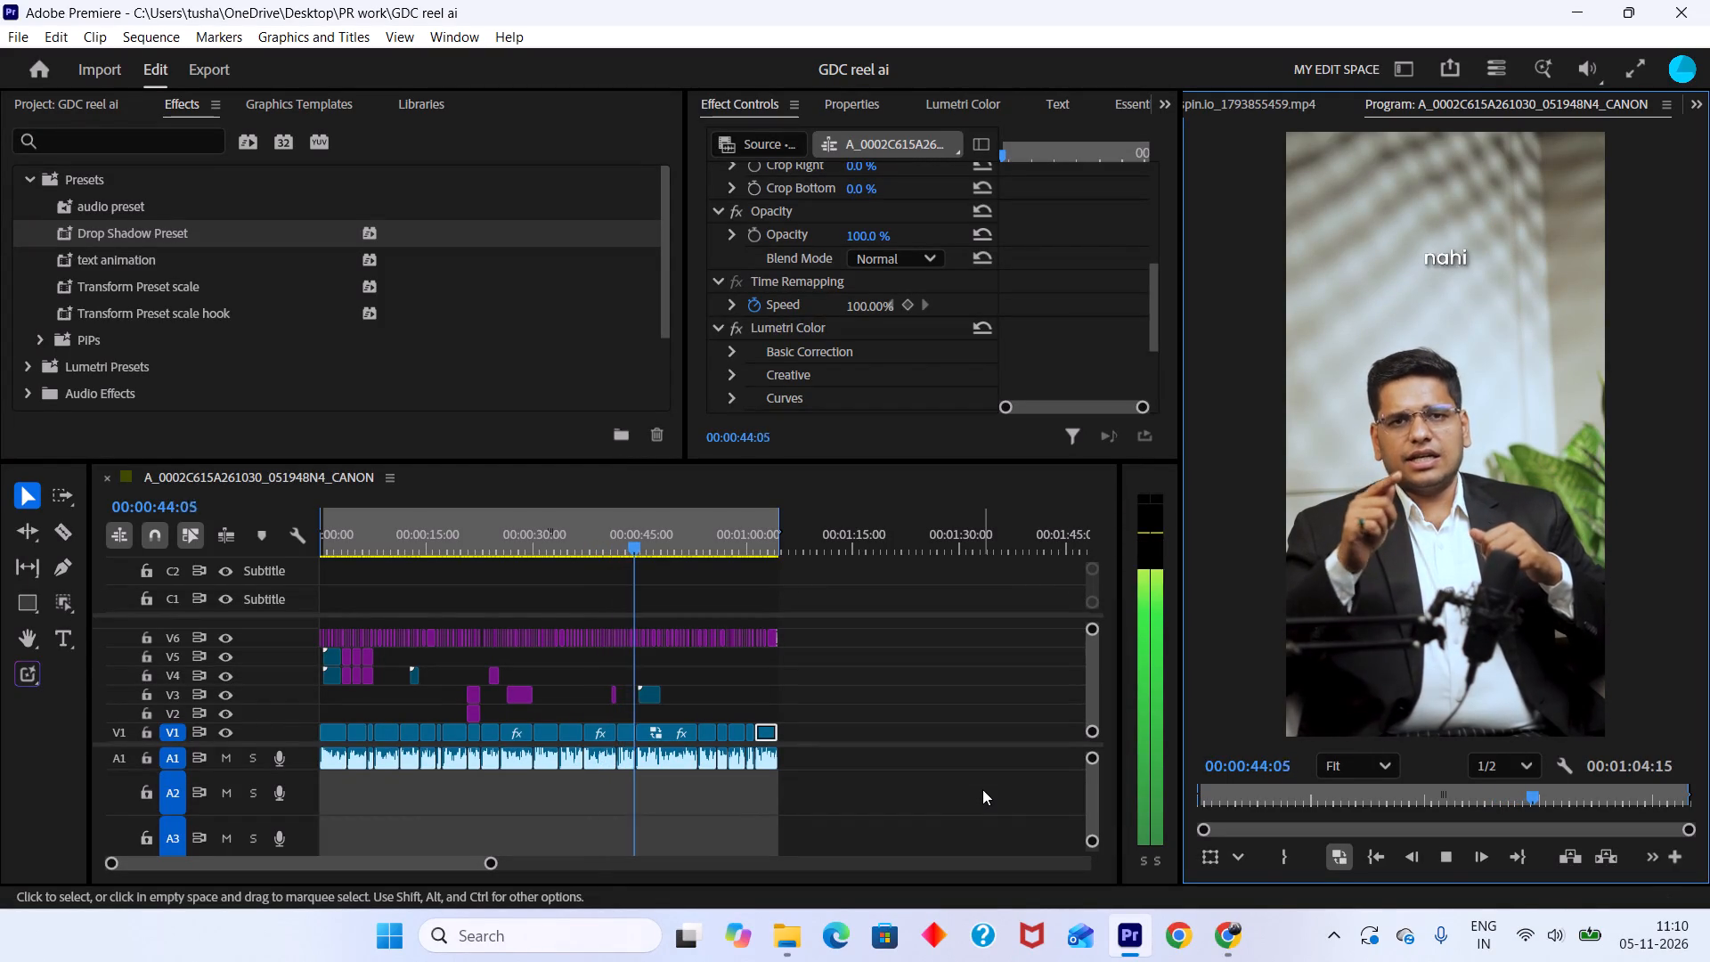
drag(651, 548, 630, 548)
Switch to Chrome, search Google for "profit sfx" in a new tab and open Pixabay's free profit sound effects page.
click(1226, 939)
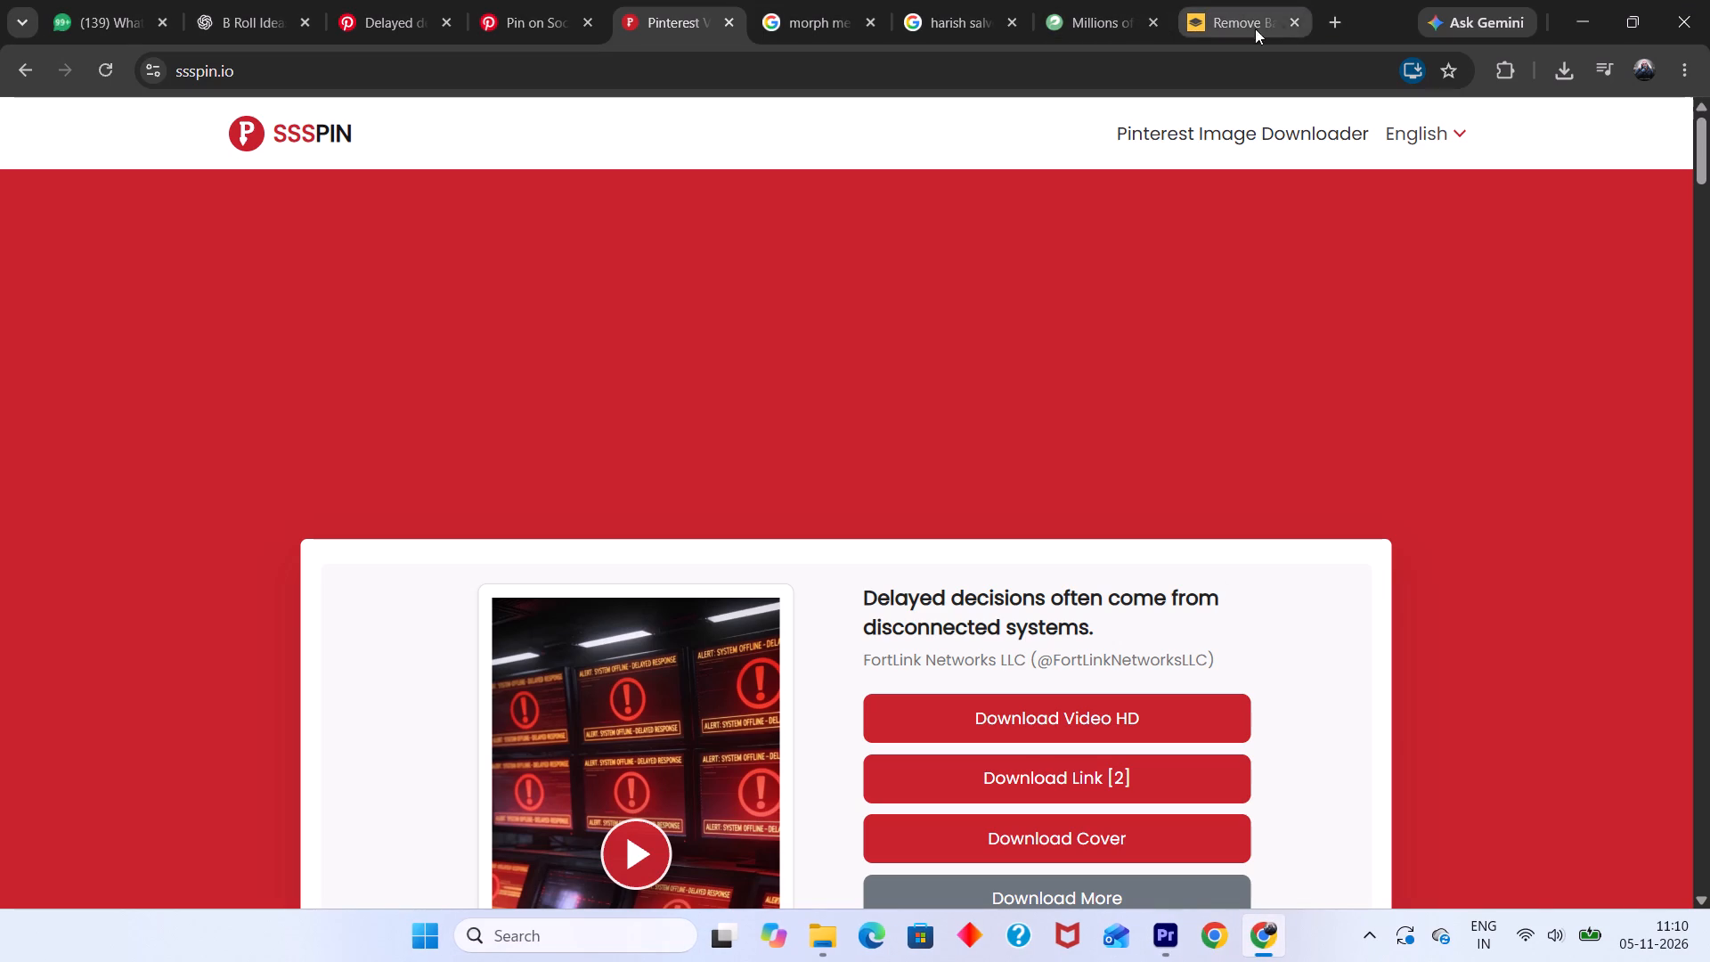
click(1330, 14)
click(836, 470)
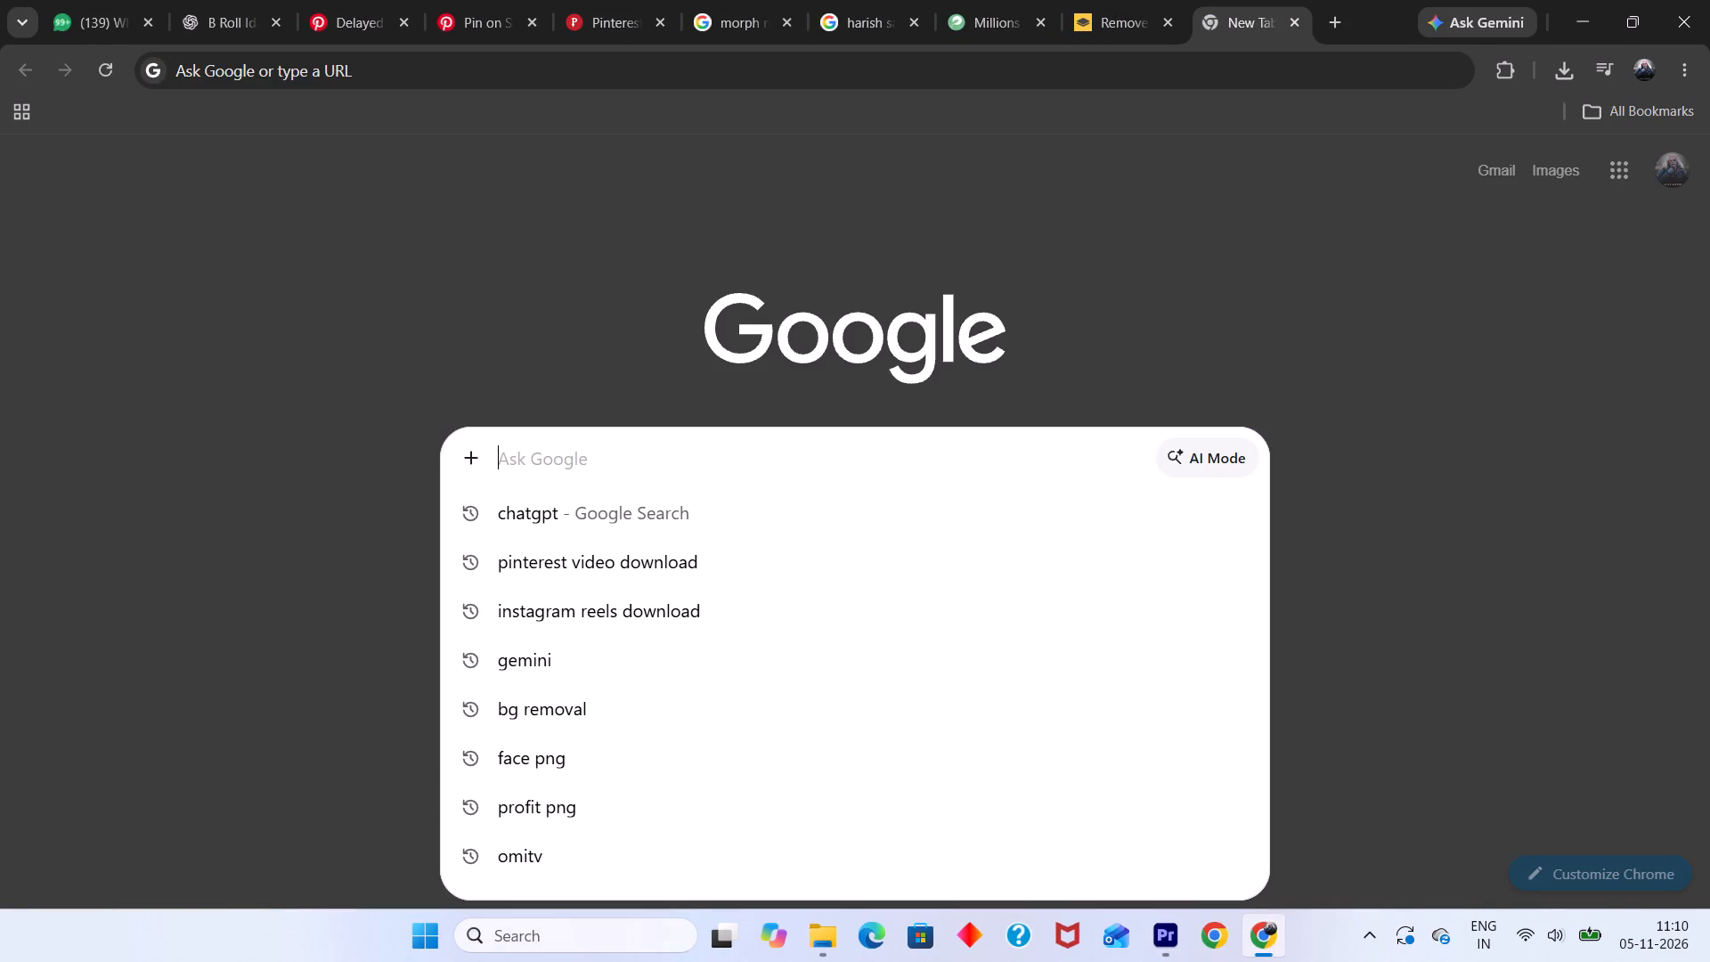
text(profit sr)
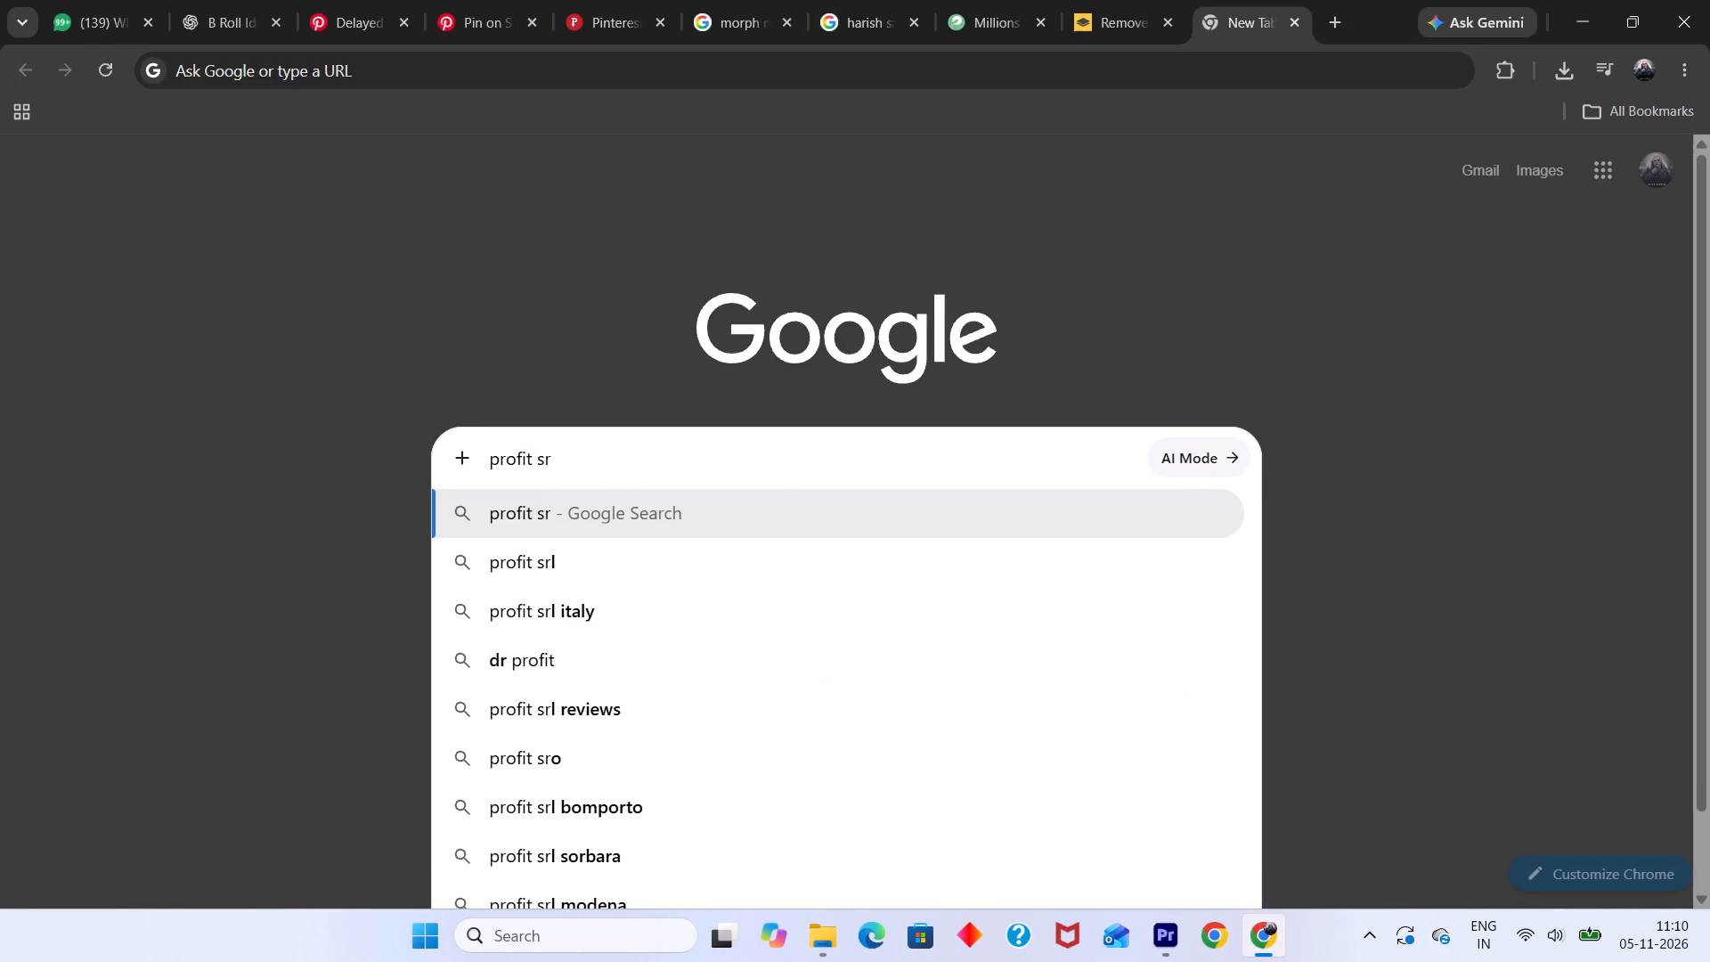
key(BackSpace)
text(fx)
key(Return)
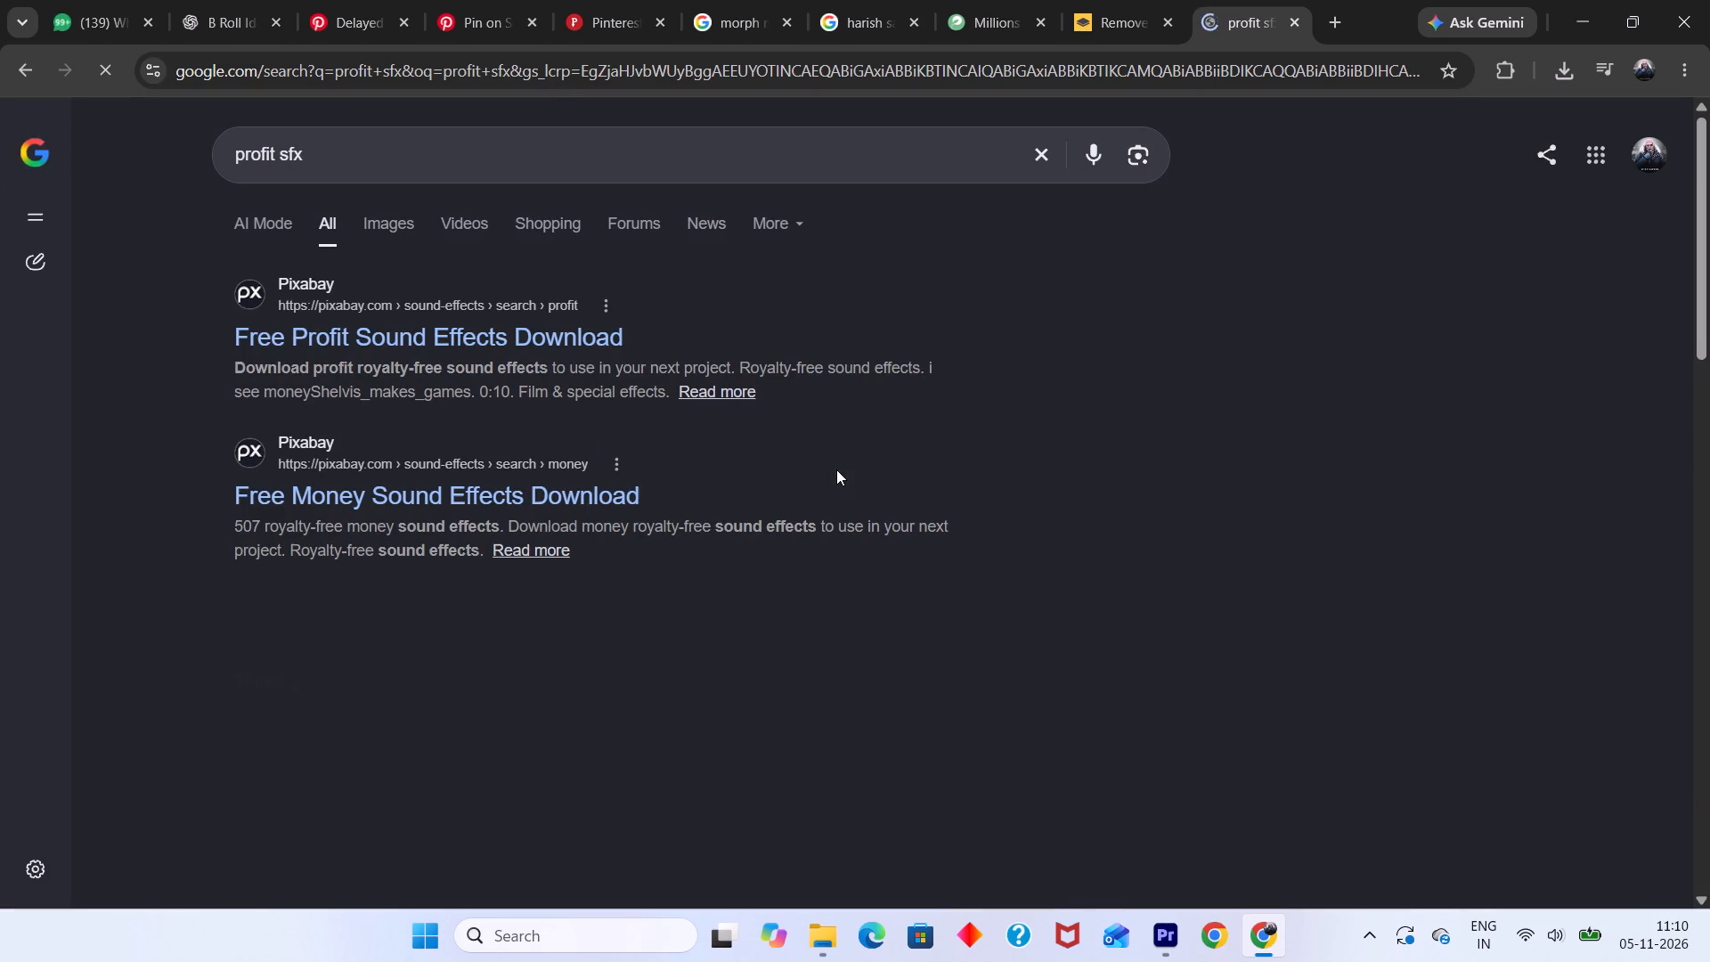
click(426, 340)
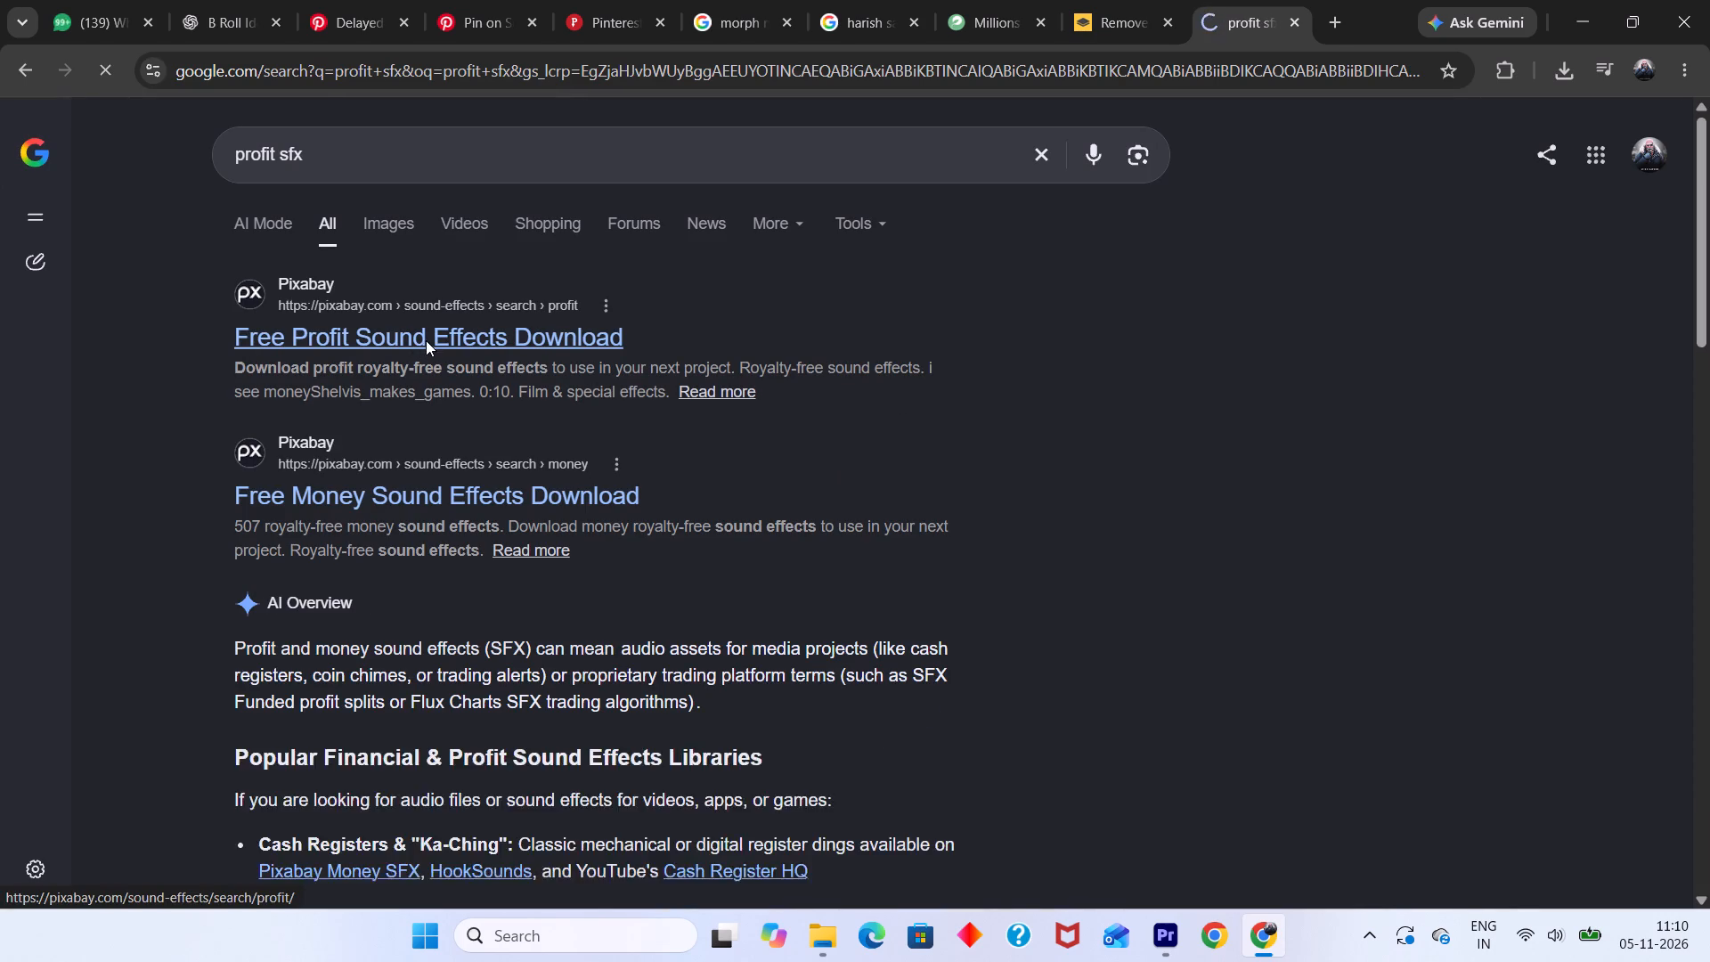
Preview the profit sound effects i see money, clink jingle coins, Slot Machine Coin Payout 1 and Coins Jingle.
click(84, 571)
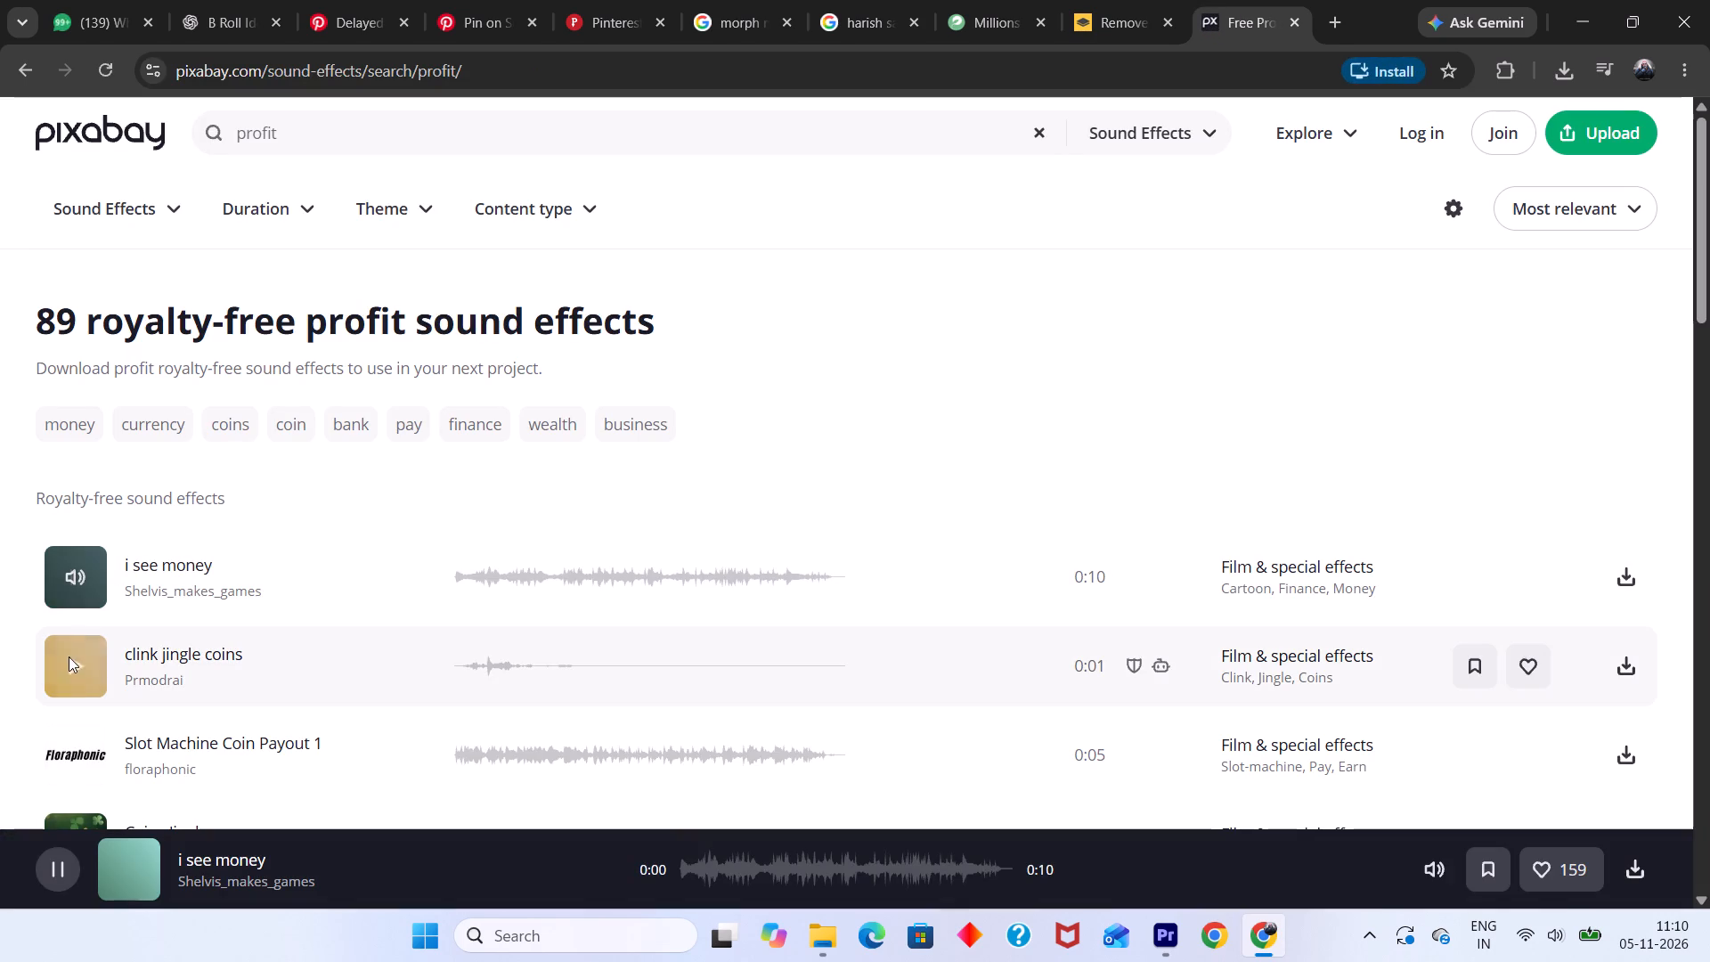
click(69, 665)
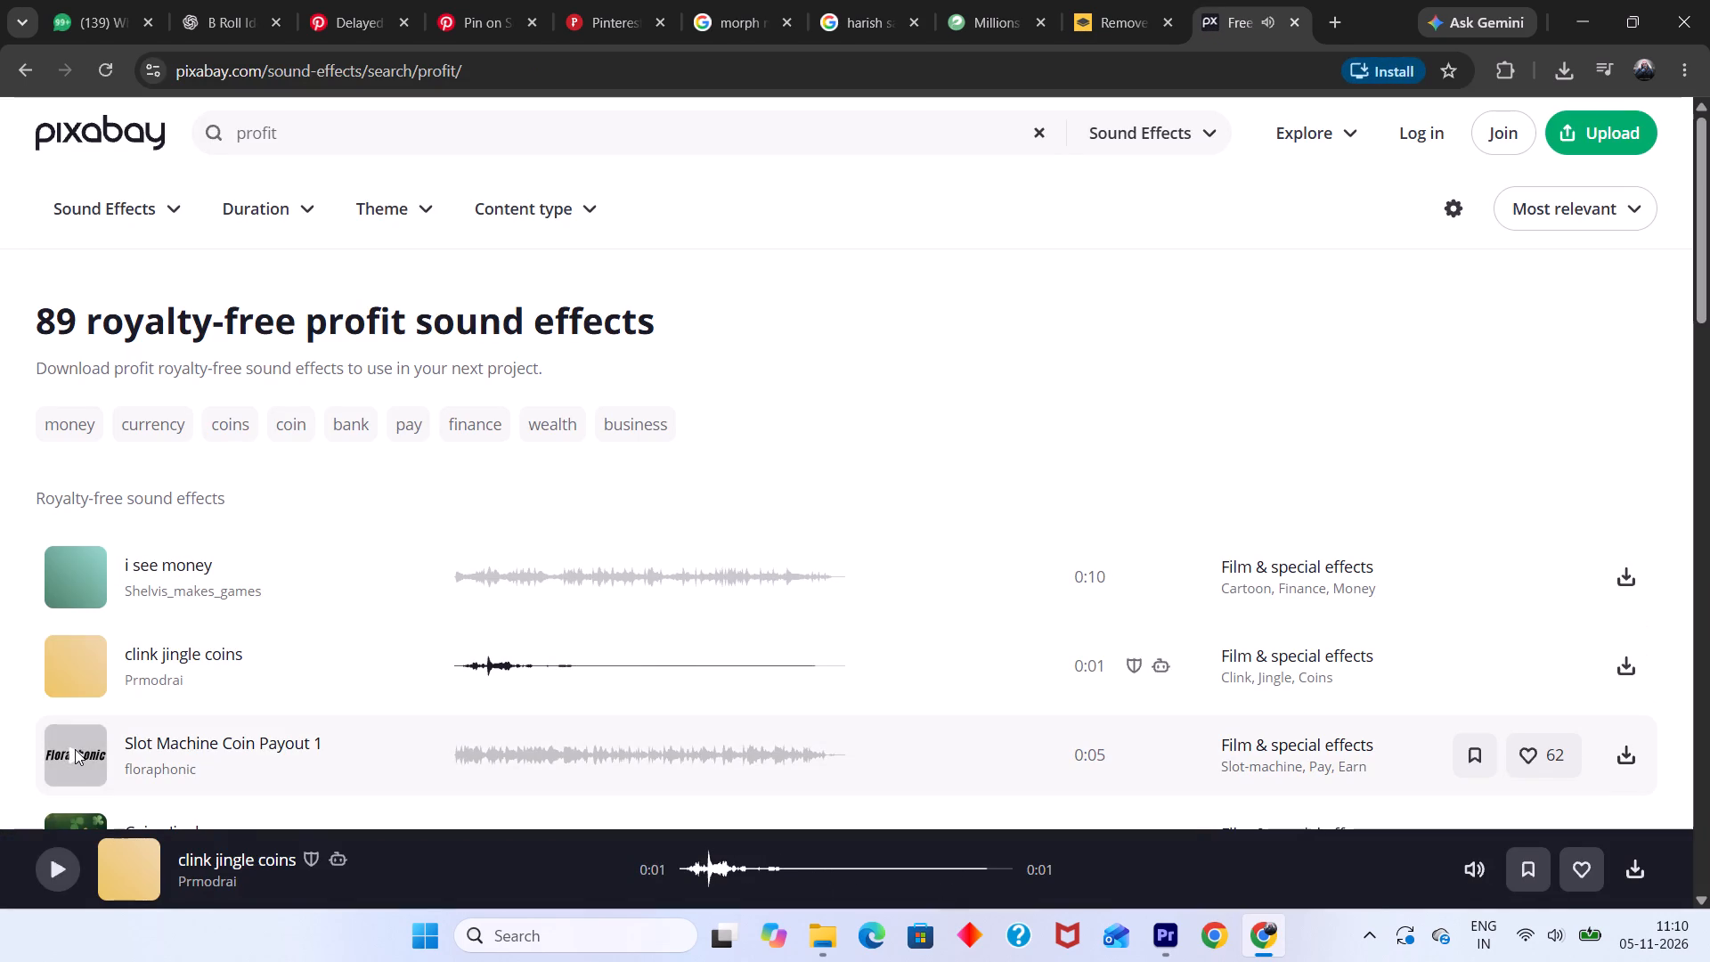
click(75, 749)
scroll(75, 749, down, 2)
click(95, 644)
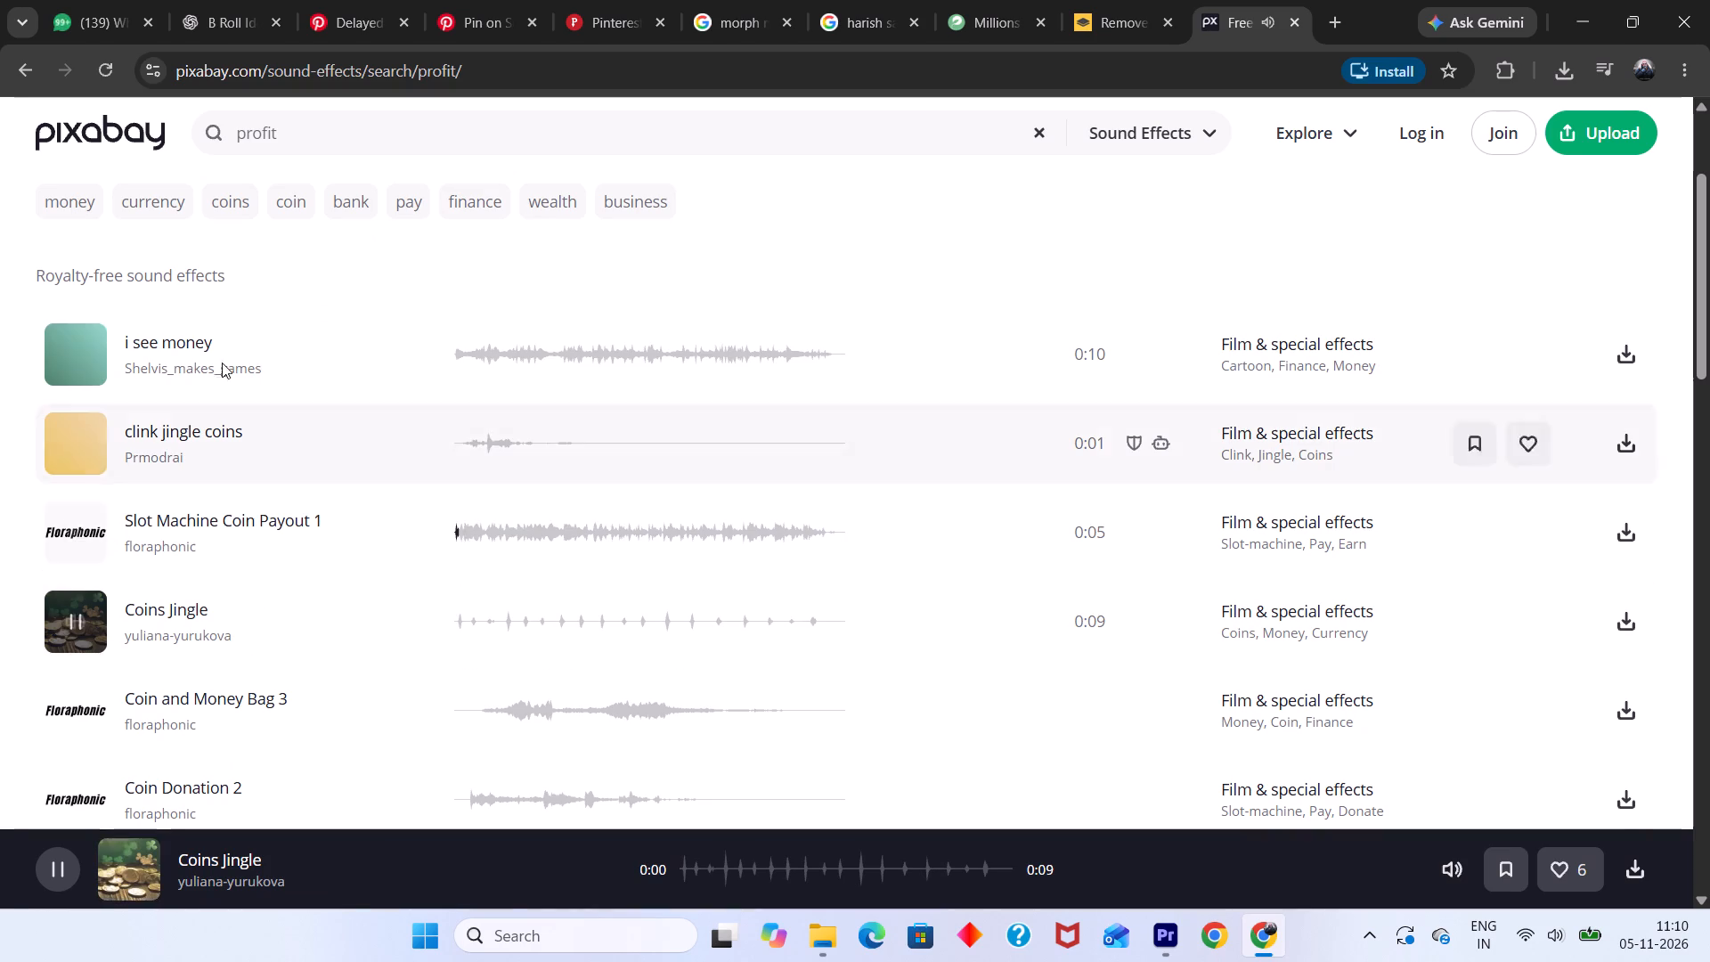
Search Pixabay's sound effects for "dollar" and audition coin clatter 6, Level up!, Apple Pay Sound Effect, Coins Drop 1 and Counting Money.
drag(339, 143, 171, 140)
text(dollar)
key(Return)
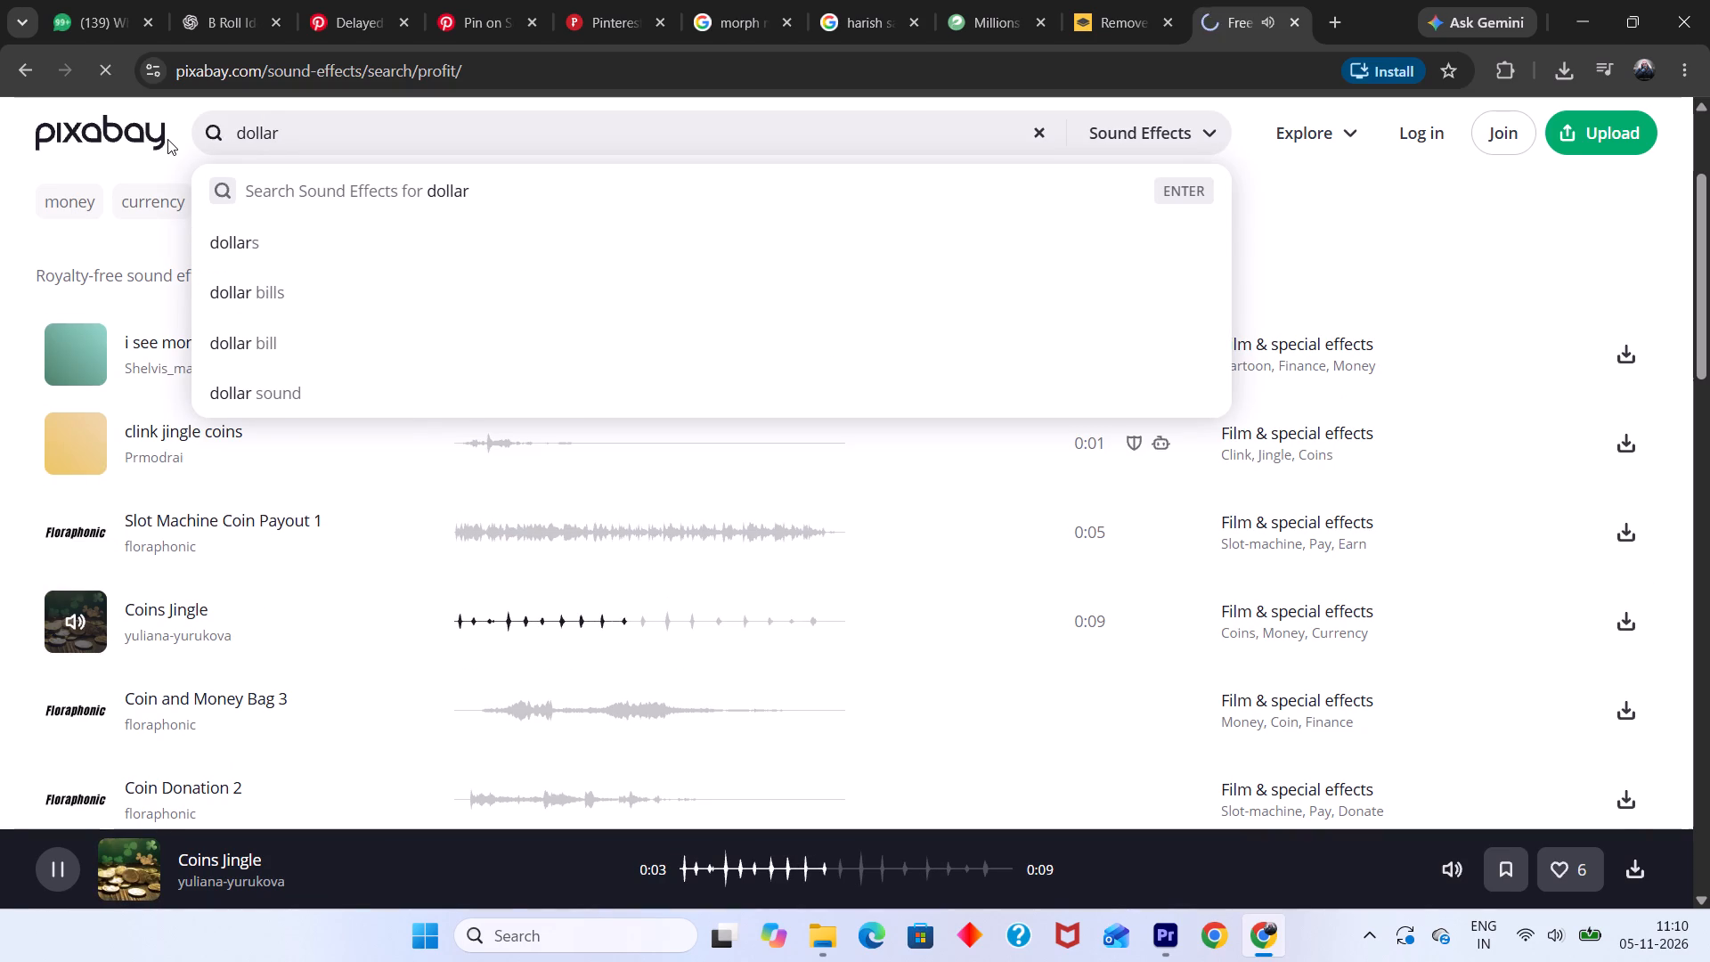
click(95, 574)
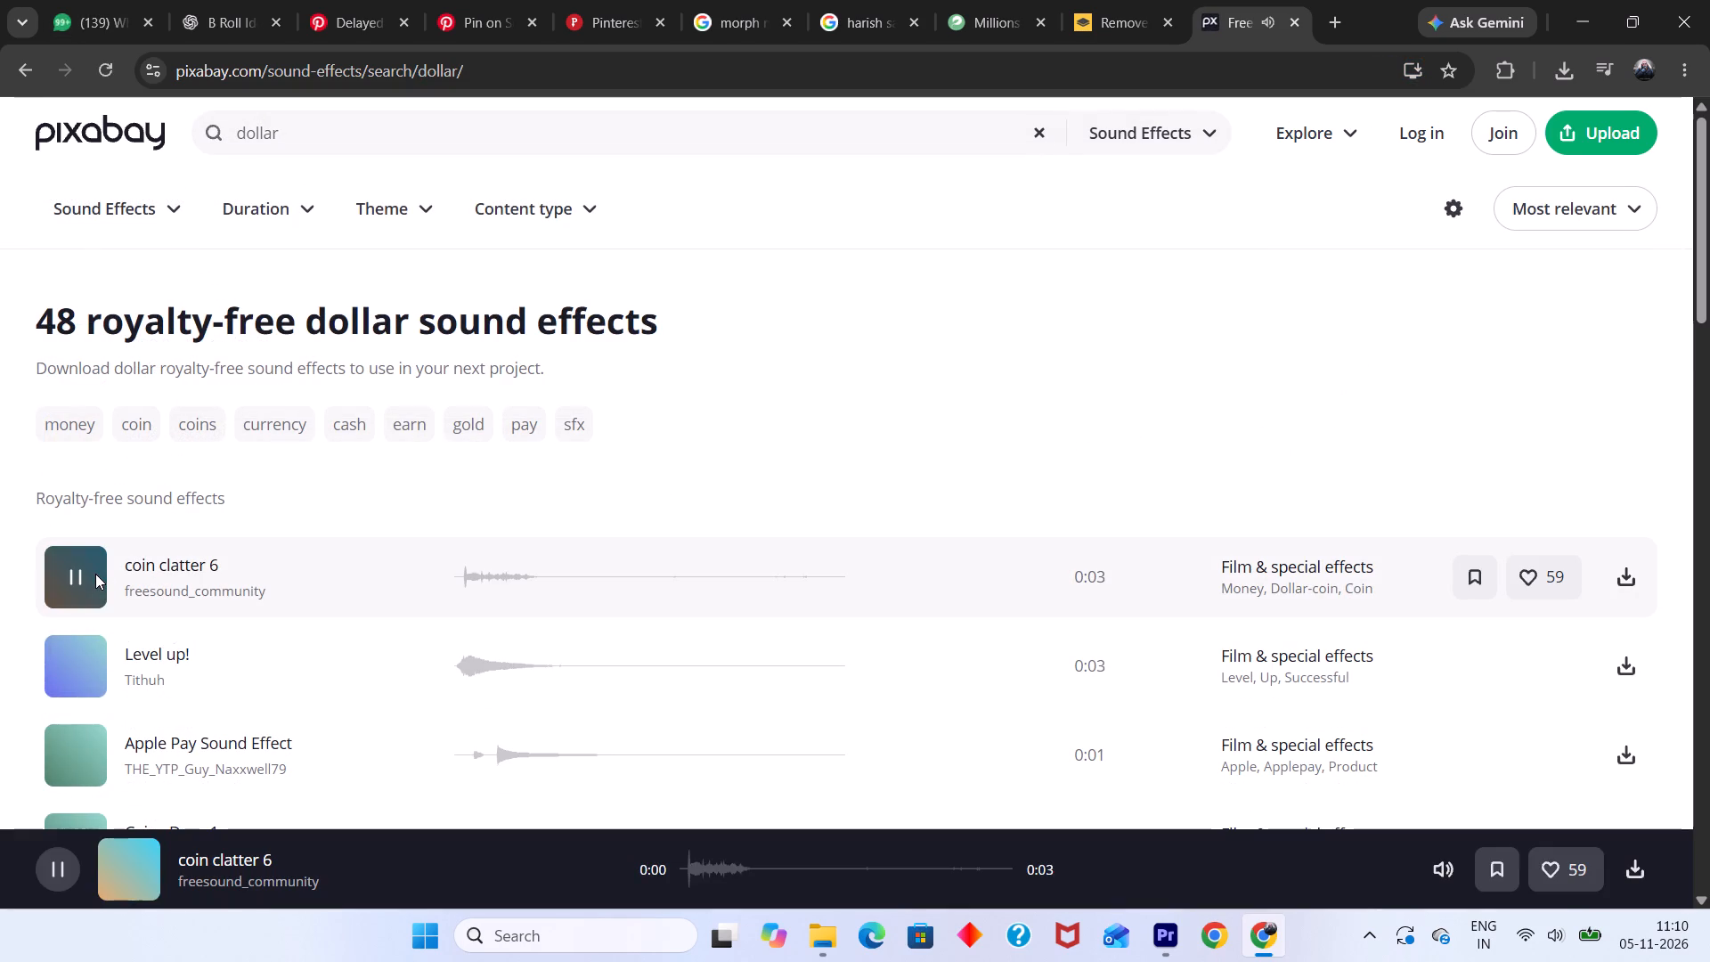
click(94, 649)
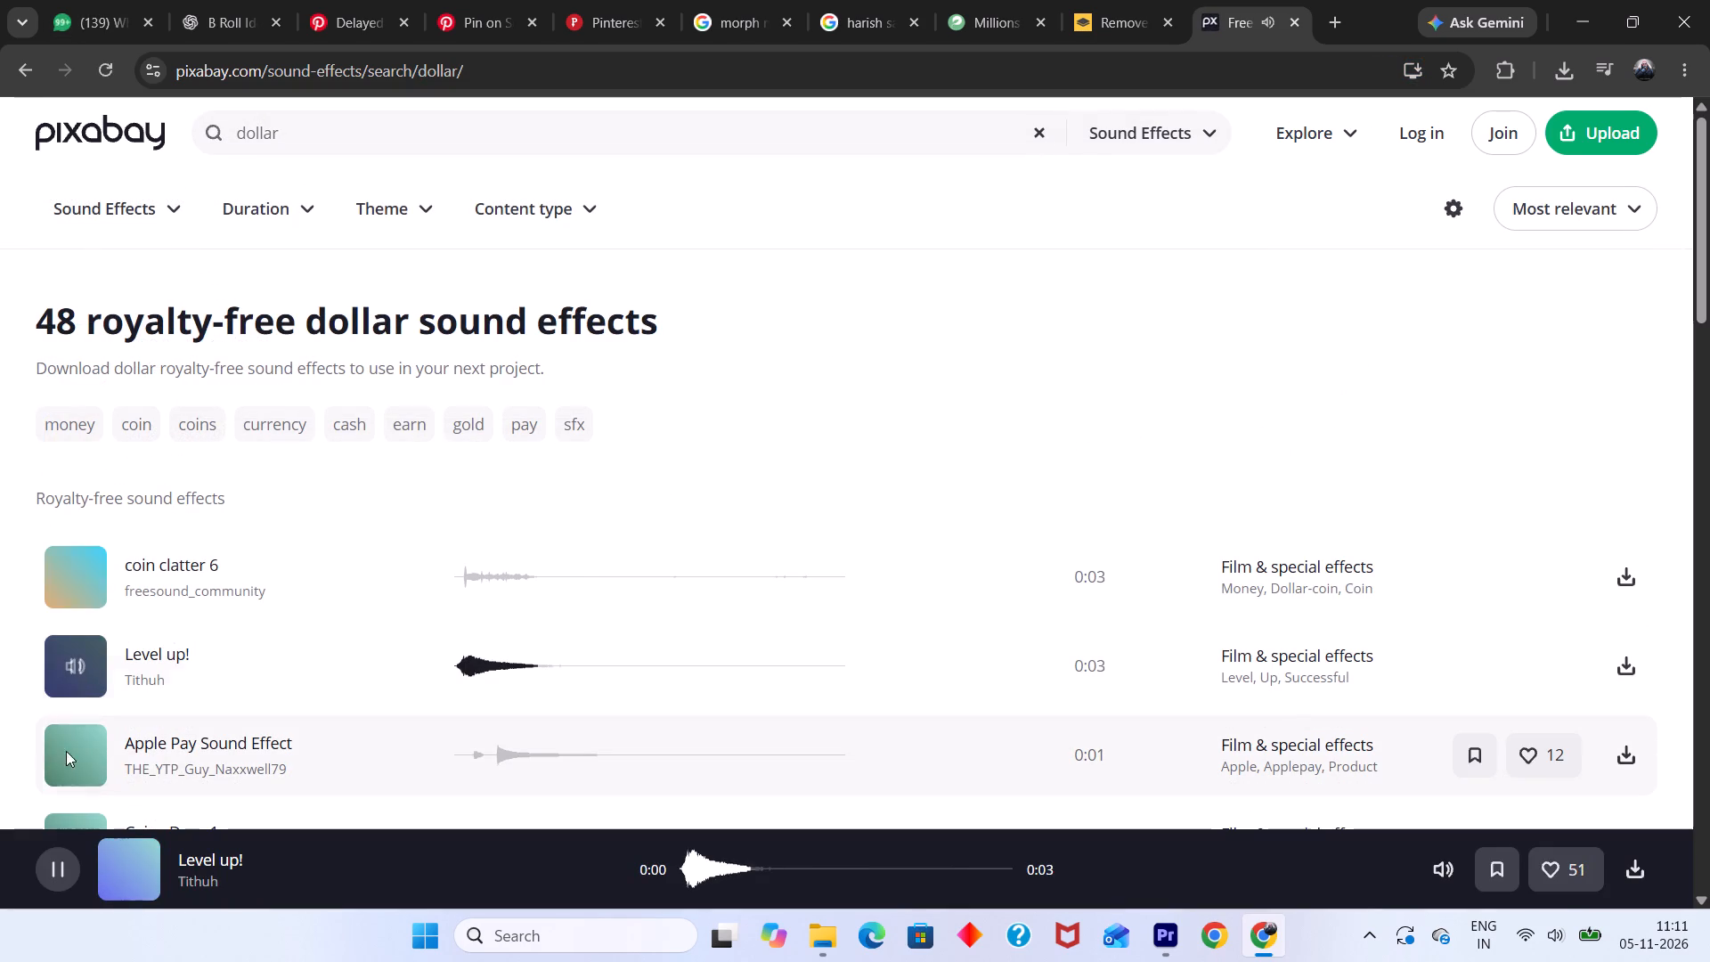
click(66, 758)
click(90, 656)
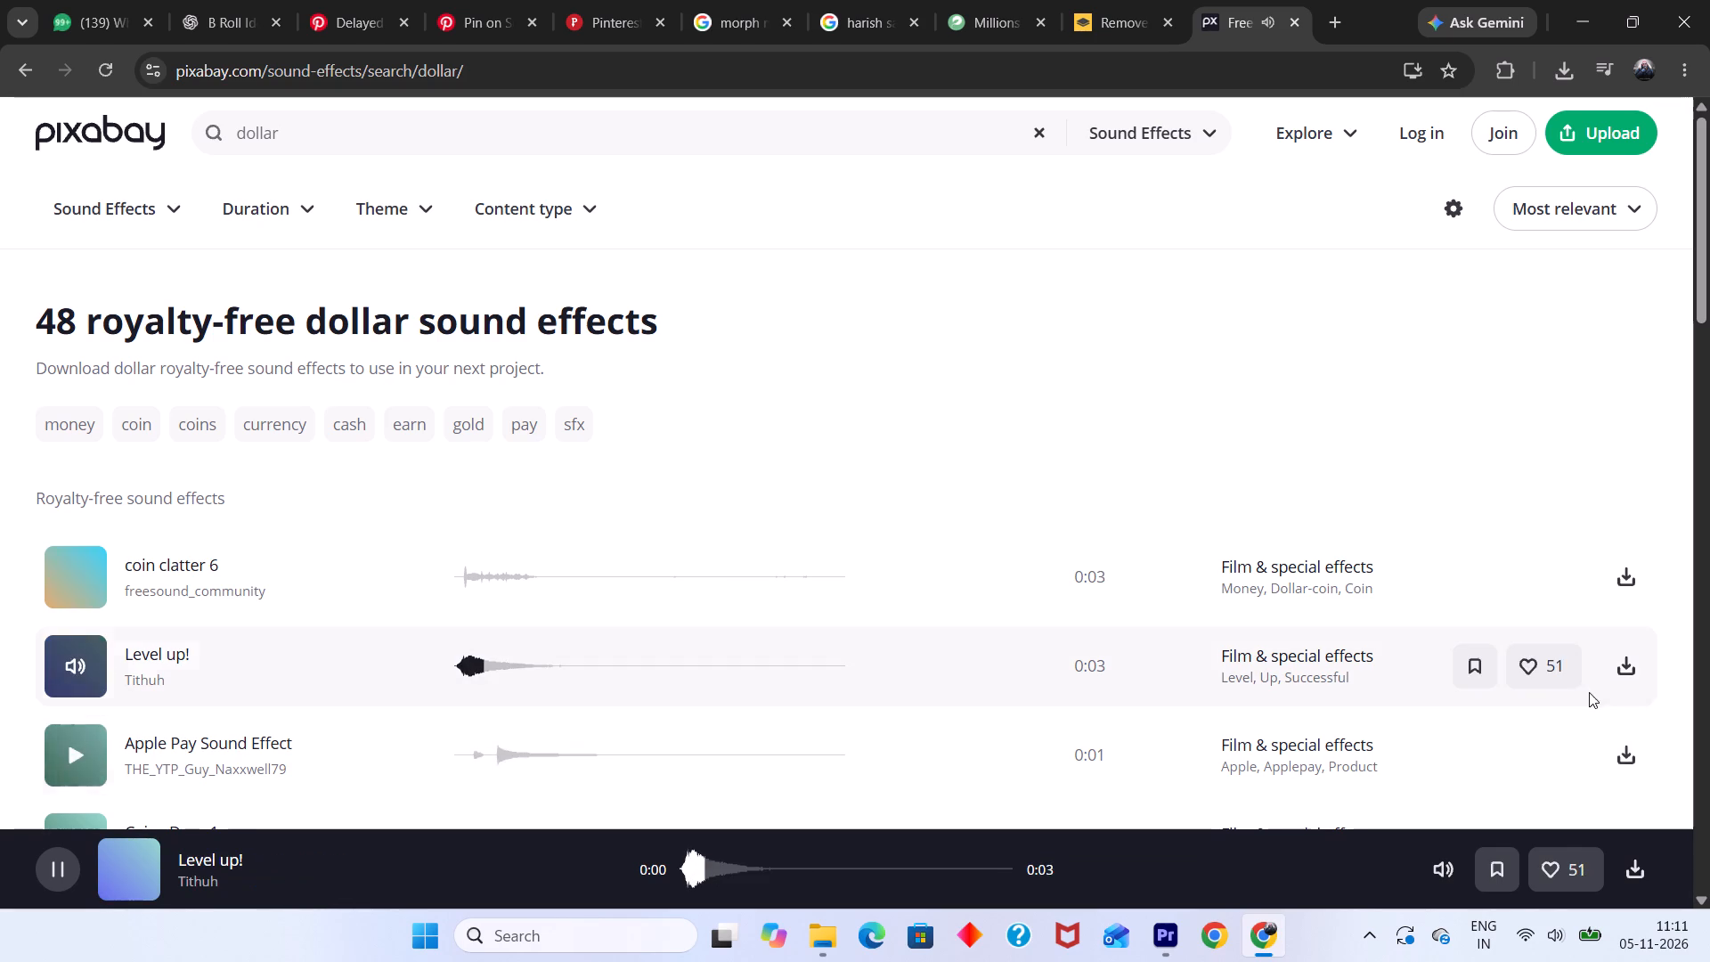
scroll(575, 634, down, 1)
click(82, 709)
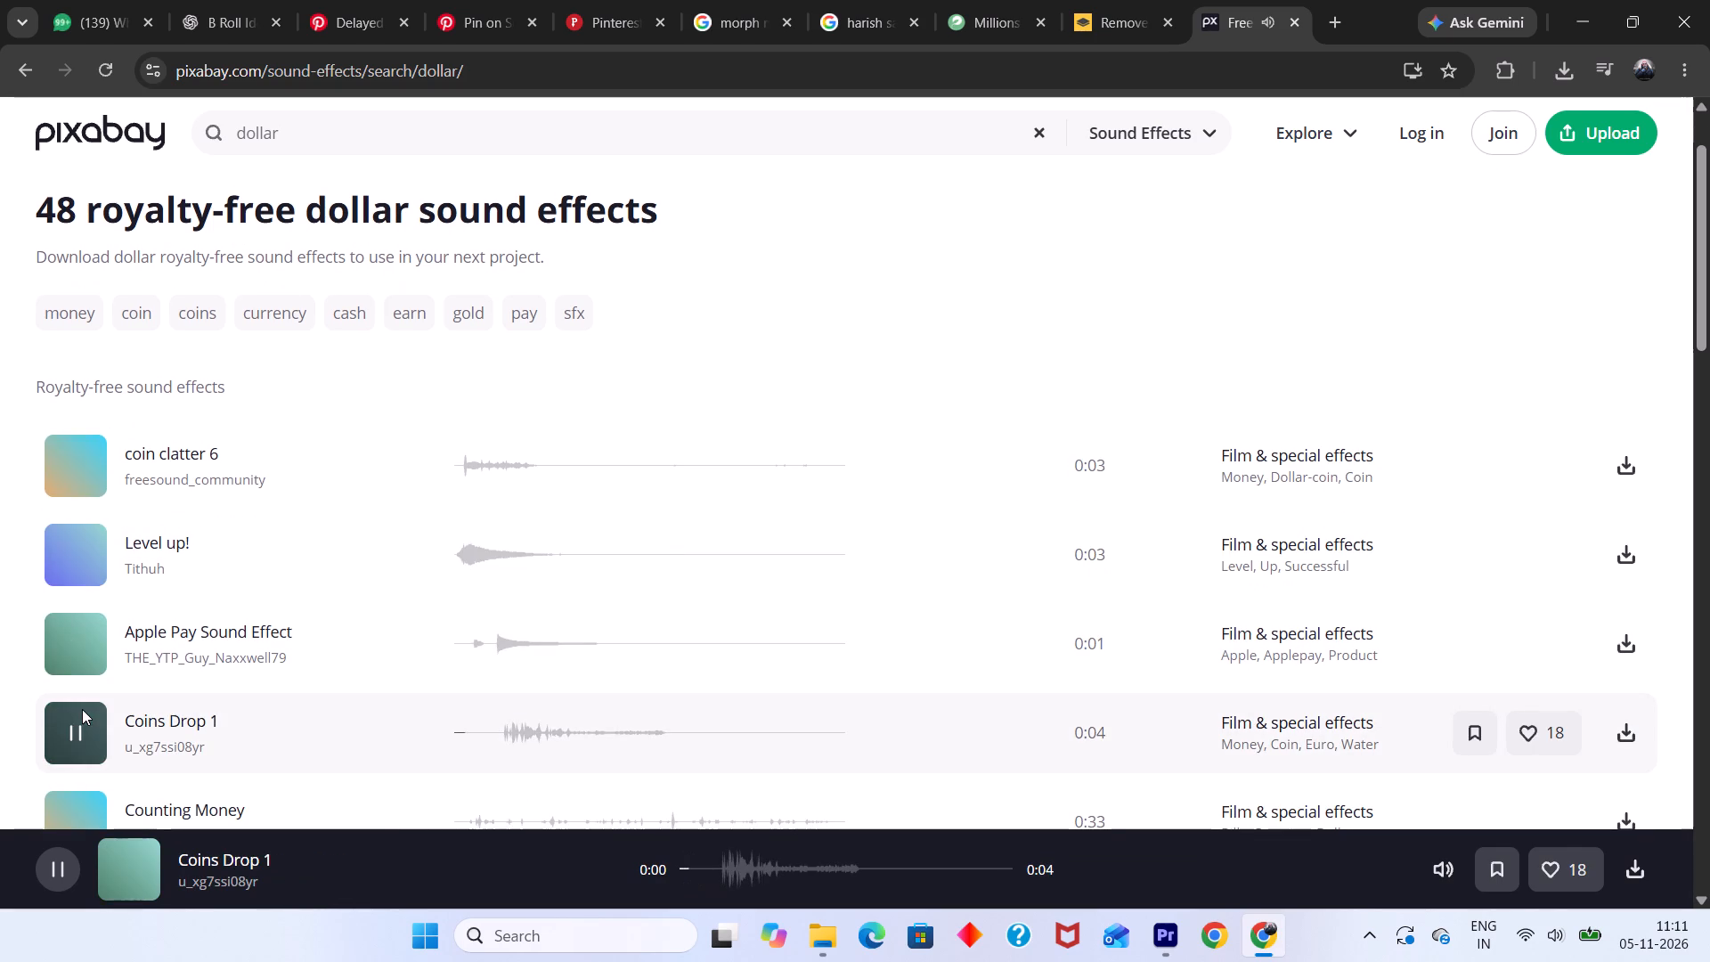
scroll(82, 709, down, 2)
click(95, 607)
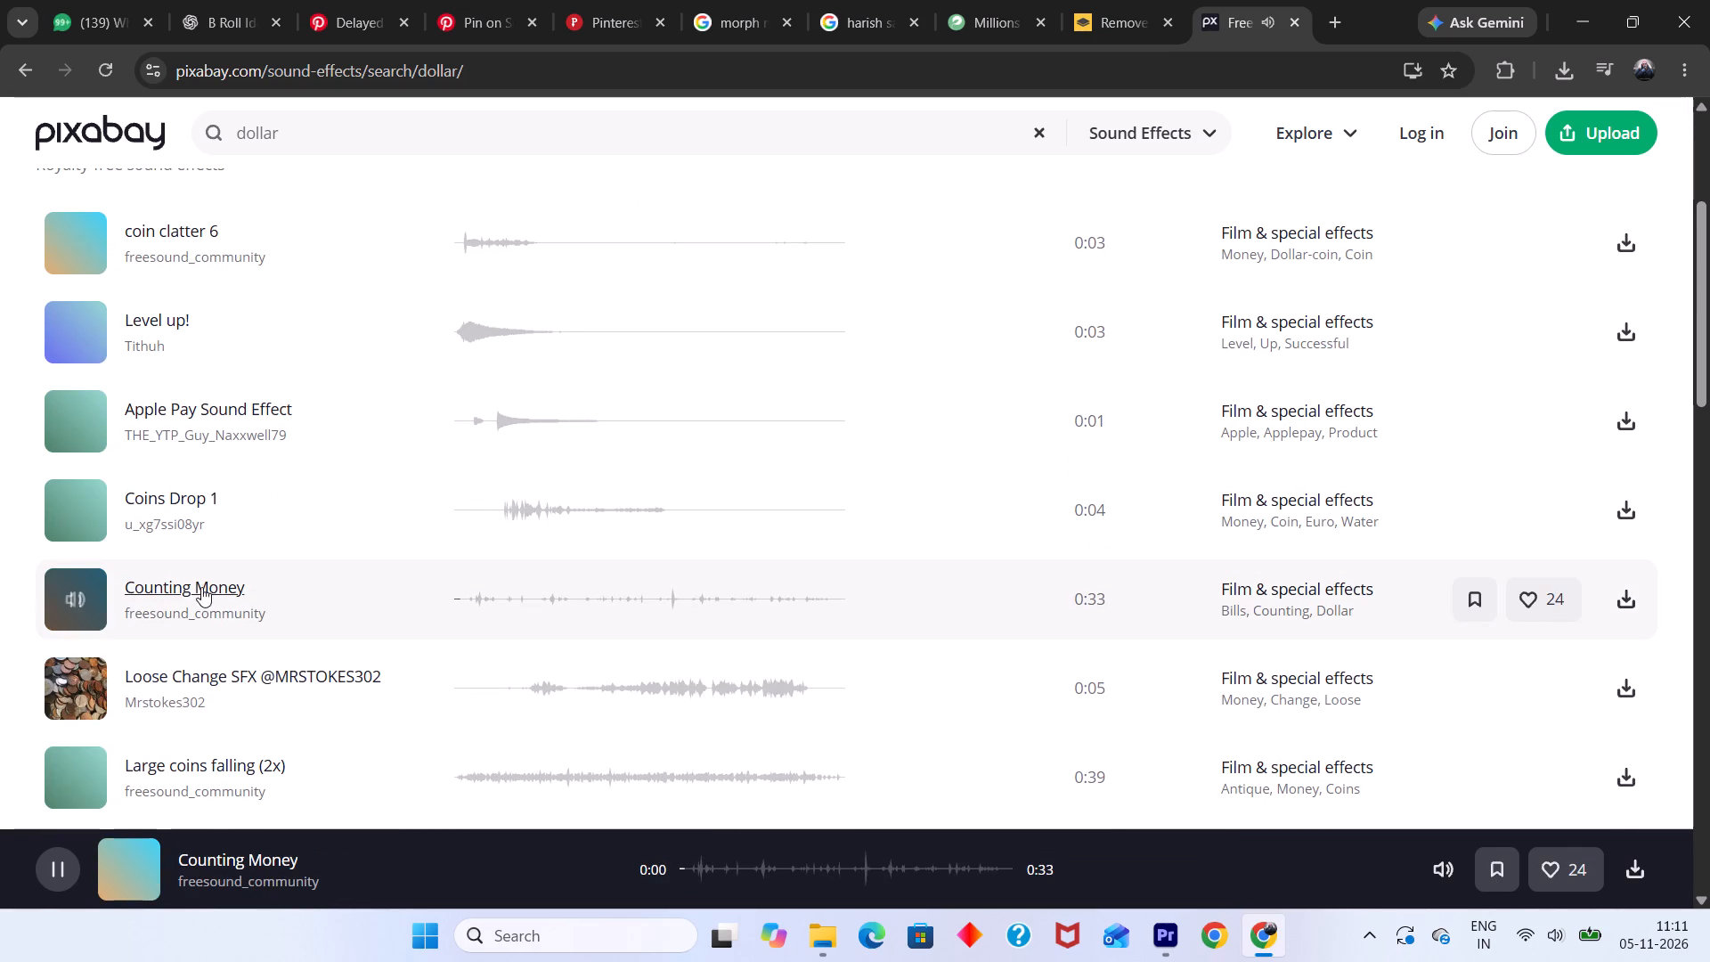
Search the sound effects for "money", preview som_matricula and download it.
scroll(217, 578, up, 6)
drag(312, 128, 136, 120)
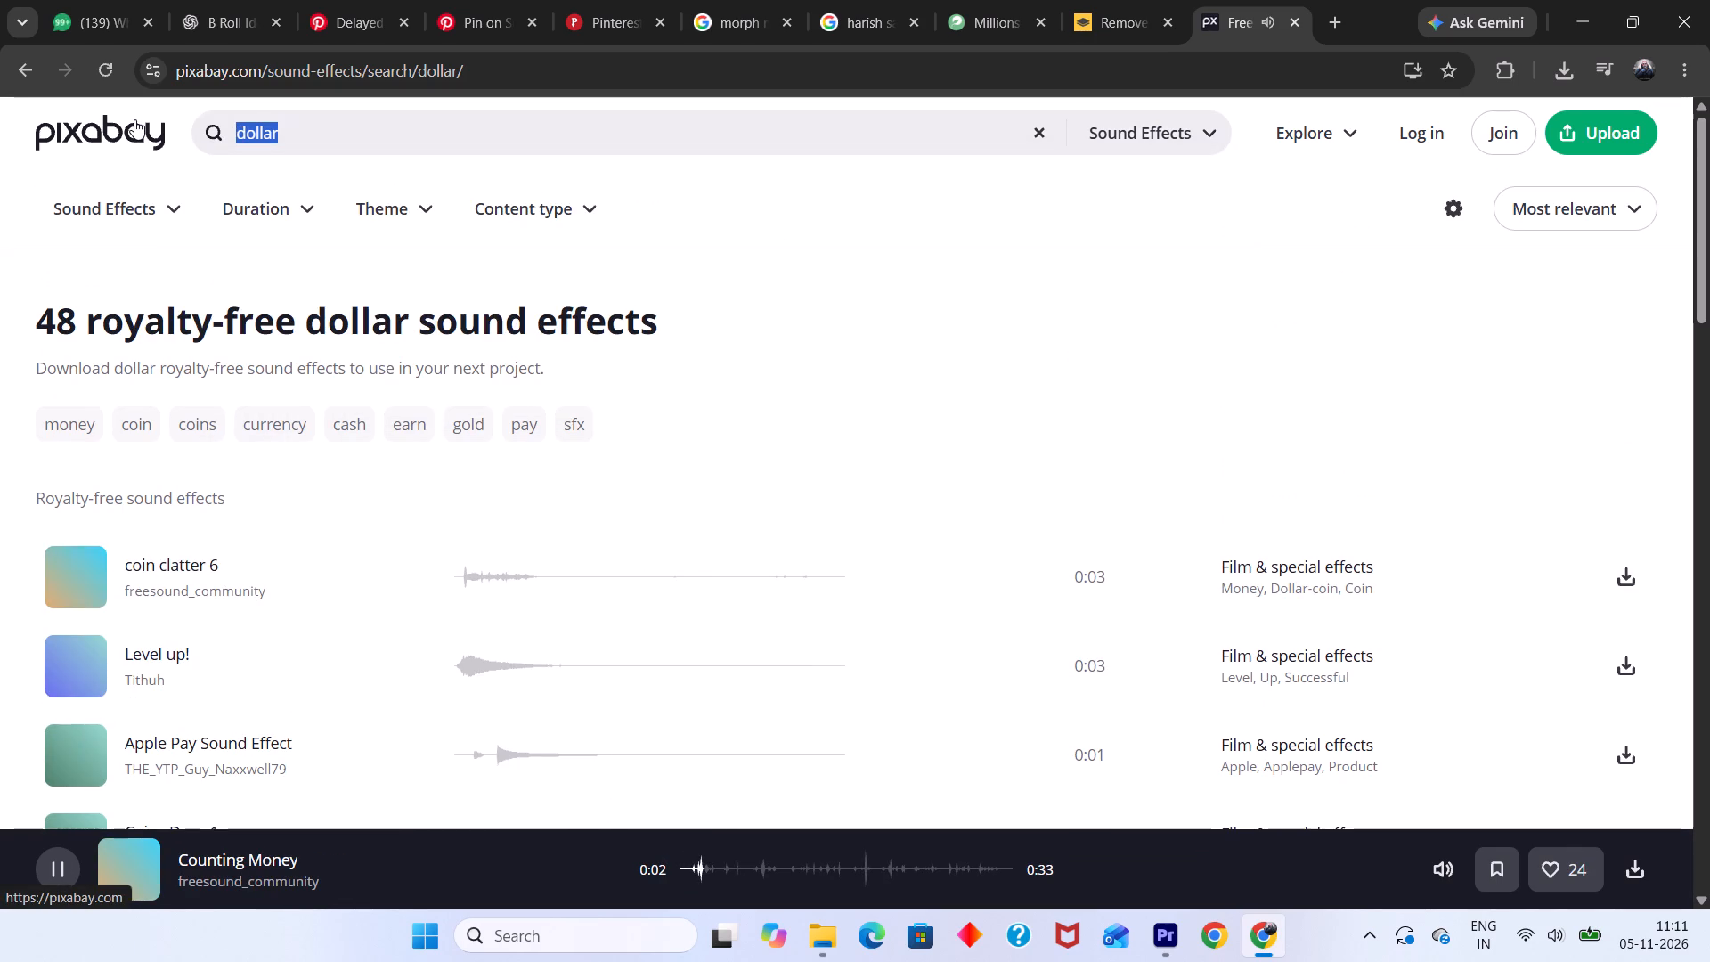
text(money)
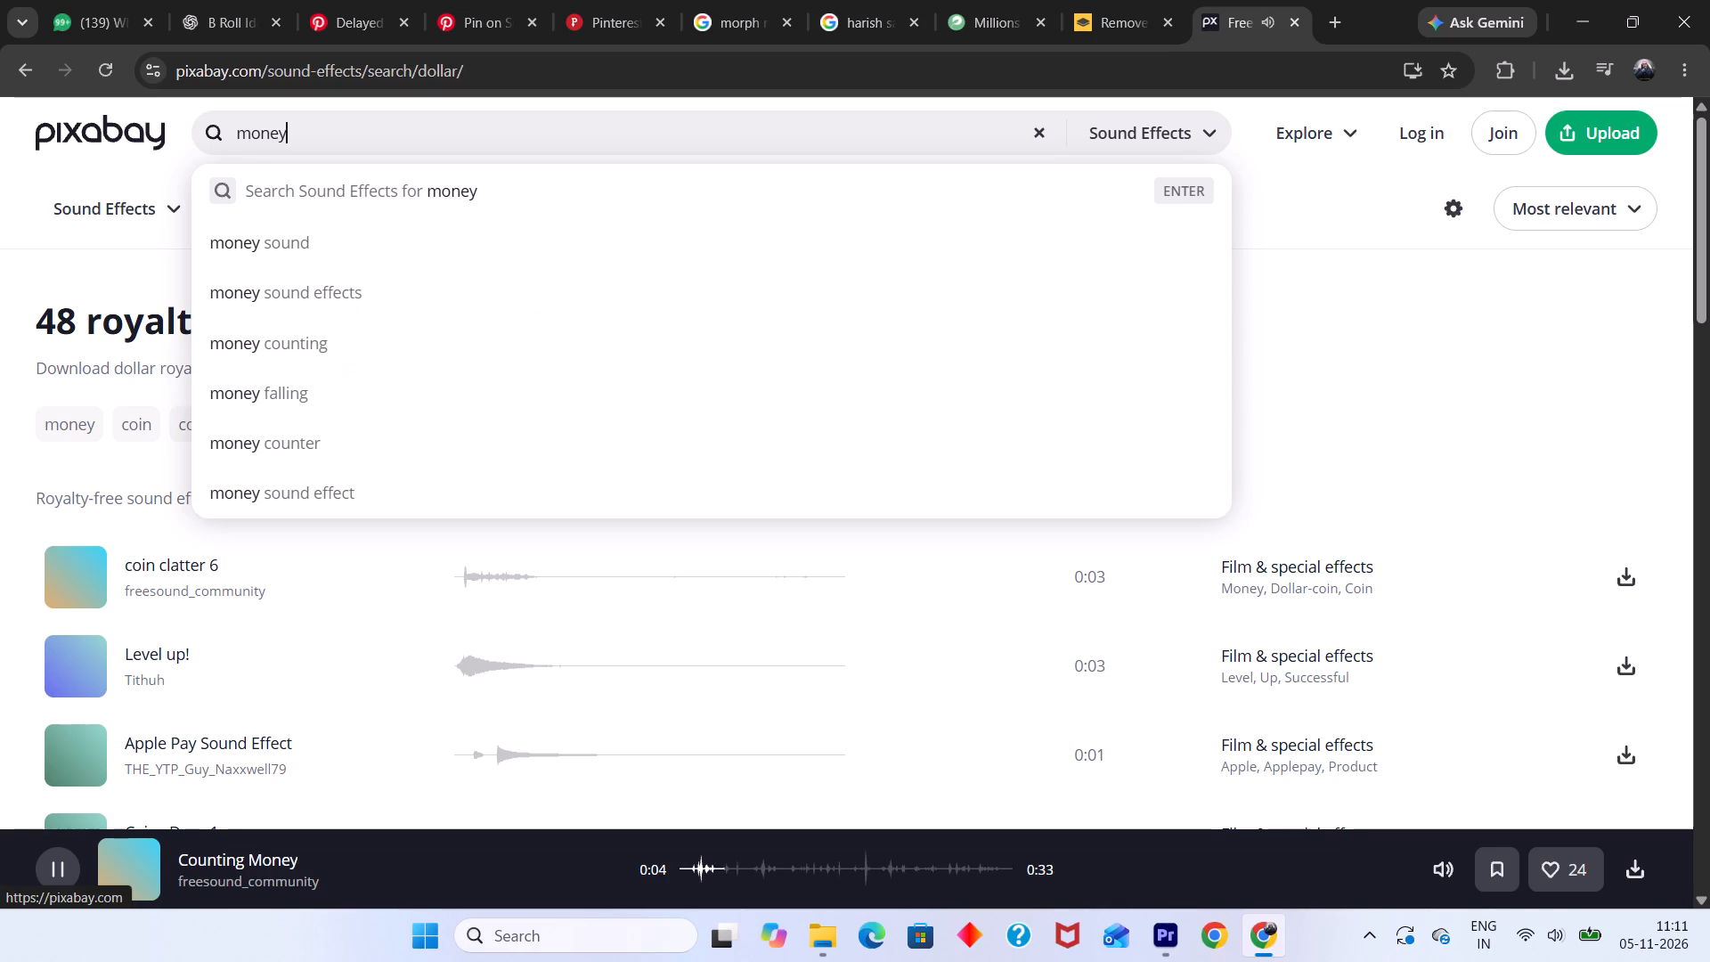
key(Return)
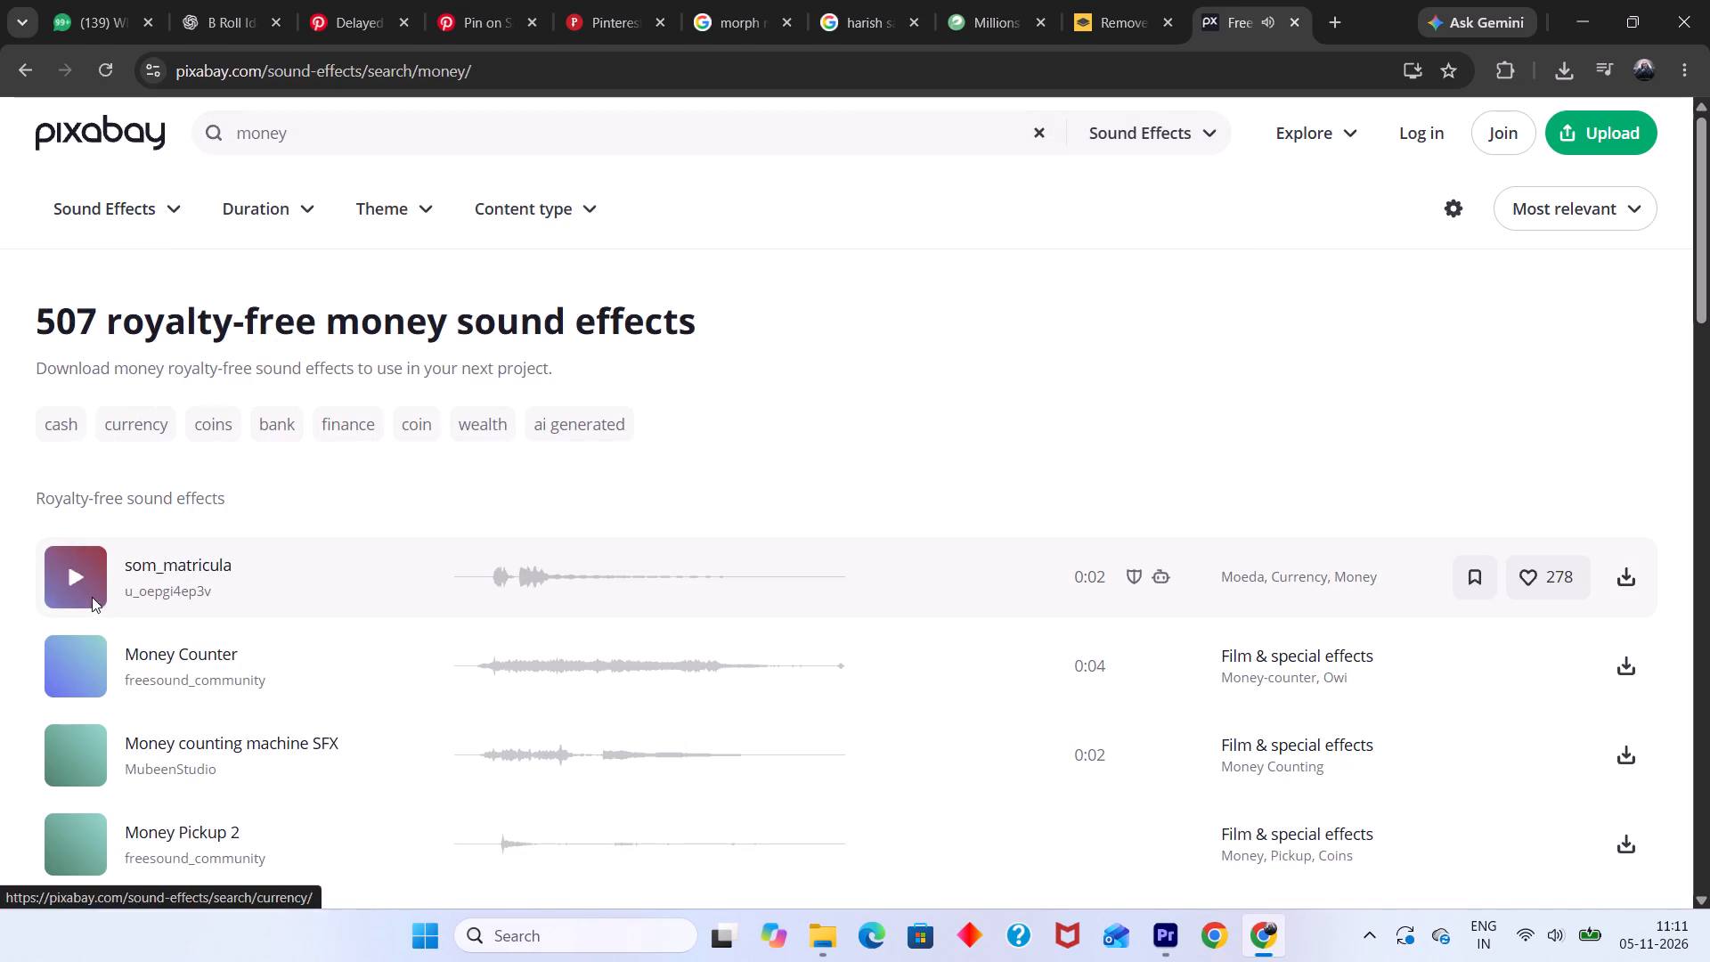
click(86, 572)
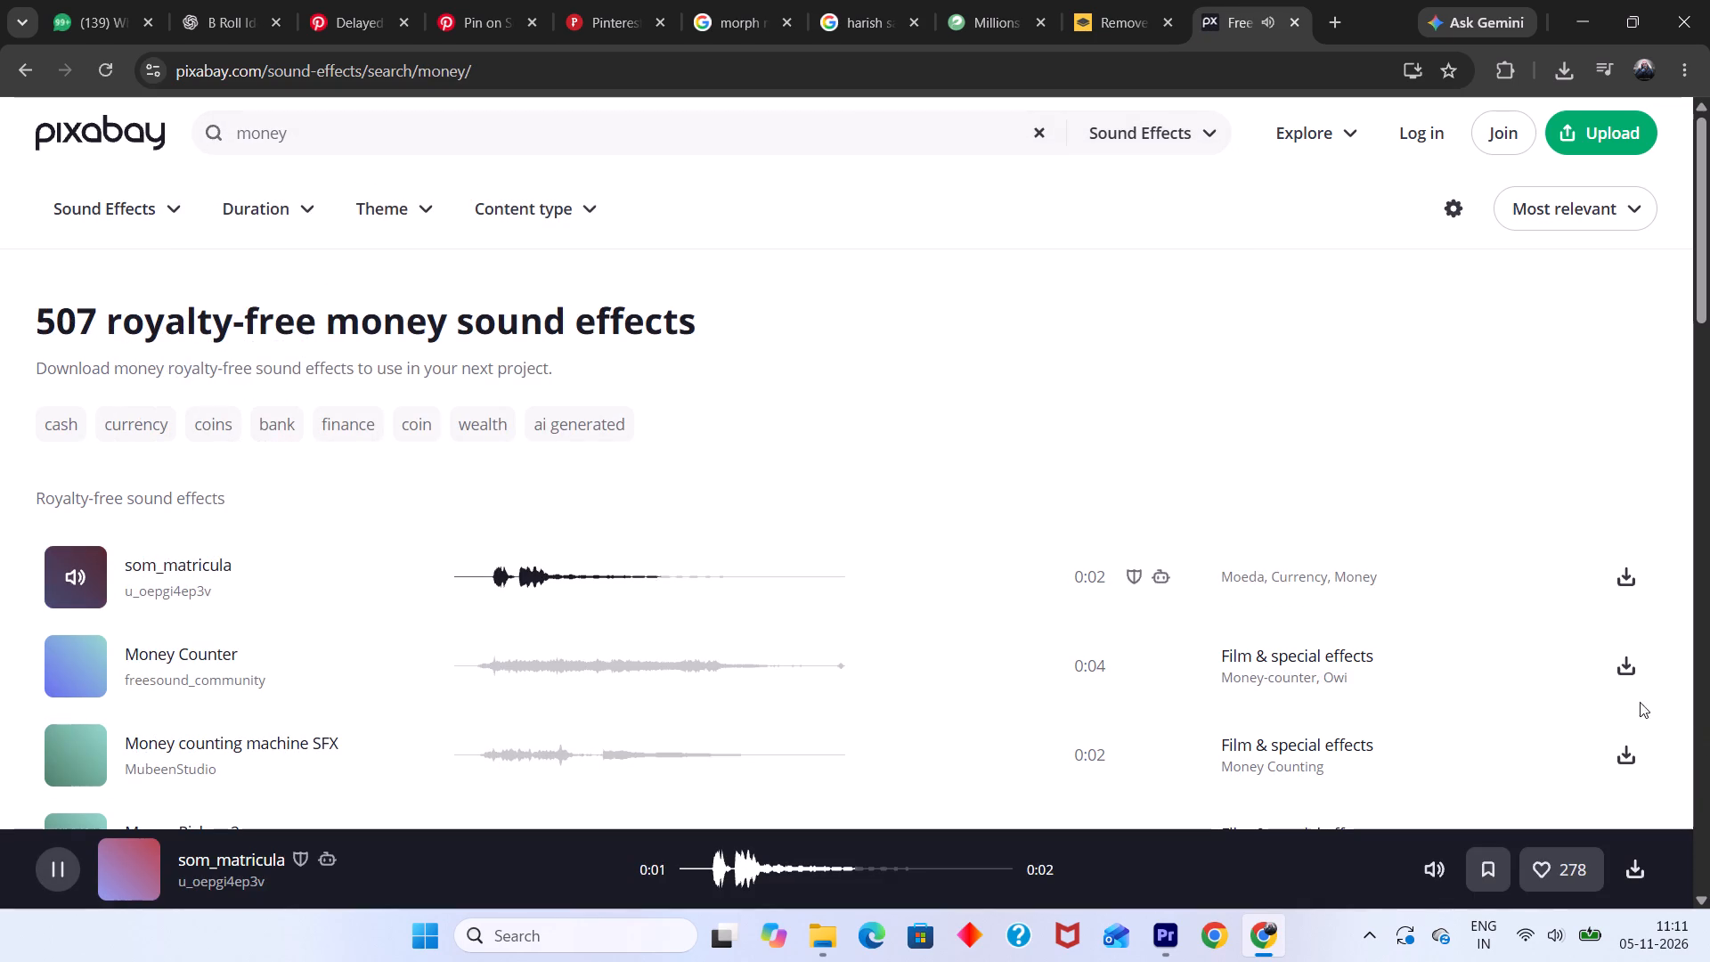
click(1638, 576)
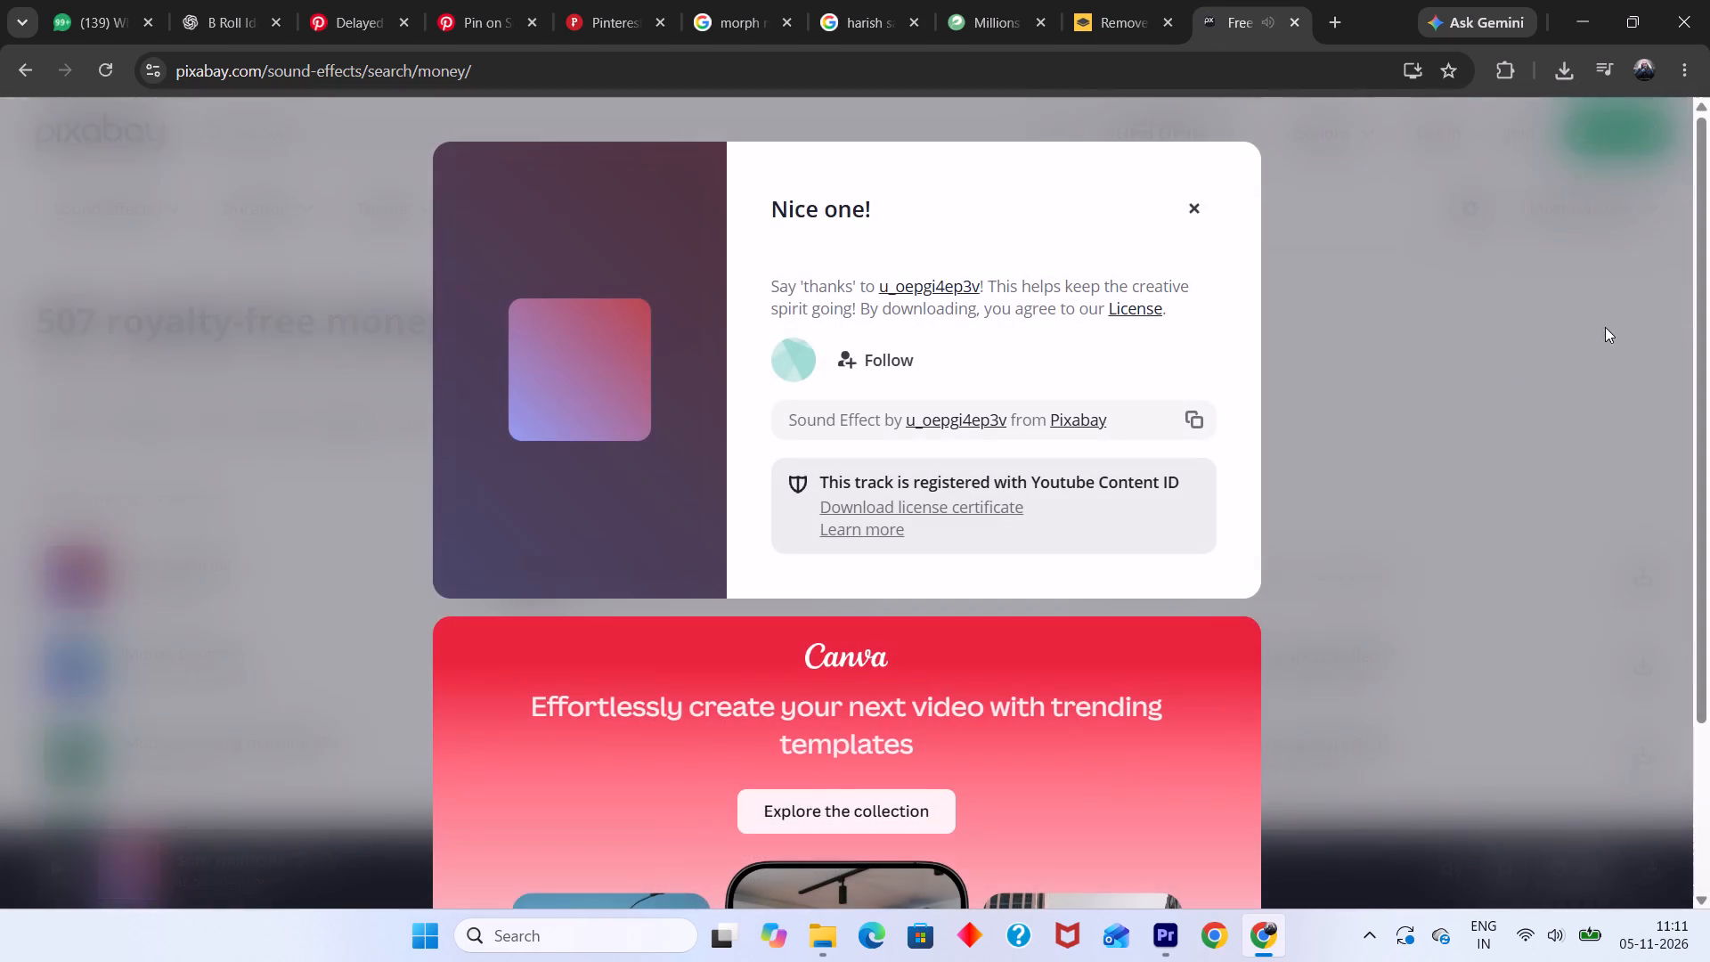
Bring the downloaded som_matricula MP3 from its download folder into the Premiere timeline on track A2, at about 39 seconds.
click(1561, 63)
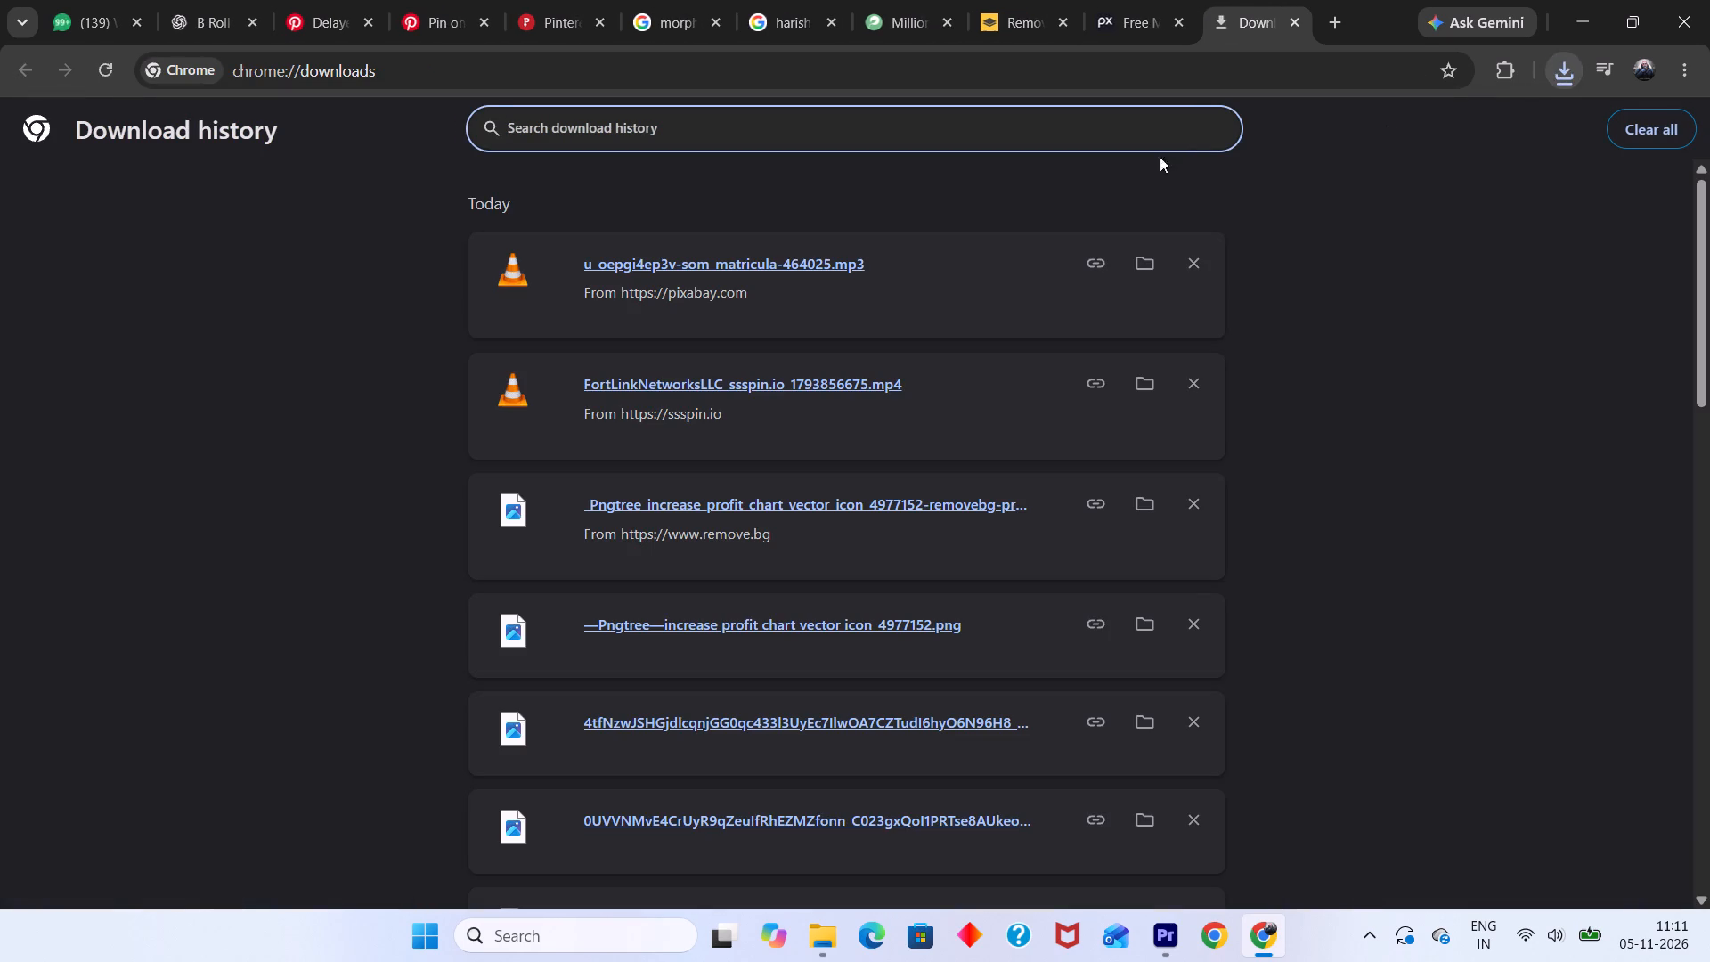
click(1133, 268)
drag(810, 608, 1268, 815)
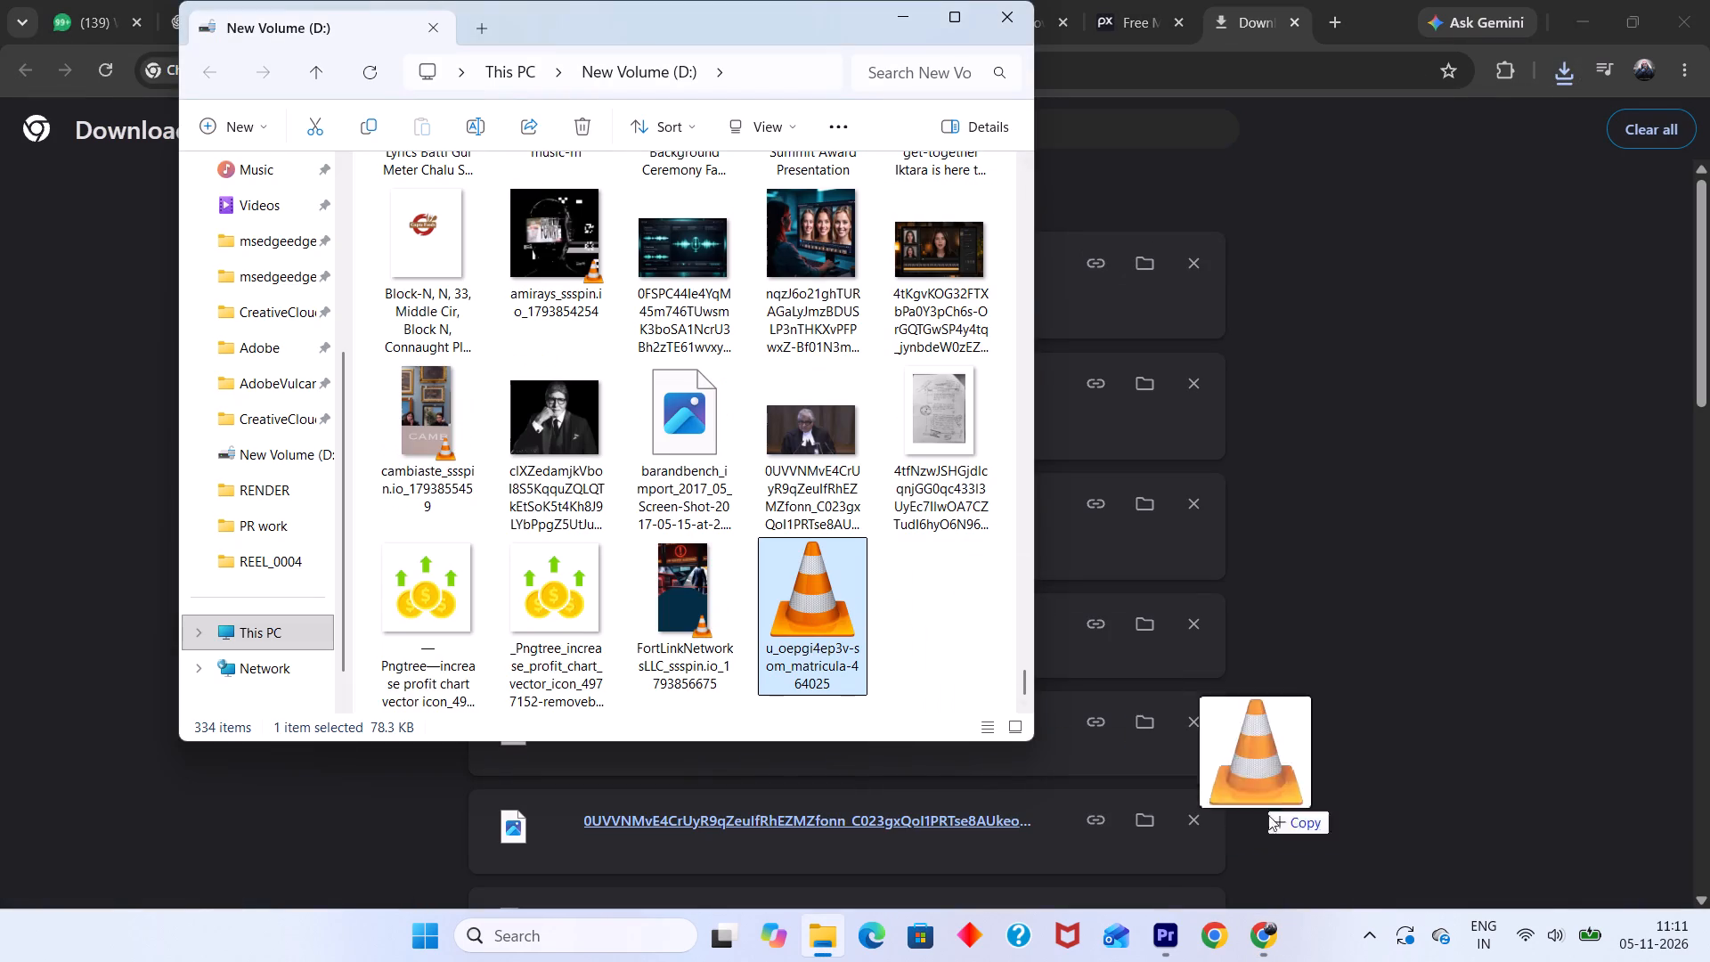
drag(1268, 815, 604, 782)
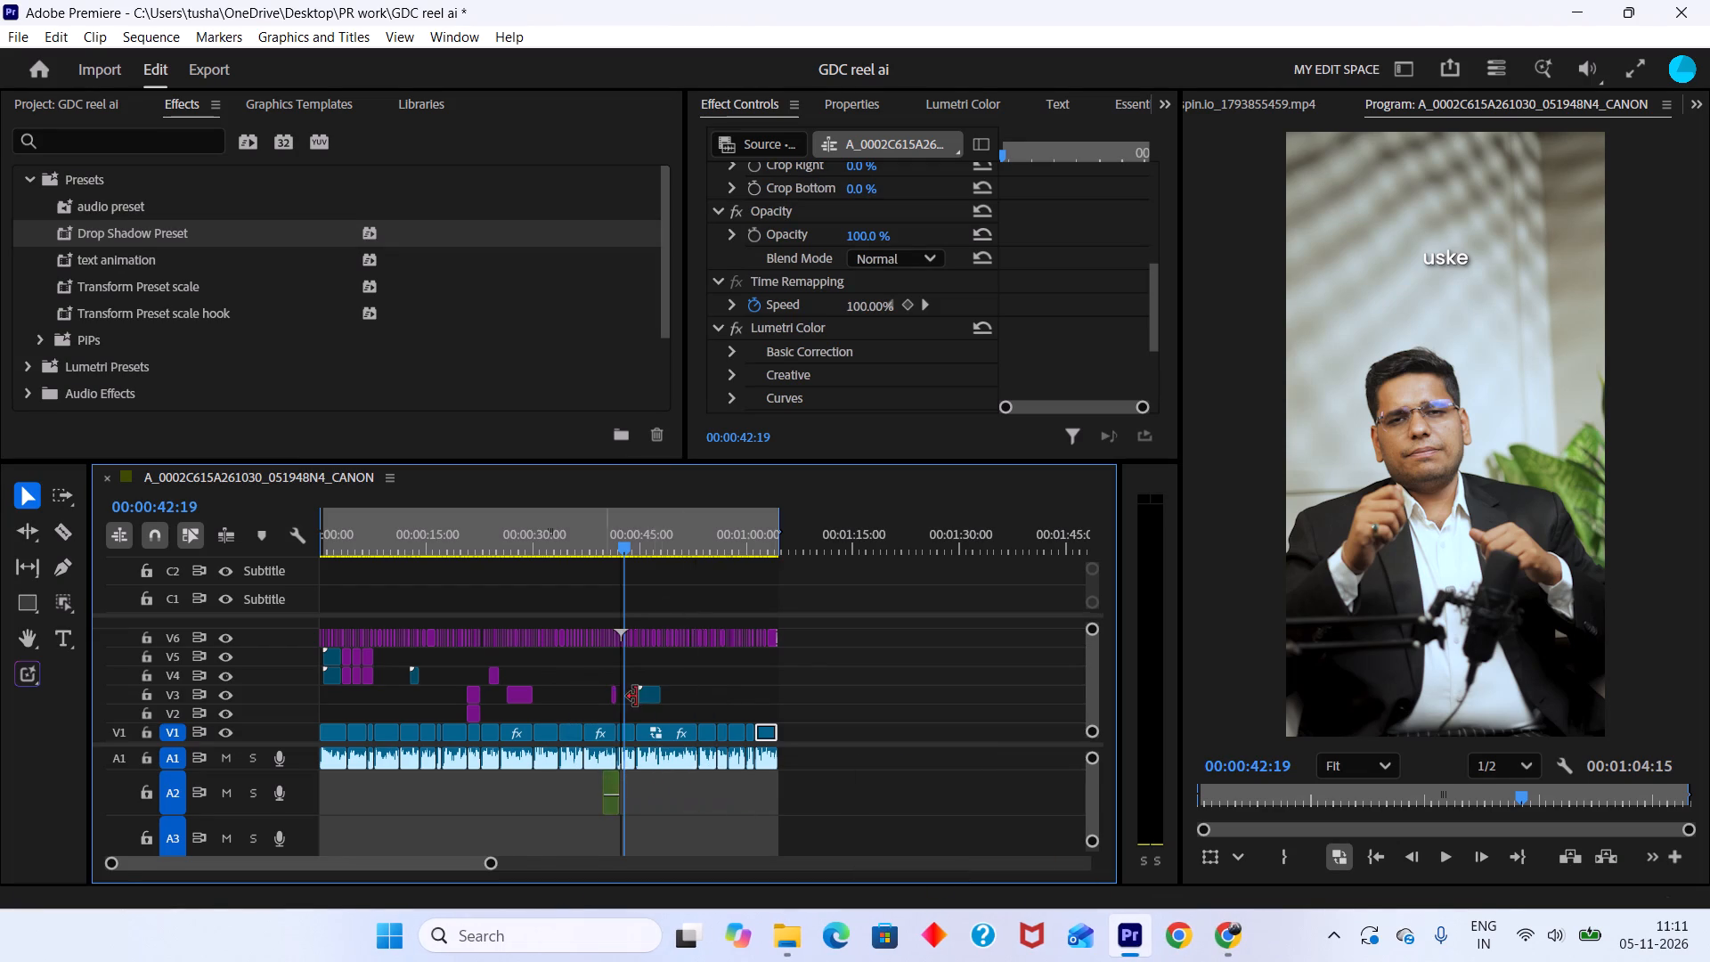
Play the section around the new sound effect and shift the A2 clip to start at 00:00:40:24, just before the short V3 clip.
drag(627, 533, 603, 533)
key(space)
alt+scroll(671, 770, up, 7)
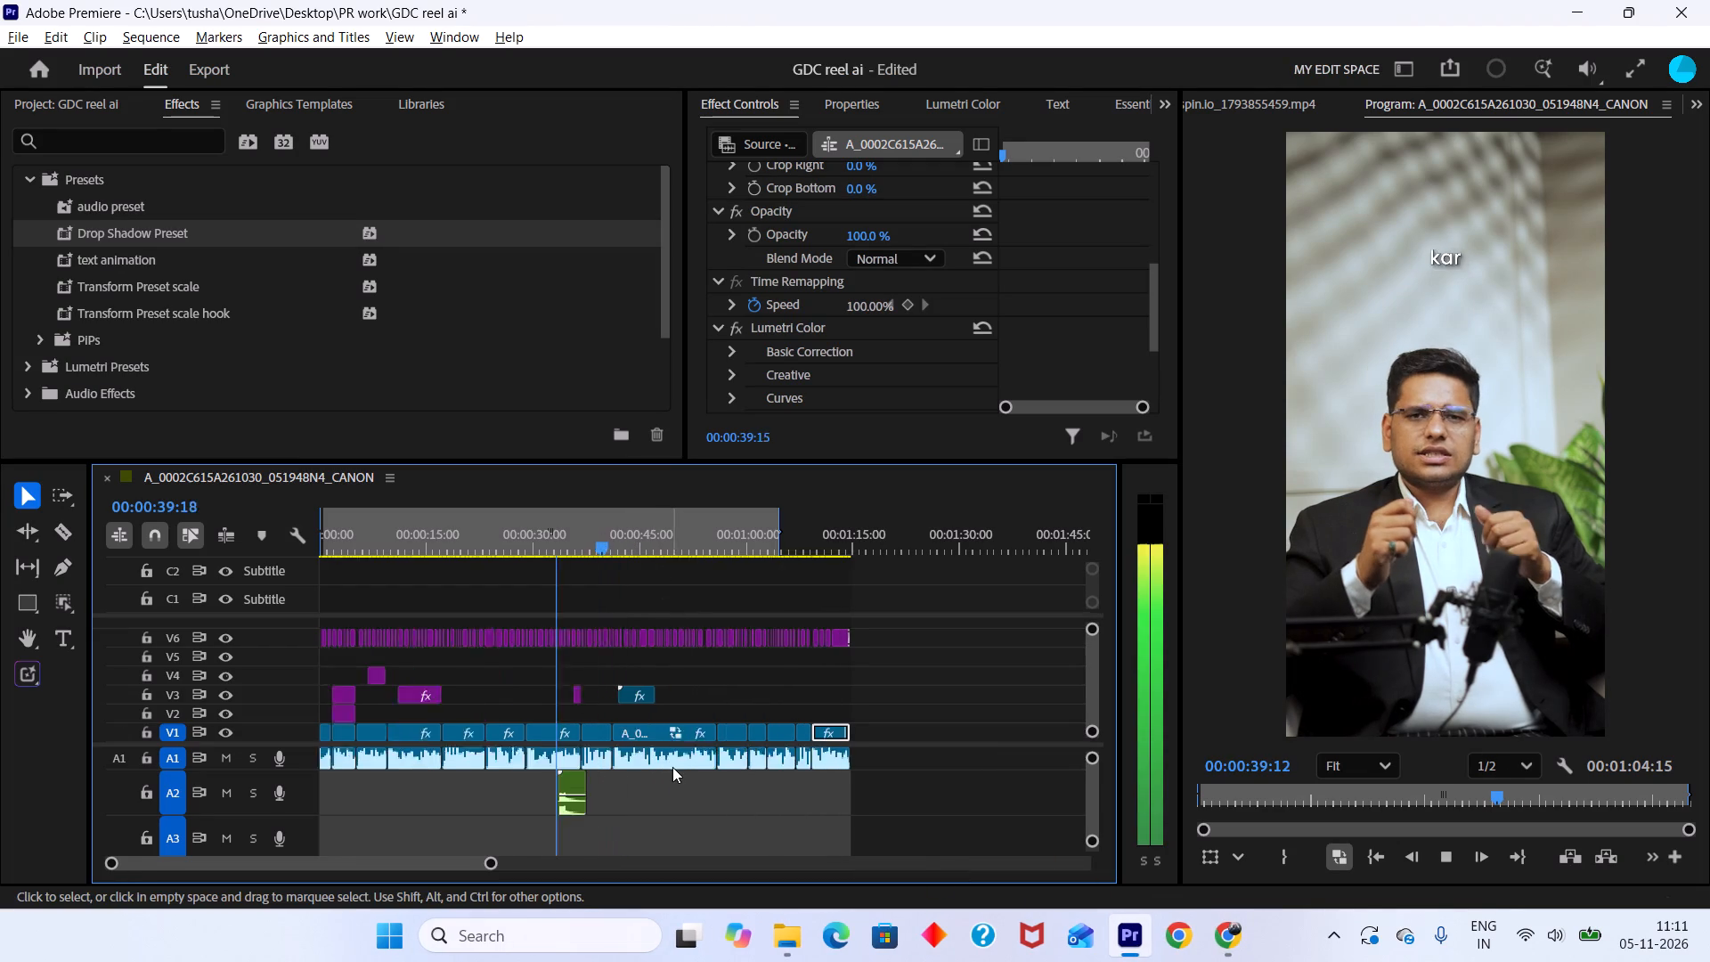
alt+scroll(672, 767, up, 6)
key(space)
scroll(880, 801, down, 3)
alt+scroll(988, 807, up, 7)
drag(889, 786, 948, 793)
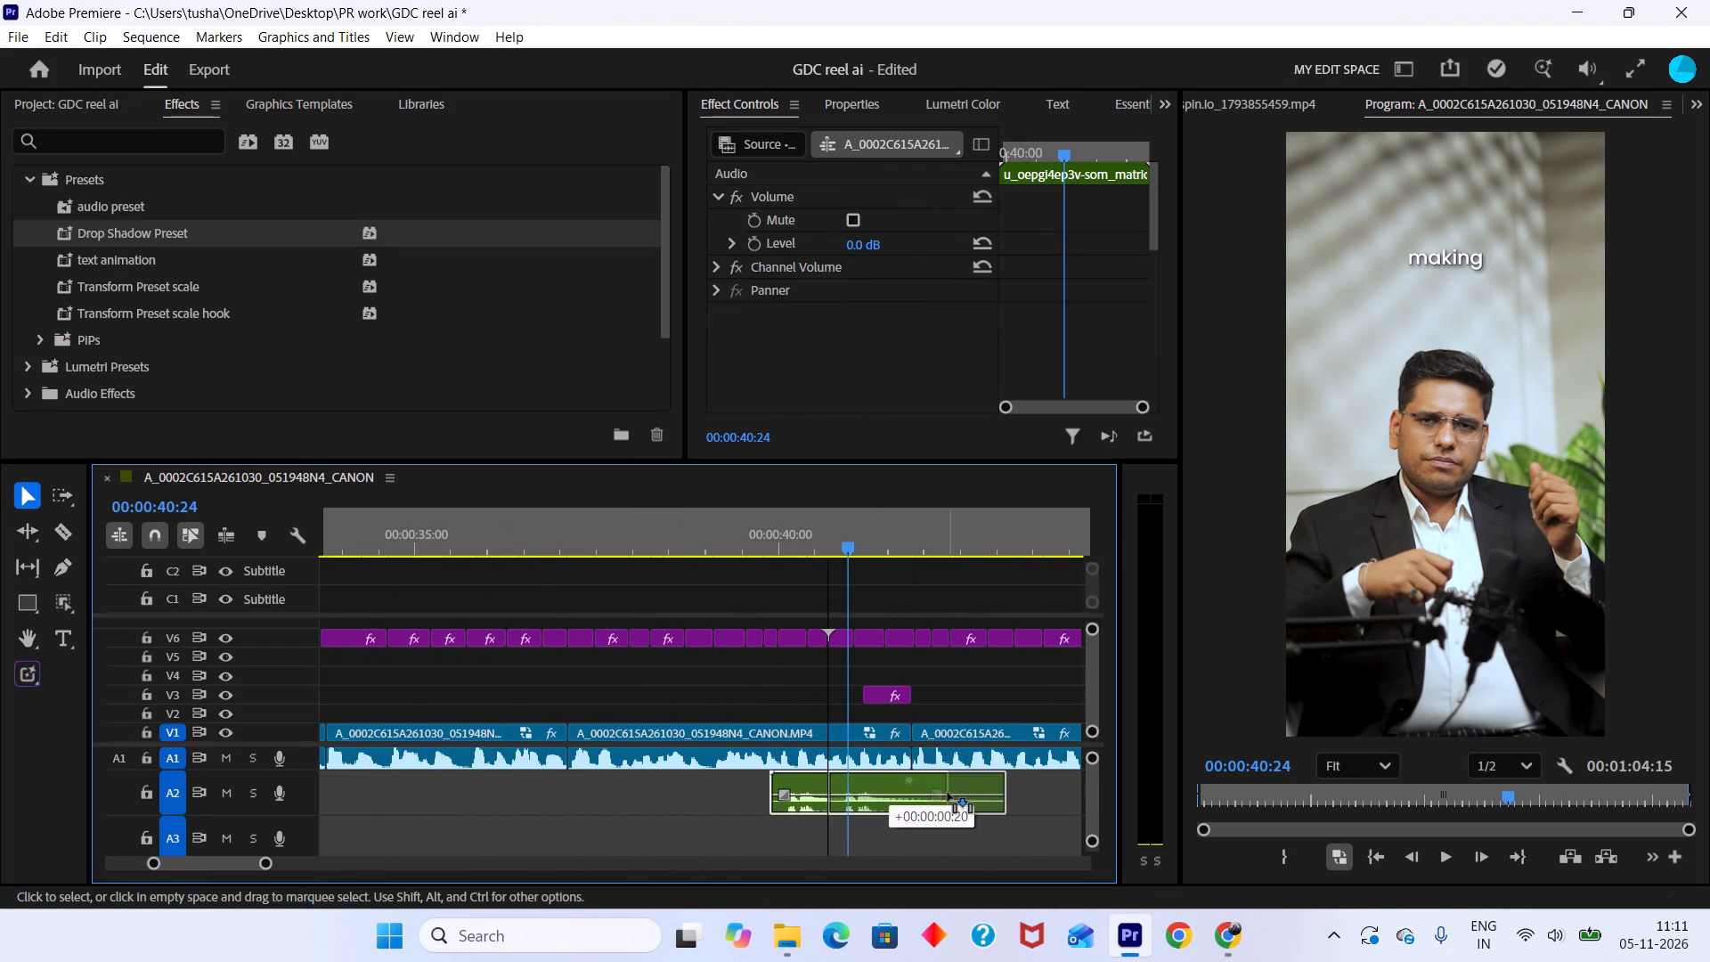
drag(948, 793, 965, 790)
Play the reel from the repositioned sound effect through the last V3 B-roll clip to check the timing, and save the project.
key(space)
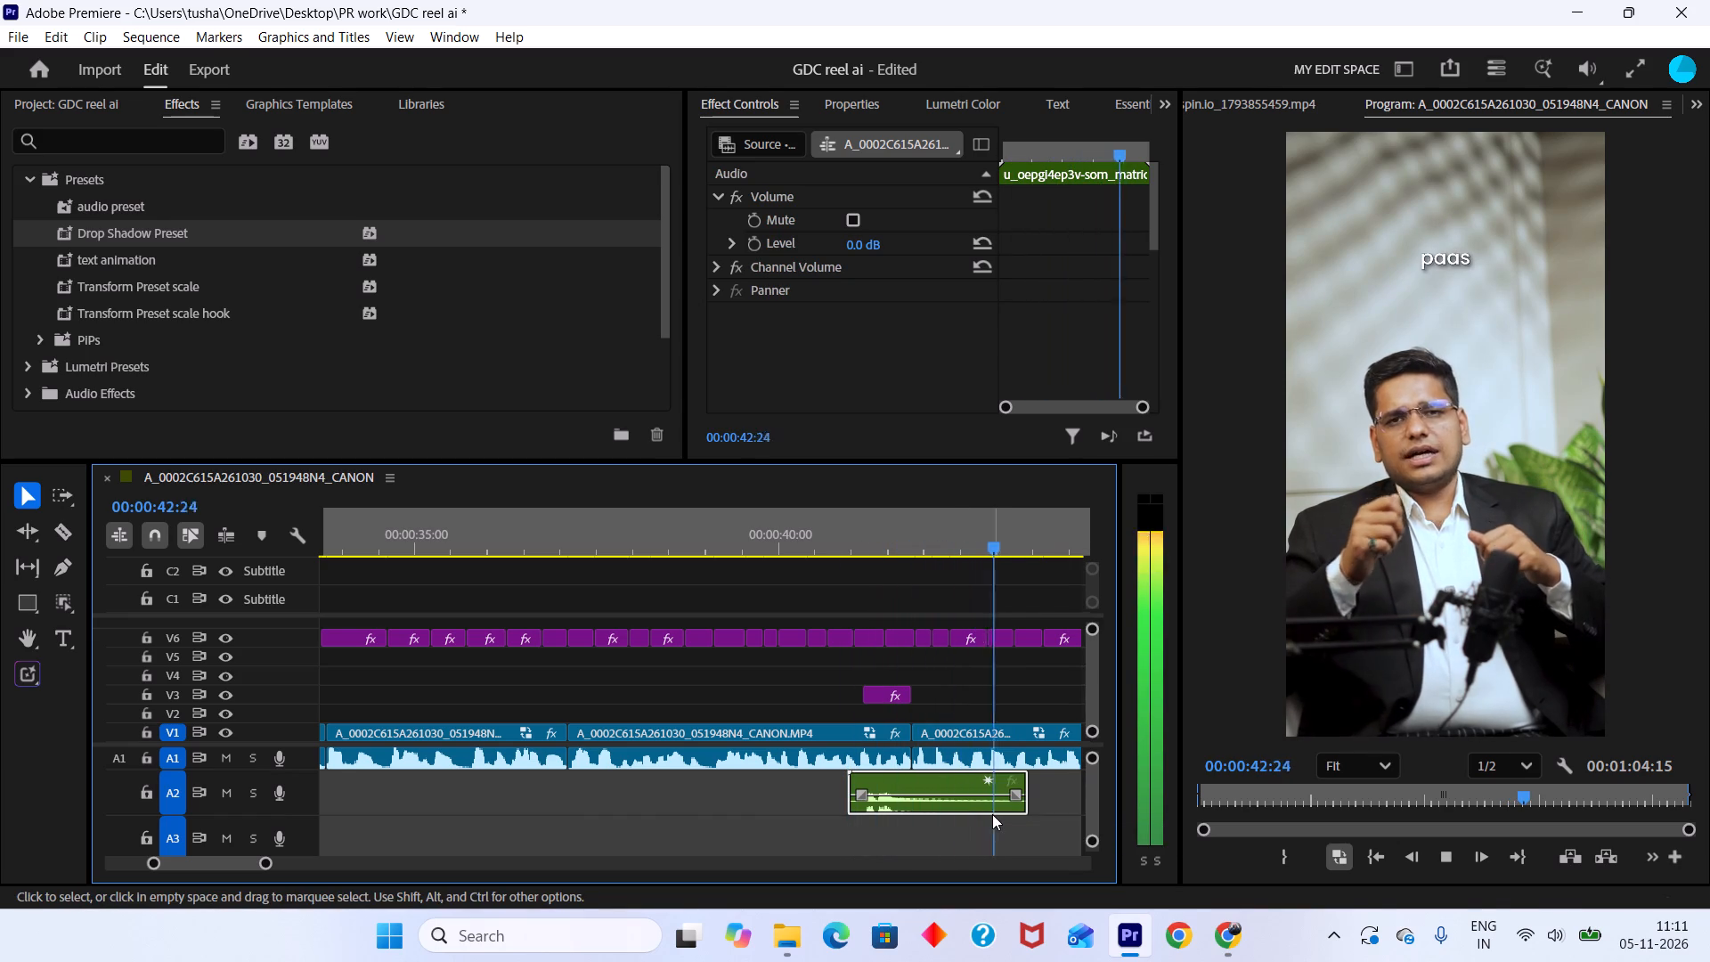
scroll(992, 814, down, 2)
alt+scroll(942, 815, down, 5)
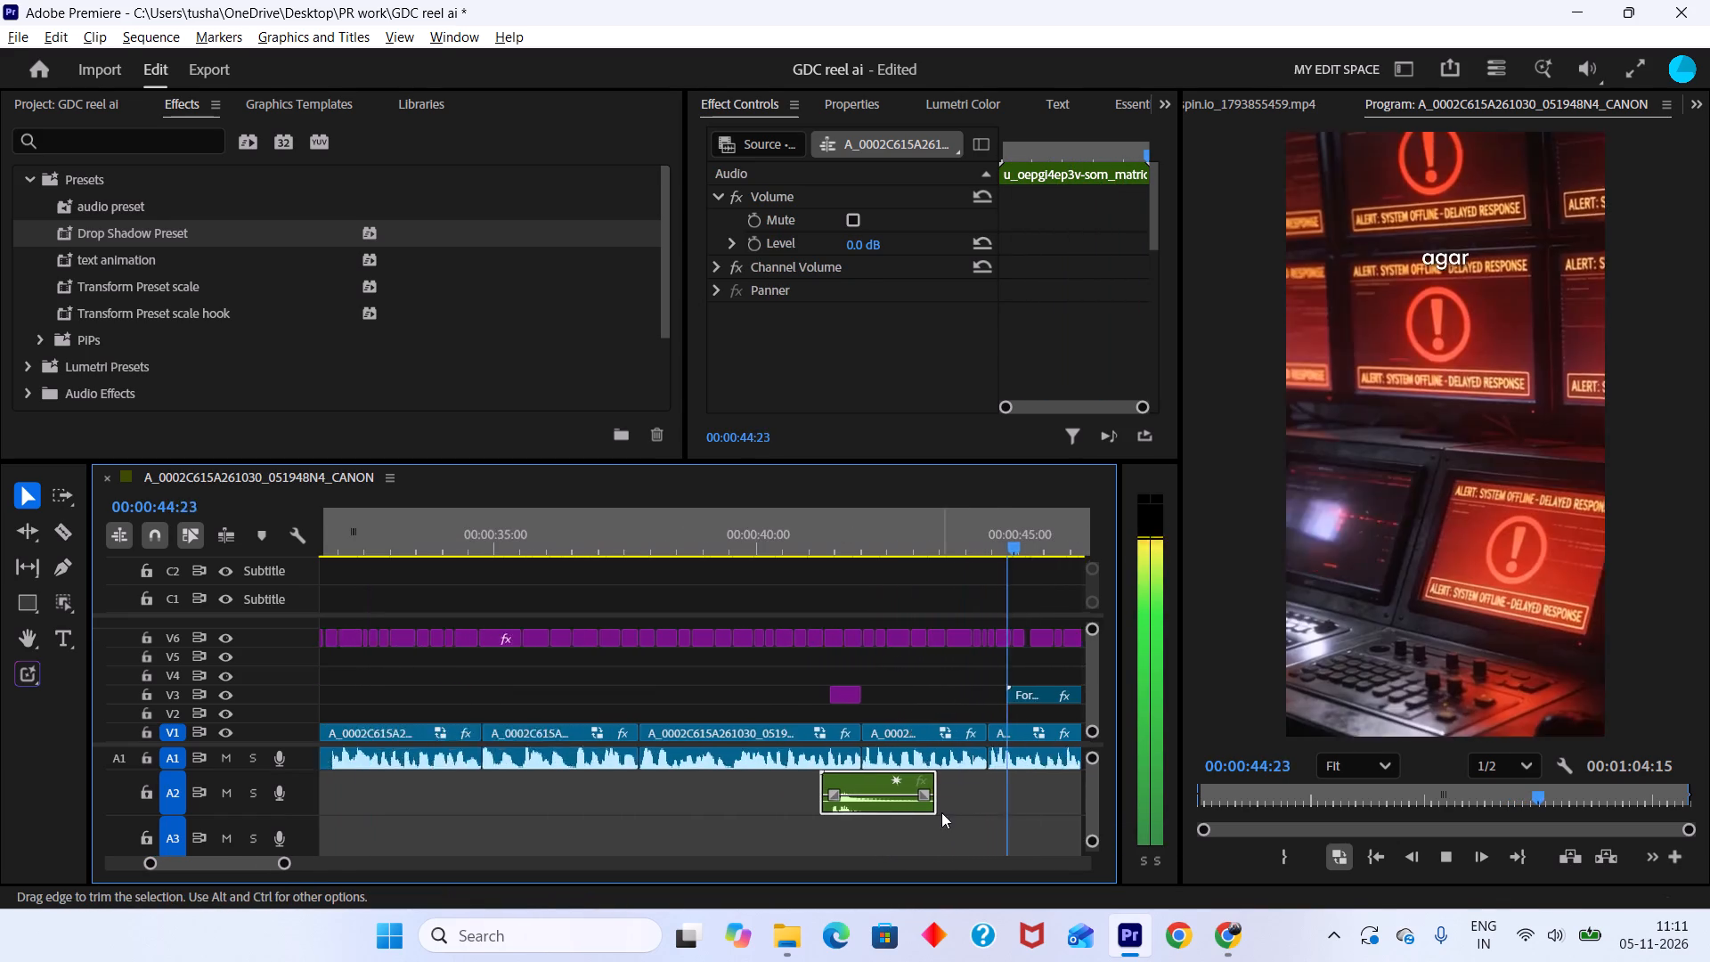
alt+scroll(941, 812, down, 17)
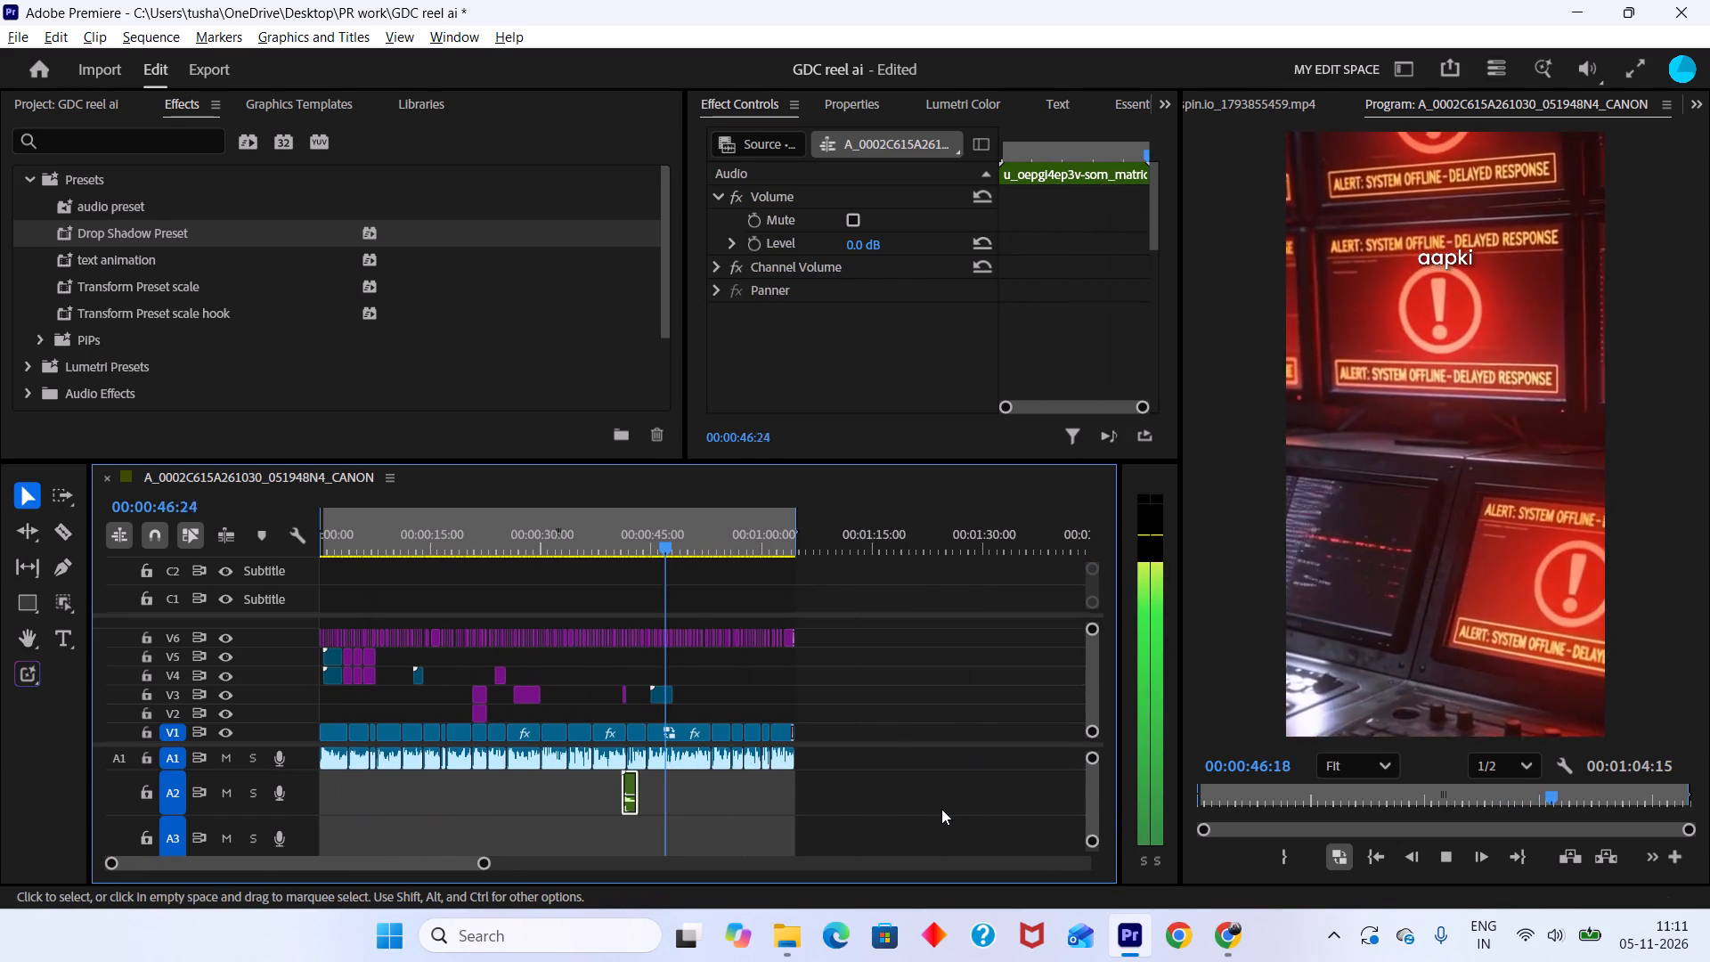
key(ctrl+s)
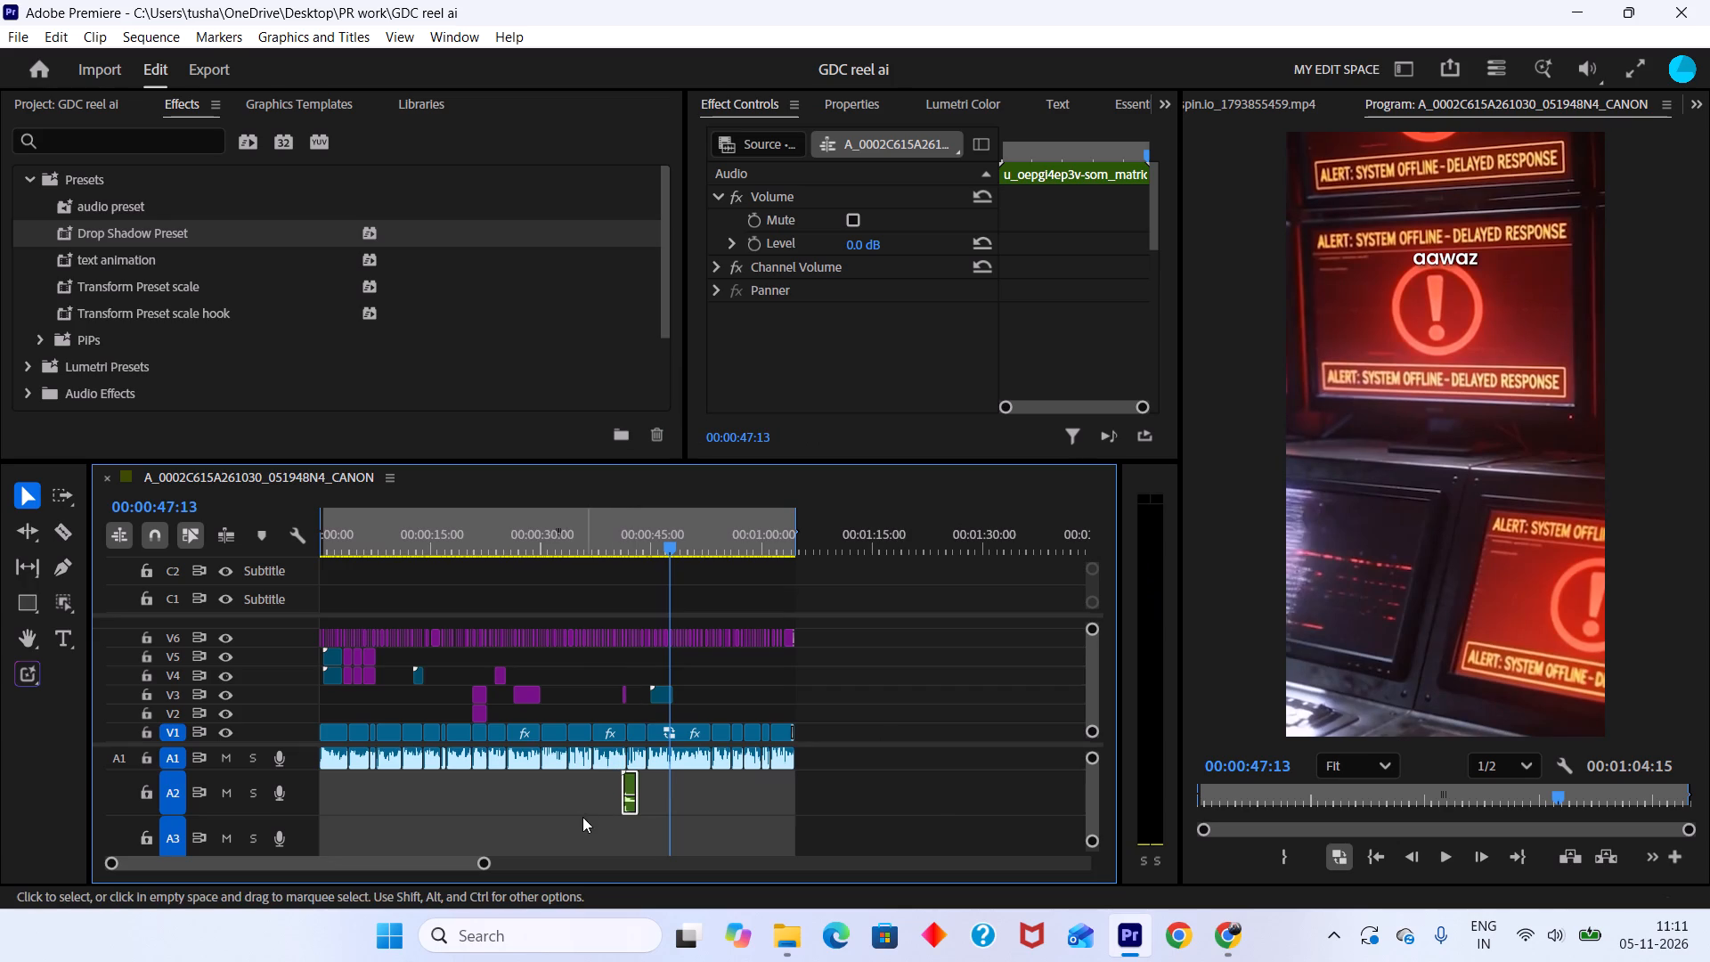
Unlink the two B-roll clips' audio on track A4, delete those audio clips from the maximized timeline, save and restore the panel layout.
key(grave)
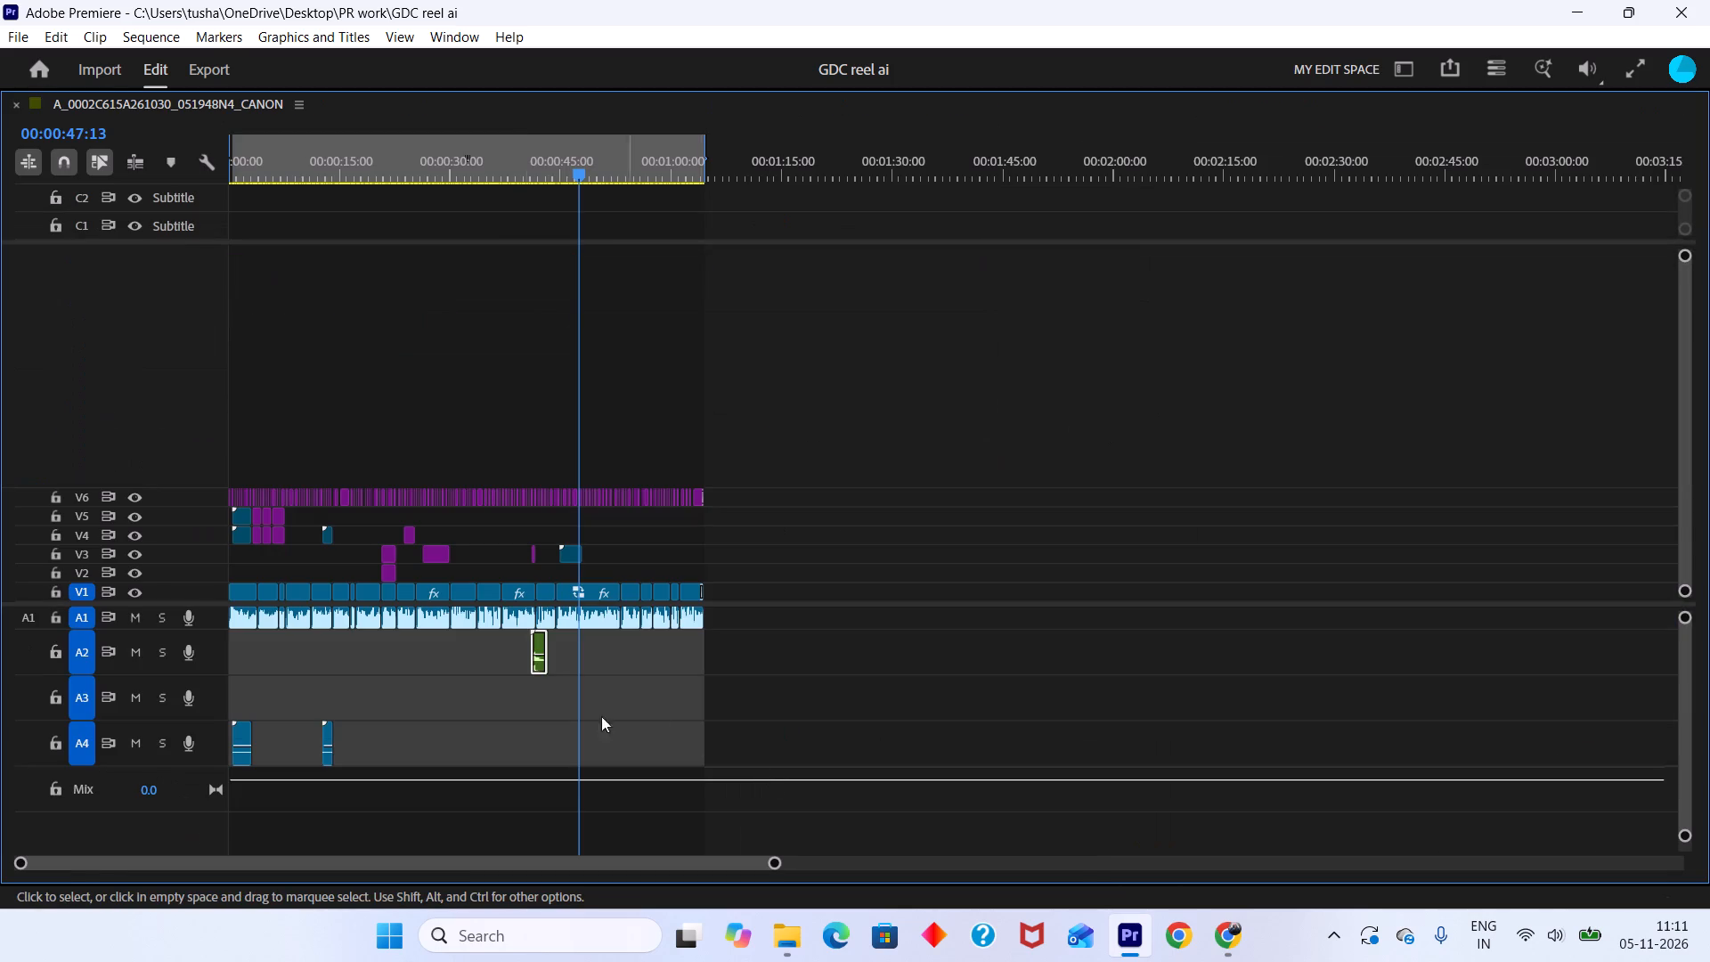
drag(468, 716, 147, 766)
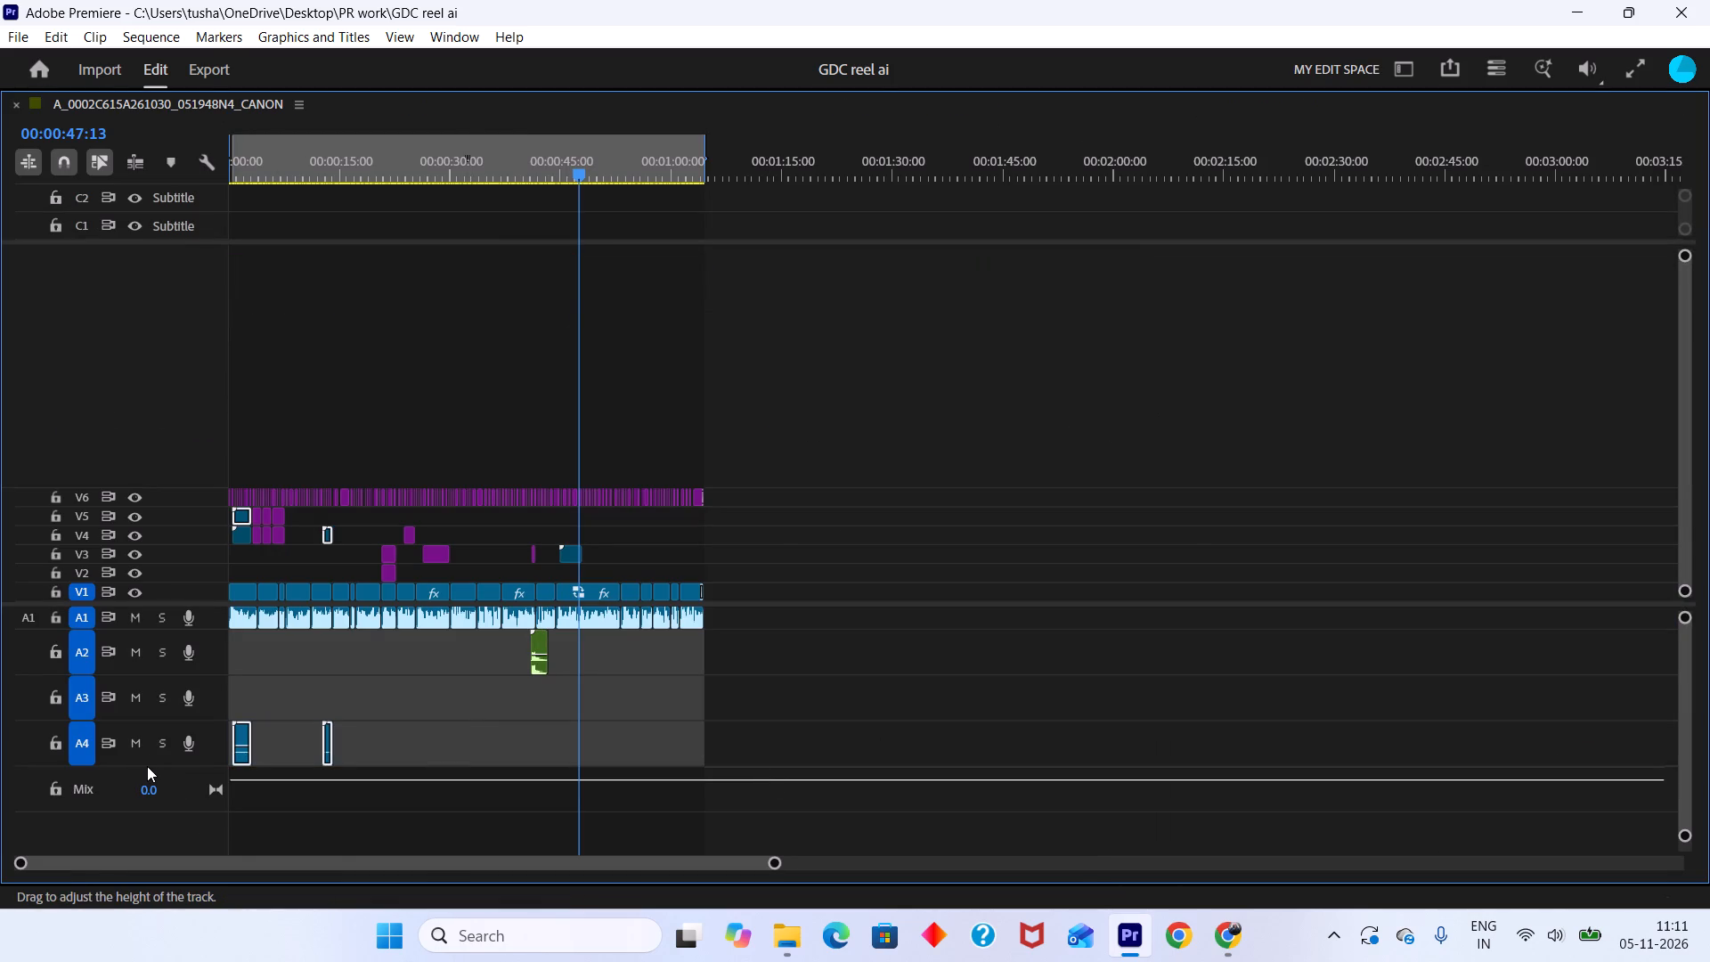
key(ctrl+l)
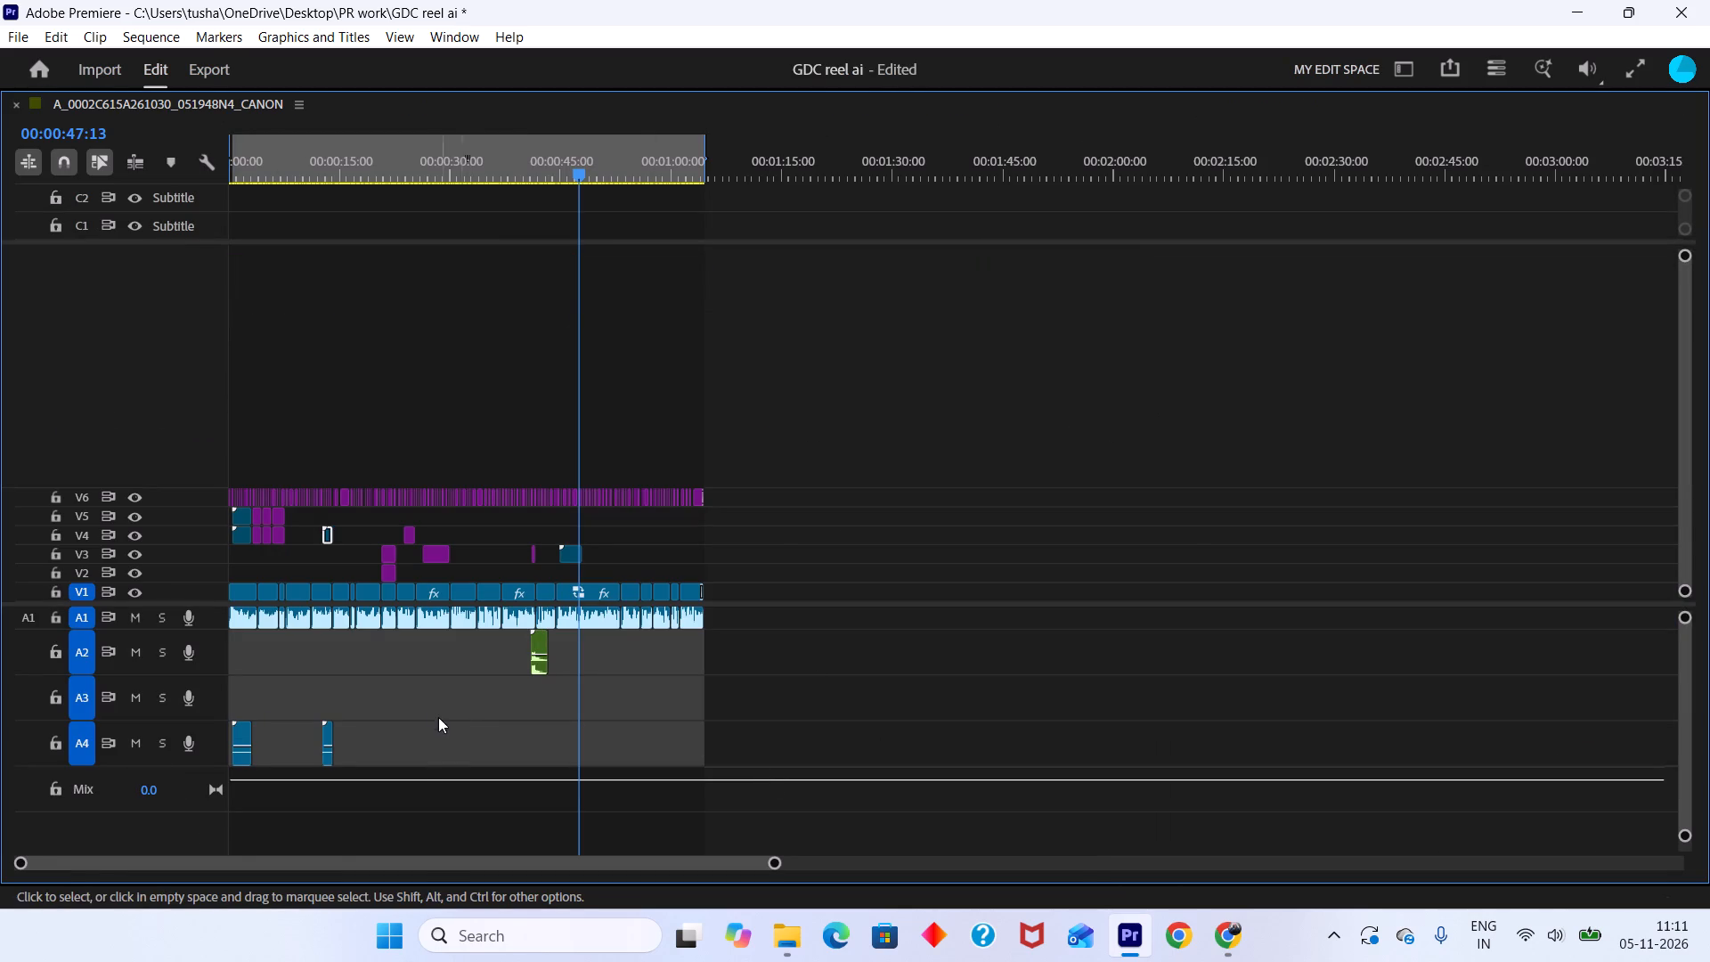
drag(427, 708, 191, 795)
key(Delete)
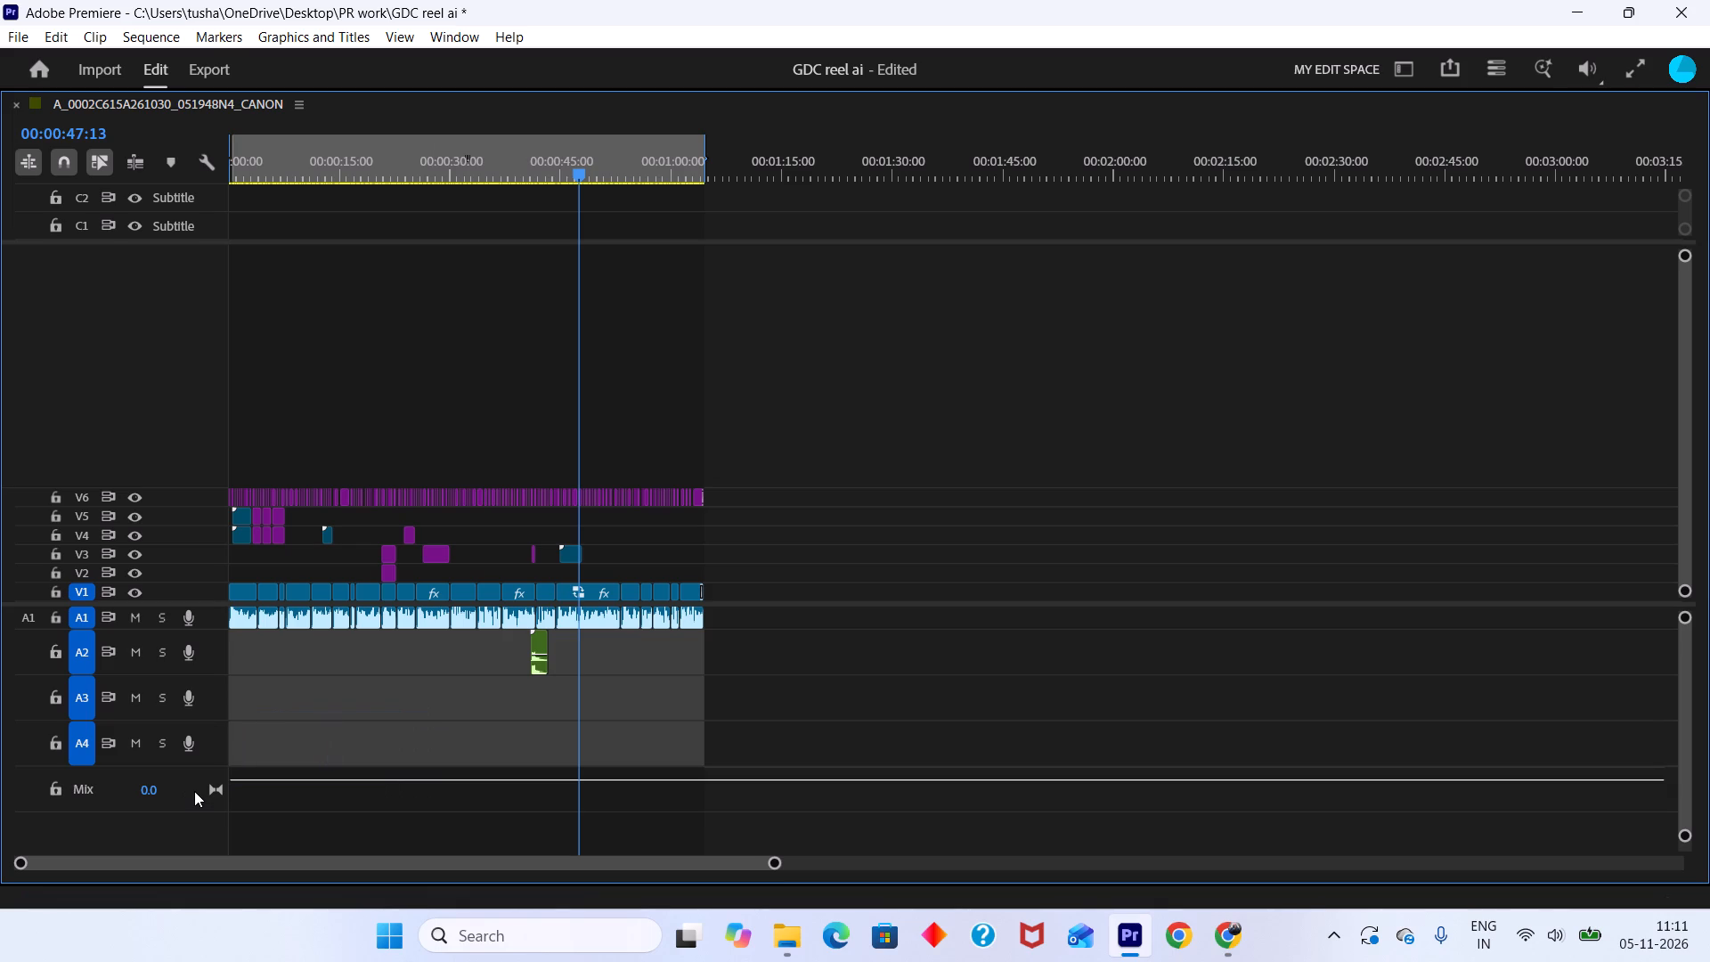
key(ctrl+s)
key(grave)
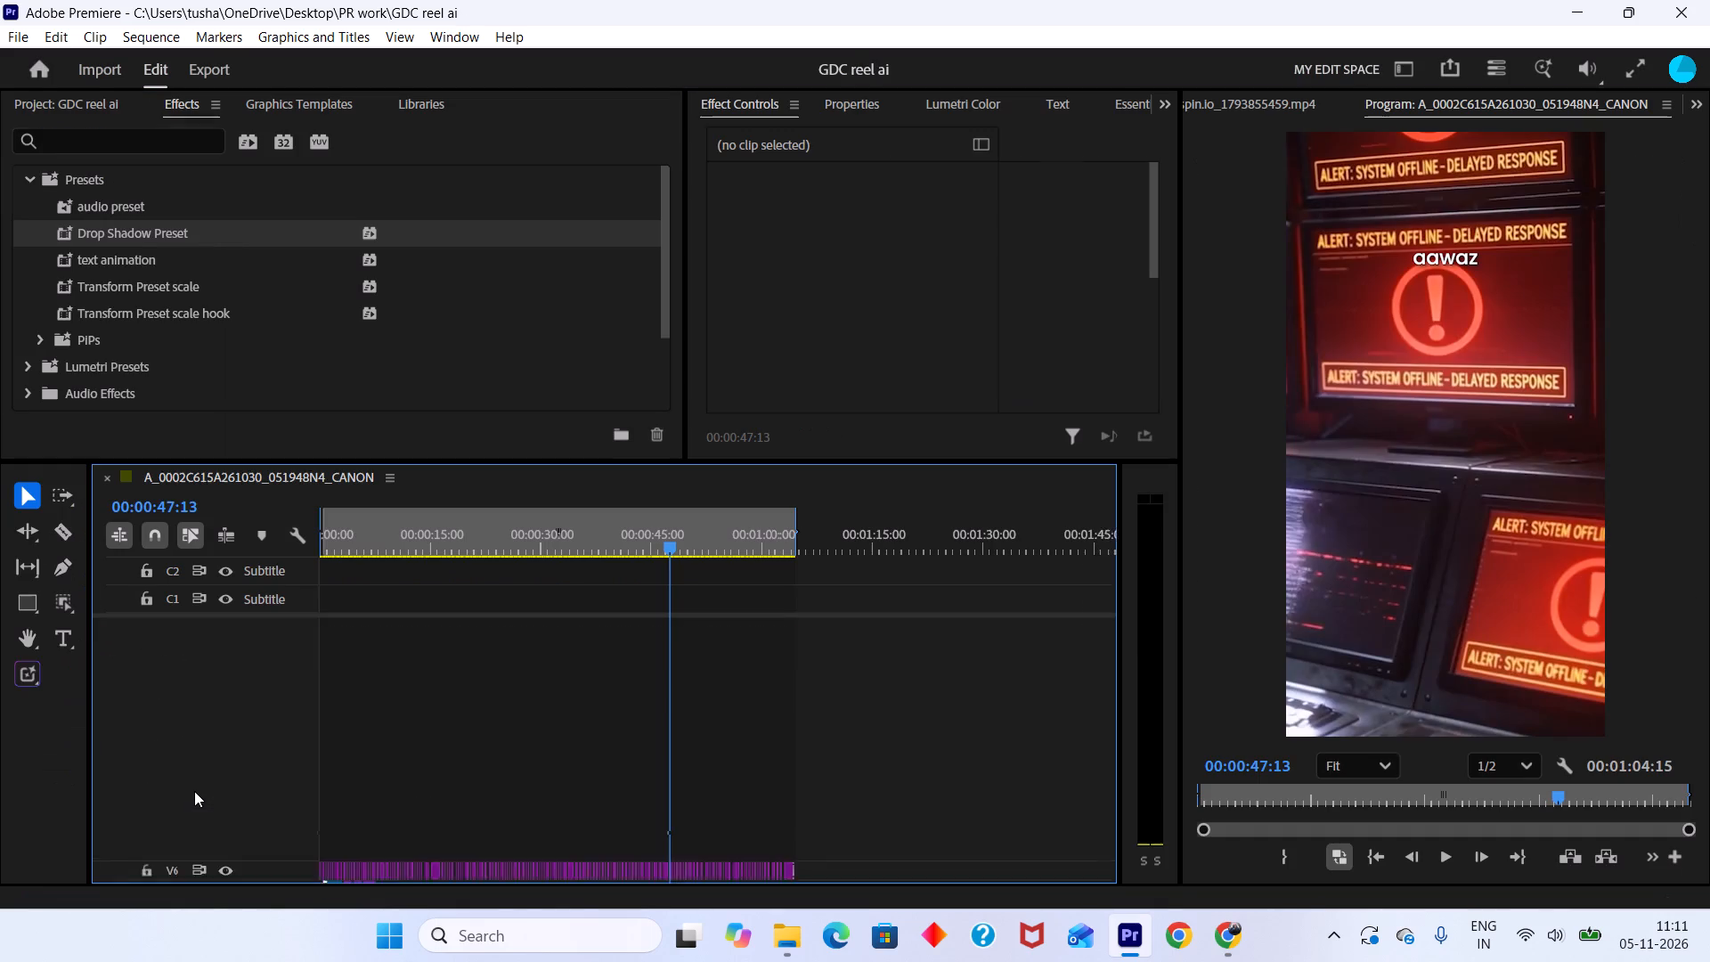
scroll(529, 771, up, 7)
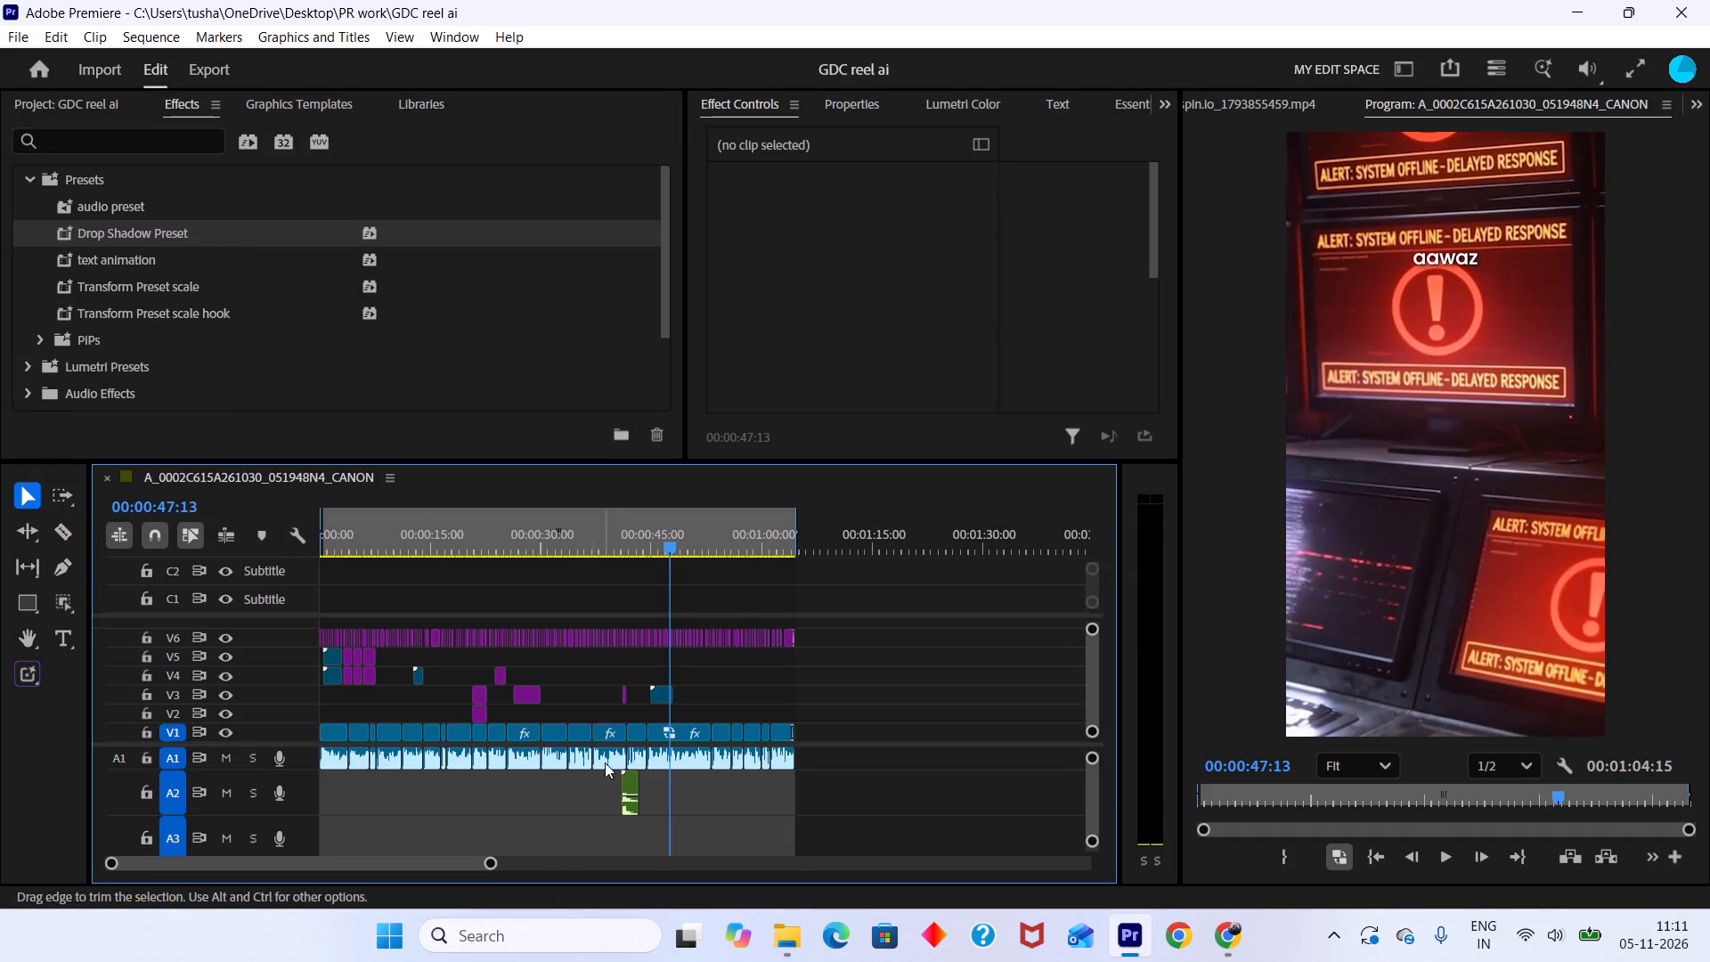
key(ctrl+s)
Reduce the heights of audio tracks A2 and A1 in the timeline and save the project.
click(306, 796)
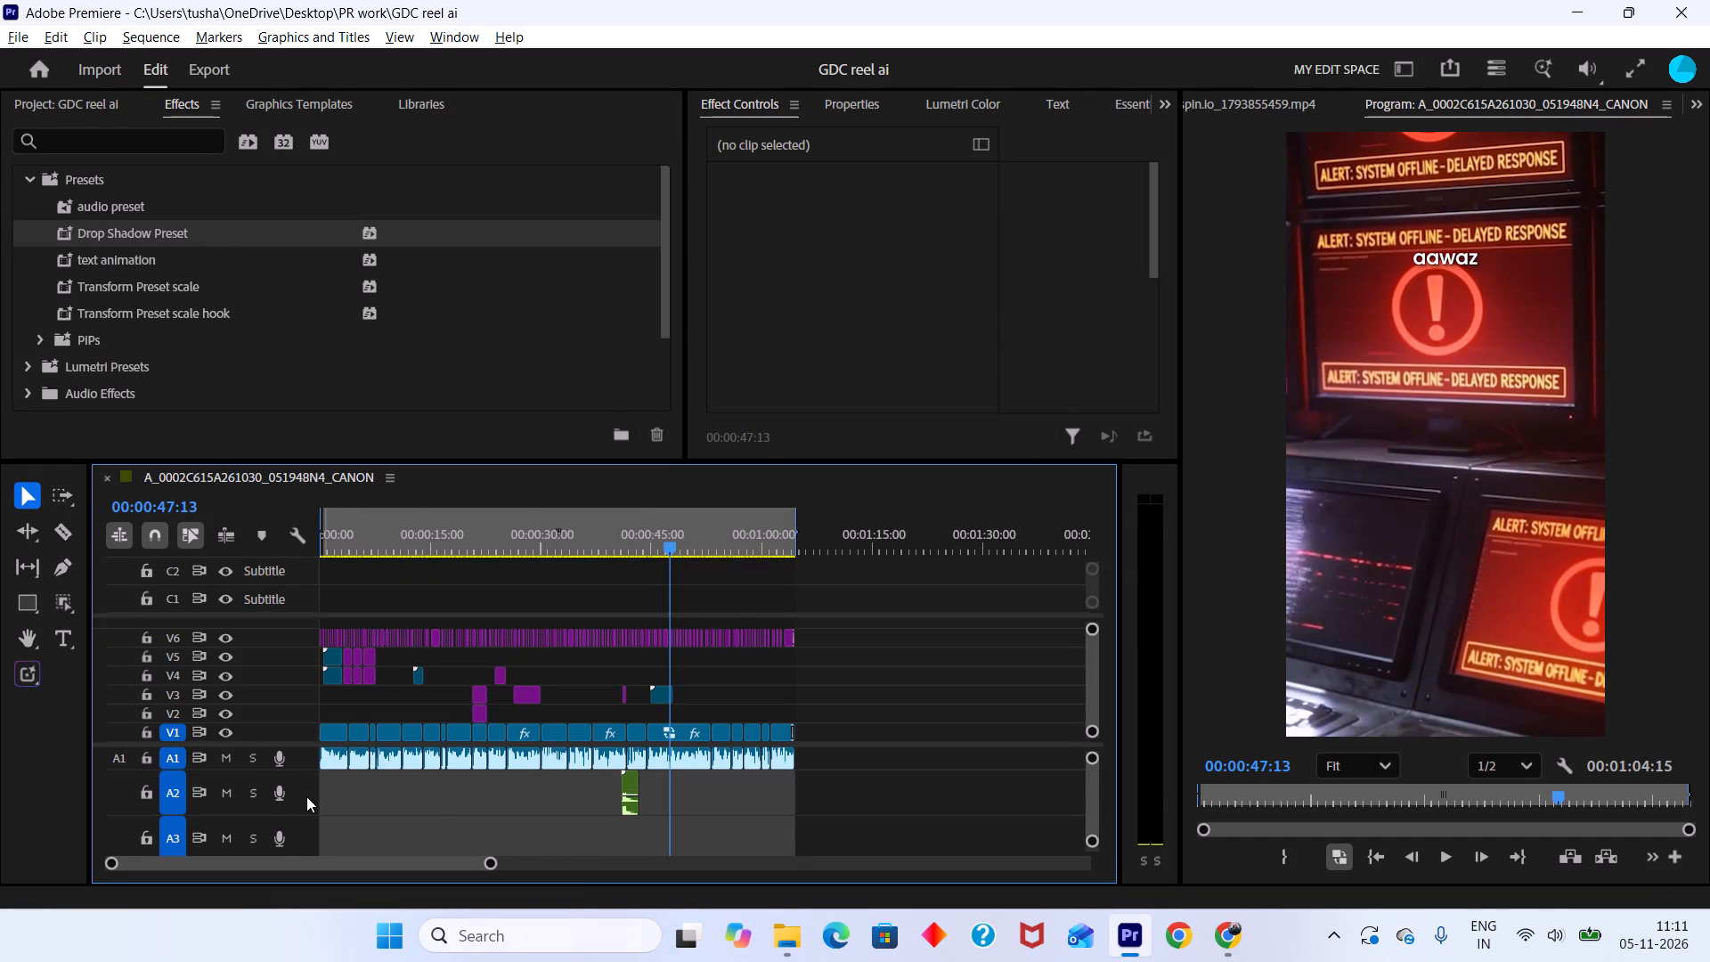
alt+scroll(305, 796, down, 7)
click(306, 753)
alt+scroll(306, 753, down, 6)
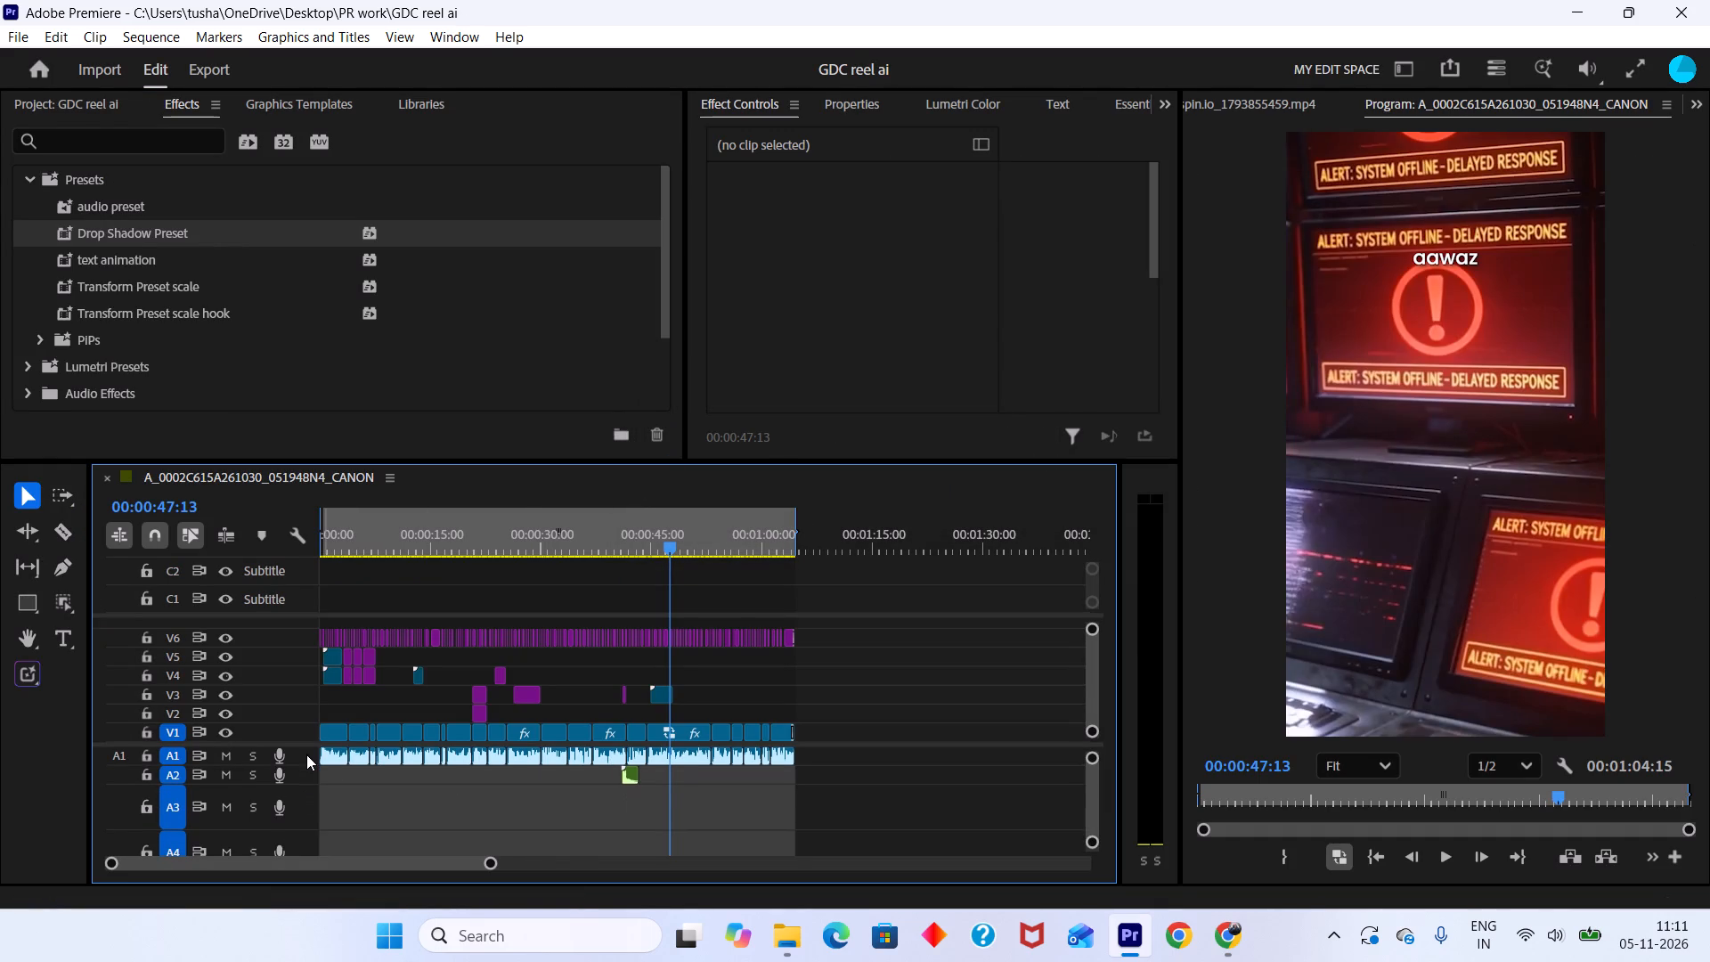
key(ctrl+s)
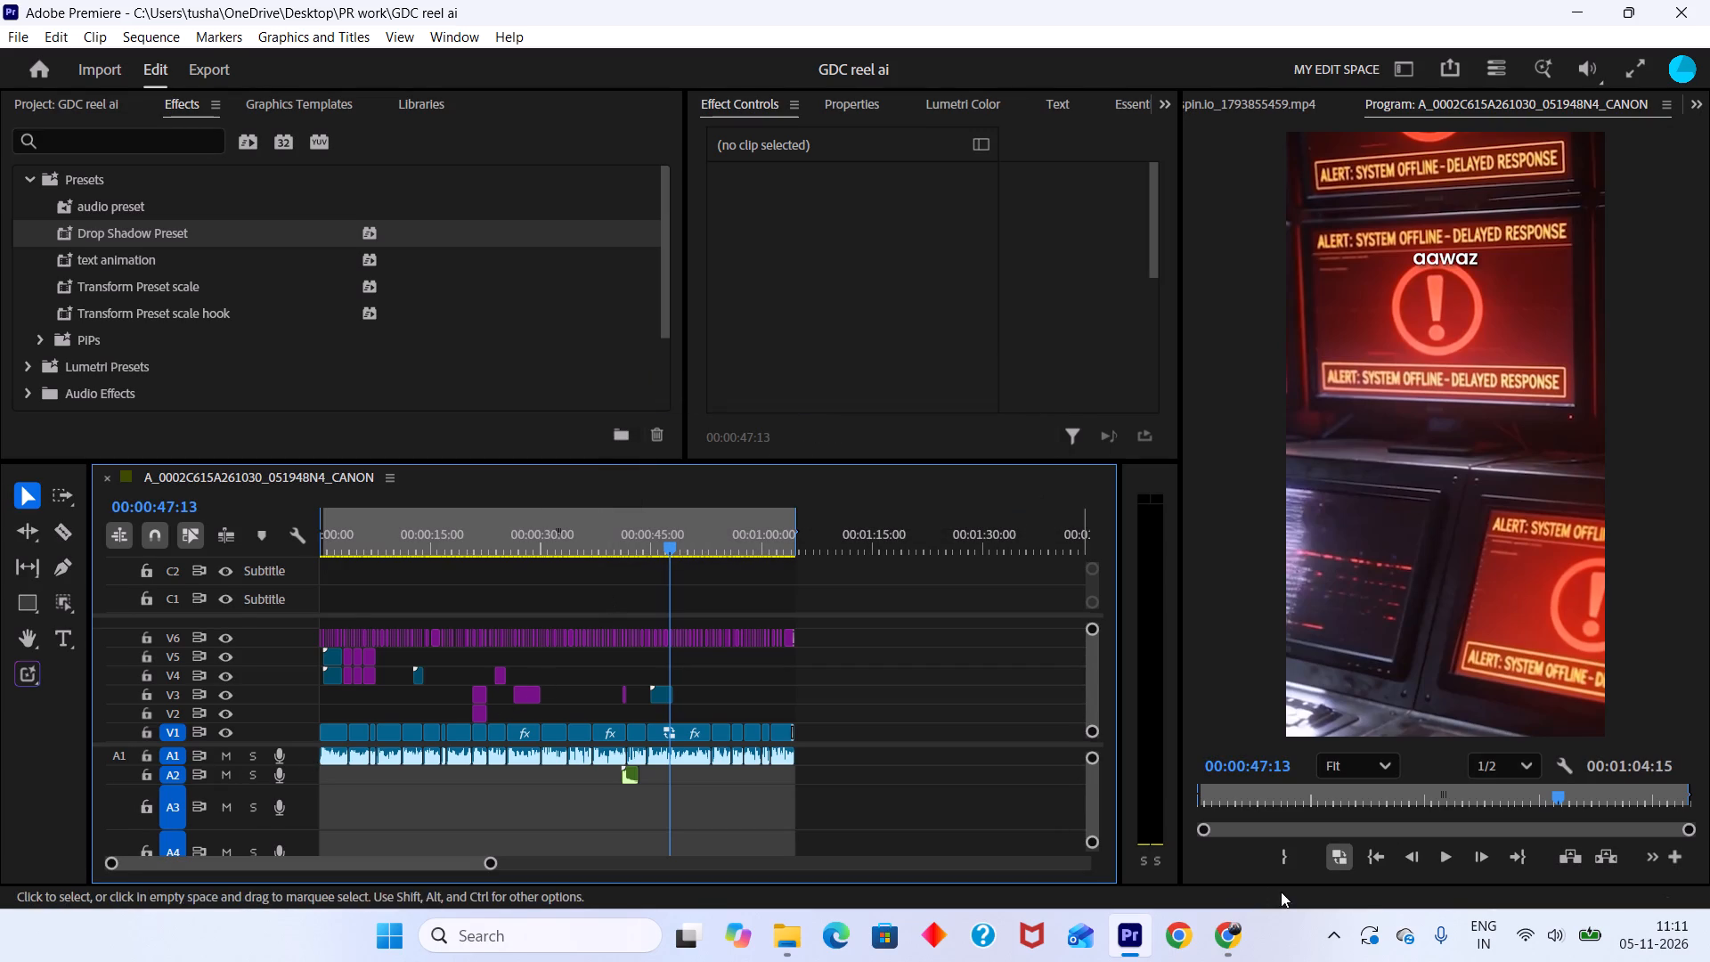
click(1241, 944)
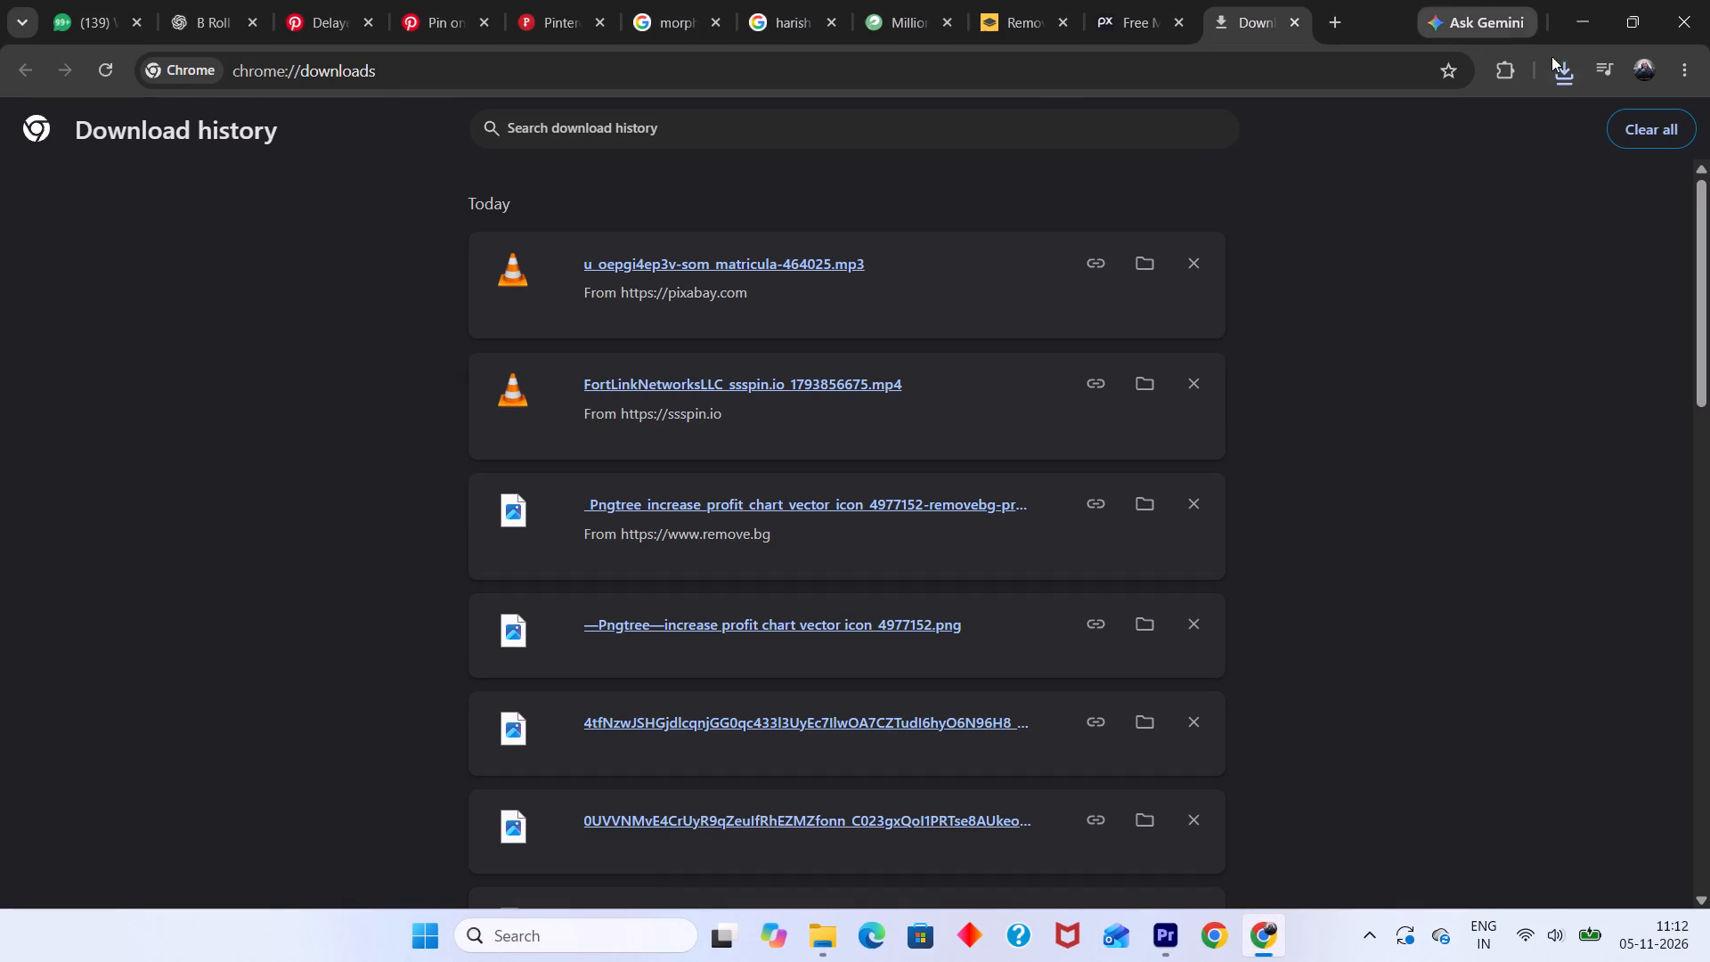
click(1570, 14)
Play the reel's opening from the start and inspect the audio effects applied to the first A1 clip.
drag(607, 537, 129, 631)
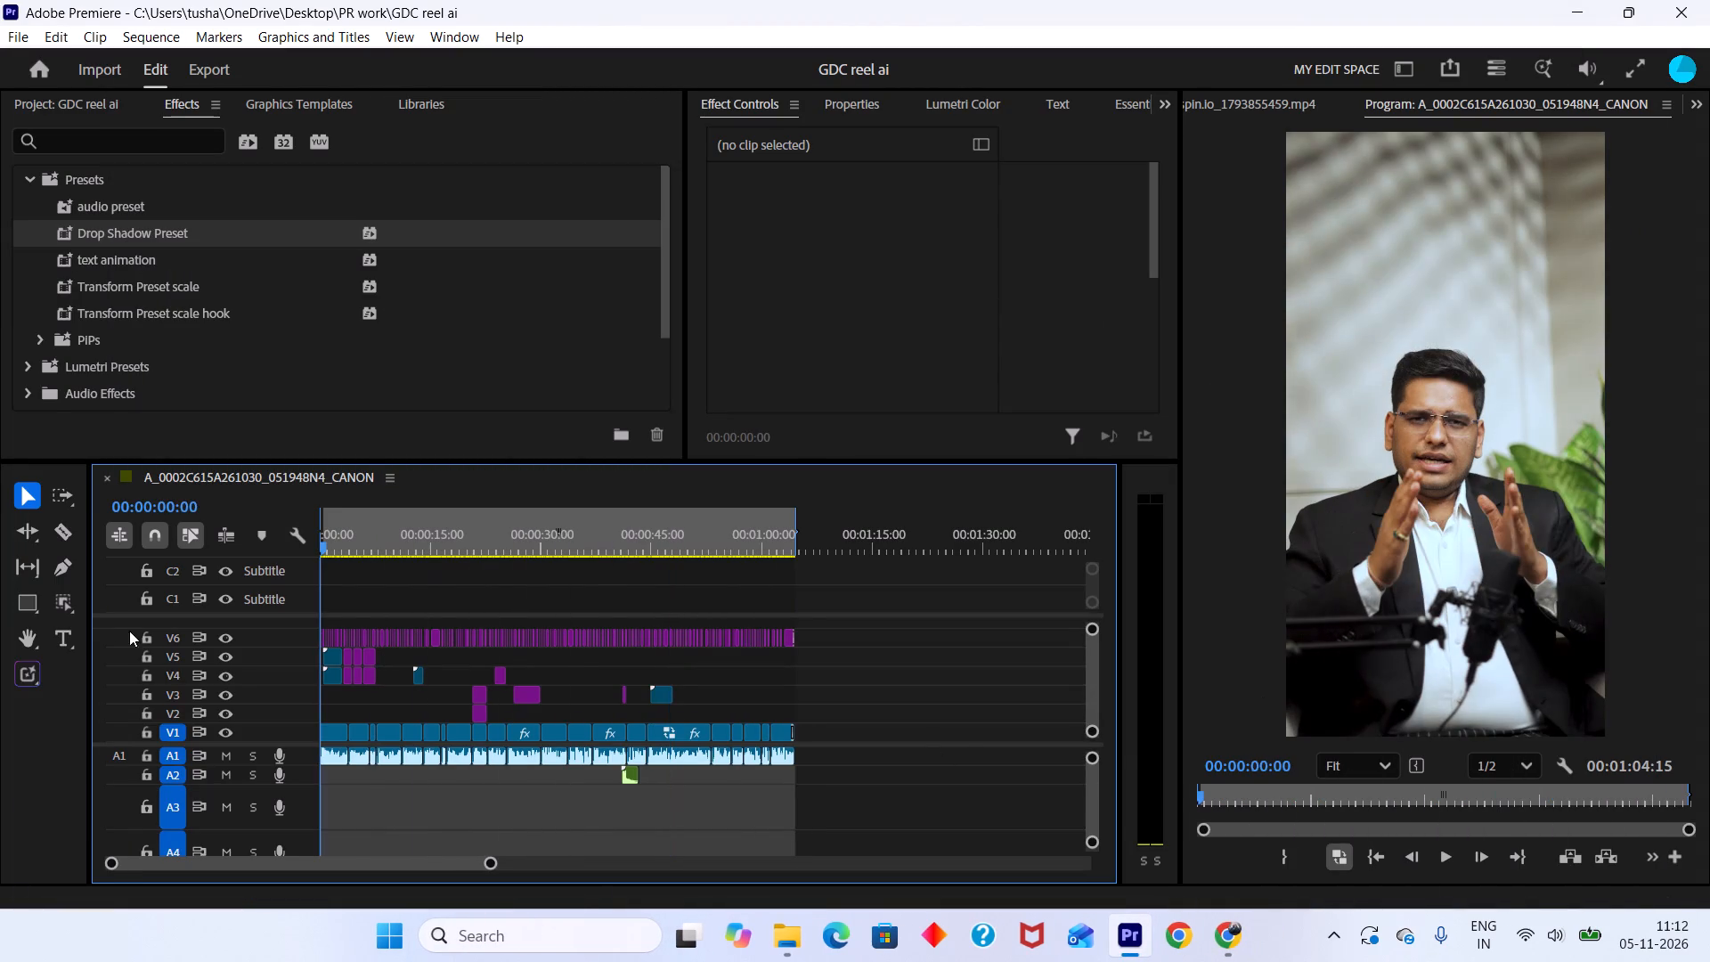
drag(129, 631, 108, 637)
key(space)
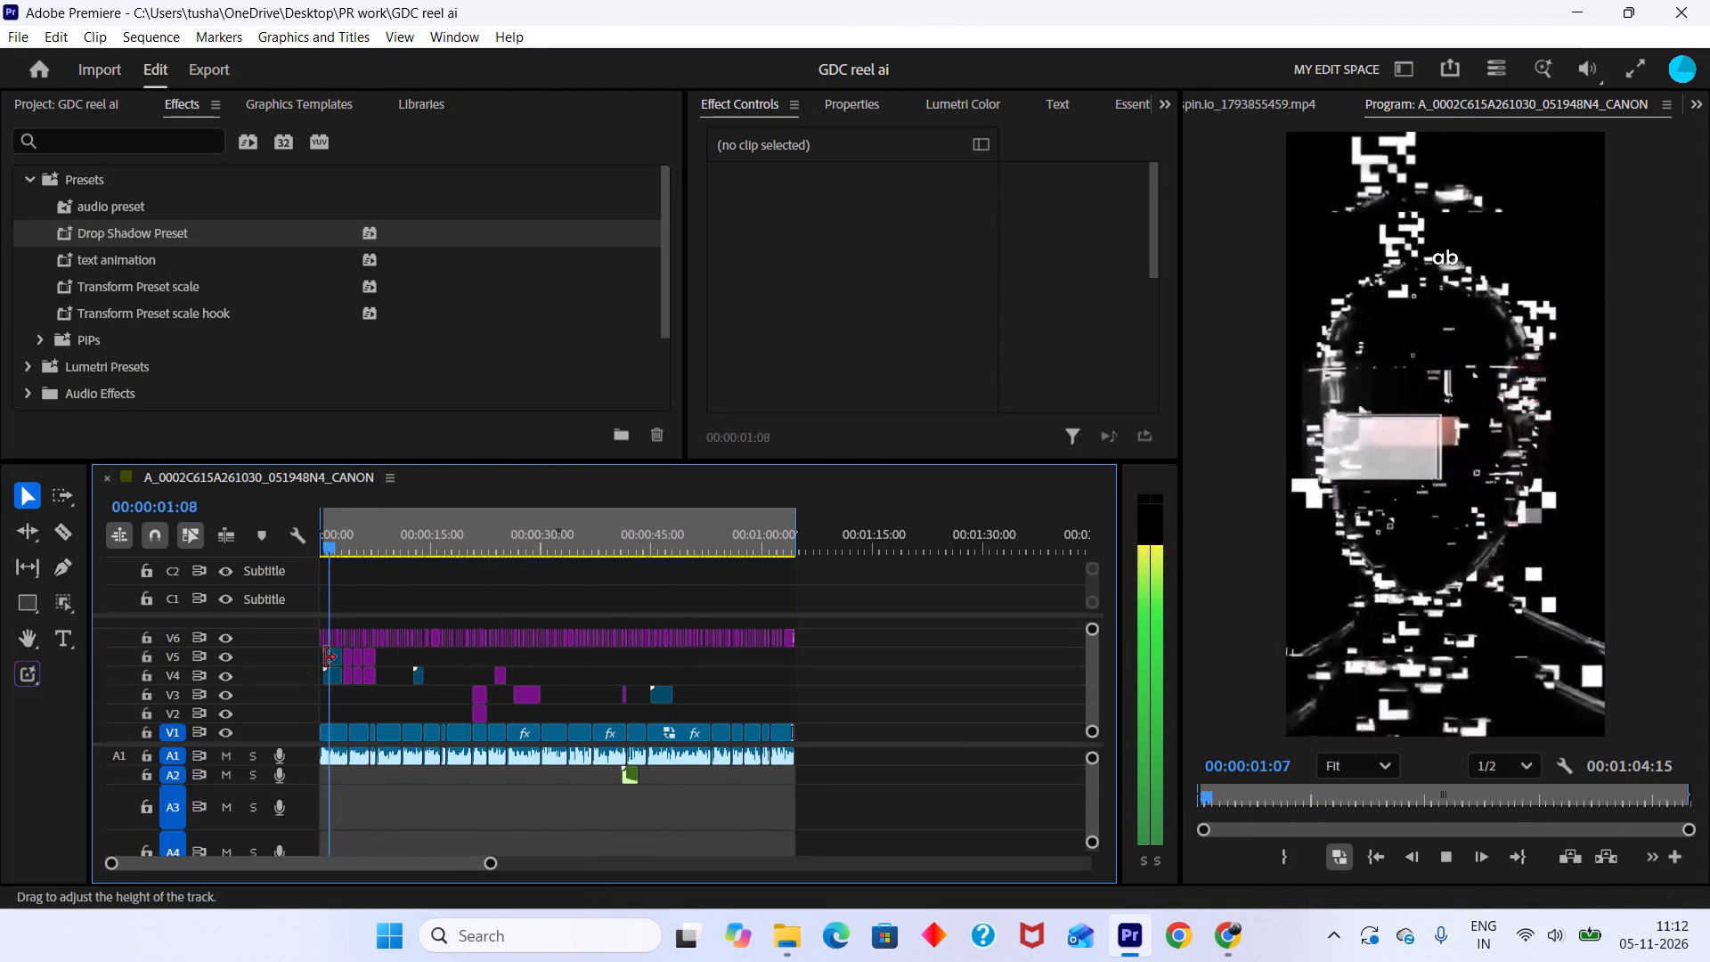
key(space)
click(1225, 935)
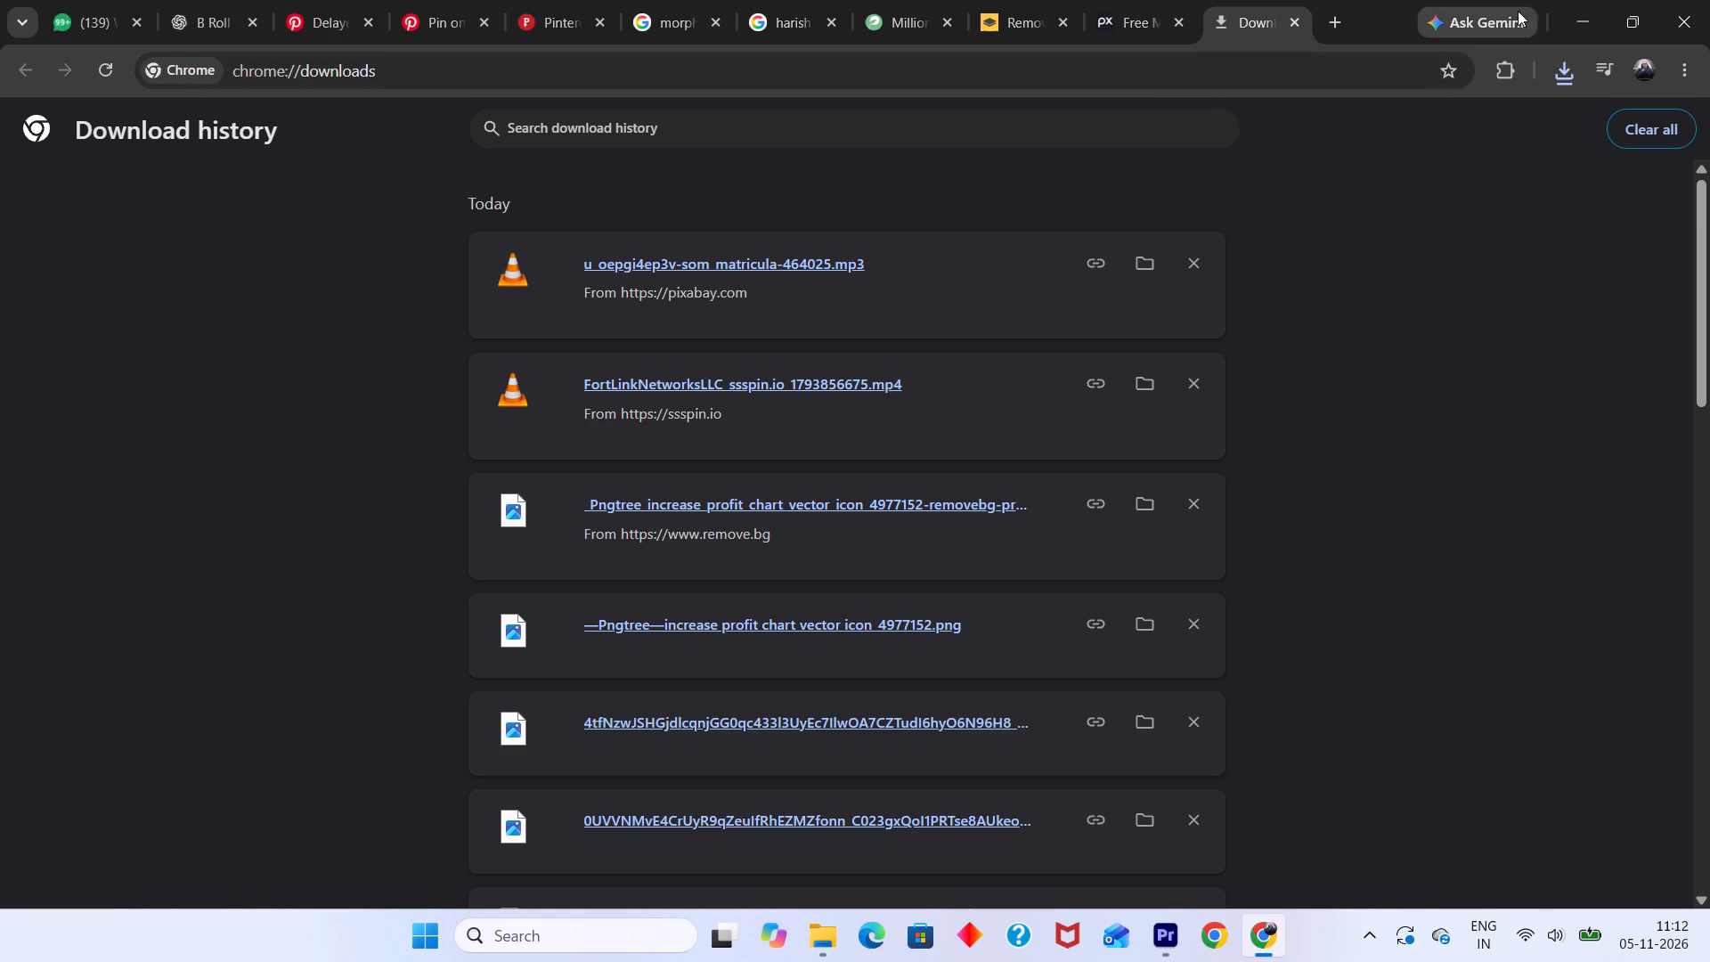
click(1174, 933)
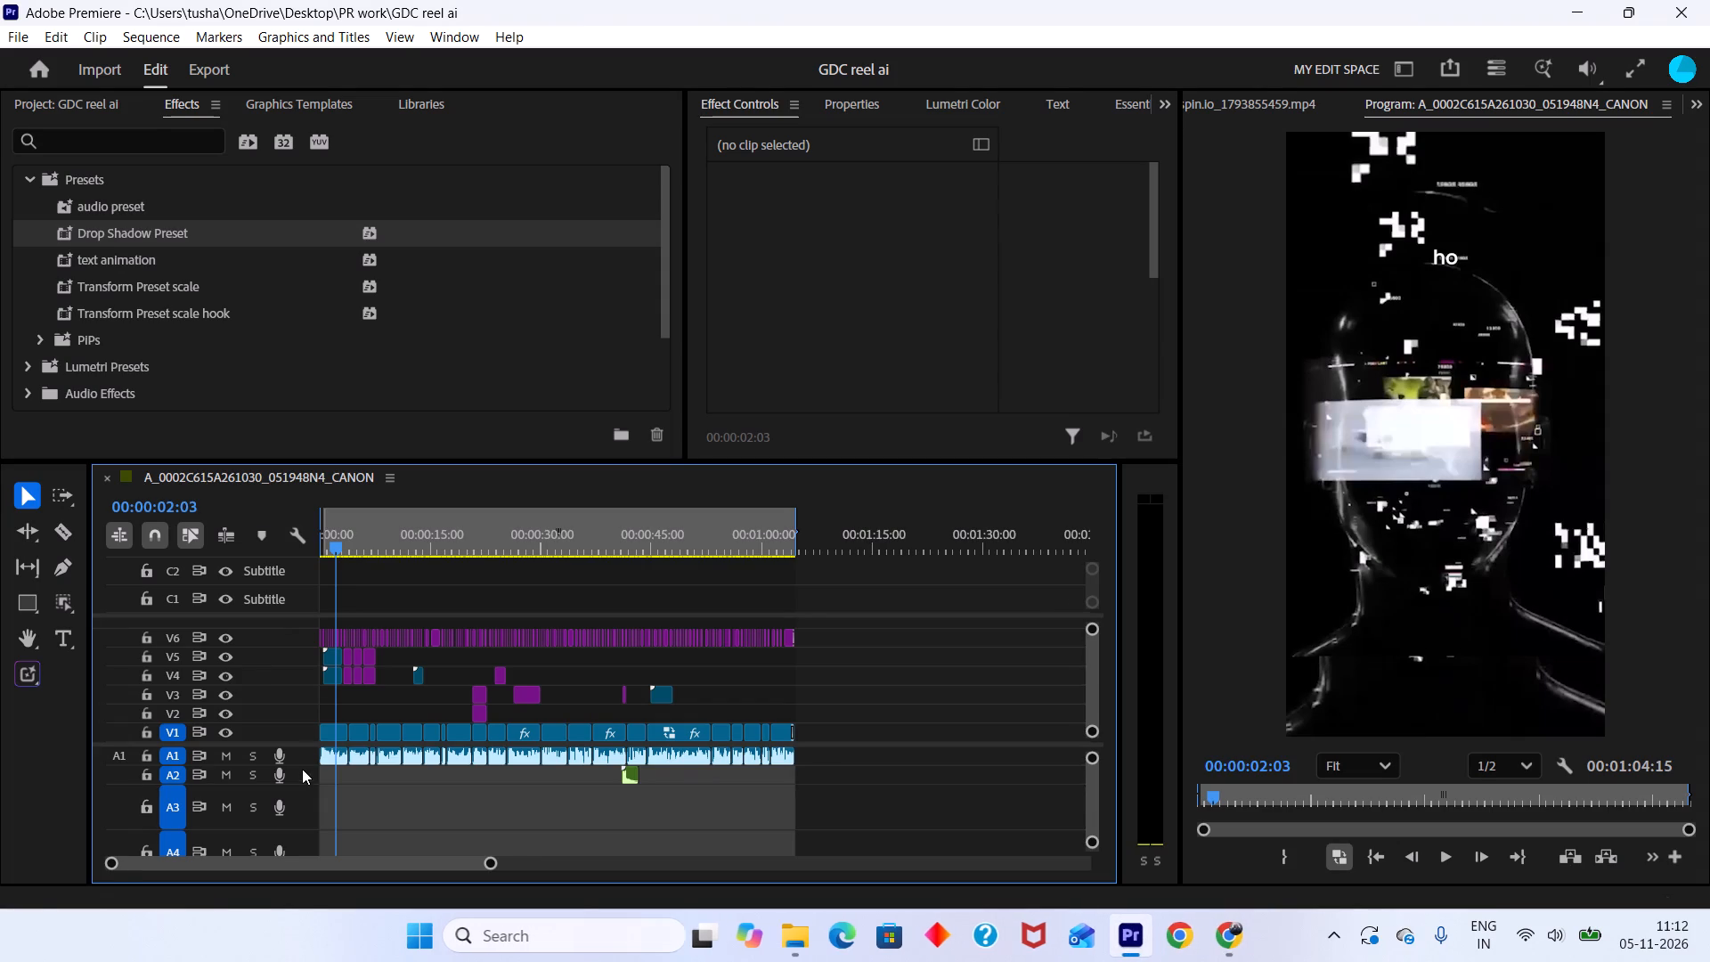
click(334, 760)
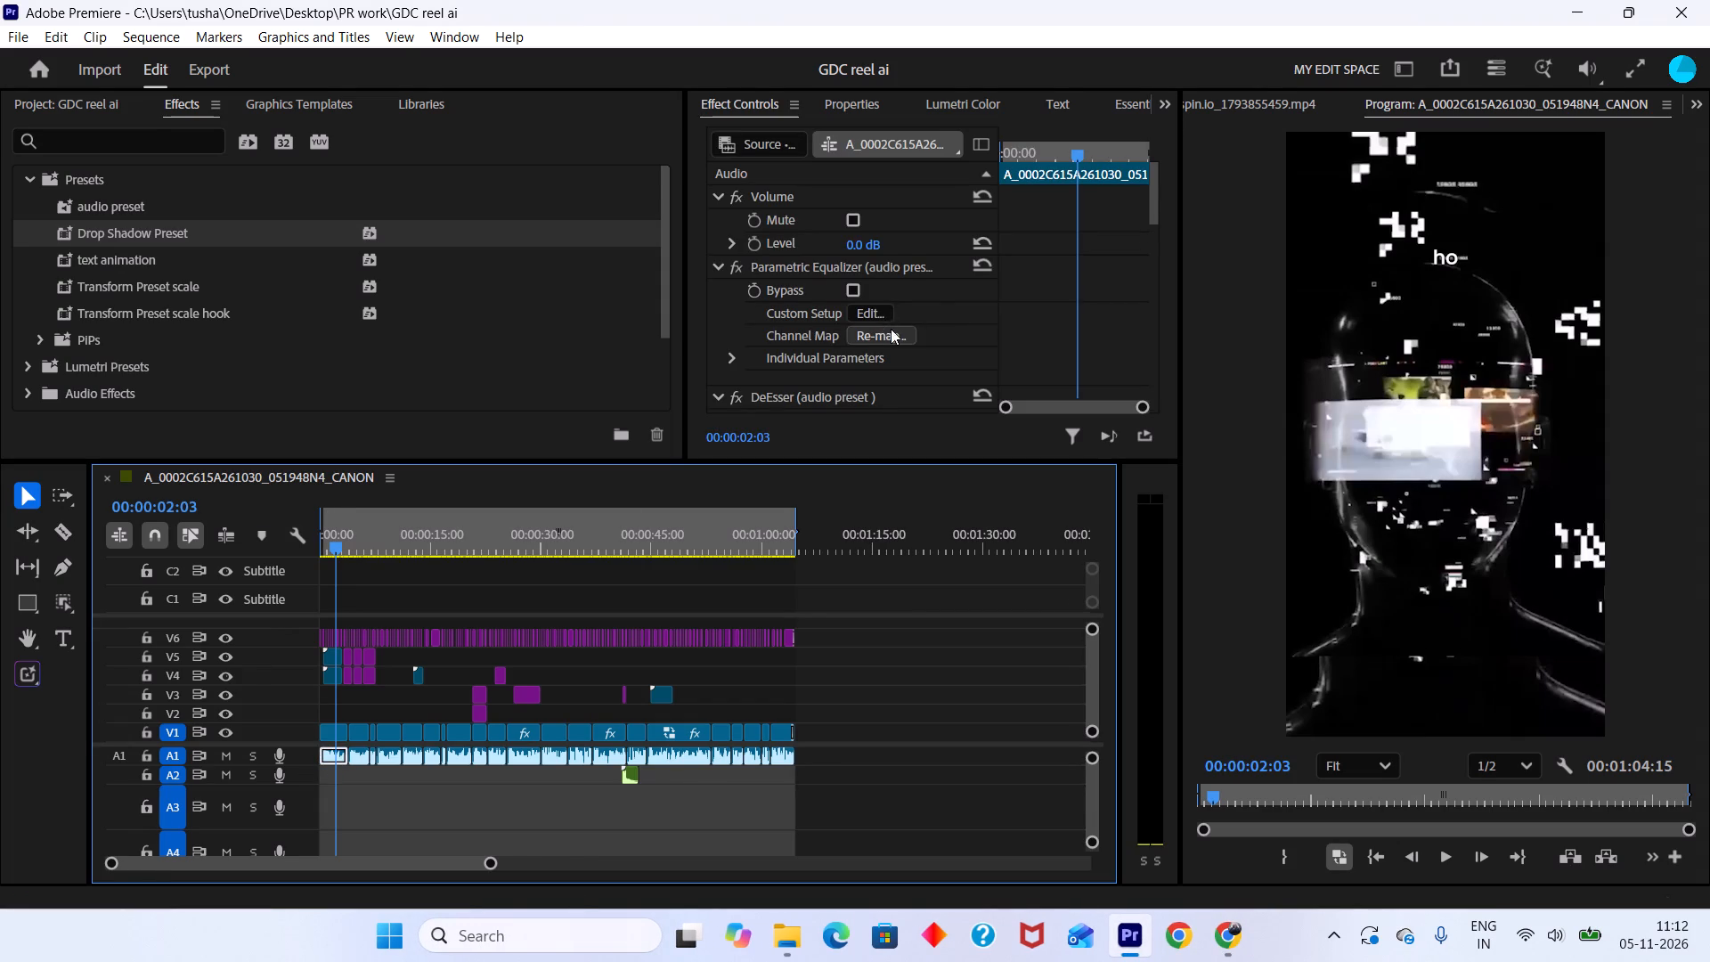
scroll(950, 318, down, 5)
scroll(952, 319, down, 20)
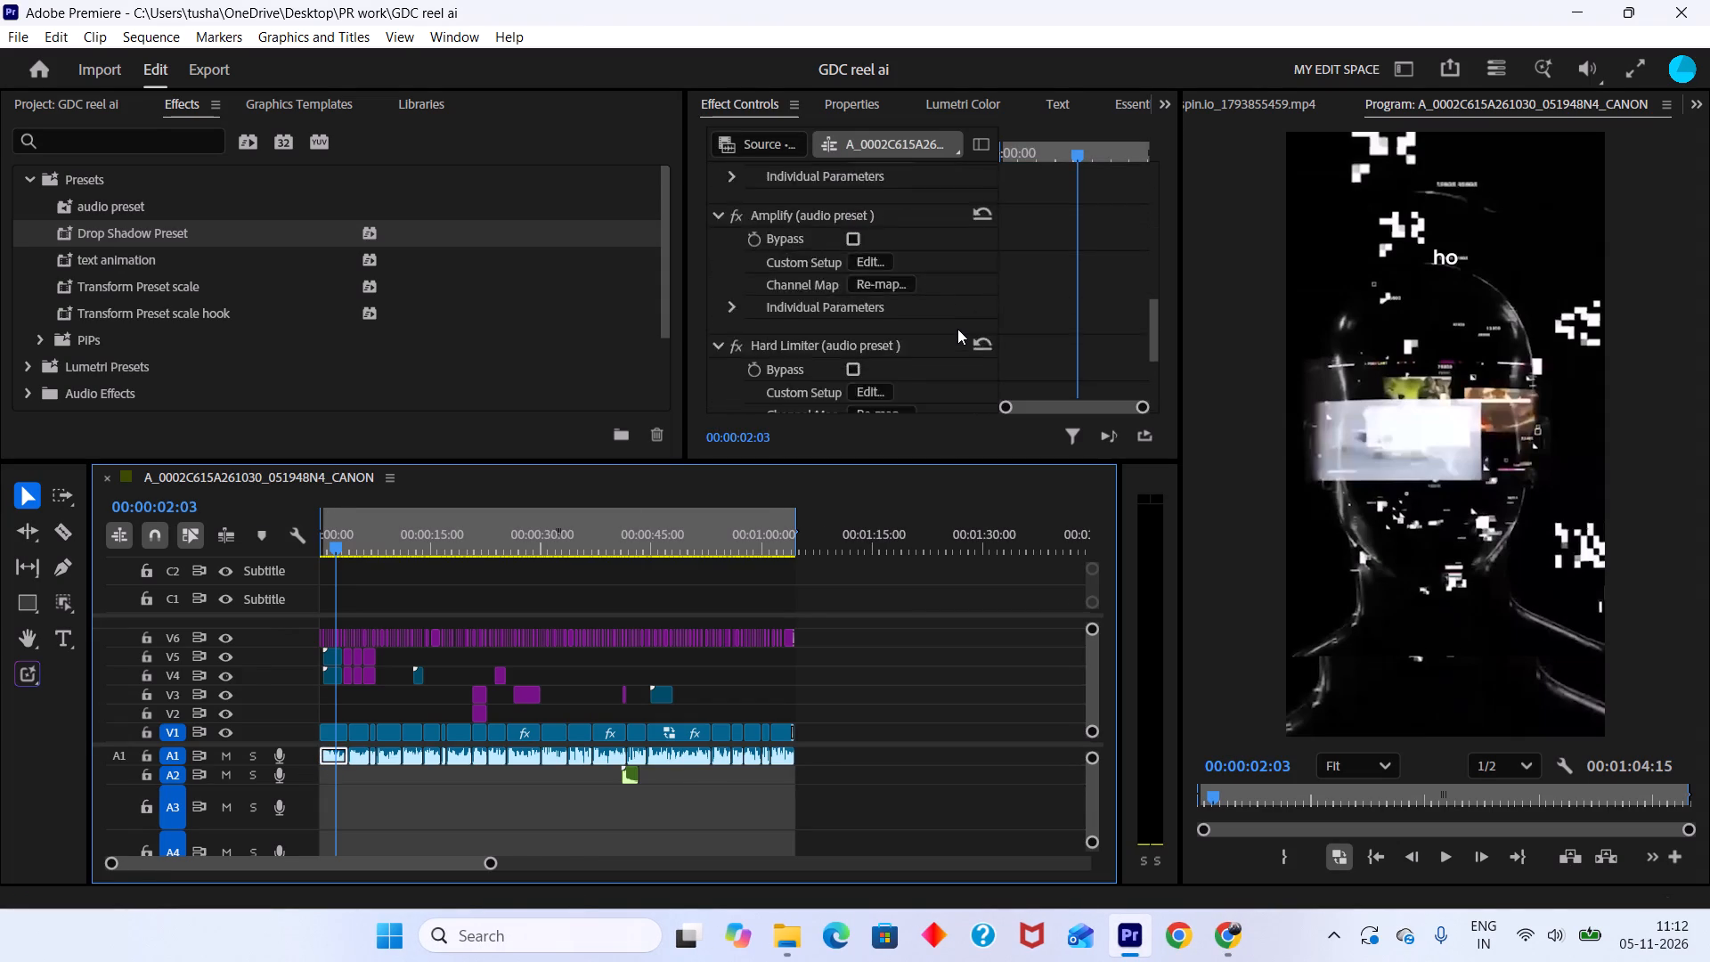
scroll(957, 329, down, 9)
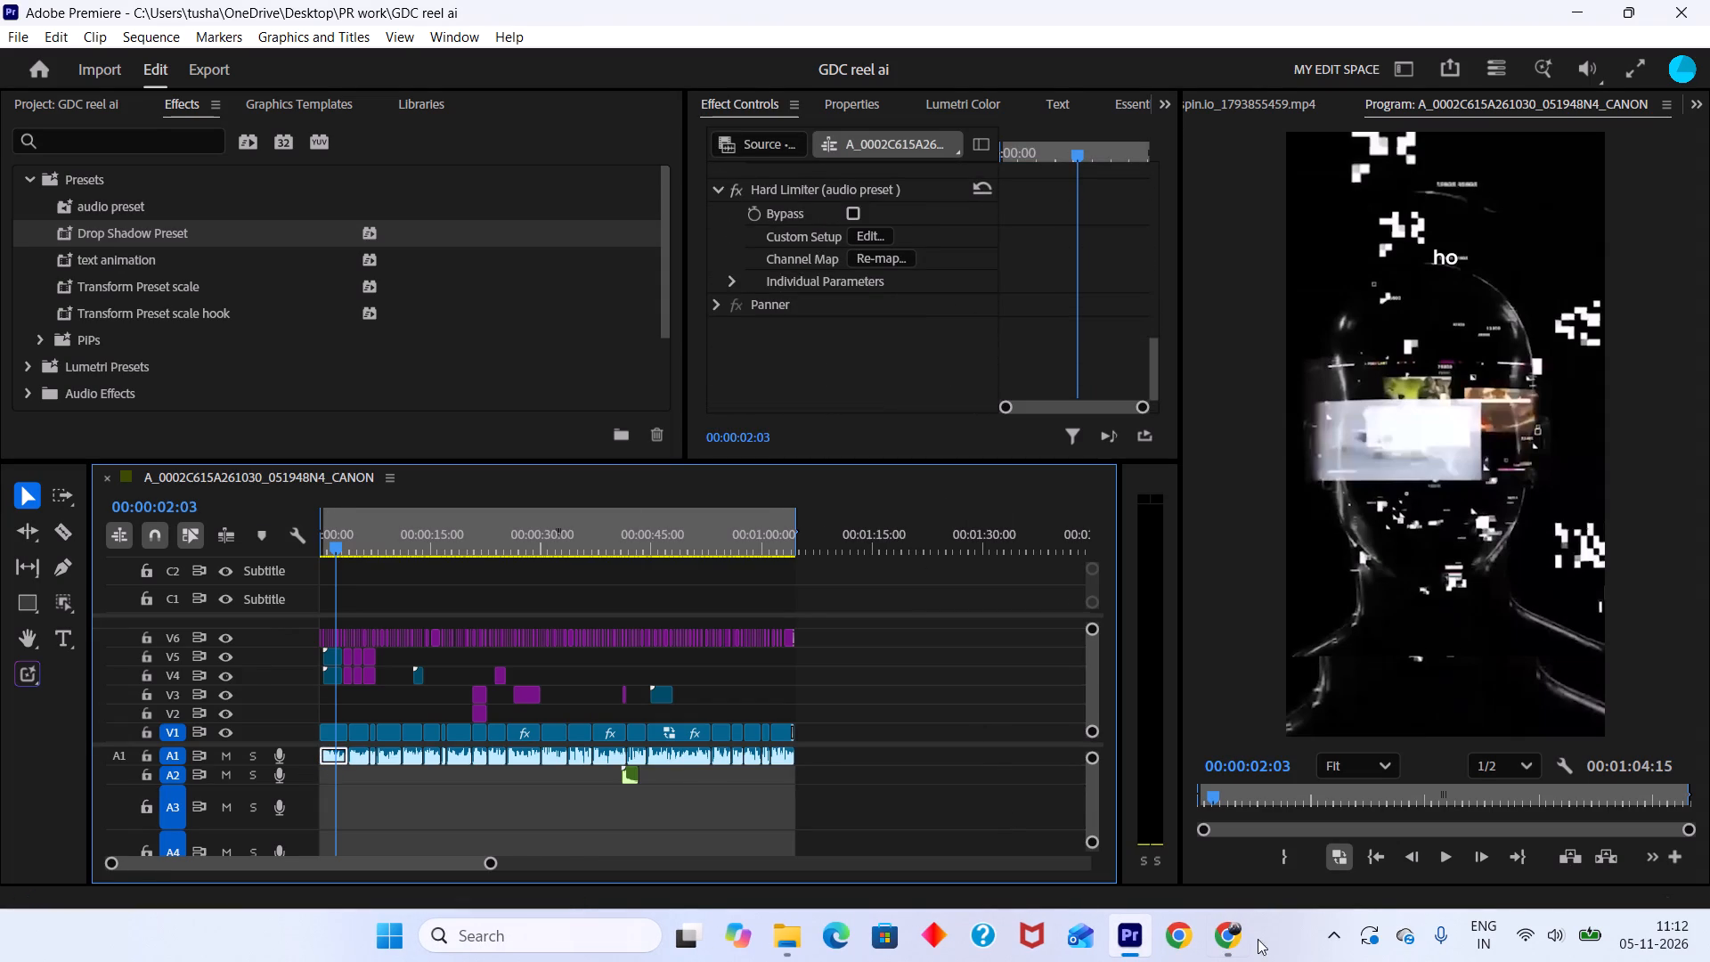
In File Explorer, open the edits bgm folder inside the Insta Reel background music folder on drive D.
click(1234, 936)
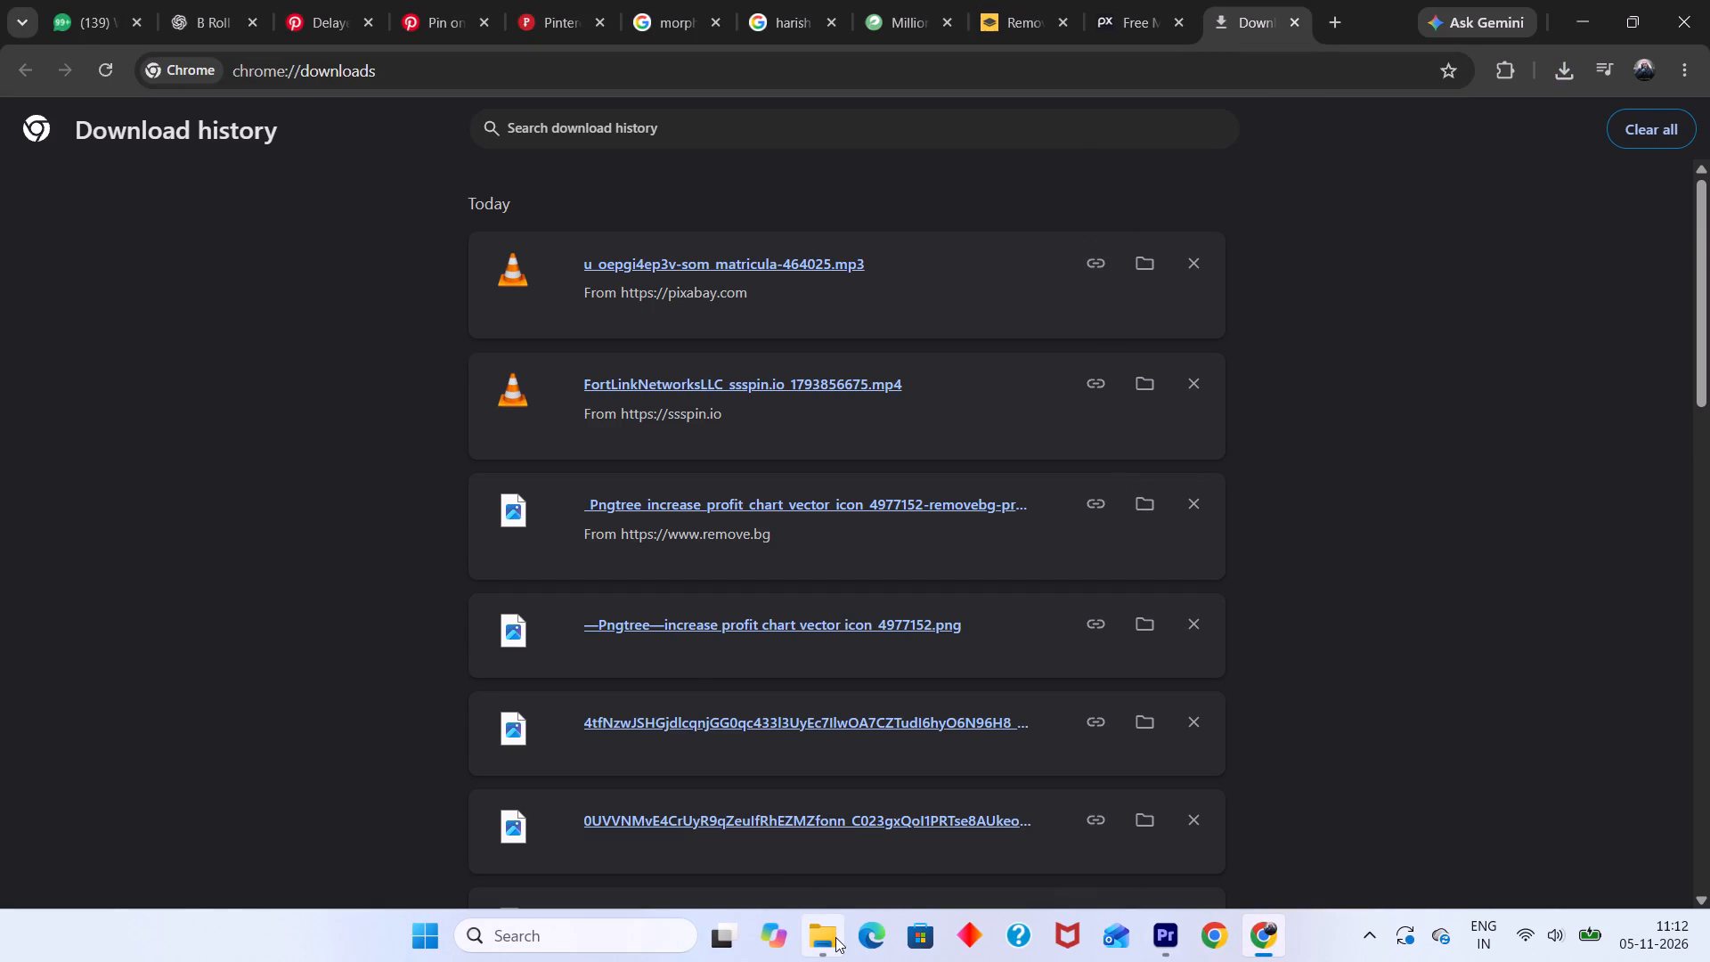
click(819, 836)
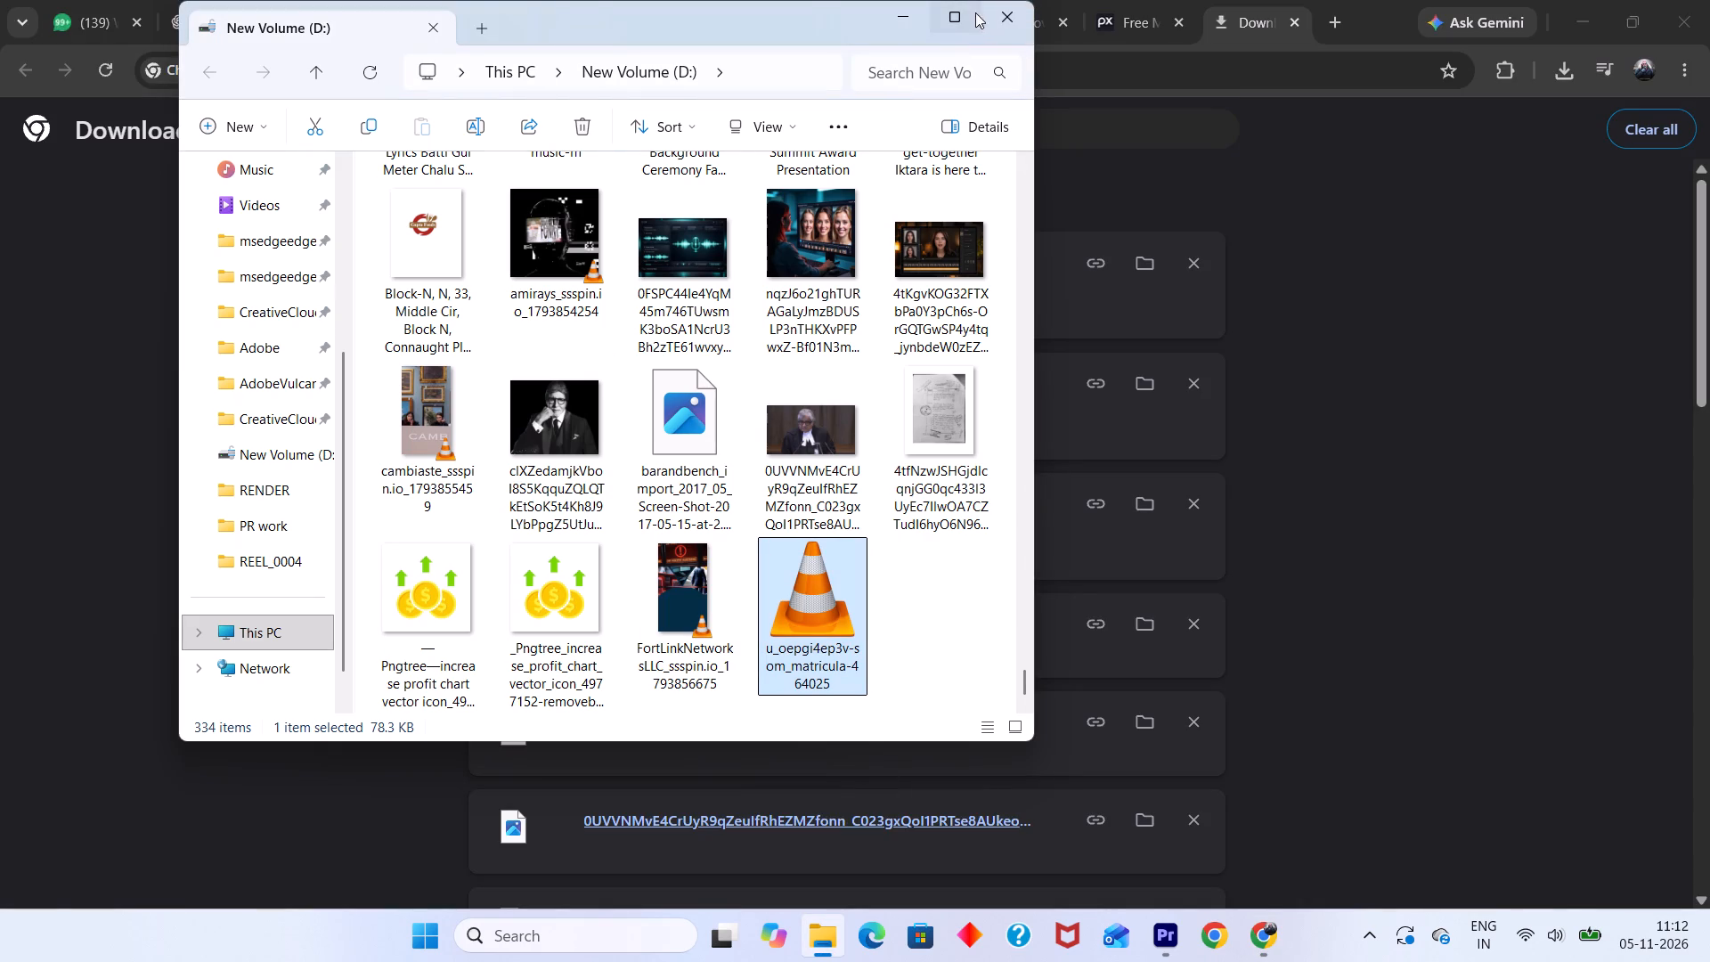
click(958, 12)
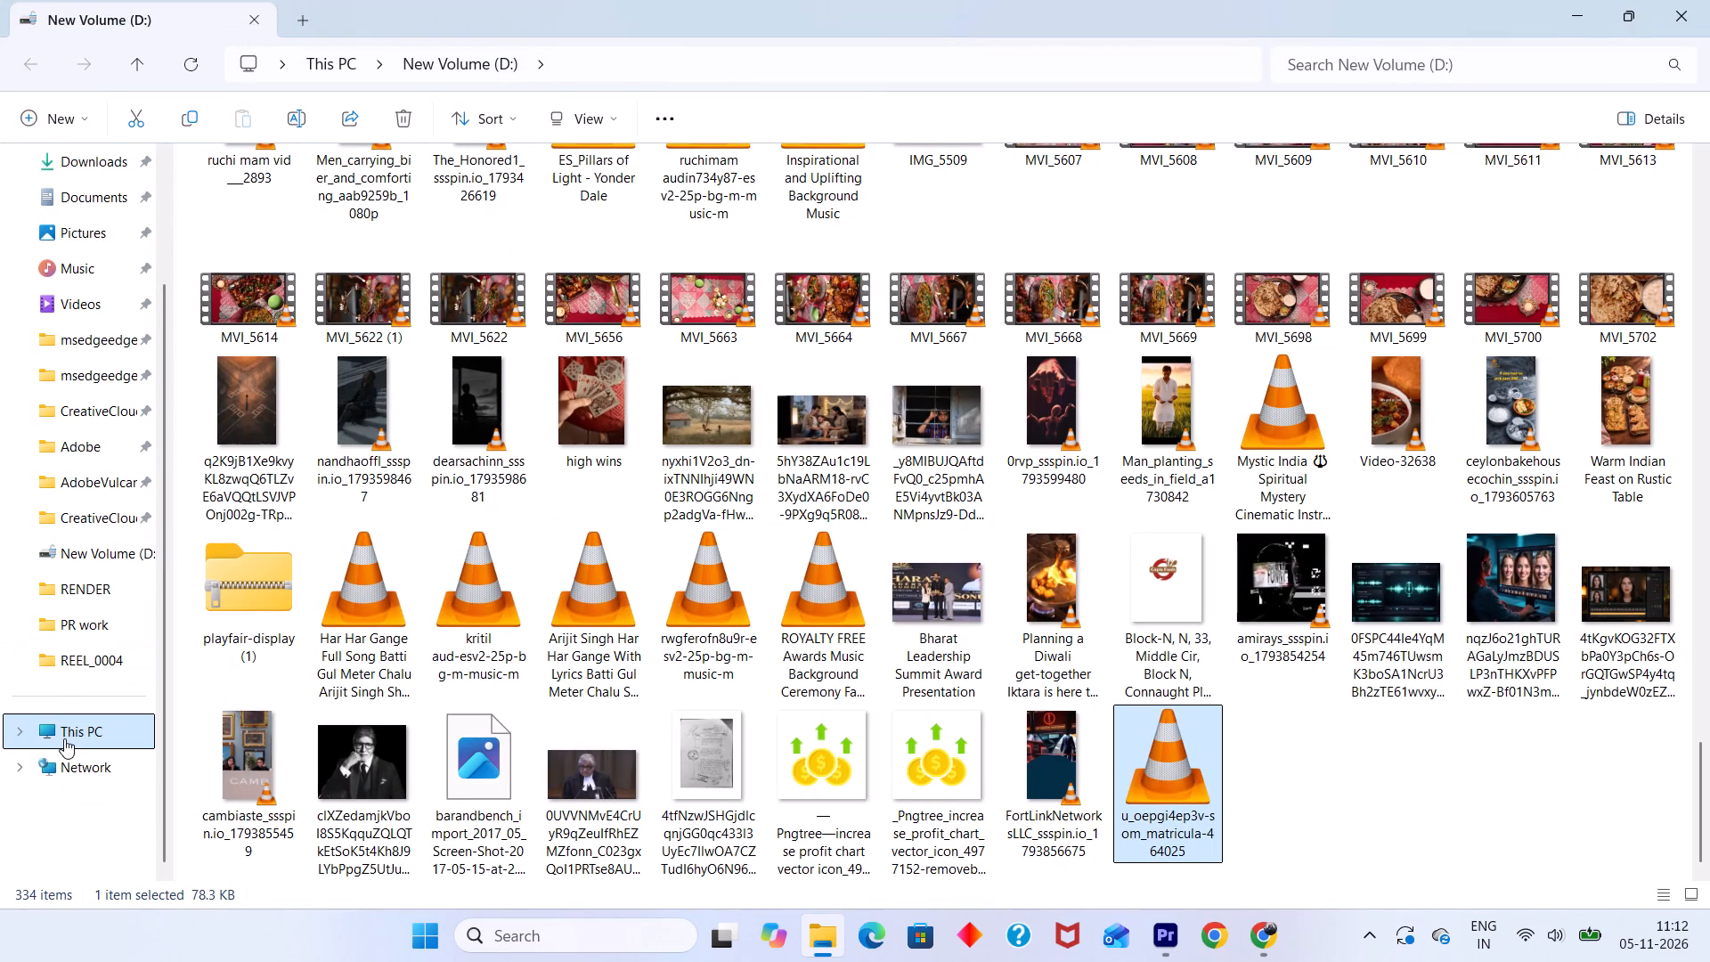
click(64, 738)
double_click(517, 218)
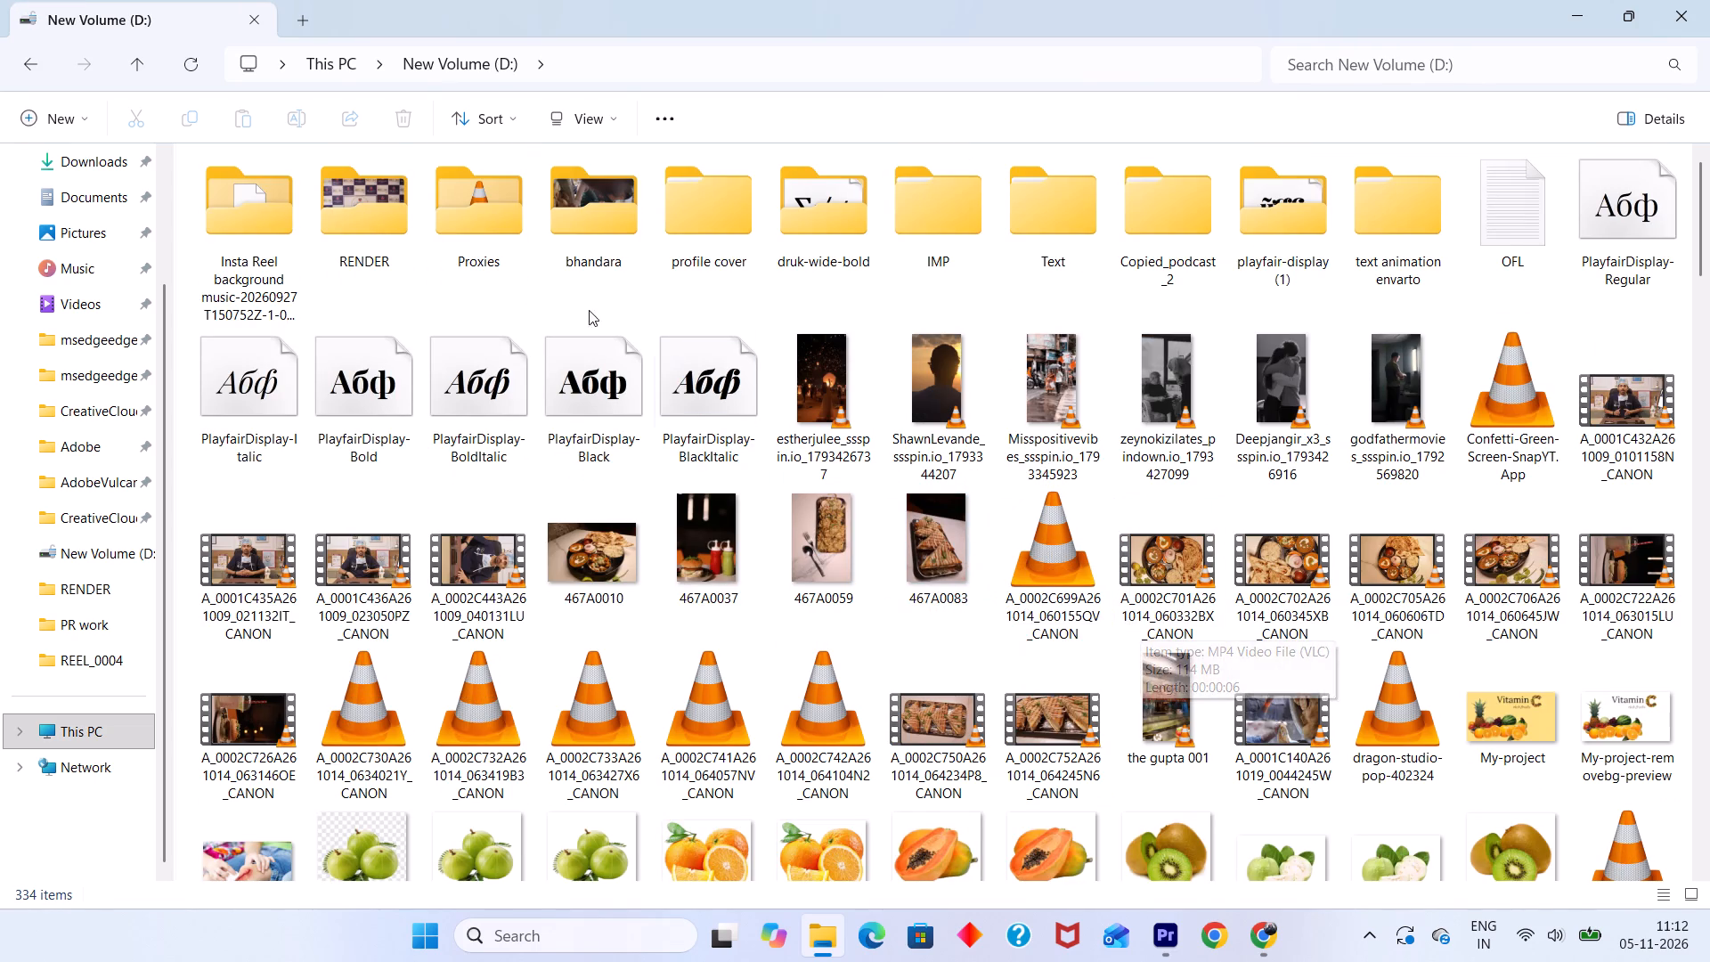
double_click(256, 253)
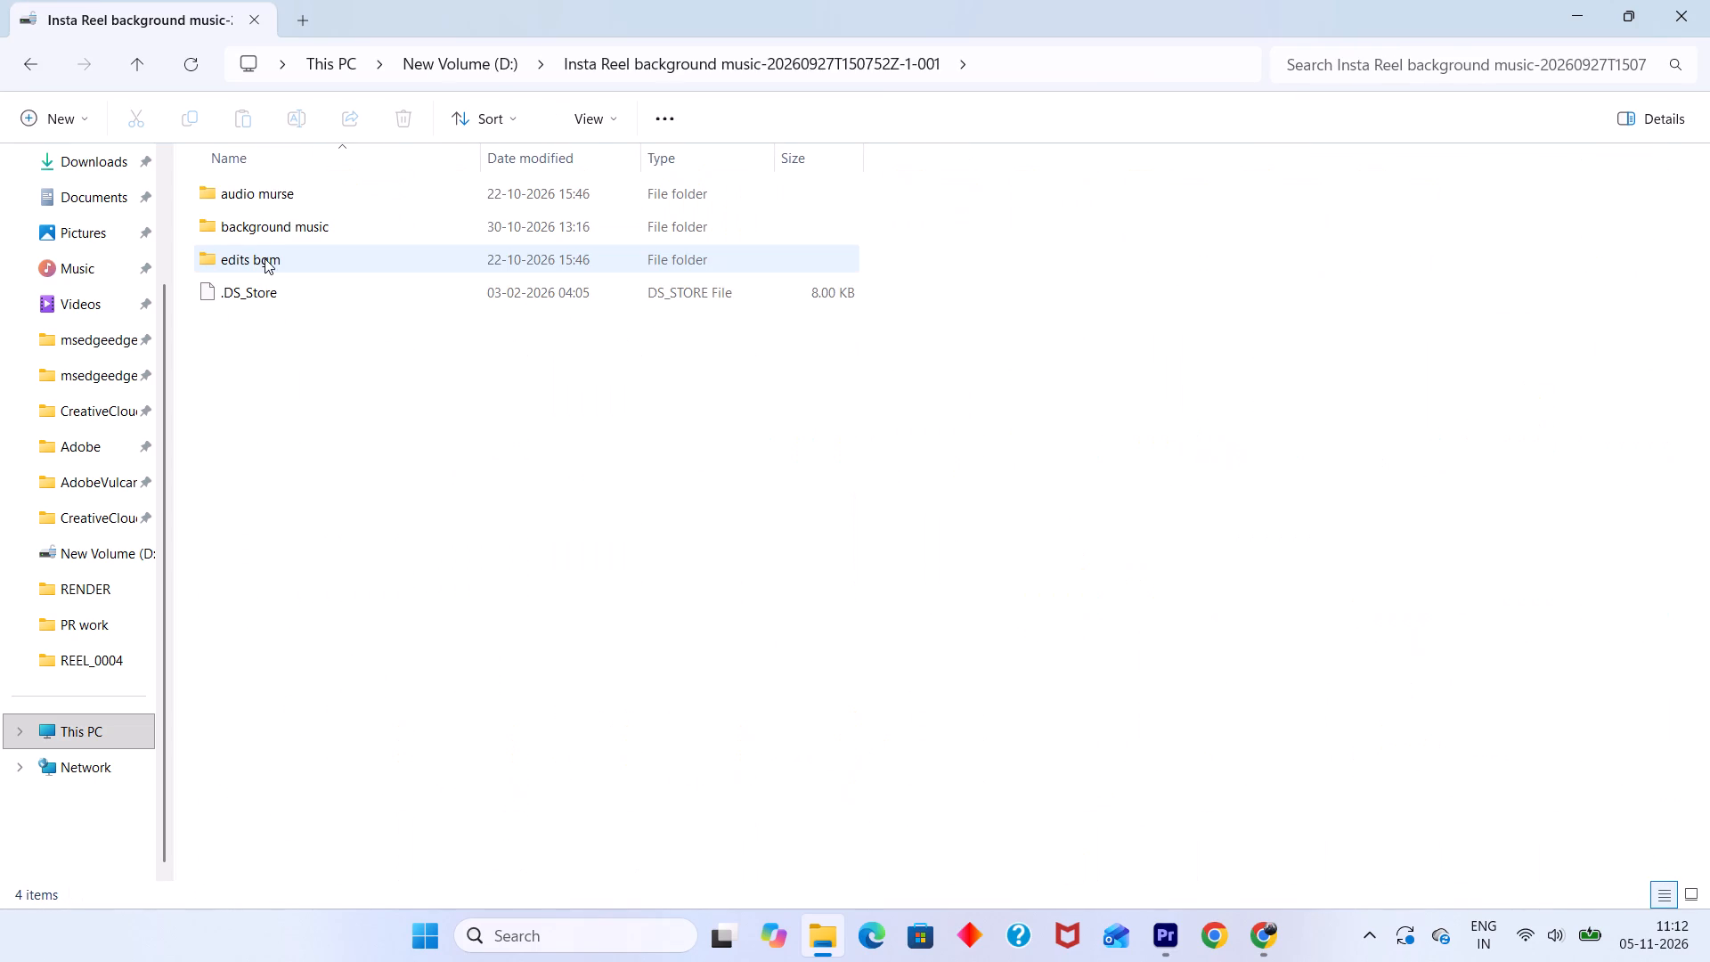
double_click(265, 258)
Audition the Ogryzek EMPIRE, Lindsey Stirling Carol of the Bells and VØJ x Narvent Memory Reboot tracks in VLC.
double_click(274, 241)
double_click(289, 219)
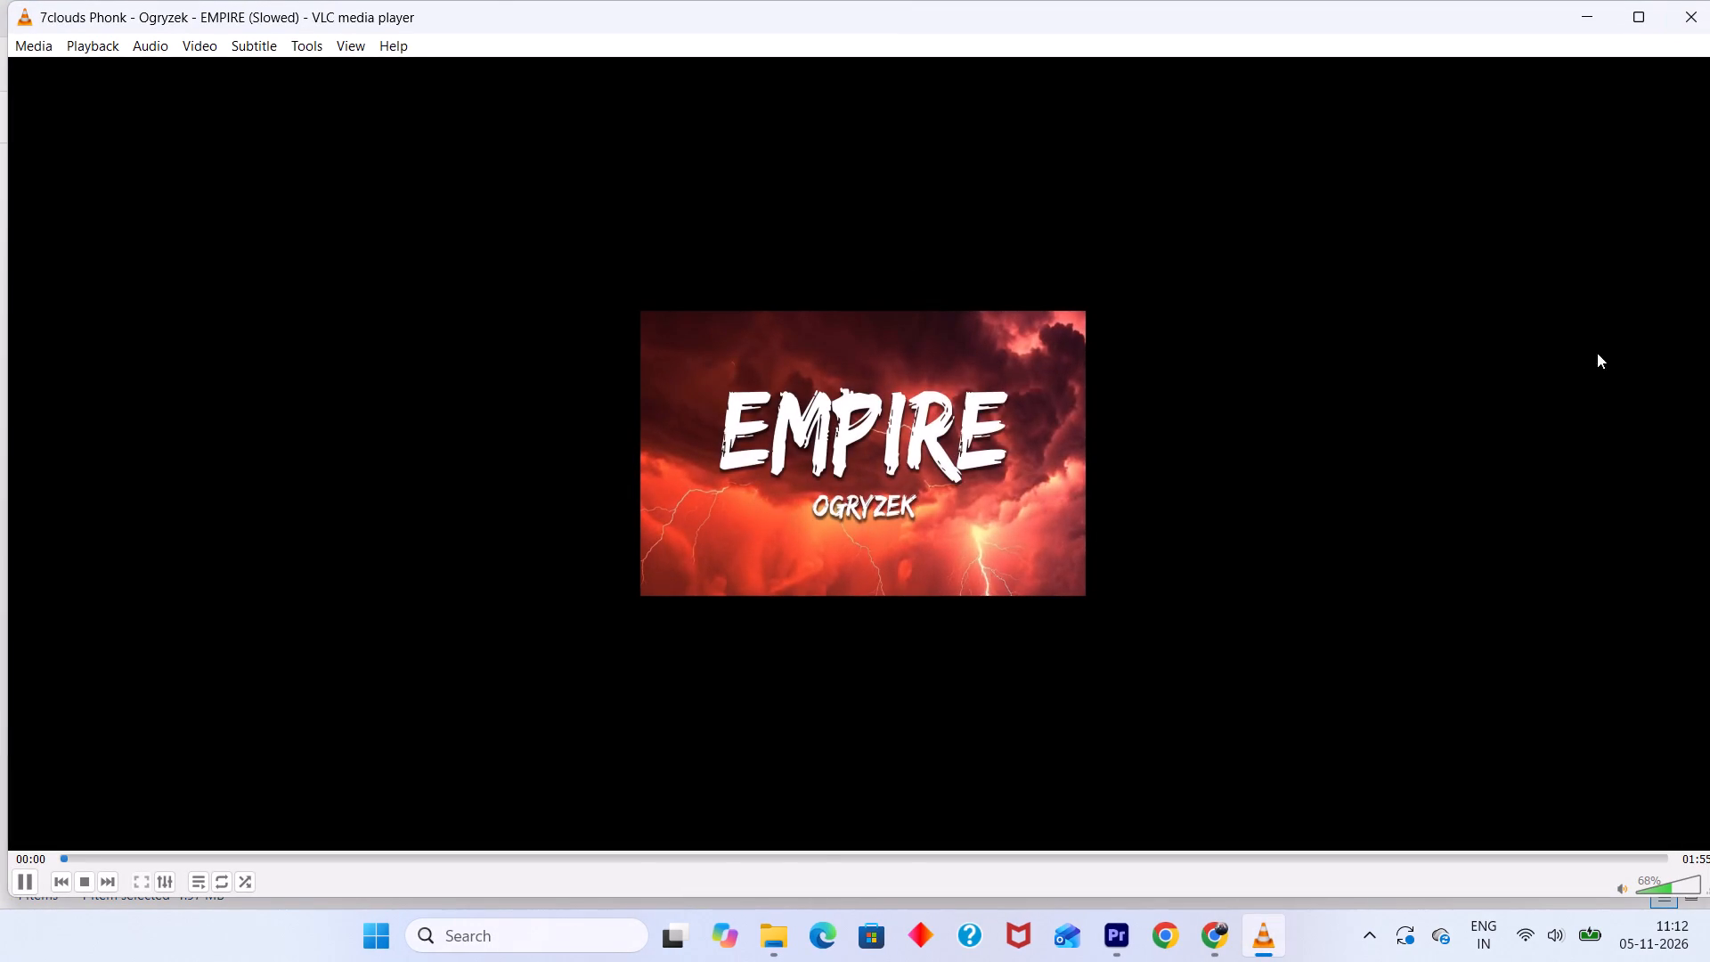
click(1681, 887)
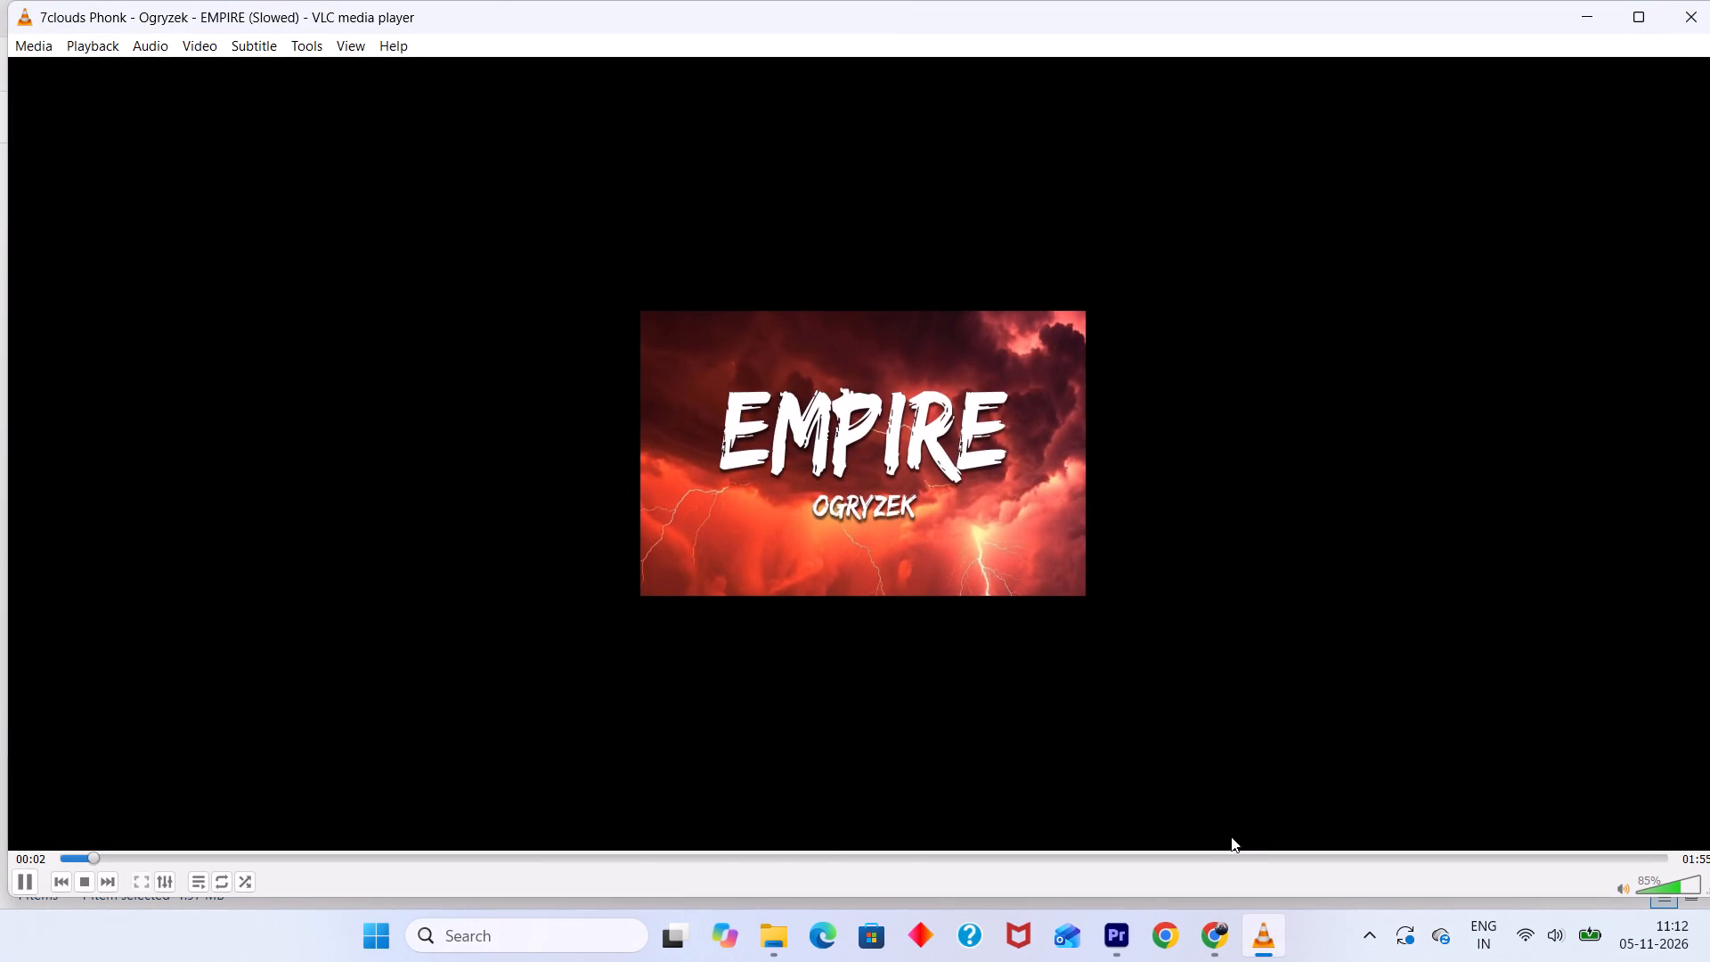
click(1233, 856)
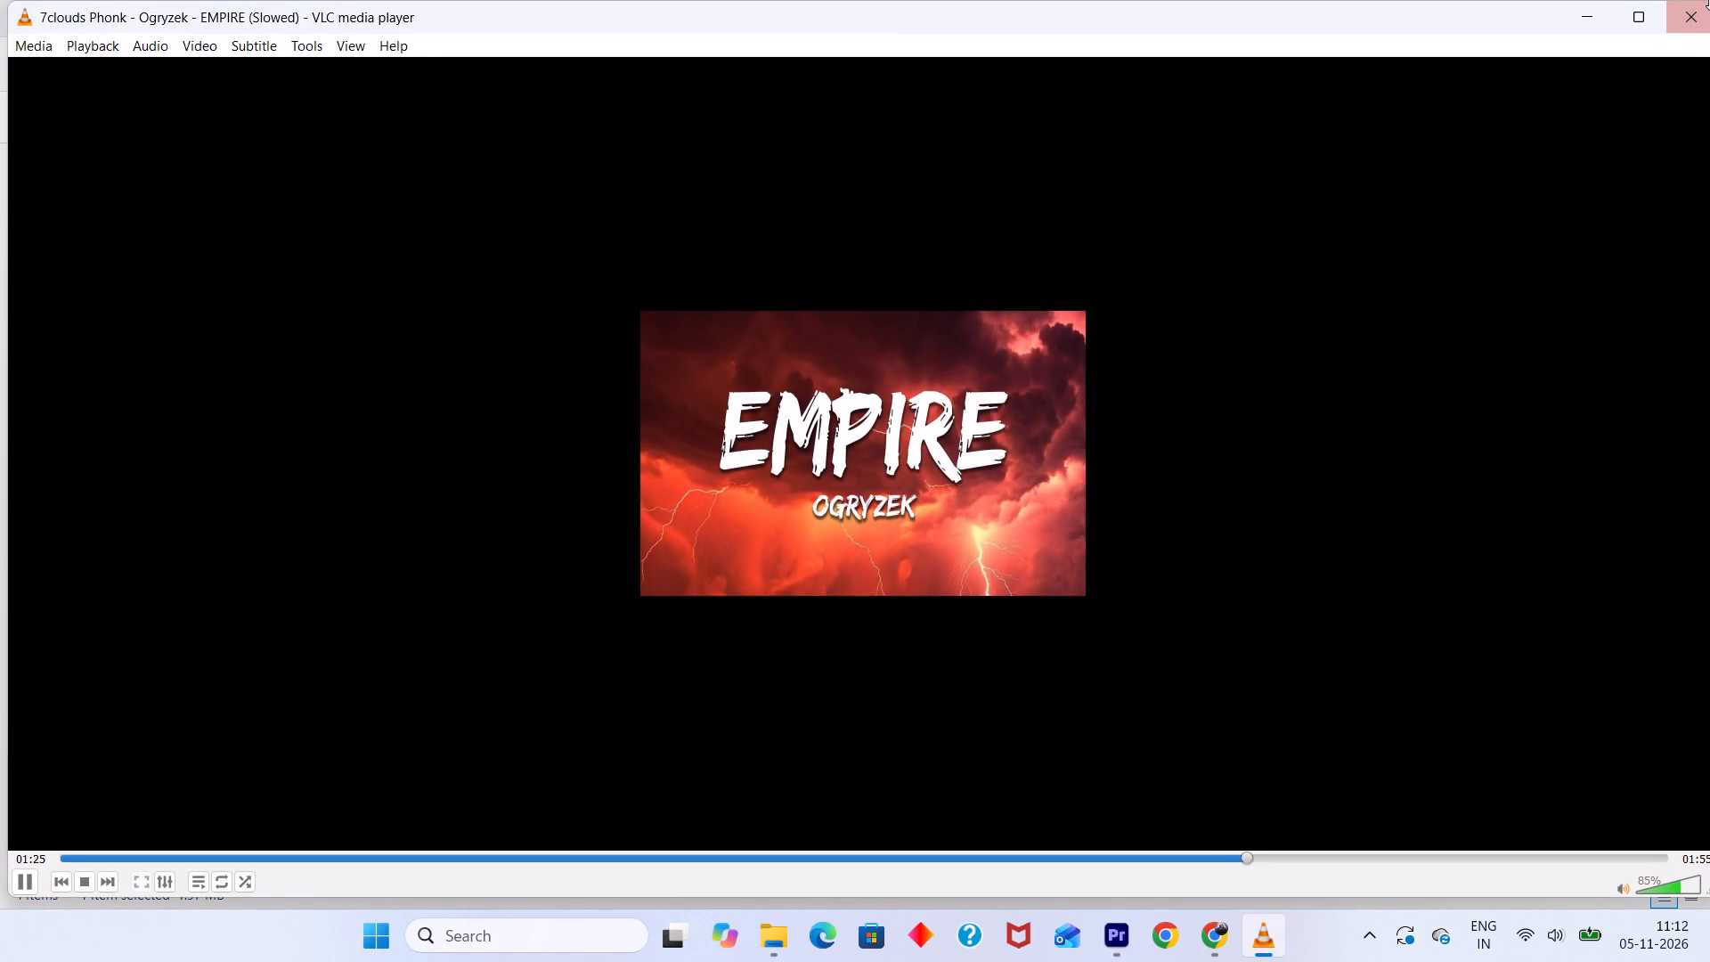
click(1709, 0)
click(1709, 5)
double_click(451, 200)
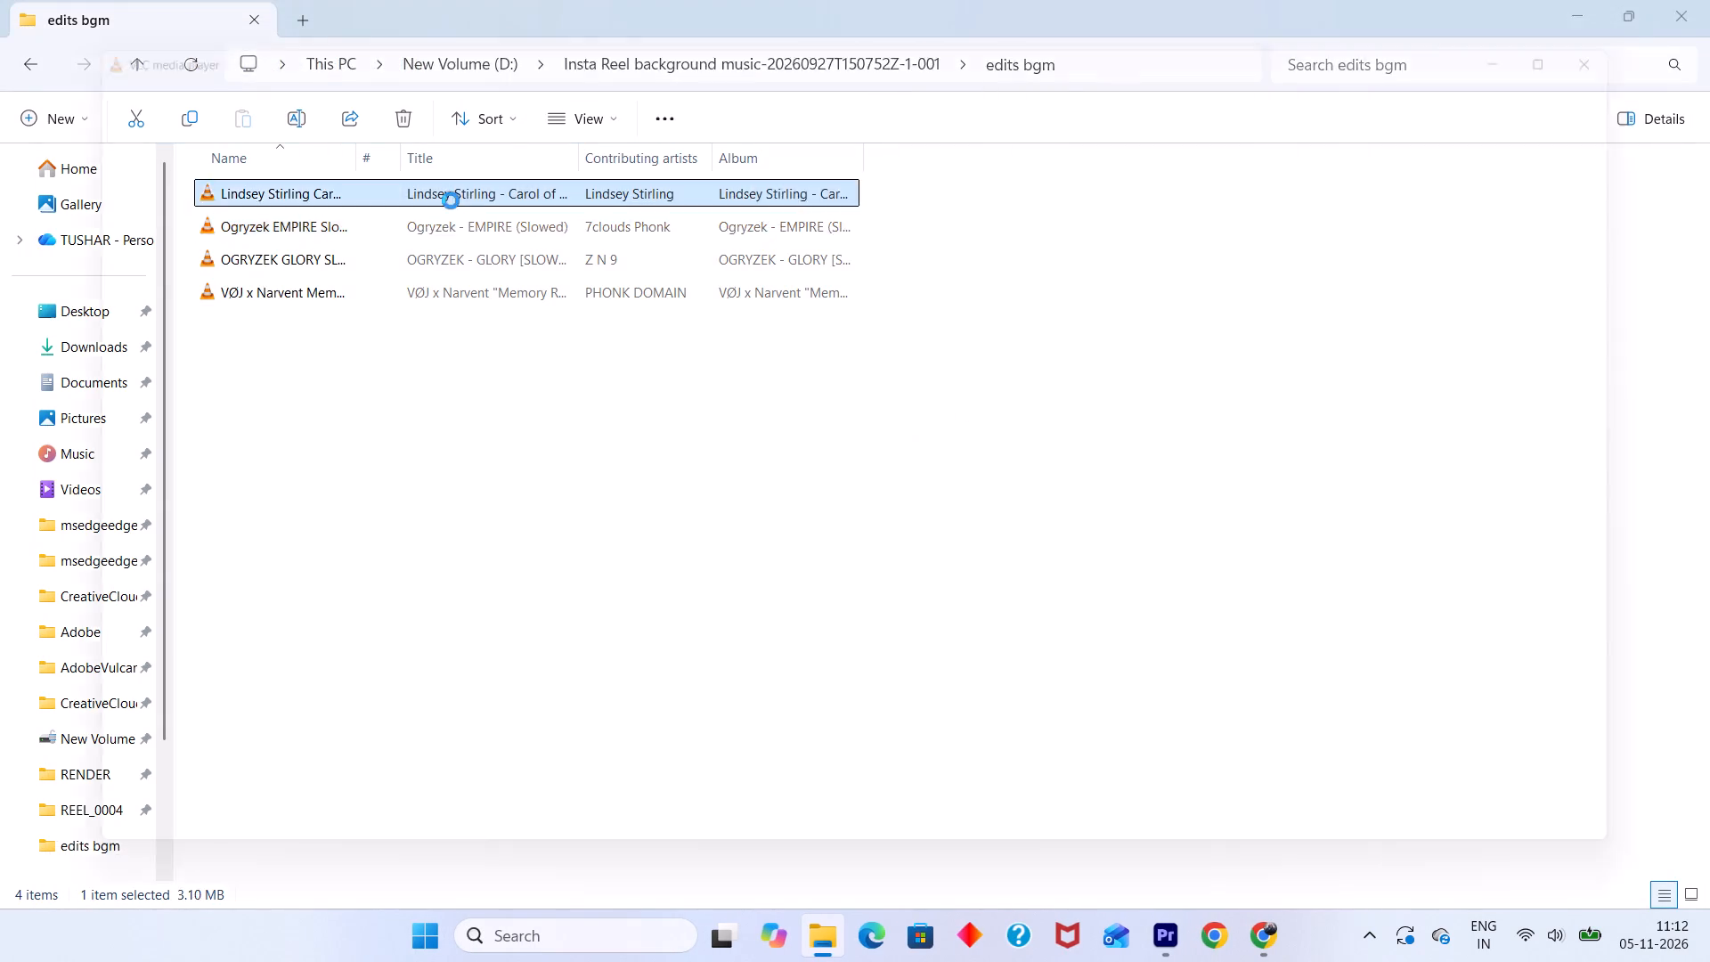
click(431, 858)
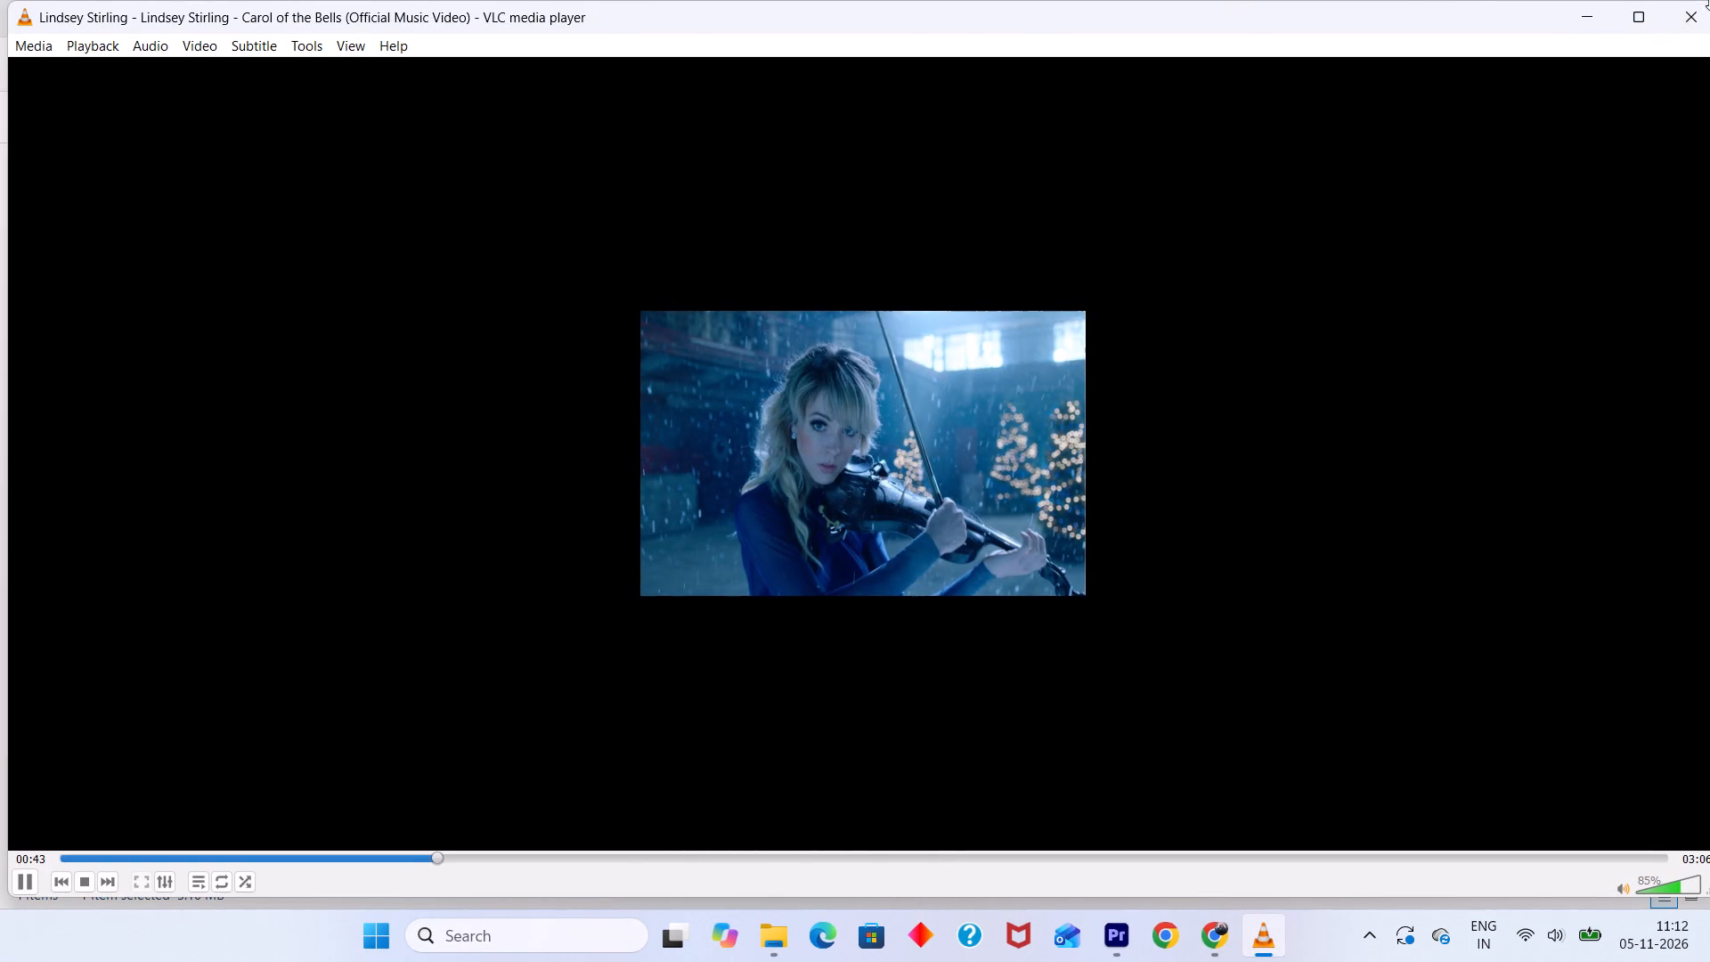
click(1704, 11)
double_click(398, 291)
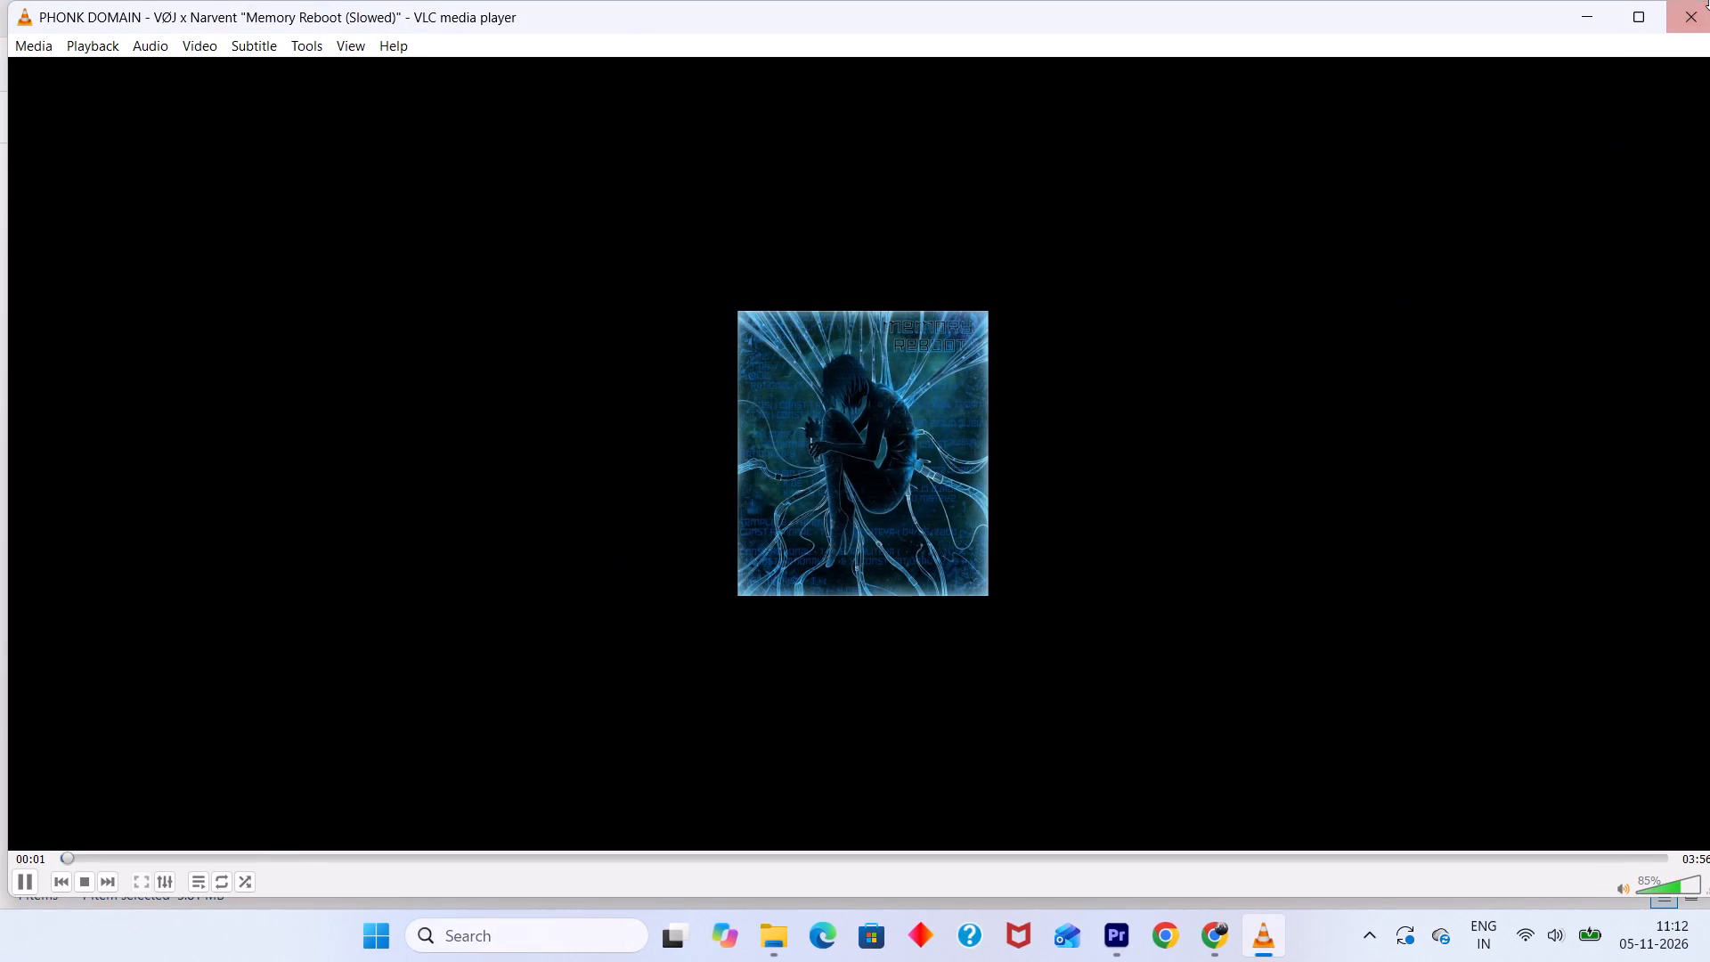
click(1707, 11)
Add VØJ x Narvent Memory Reboot Slowed to track A3 in Premiere, starting at the sequence start and trimmed to the reel's end.
drag(460, 294, 1230, 843)
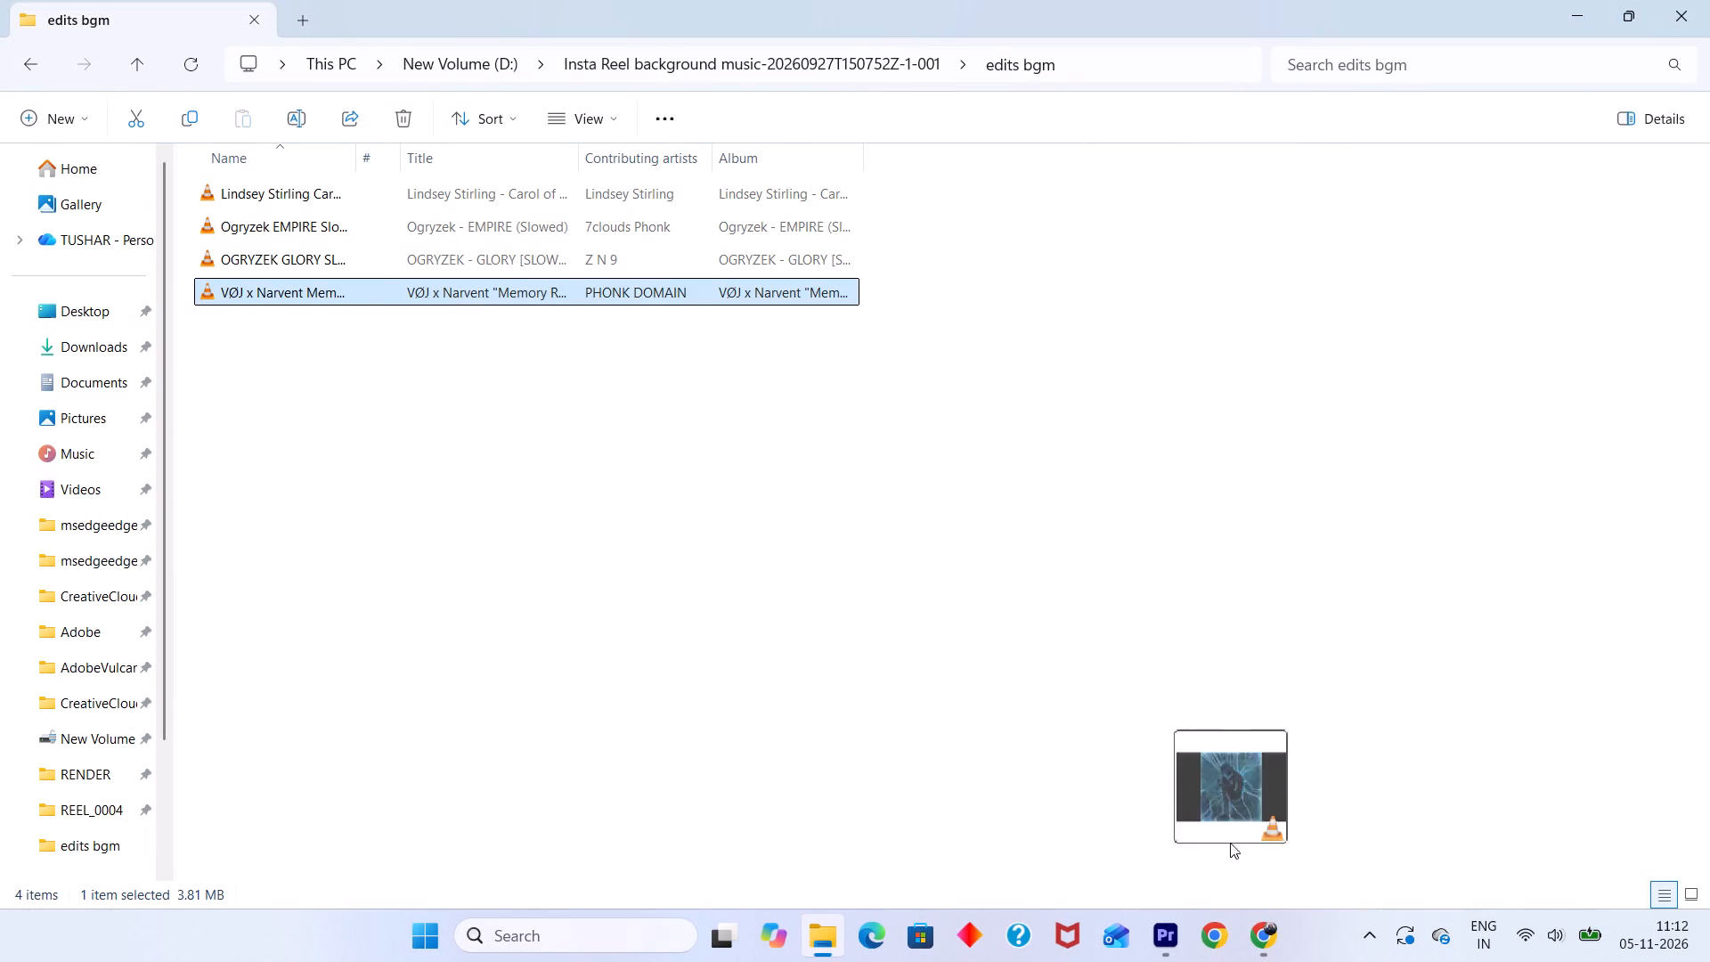
drag(1230, 843, 654, 810)
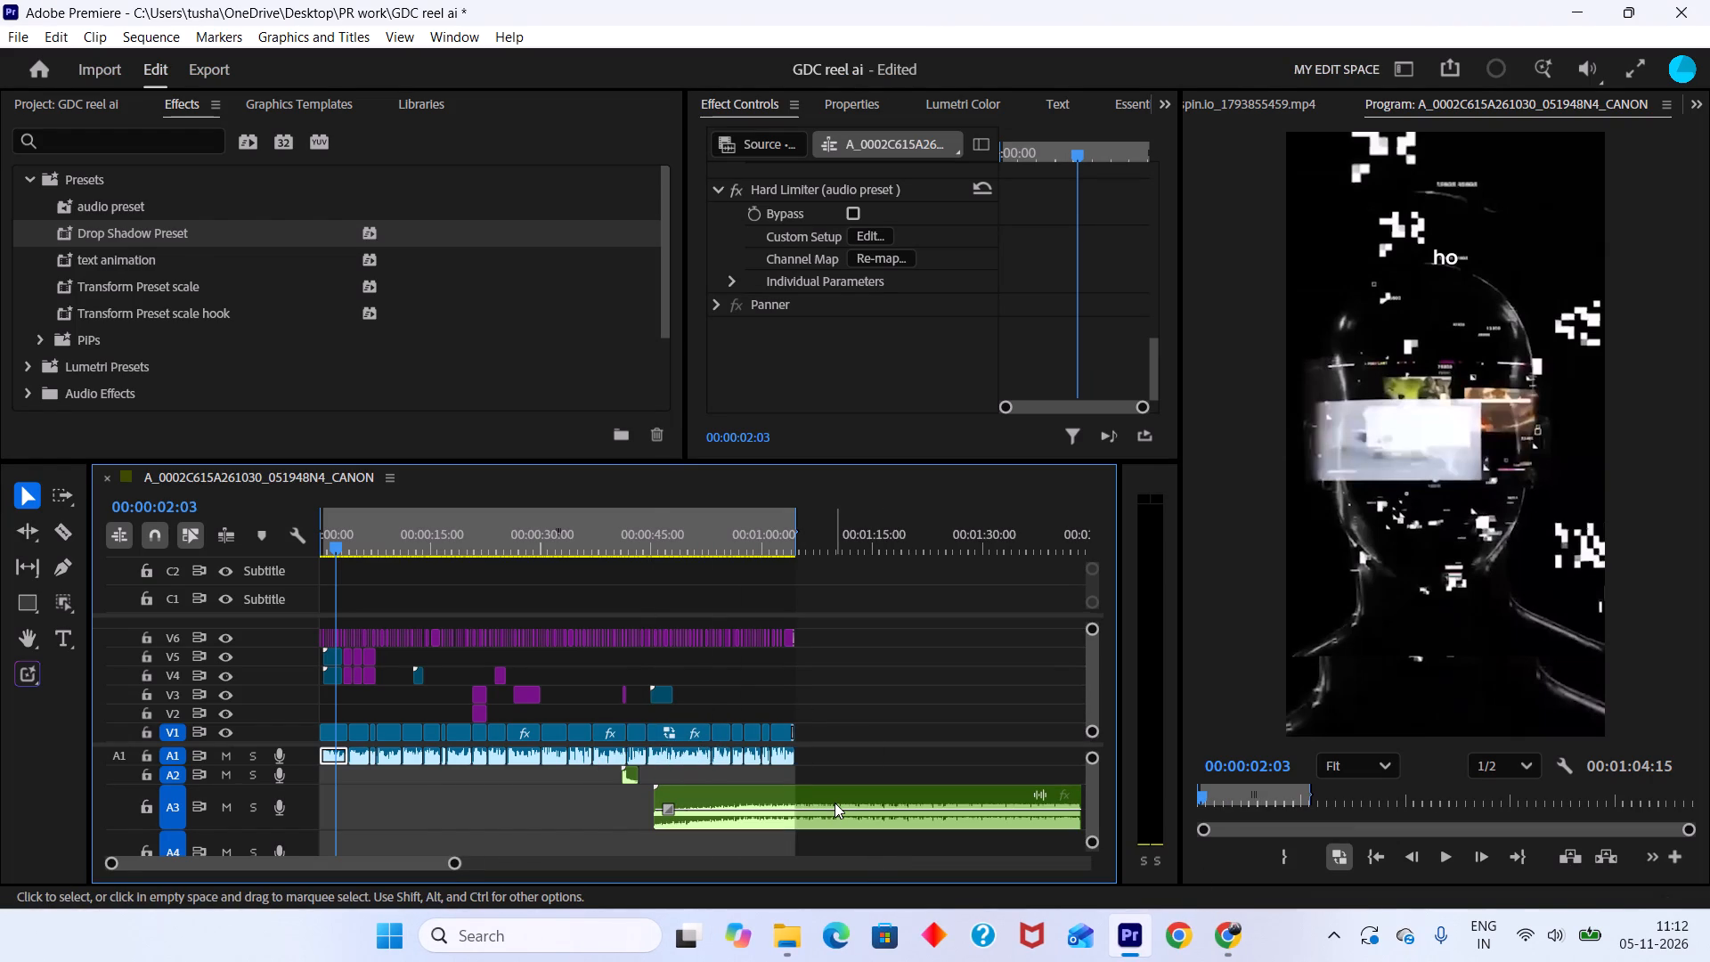
alt+scroll(835, 803, down, 9)
drag(830, 798, 823, 799)
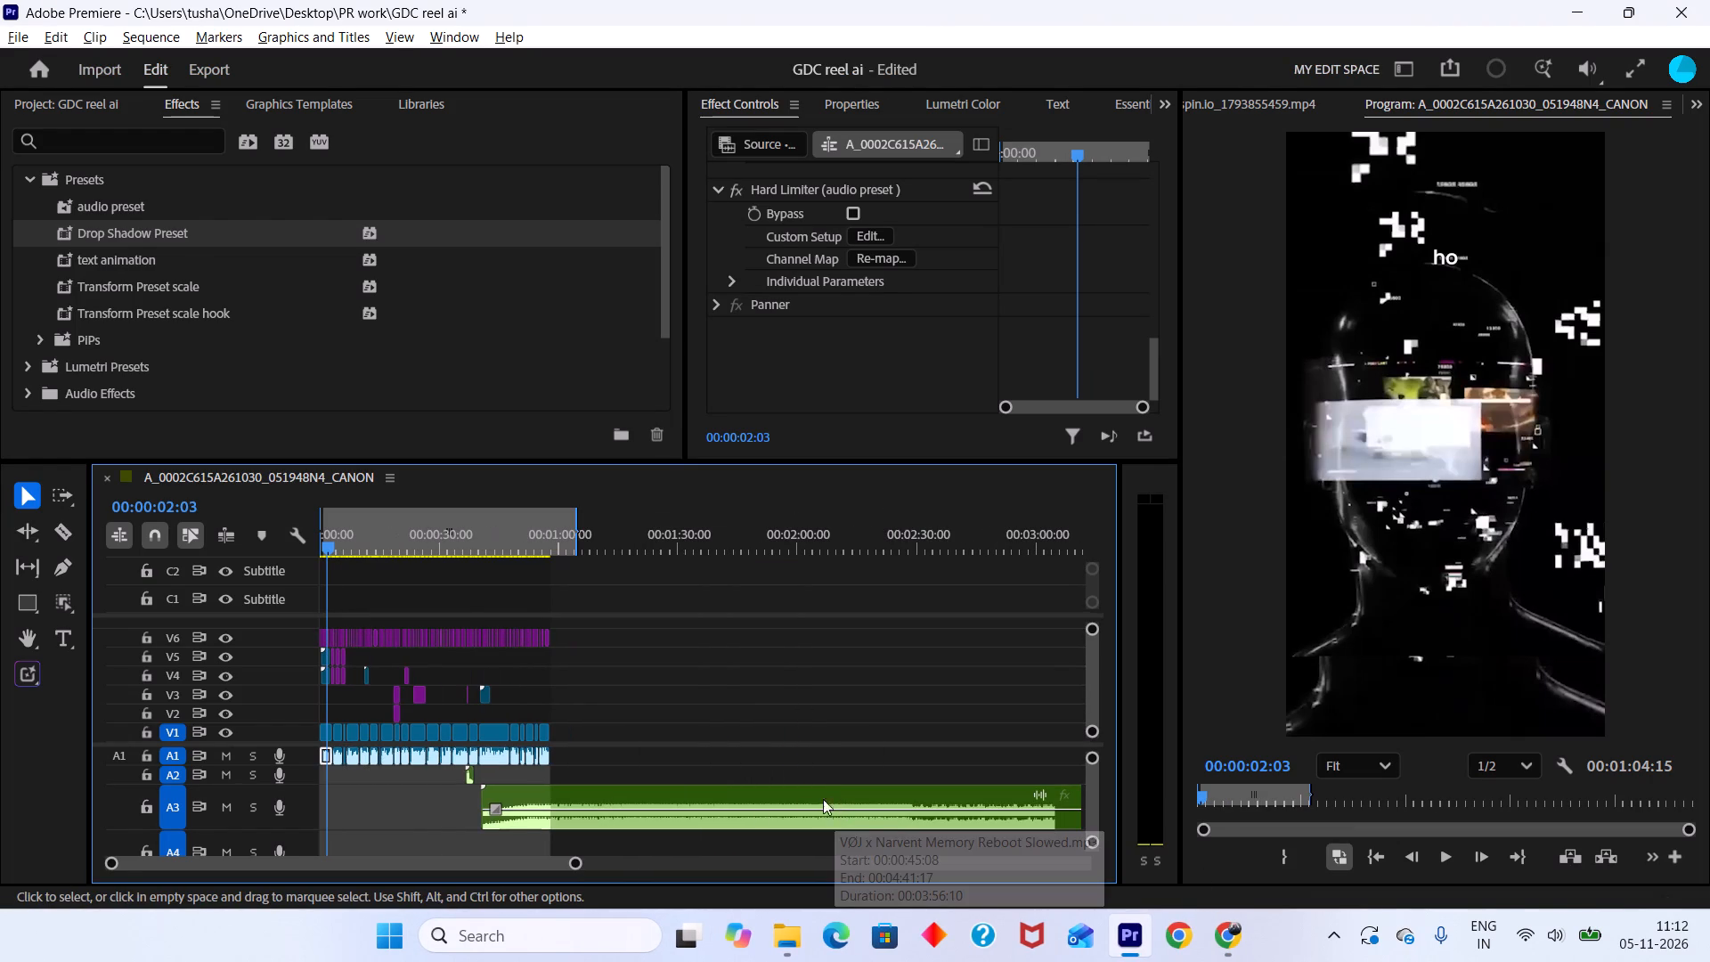
drag(823, 799, 586, 807)
drag(696, 796, 550, 801)
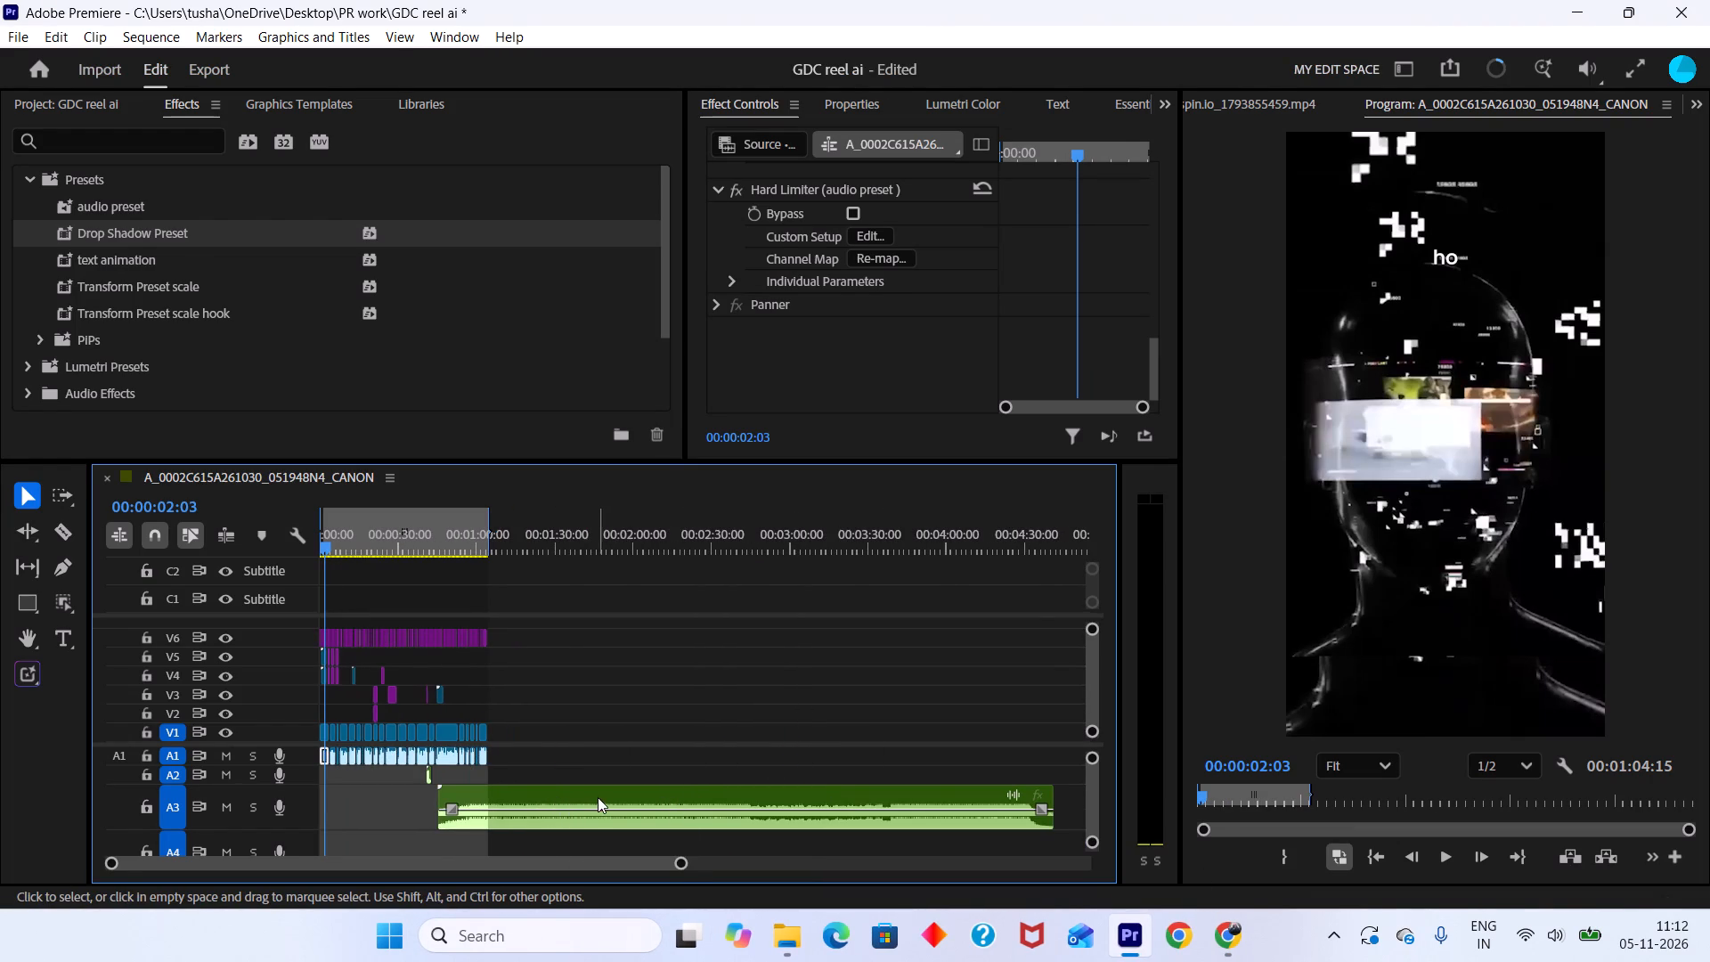
drag(599, 797, 426, 803)
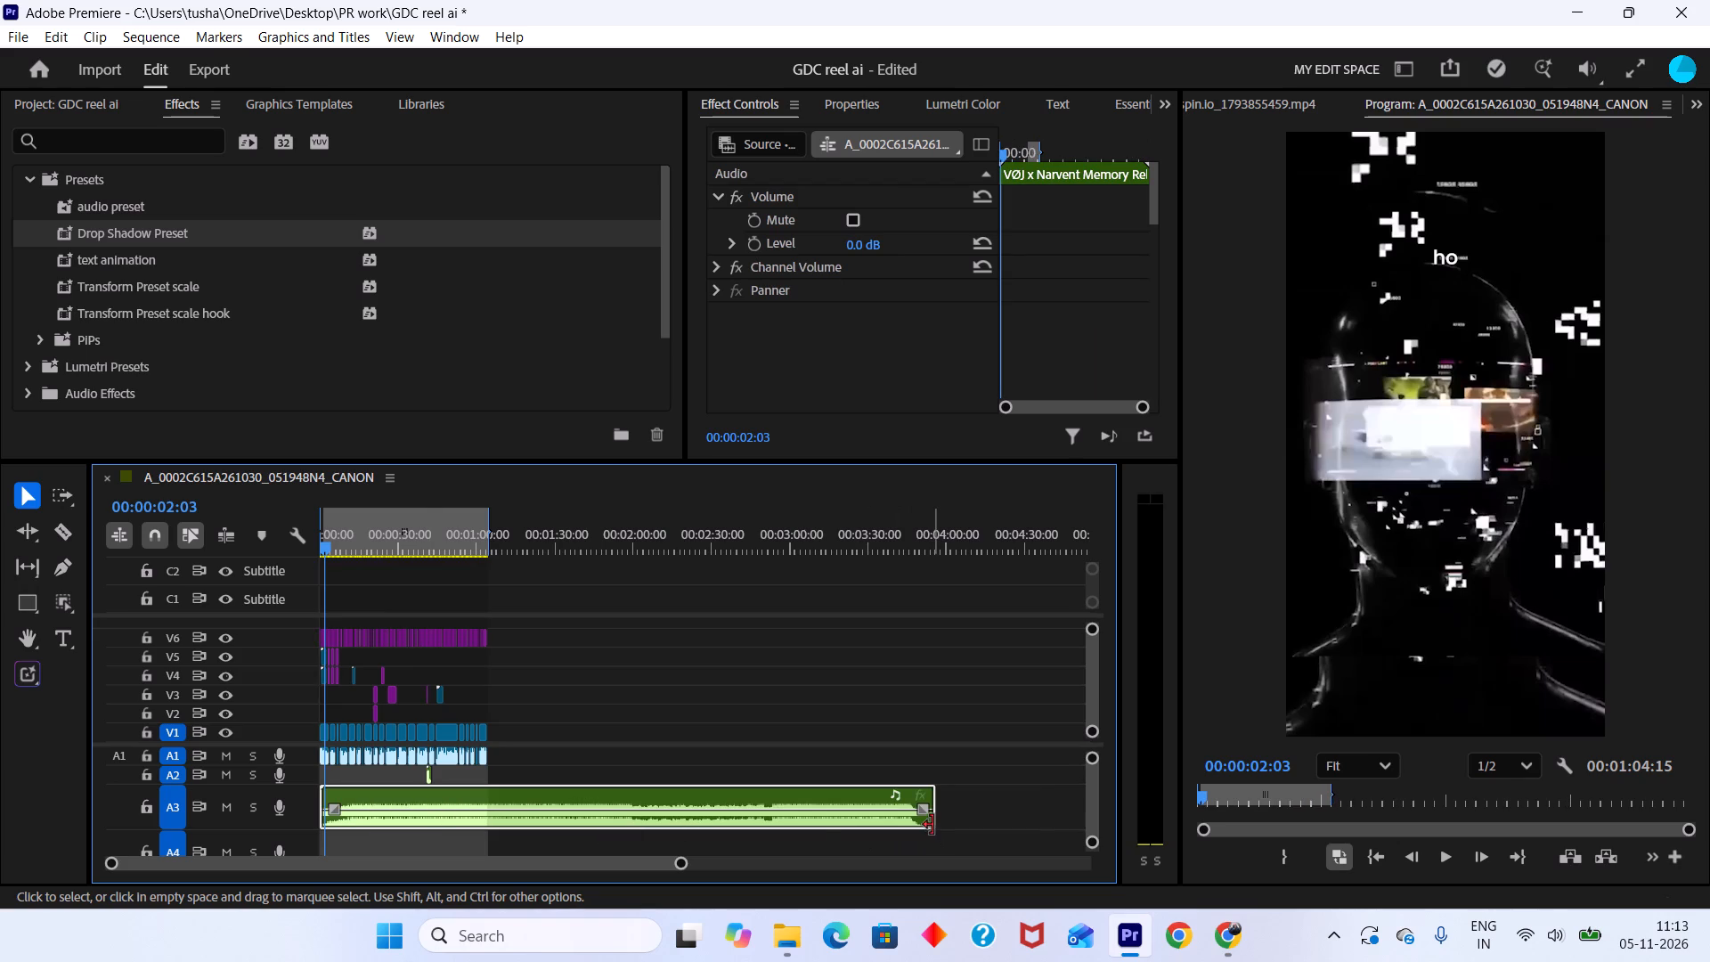
drag(932, 825, 487, 814)
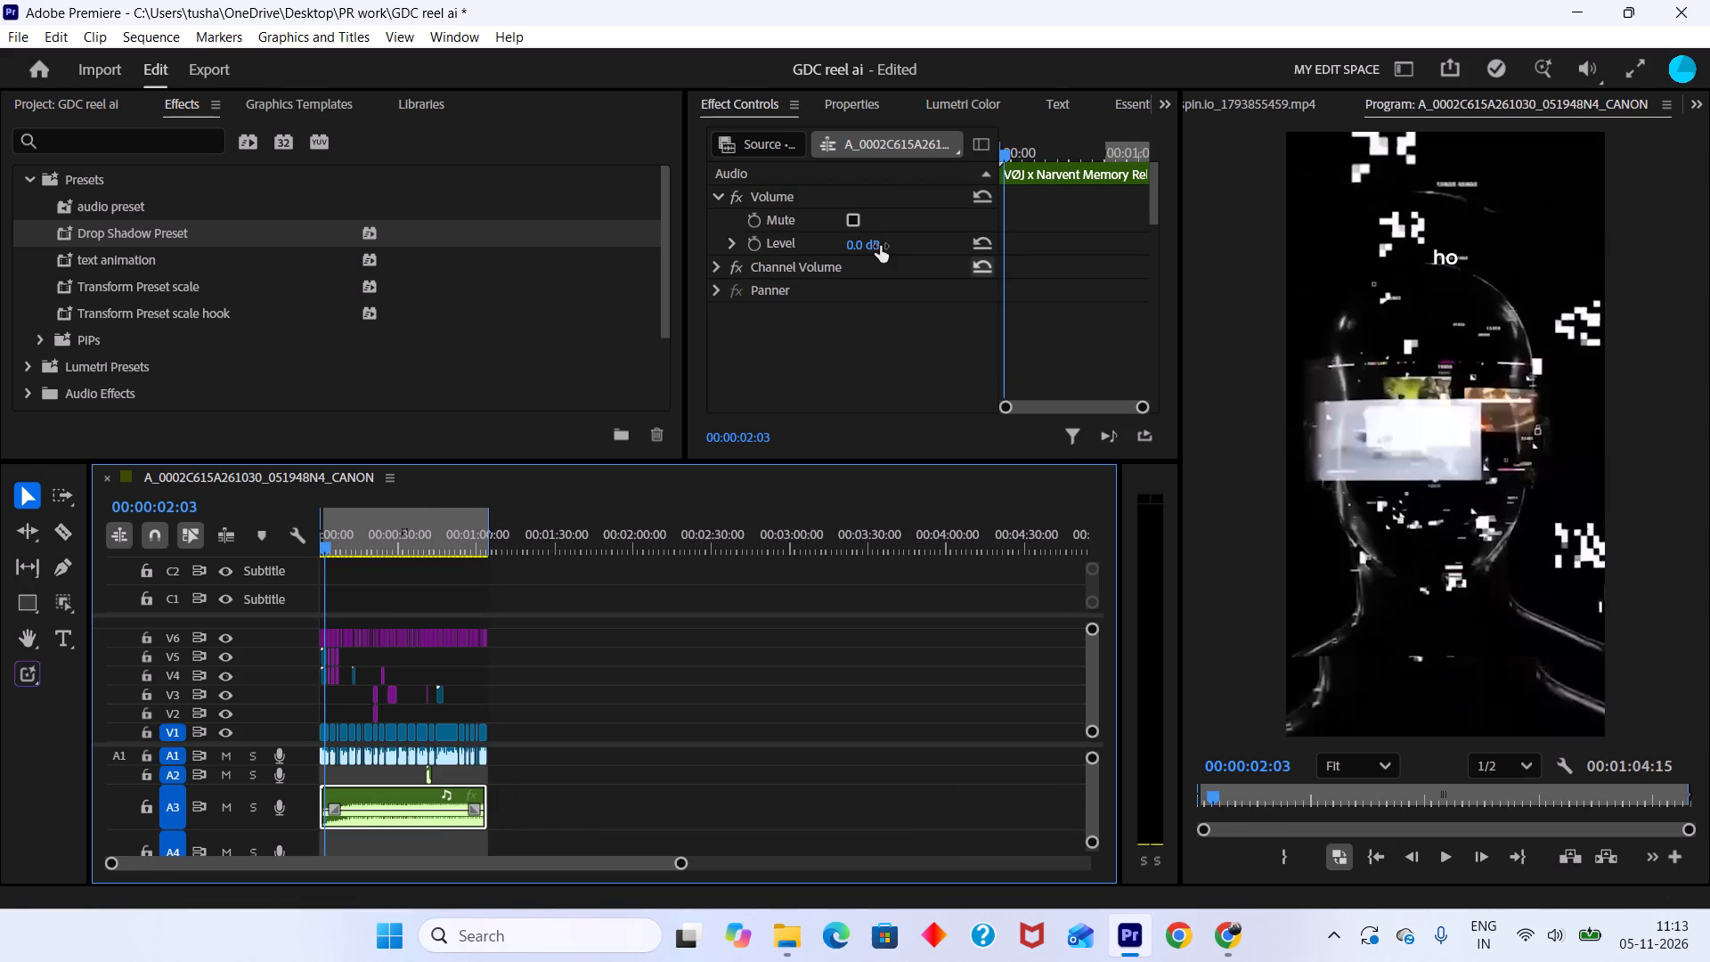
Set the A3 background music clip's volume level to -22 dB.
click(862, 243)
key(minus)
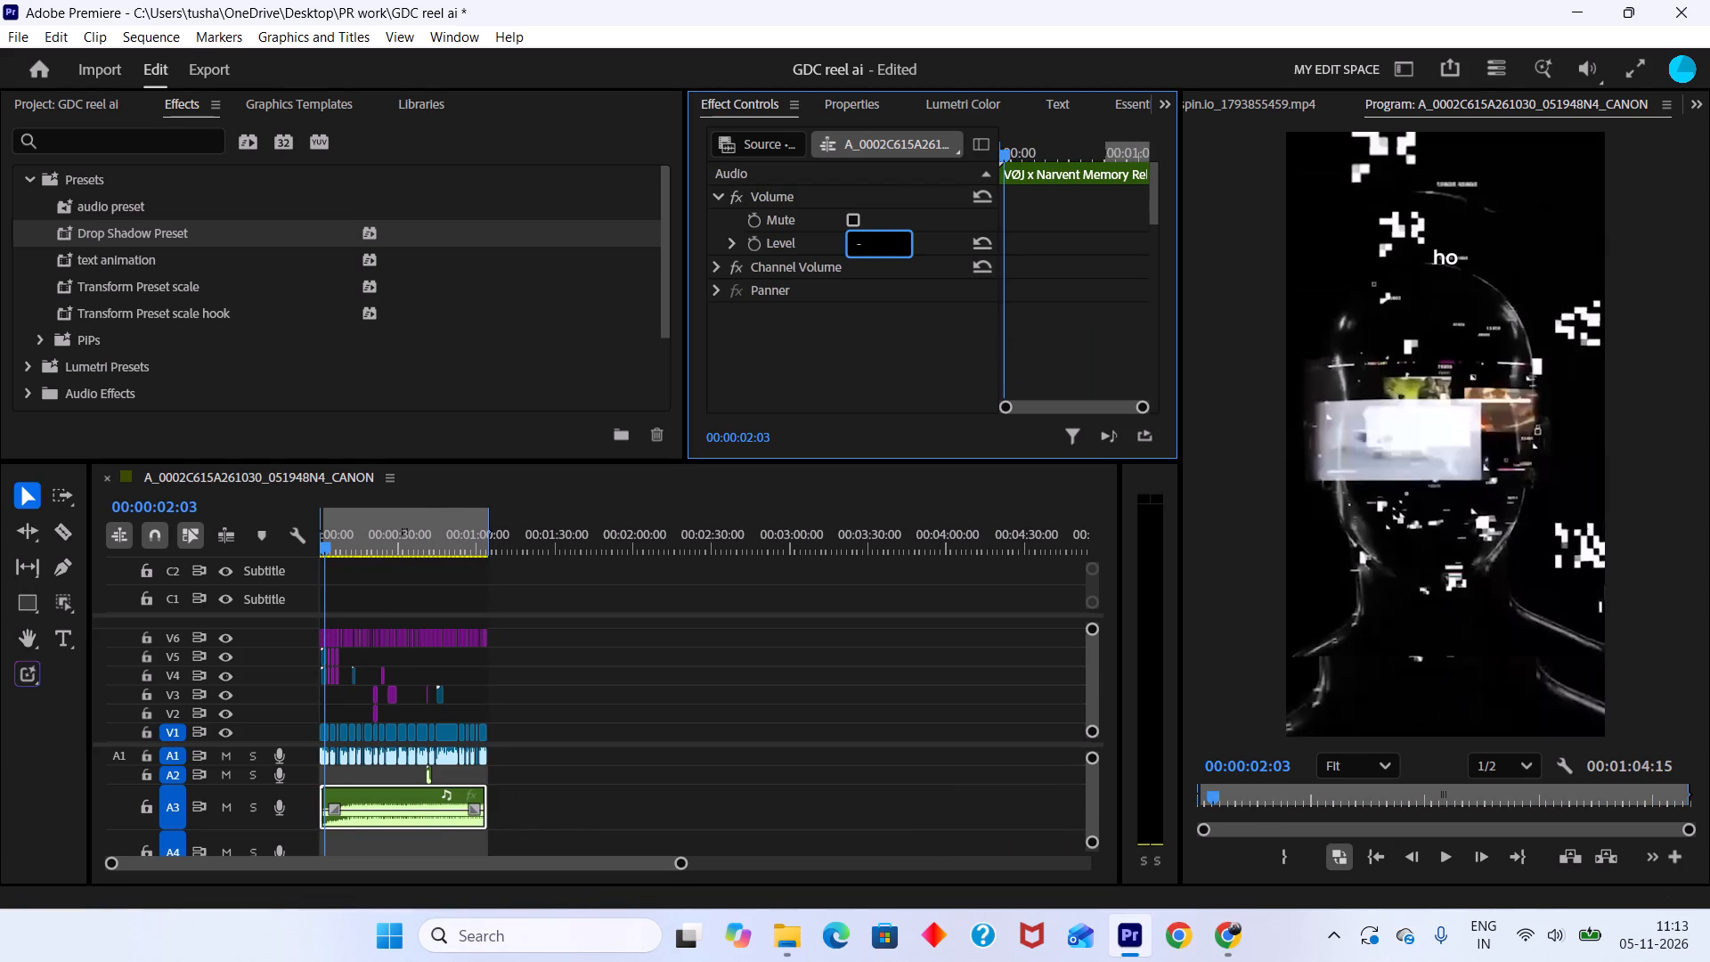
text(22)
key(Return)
Play the reel with the background music from 00:00:02:03 and turn up the system volume to judge the mix.
key(space)
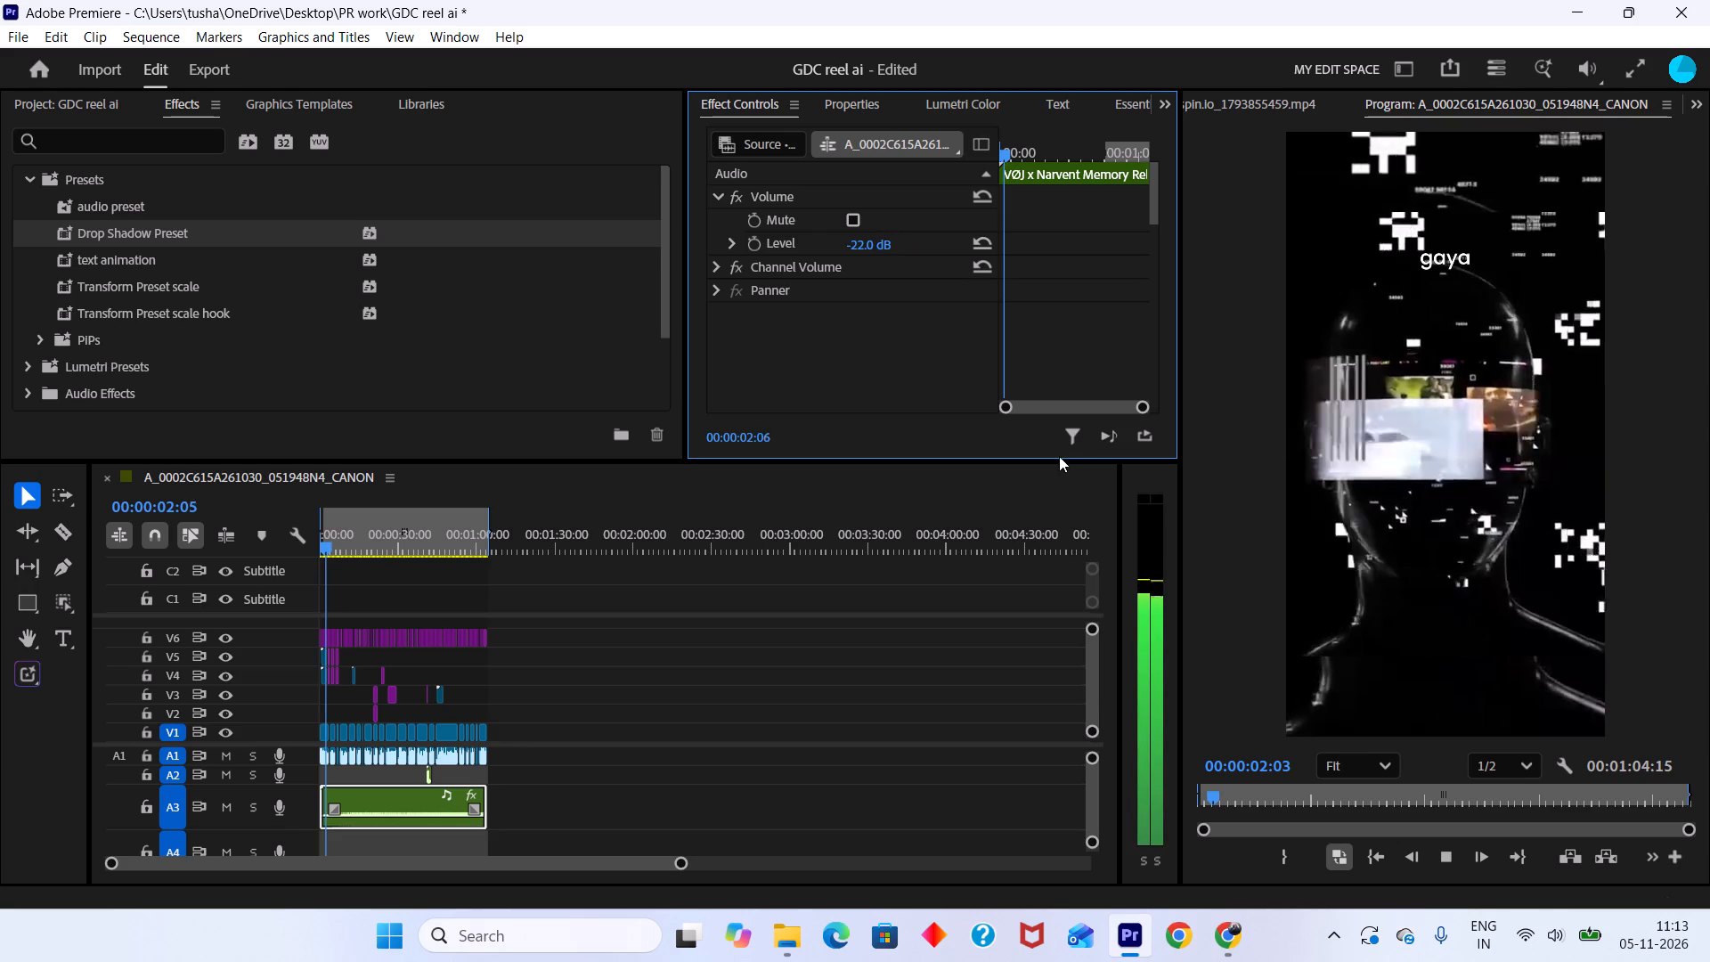
click(1561, 937)
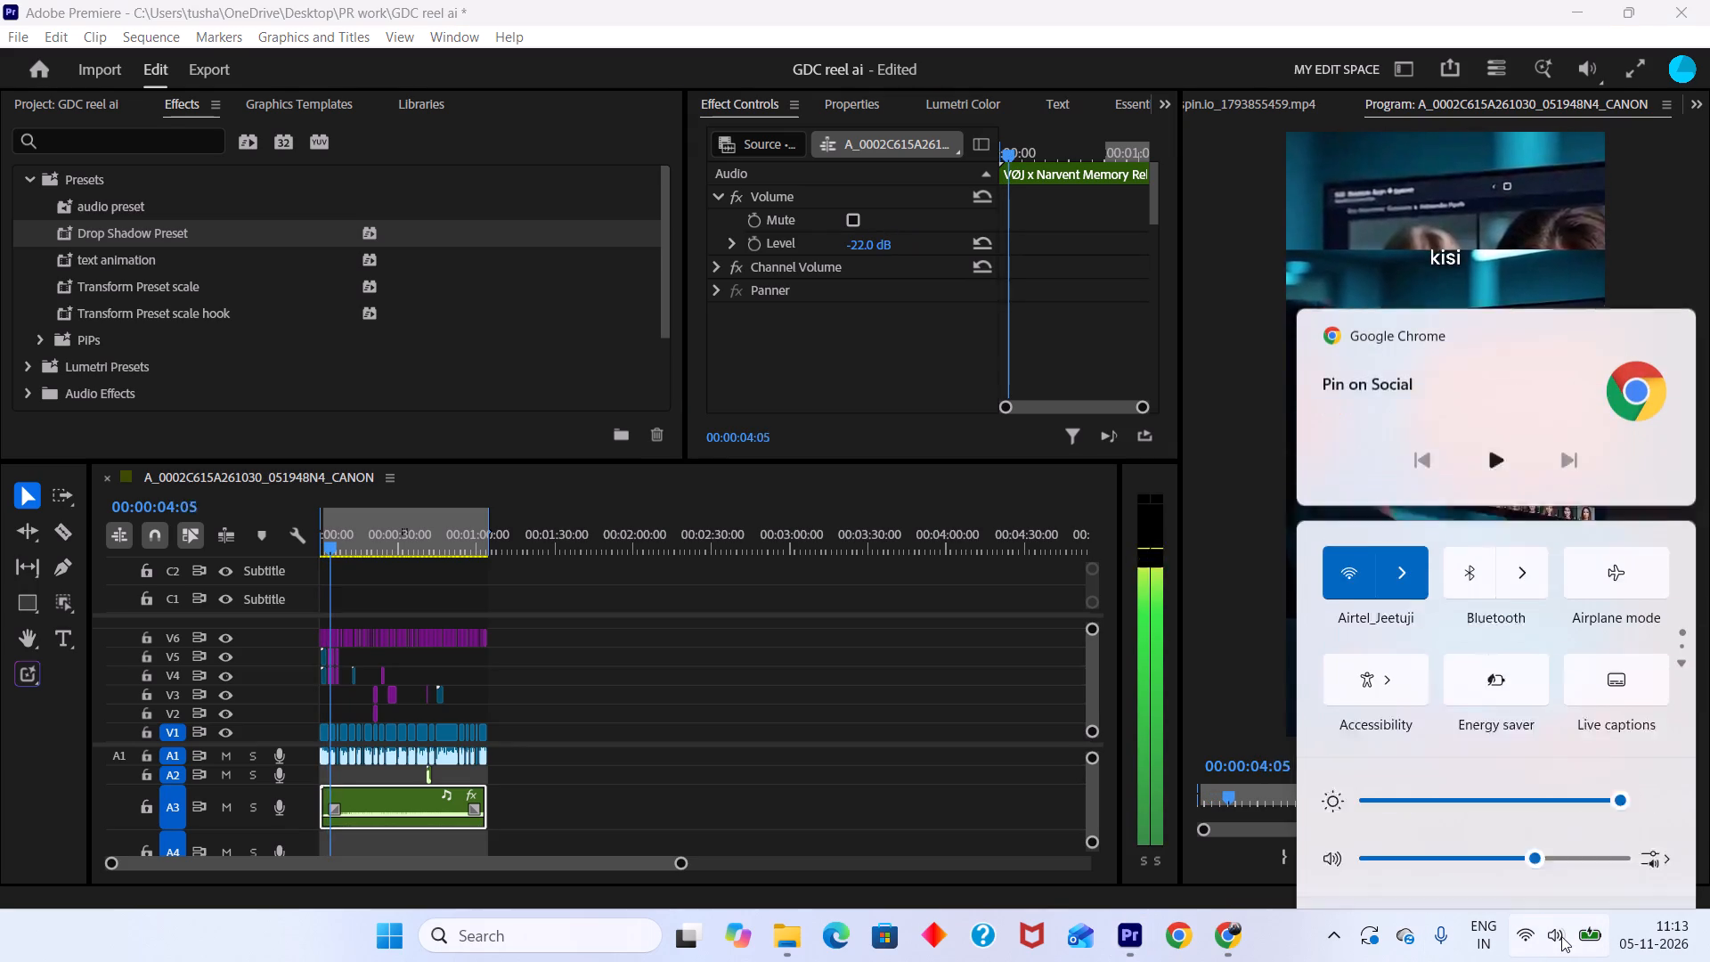
drag(1553, 806, 1656, 812)
click(533, 694)
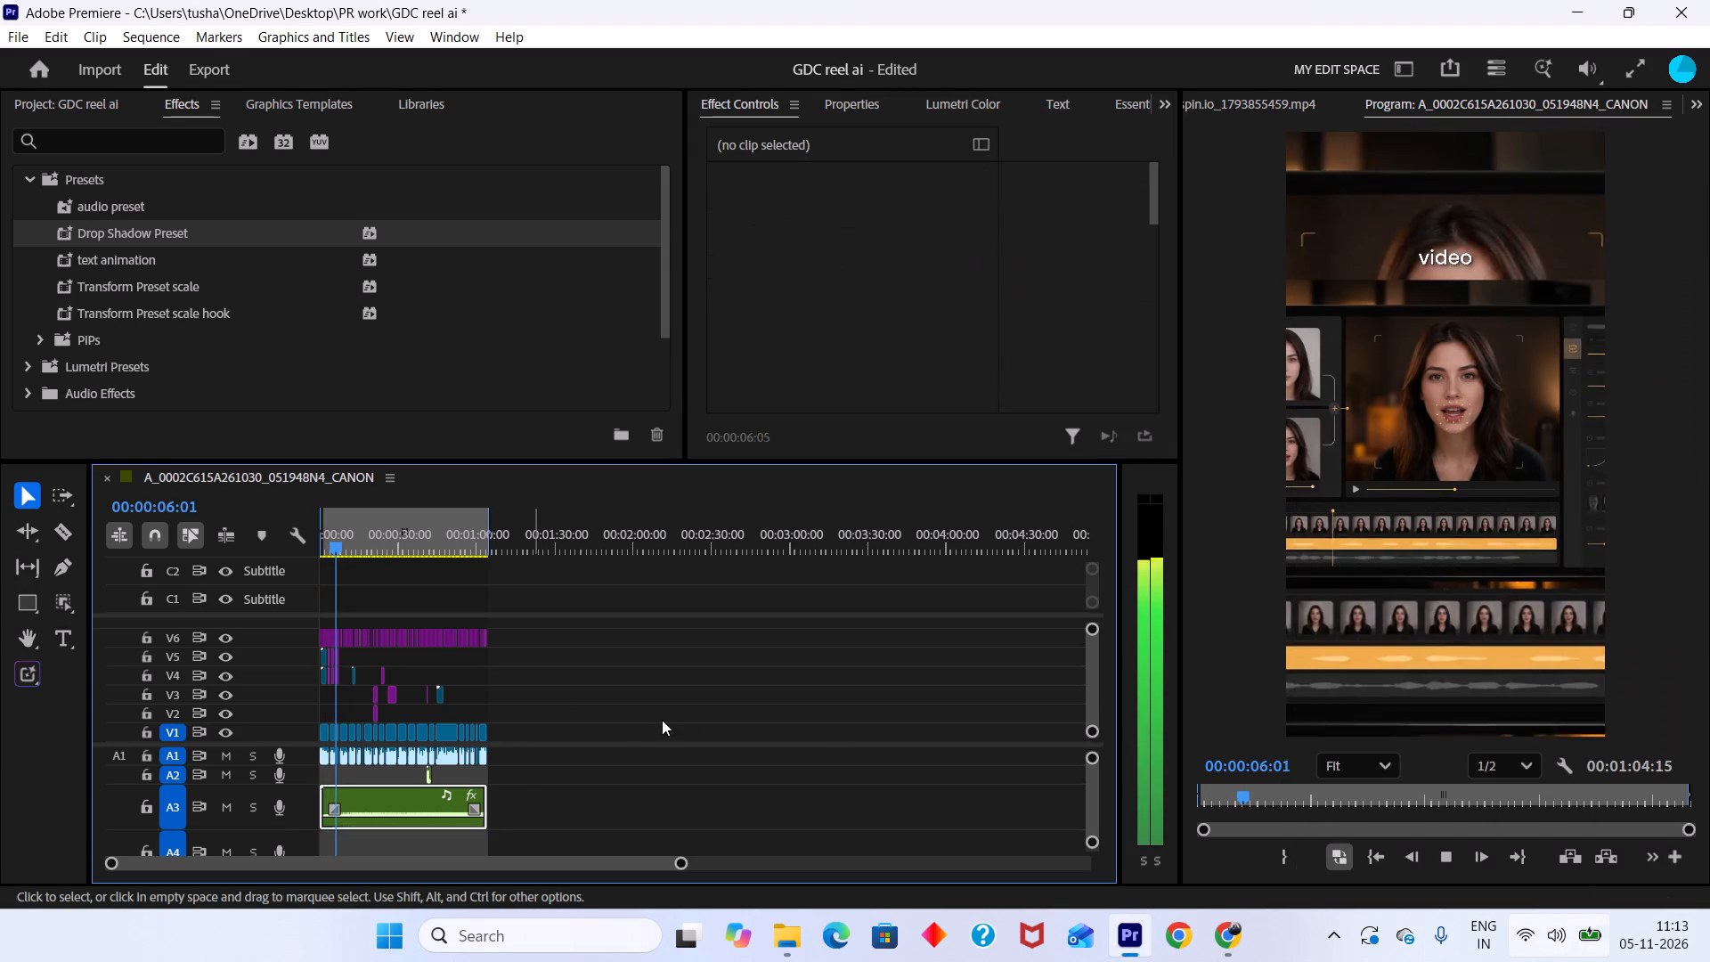
alt+scroll(417, 799, up, 5)
alt+scroll(495, 806, up, 3)
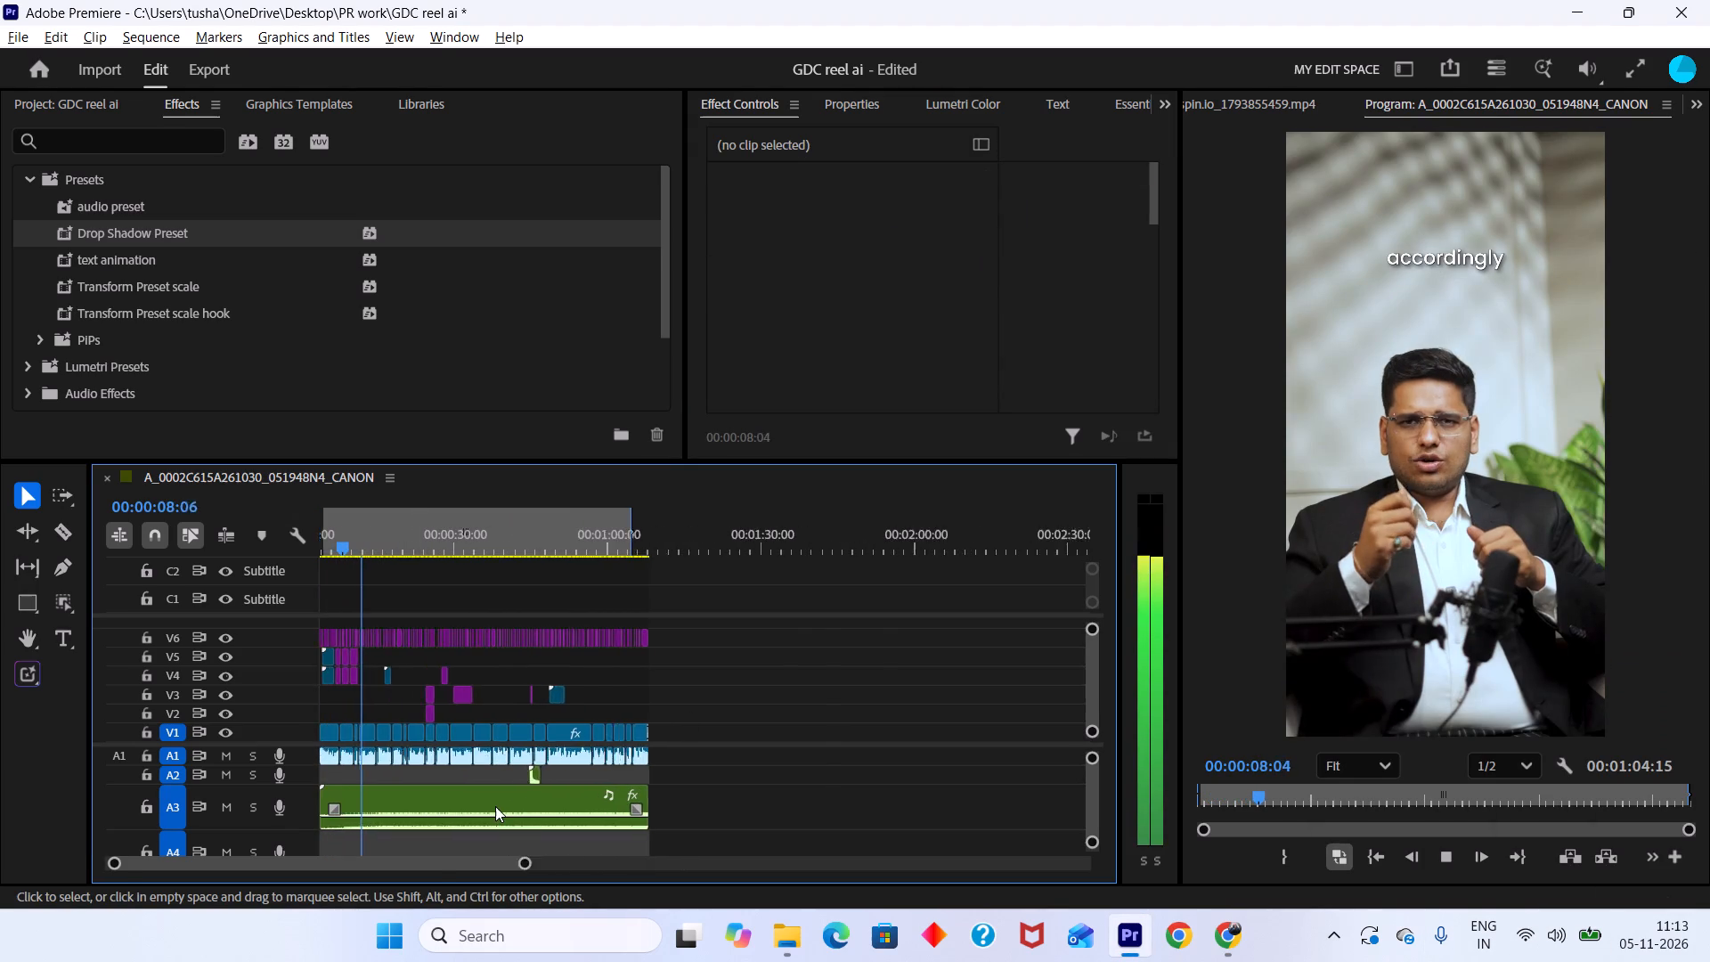
alt+scroll(495, 806, up, 2)
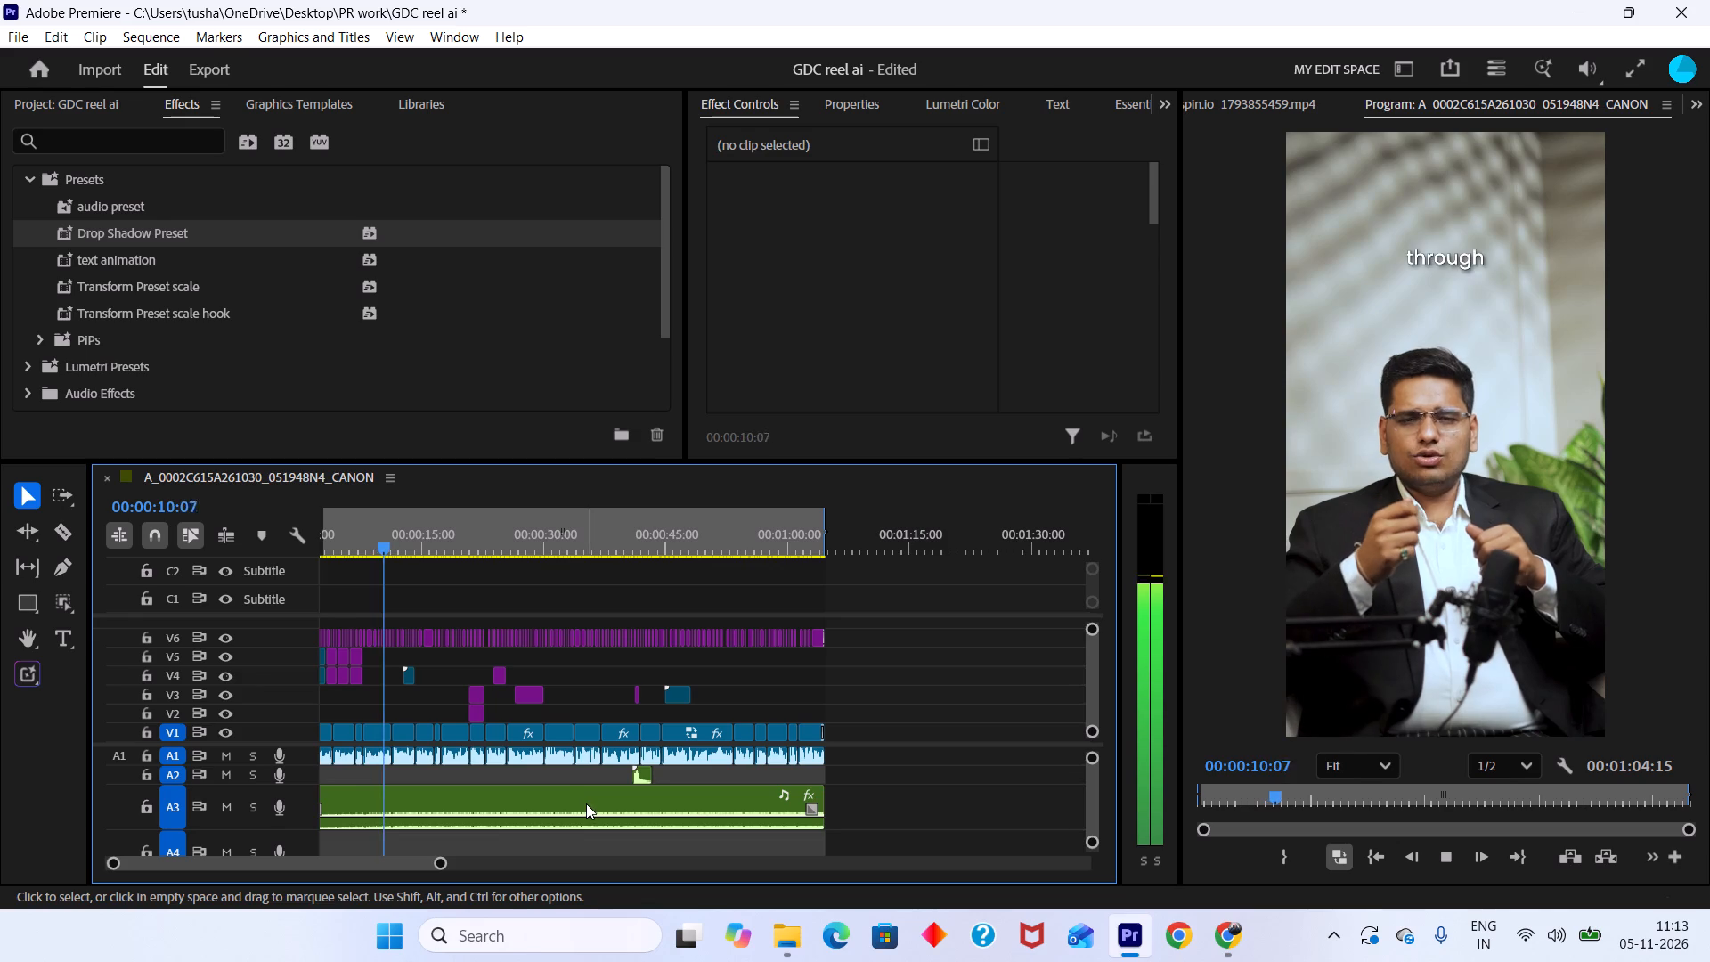
Lower the A3 music clip's volume level to -24 dB and refine it to -25 dB while the reel plays.
click(586, 803)
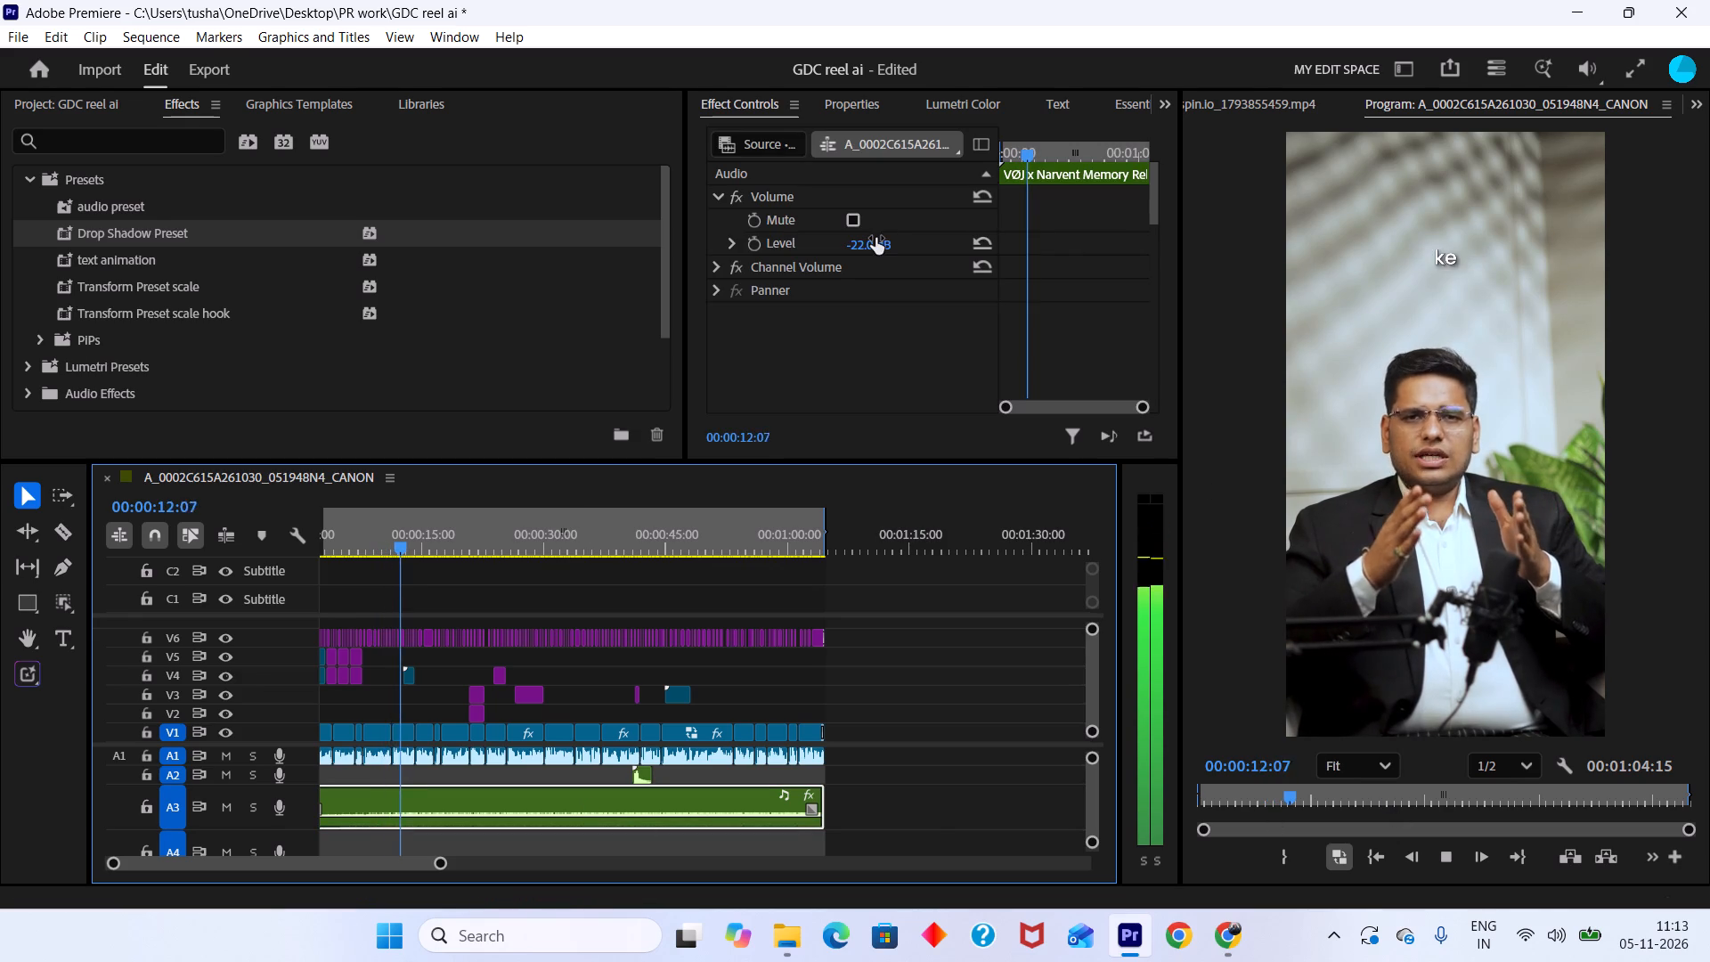
click(875, 238)
text(-24)
key(Return)
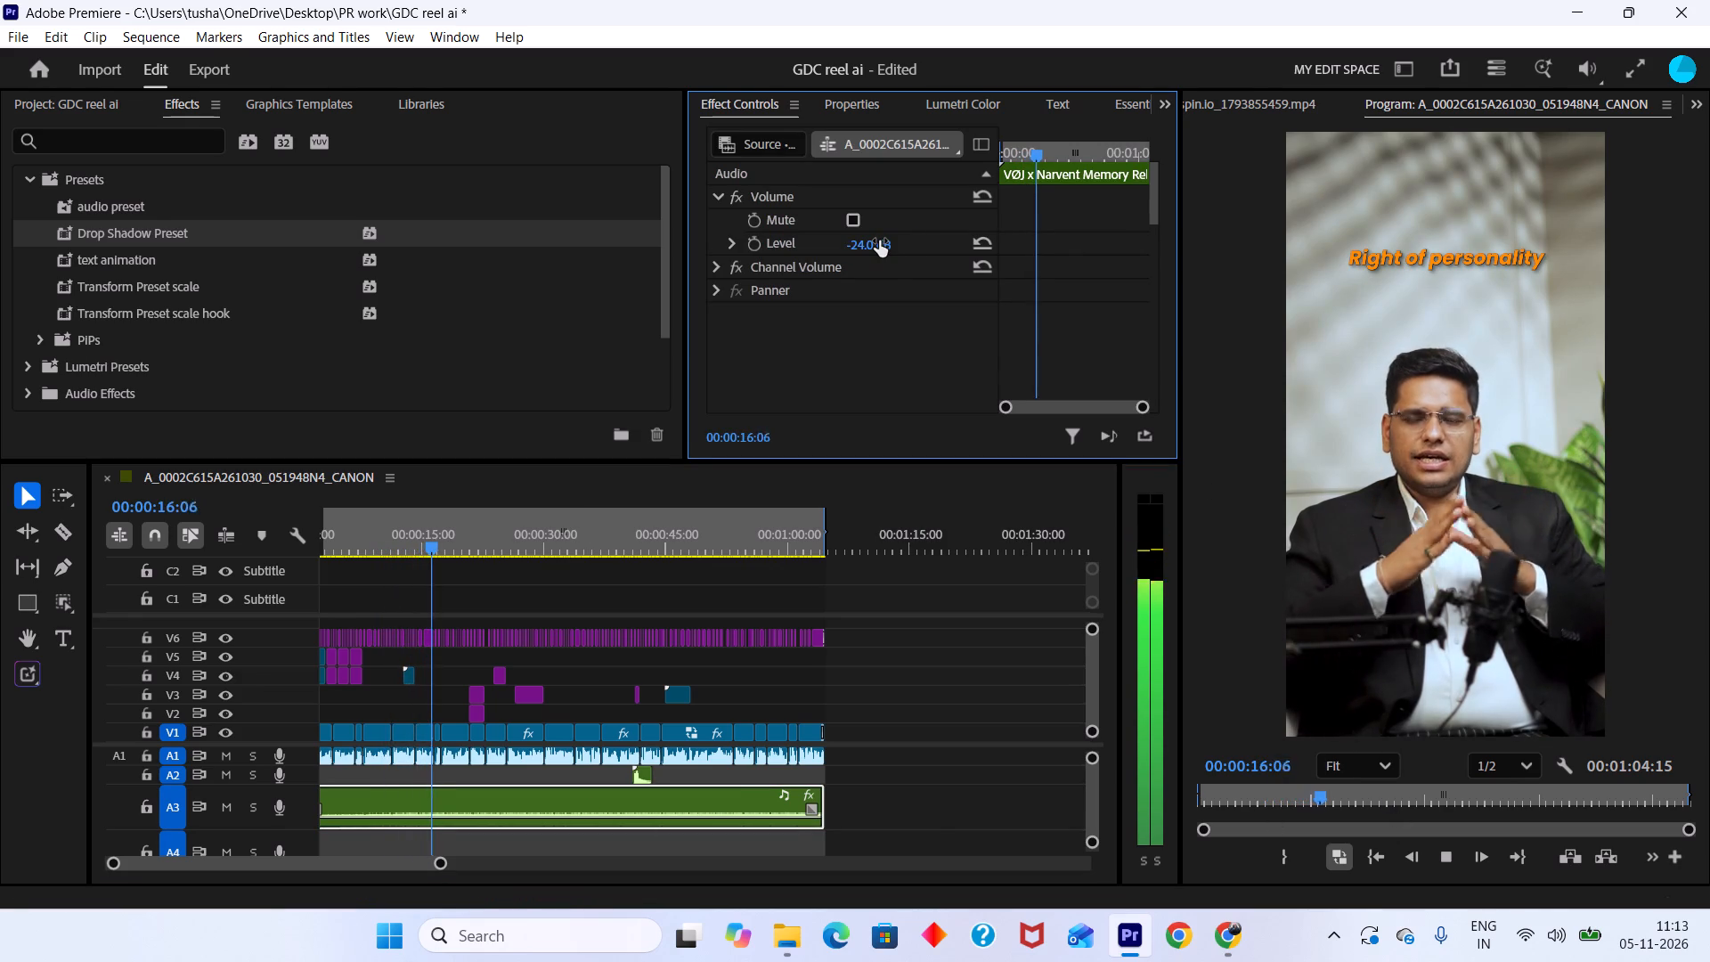
click(879, 243)
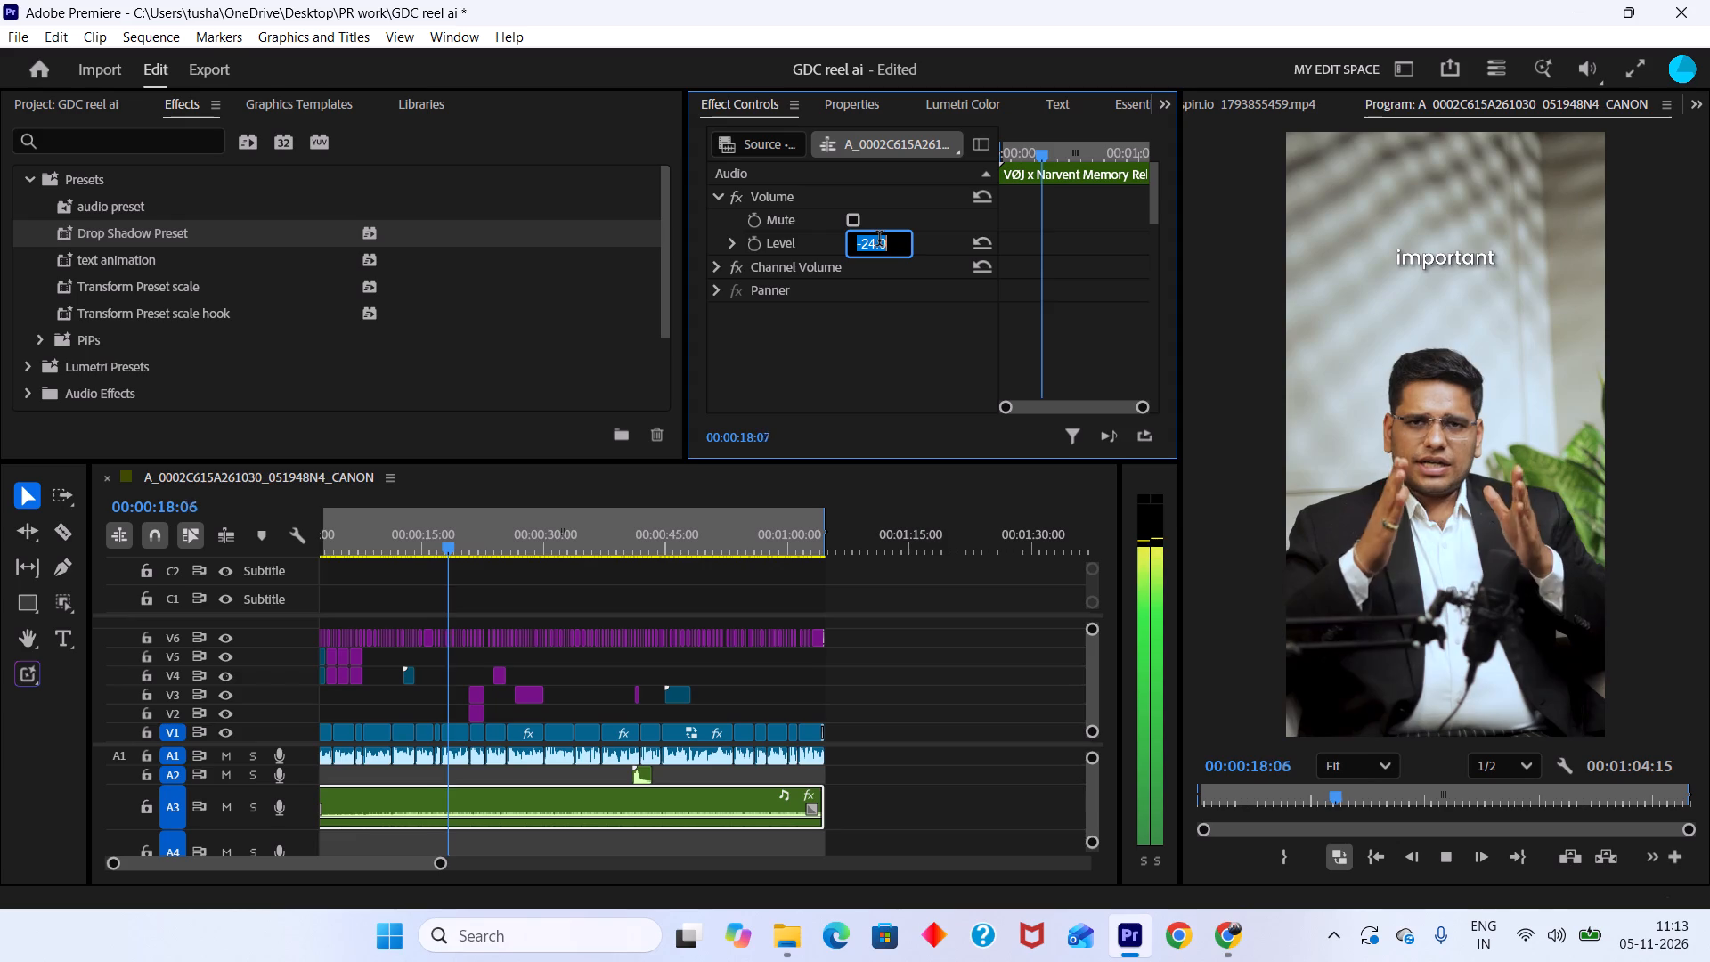
text(-25)
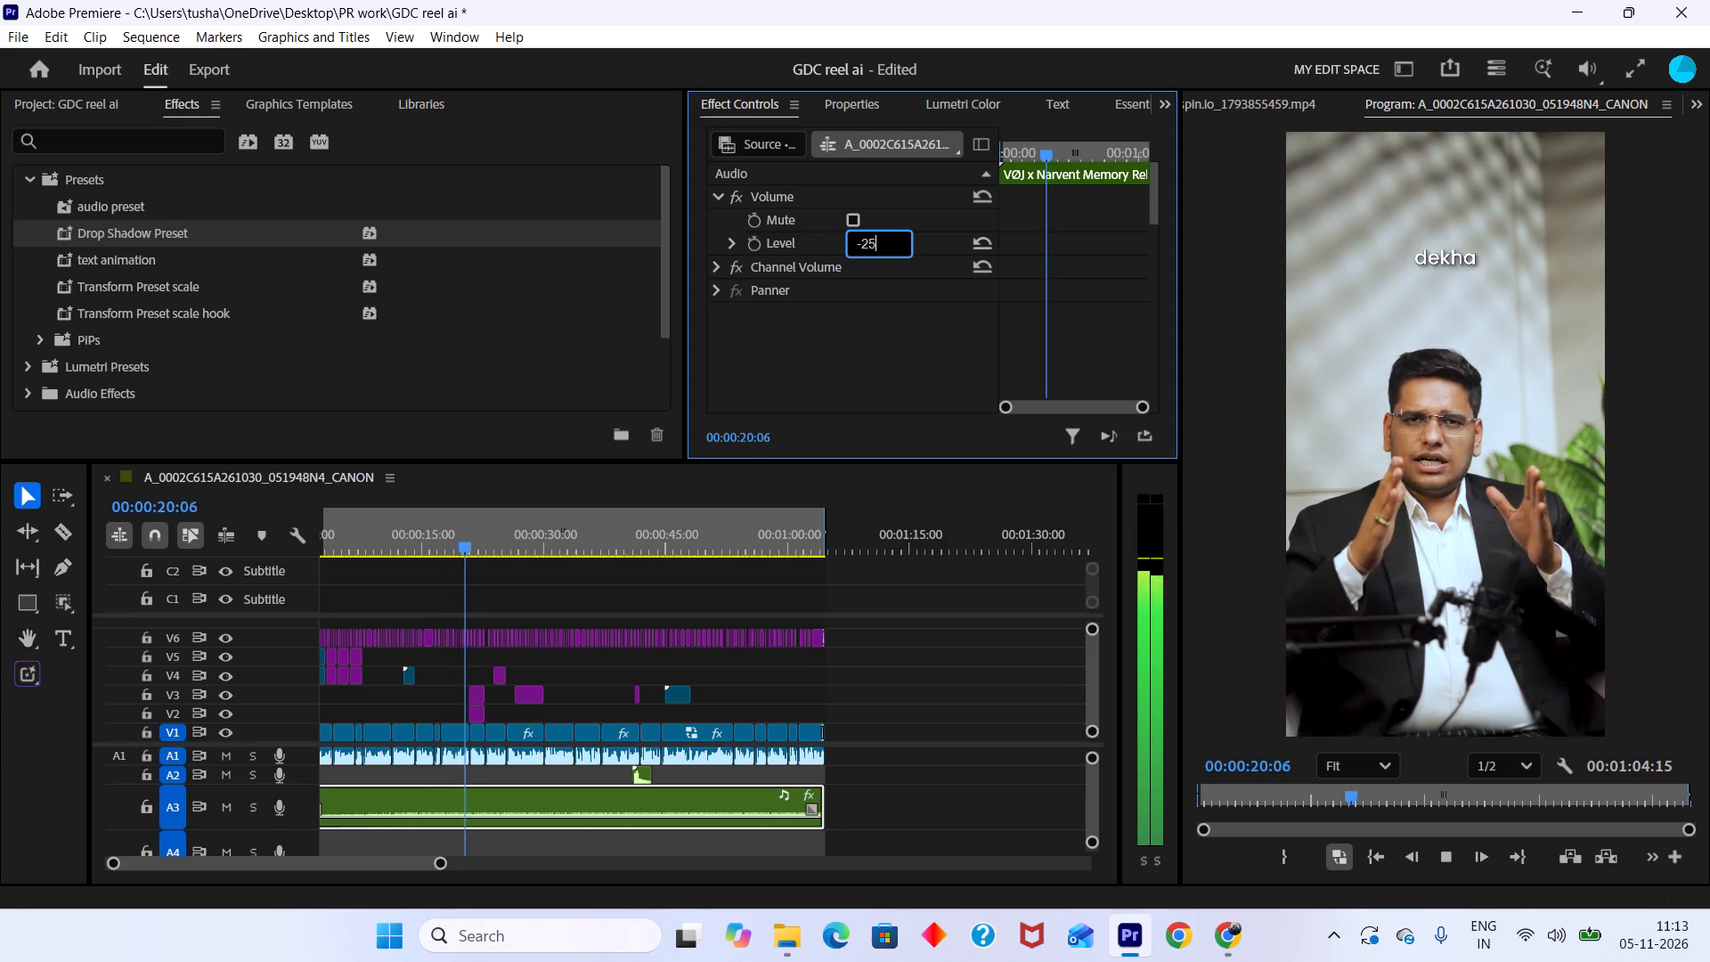
key(Return)
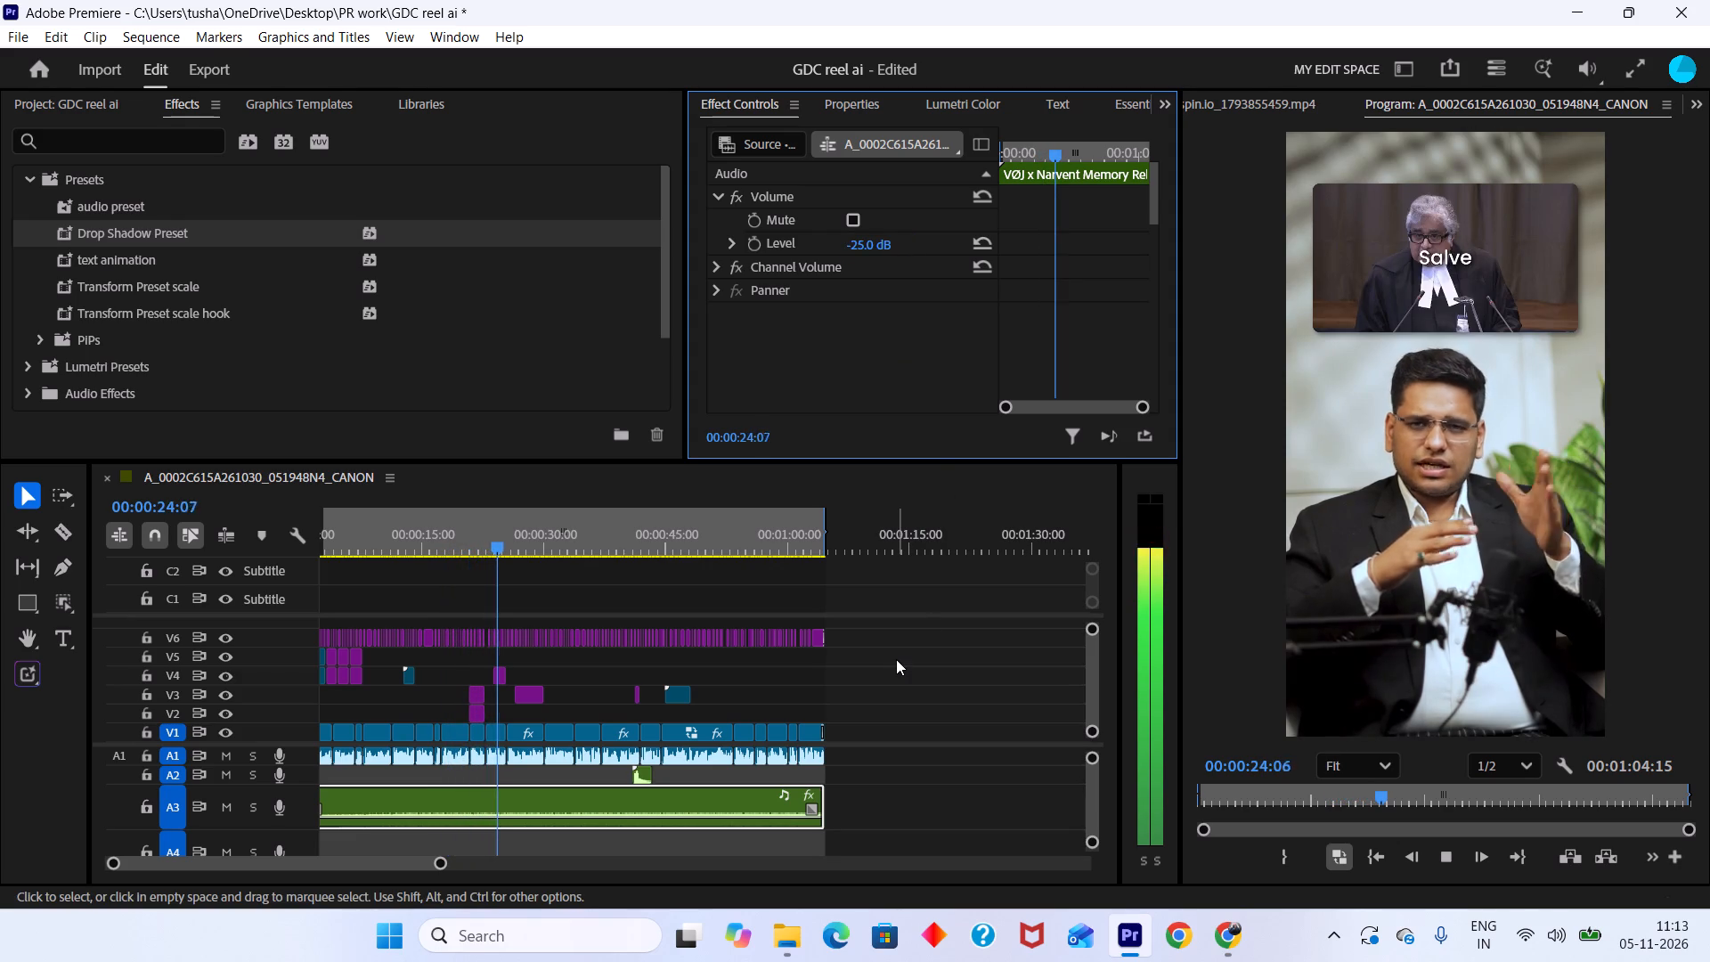
Save the project and review the reel with its music from about 00:00:38 to 00:00:59, saving again after the check.
key(ctrl+s)
key(space)
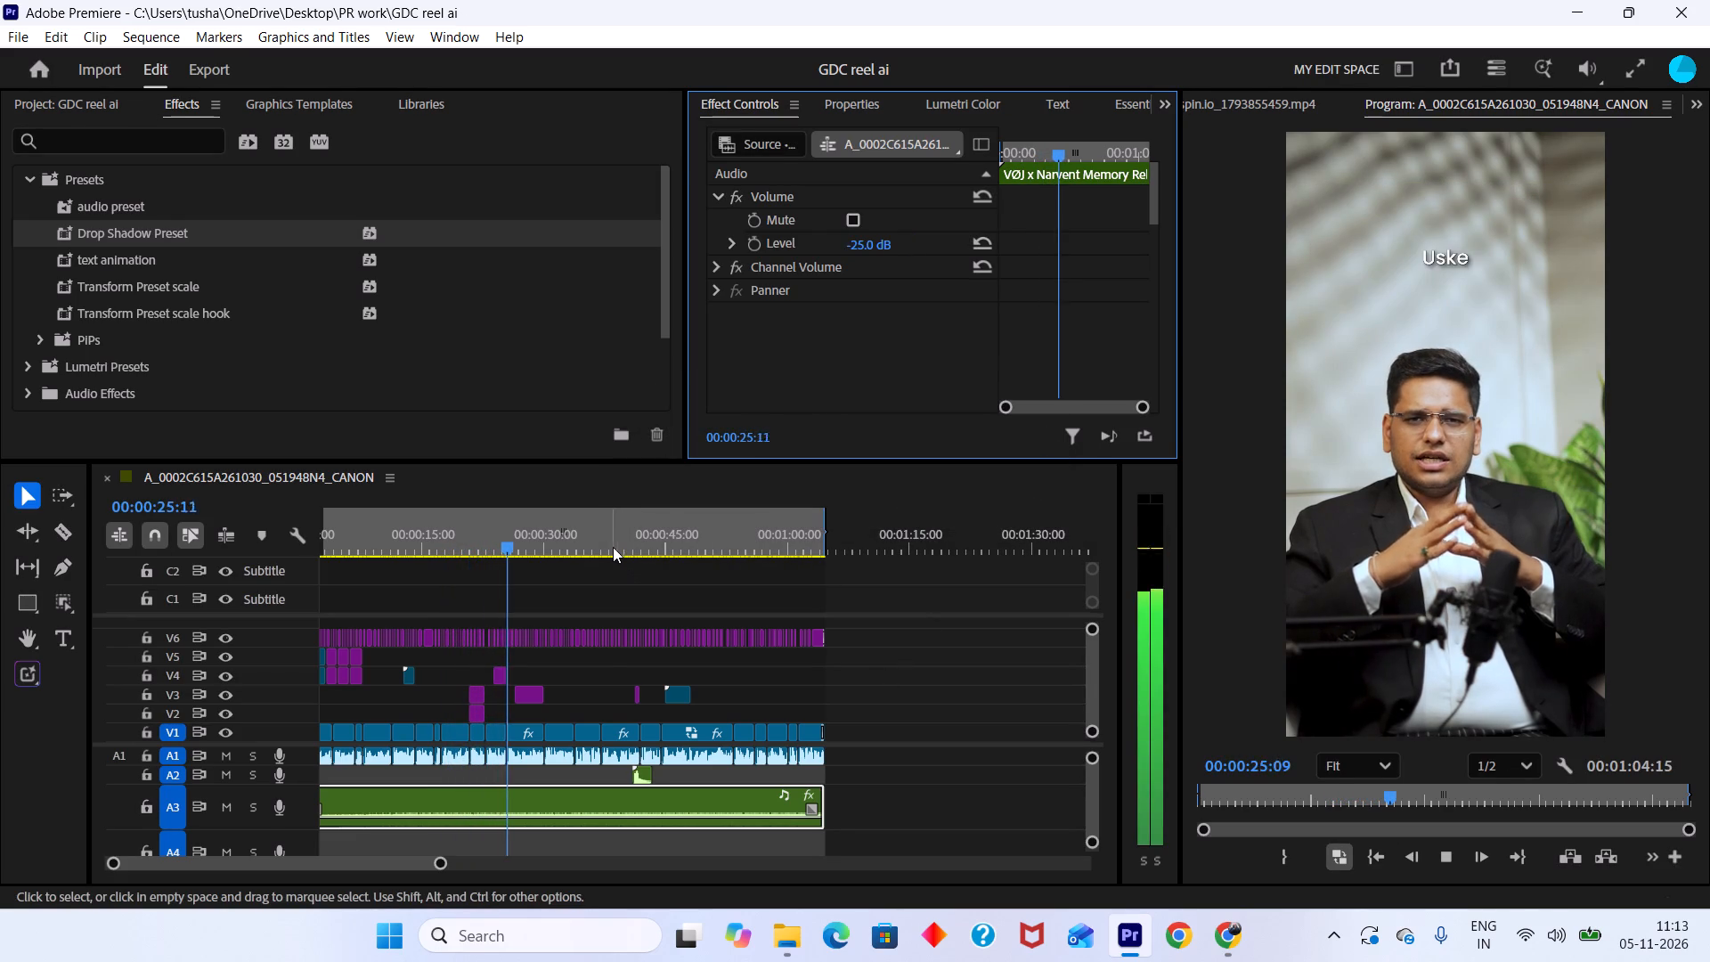
click(613, 547)
key(space)
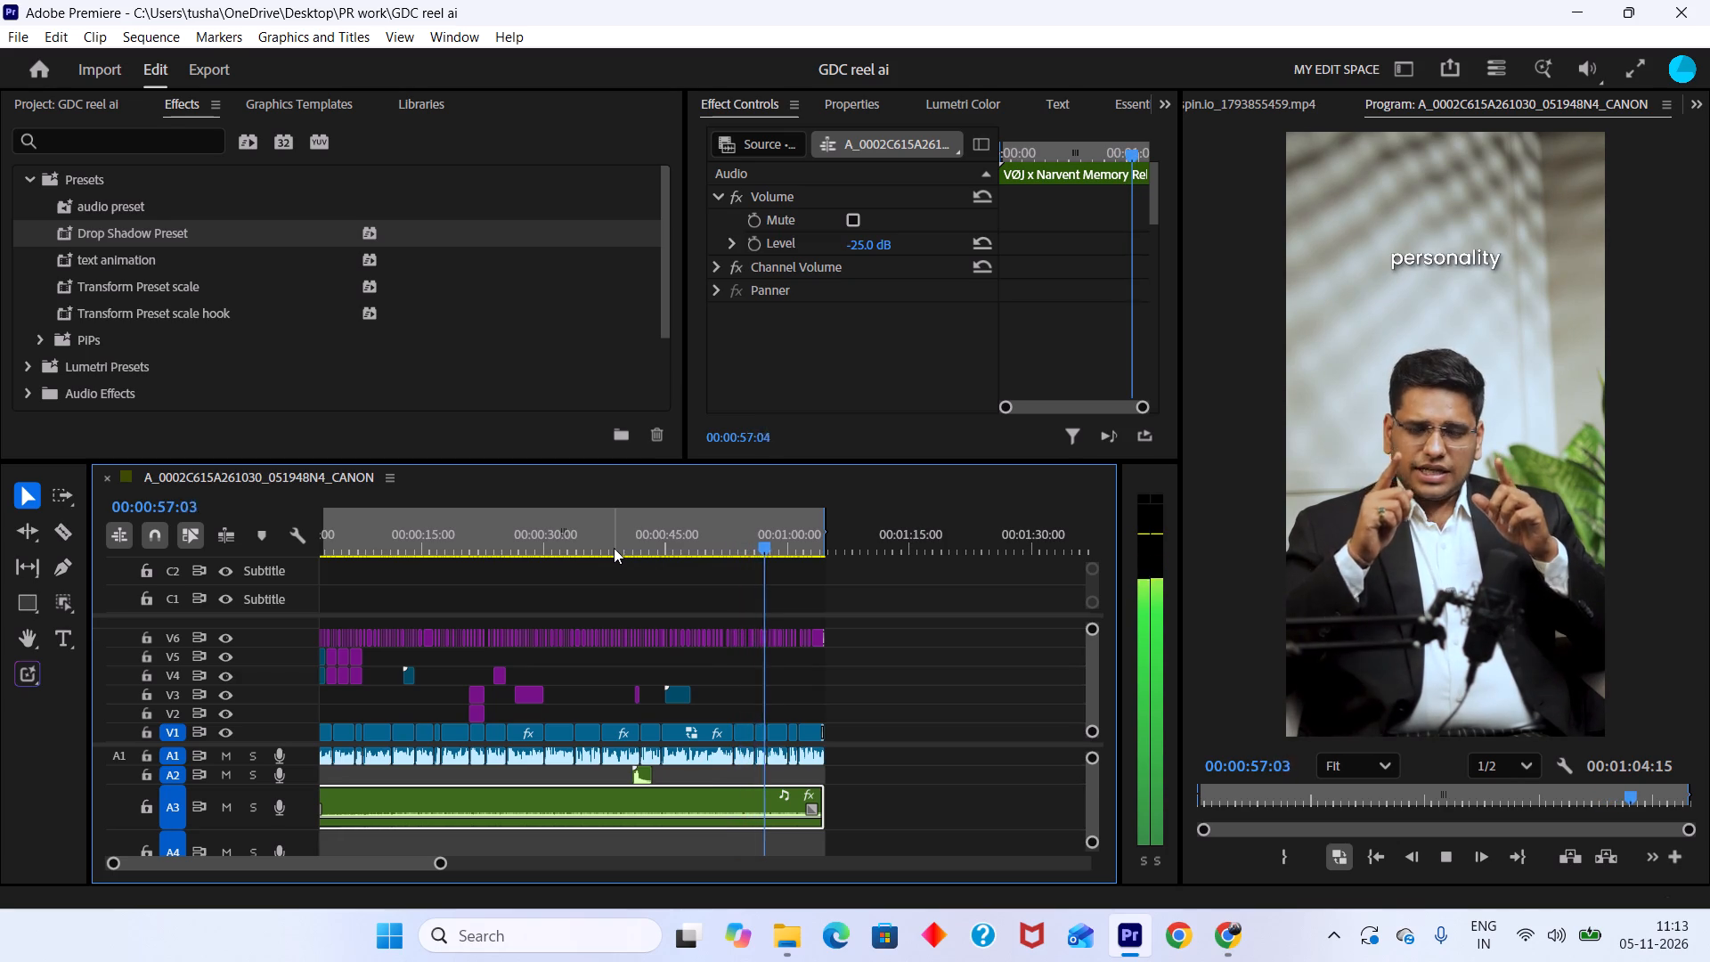
key(ctrl+s)
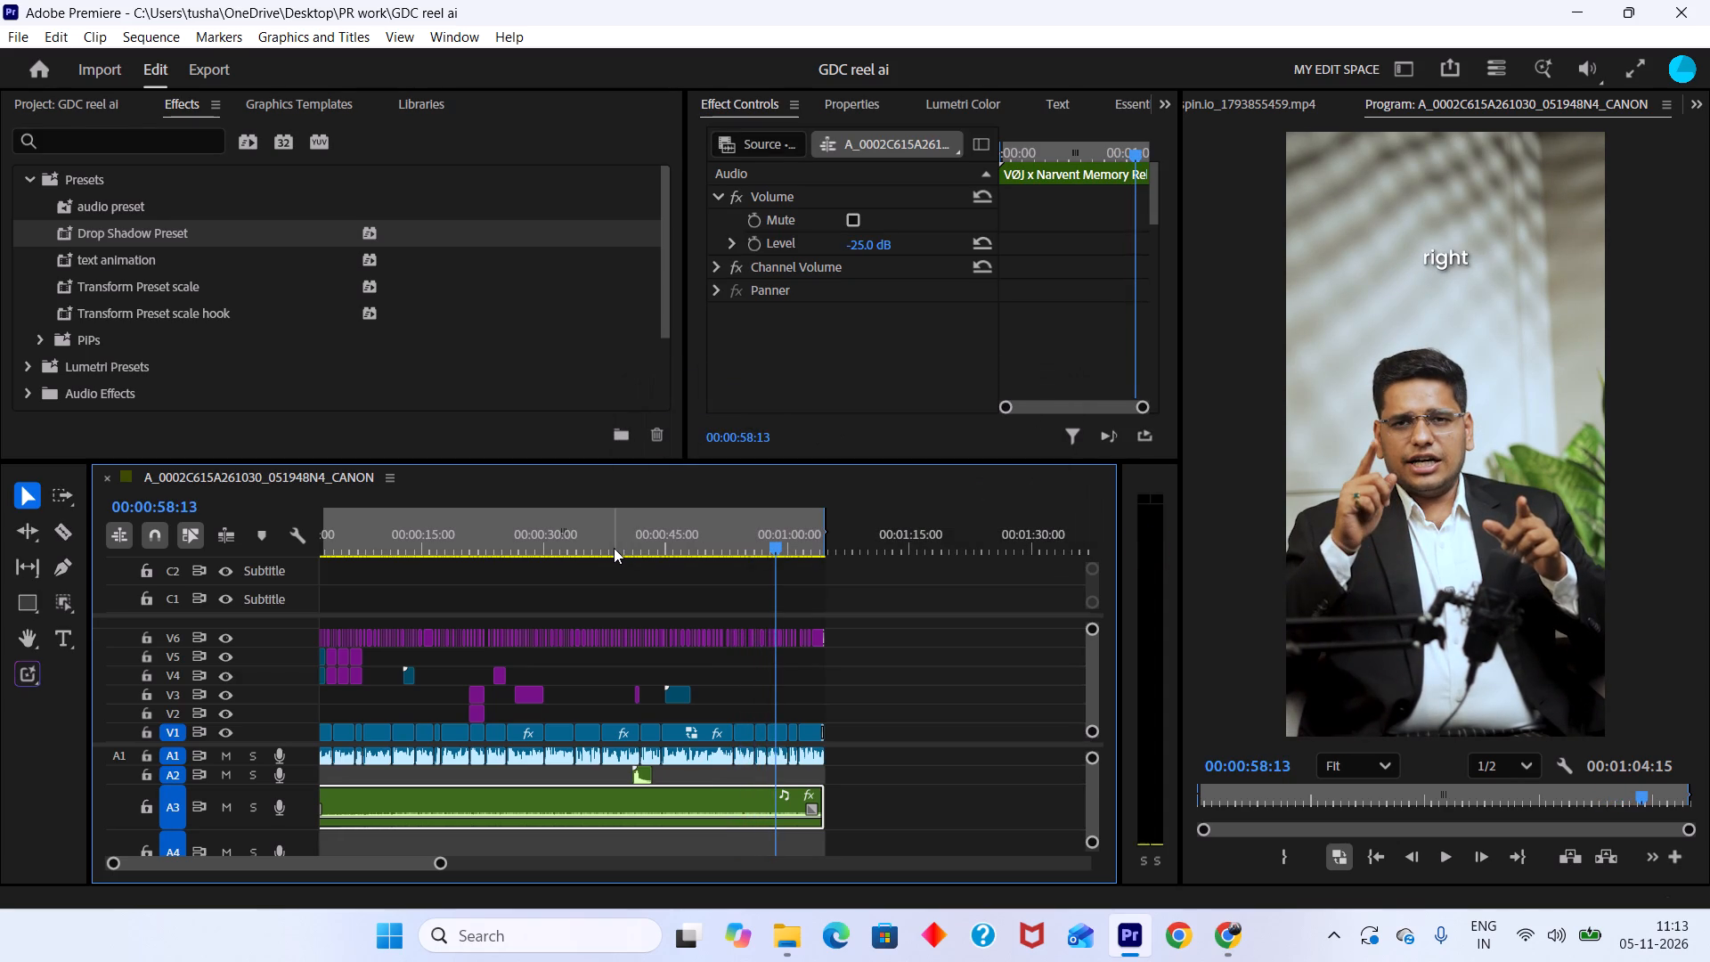
key(space)
key(space)
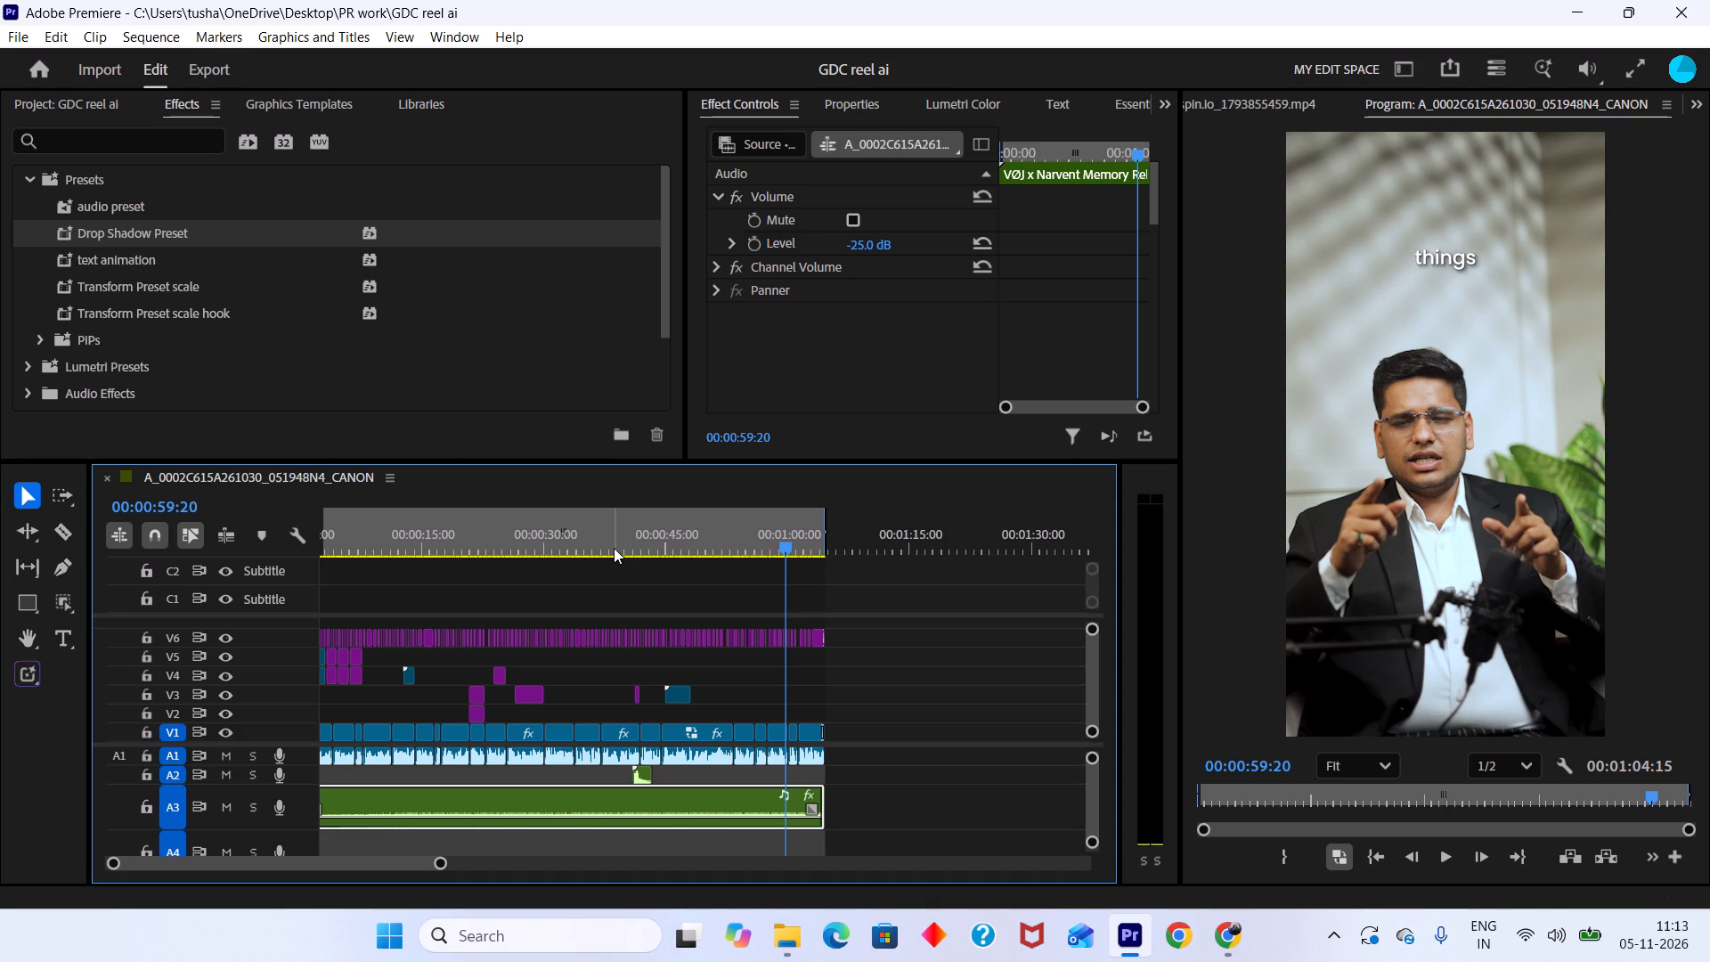
key(ctrl+s)
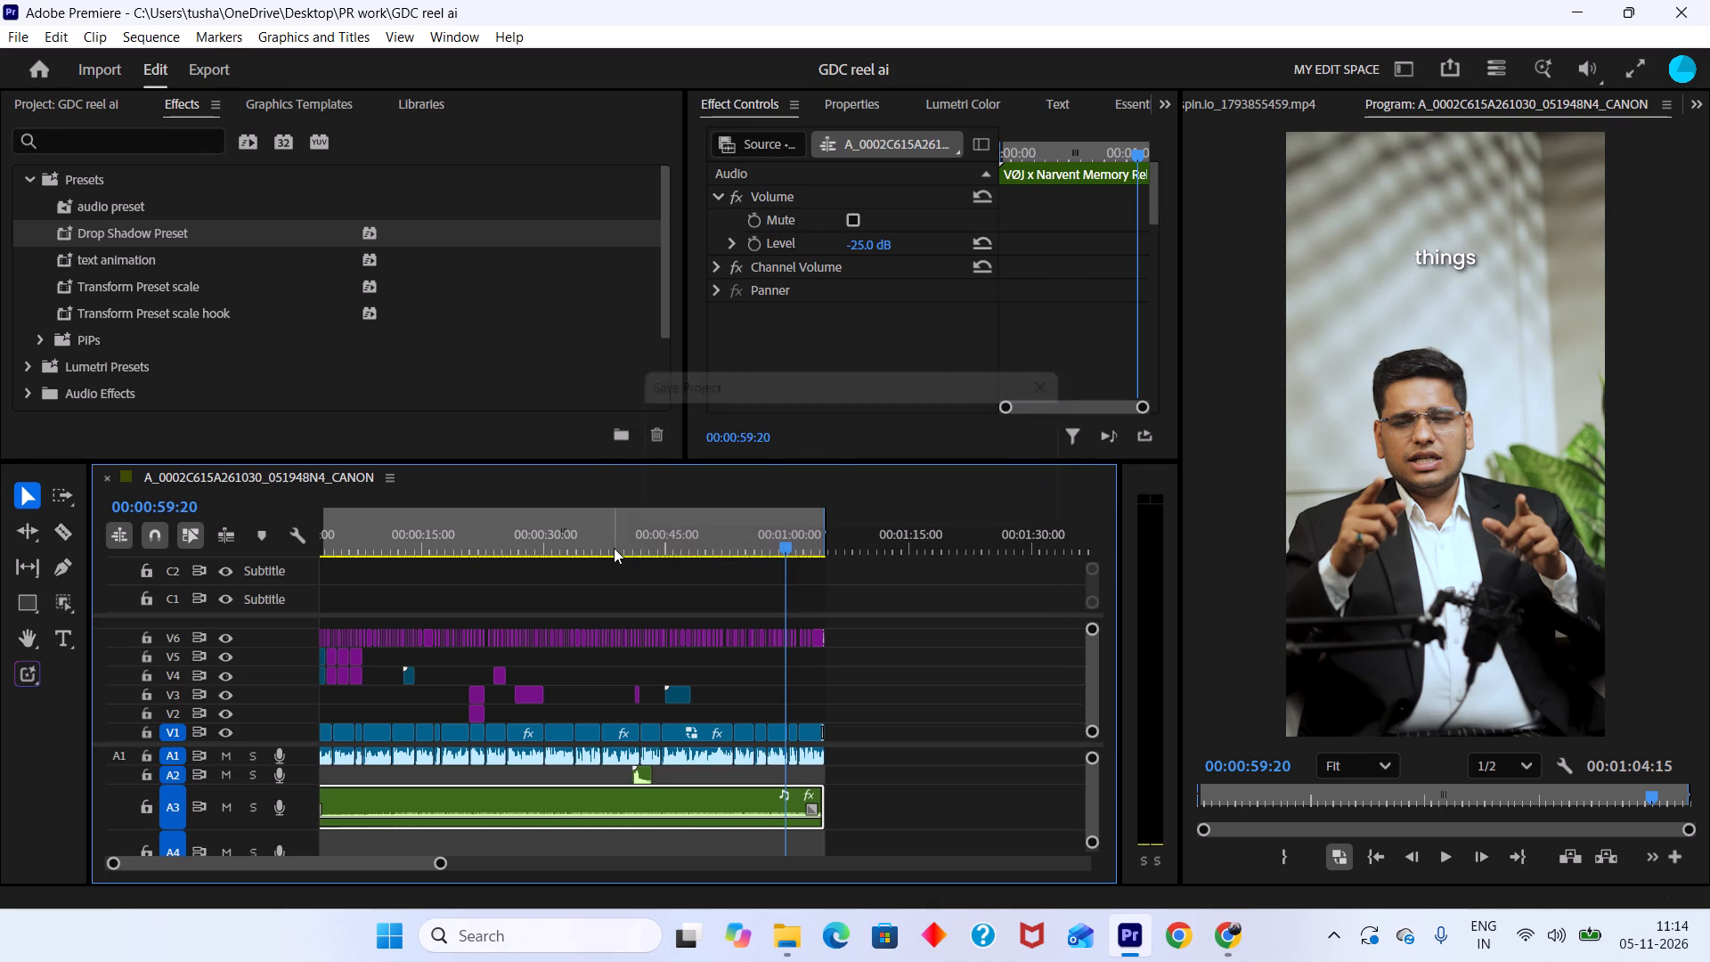
Open the sequence's export settings and name the output file gdc vid 001 in the D:\RENDER folder.
key(ctrl+m)
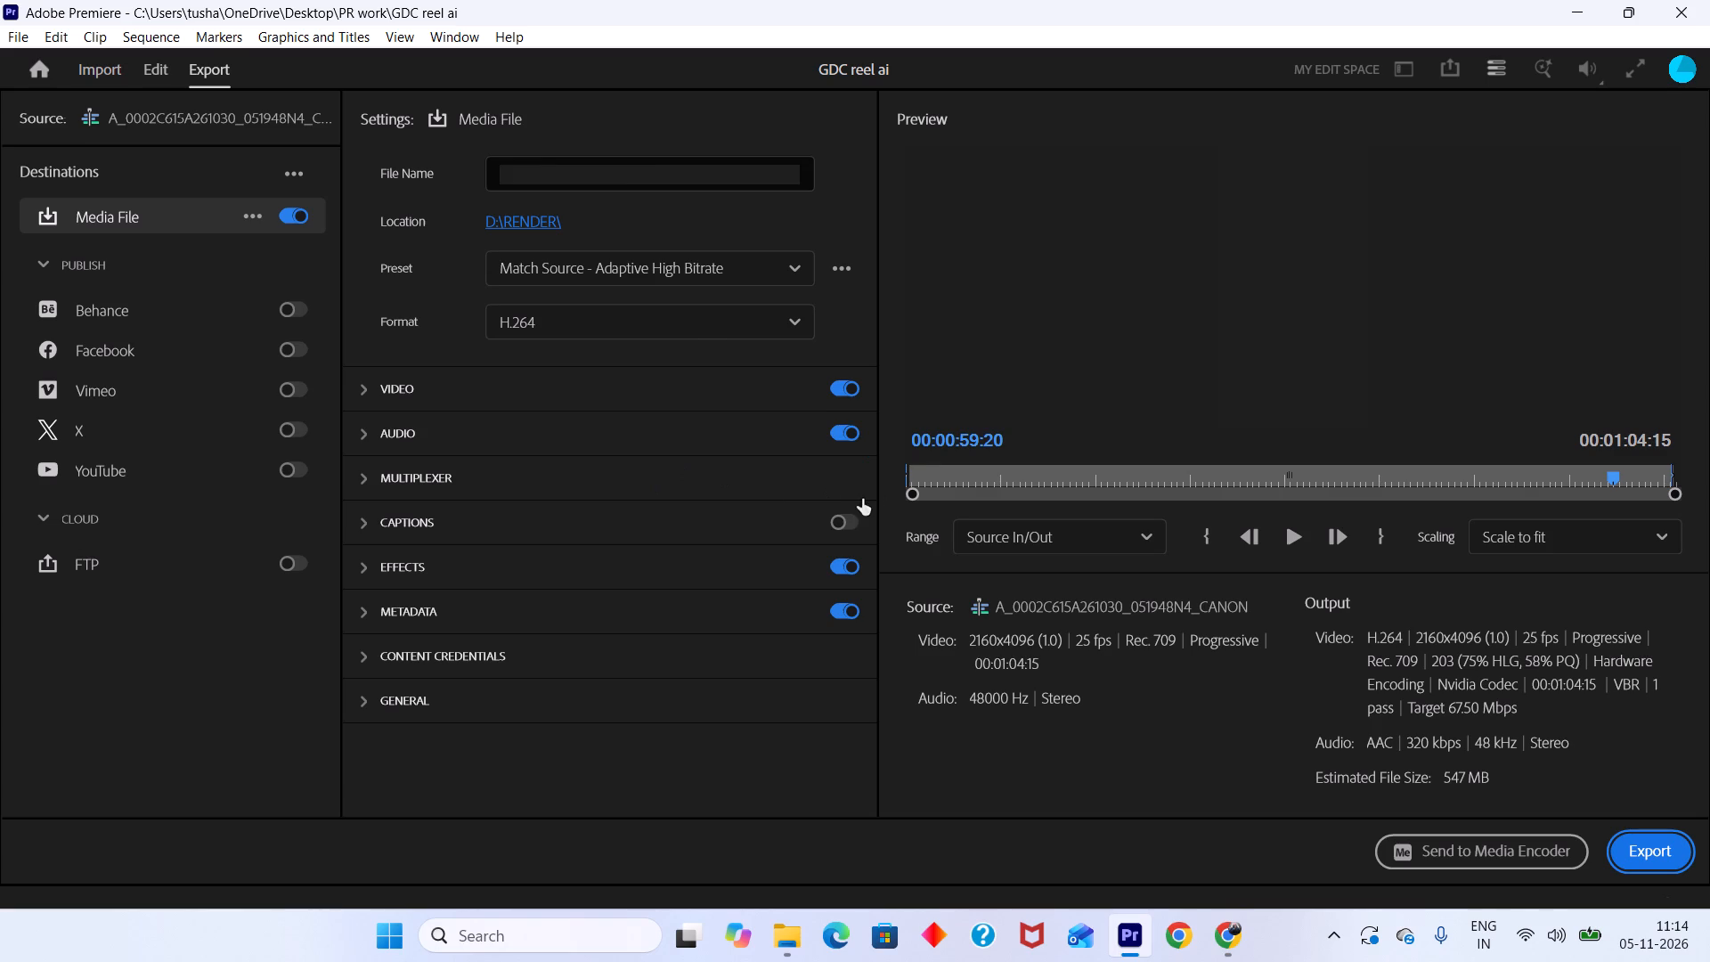
click(520, 222)
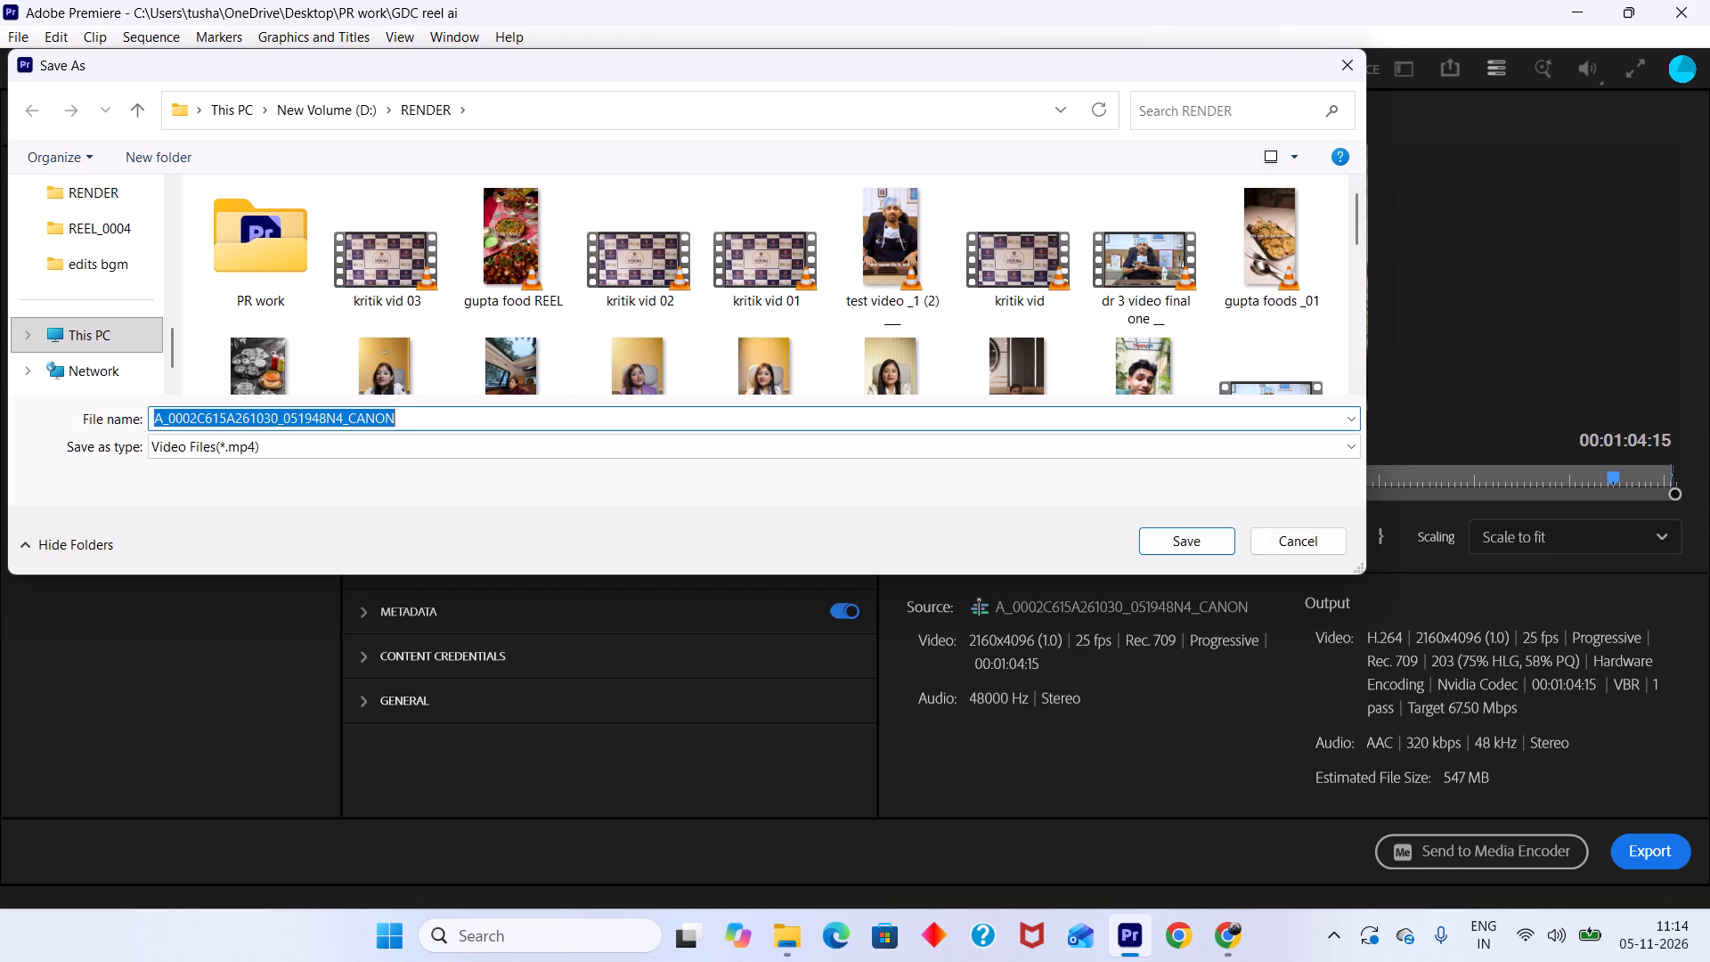
text(gdc vid 001)
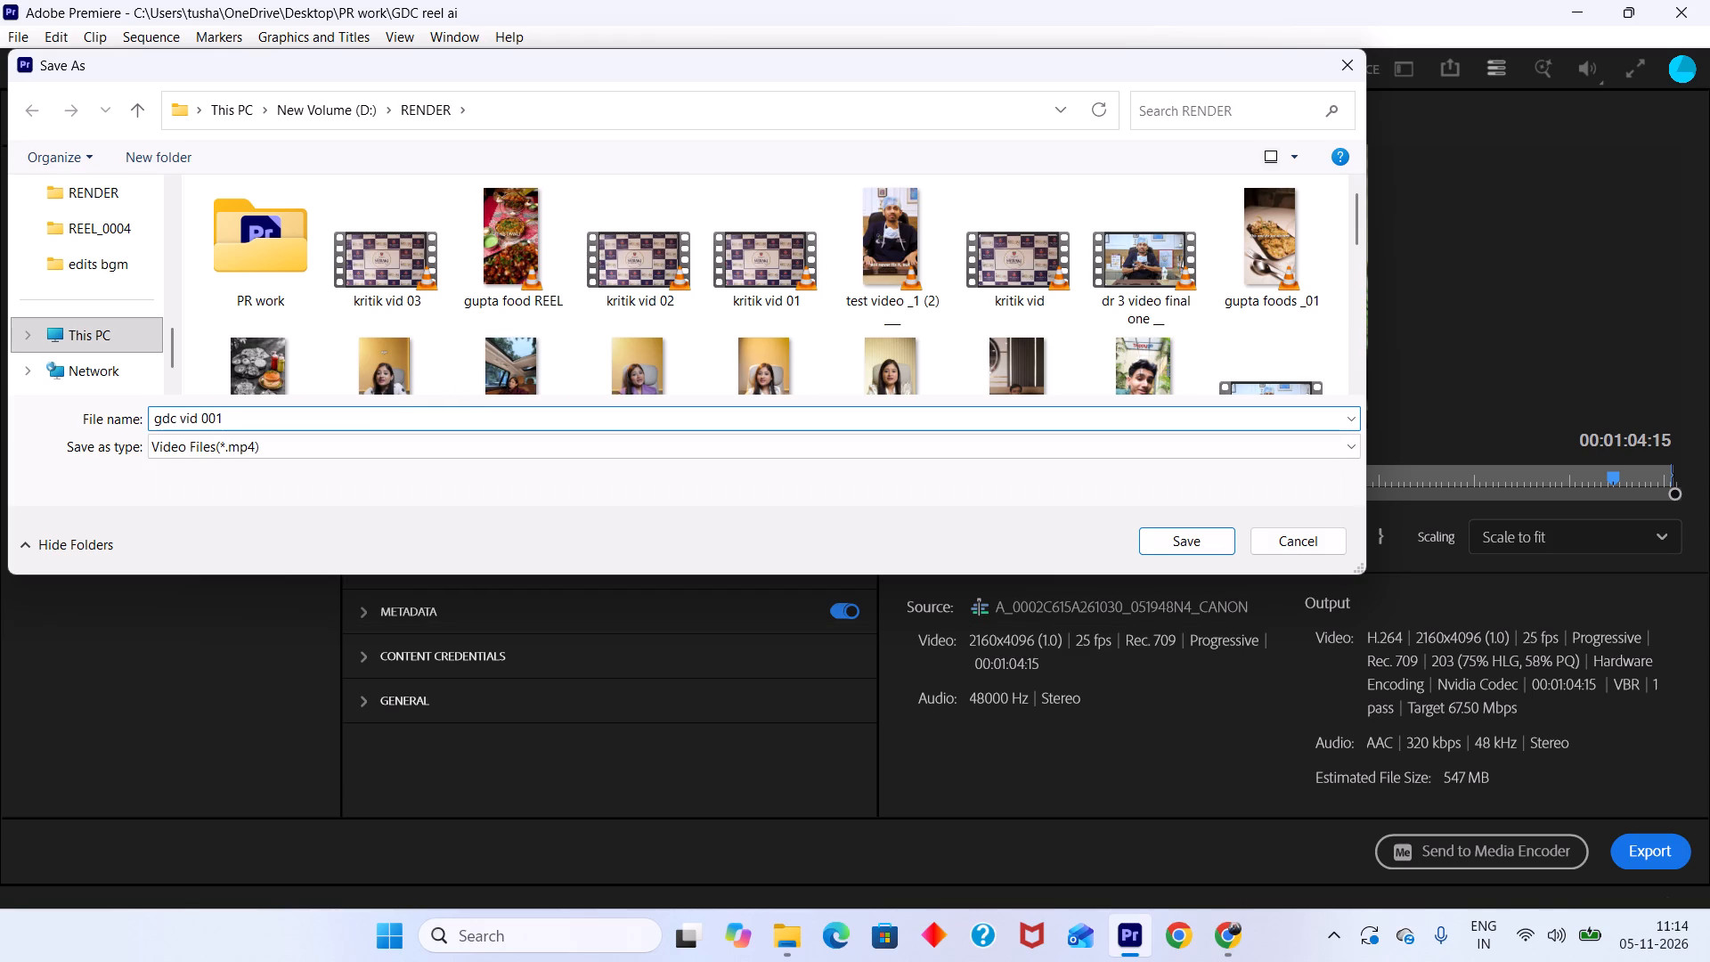
key(Return)
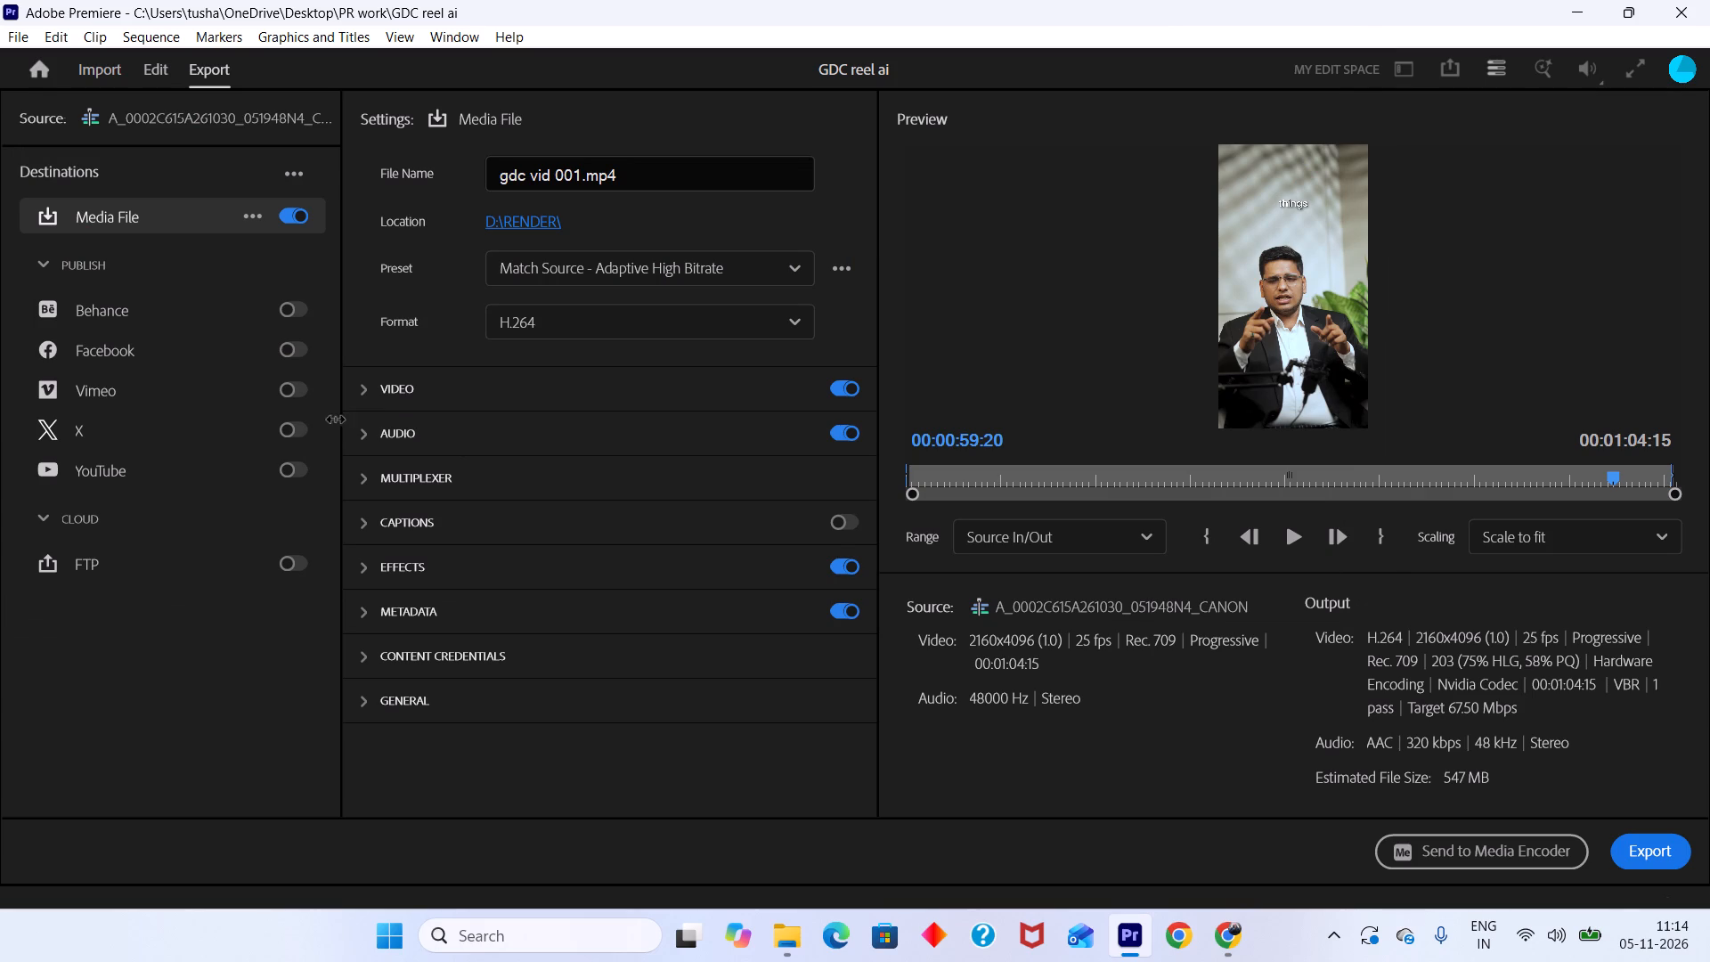
Match the H.264 export's video settings to the source and set the target bitrate to 40 Mbps.
click(376, 396)
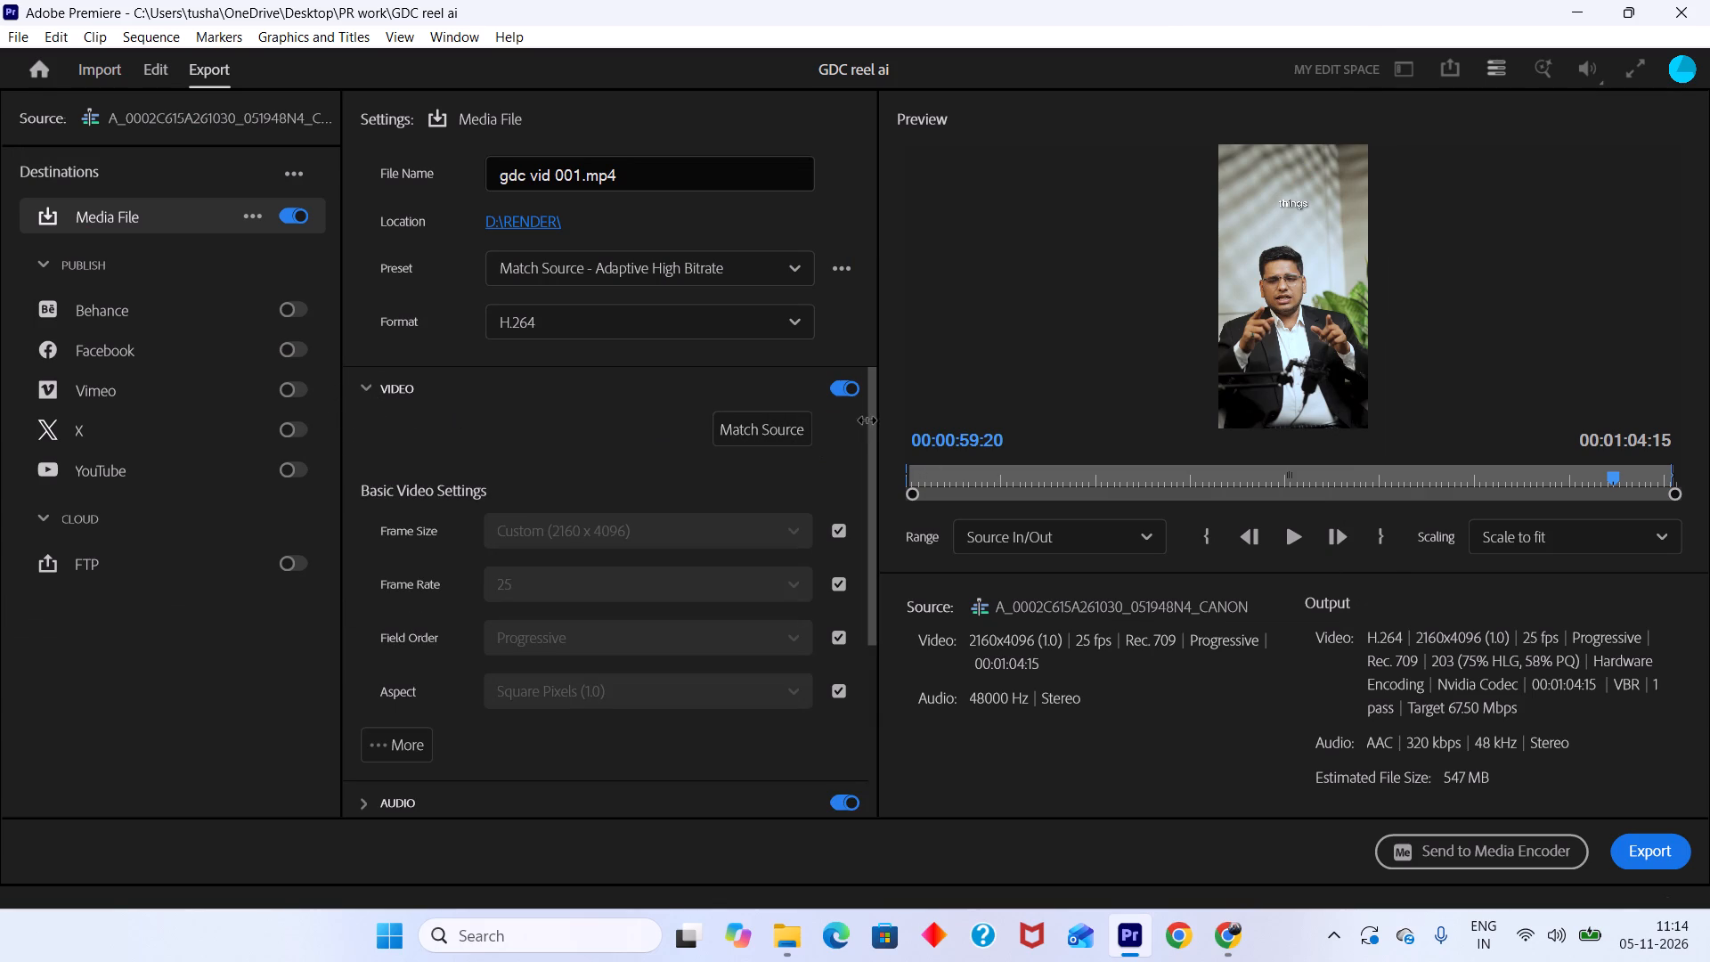
click(773, 425)
drag(875, 412, 849, 618)
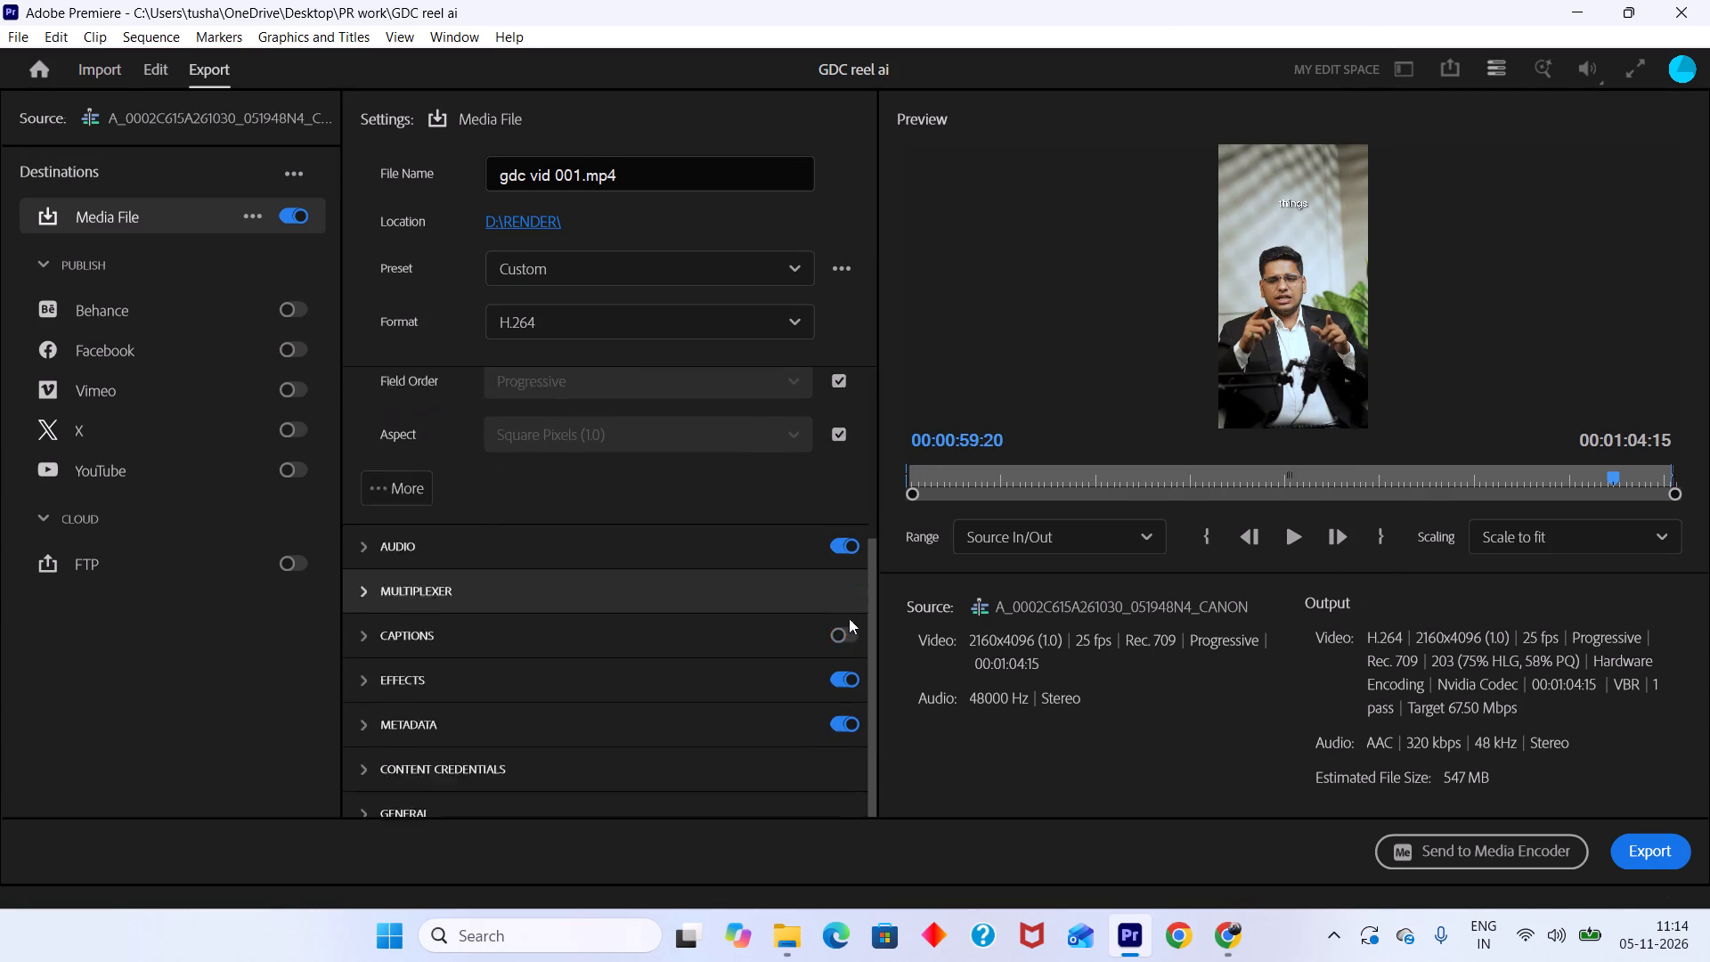
drag(849, 618, 833, 616)
click(418, 473)
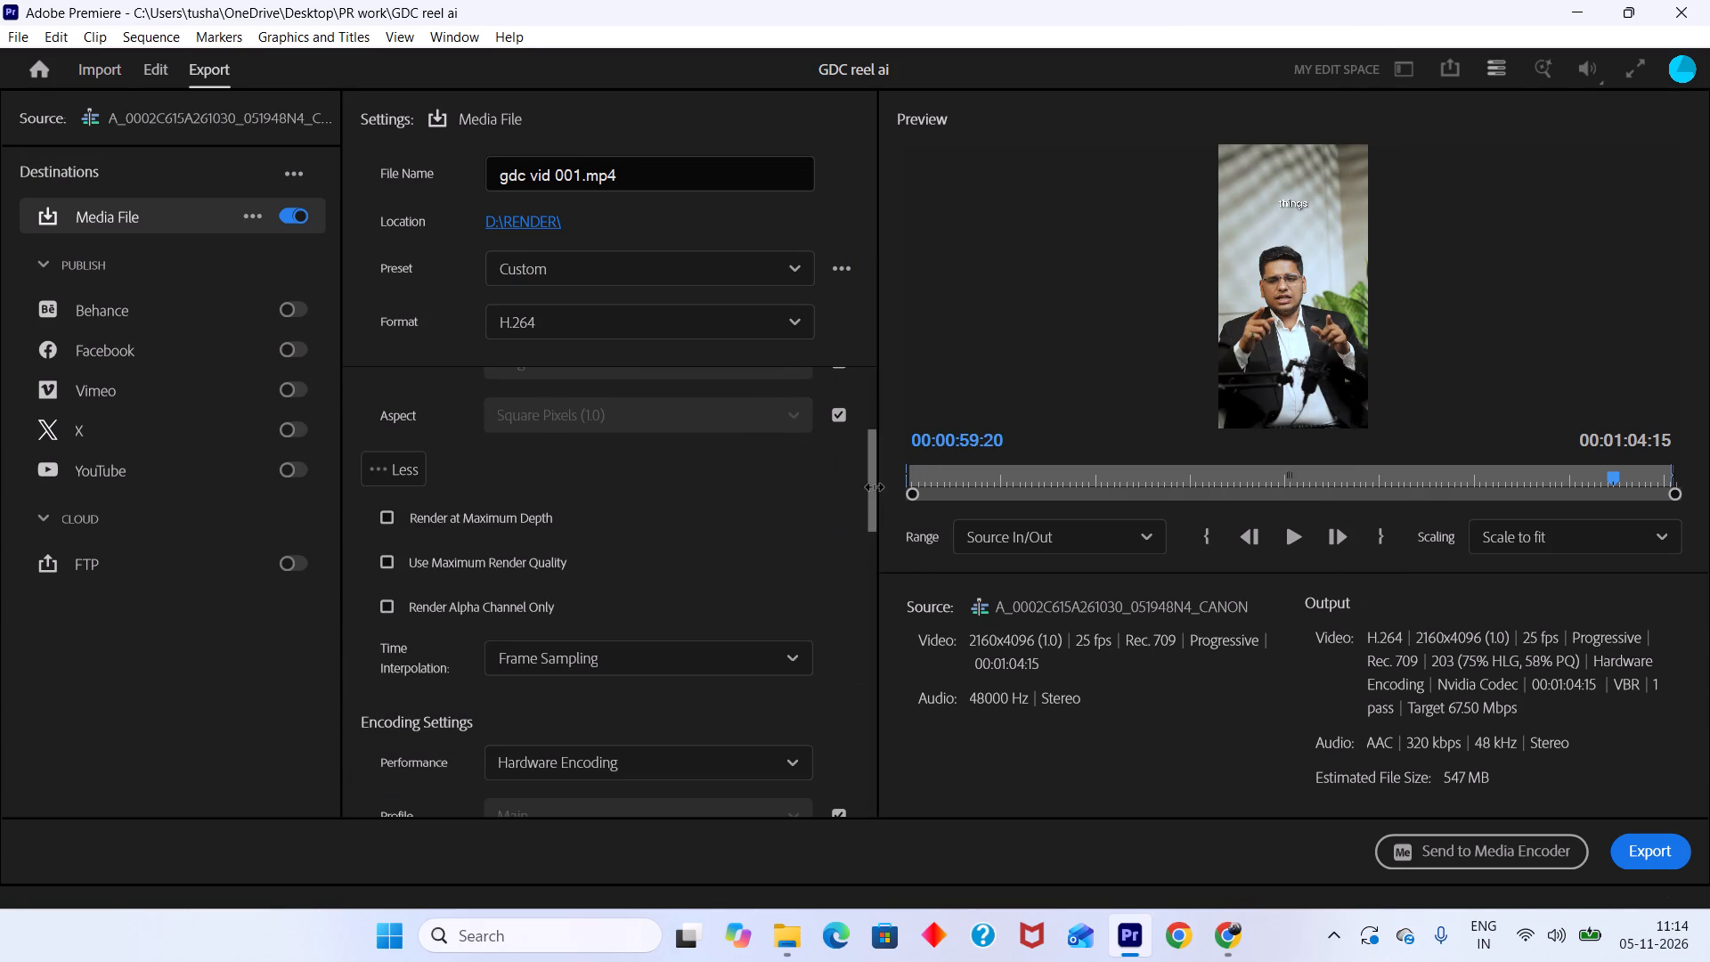
drag(875, 487, 856, 679)
click(829, 678)
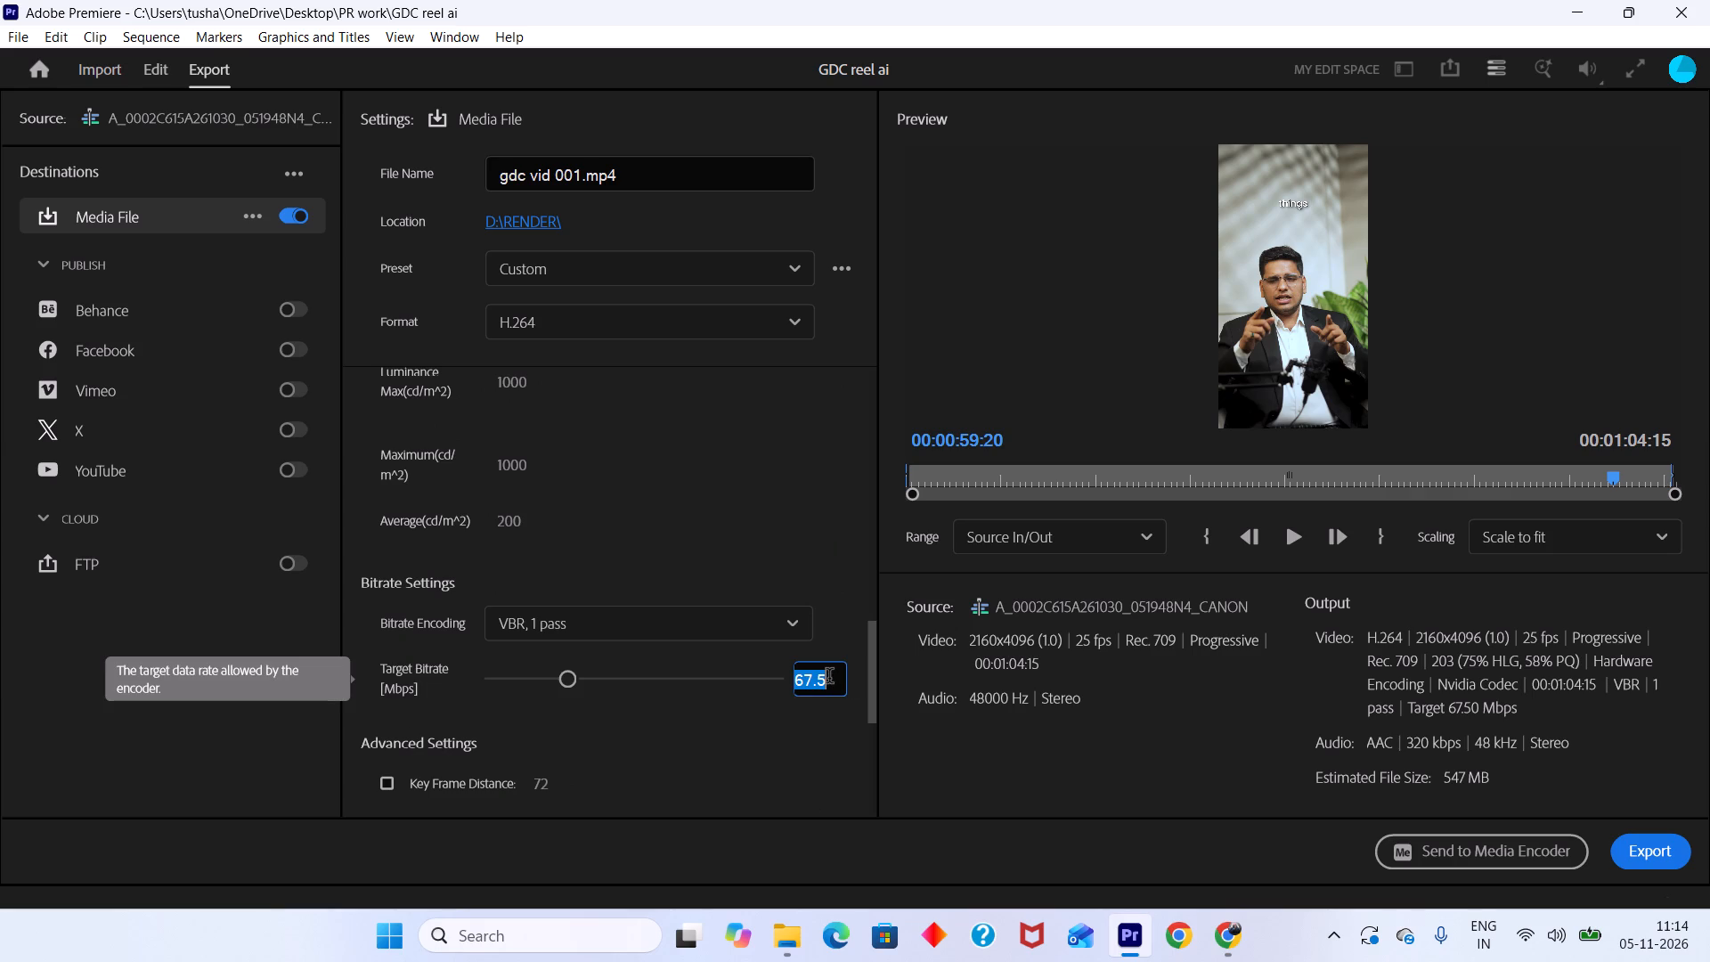
text(40)
key(Return)
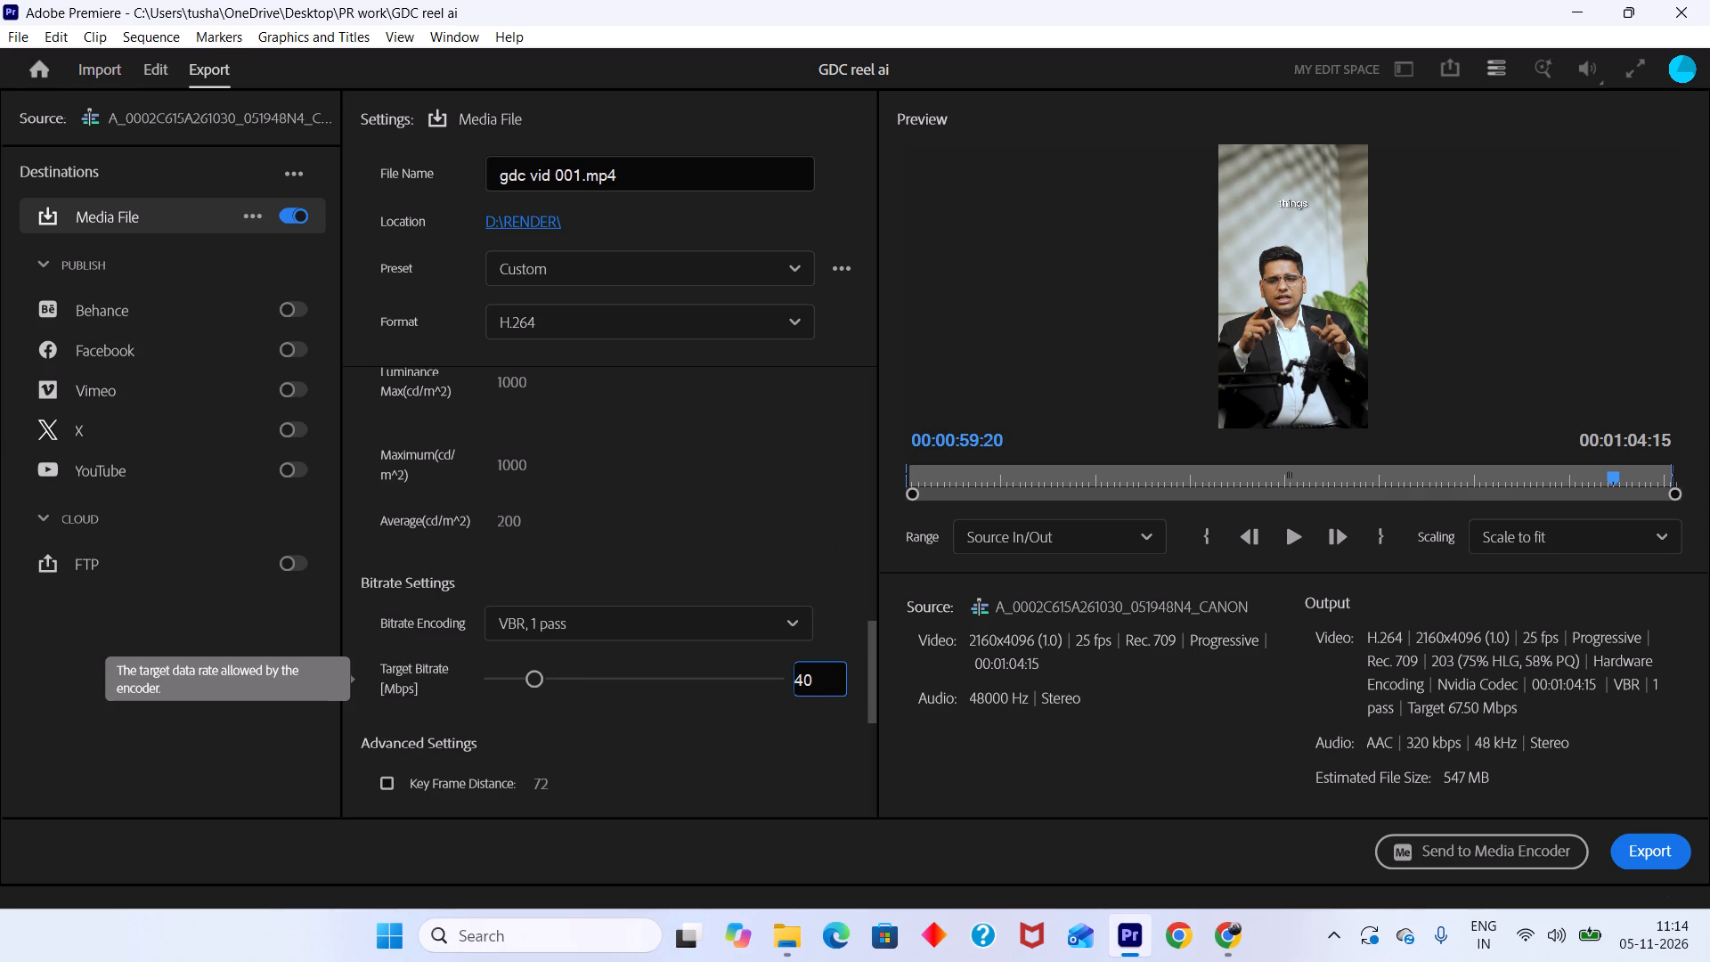
Export the reel immediately as gdc vid 001.mp4 with the current settings.
click(1673, 864)
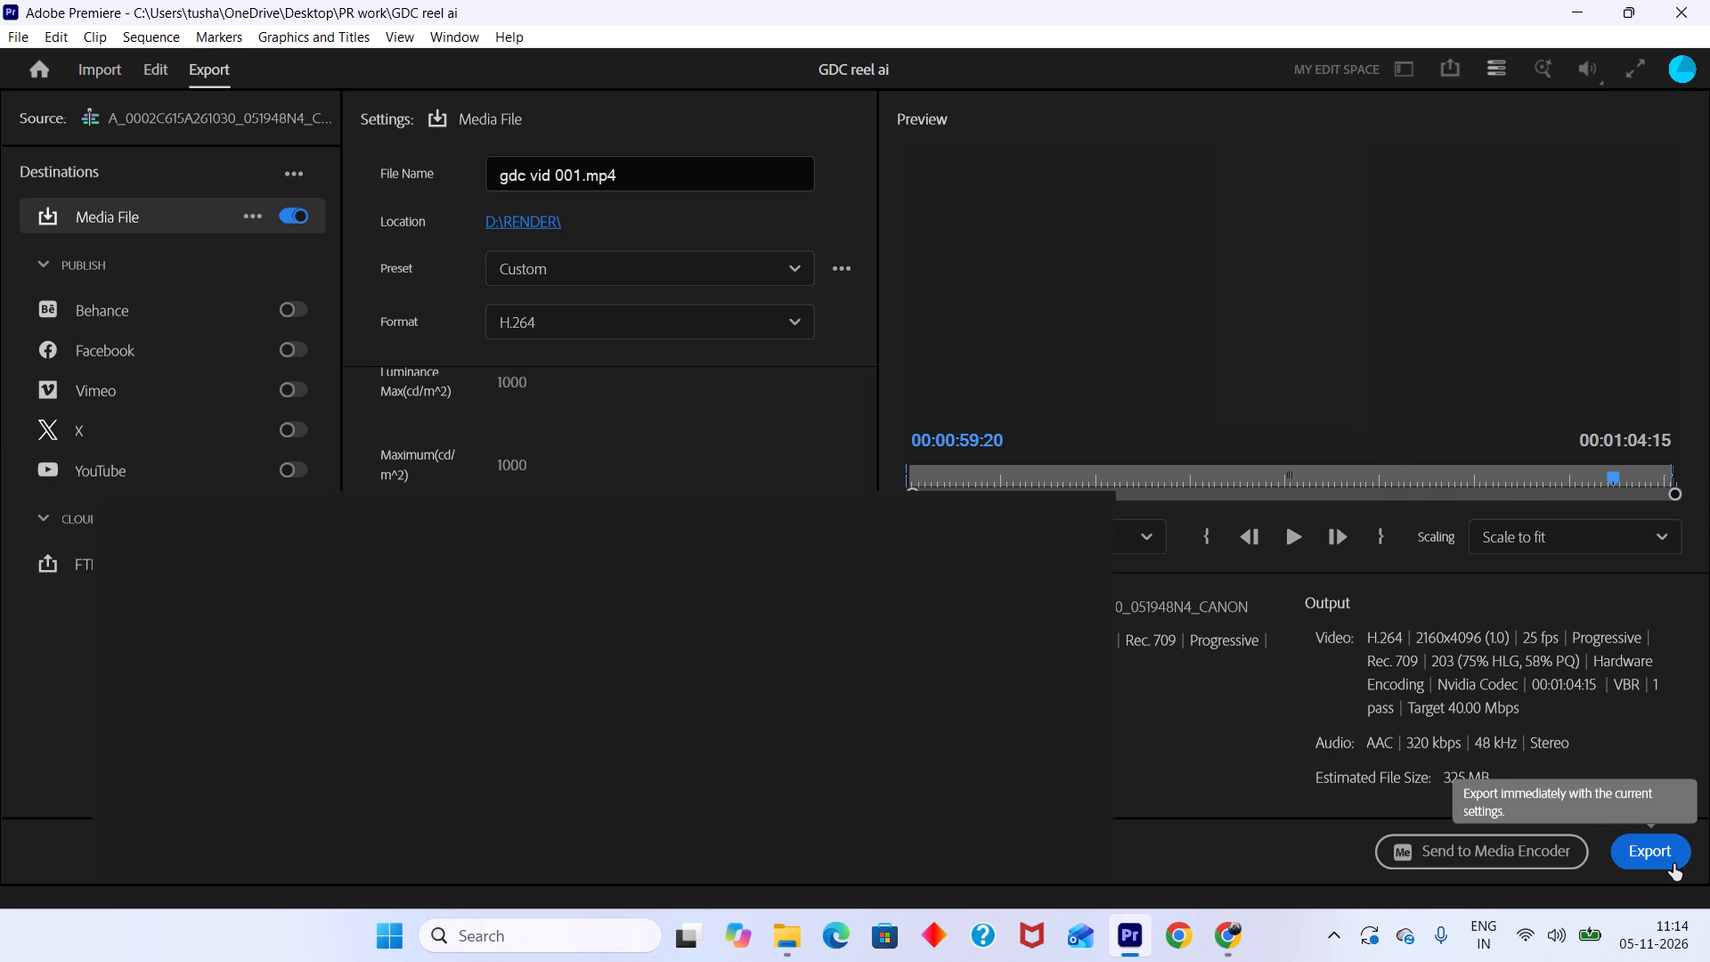
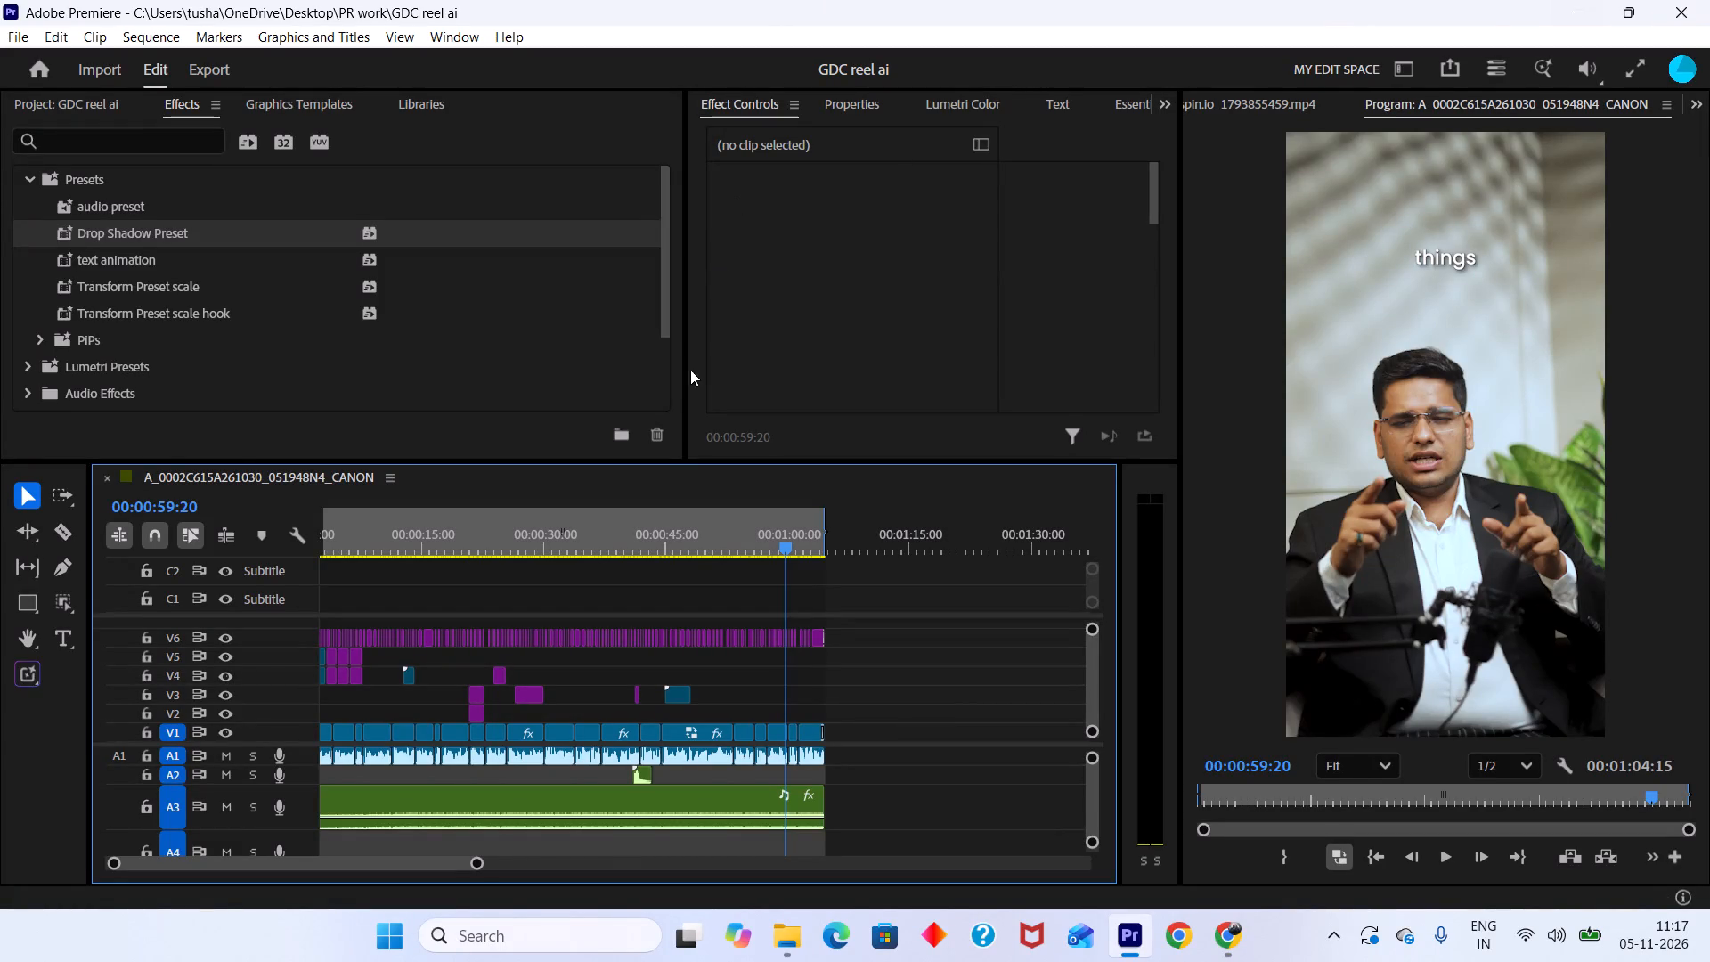
Save the project, open the Project Manager and choose a new Desktop folder named gdc reel as its destination path.
key(ctrl+s)
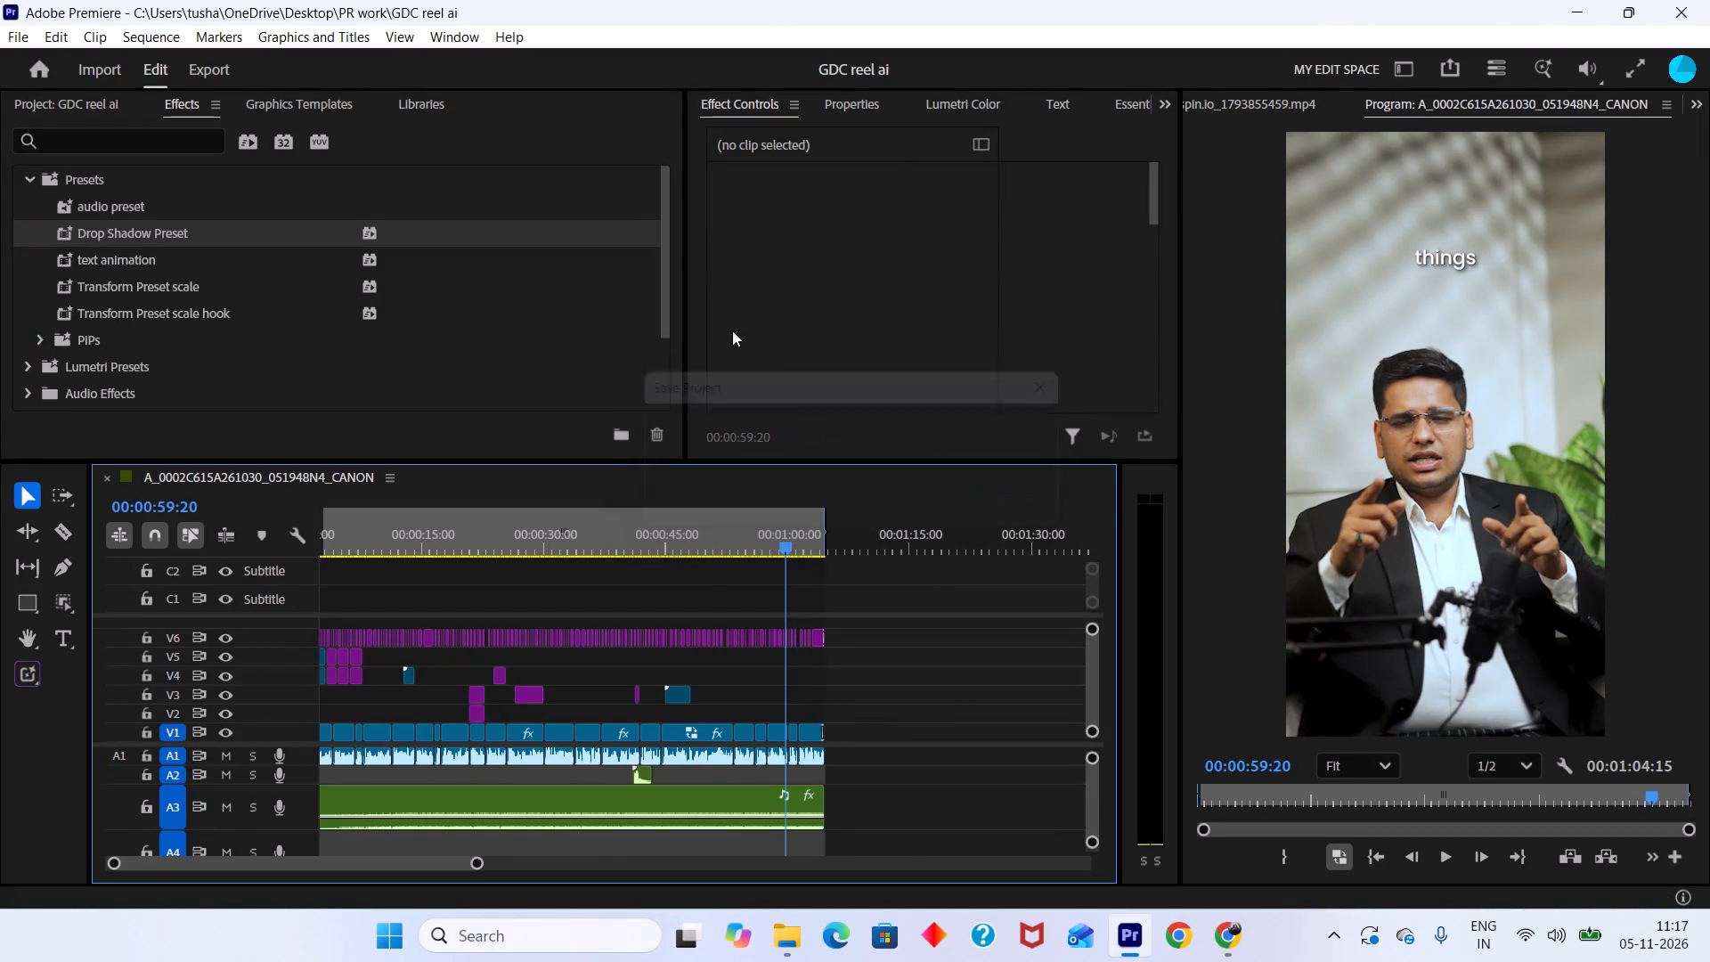
click(0, 29)
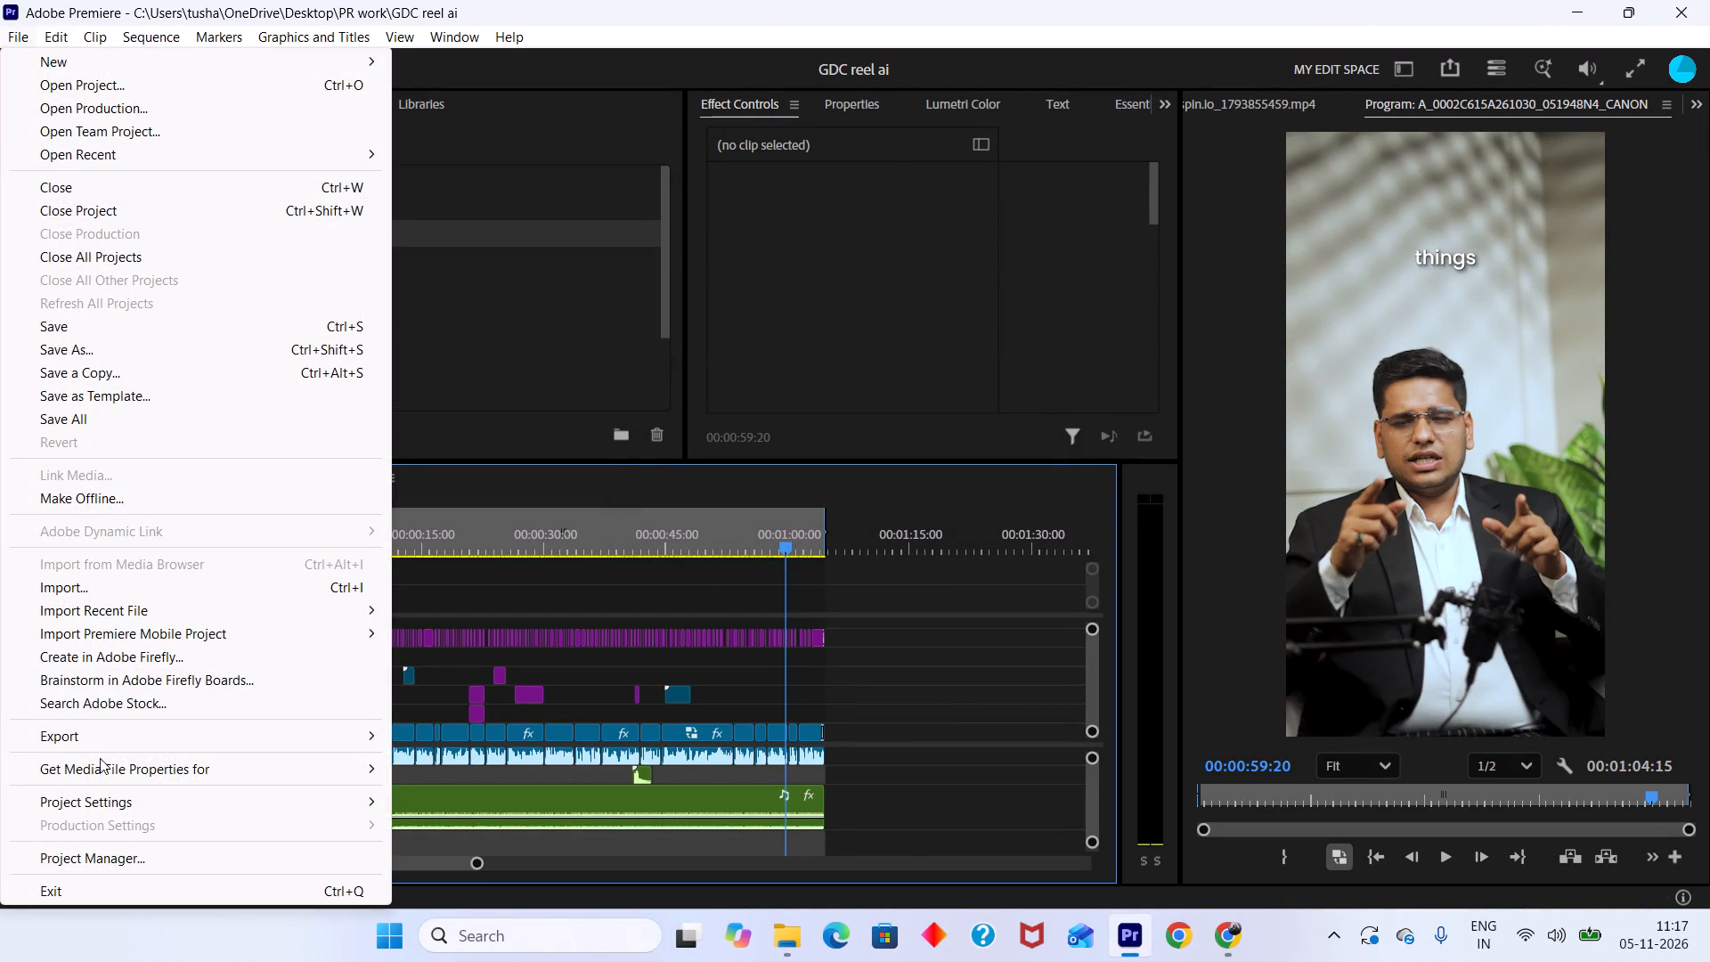
click(88, 861)
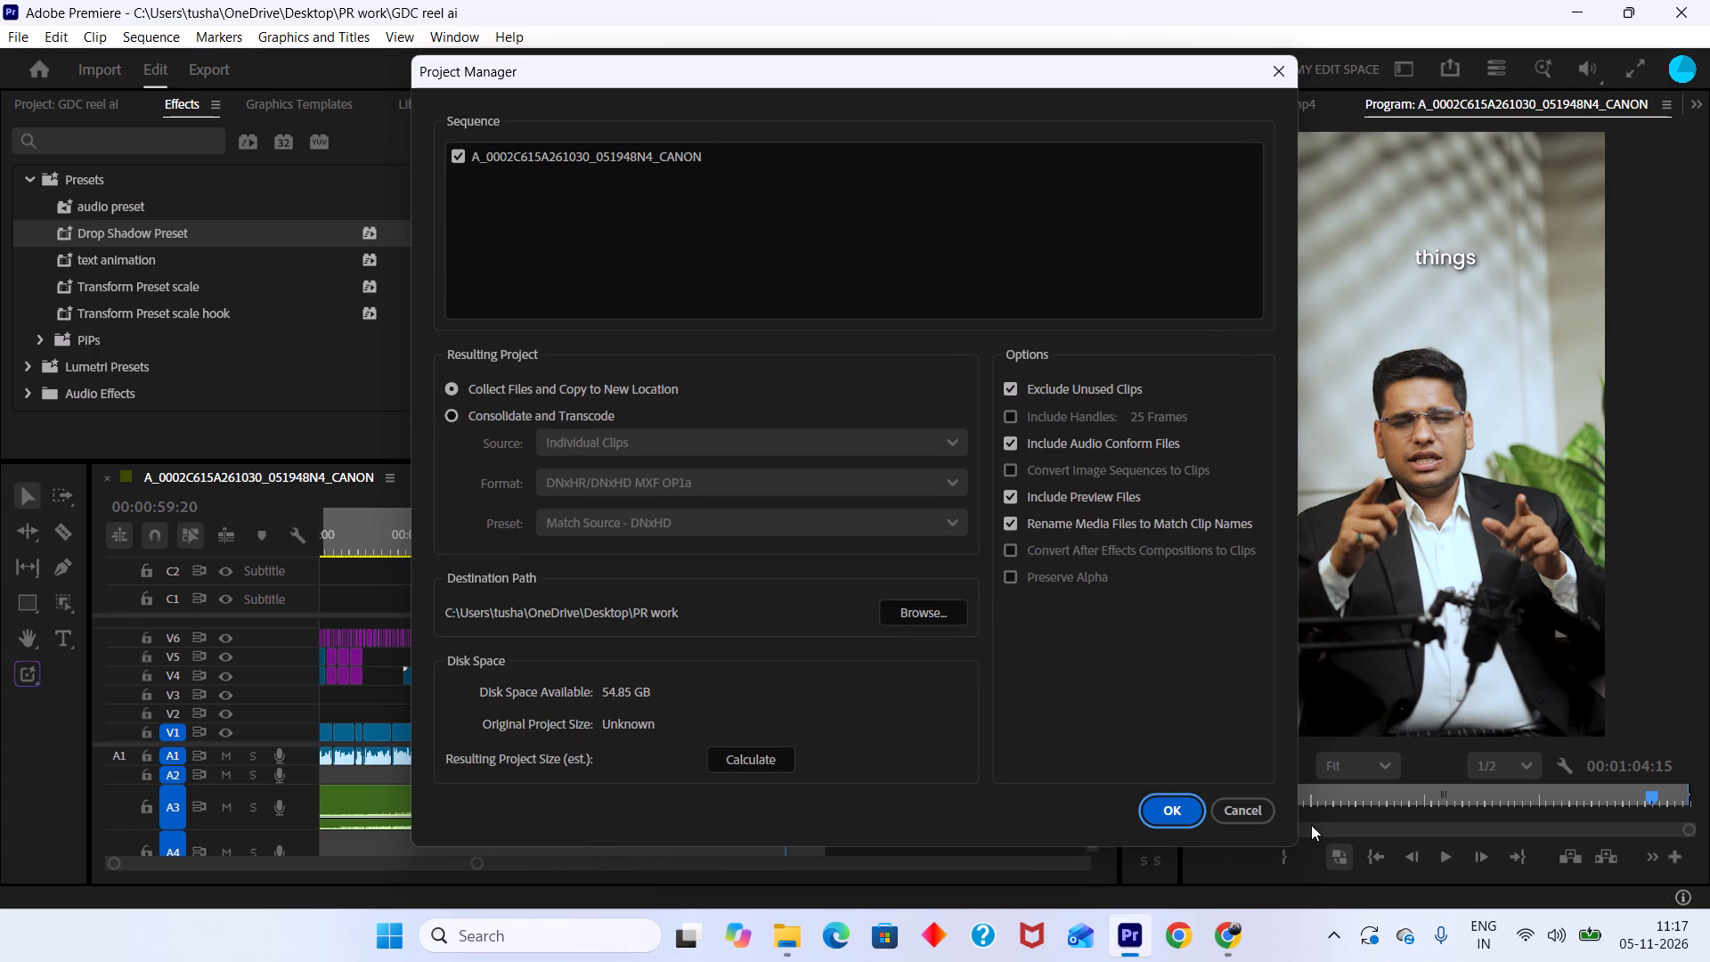
click(931, 633)
click(931, 617)
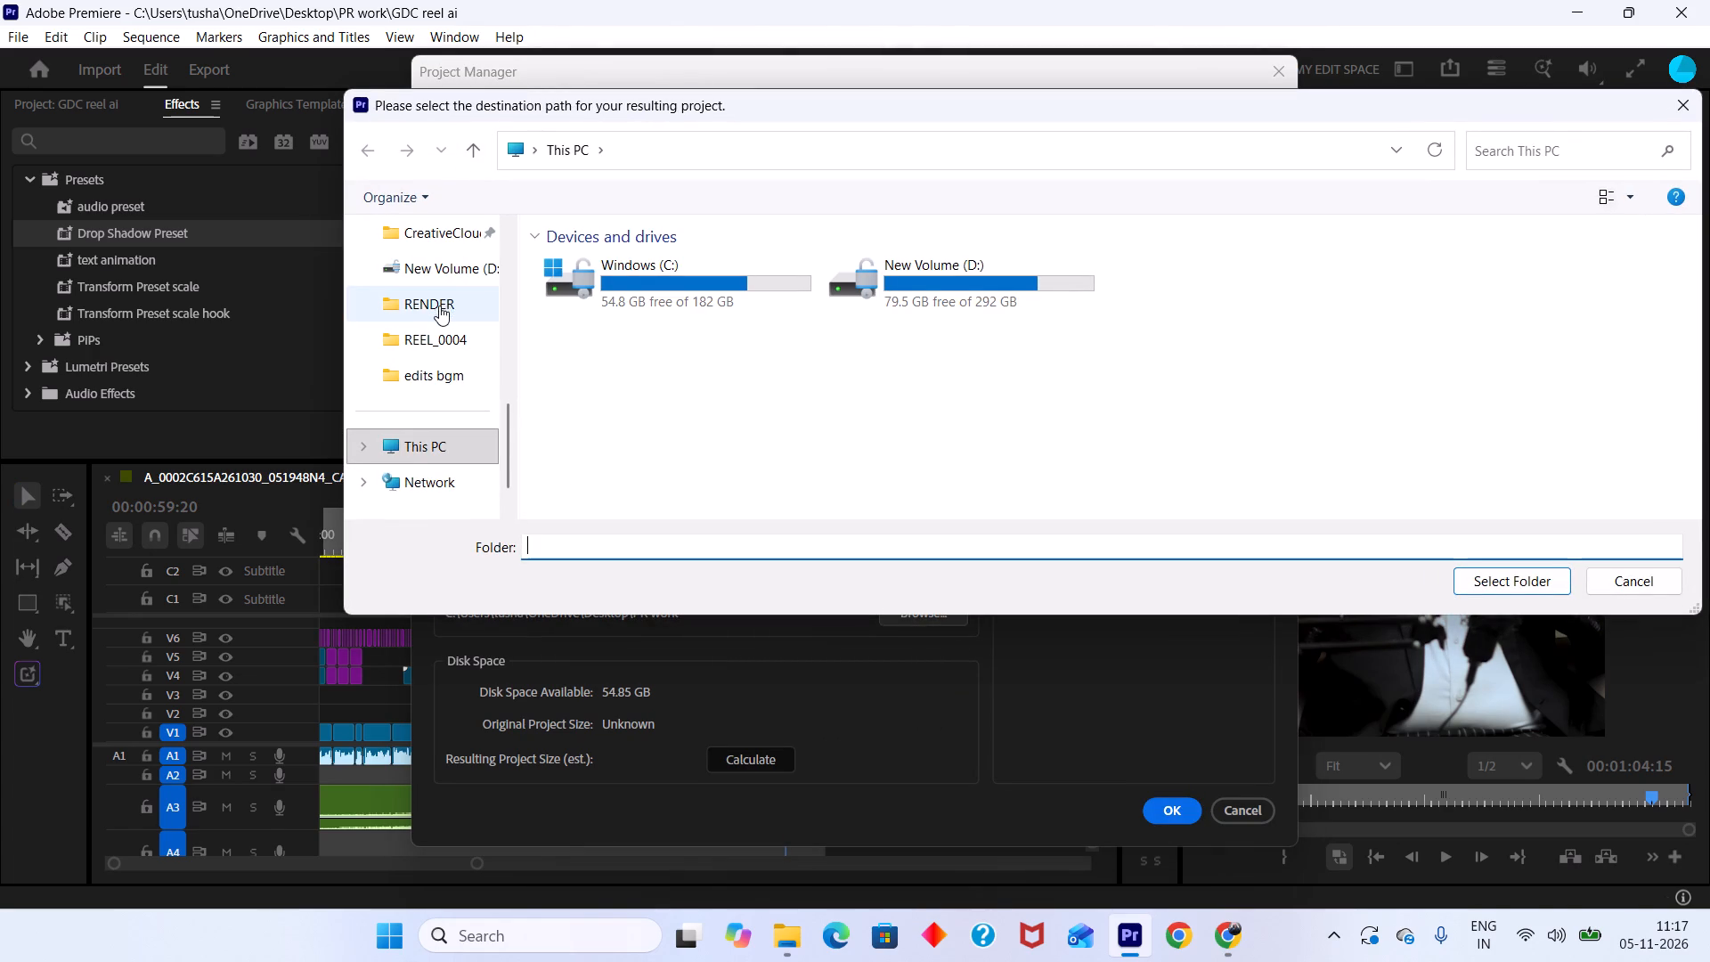
scroll(439, 306, up, 4)
click(436, 289)
click(433, 277)
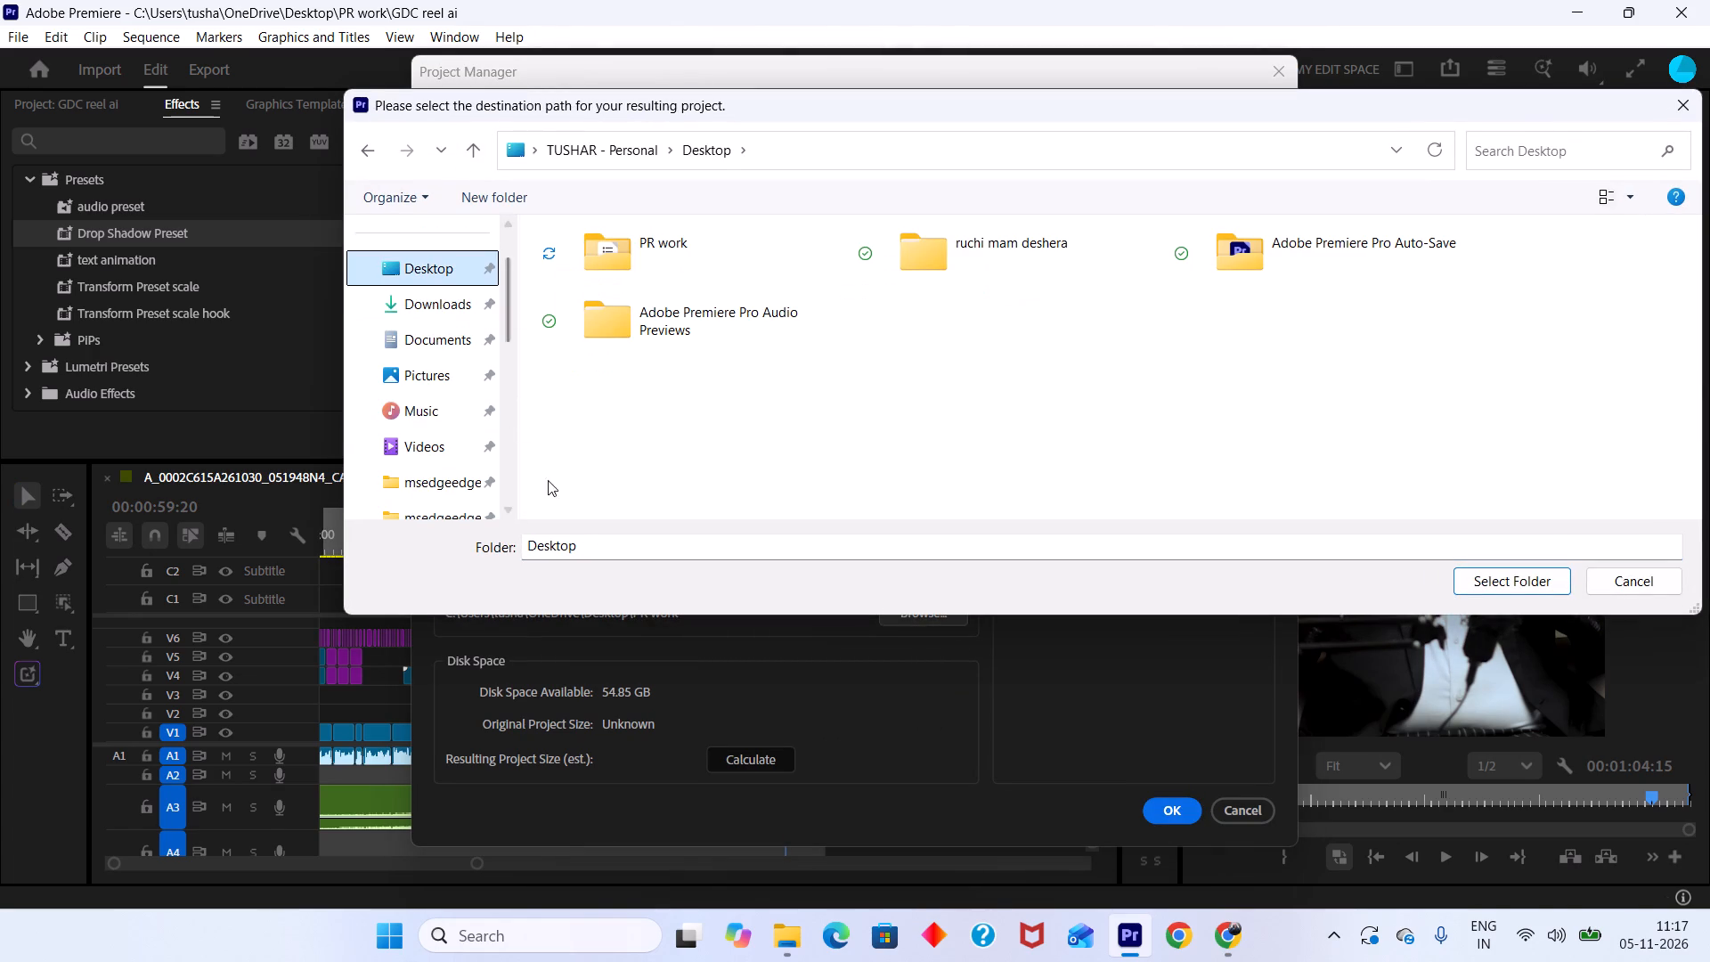
click(648, 460)
key(ctrl+shift+n)
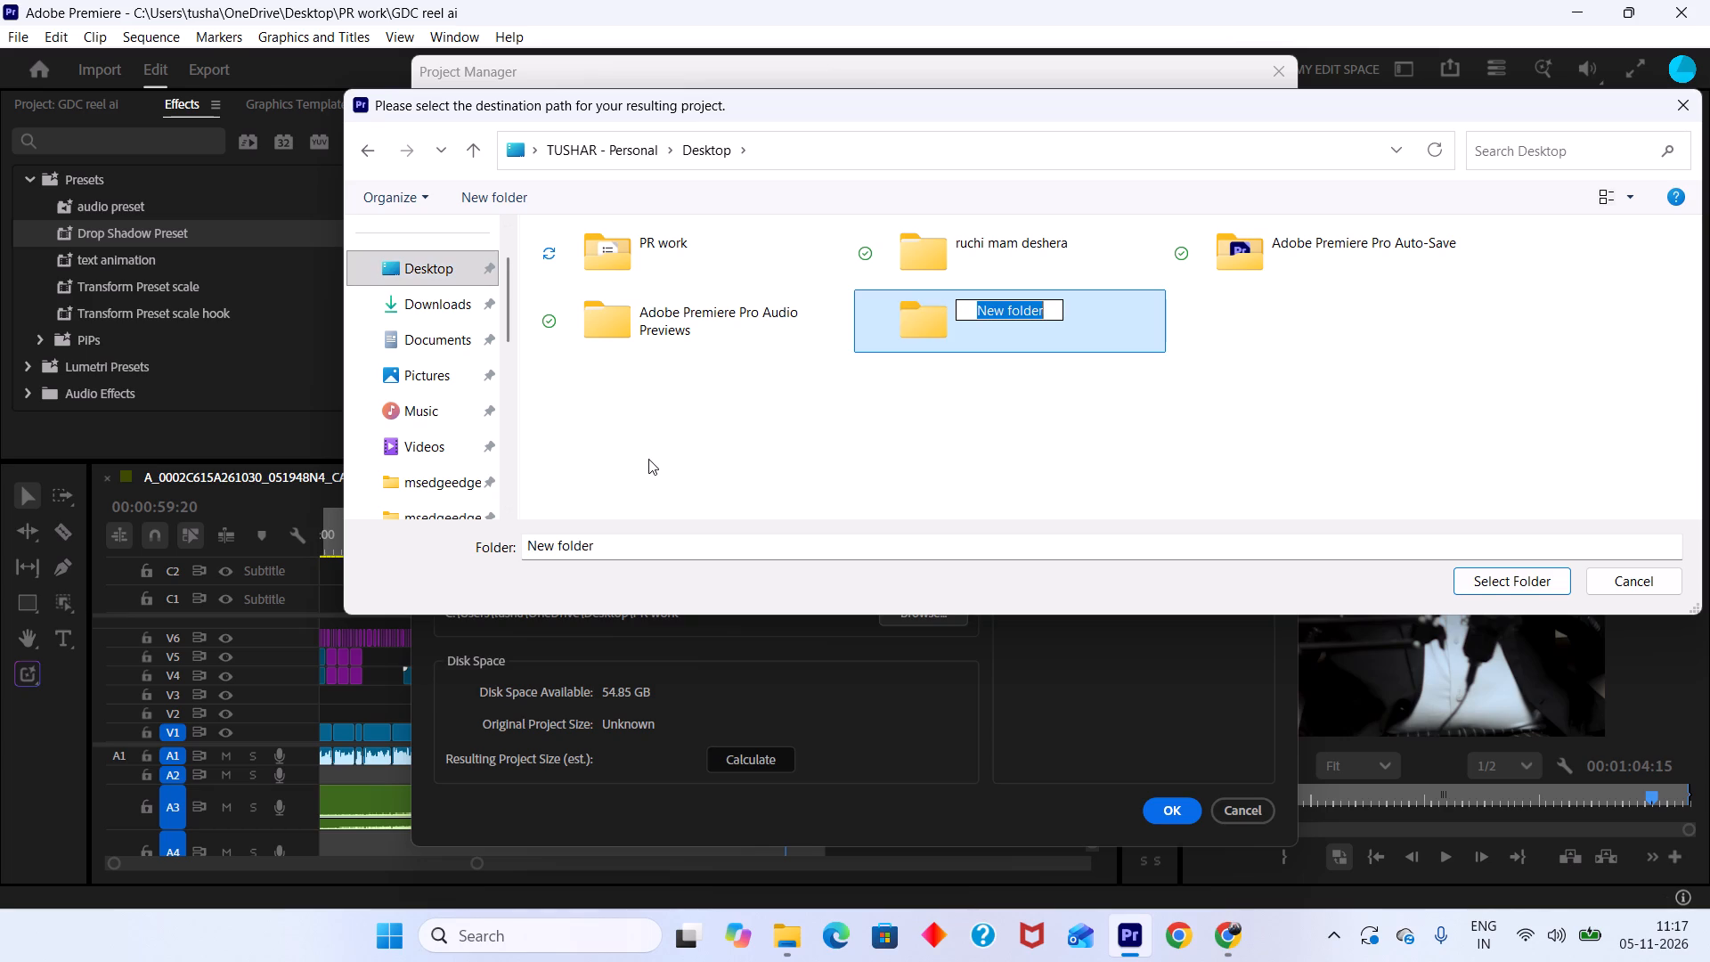
text(gdc)
key(space)
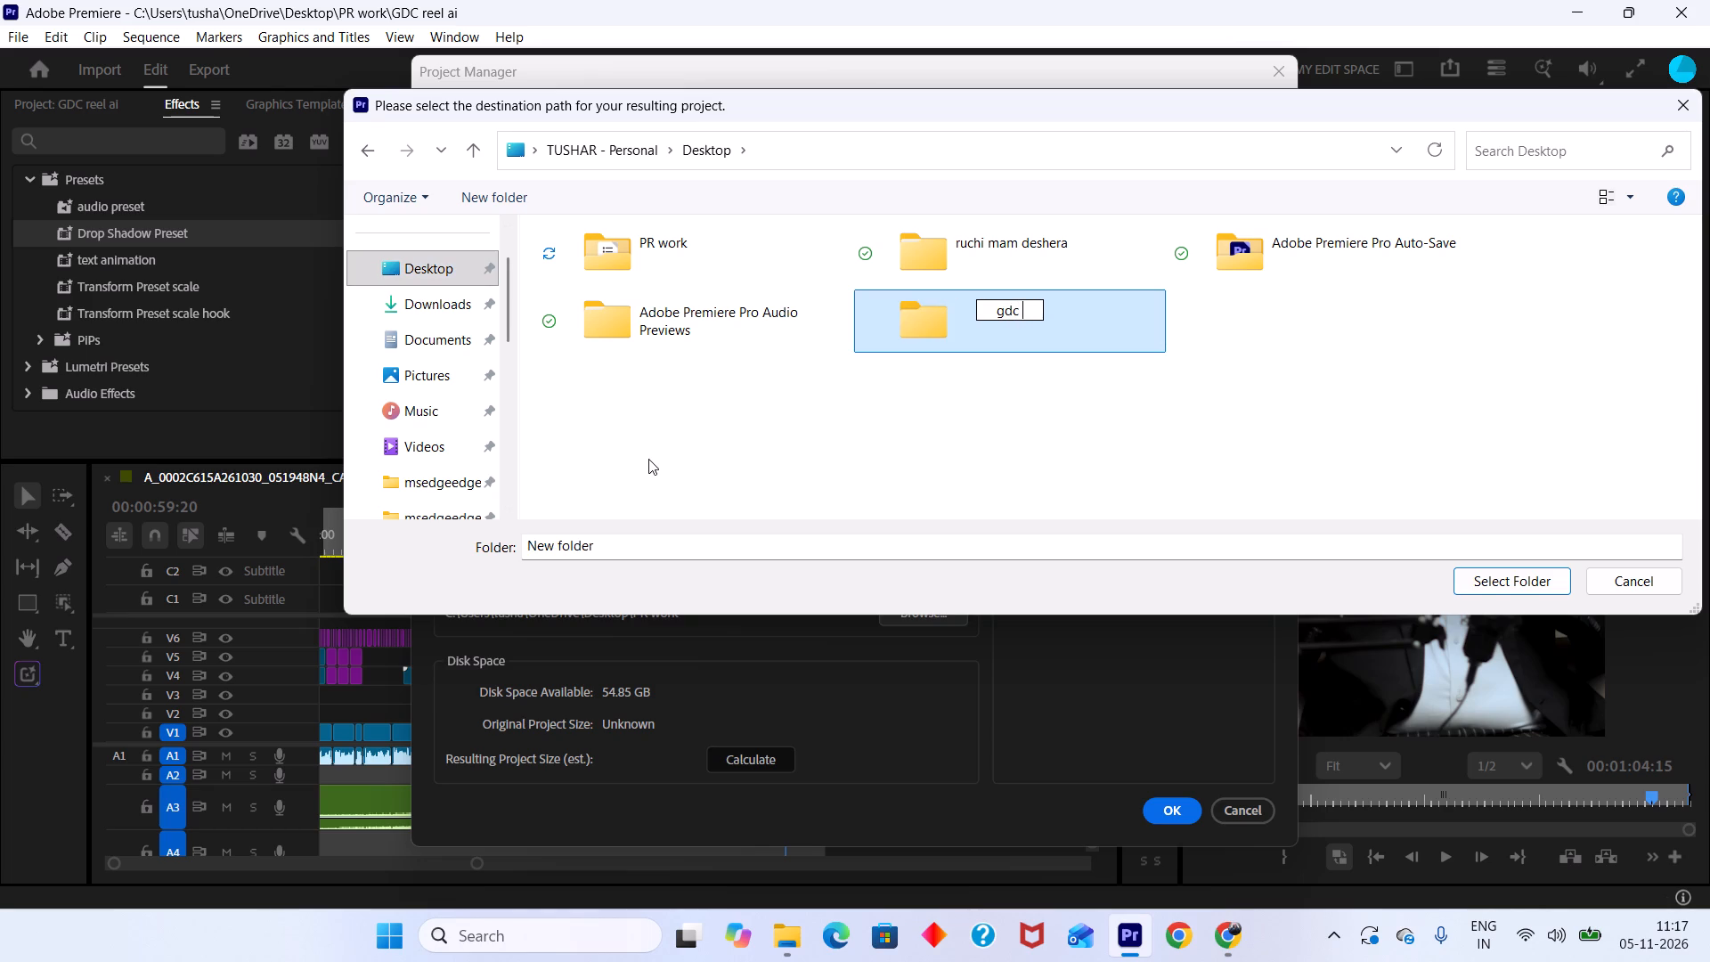
text(reel)
key(space)
key(Return)
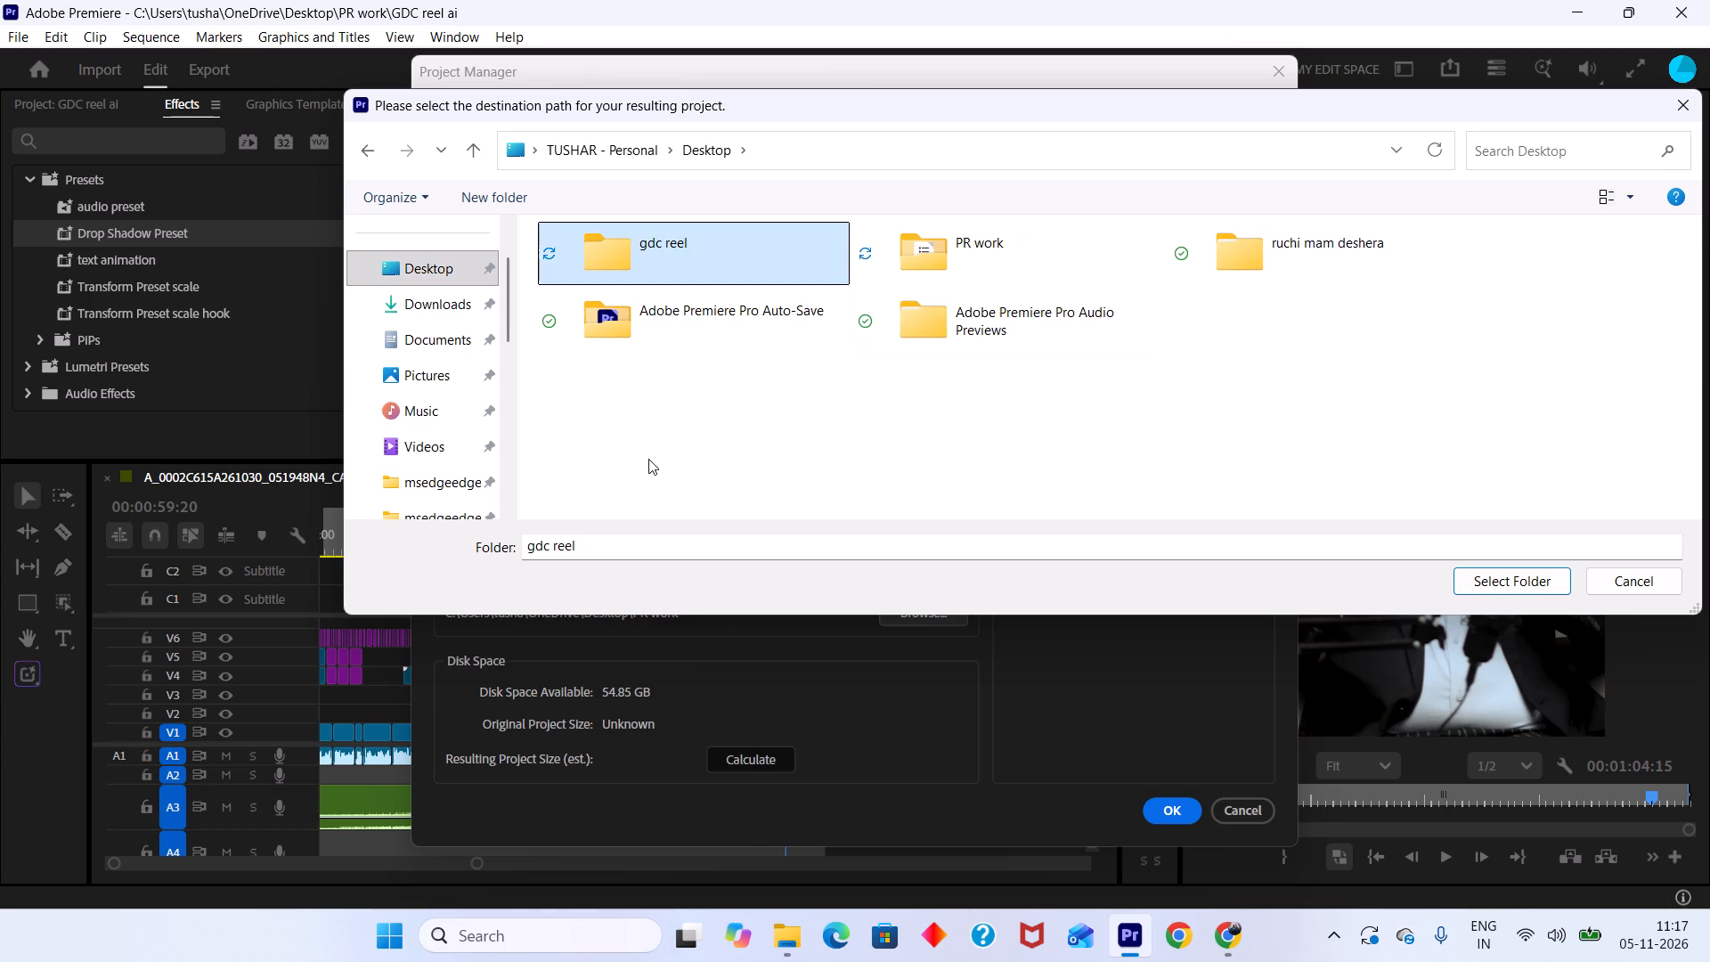
click(1514, 579)
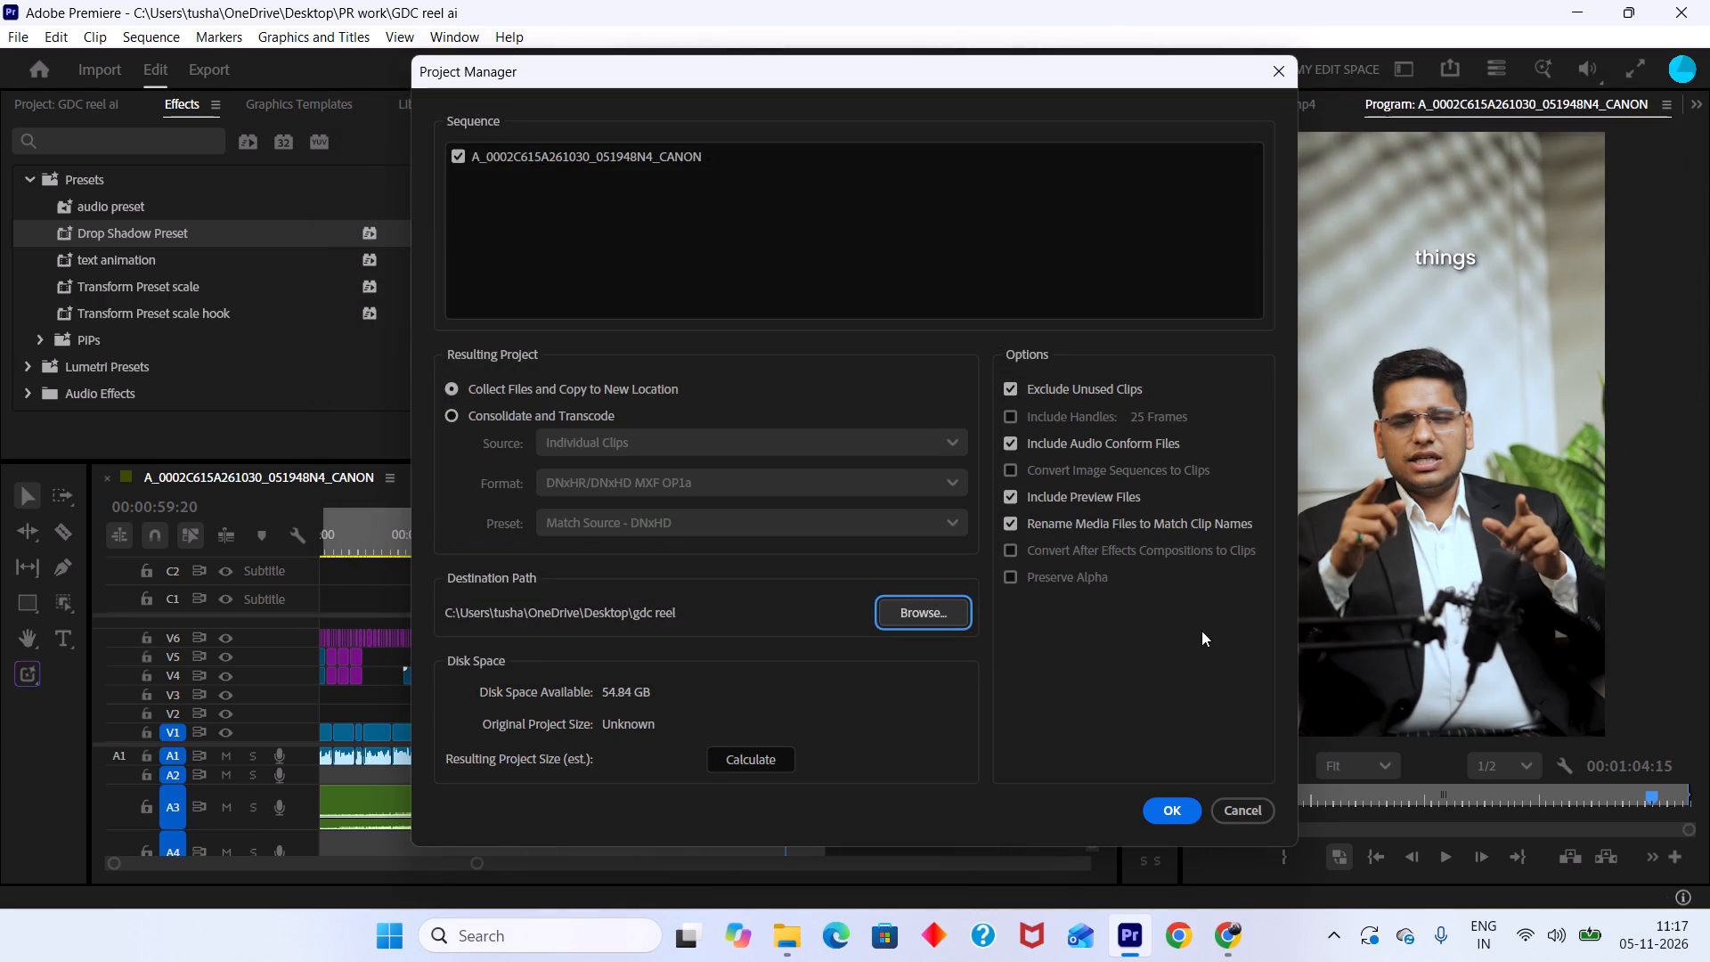
Try to collect the sequence's files and copy them to the Desktop's gdc reel folder.
drag(1174, 806, 1166, 816)
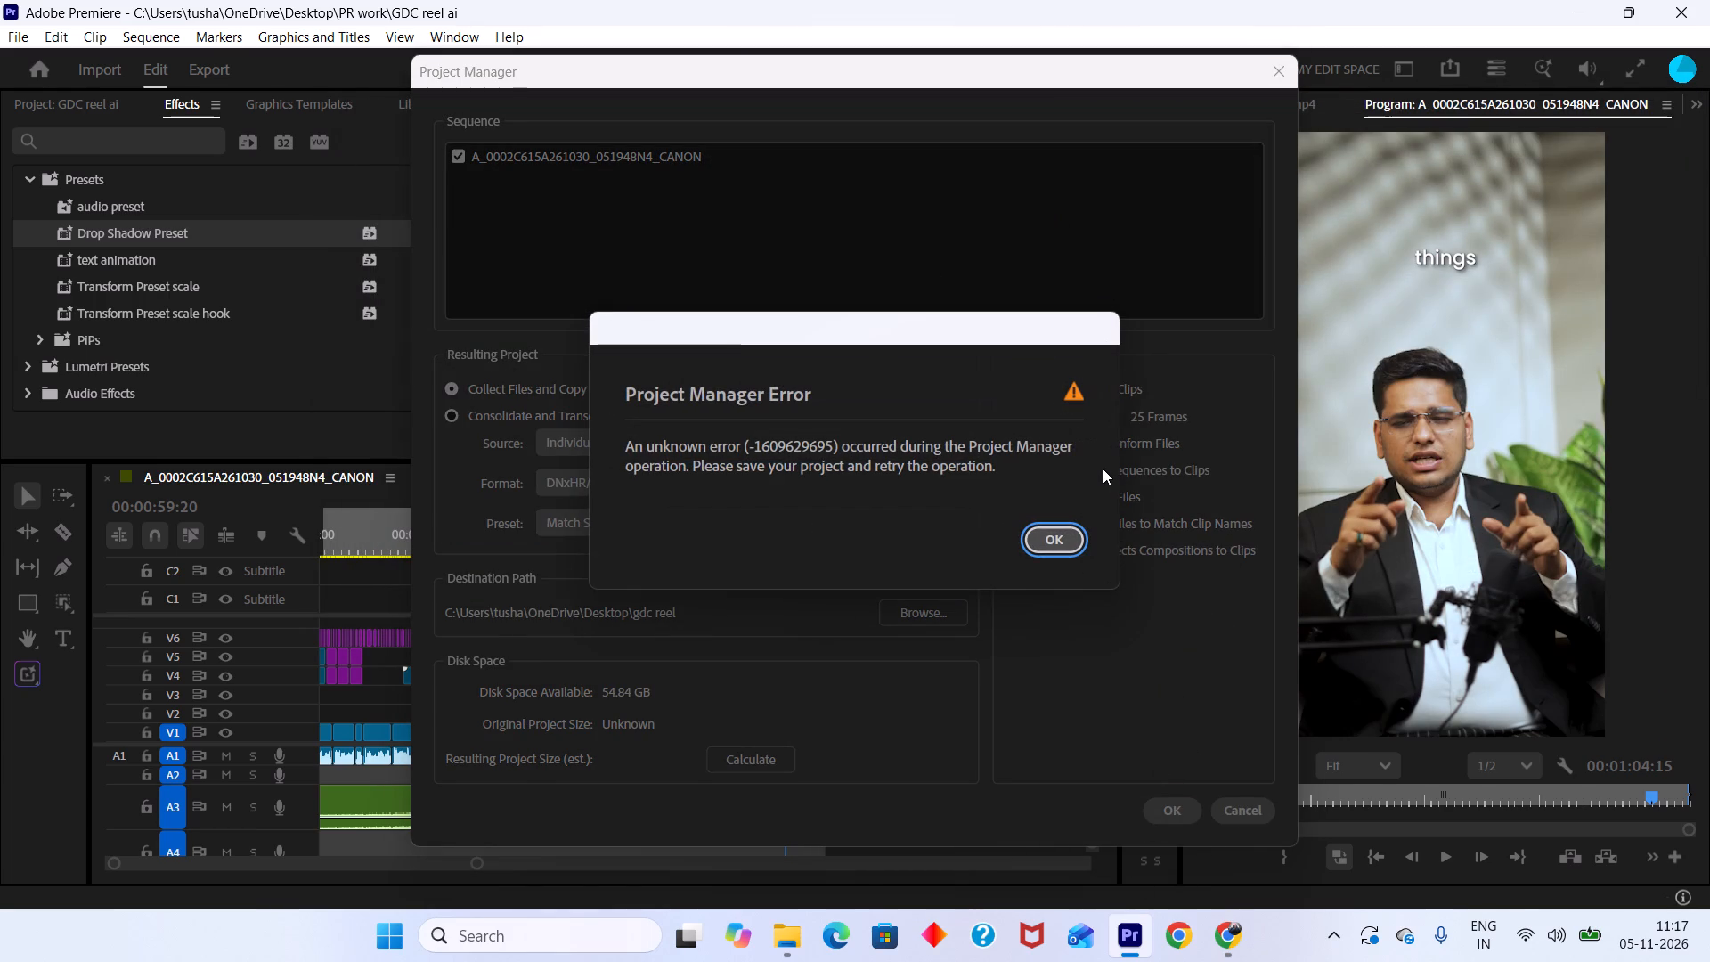
click(1046, 547)
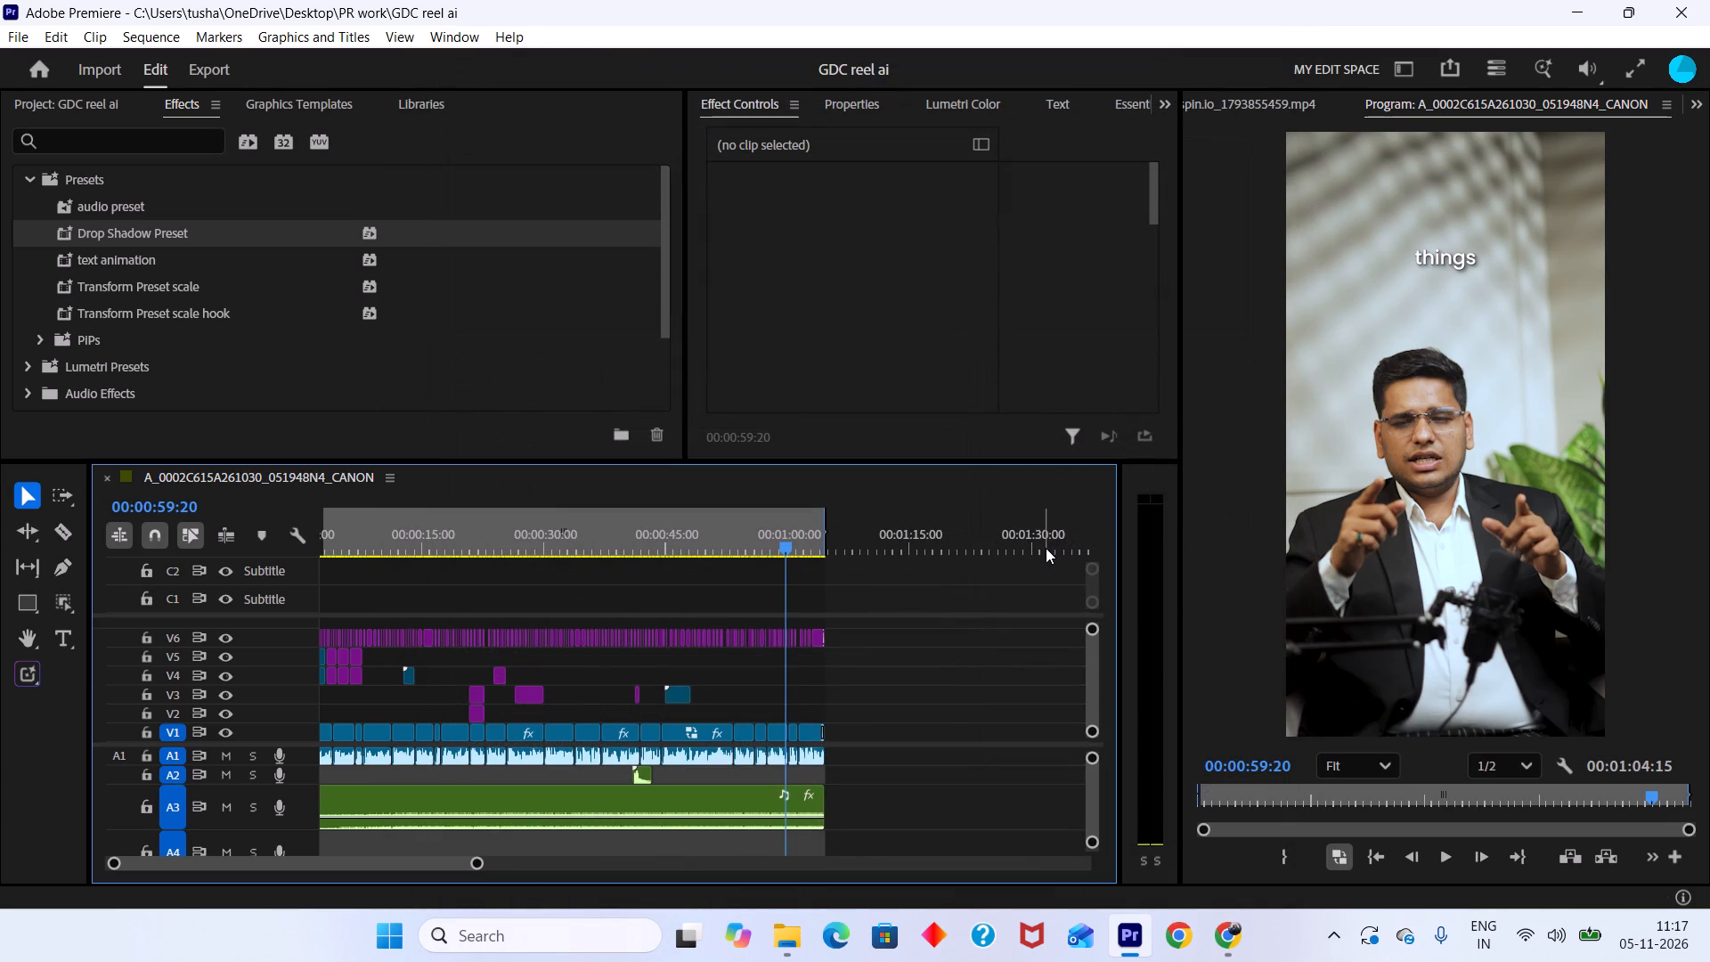
Save the project and retry the Project Manager's file collection with the existing Desktop folder gdc reel as destination.
key(ctrl+s)
click(22, 42)
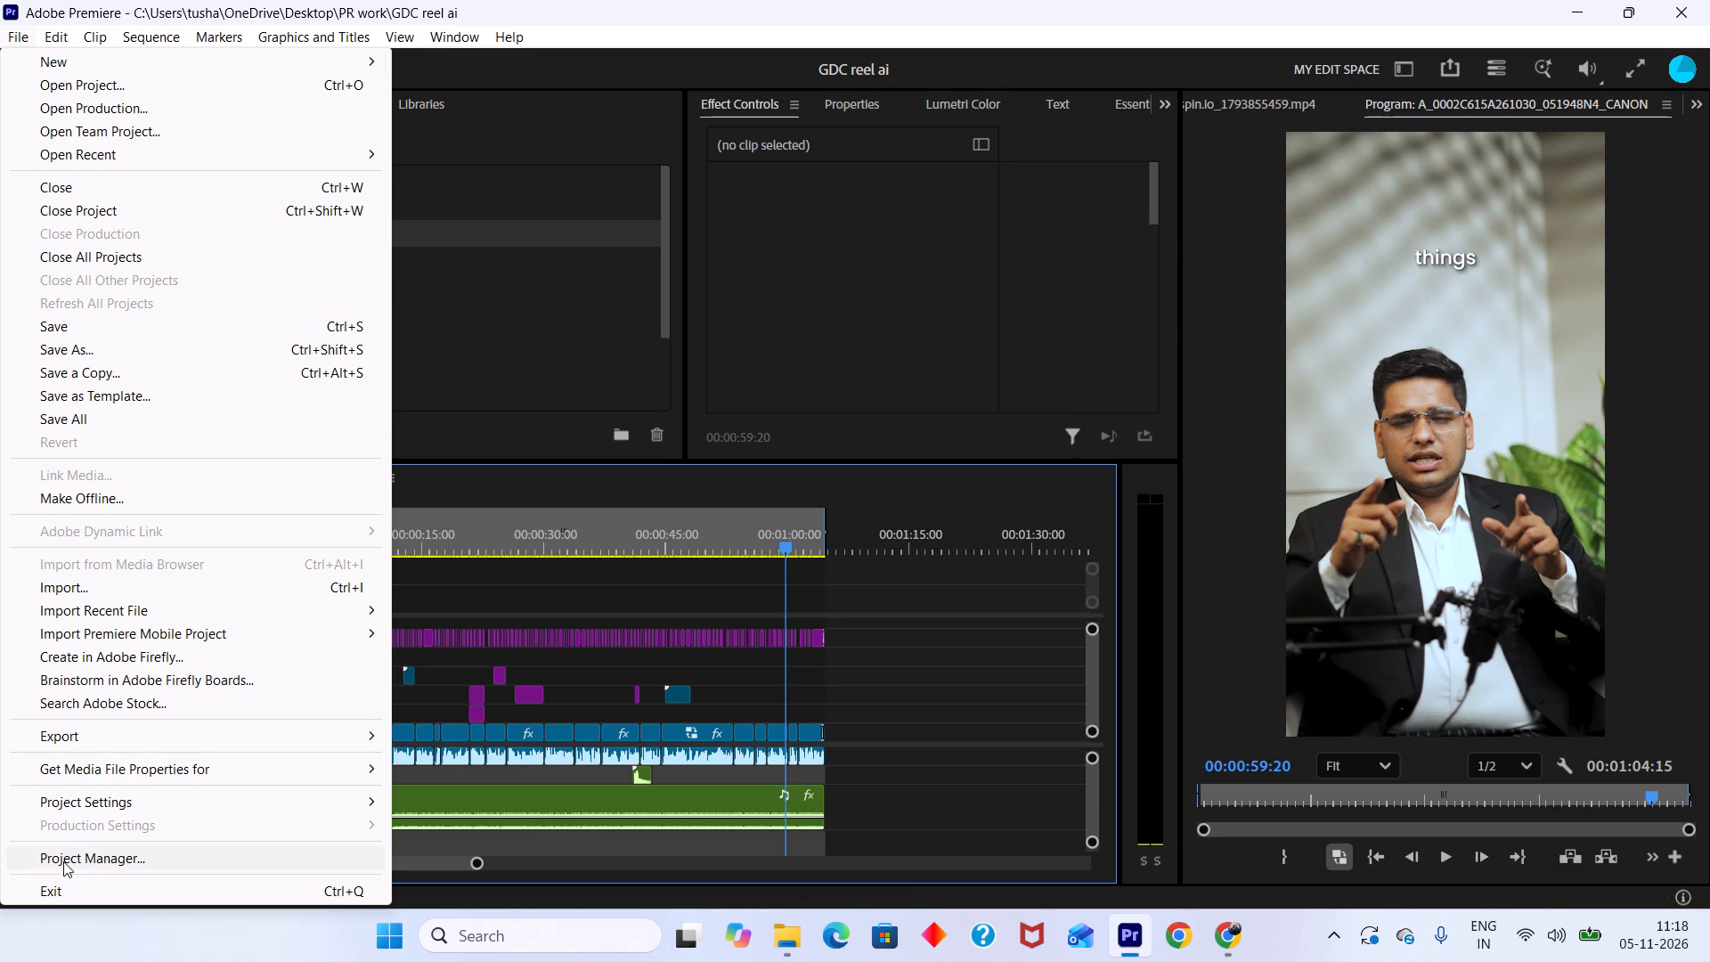
click(63, 861)
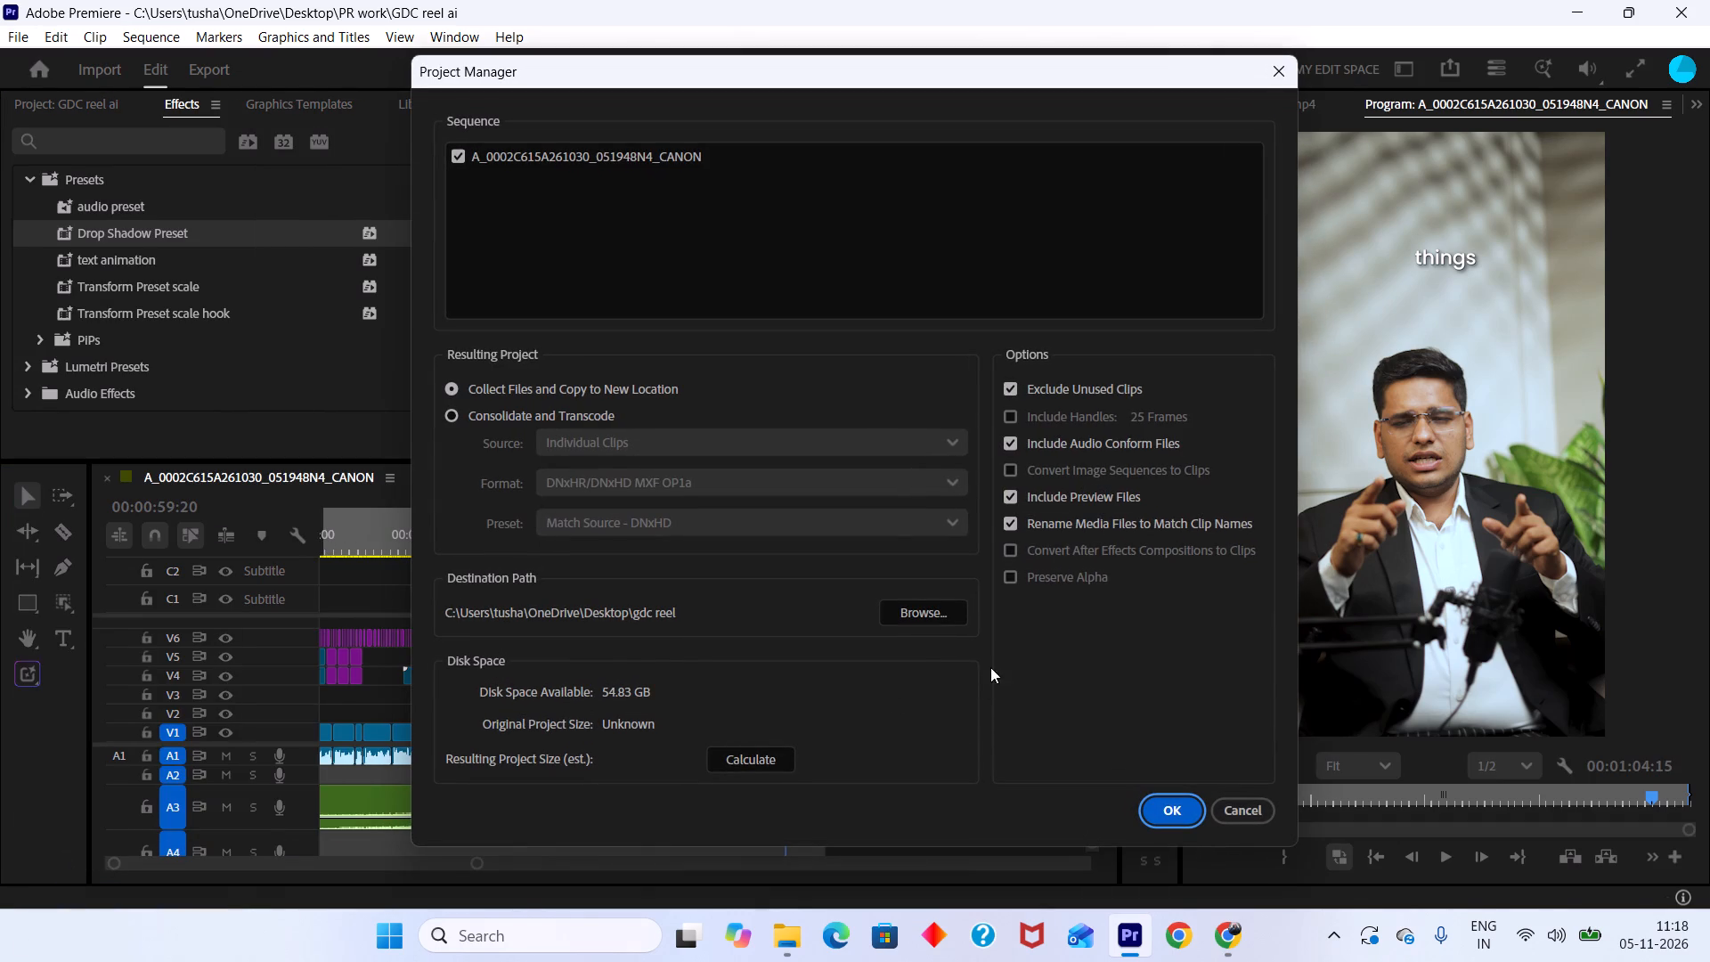
click(935, 613)
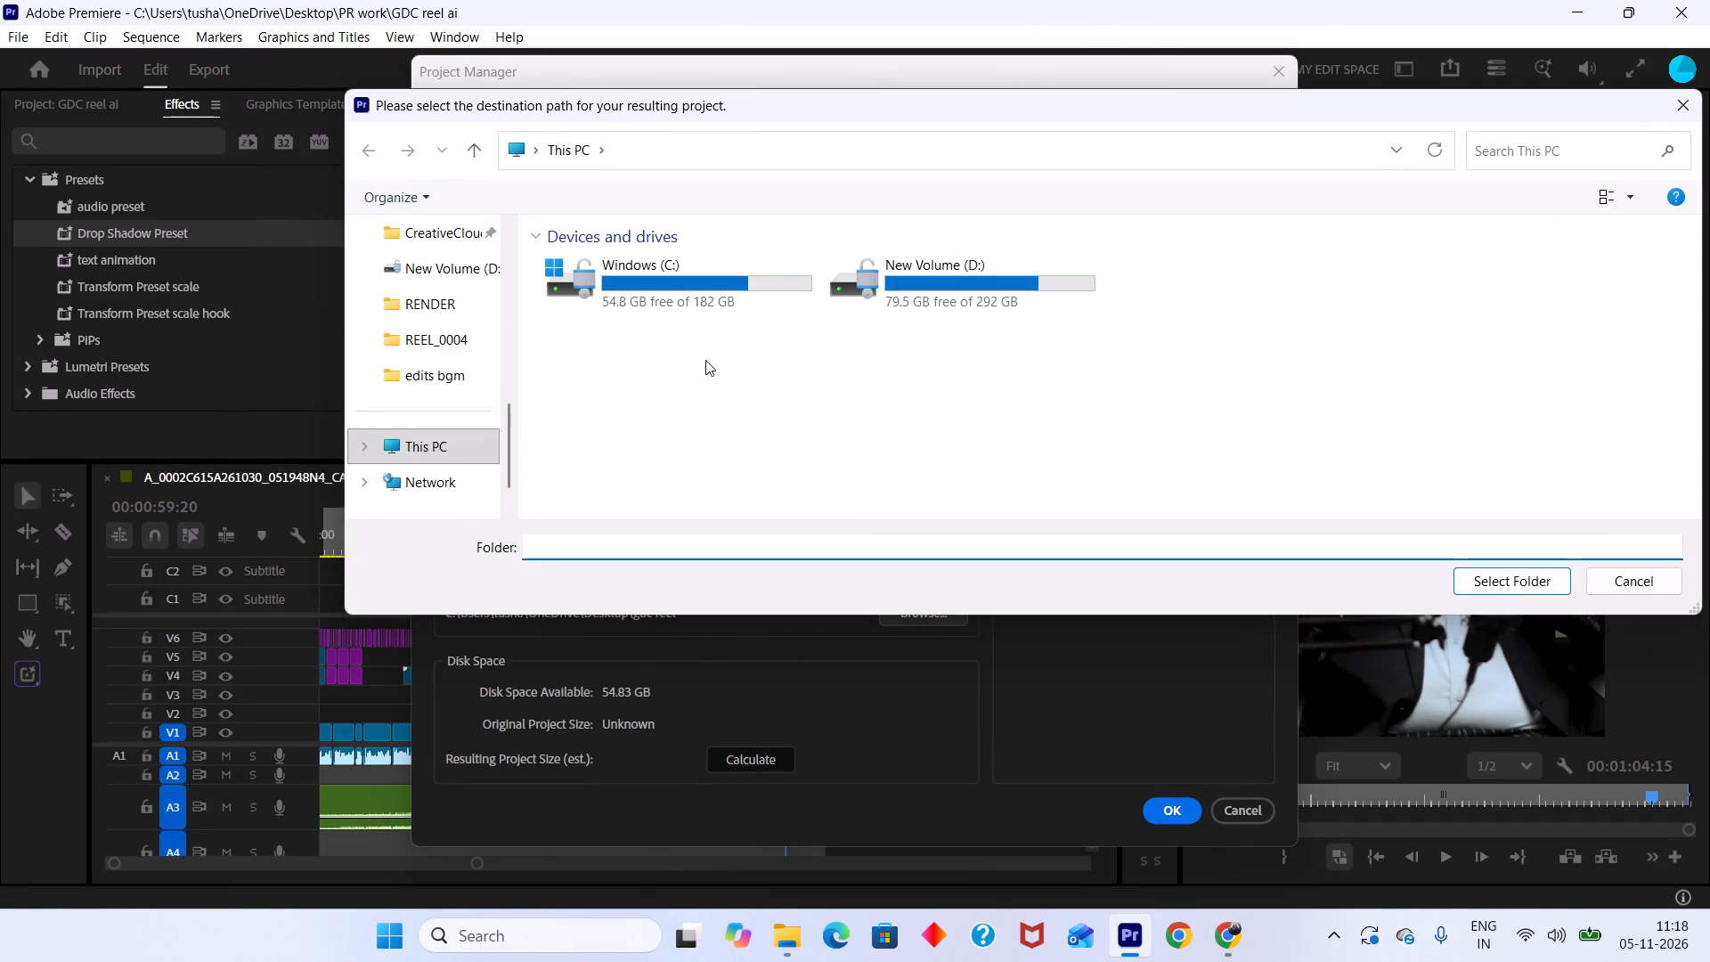
scroll(408, 375, up, 6)
click(419, 362)
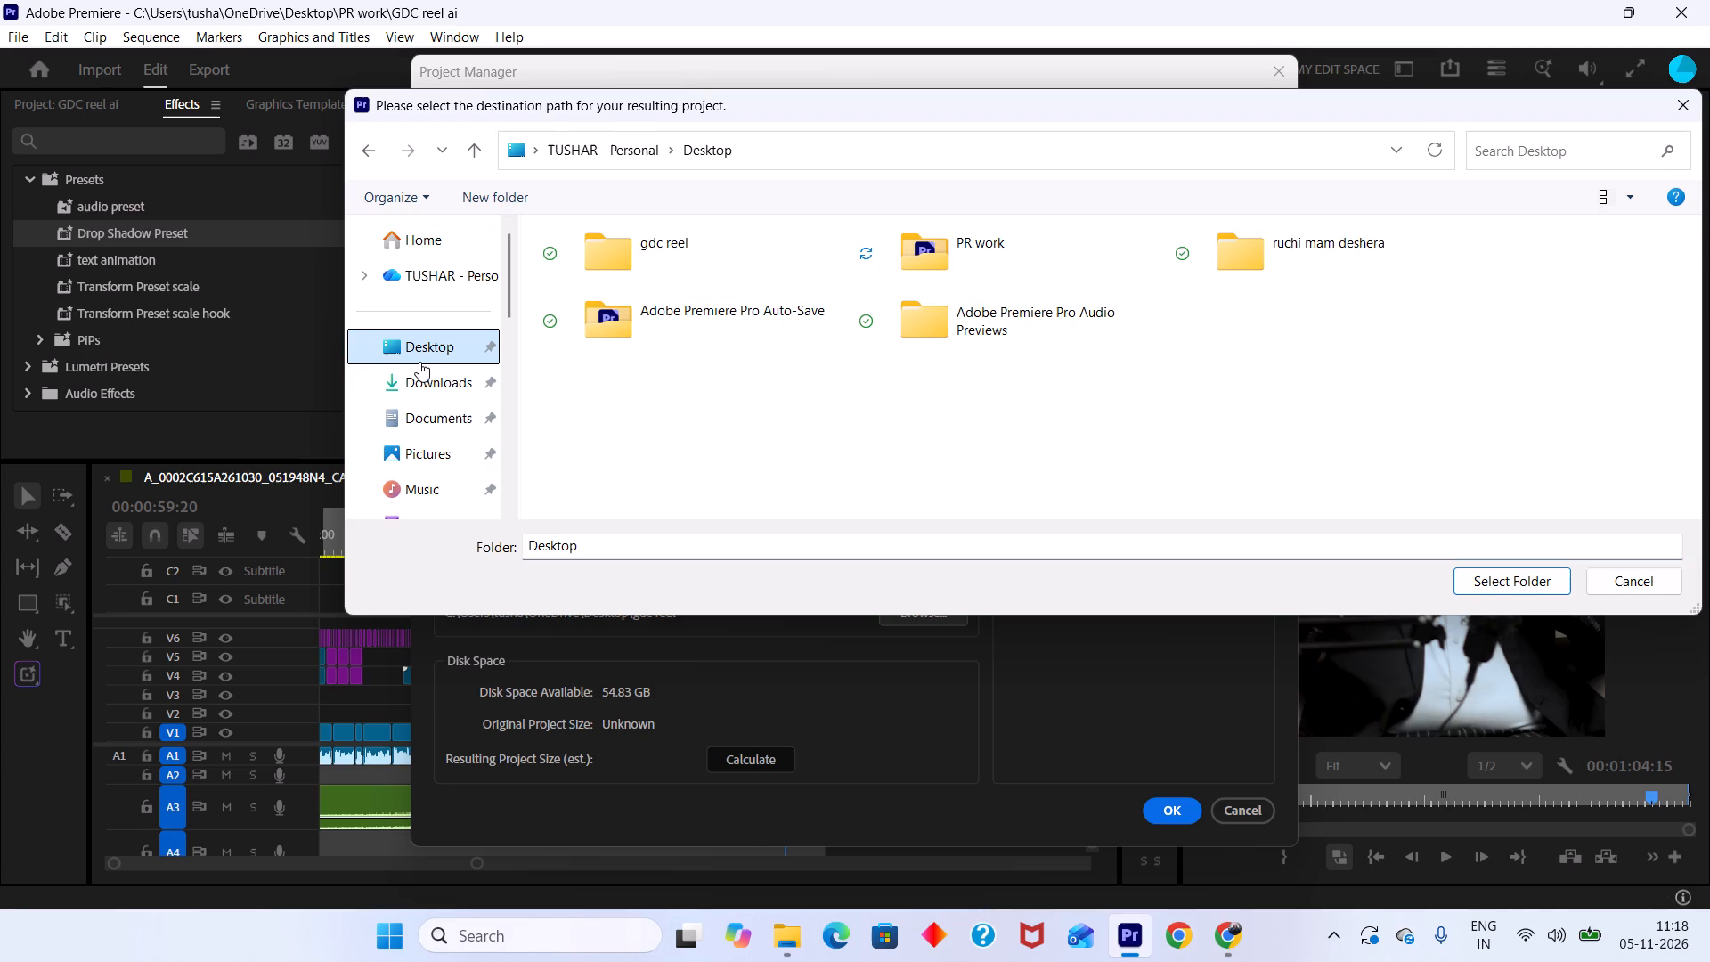
click(665, 236)
click(1562, 580)
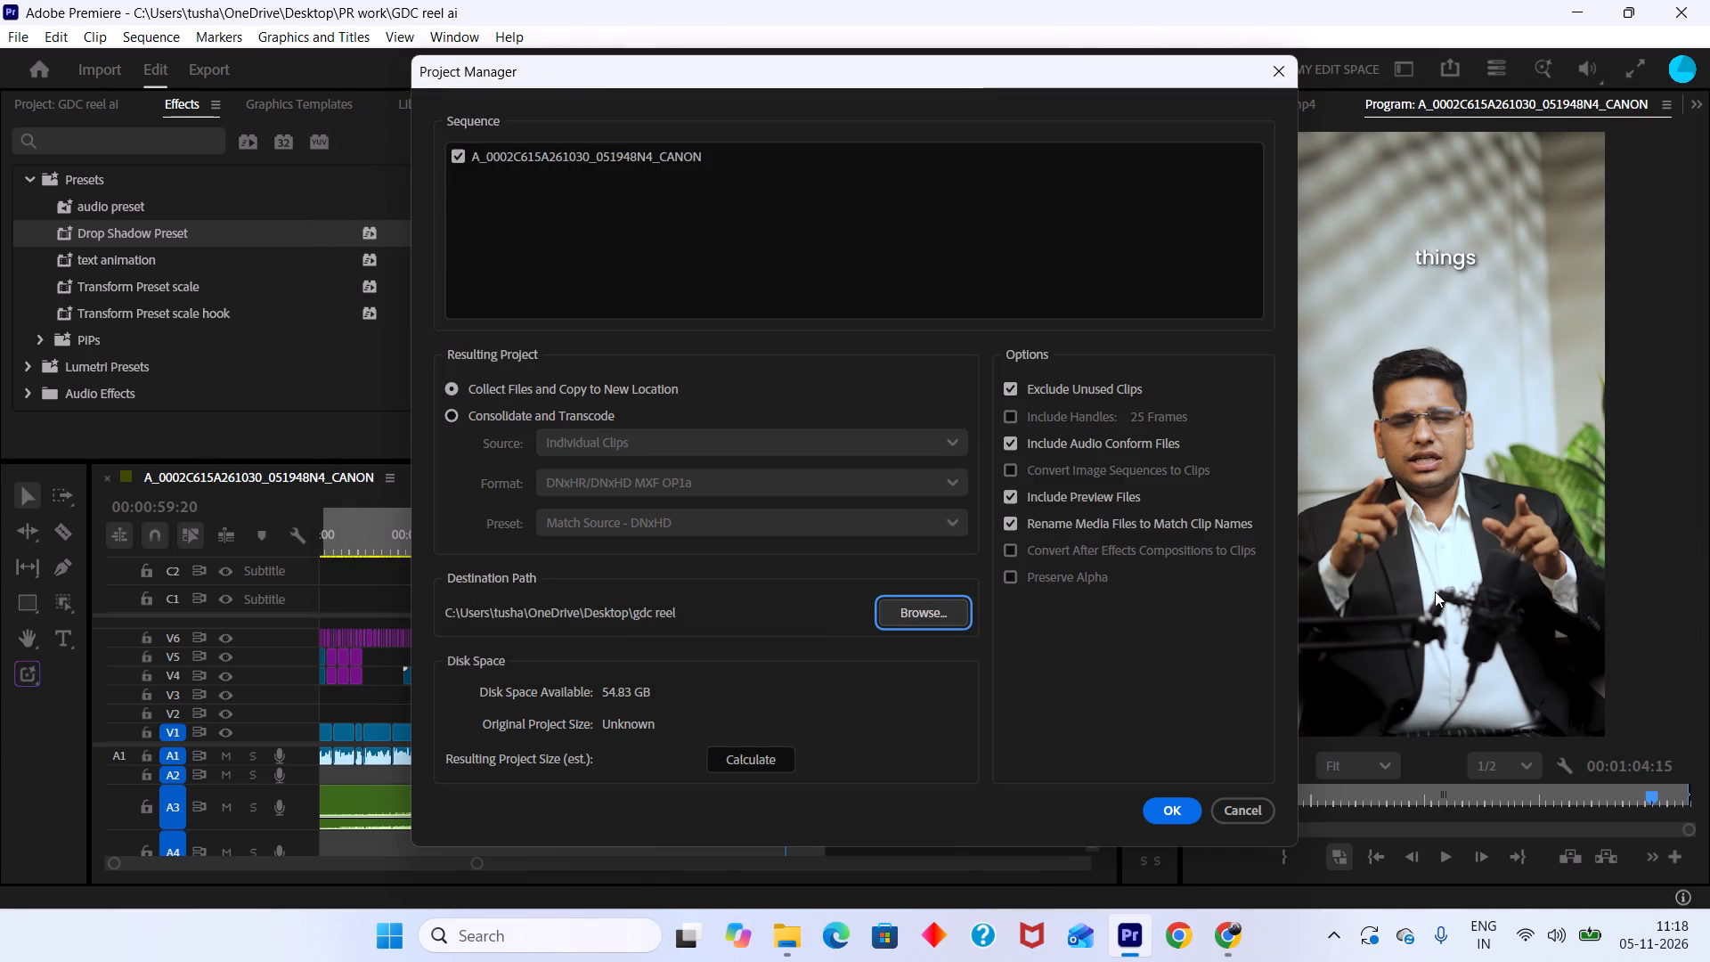
click(1170, 811)
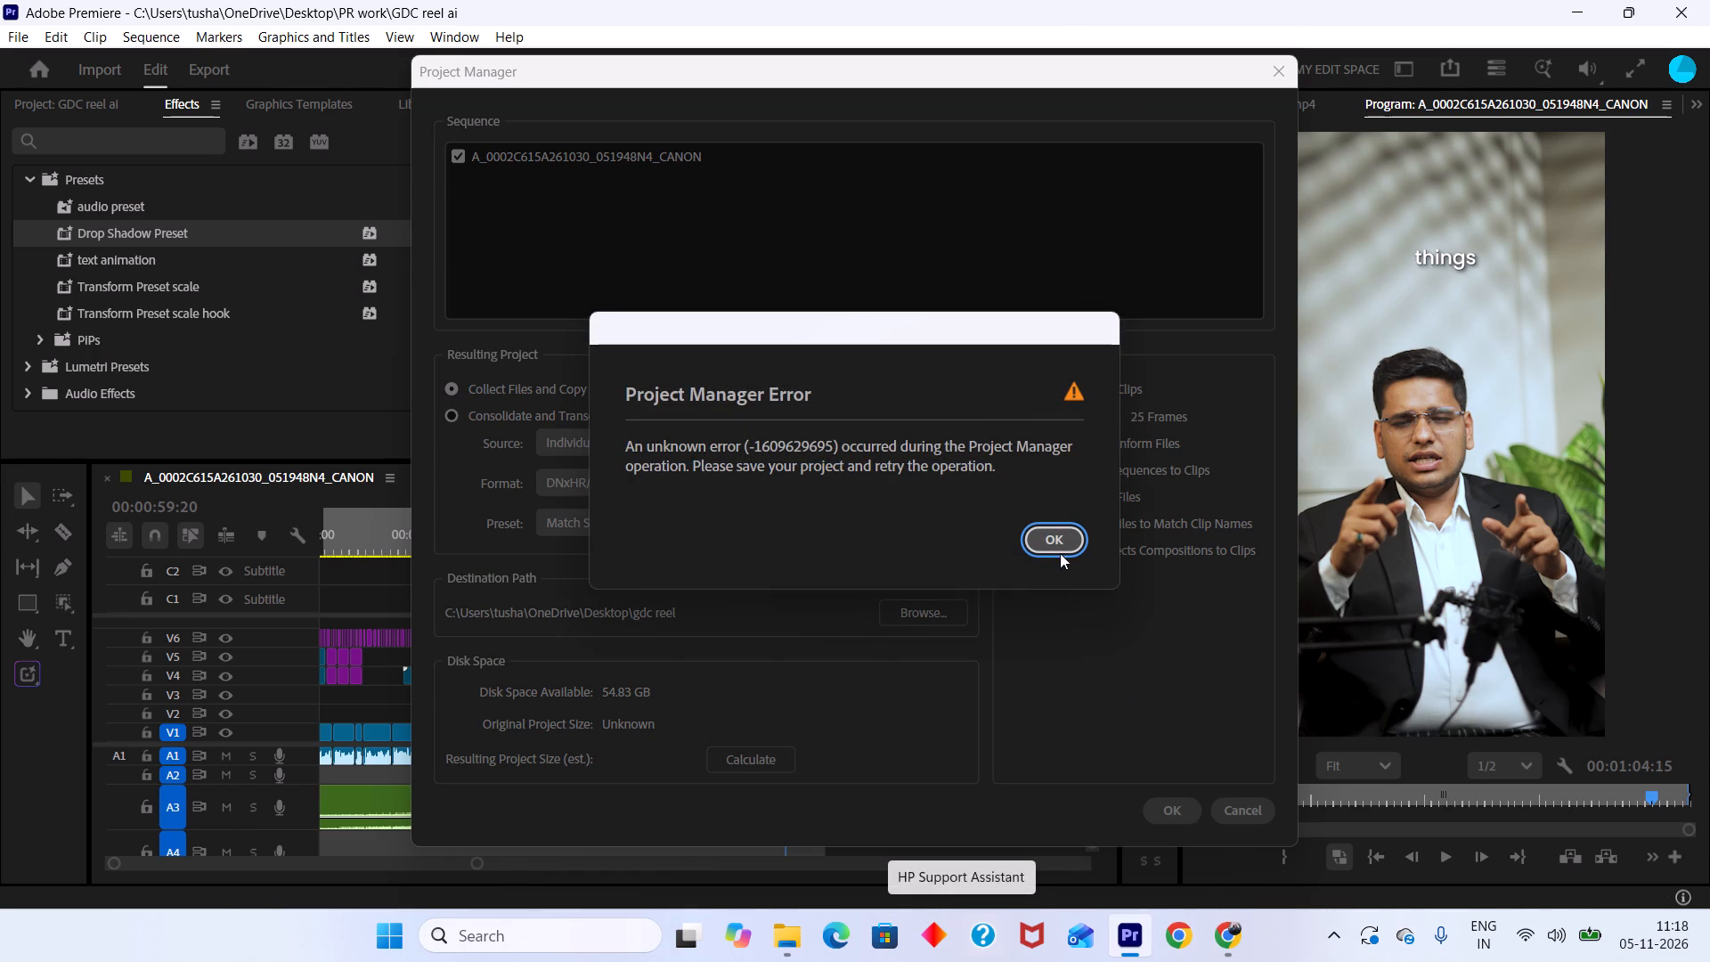
click(1055, 544)
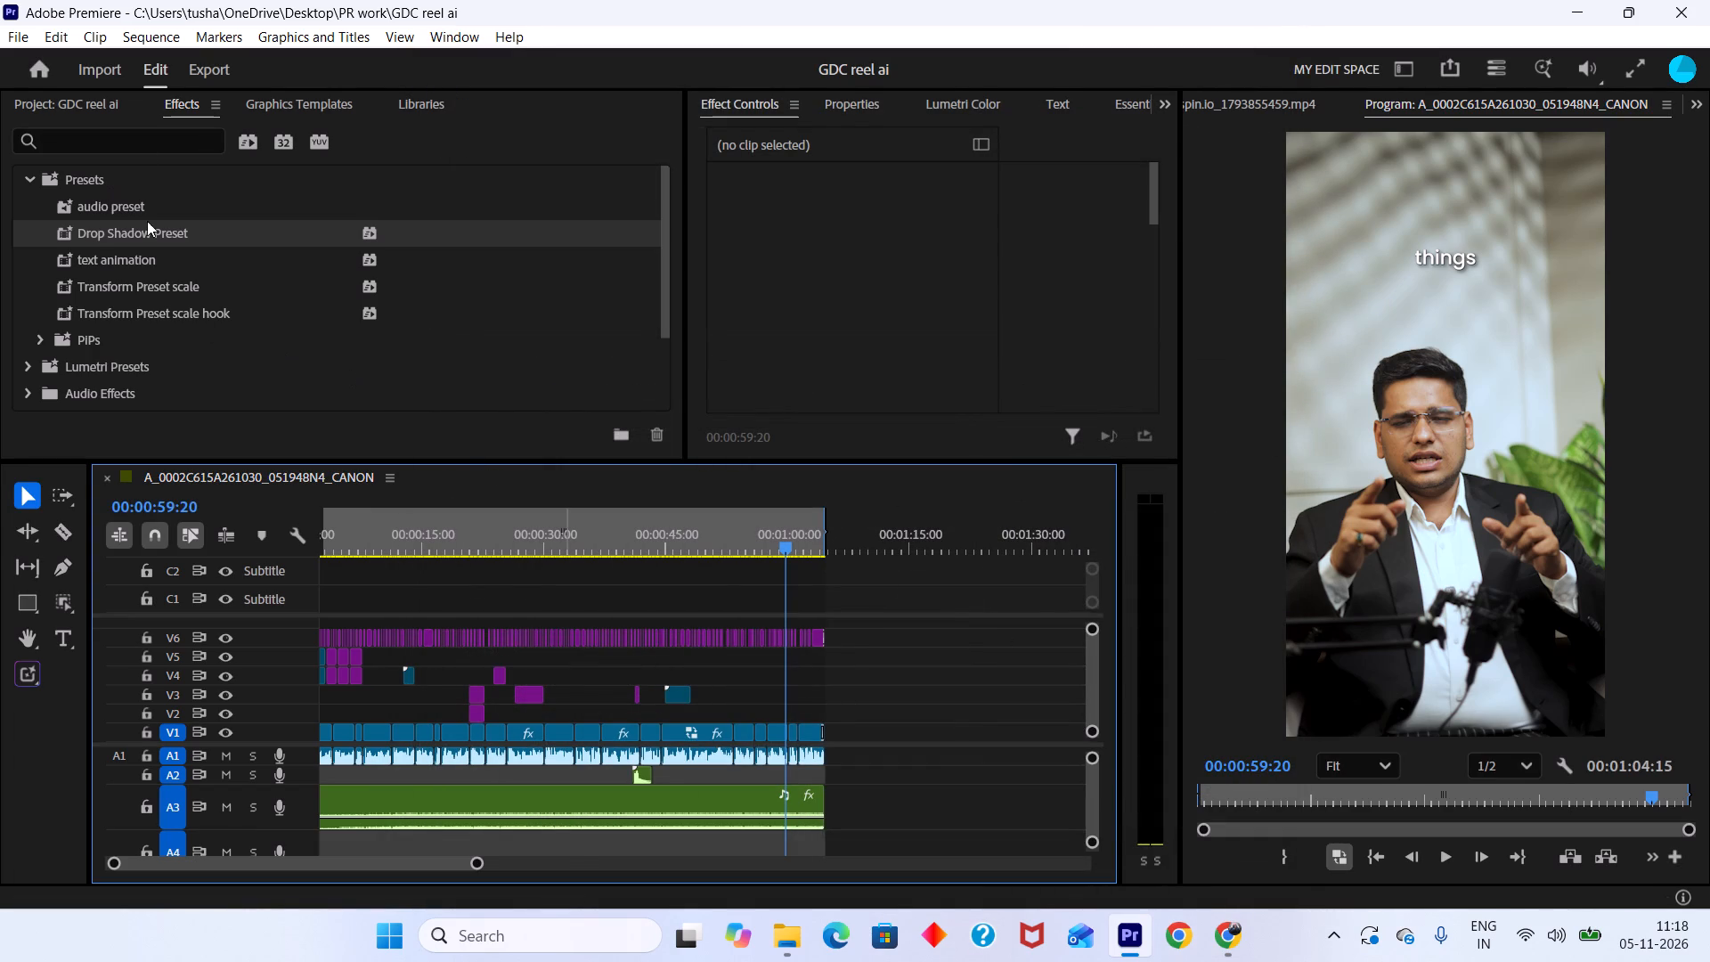
Try to collect the project's files into a new folder named gdc reel on the D: drive with the Project Manager.
click(28, 32)
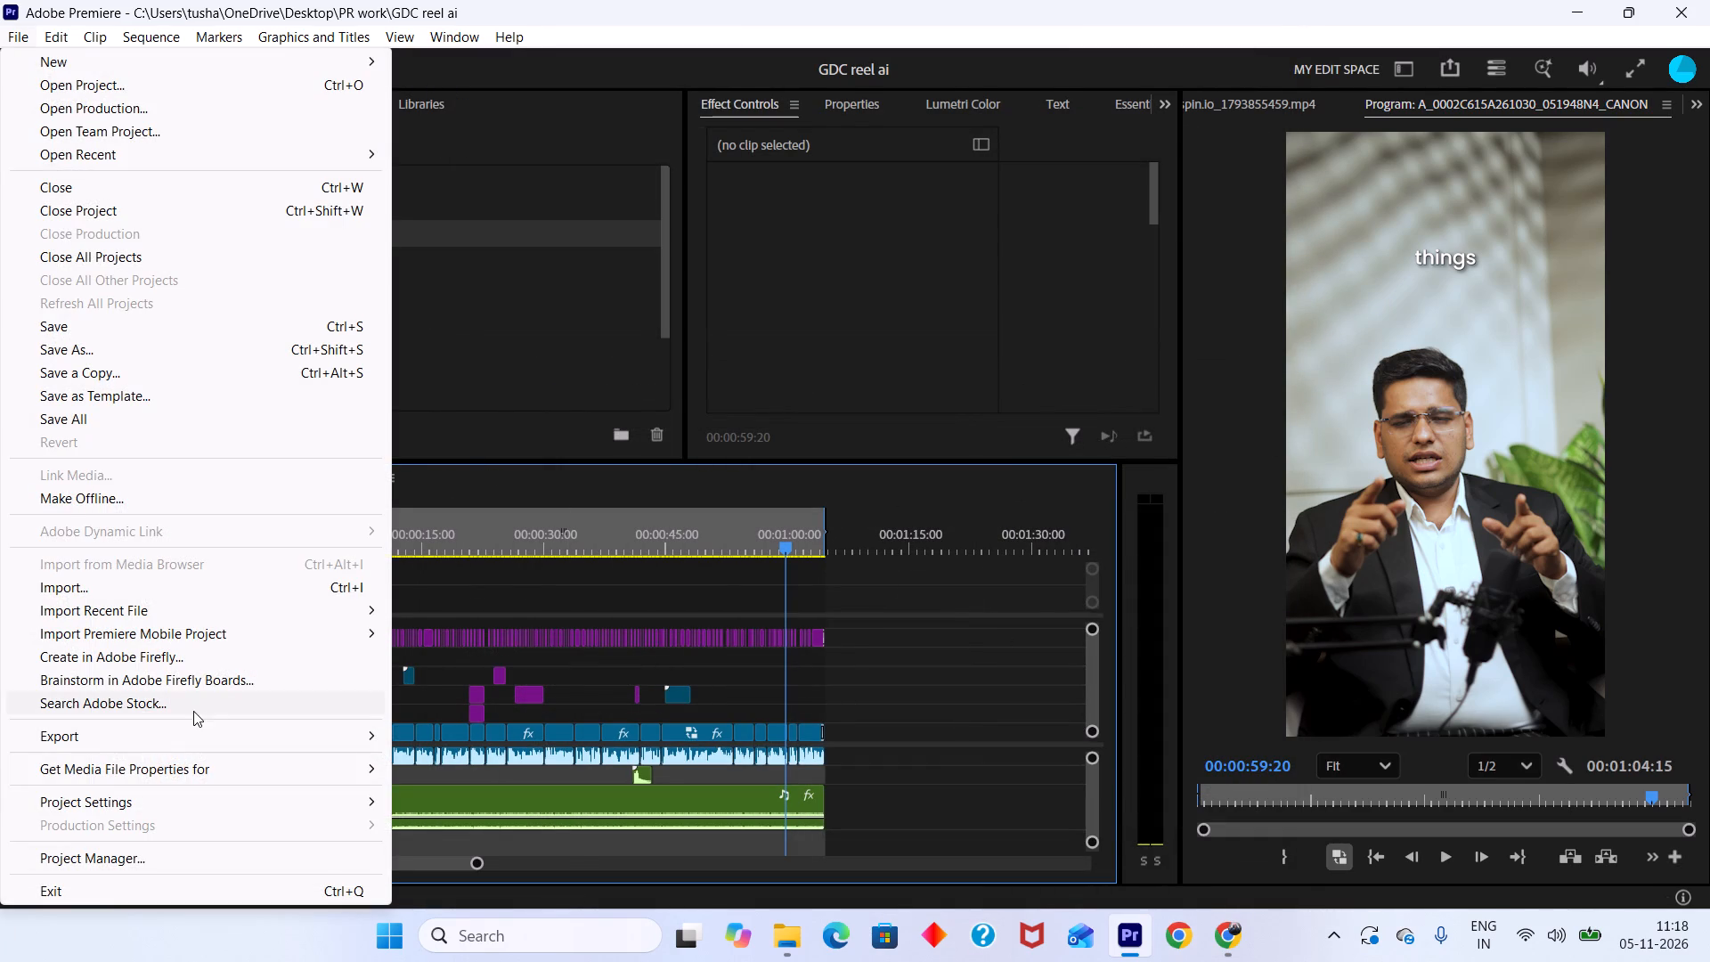
click(106, 852)
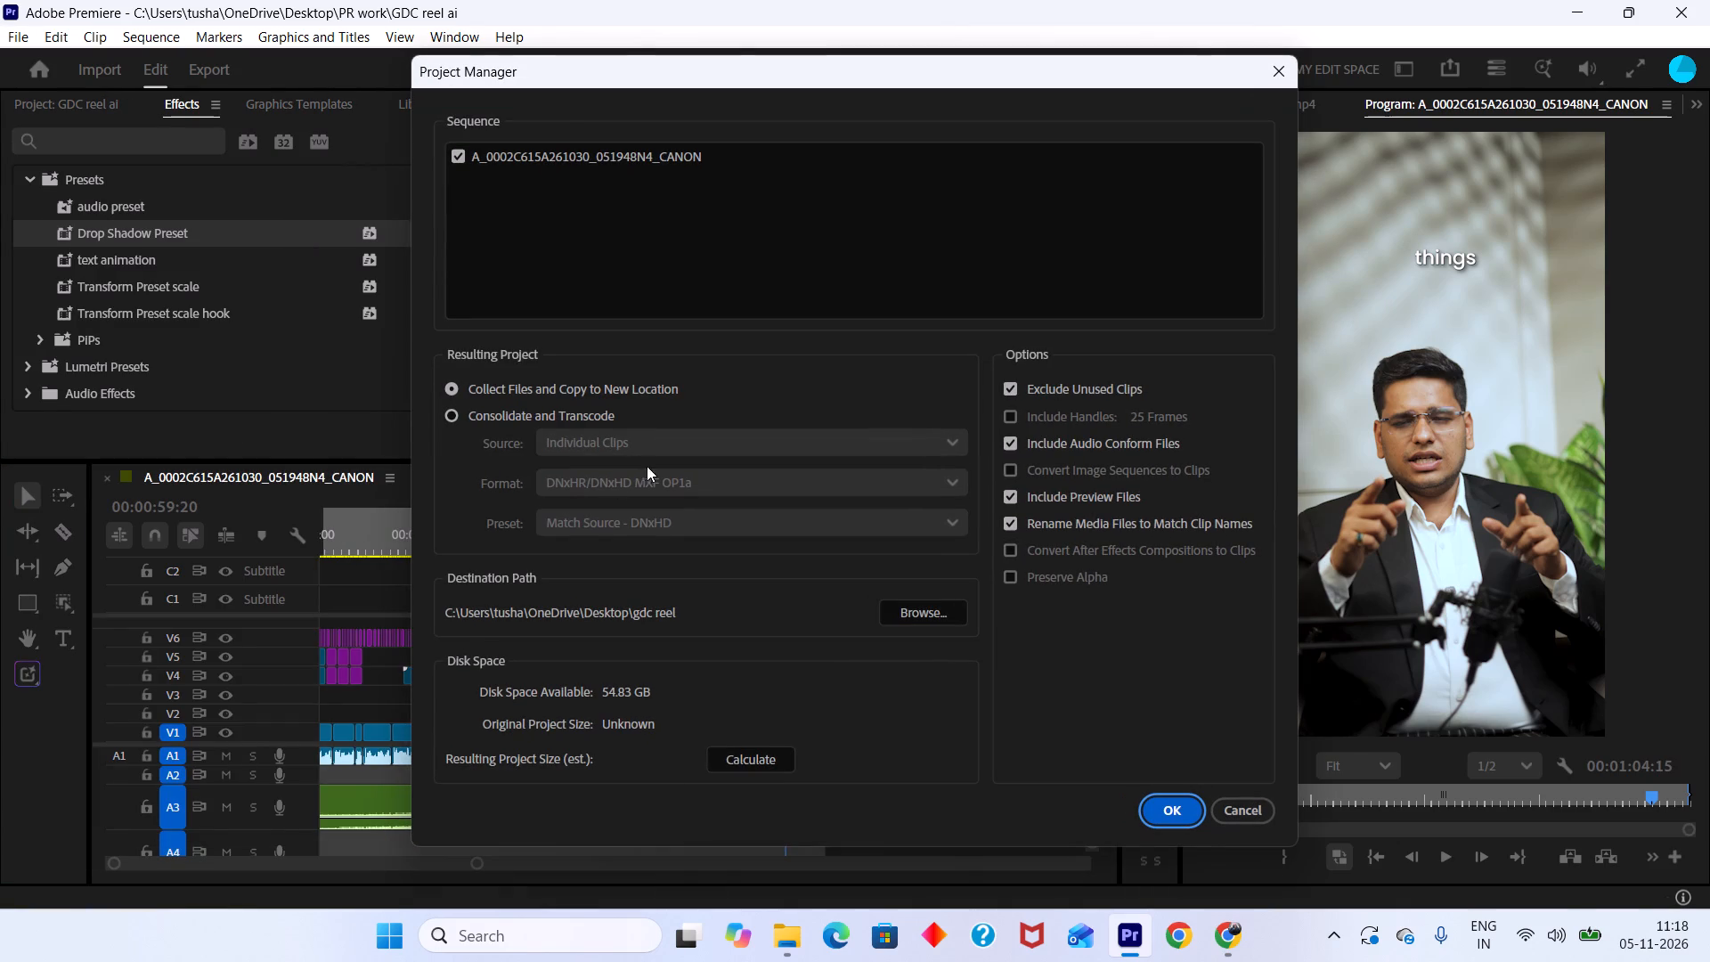
click(923, 620)
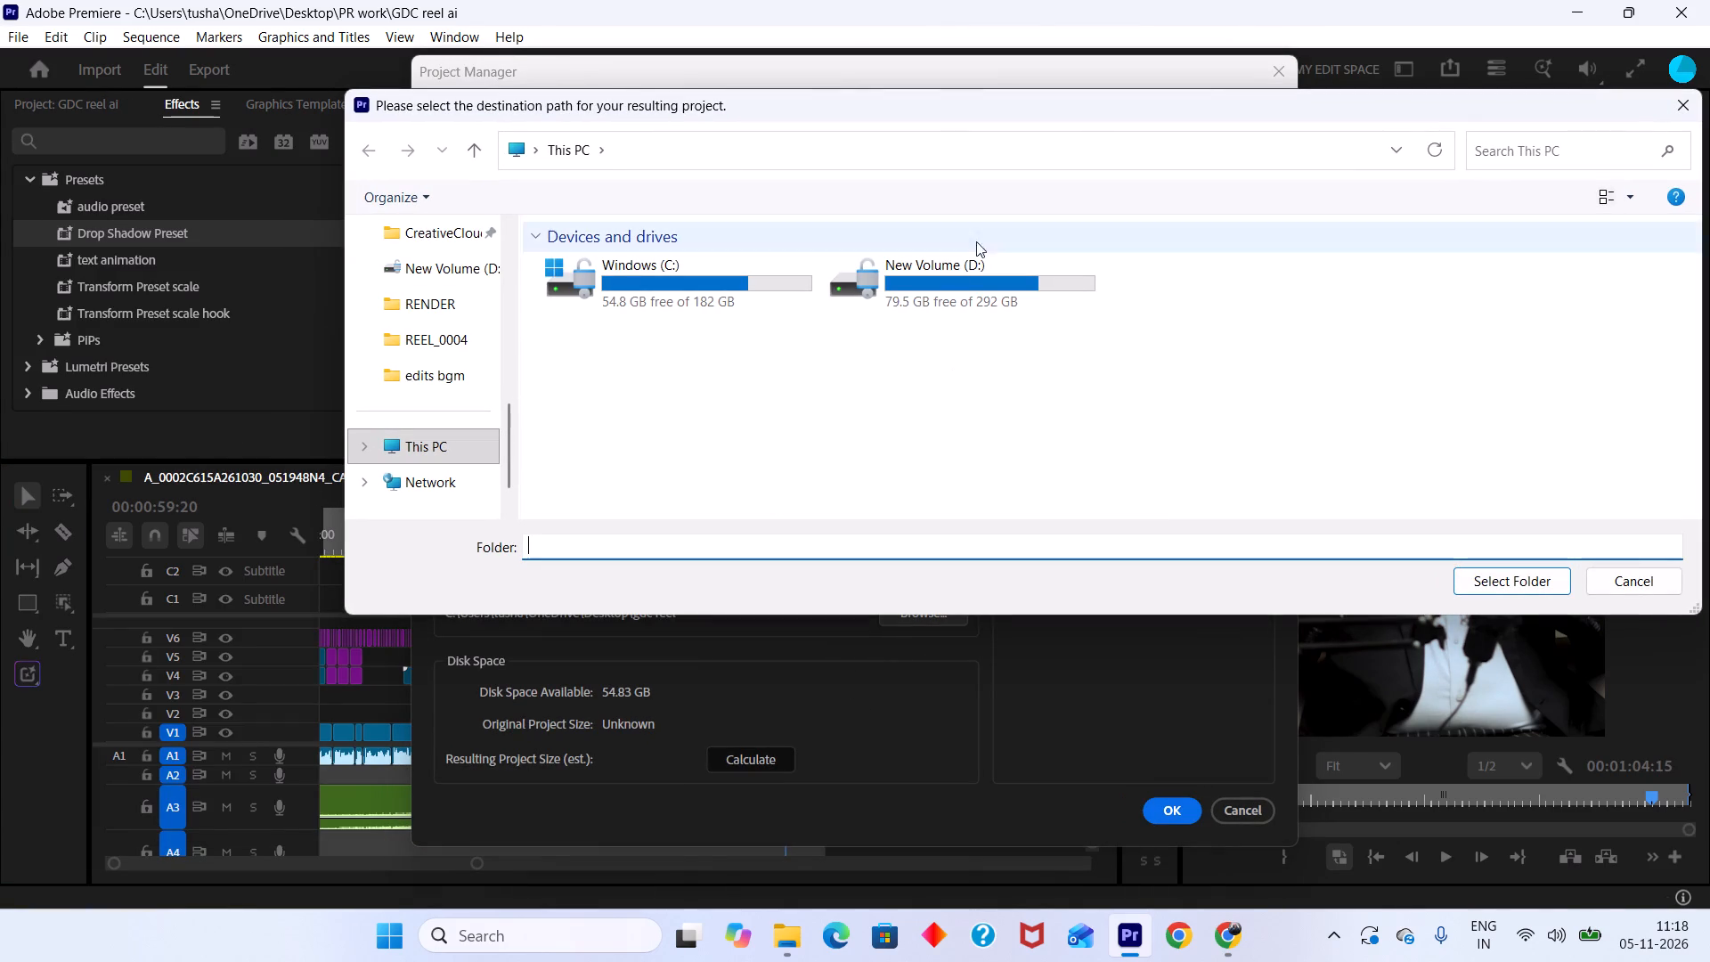
double_click(957, 300)
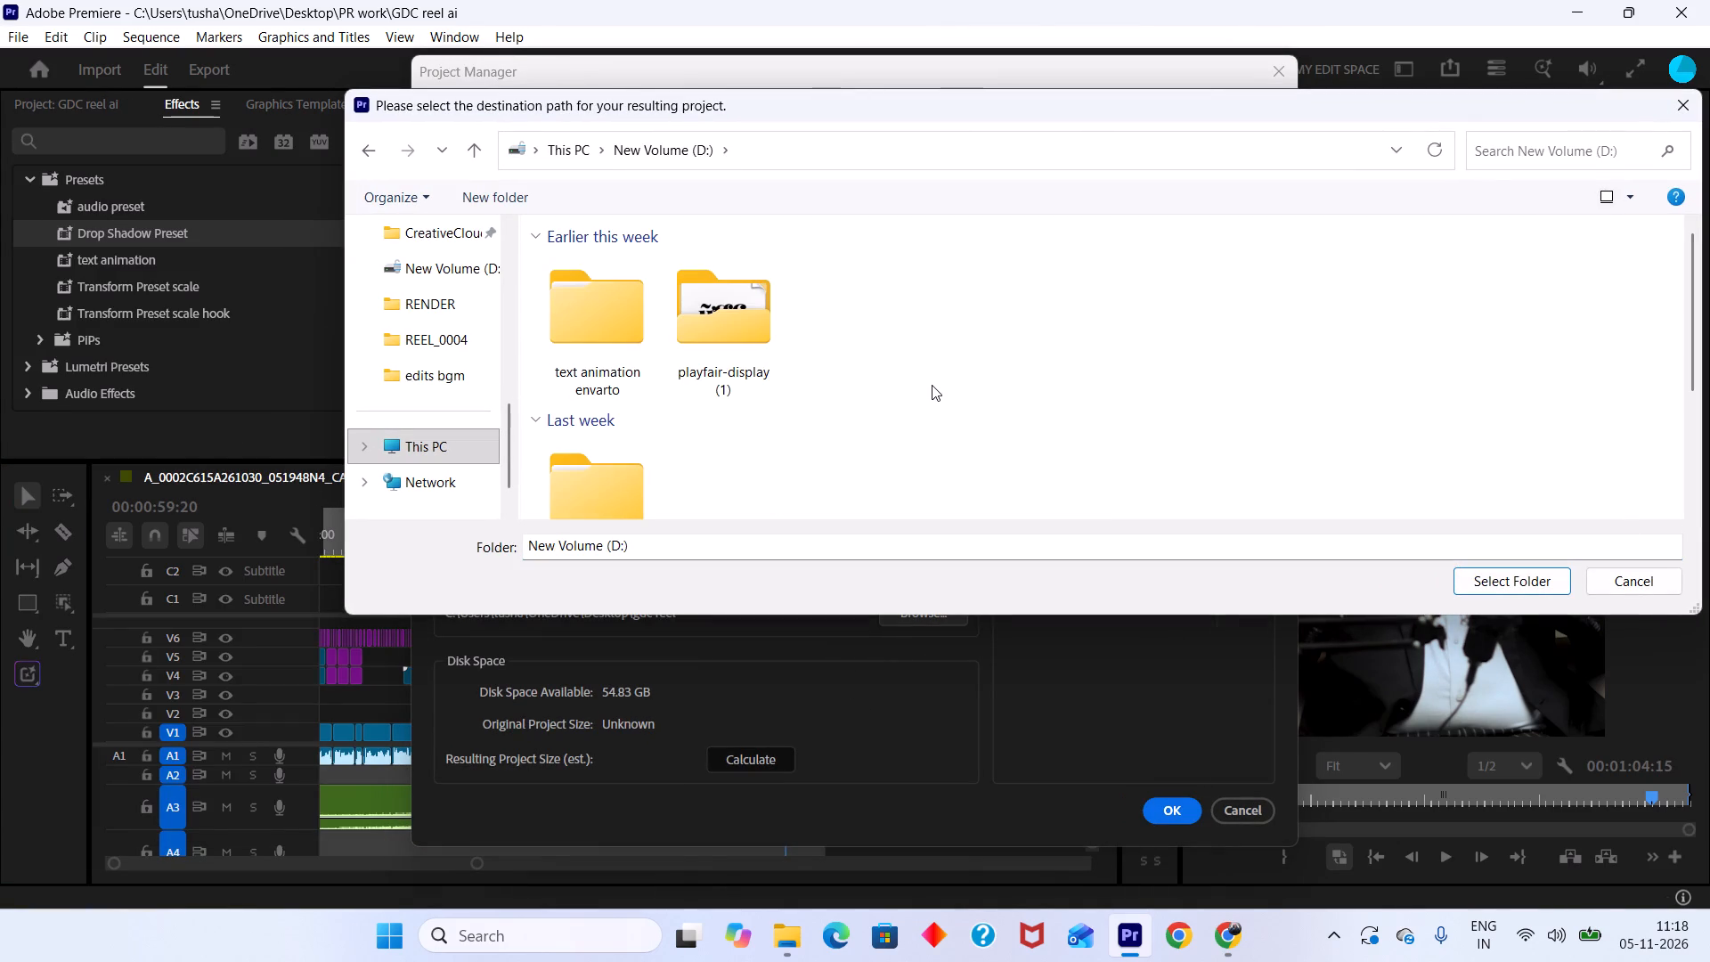
key(ctrl+shift+n)
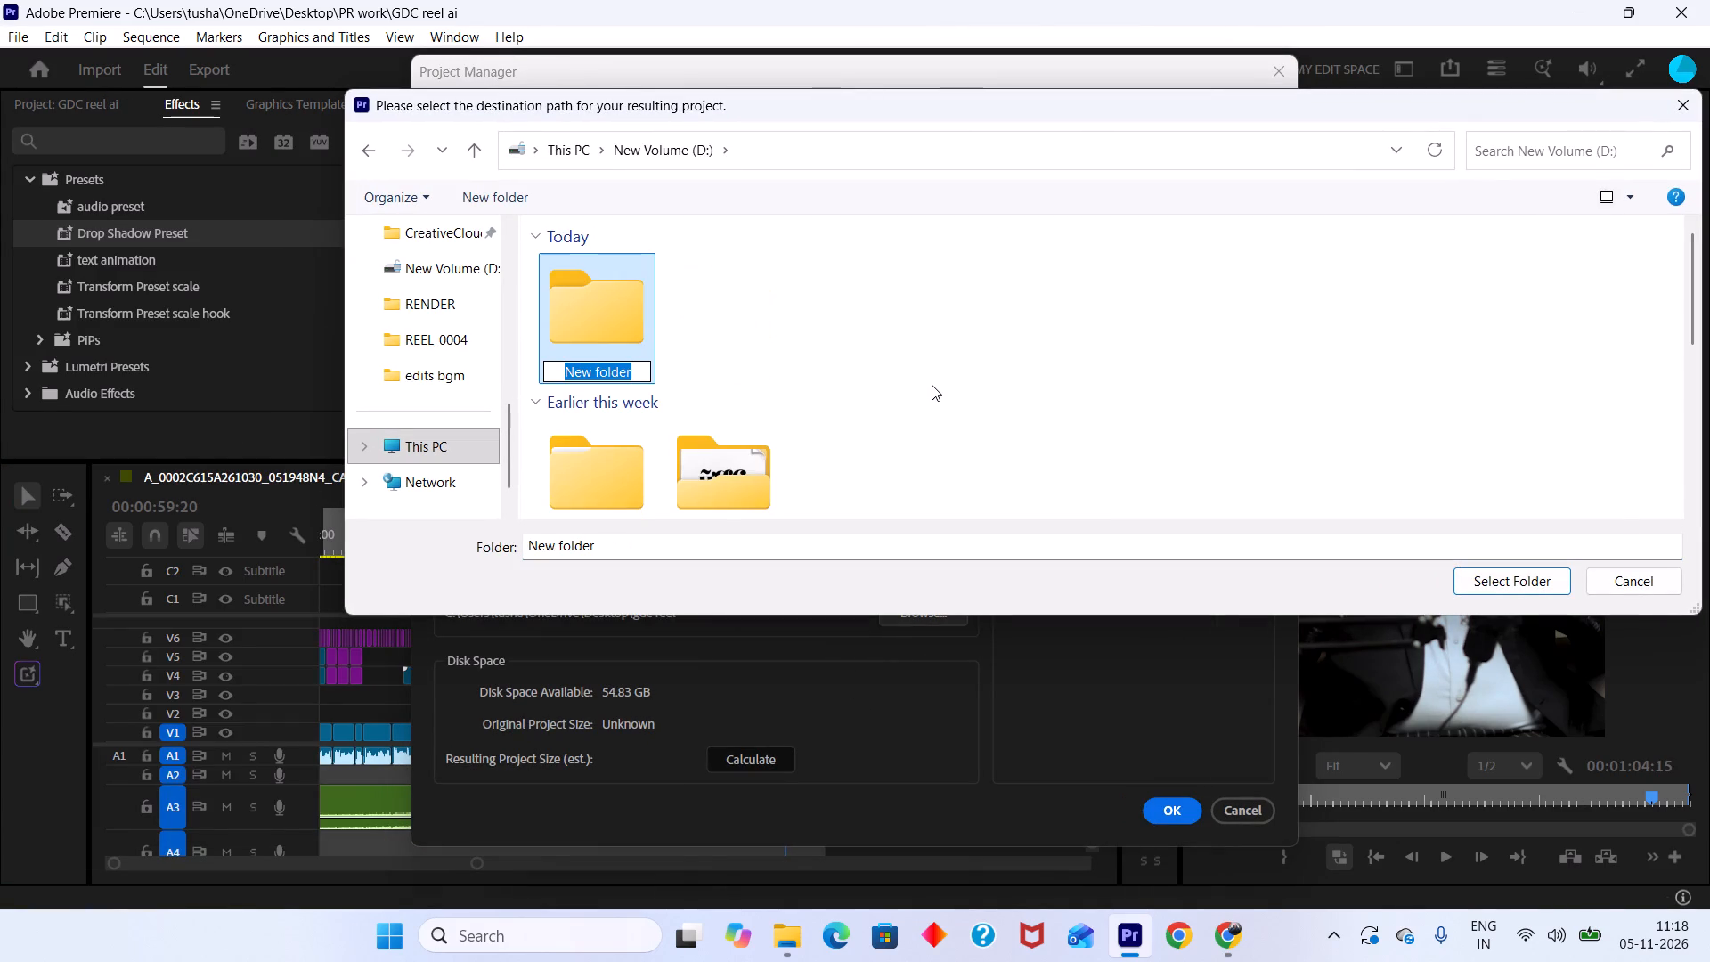
text(gdc reel)
key(space)
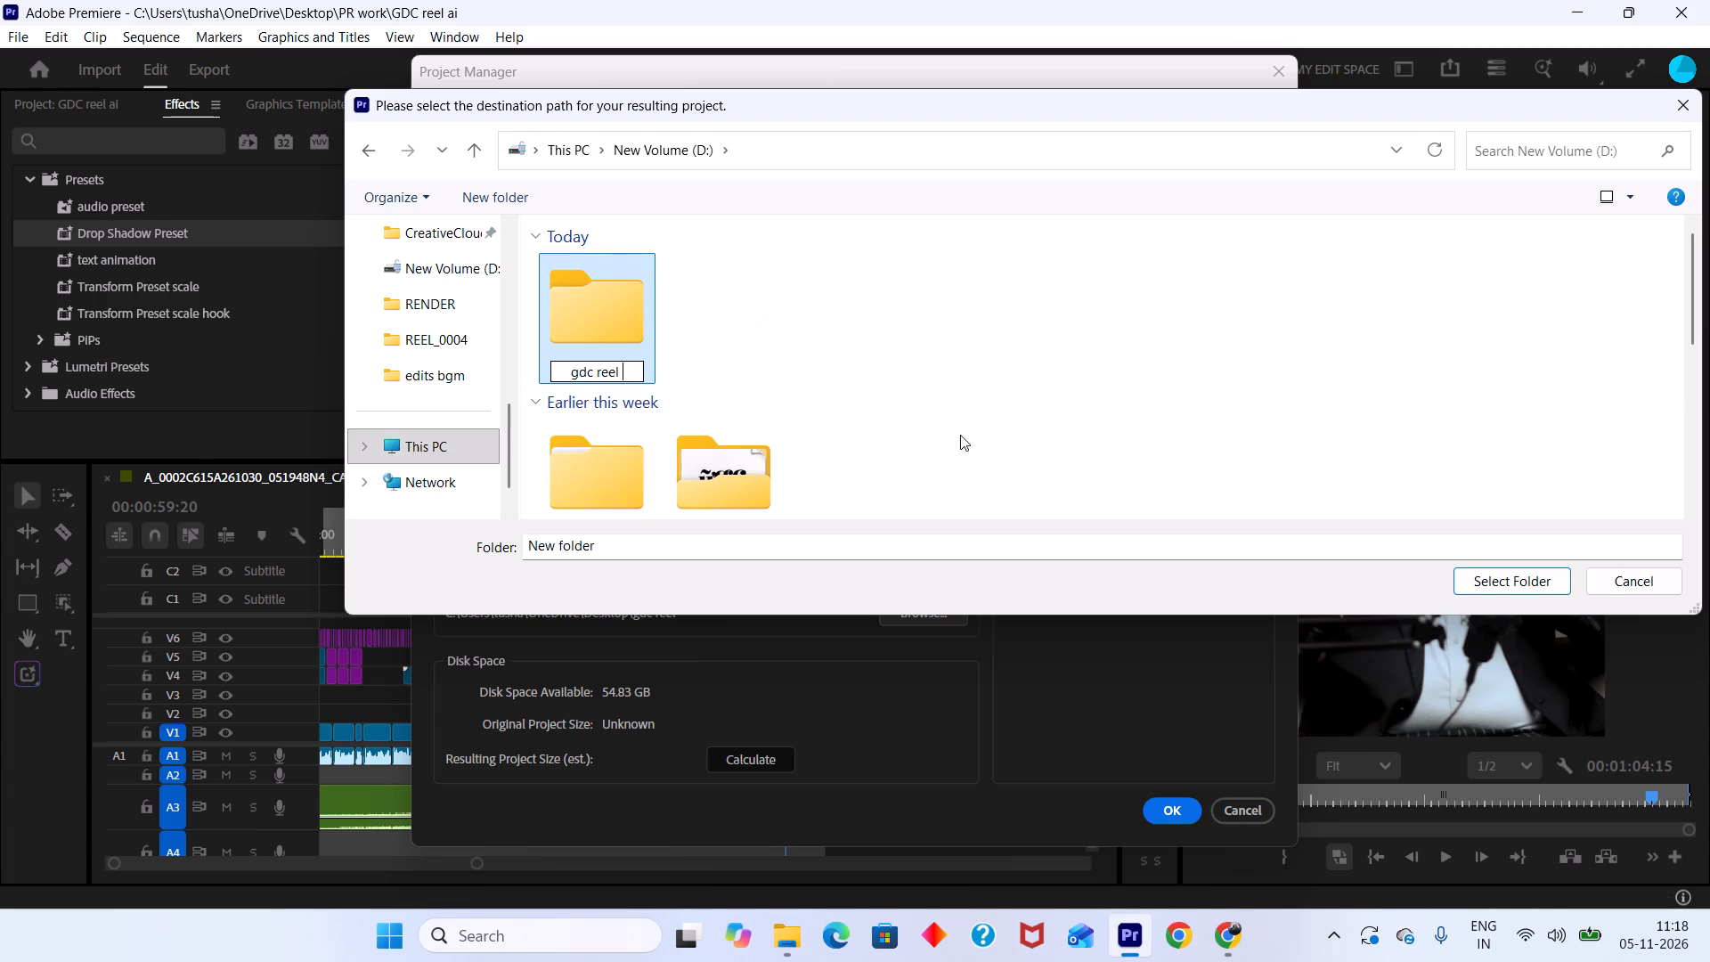
click(1476, 586)
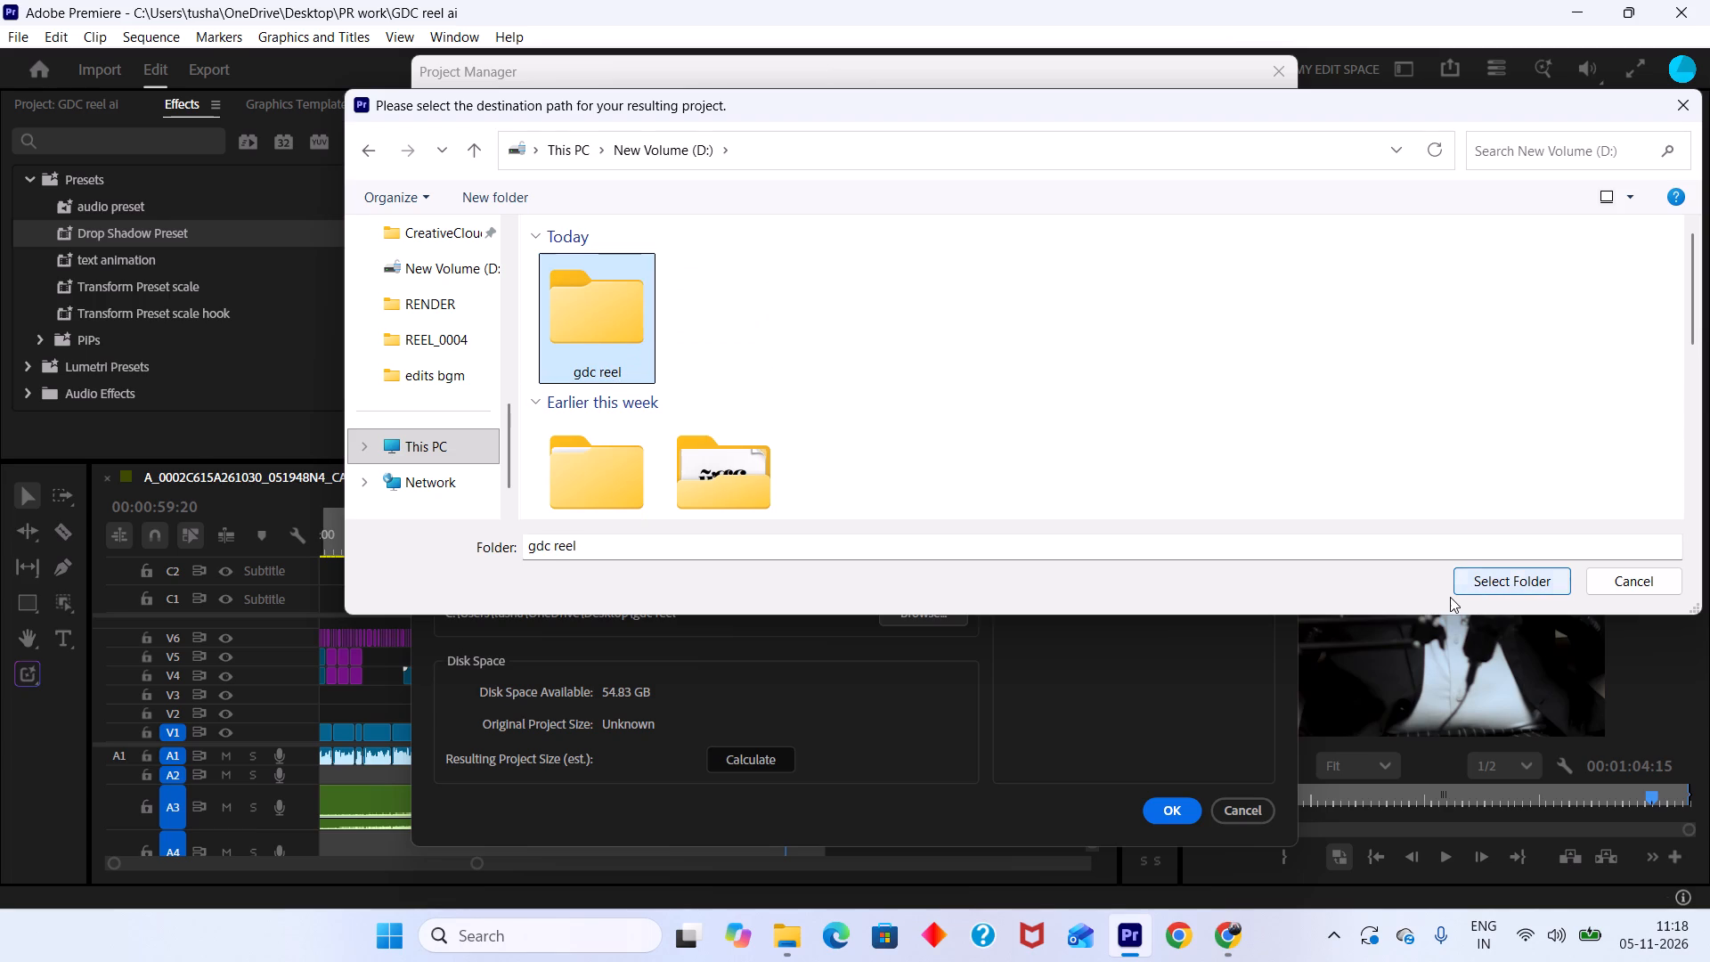
click(1522, 575)
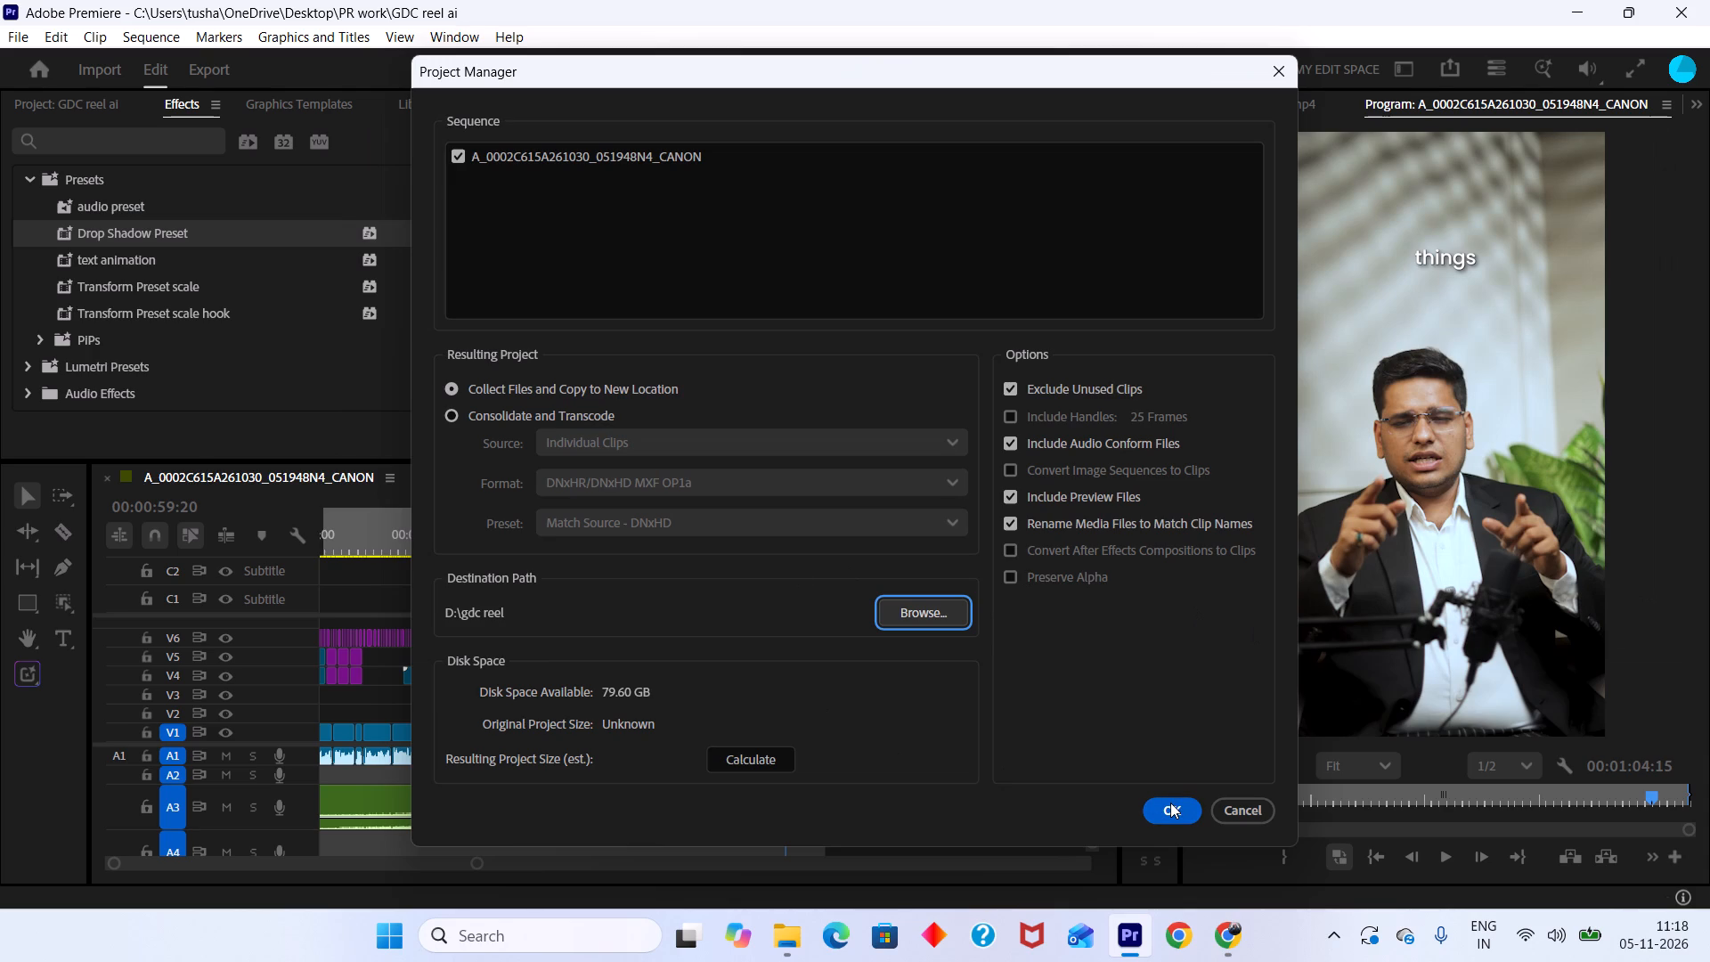
click(1170, 803)
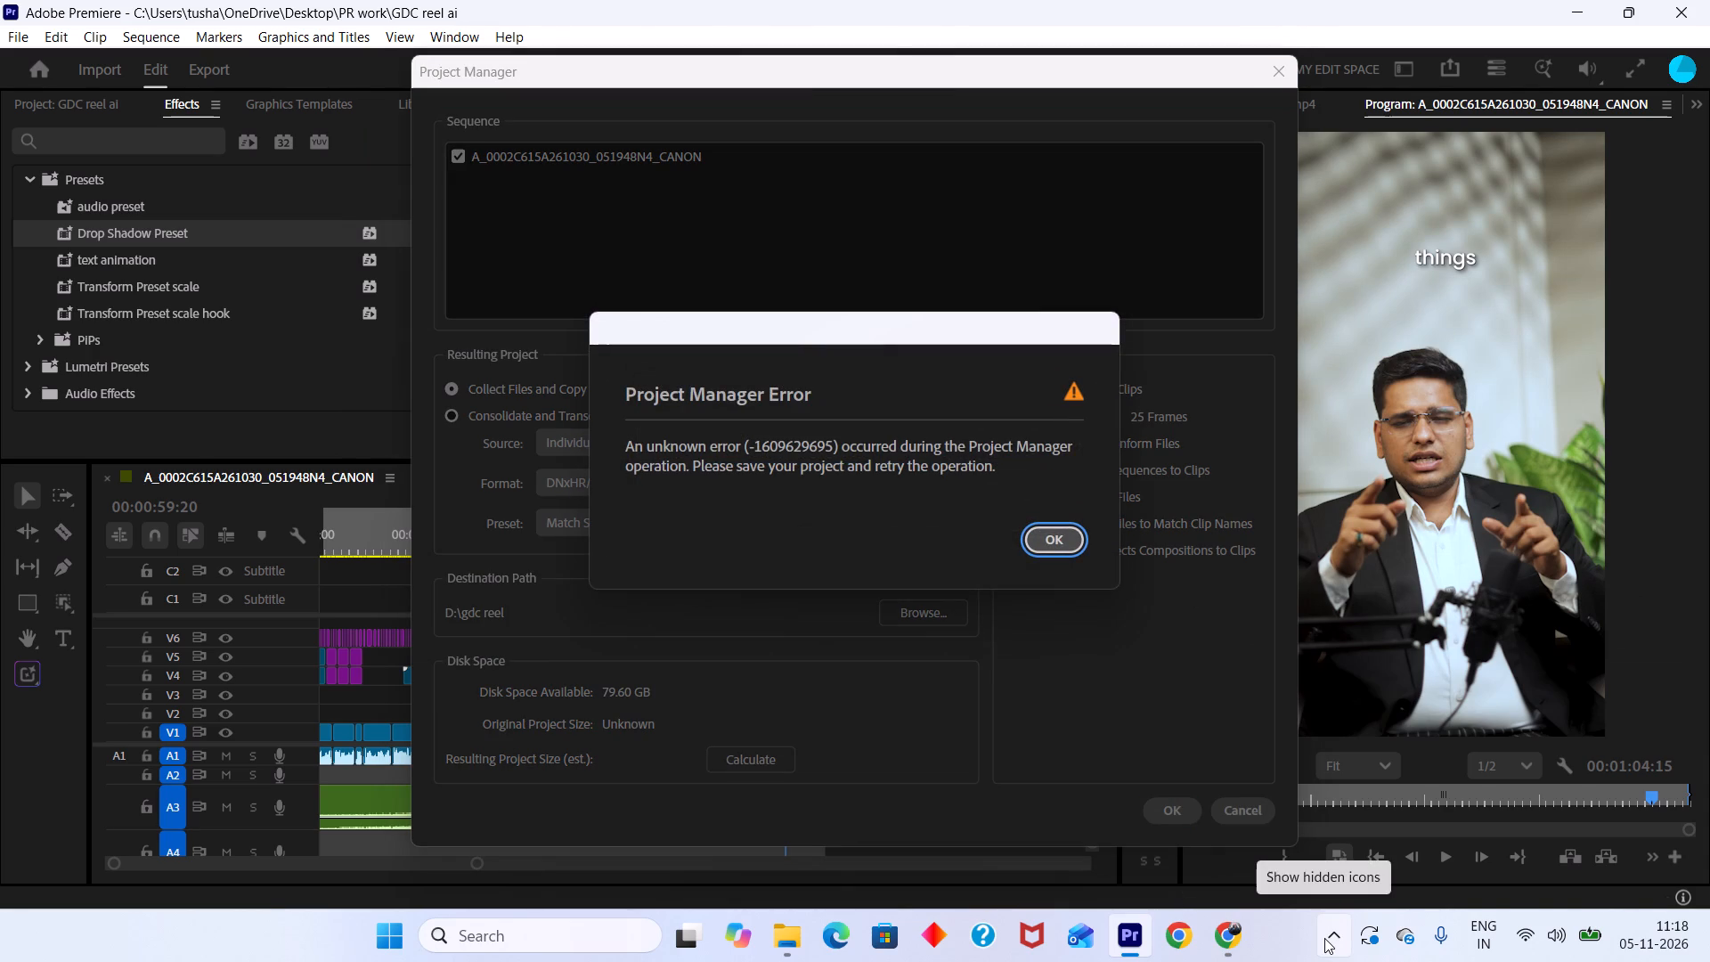
click(0, 0)
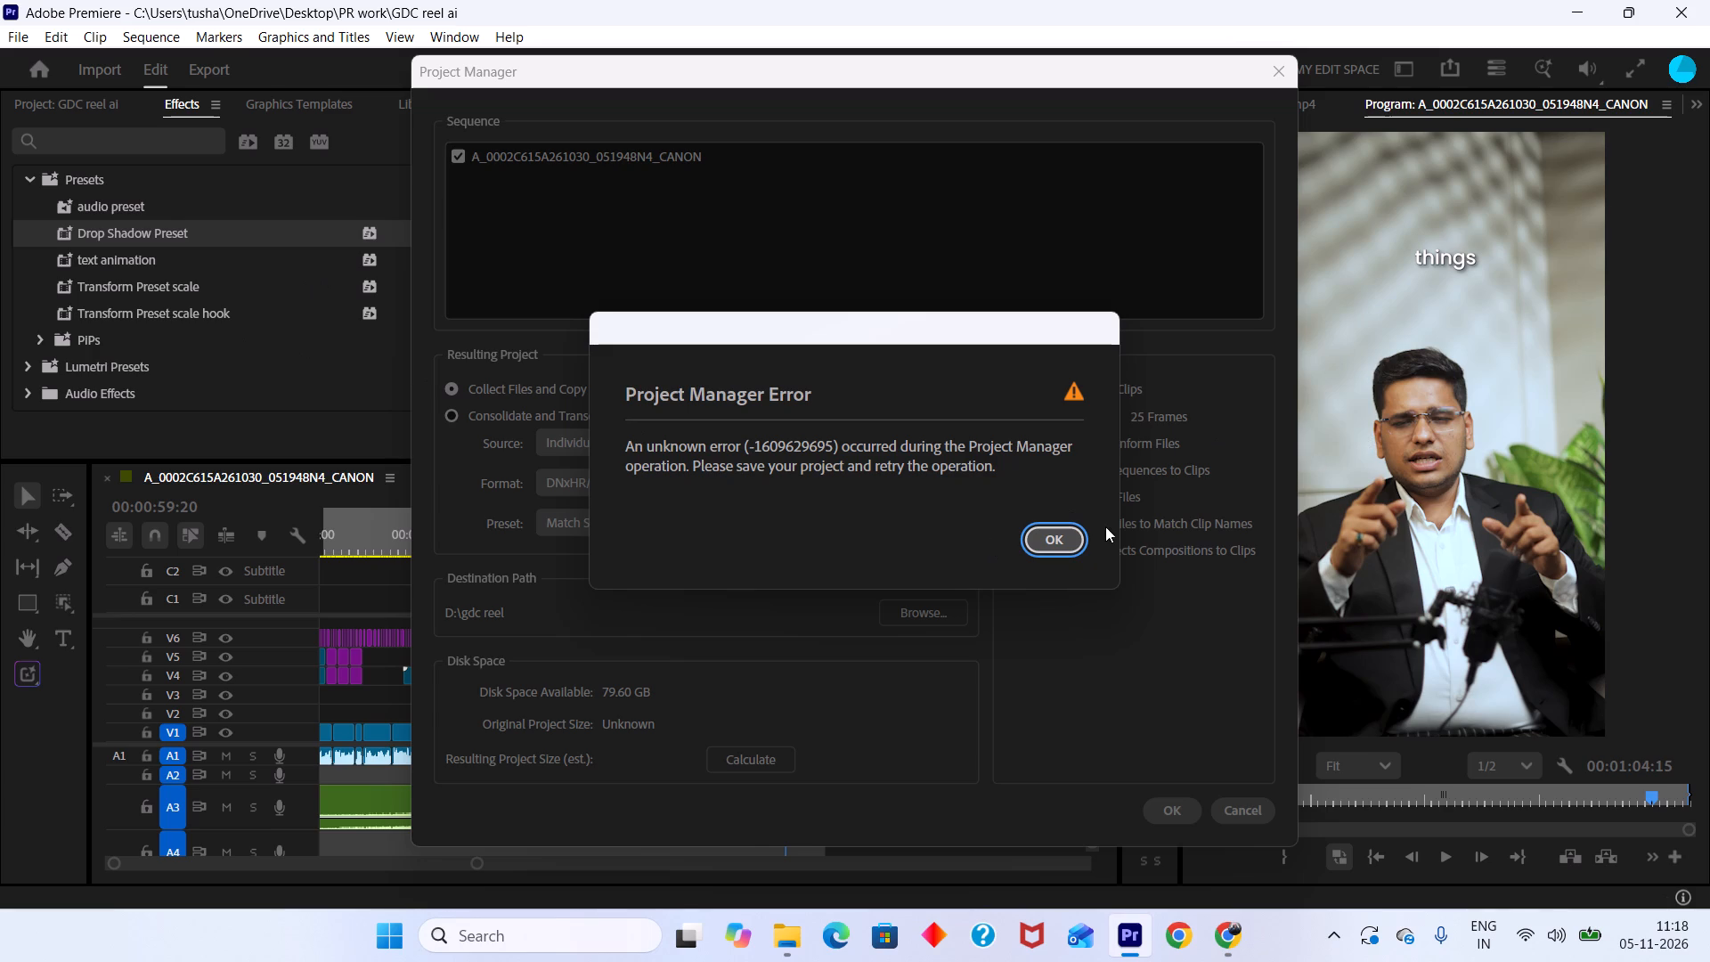
click(1061, 532)
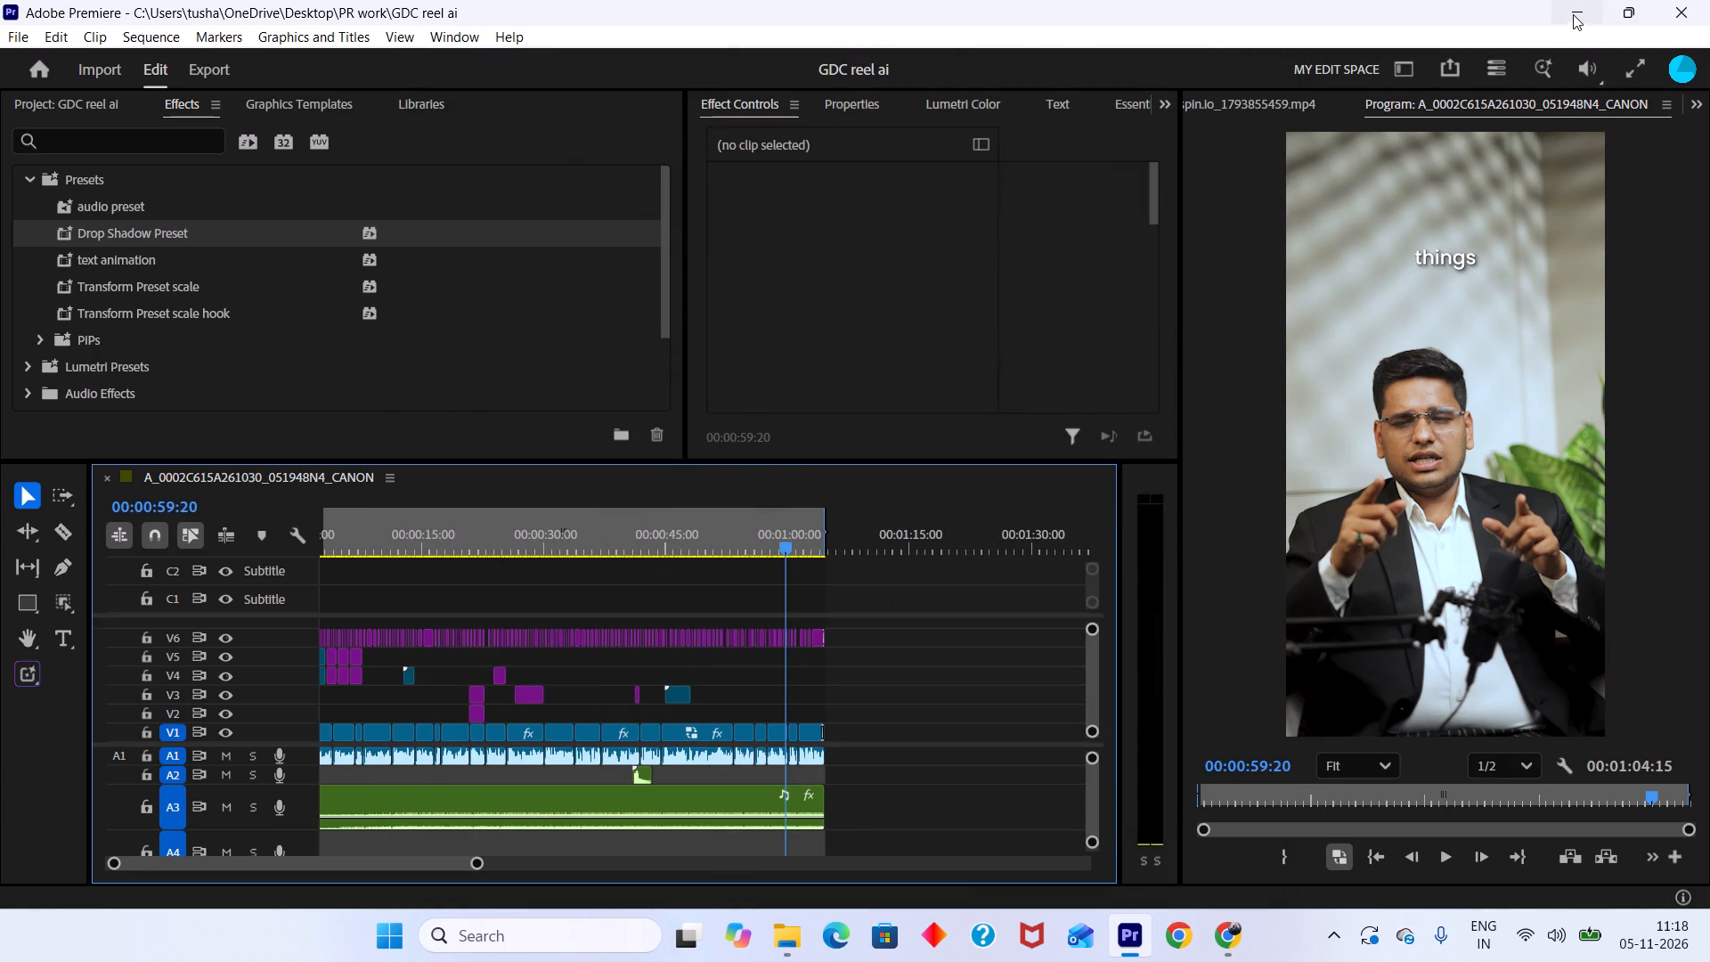
Switch to the desktop and examine the contents of the gdc reel folder's copied project subfolders.
click(1570, 4)
click(1570, 4)
double_click(1570, 4)
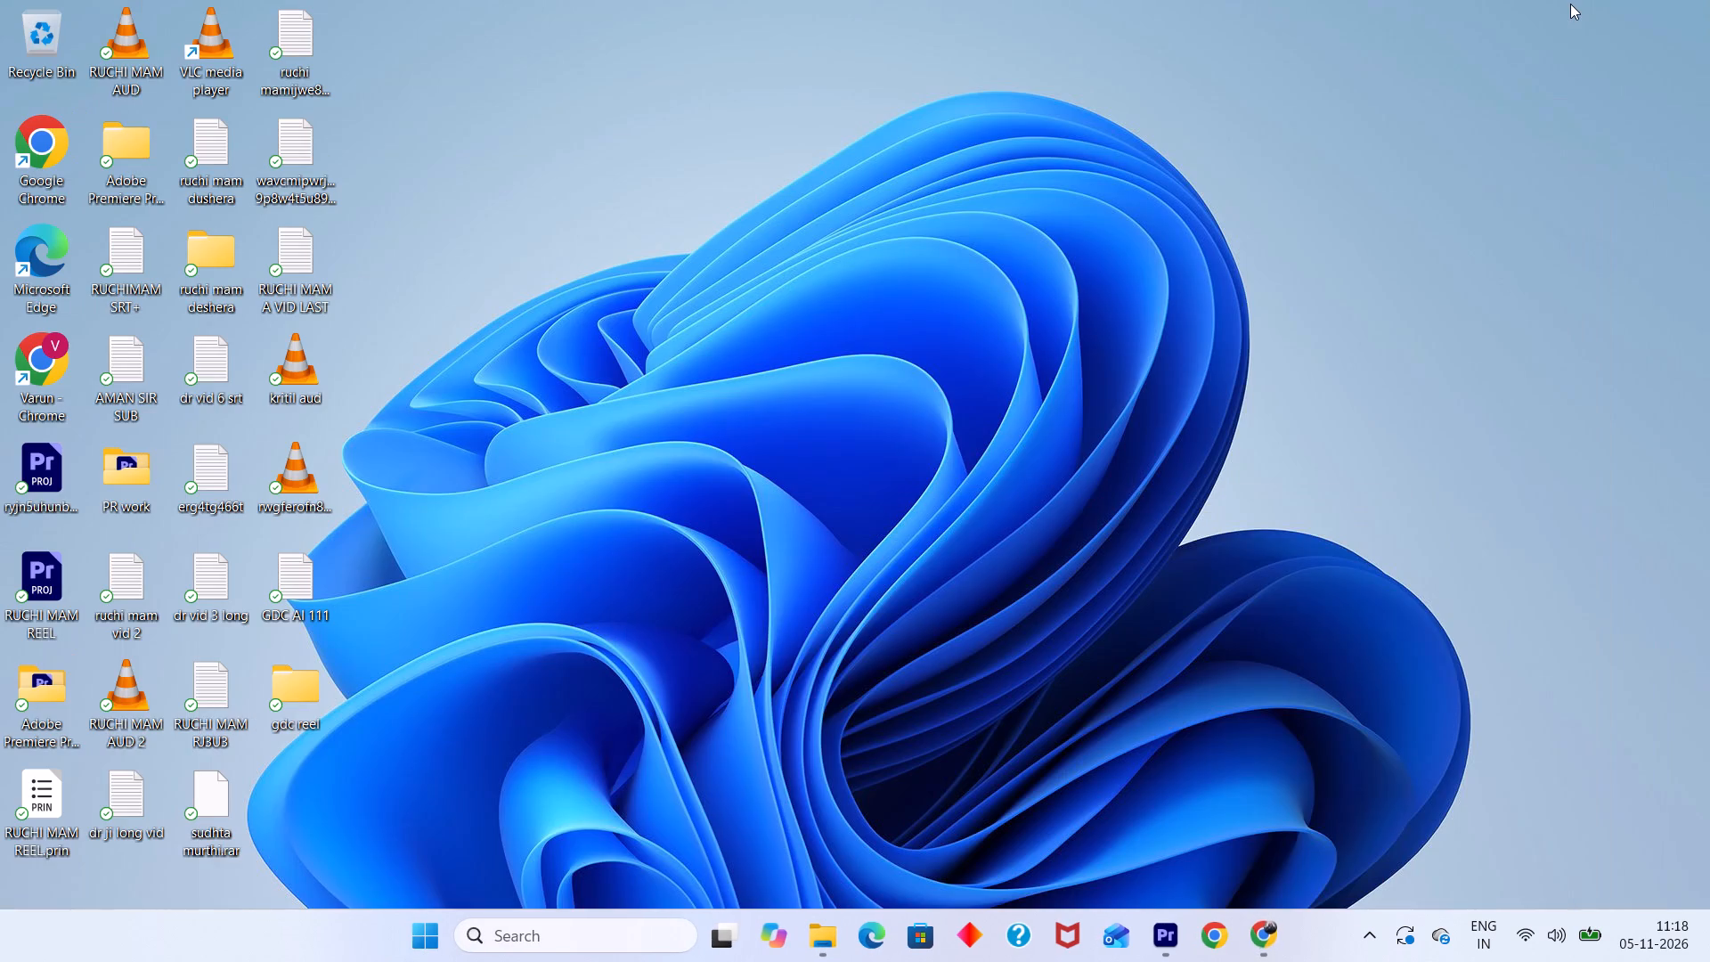
double_click(297, 716)
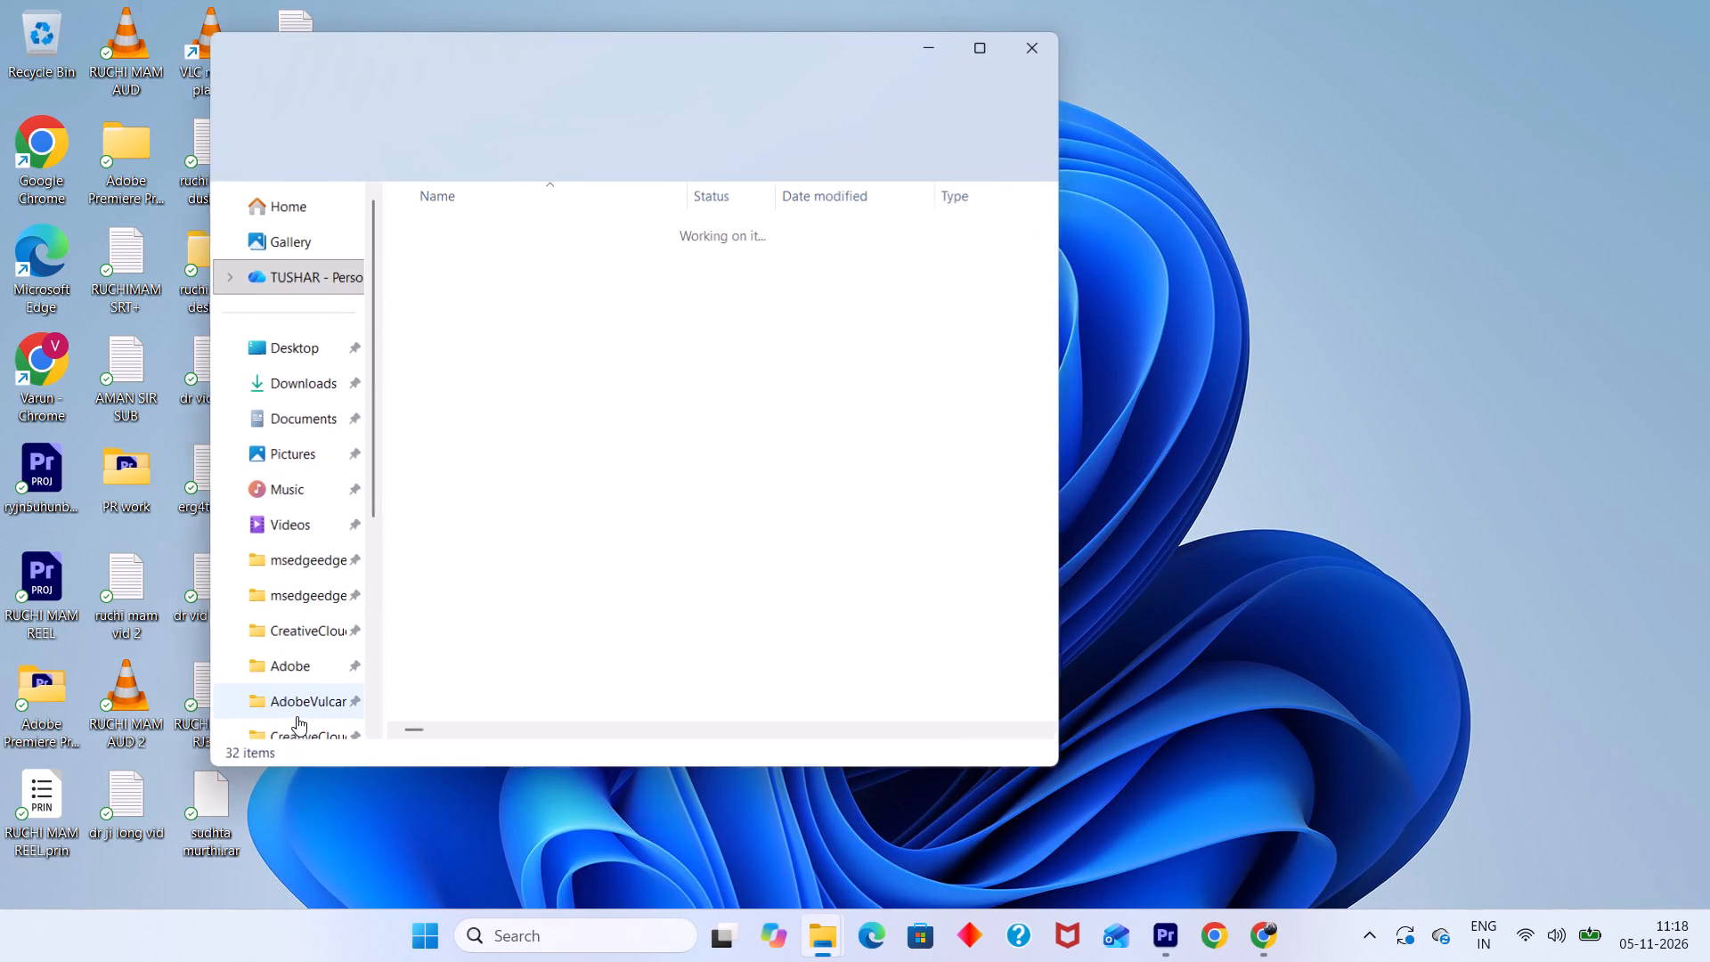
double_click(635, 238)
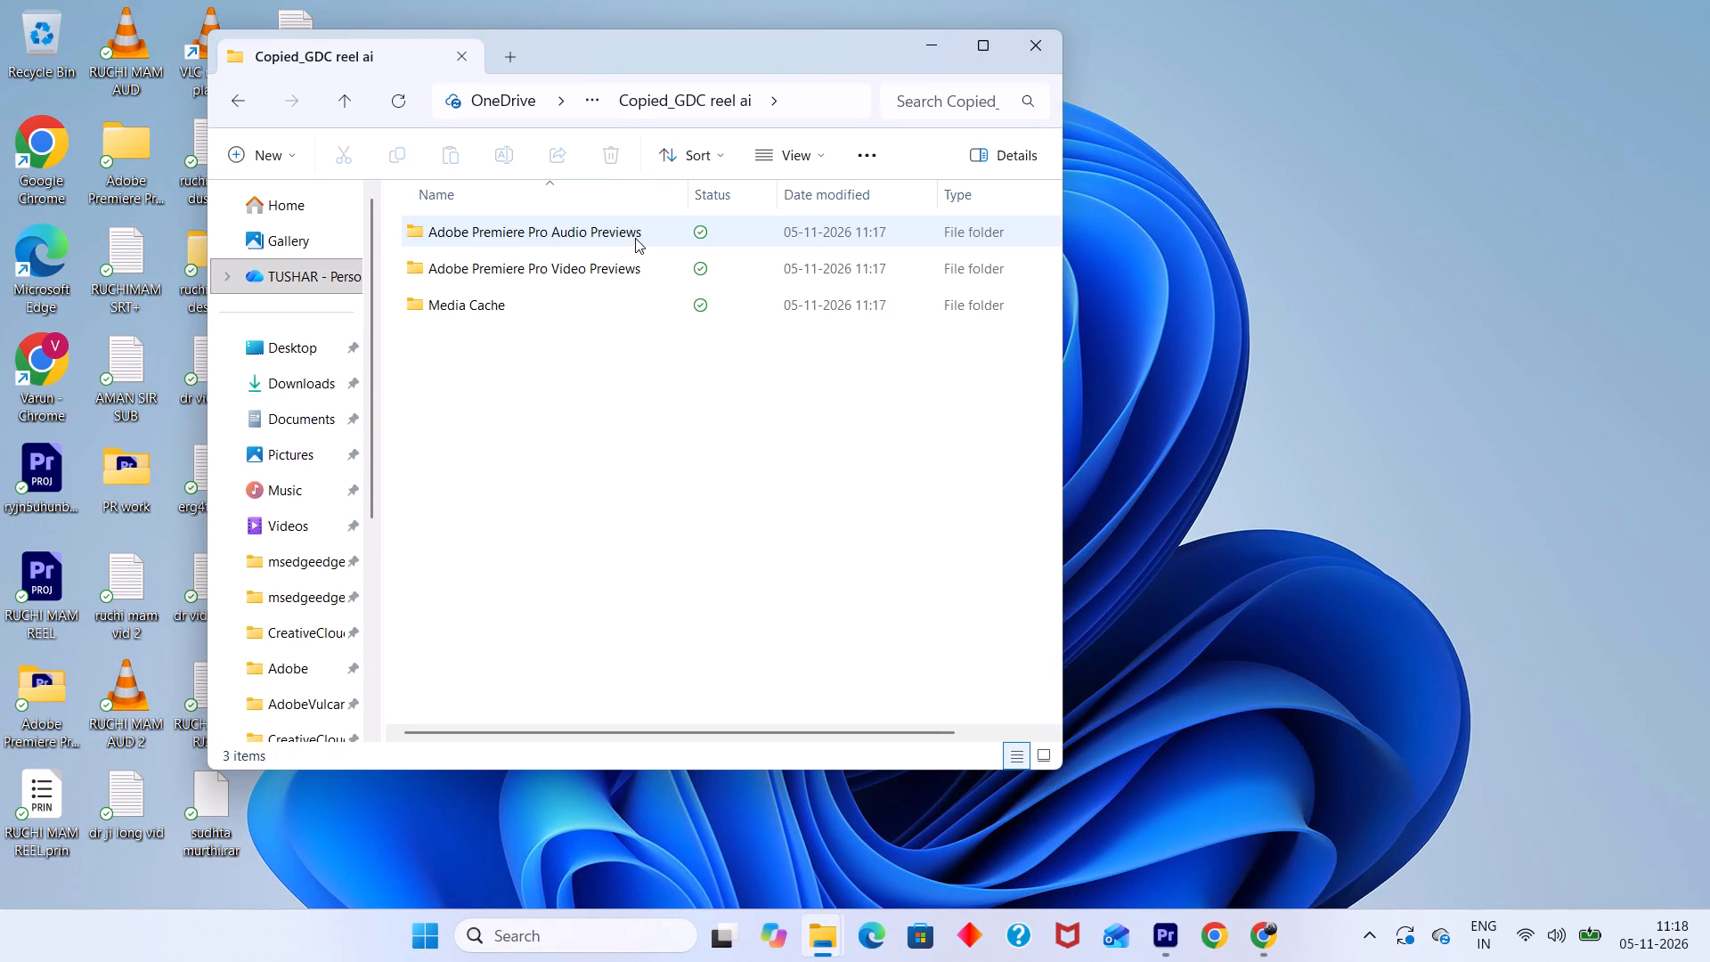
click(1039, 50)
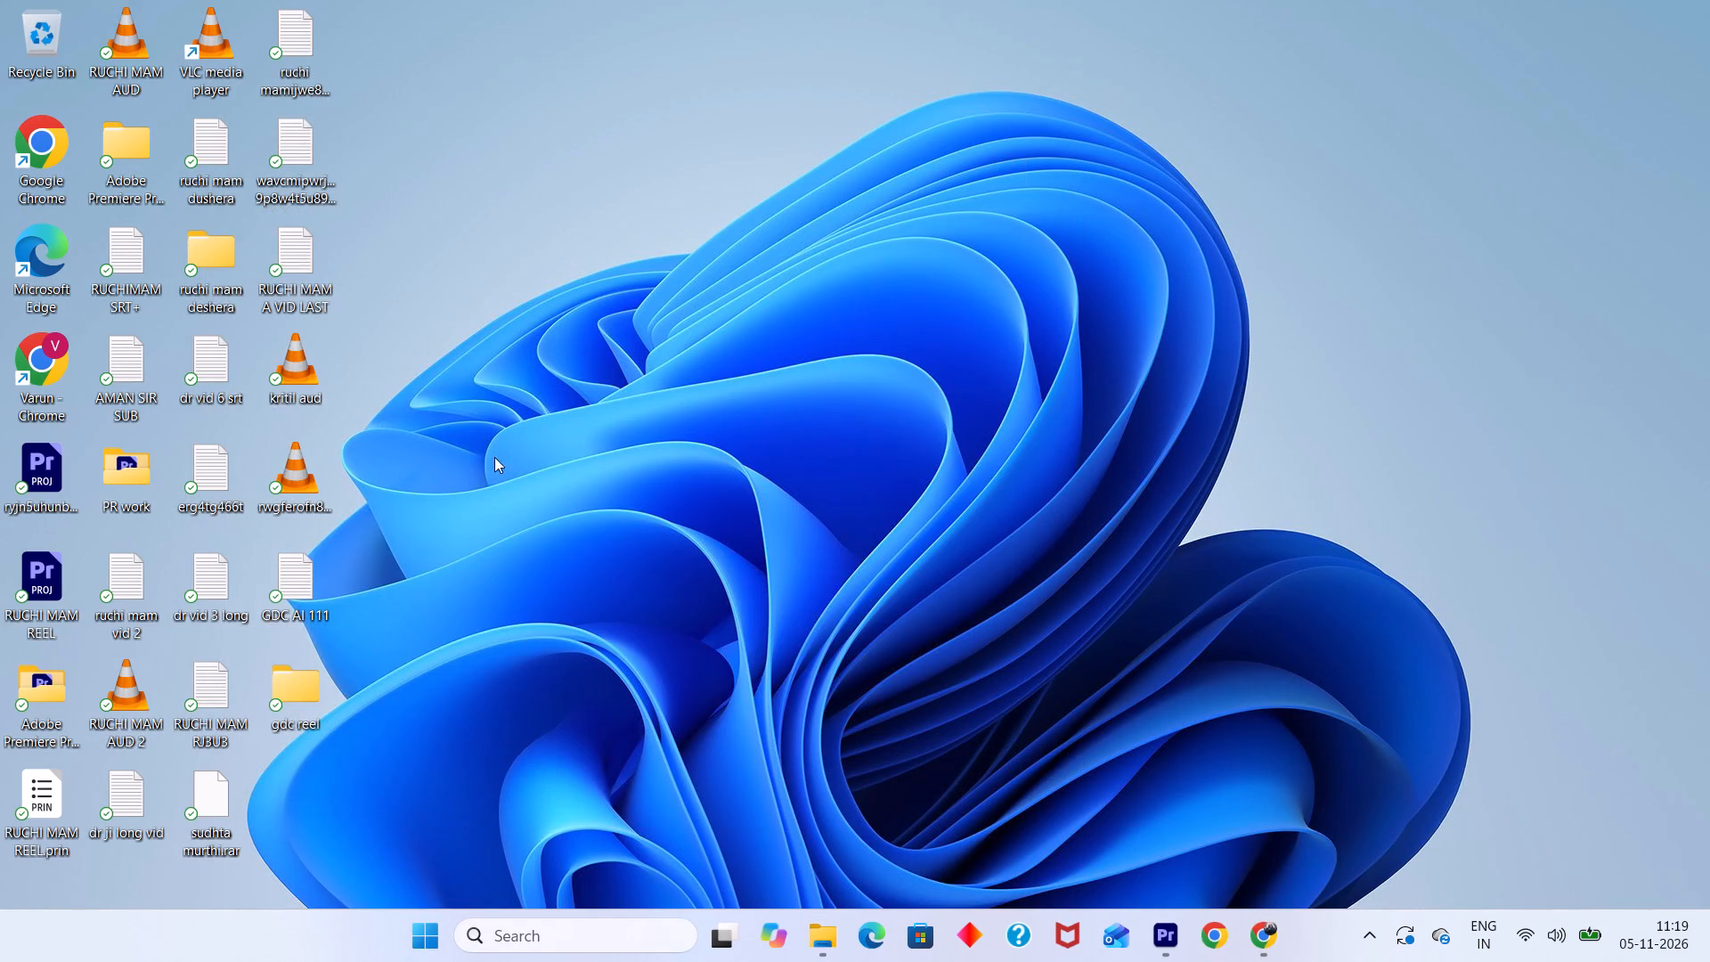
double_click(284, 690)
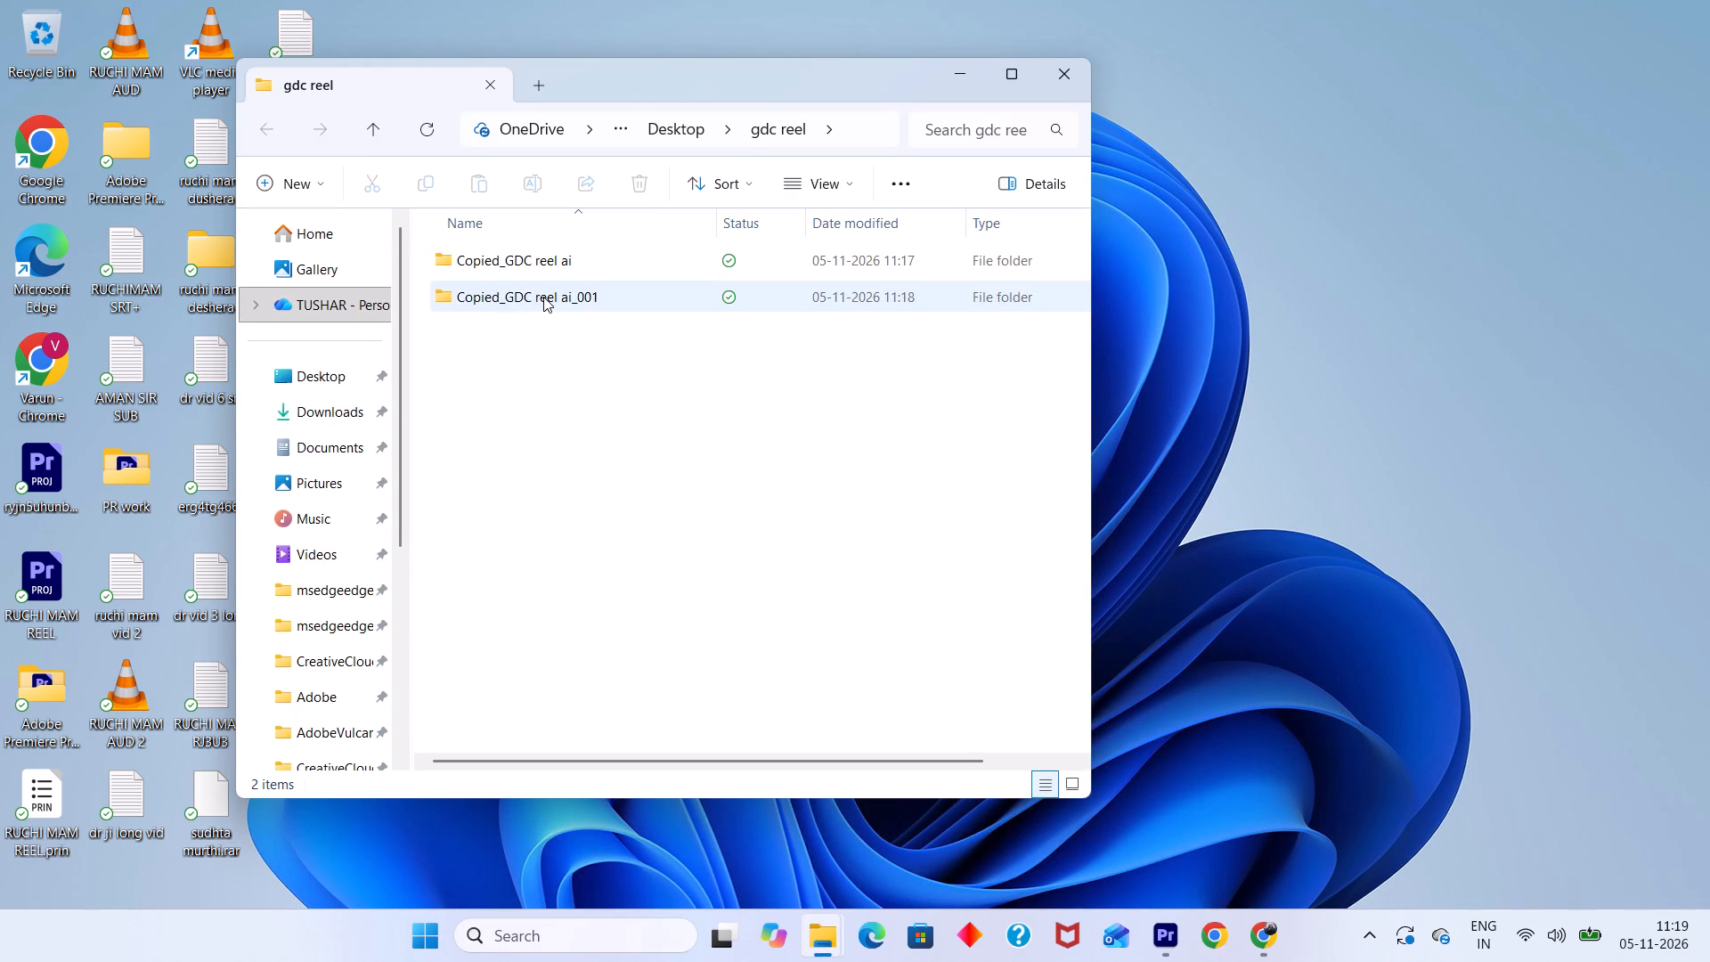
double_click(543, 297)
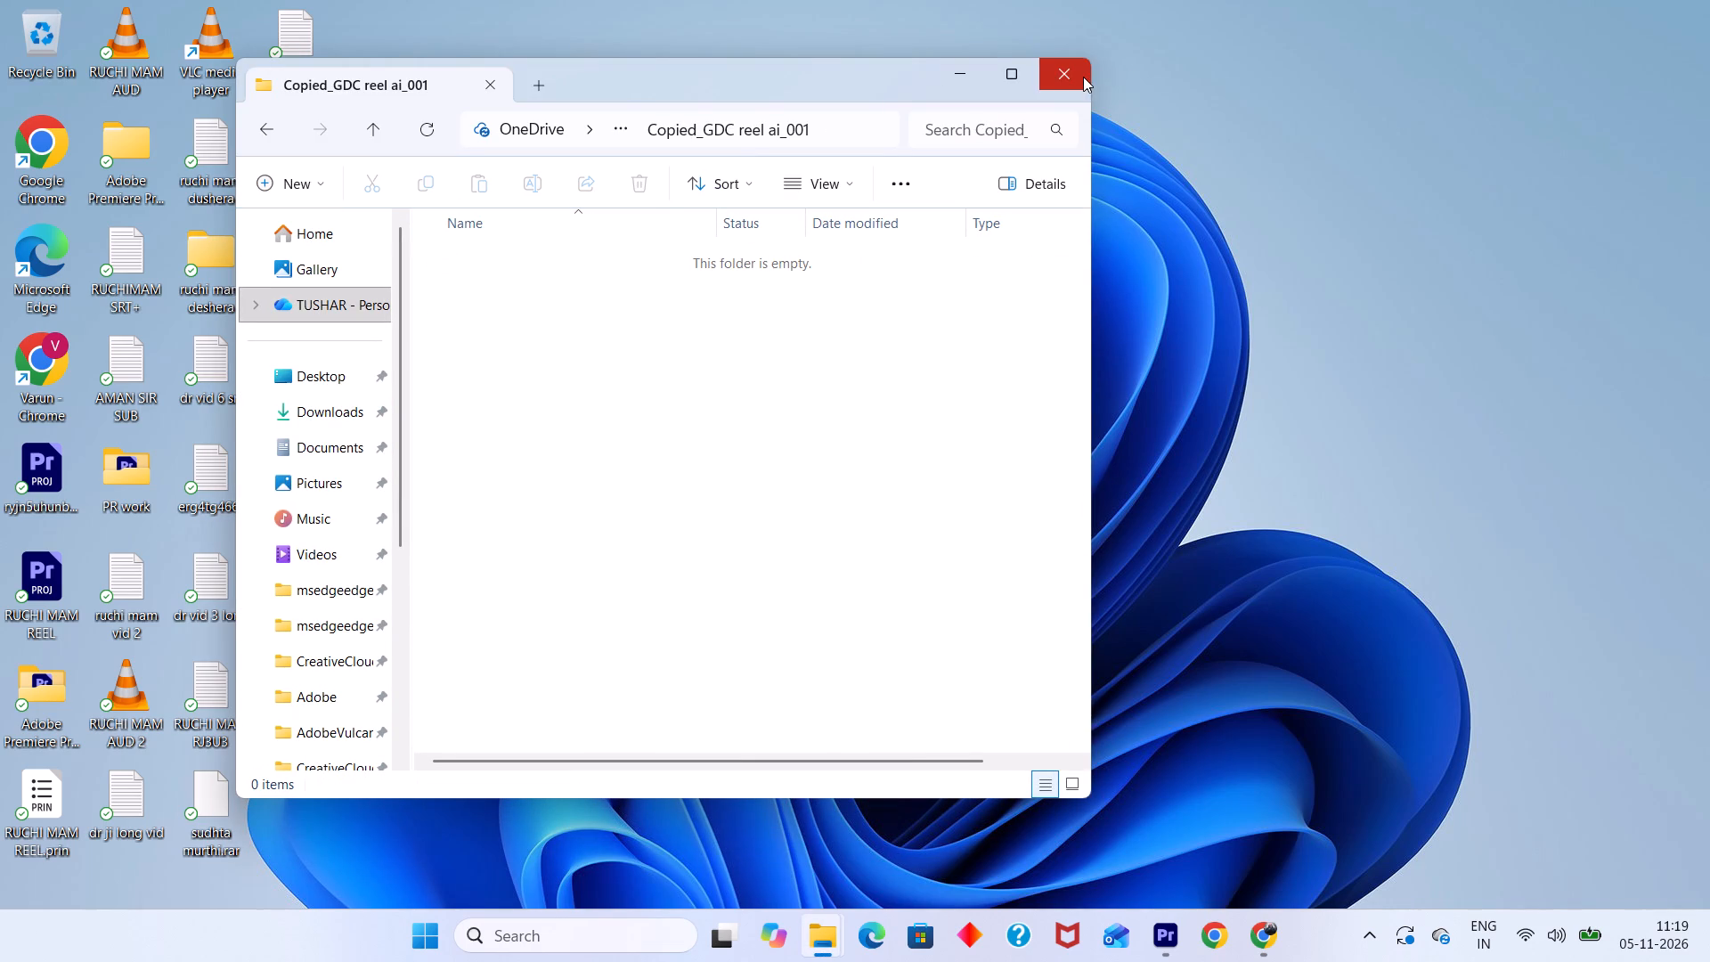
click(1083, 77)
double_click(289, 705)
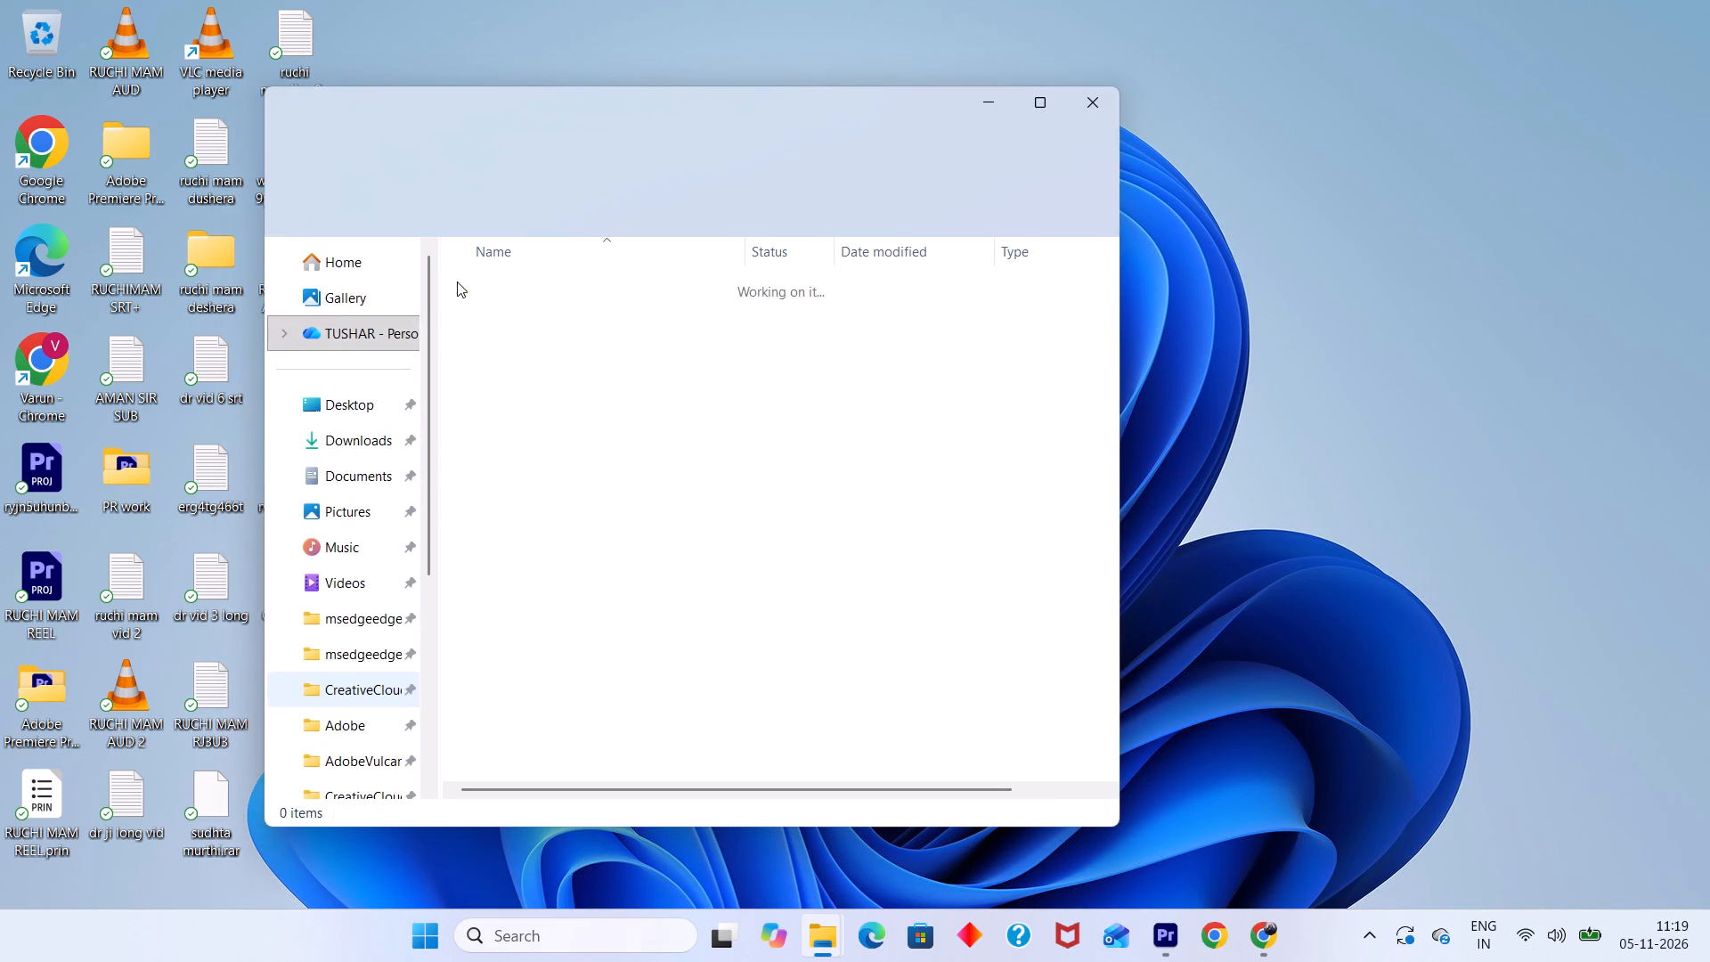
double_click(539, 288)
double_click(539, 288)
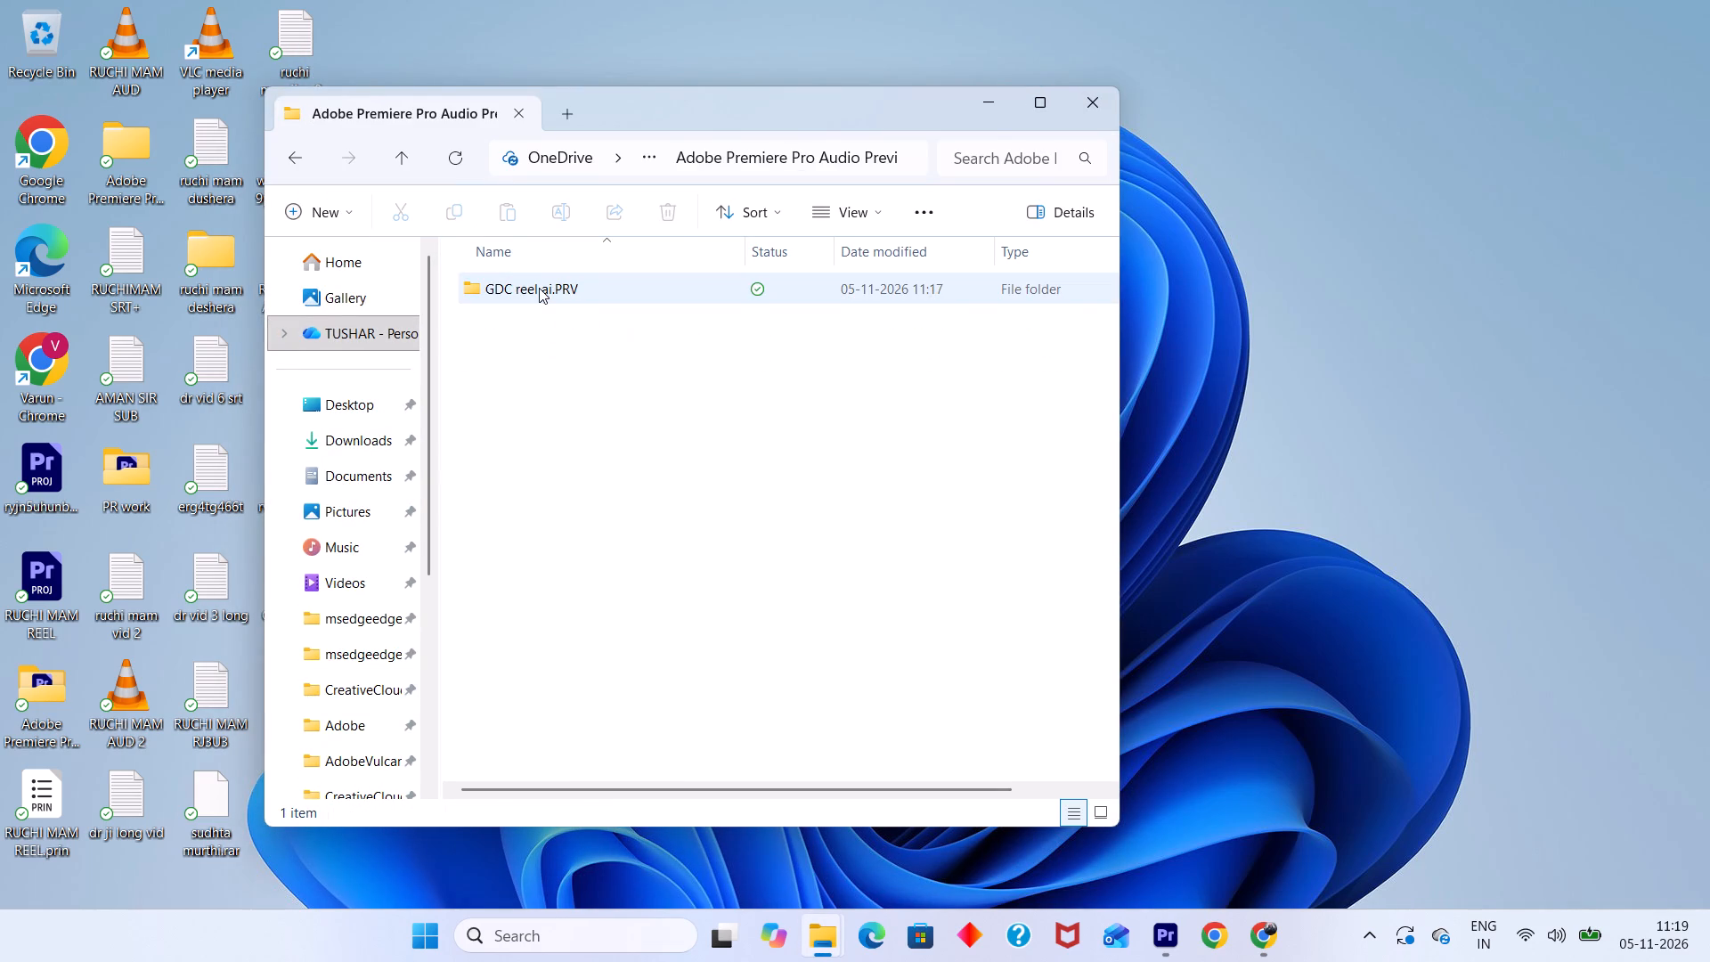
double_click(539, 288)
click(1095, 107)
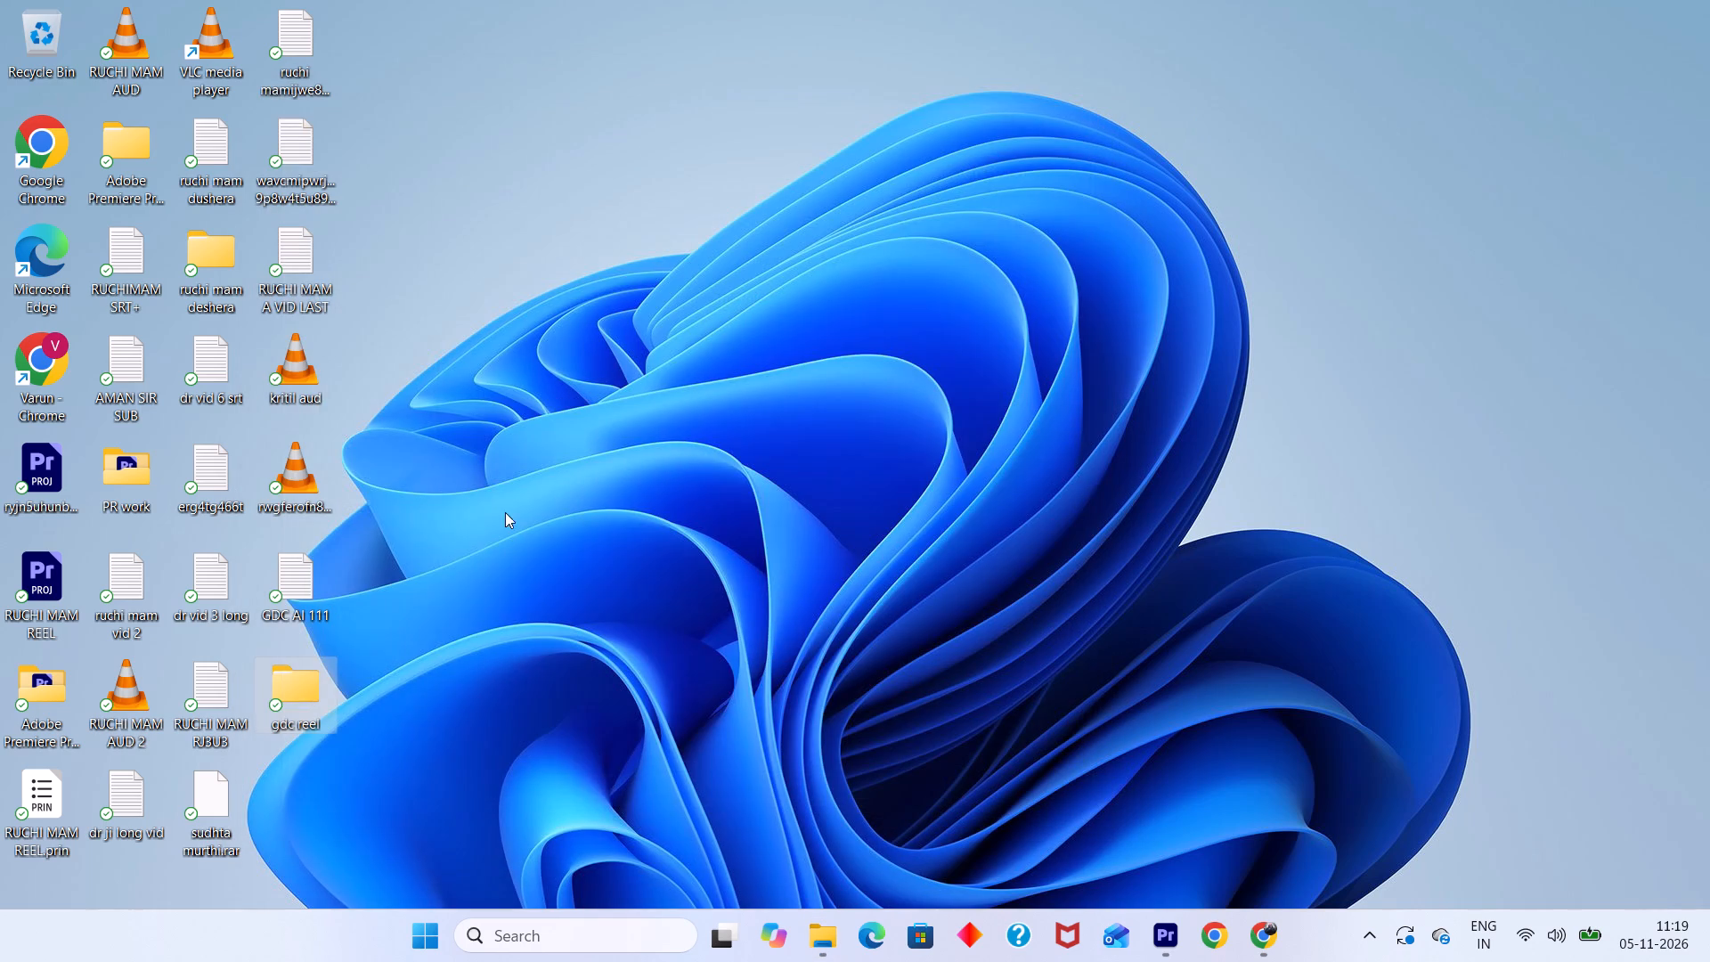
Delete the Copied_GDC reel ai and Copied_GDC reel ai_001 folders from the Desktop's gdc reel folder.
double_click(315, 706)
drag(677, 461, 718, 310)
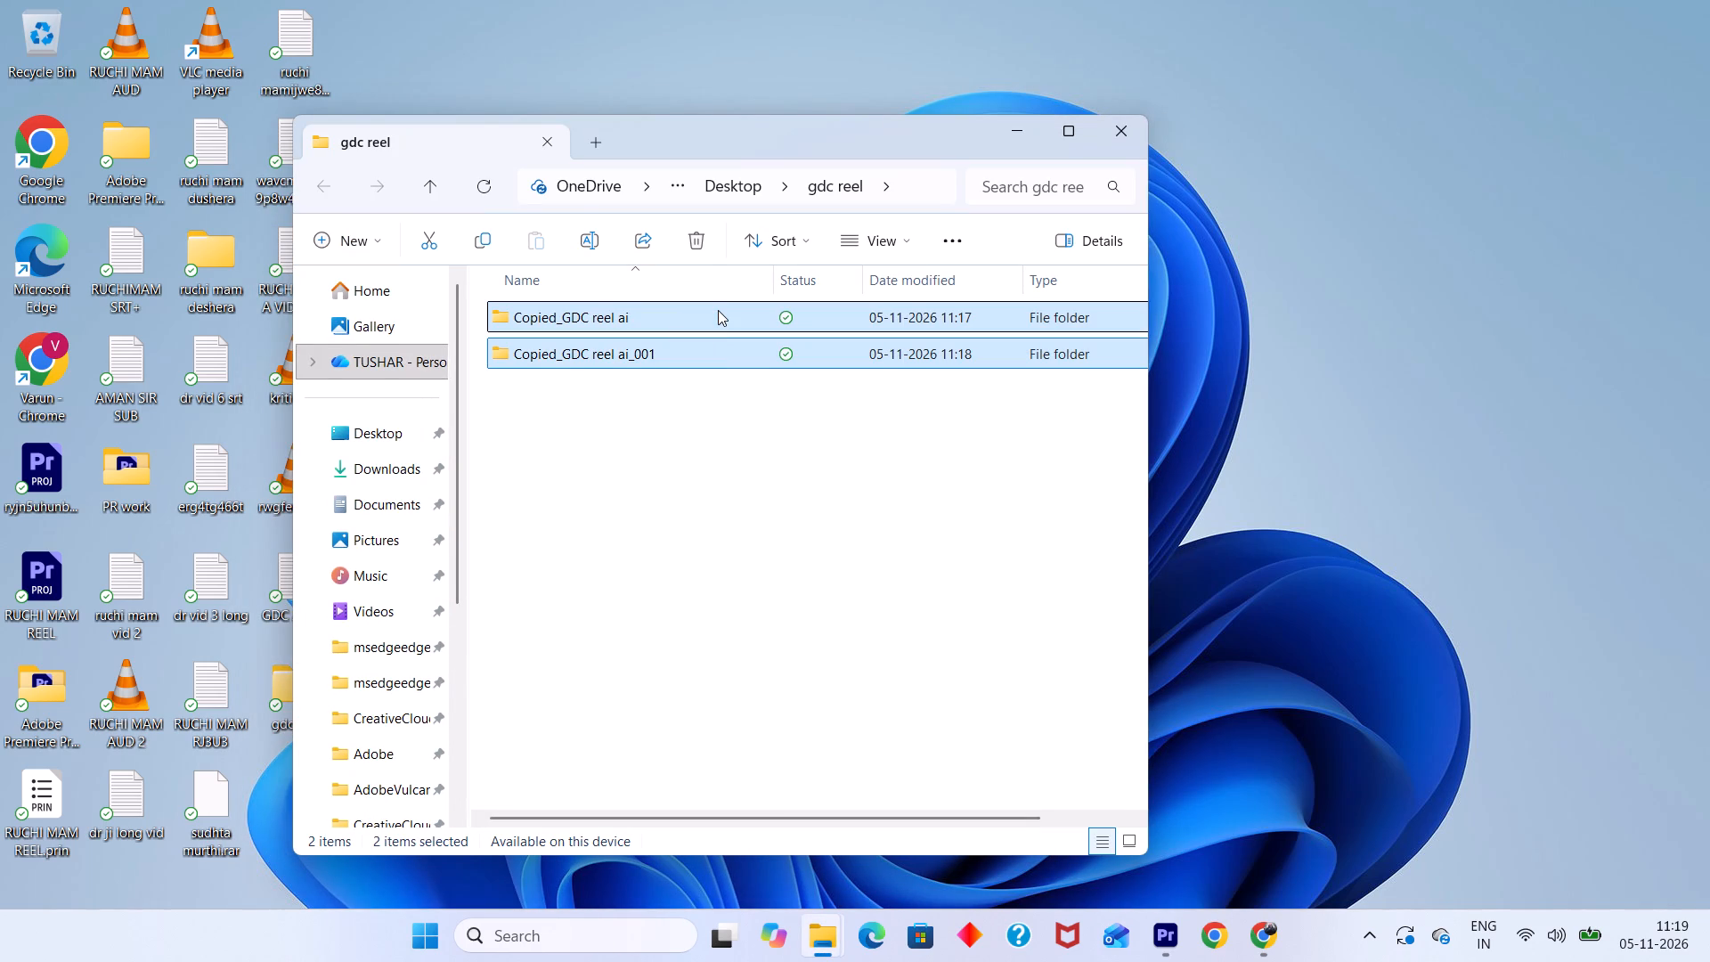
key(Print)
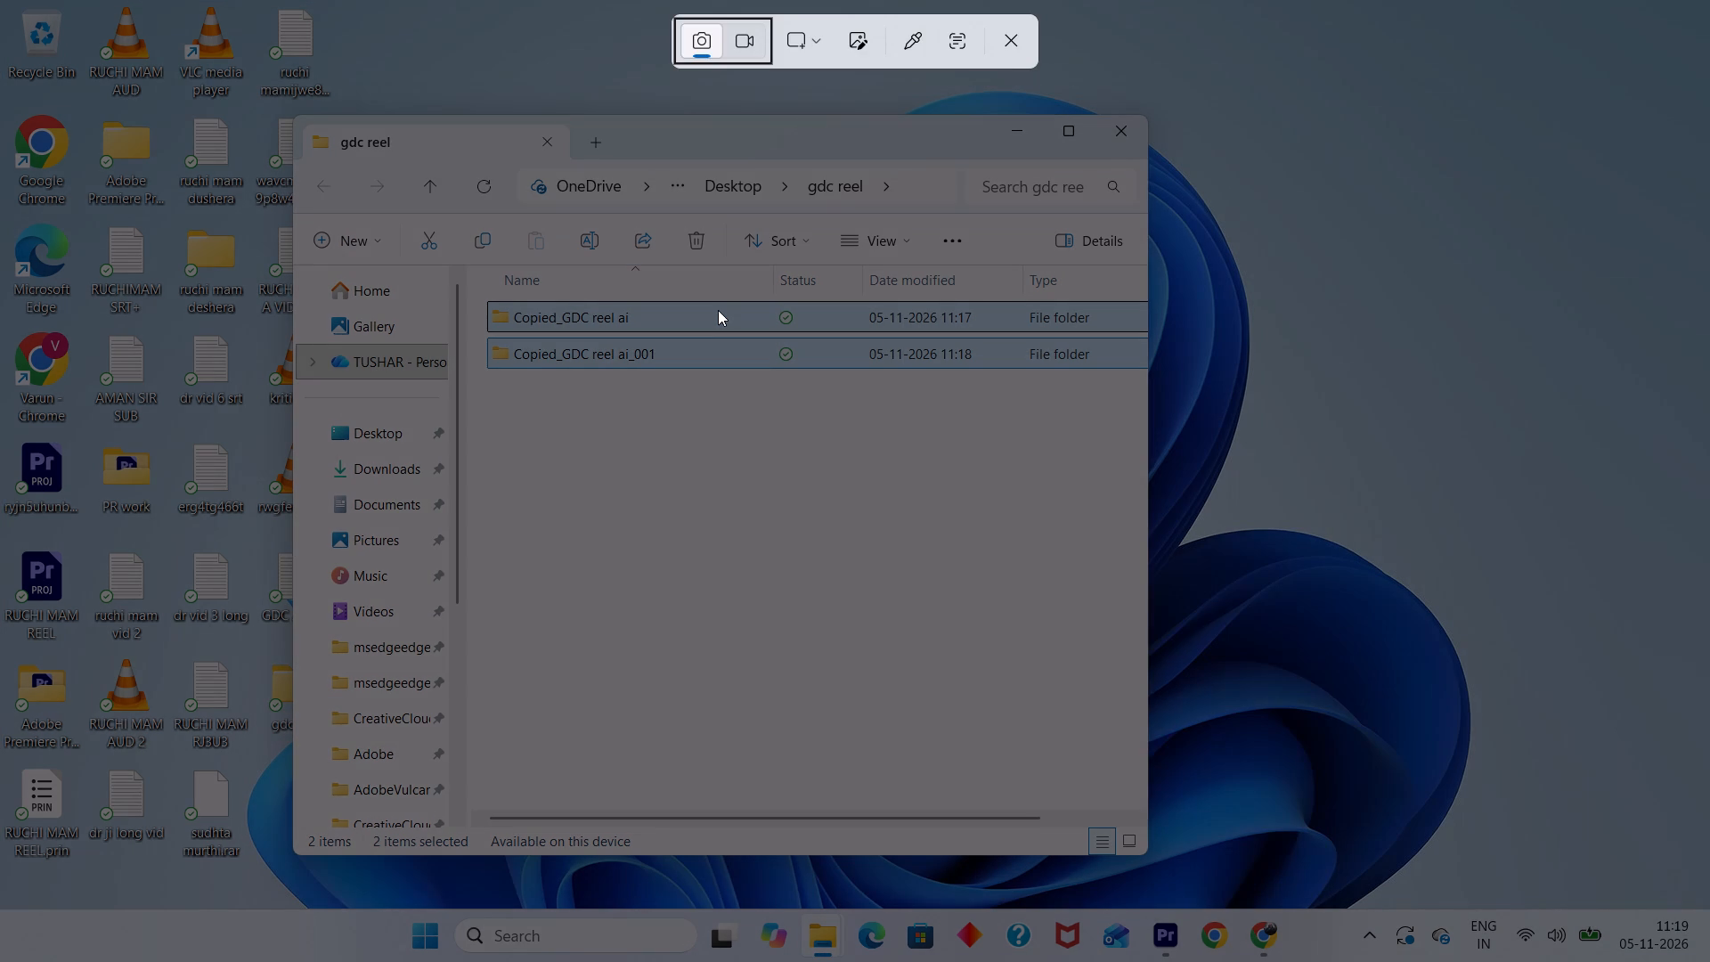
key(Escape)
key(Delete)
key(Delete)
key(Delete)
key(Delete)
key(Delete)
key(Delete)
key(Delete)
key(Delete)
key(Delete)
key(Delete)
key(Delete)
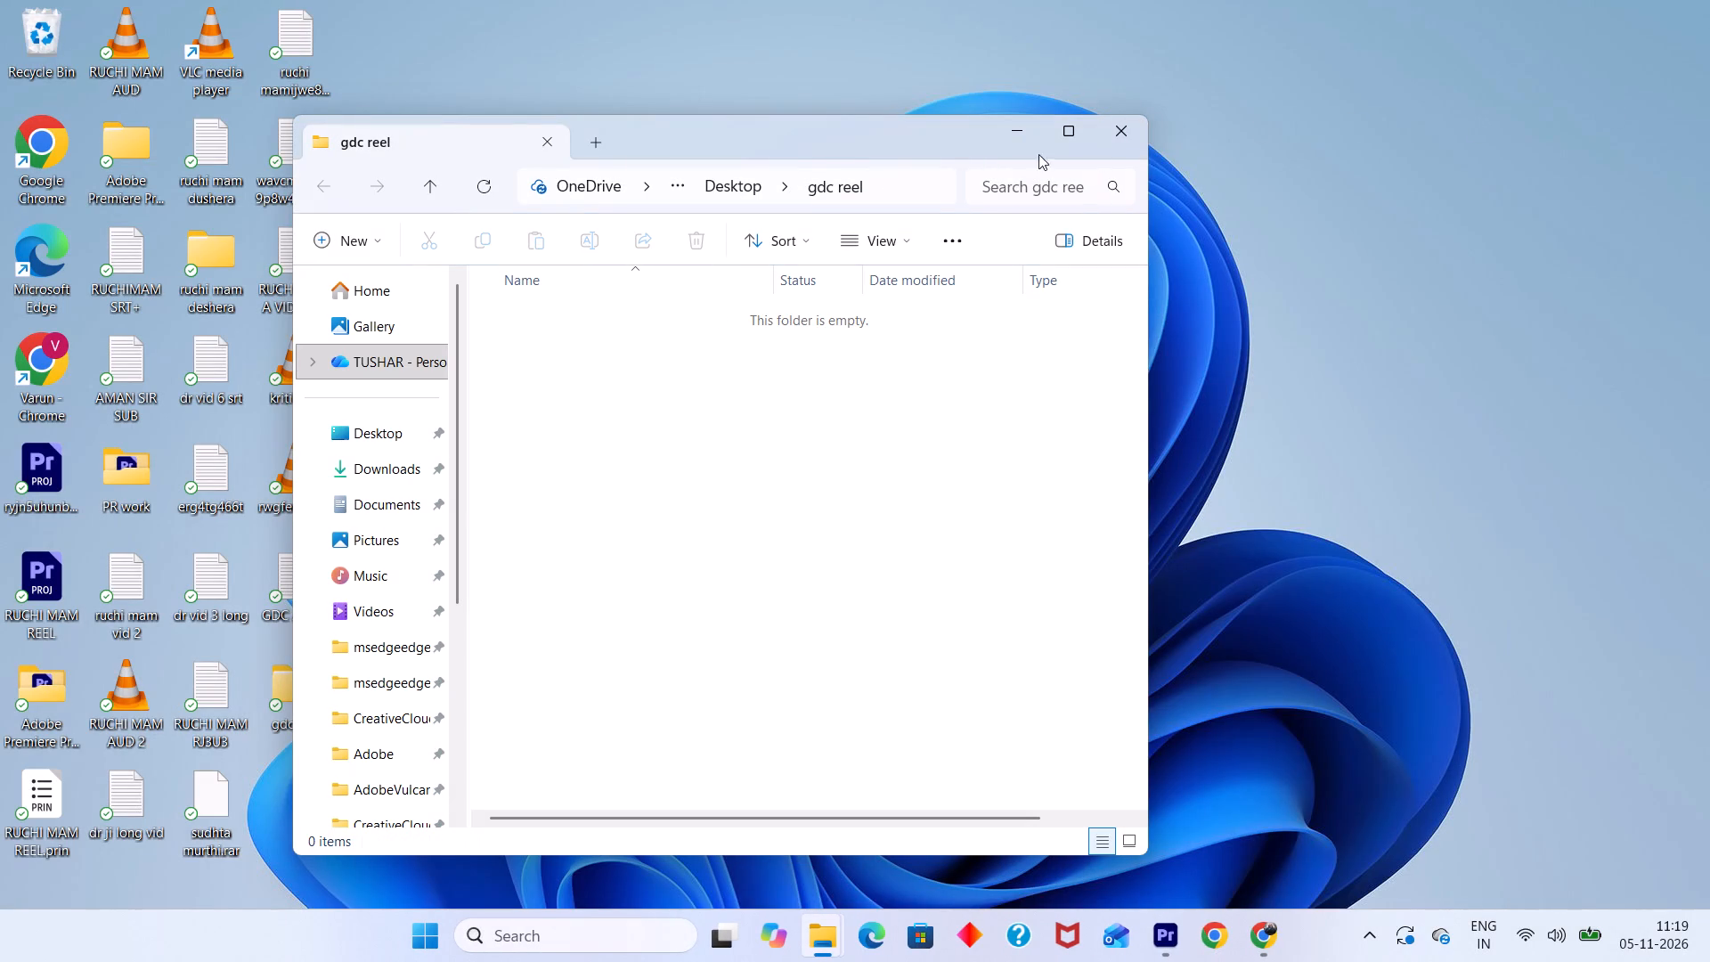
Close the window of the Desktop's gdc reel folder.
click(1126, 132)
Switch back to Adobe Premiere, save the GDC reel ai project and close the program.
click(1168, 939)
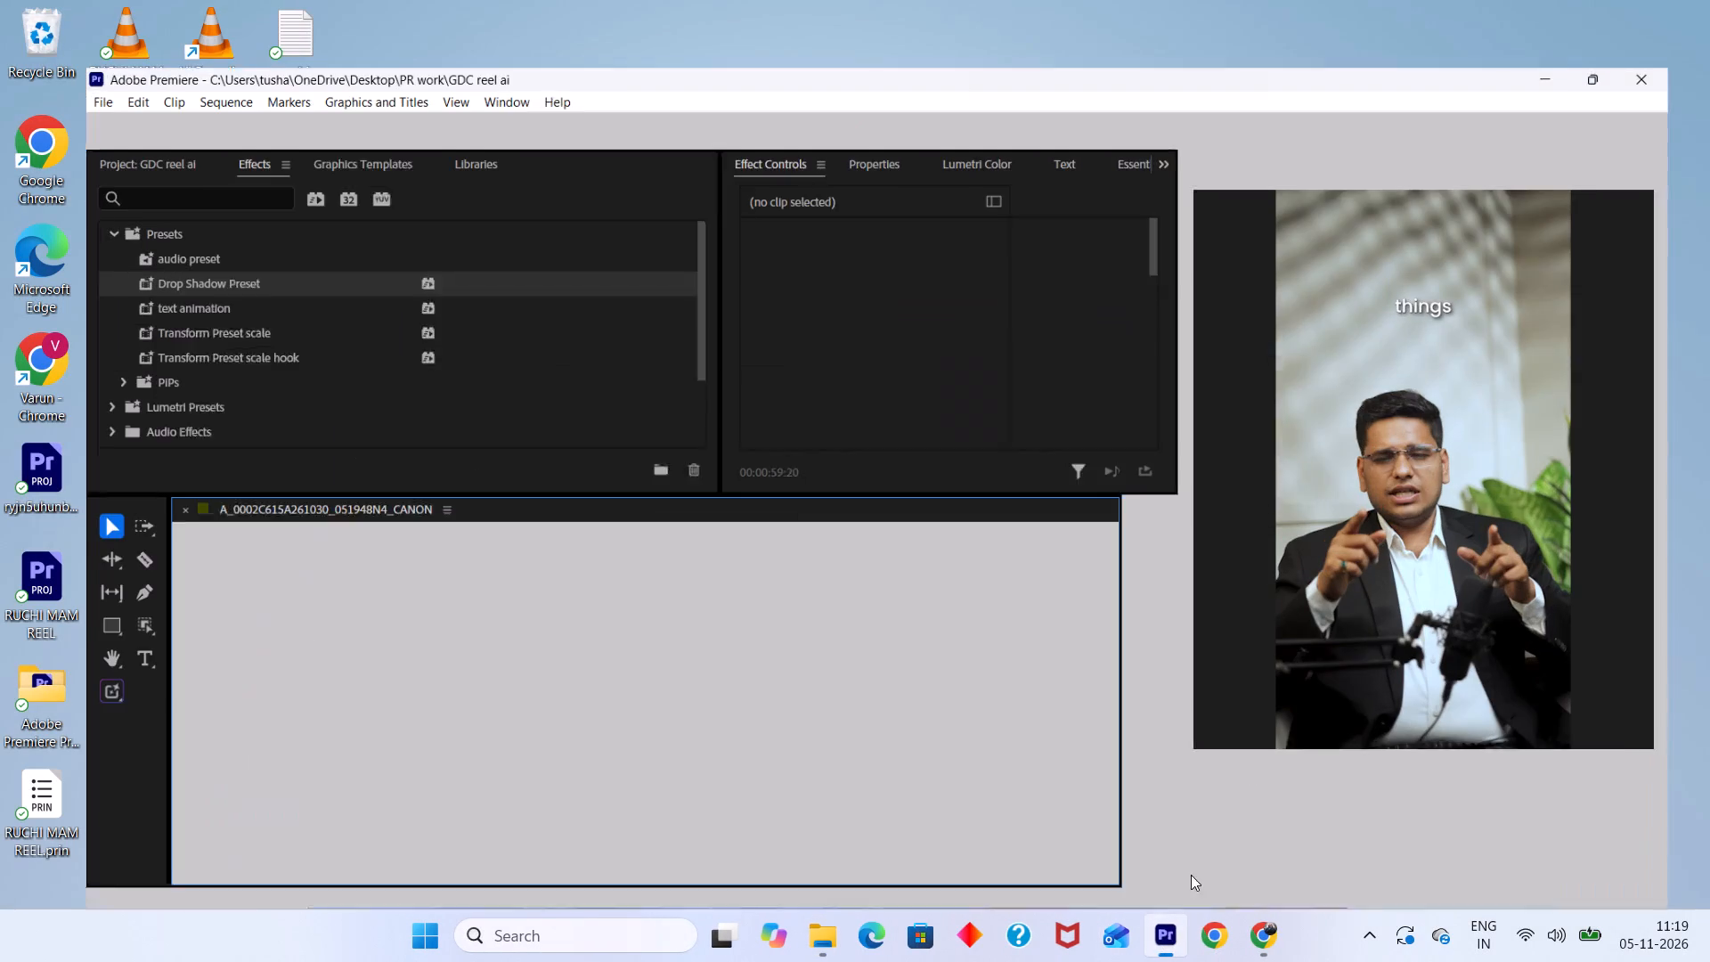
key(ctrl+s)
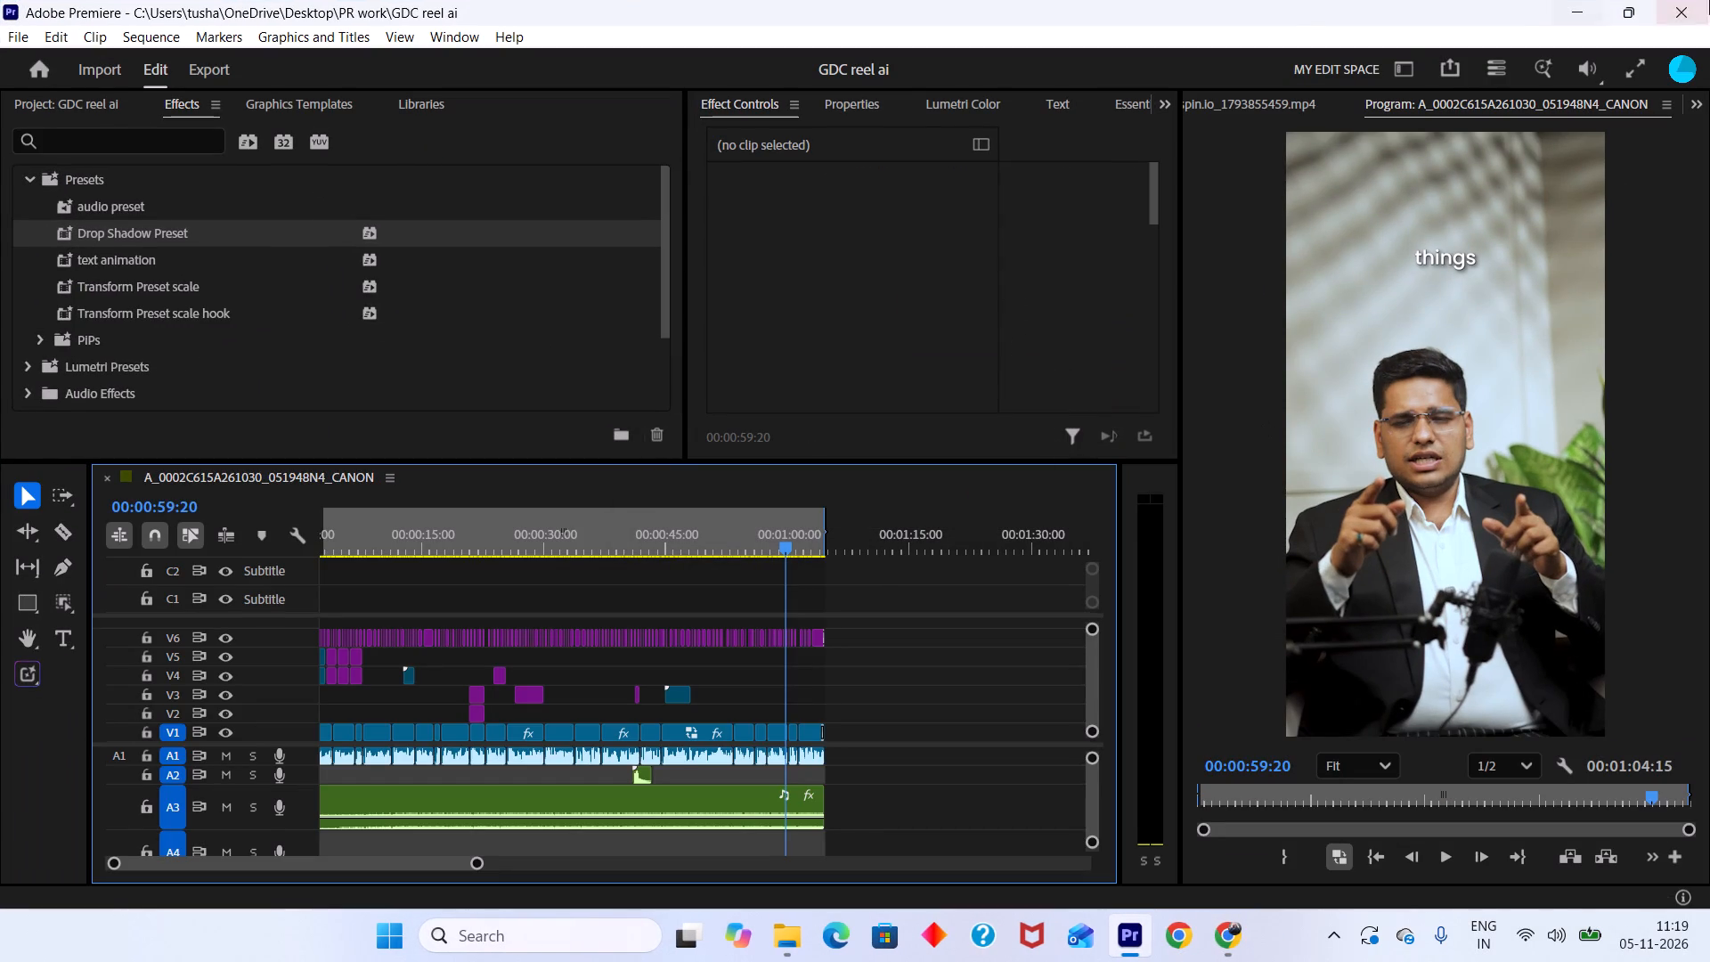
click(1709, 0)
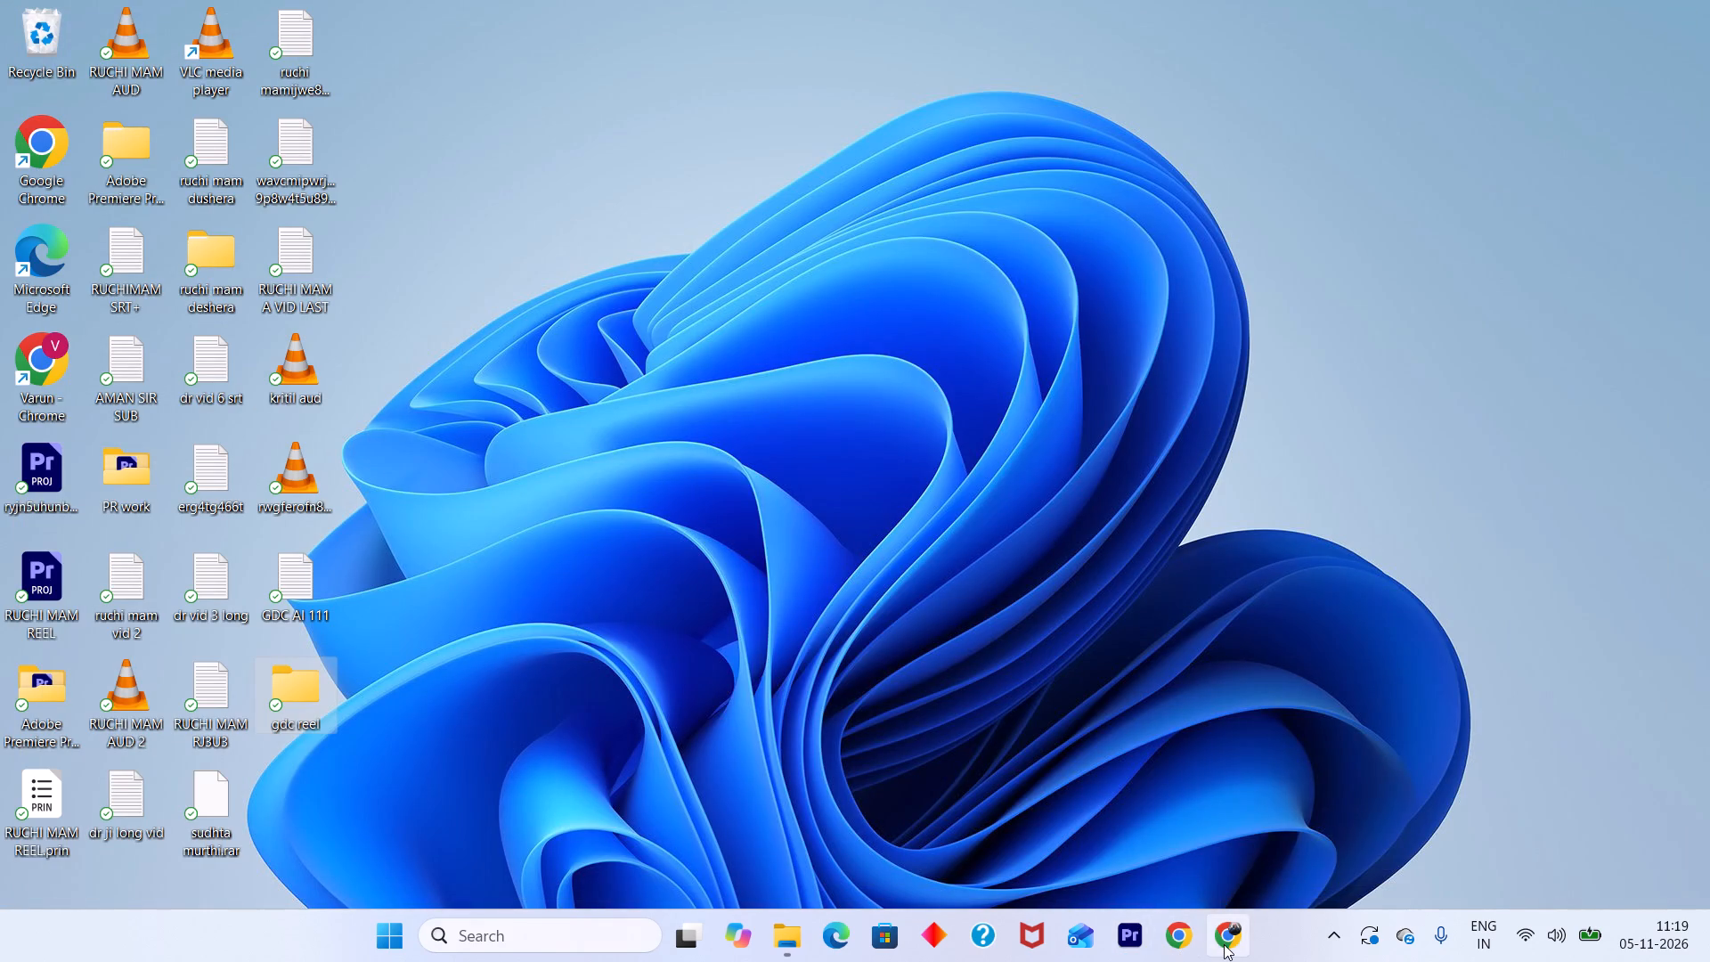
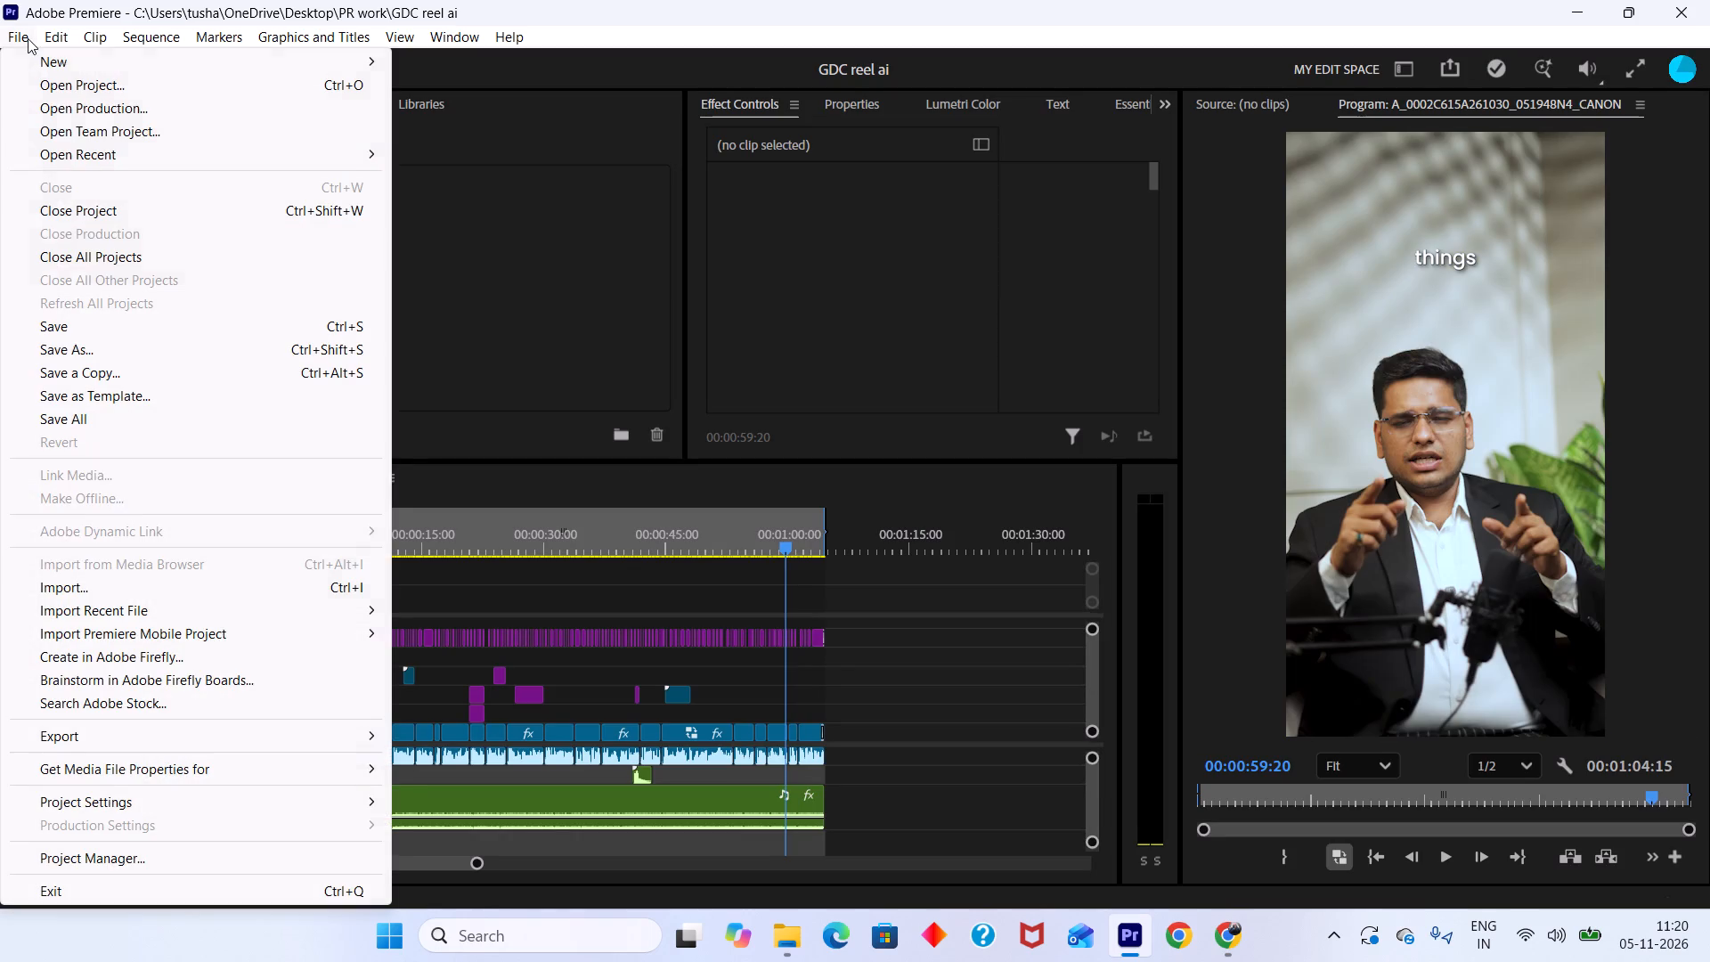
Collect the project's files into the Desktop's gdc reel folder with the Project Manager, calculating the resulting project size before starting the copy.
click(56, 852)
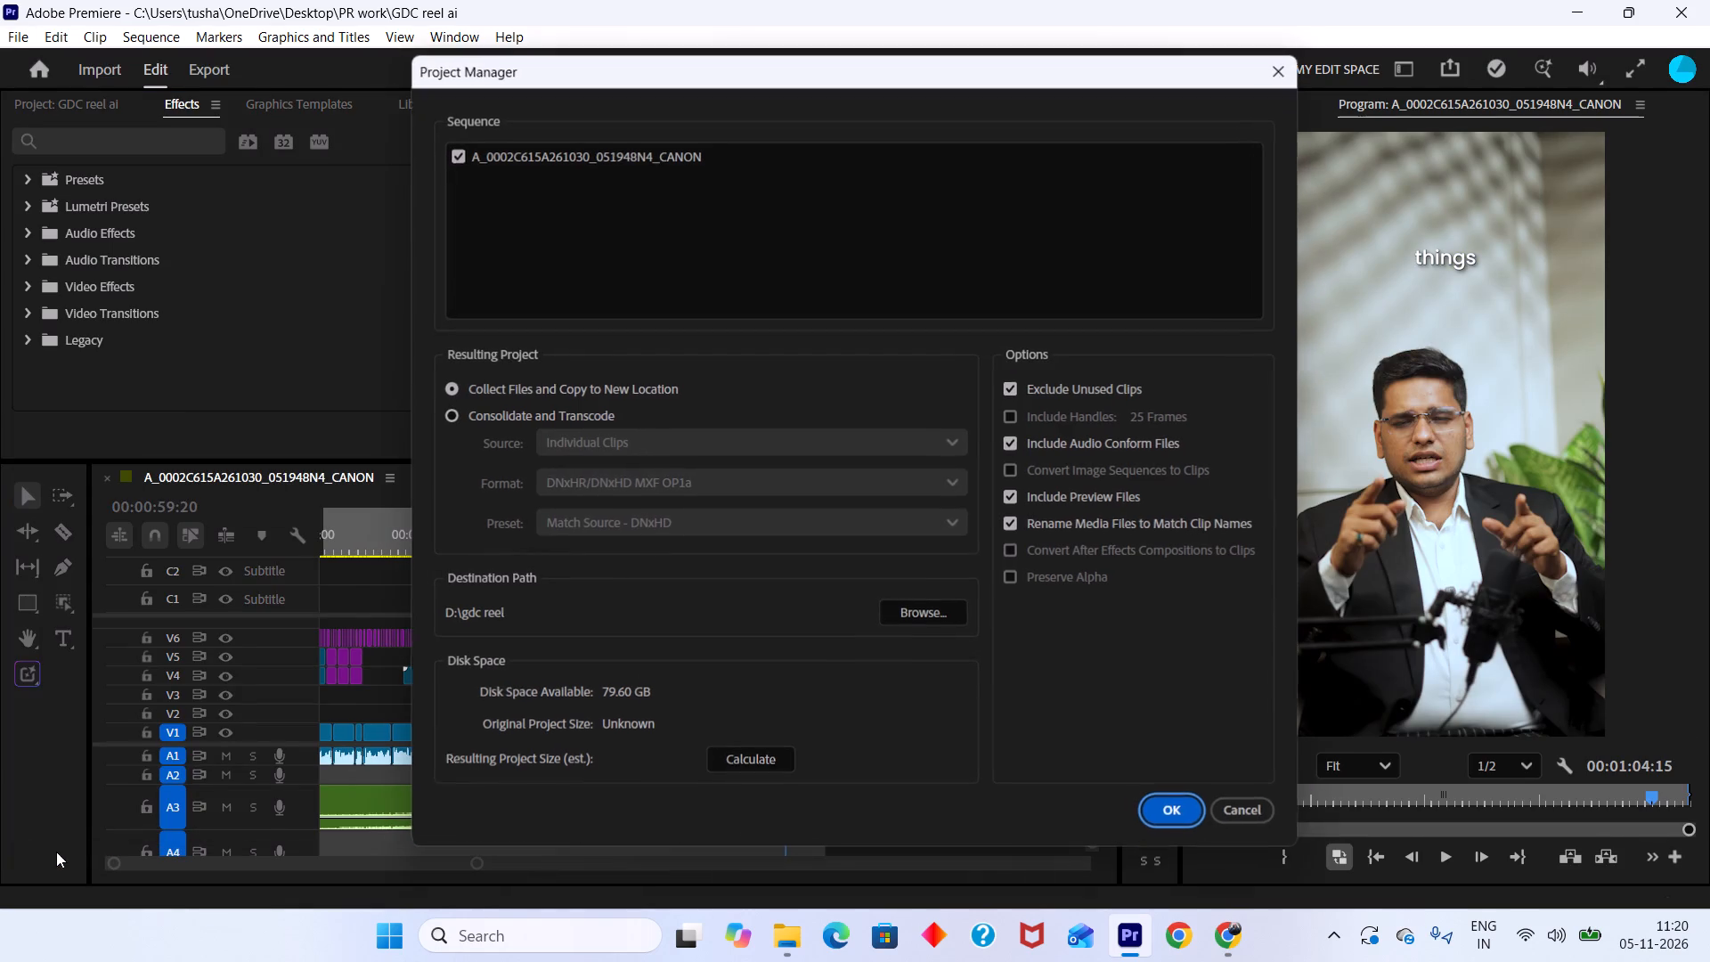
click(915, 614)
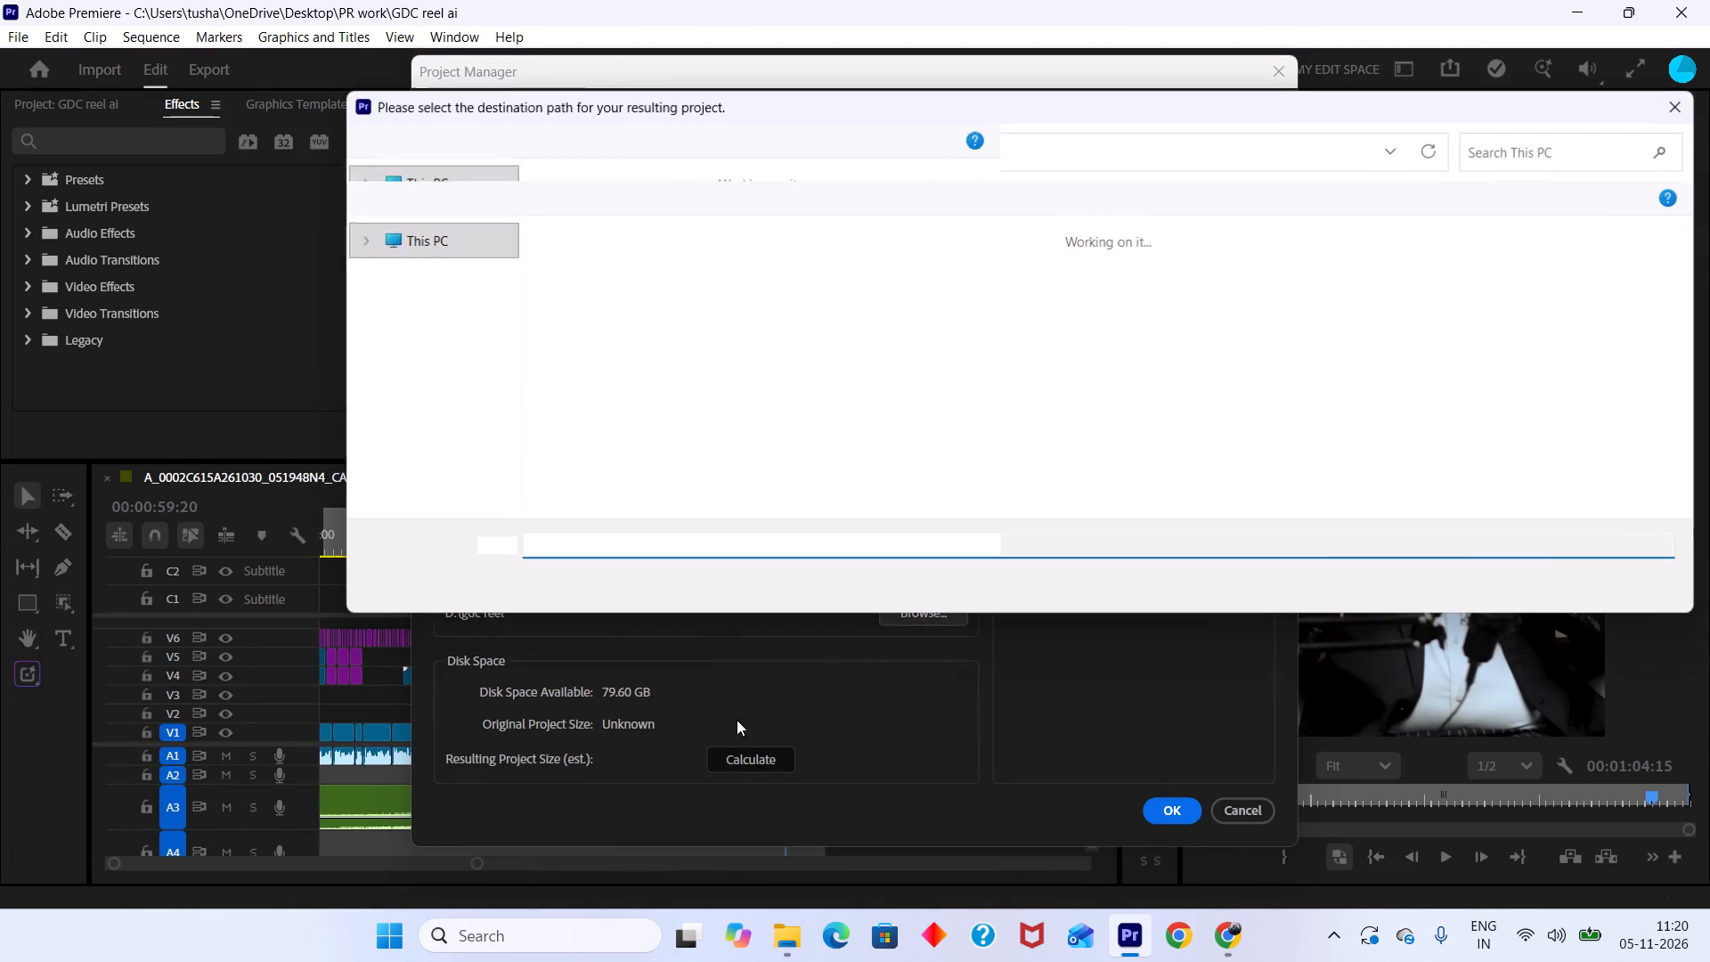
scroll(666, 284, up, 4)
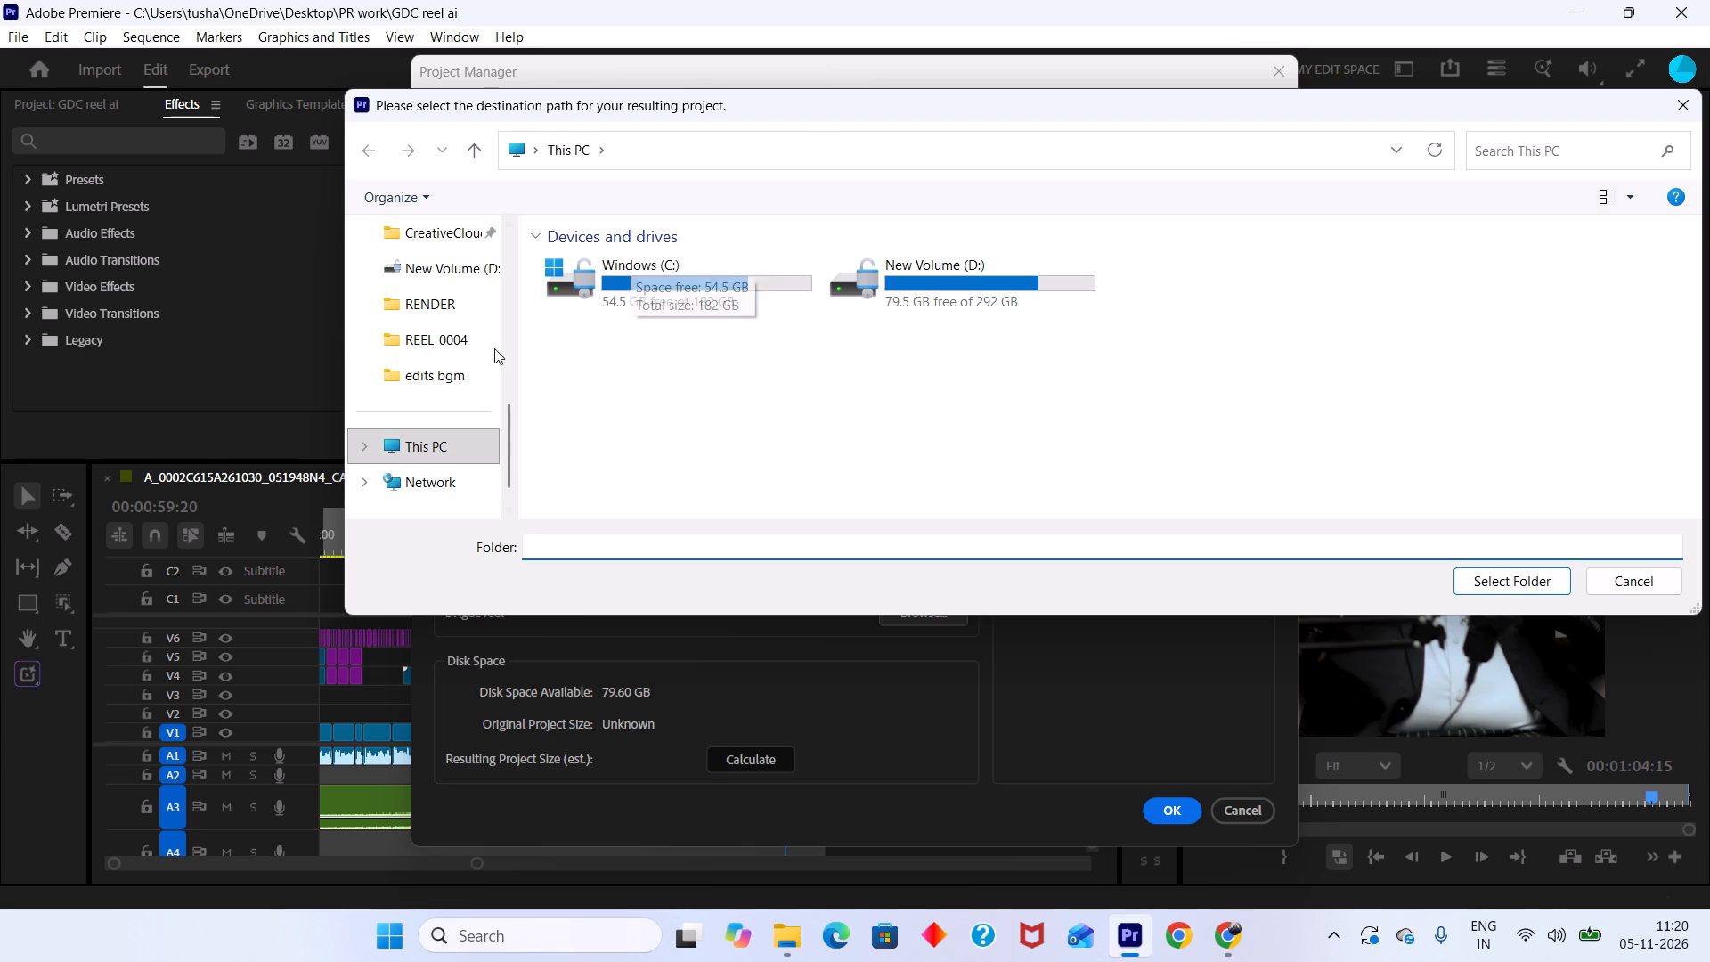
scroll(476, 357, up, 8)
click(445, 345)
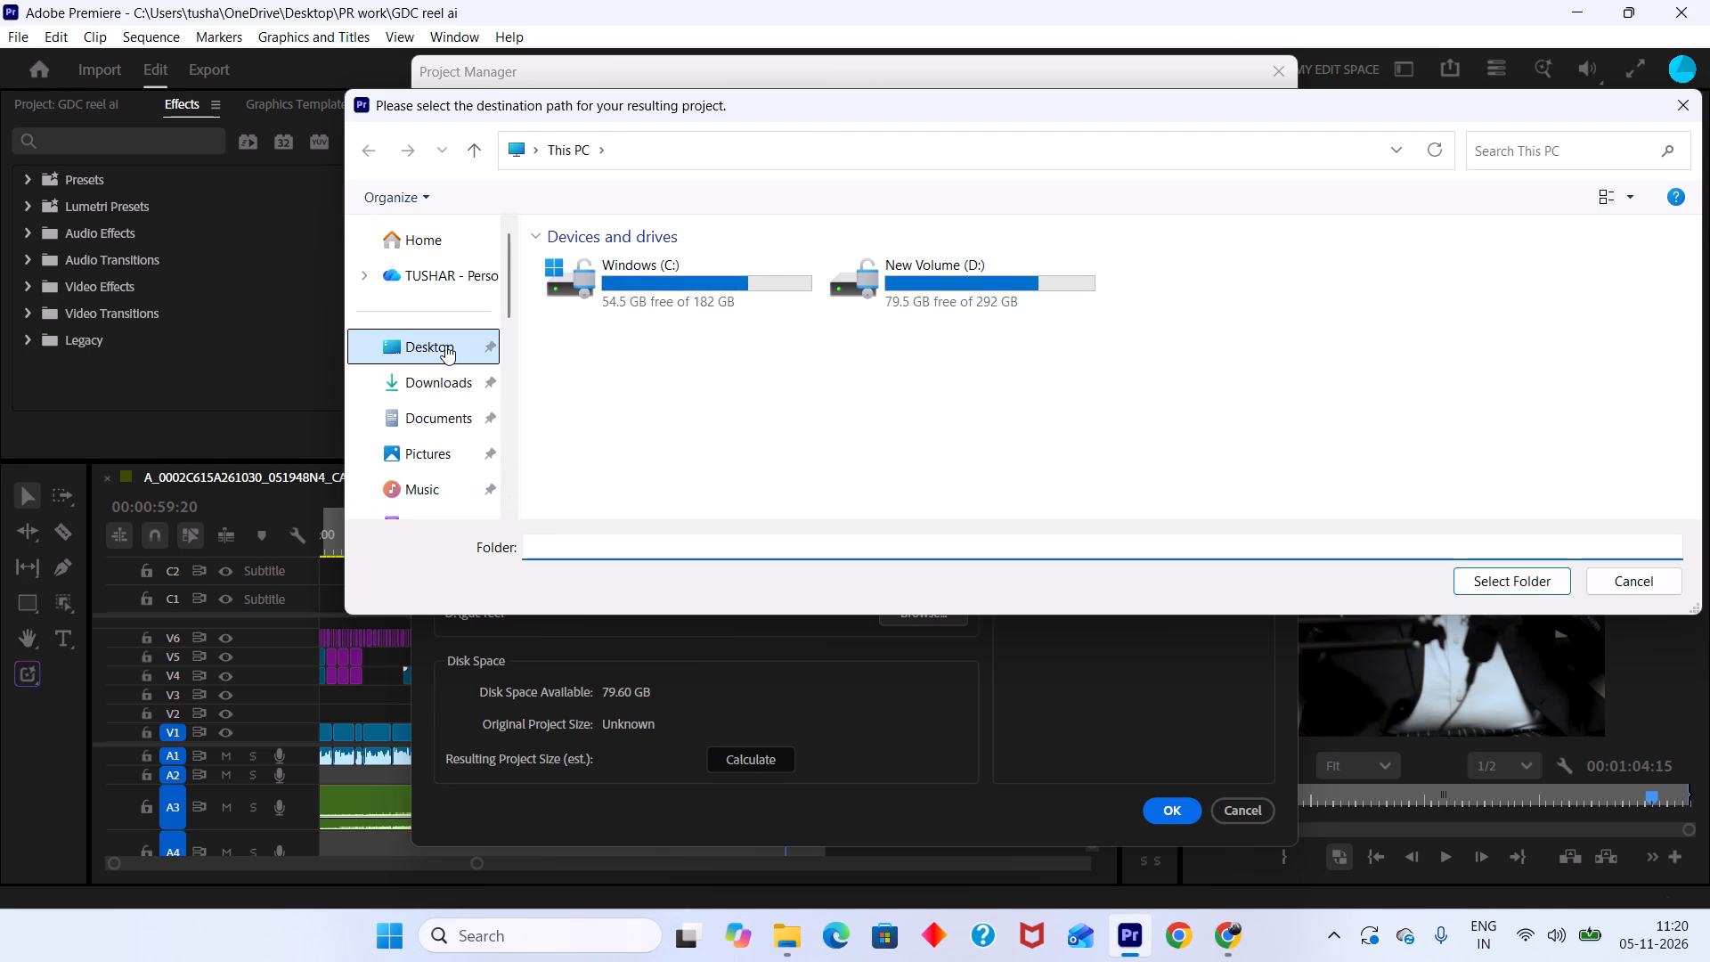
click(1027, 257)
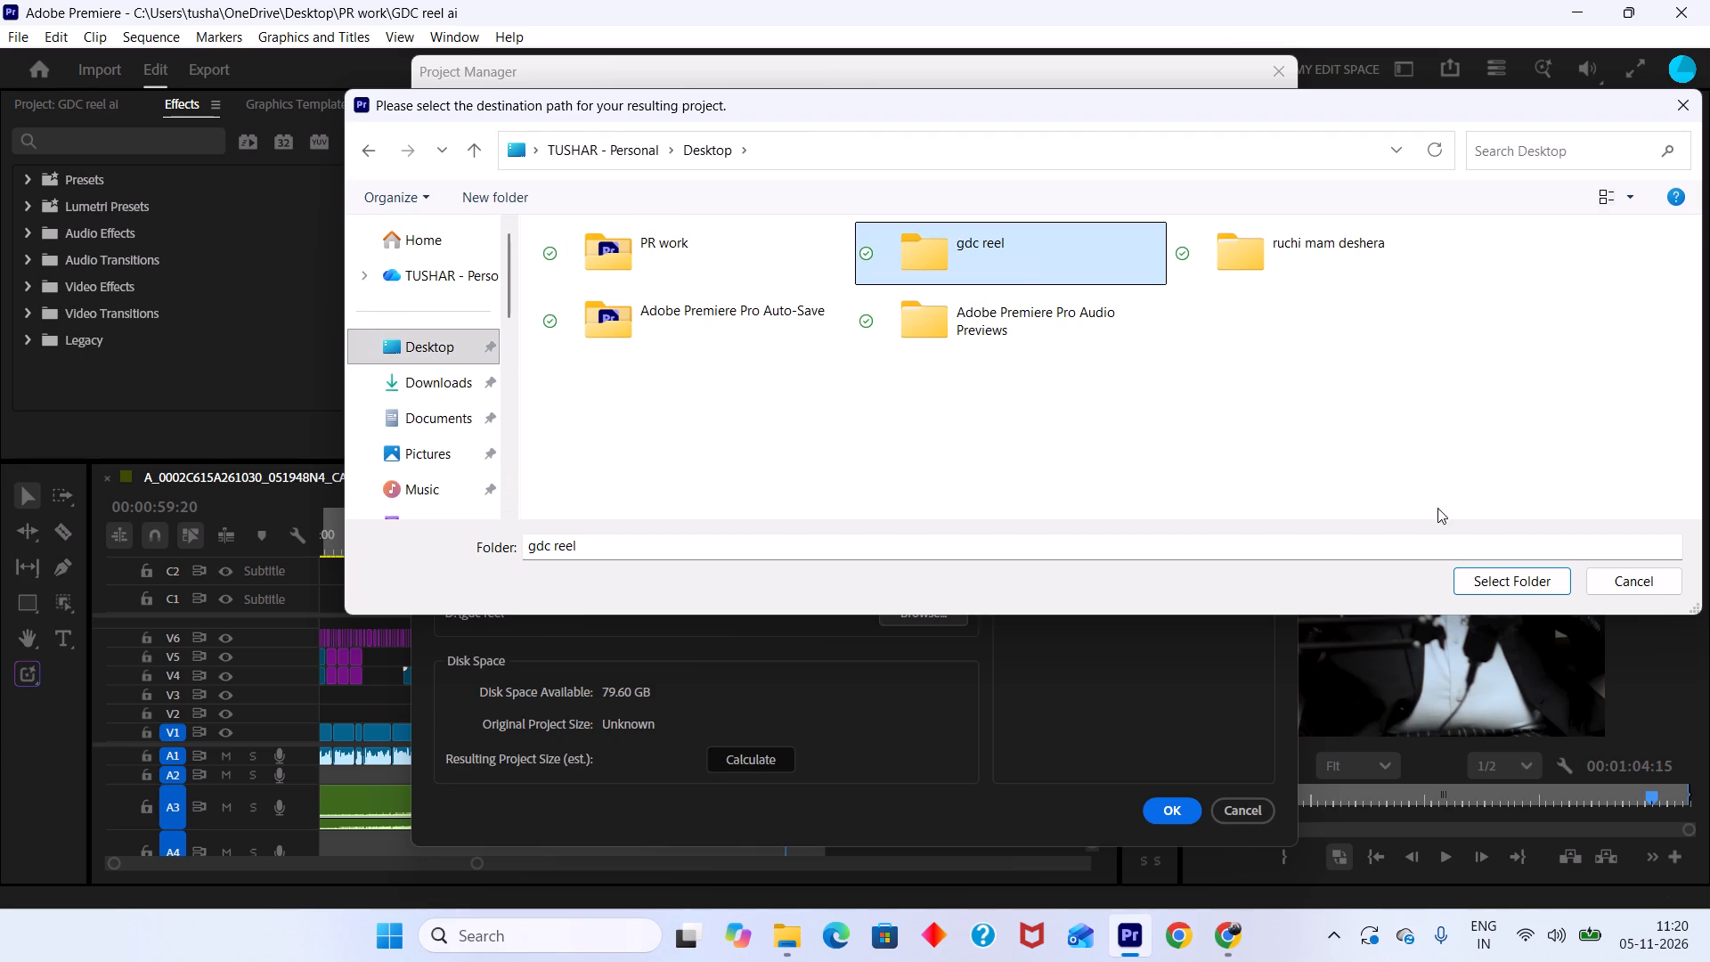
click(1491, 574)
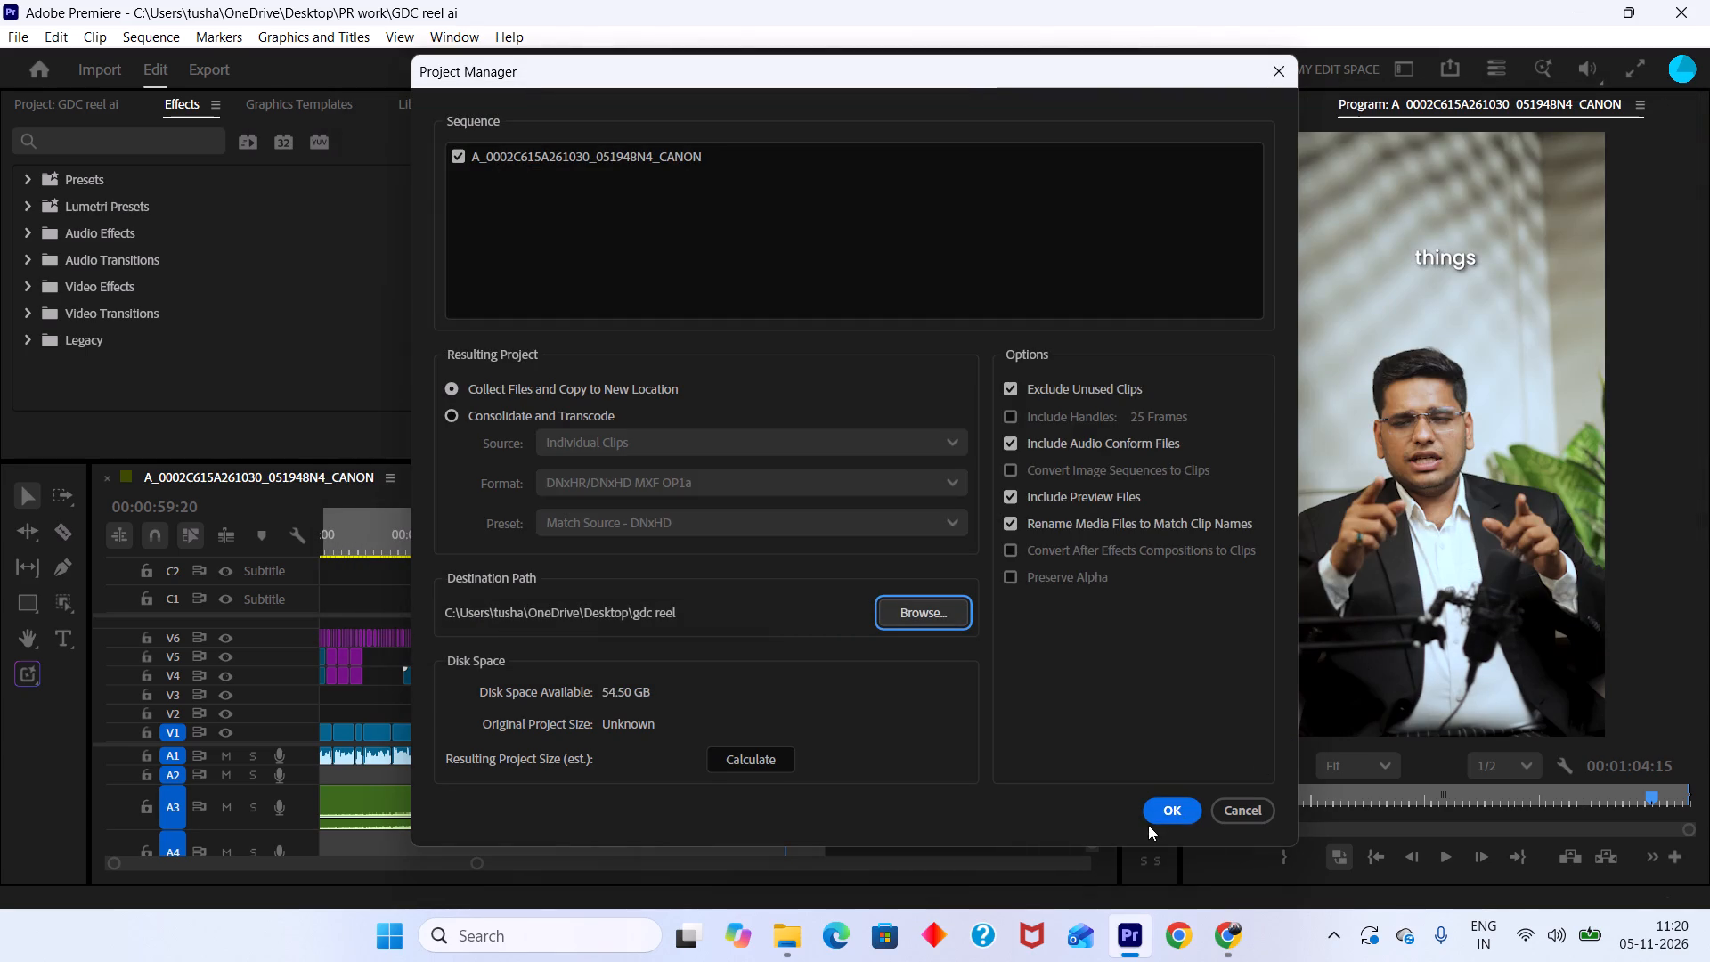
click(778, 767)
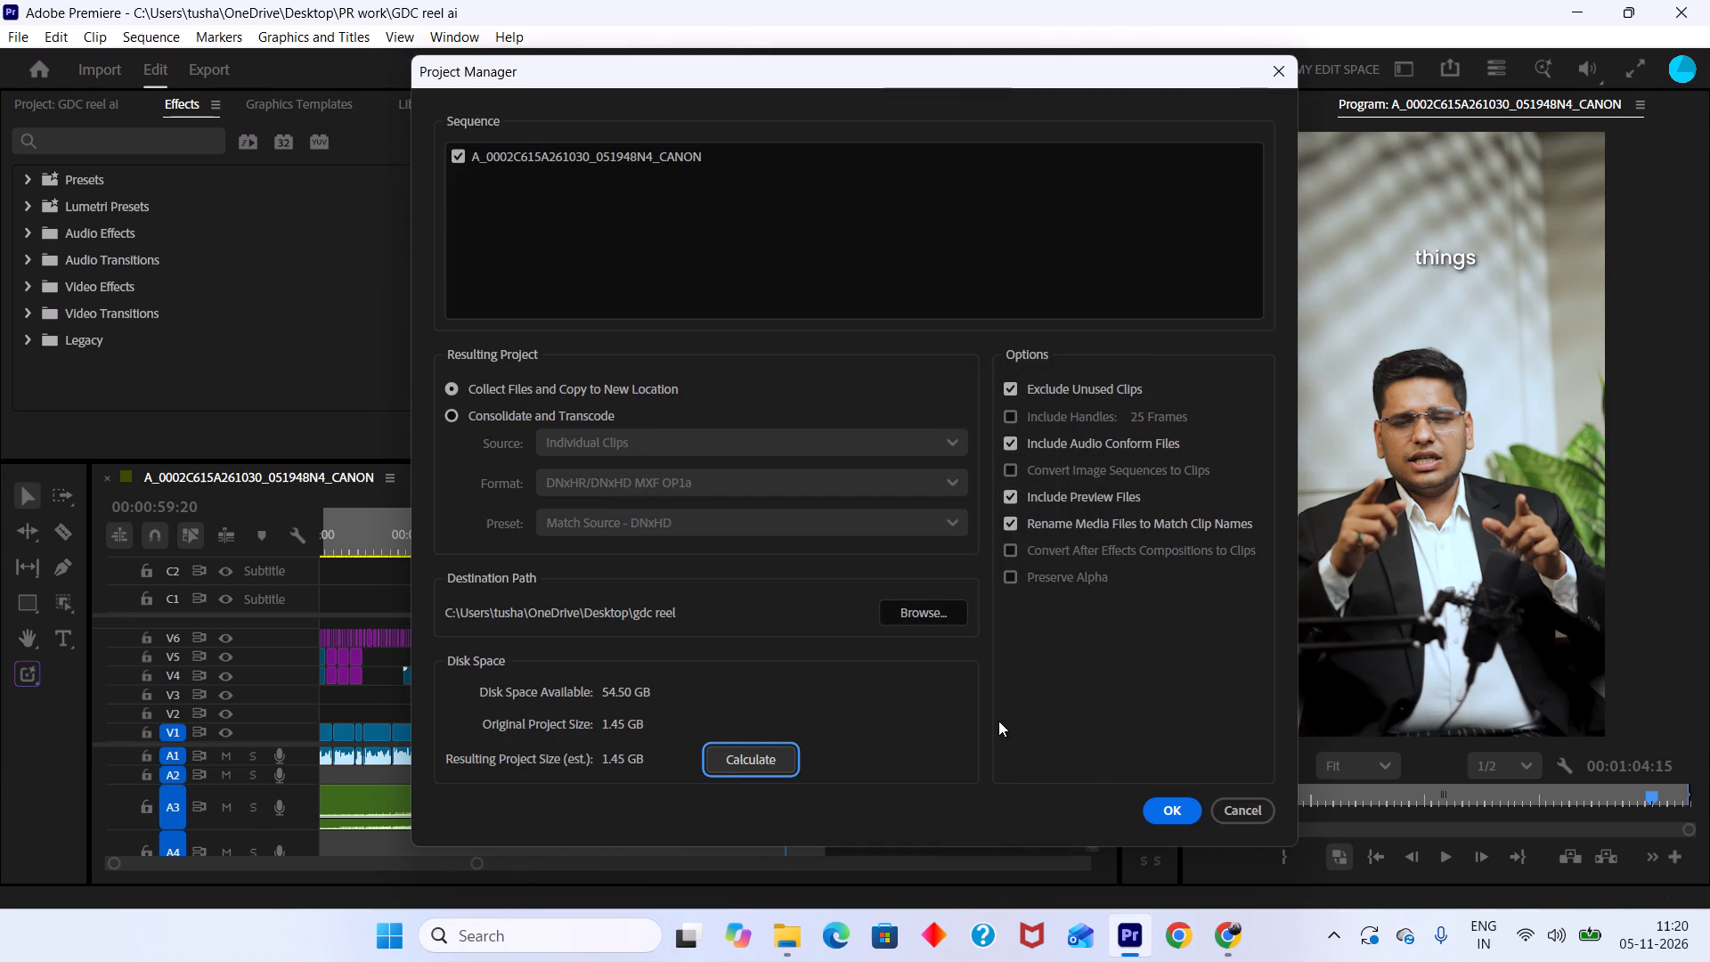
click(1158, 807)
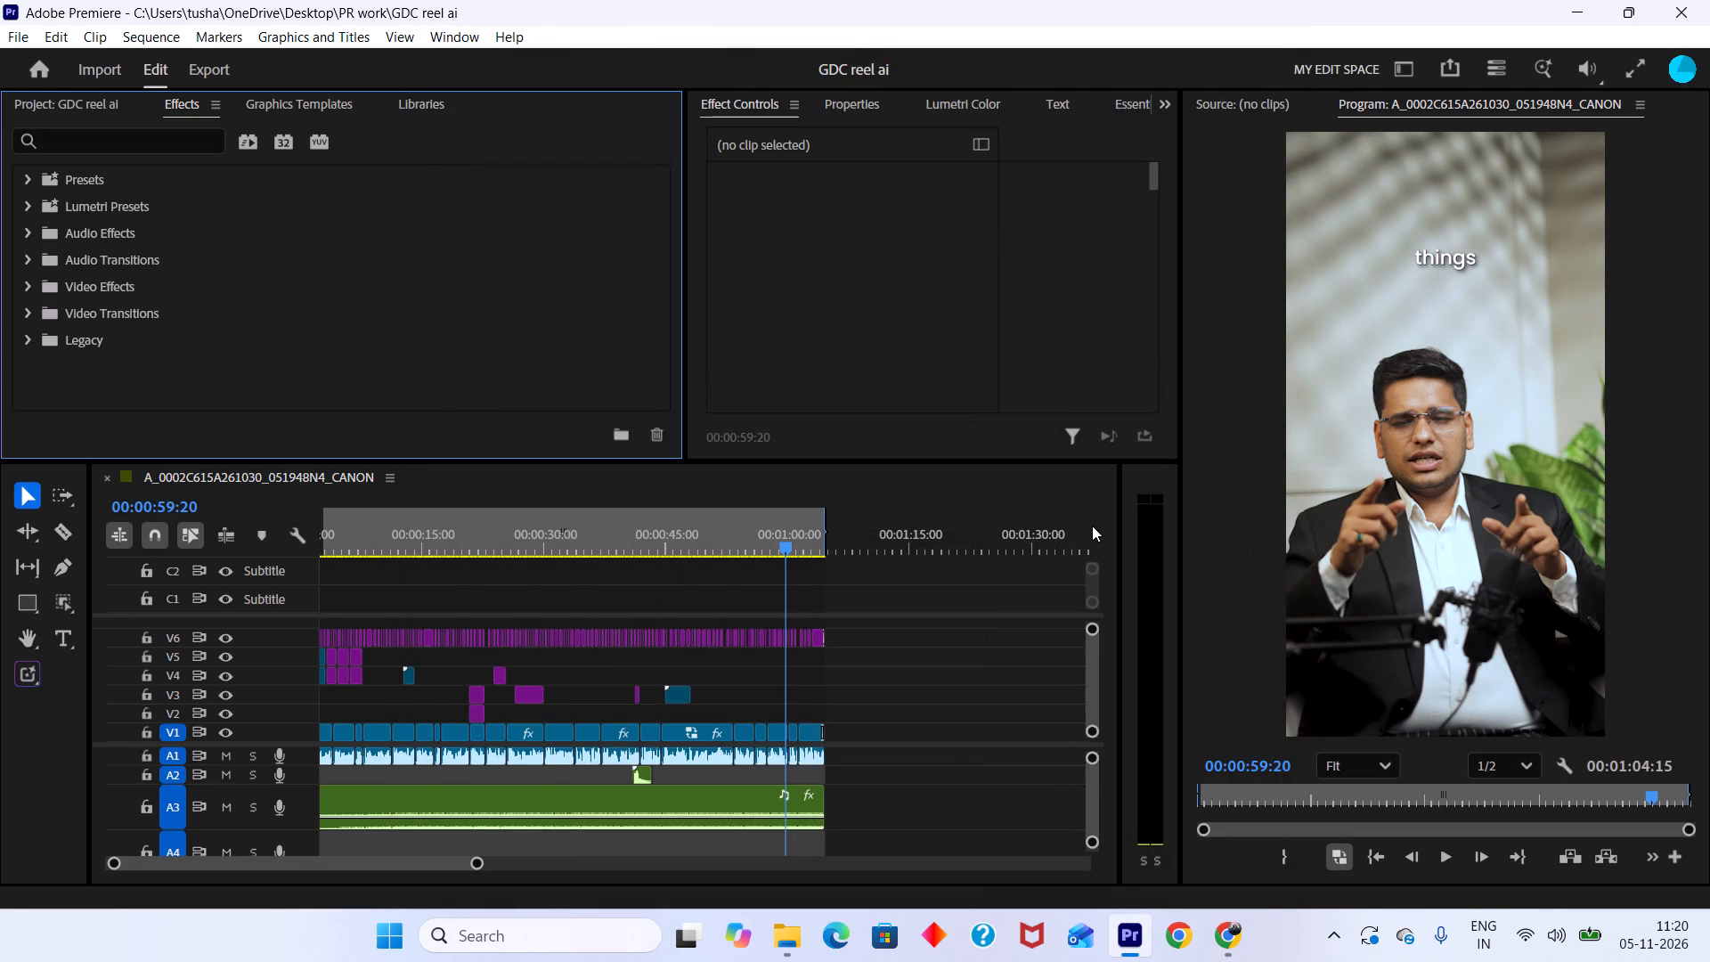
Save the GDC reel ai project.
key(ctrl+s)
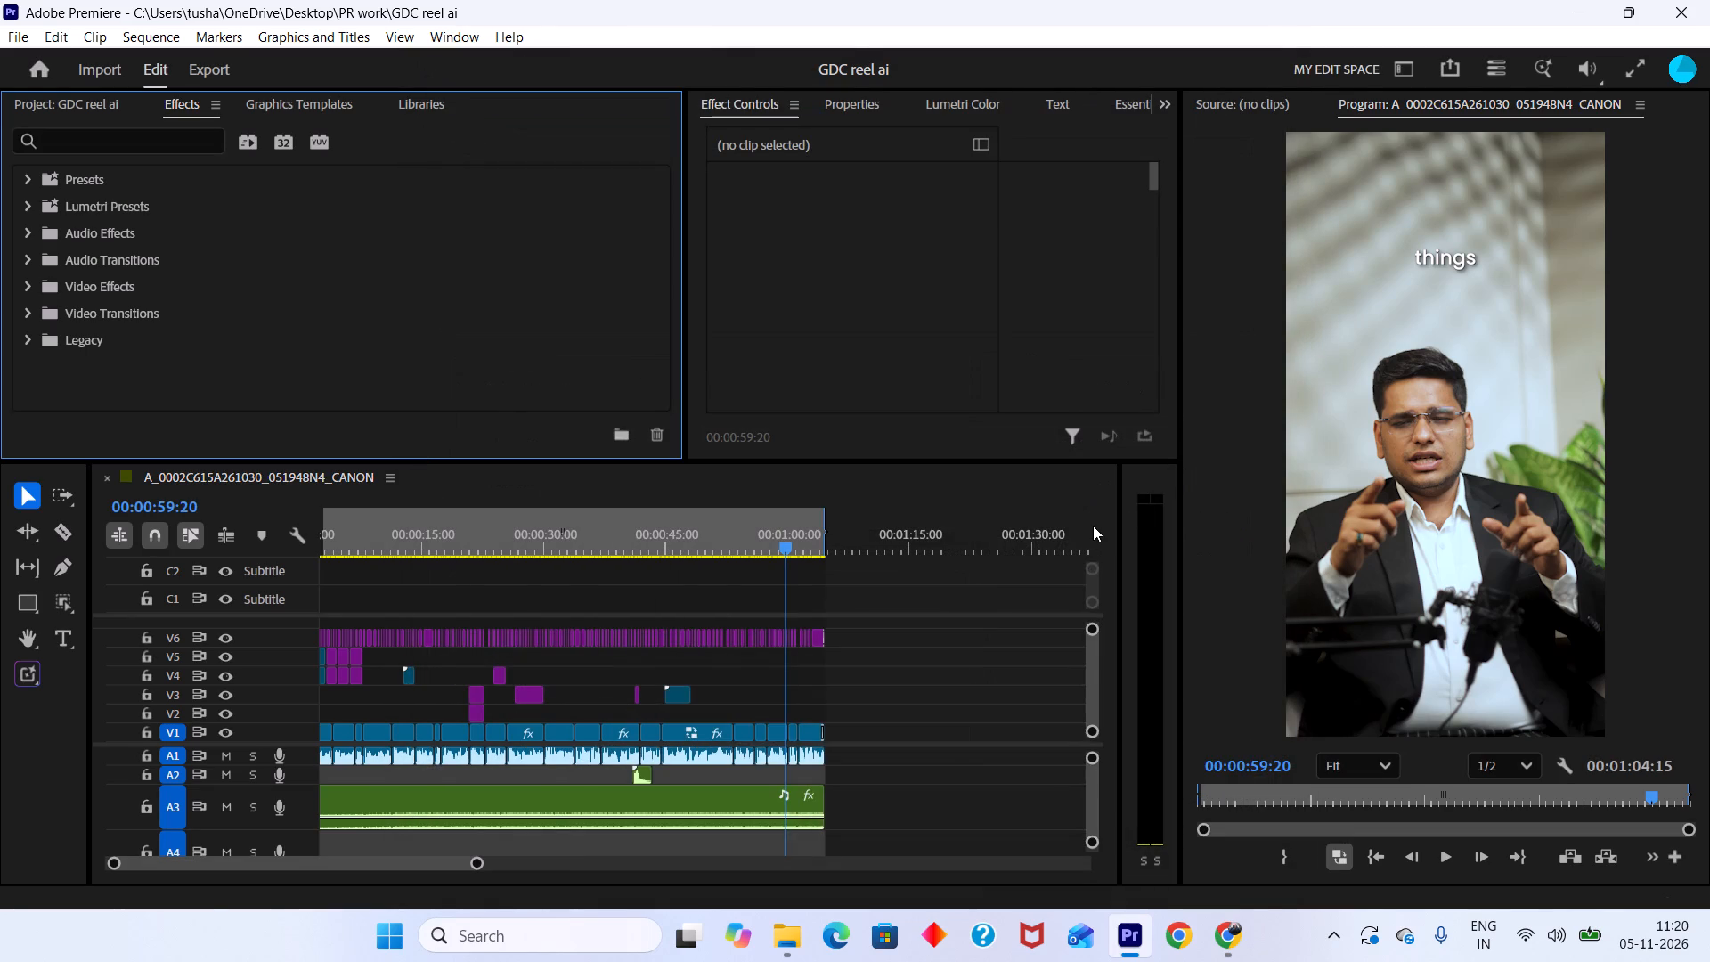
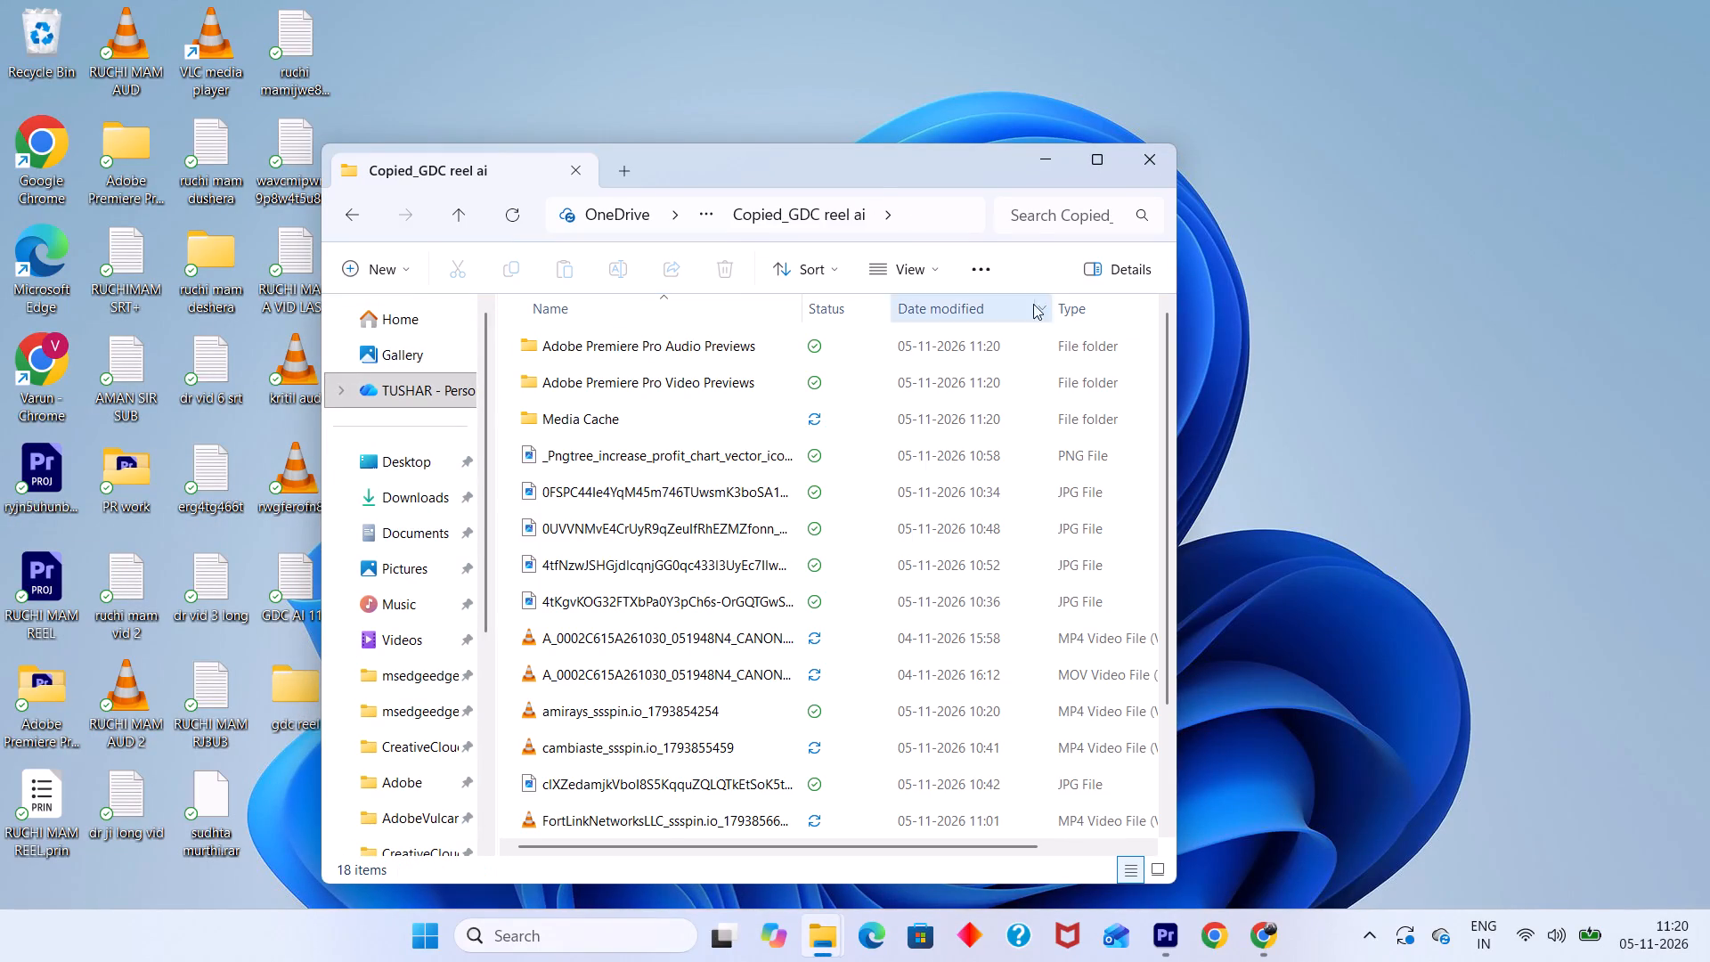
Check the files collected in the Copied_GDC reel ai folder, then close the folder window.
scroll(766, 671, down, 5)
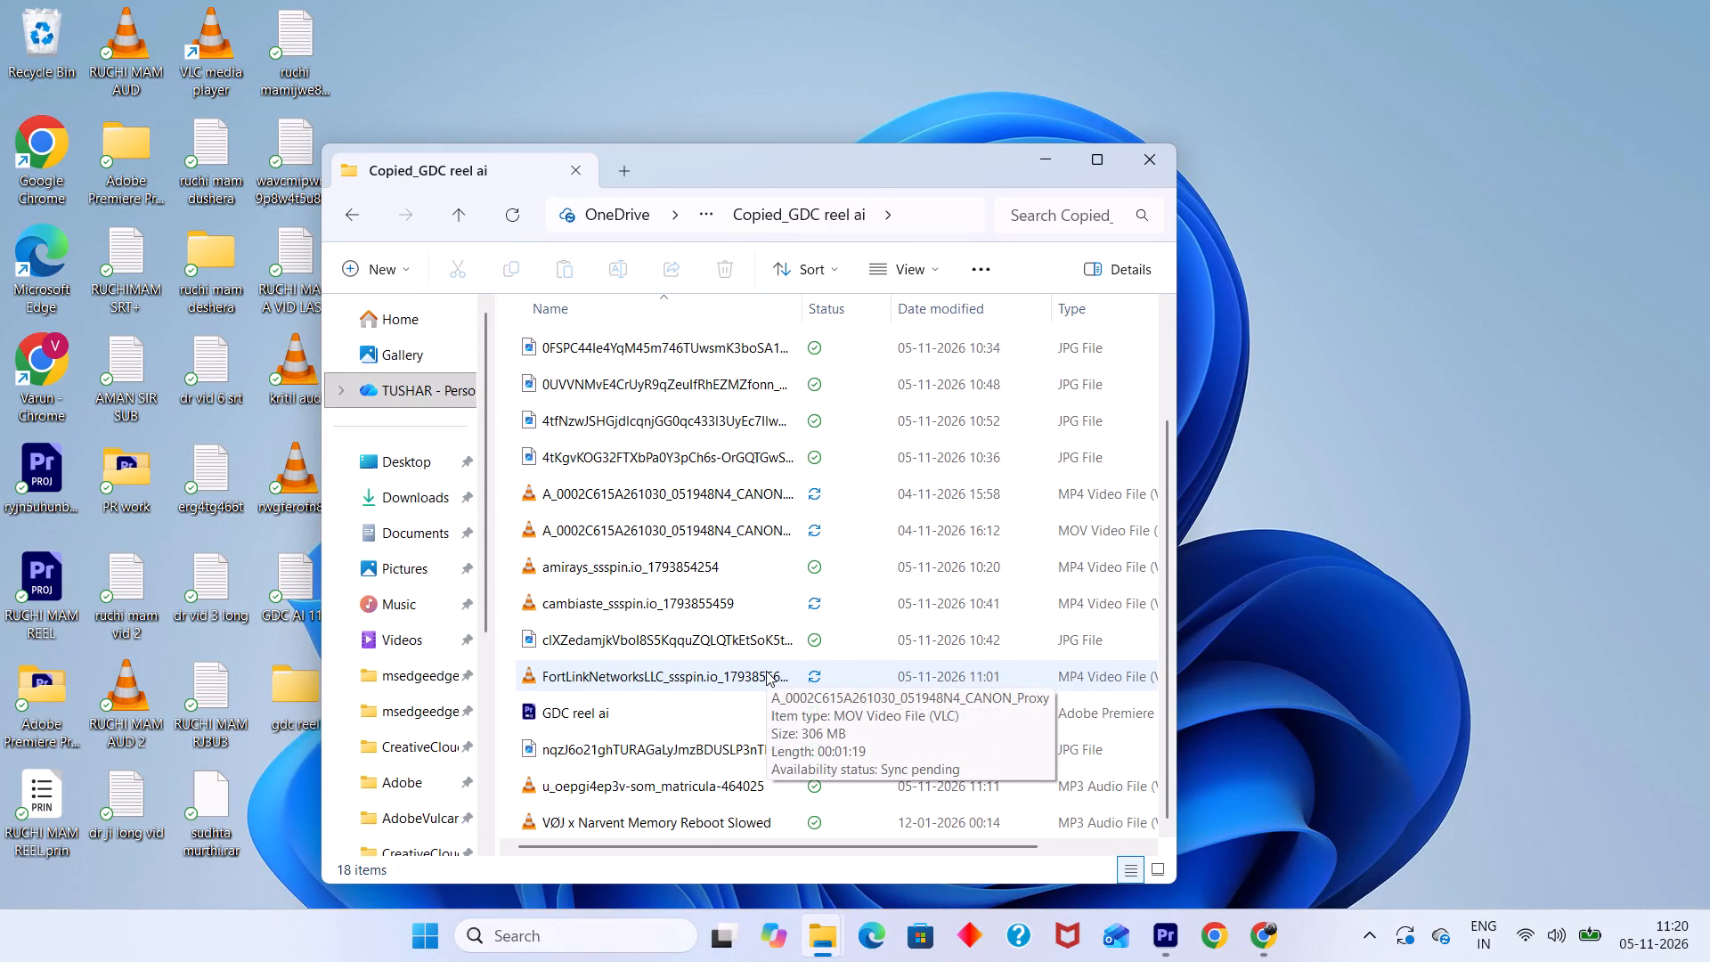
scroll(766, 671, down, 1)
click(1152, 159)
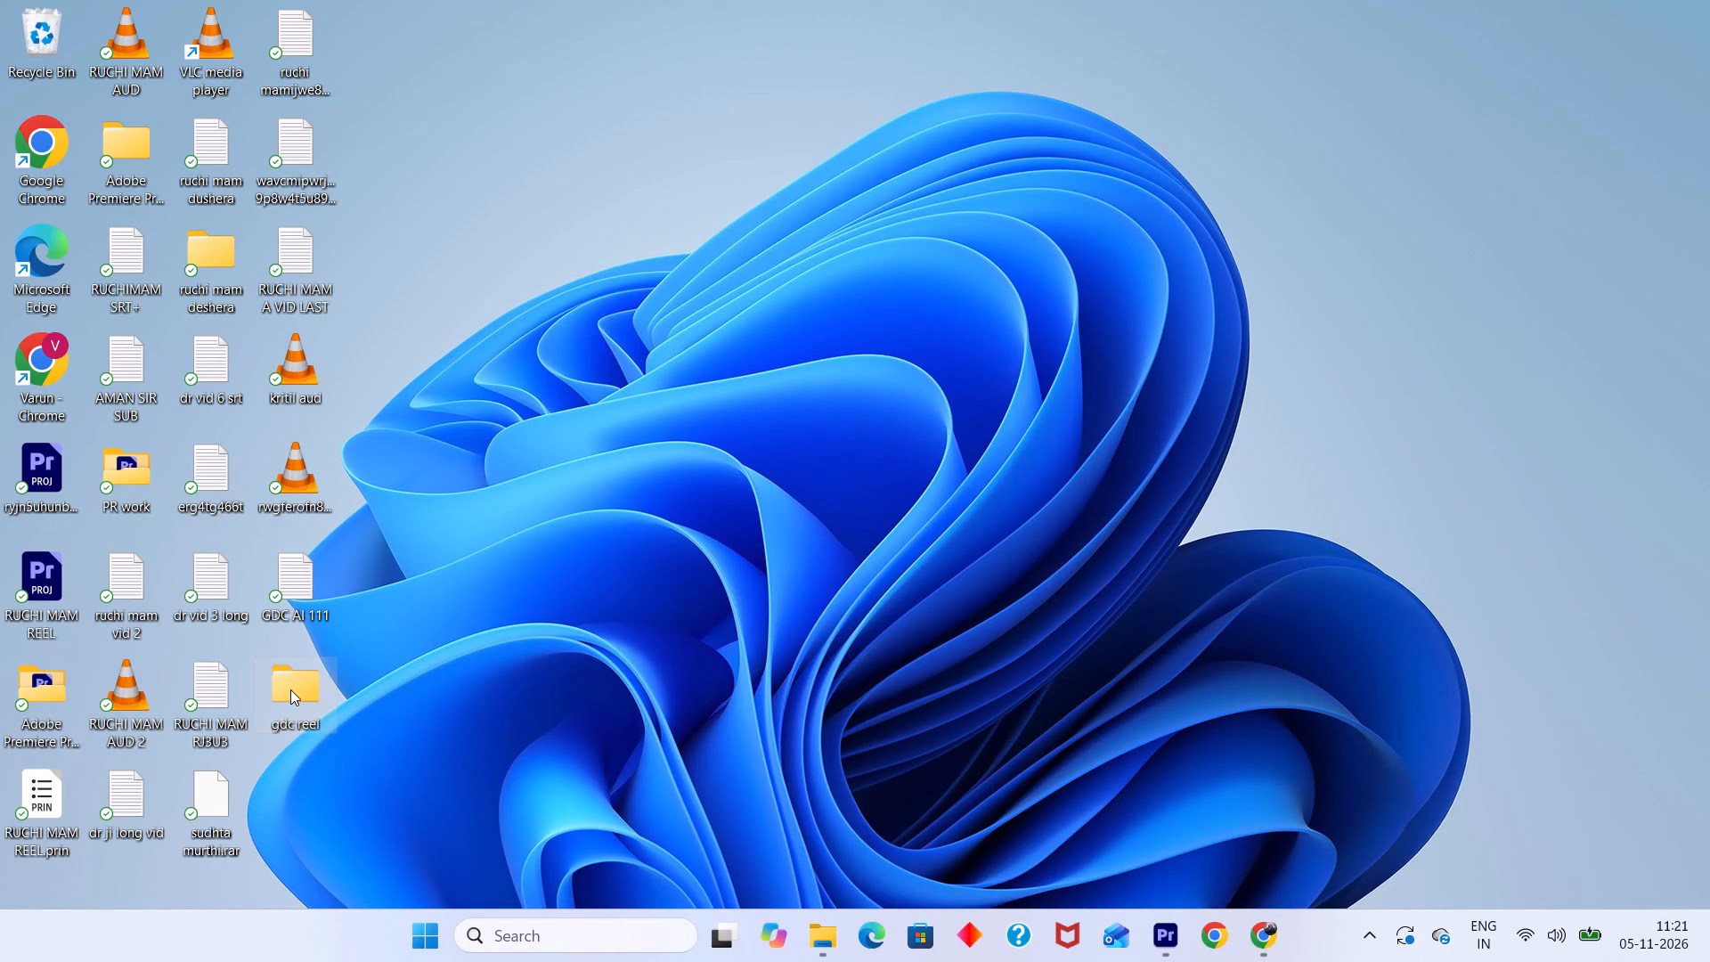
Start archiving the gdc reel folder on the desktop with WinRAR.
click(291, 689)
right_click(291, 689)
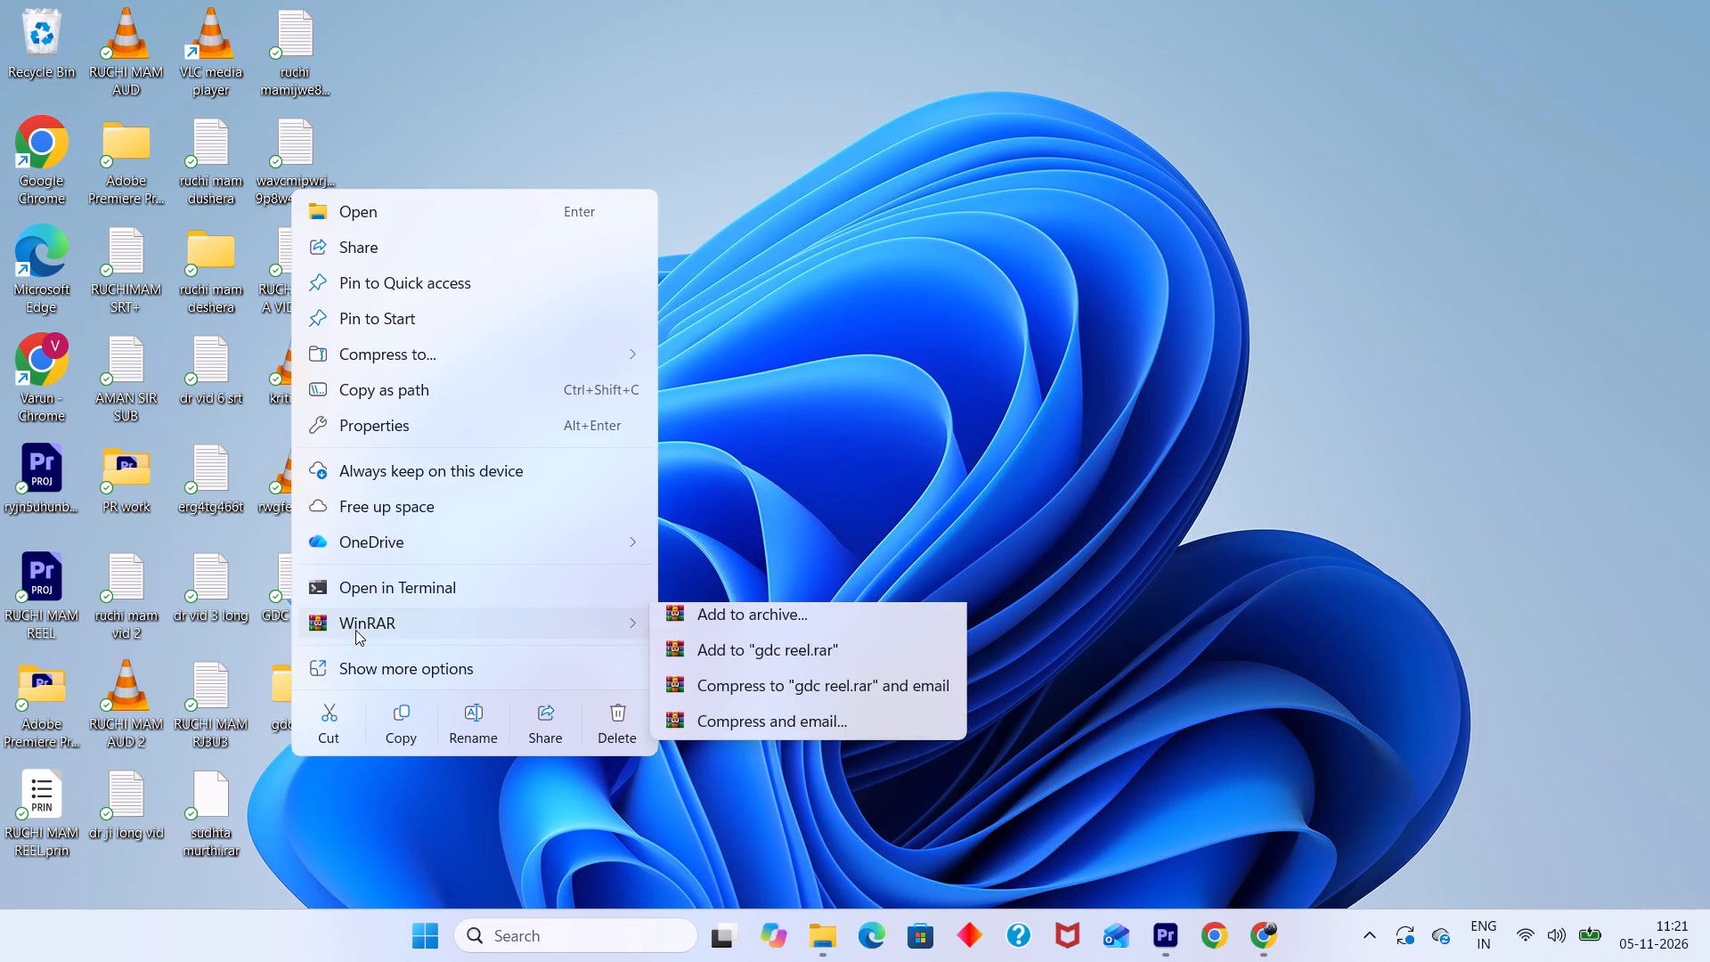
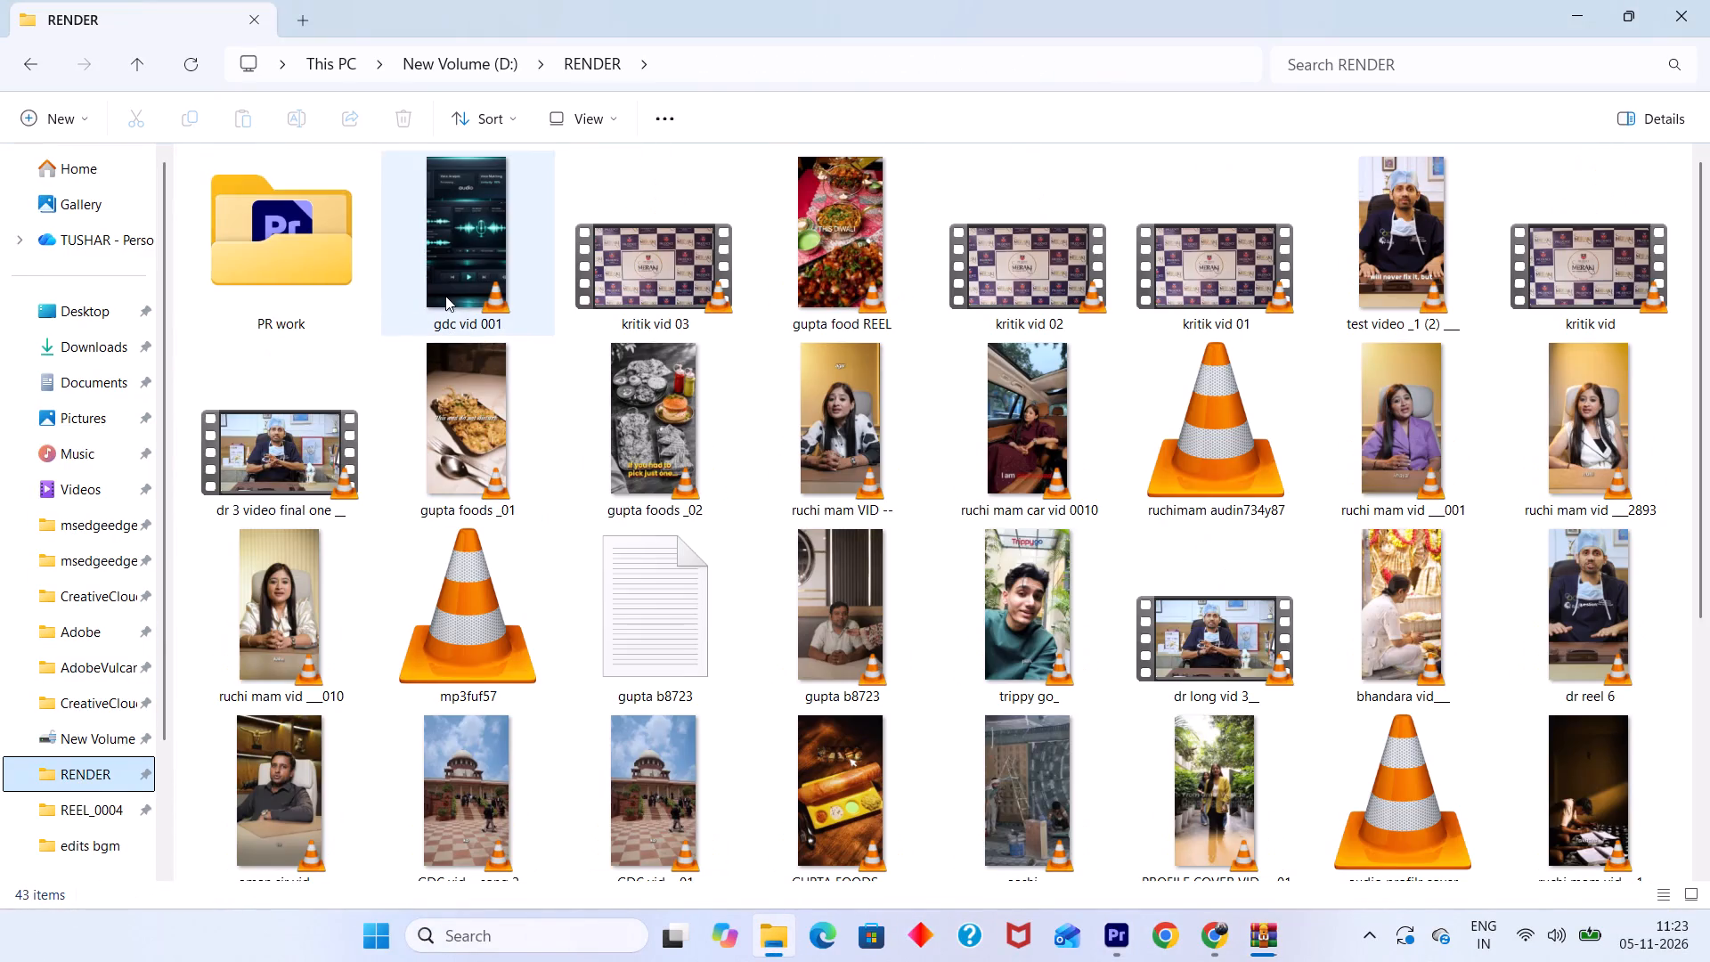
Play the rendered gdc vid 001 video from the RENDER folder to review it.
double_click(449, 302)
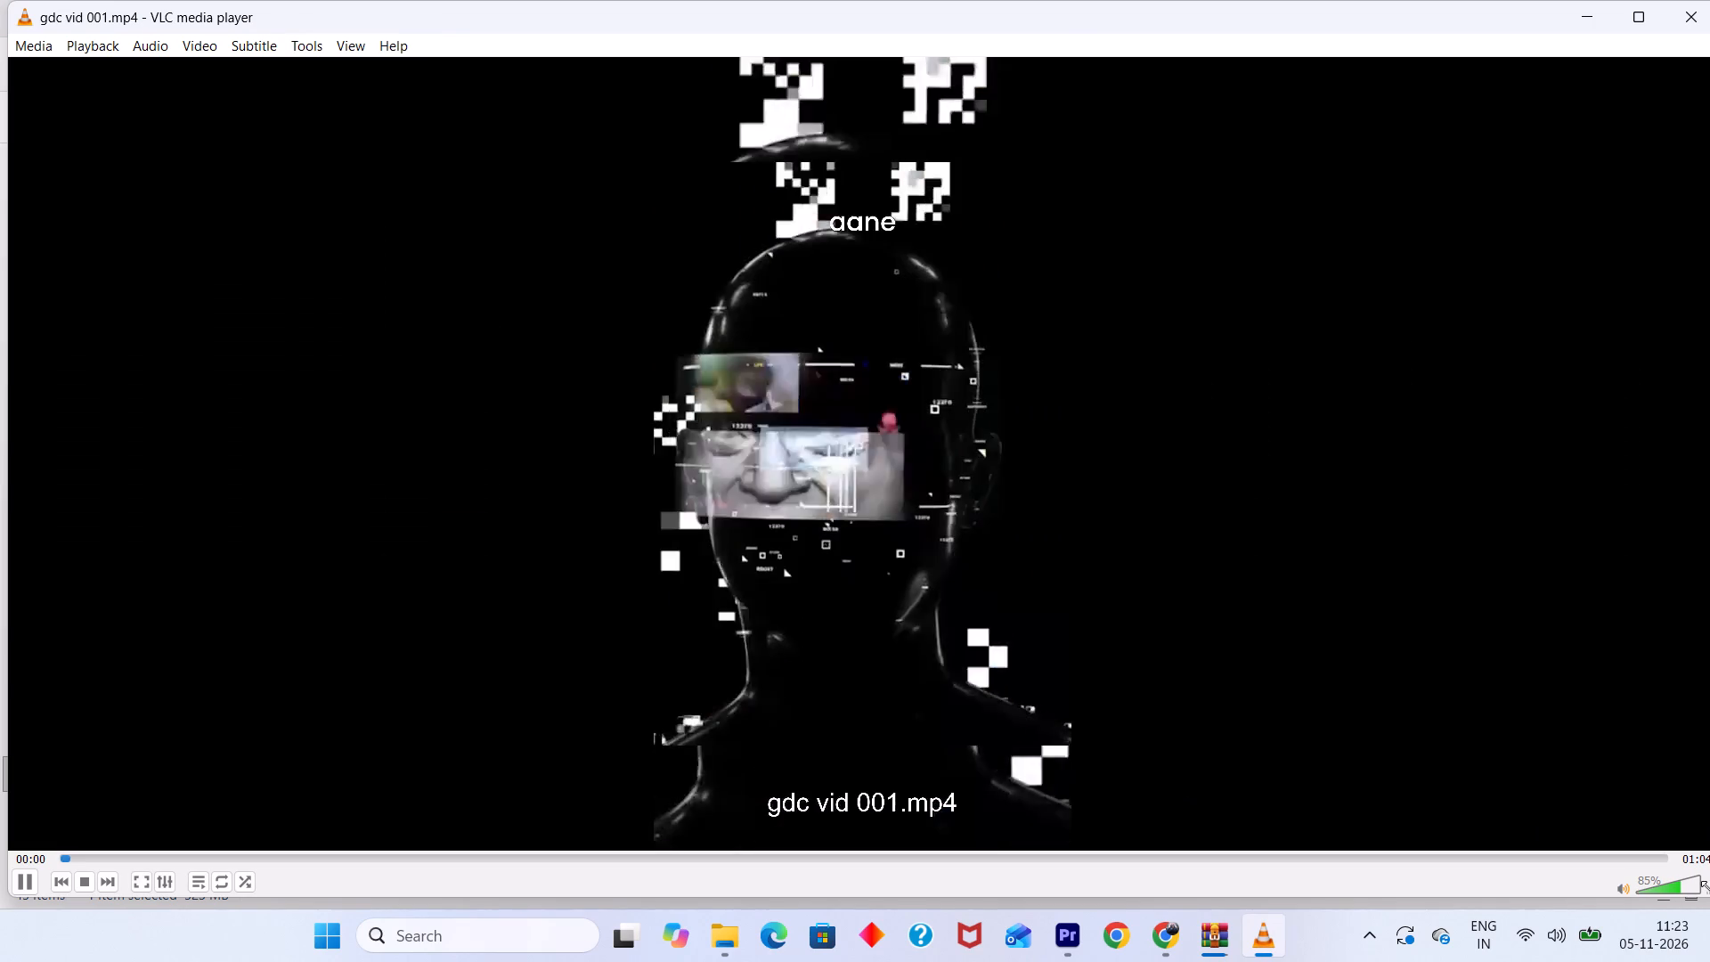
Raise the playback volume to 125% while gdc vid 001.mp4 plays.
click(1692, 891)
drag(1692, 891, 1706, 891)
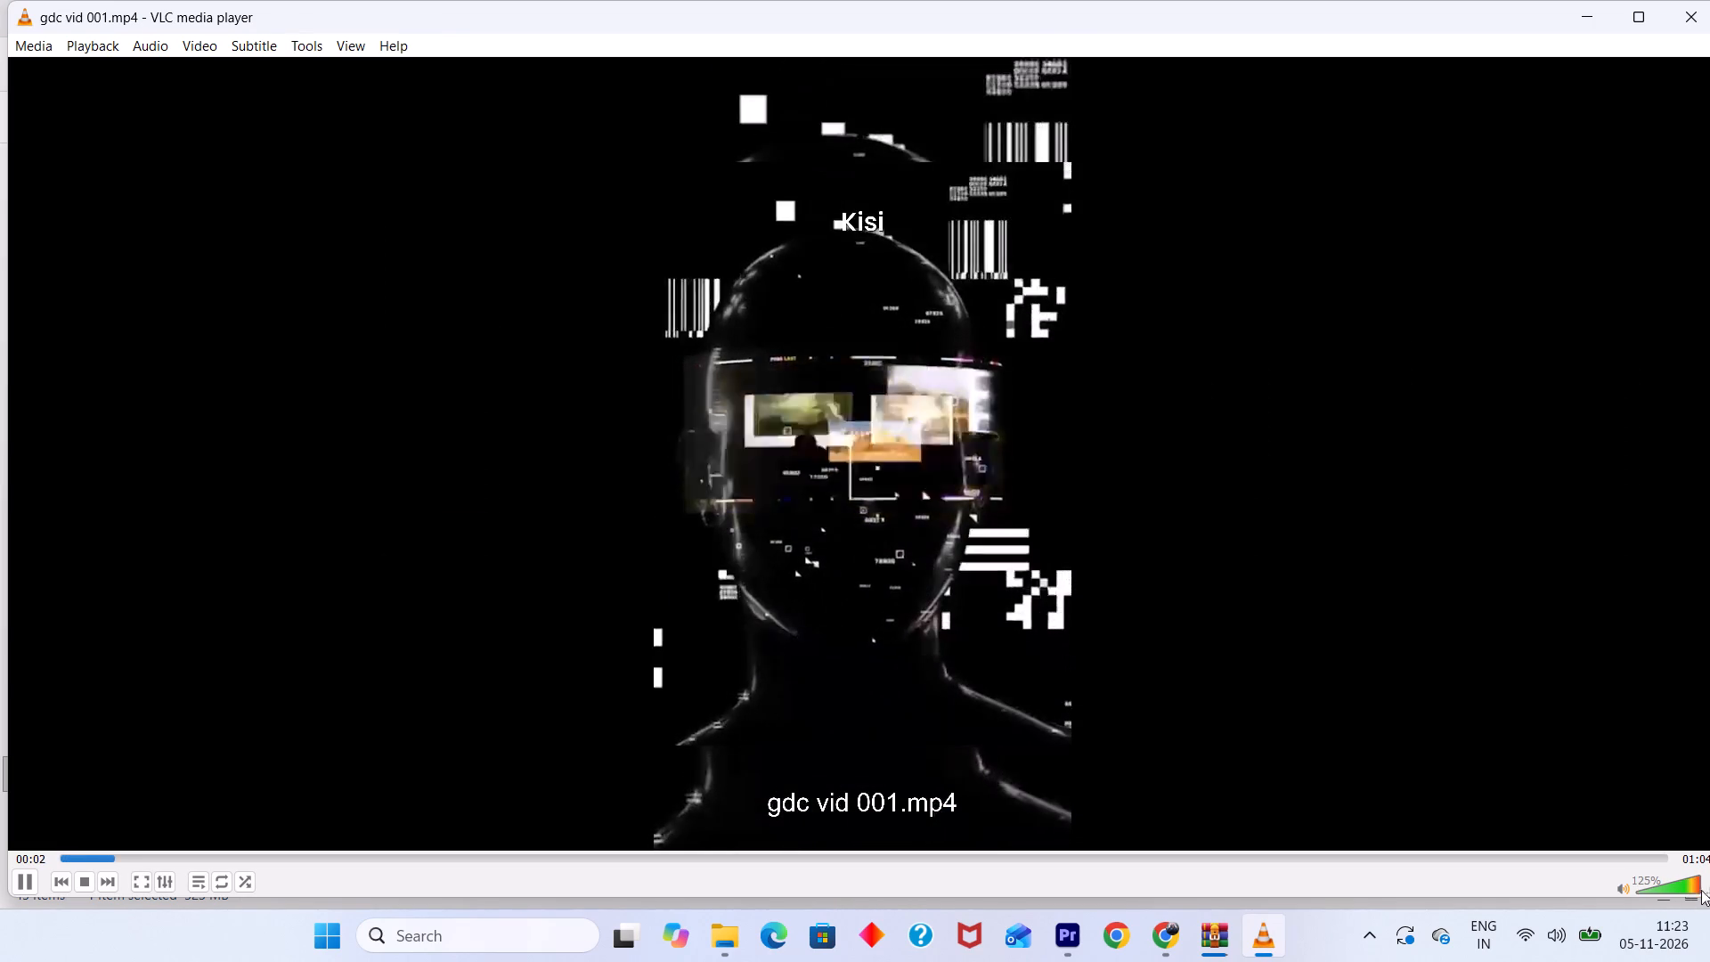
Watch part of gdc vid 001.mp4 in full screen, then return the player to its window.
double_click(942, 630)
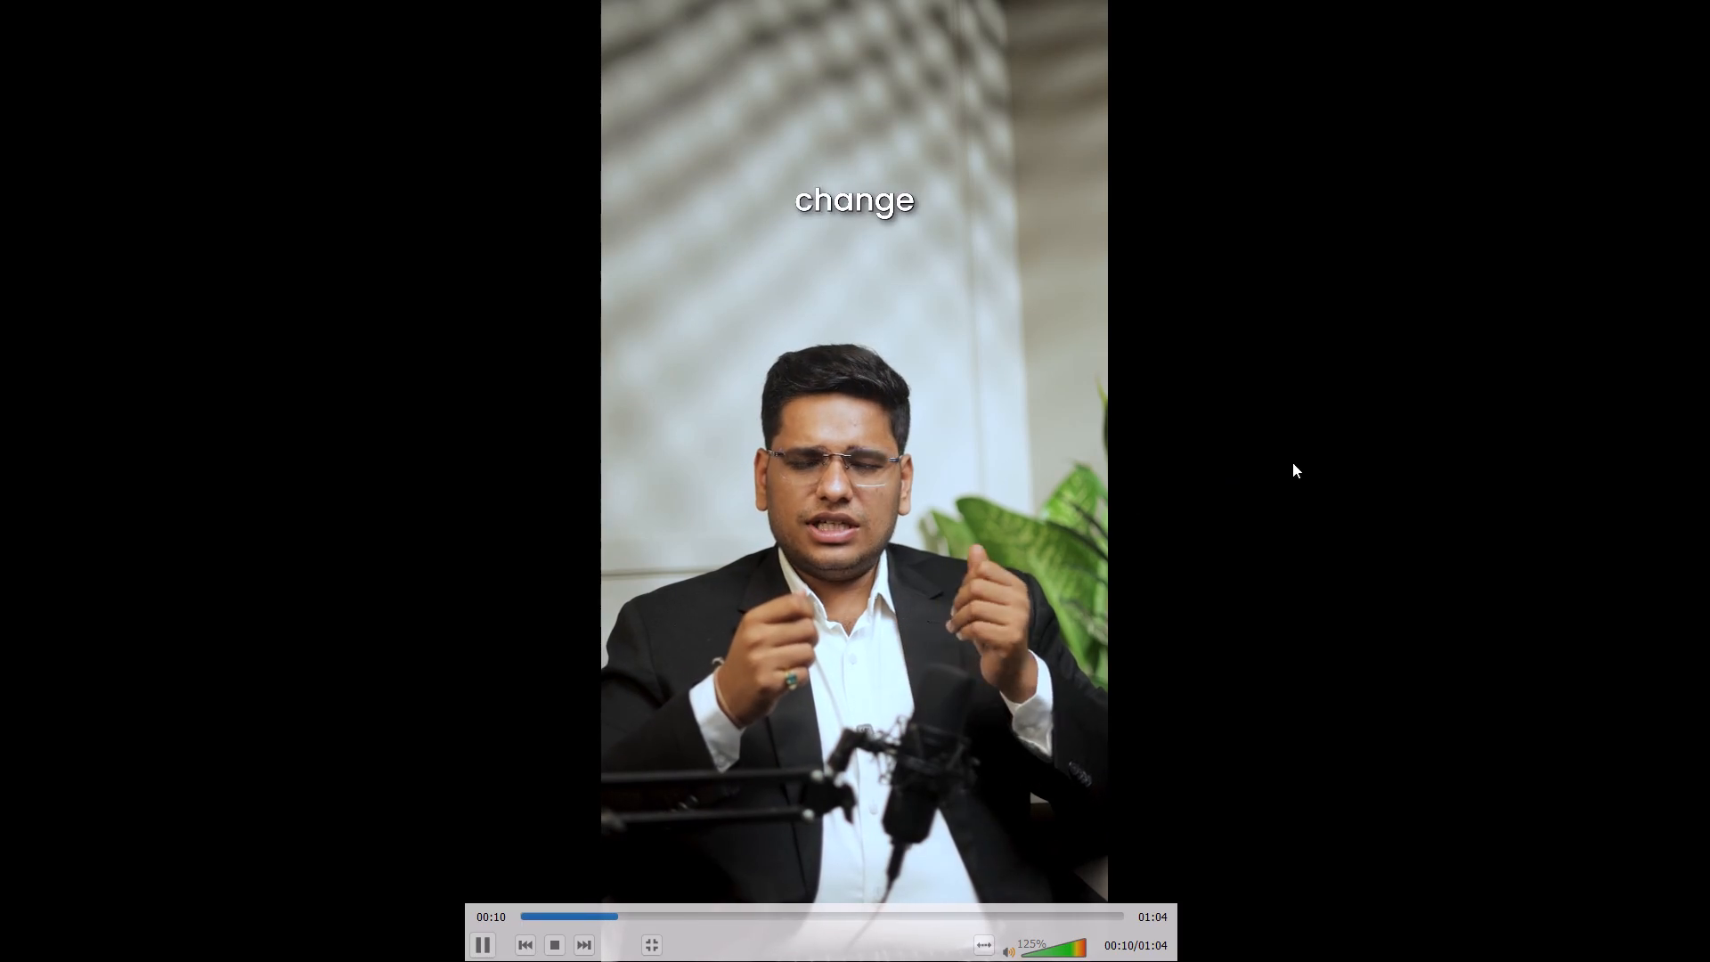
click(1560, 448)
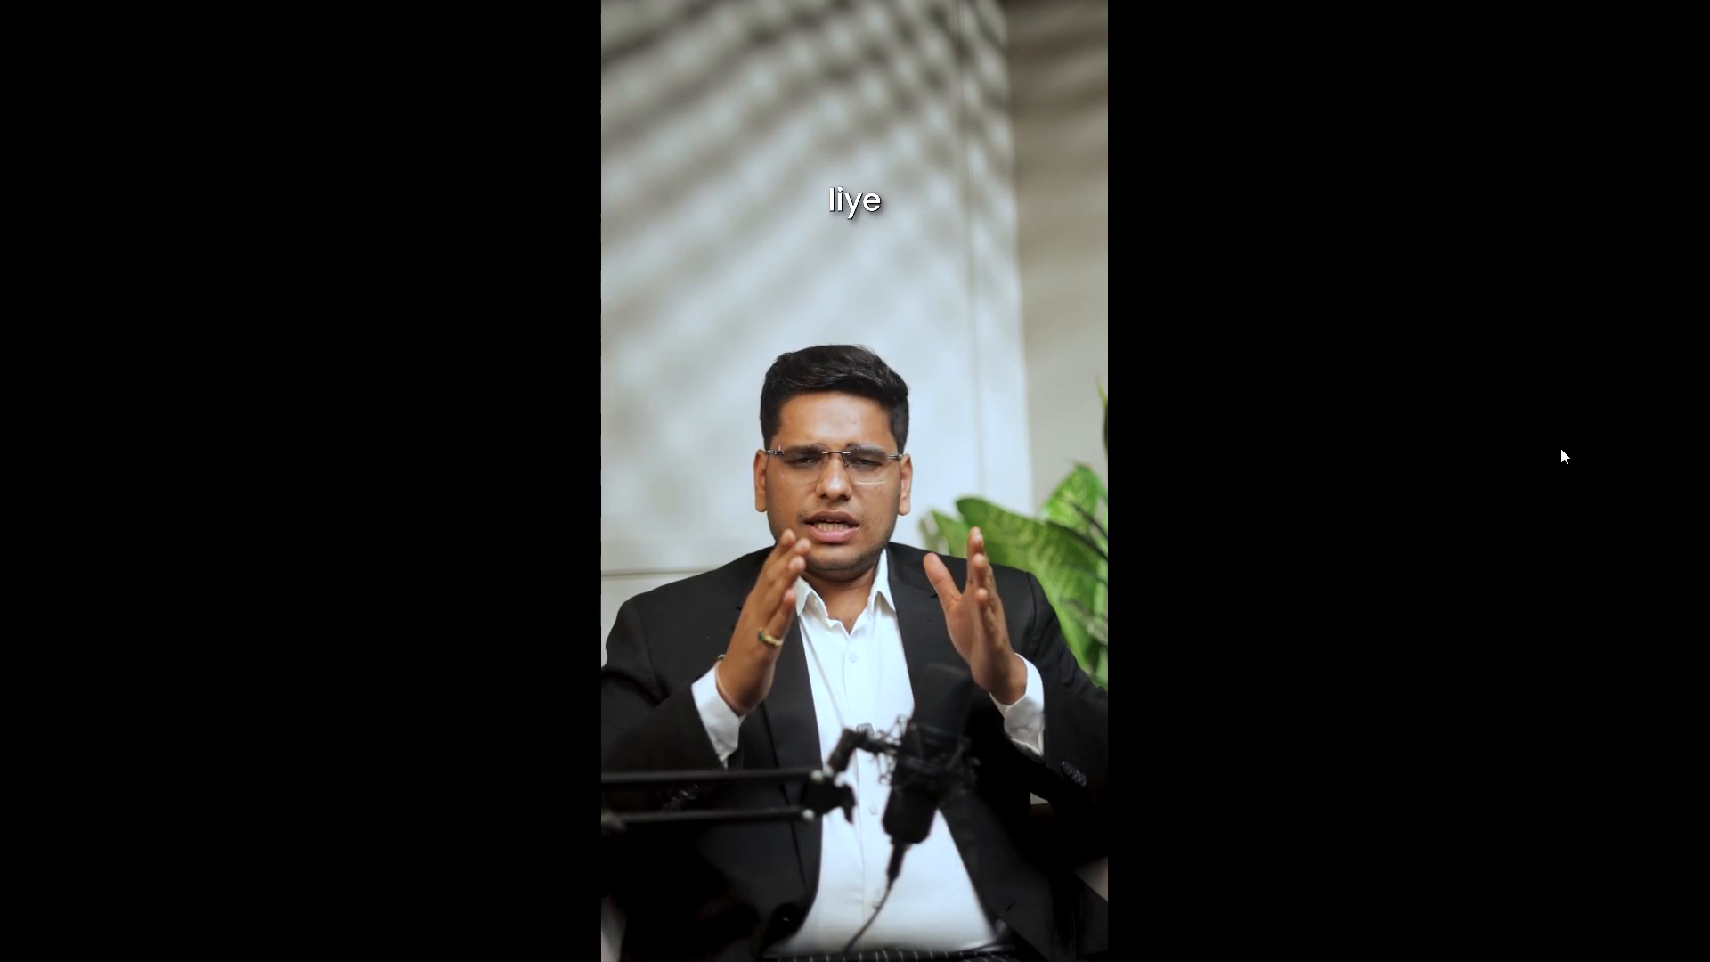
double_click(1560, 448)
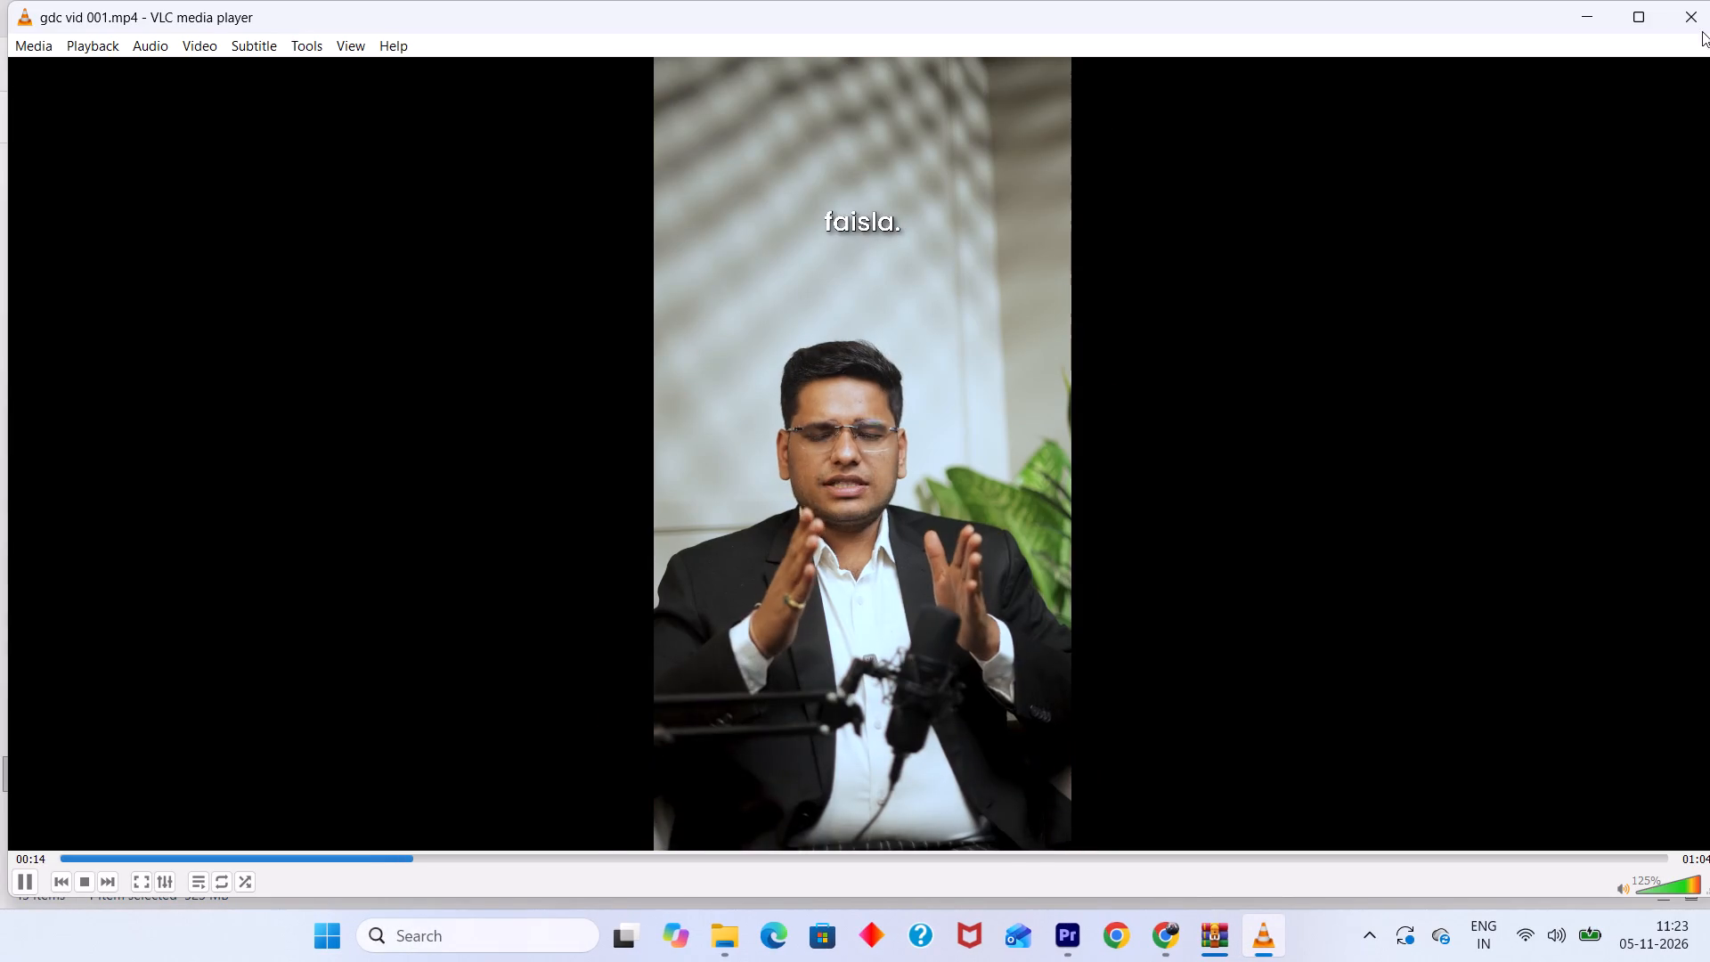
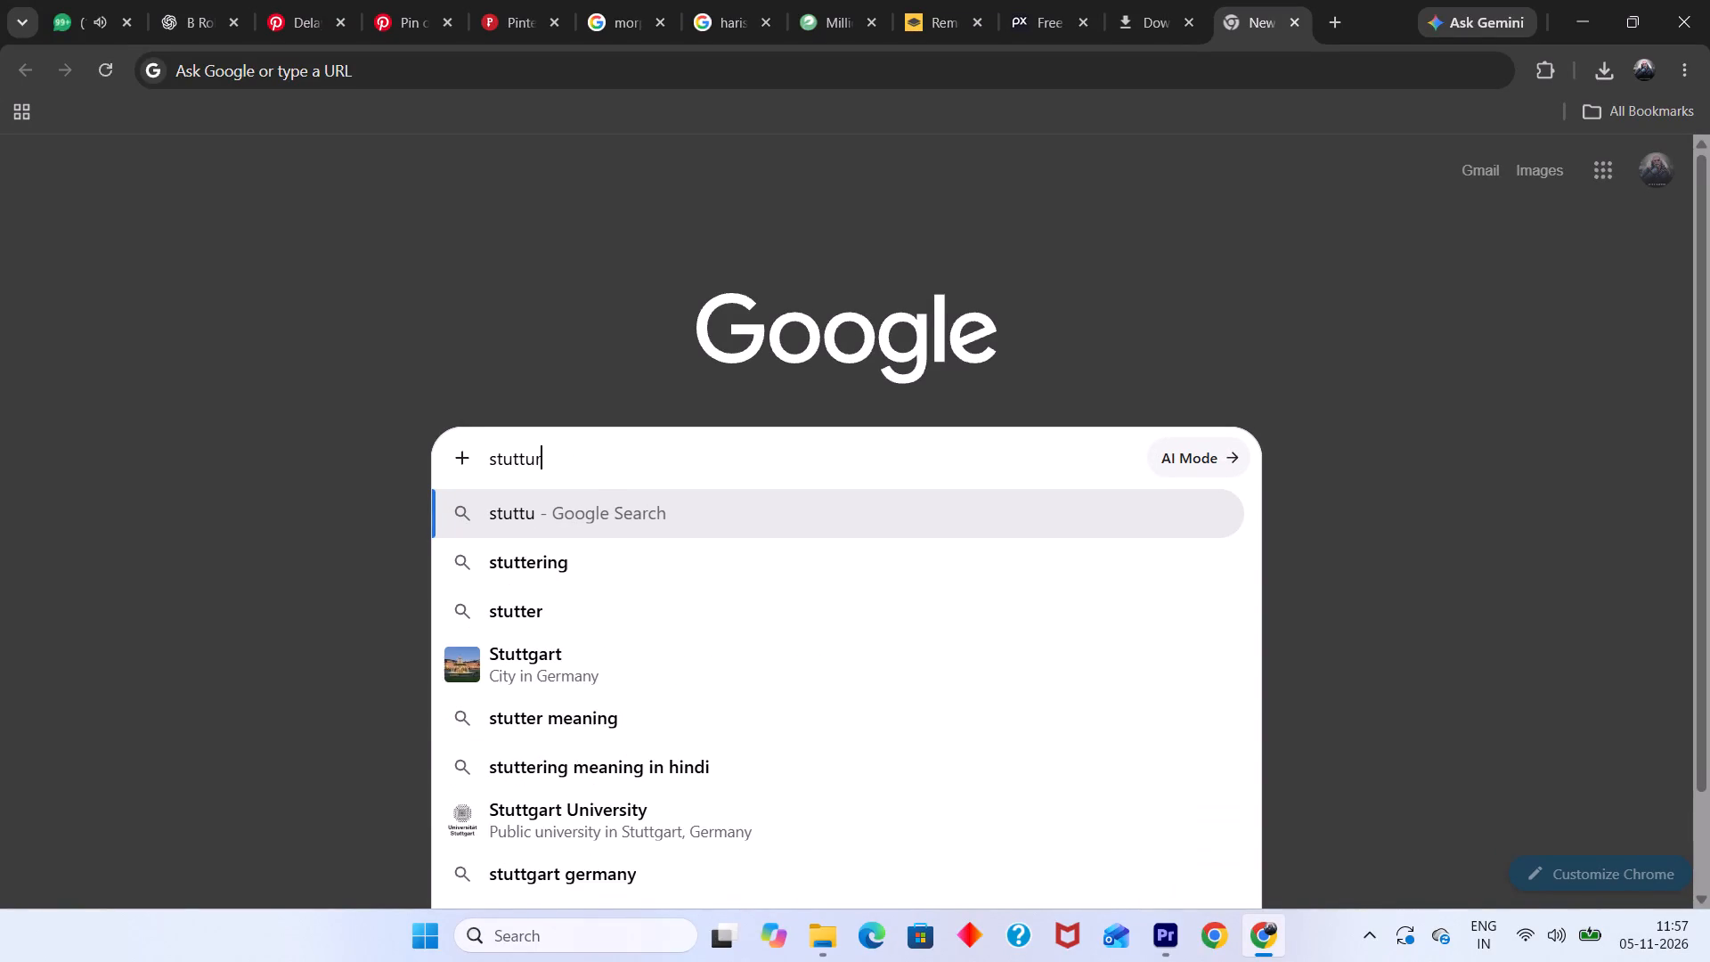
Search Google for "stuttering meaning" and read the dictionary definition and results.
text(ing)
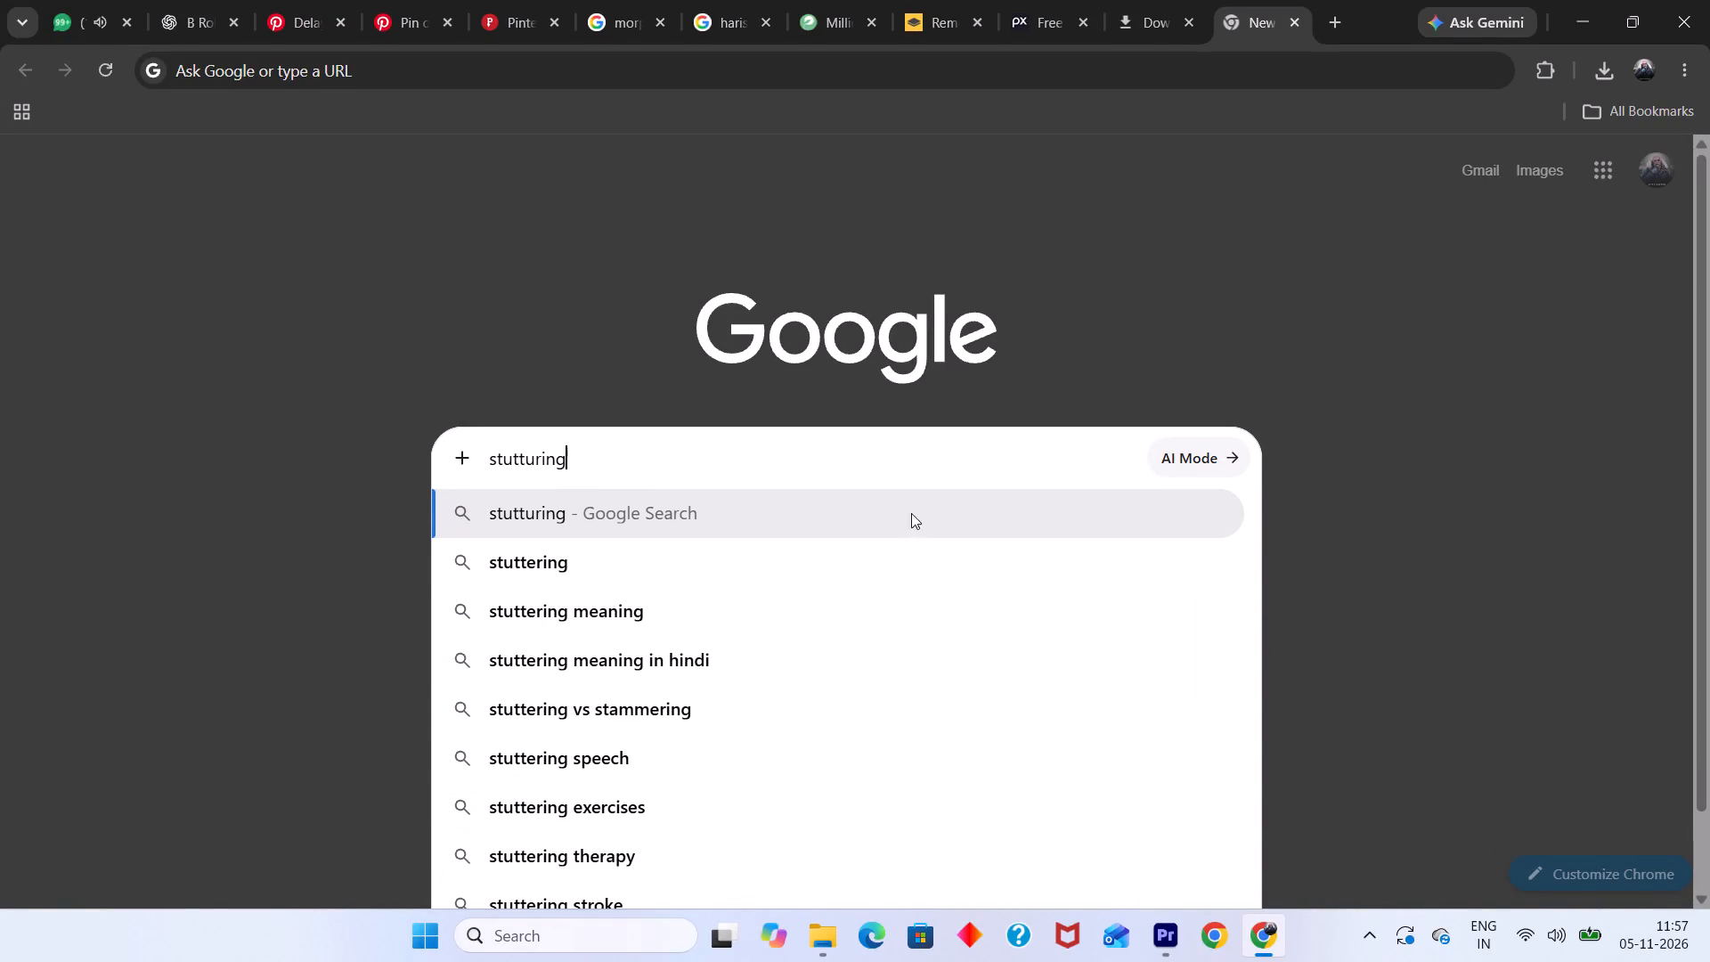
click(731, 615)
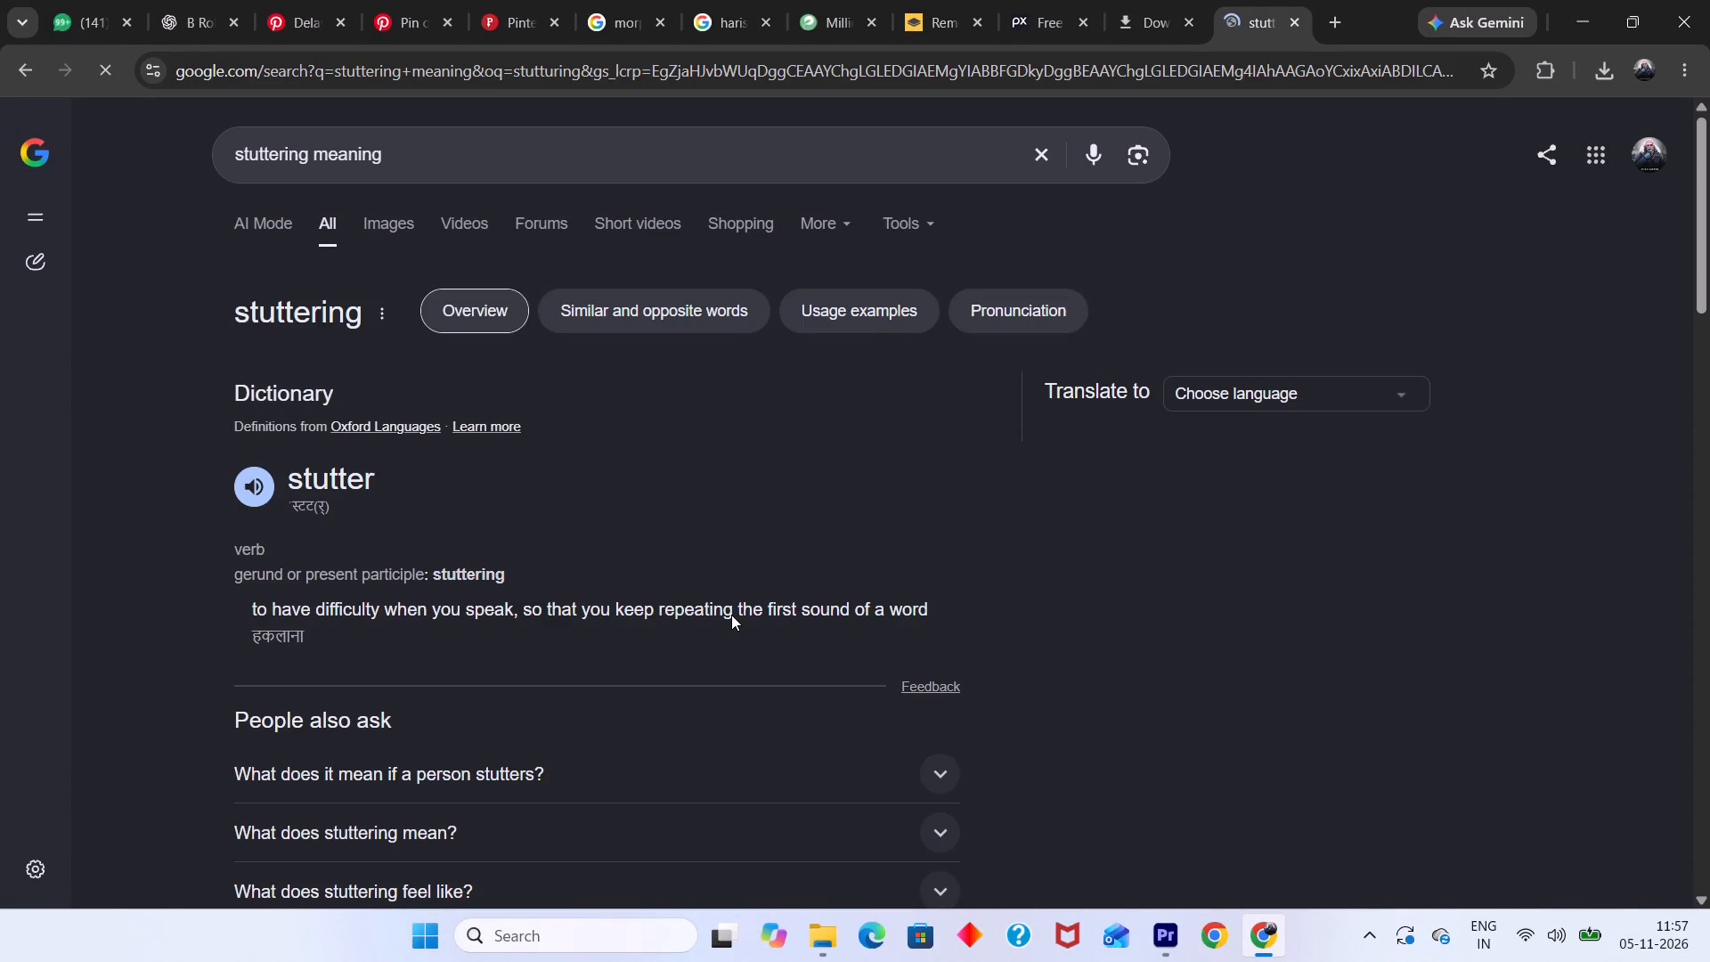
scroll(731, 615, down, 4)
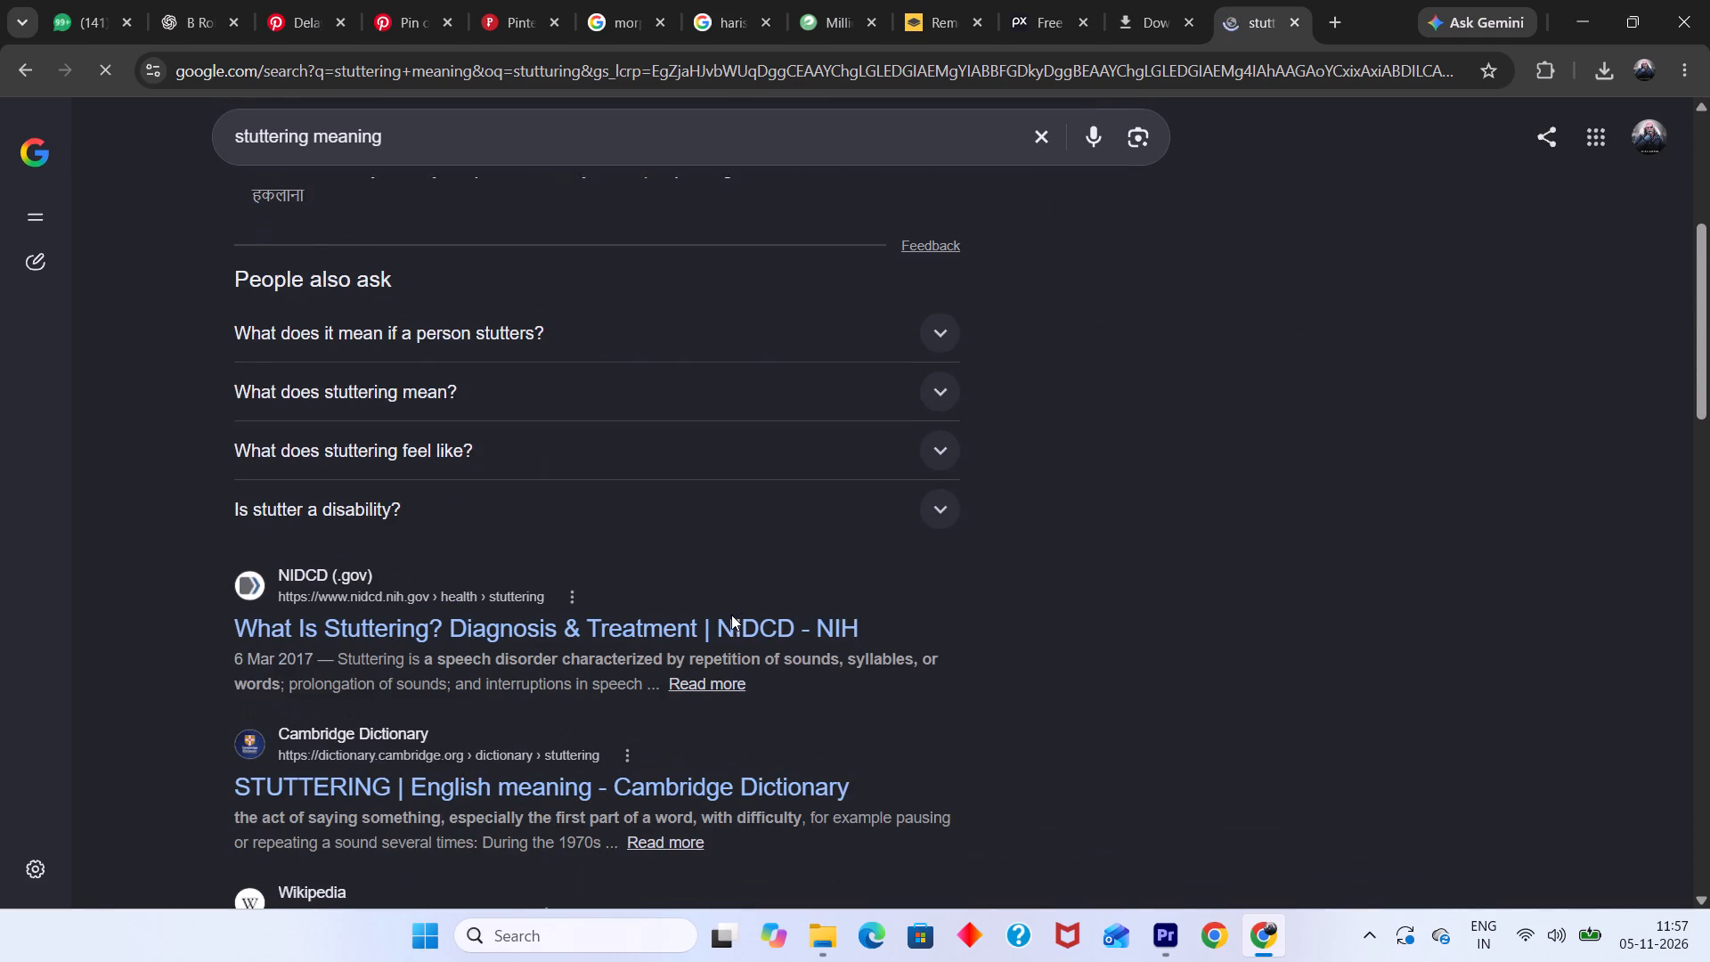
scroll(731, 615, down, 1)
scroll(731, 615, up, 6)
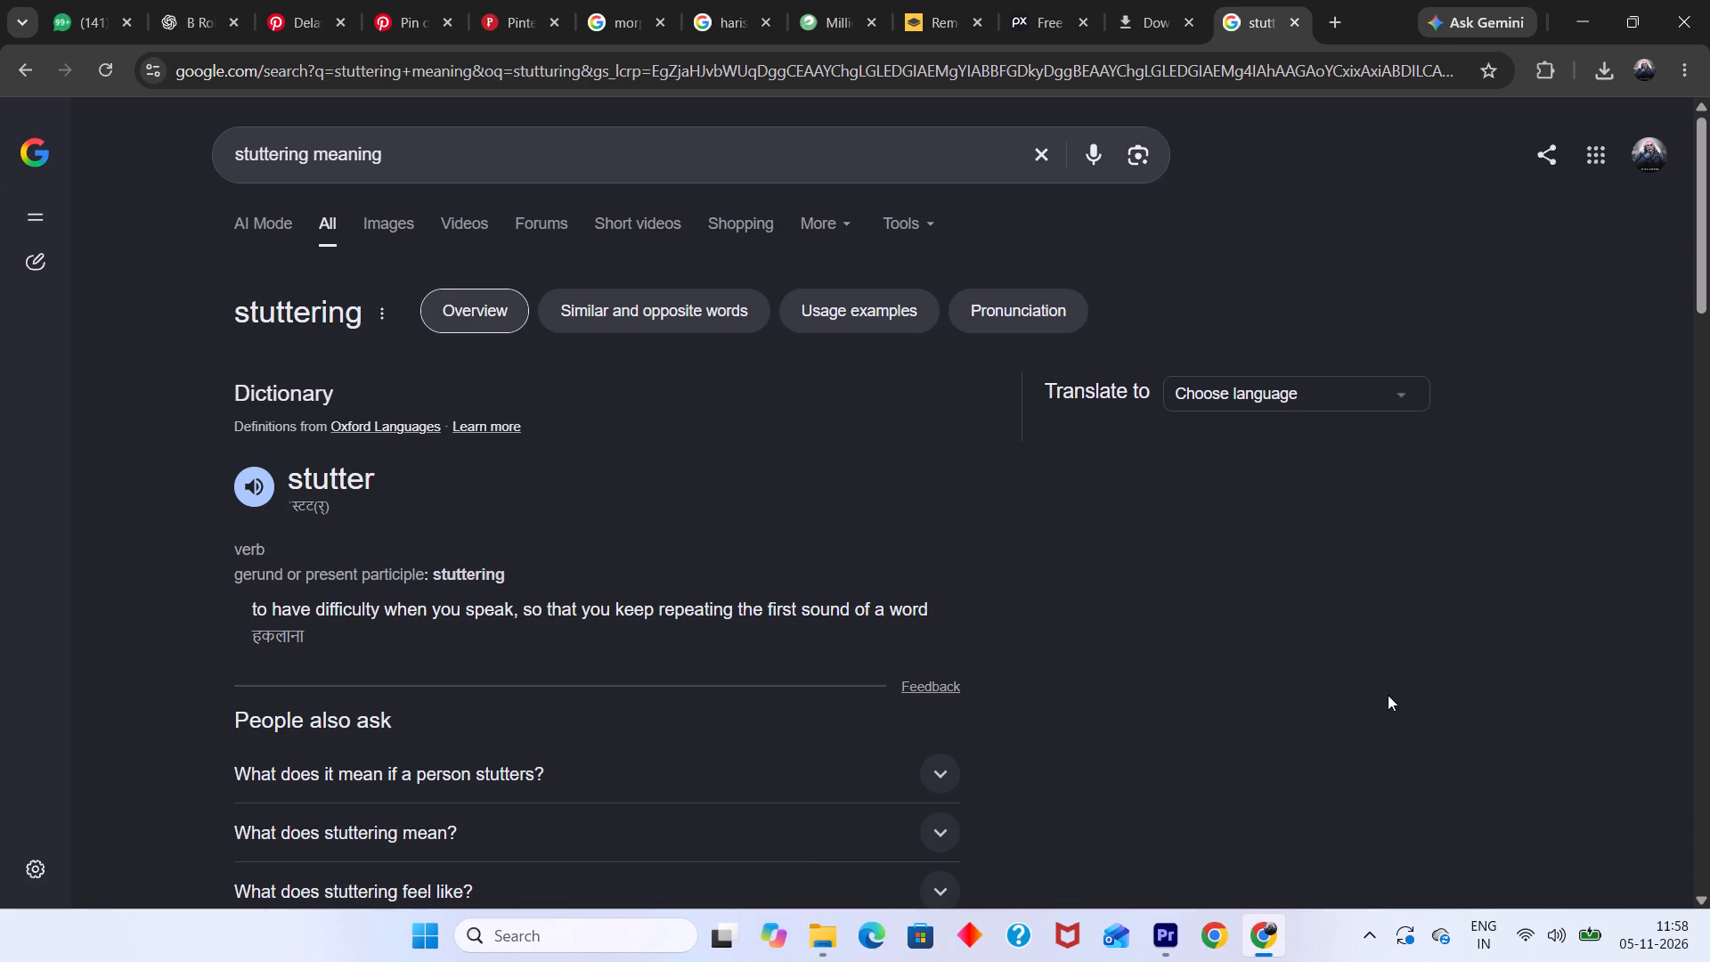
Switch to Adobe Premiere and play the middle section of the reel, stopping at about 43 seconds.
click(1165, 942)
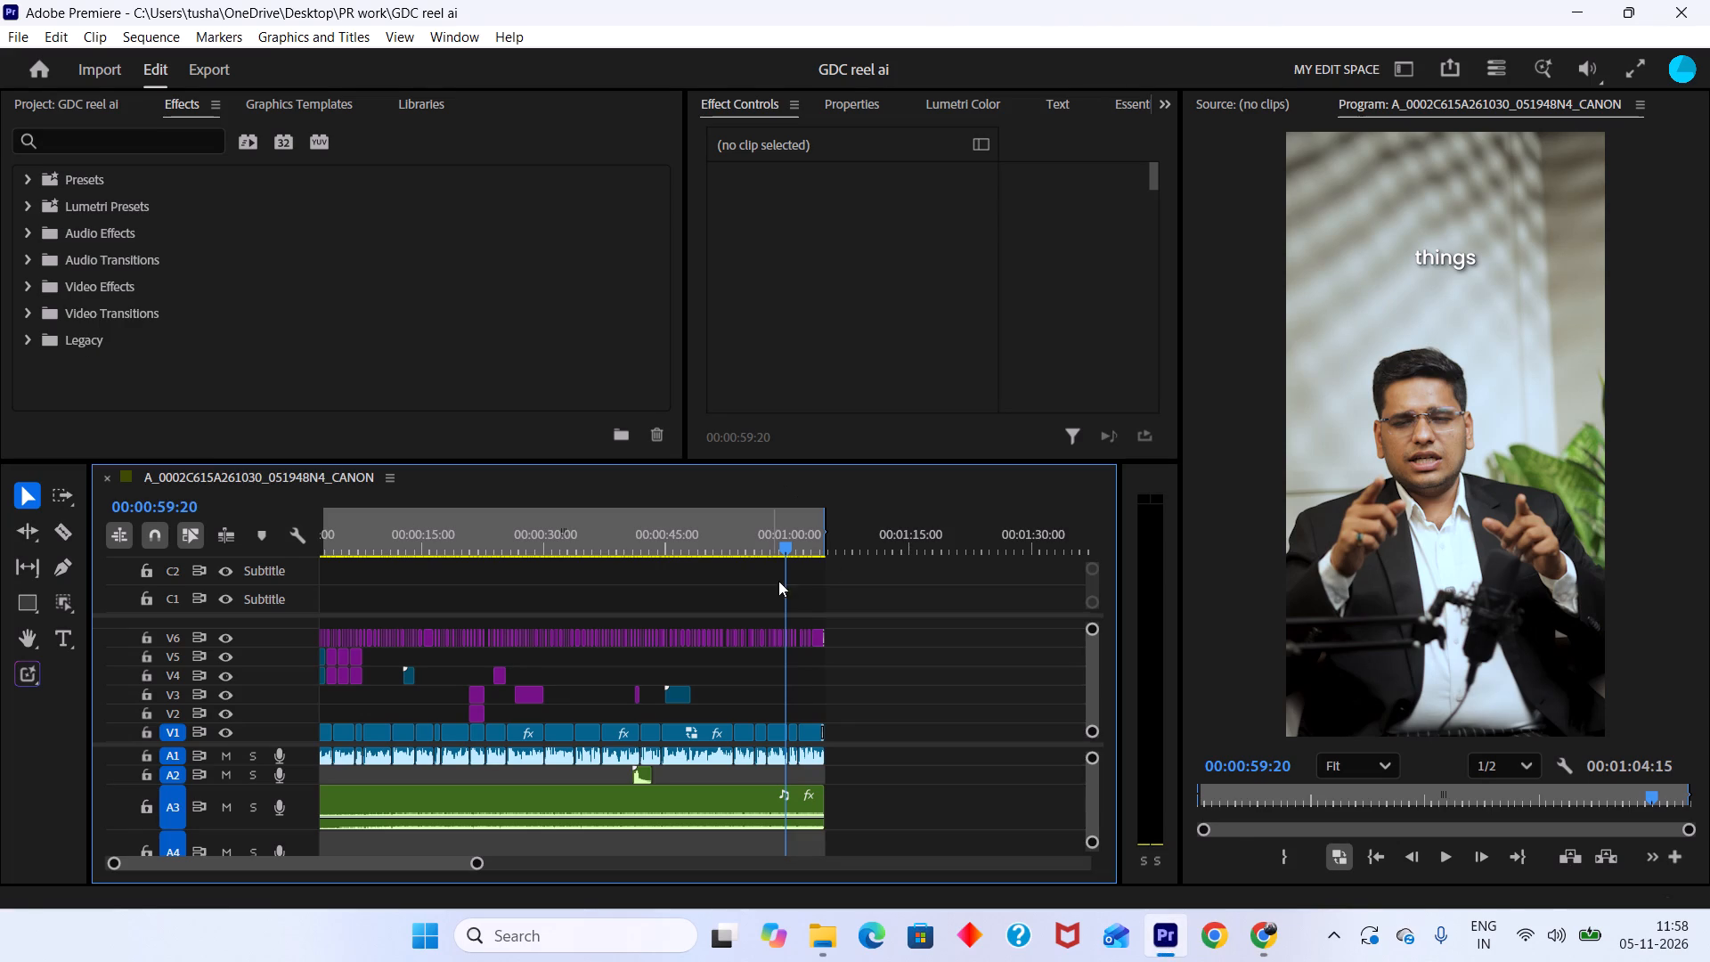
drag(765, 548, 574, 569)
key(space)
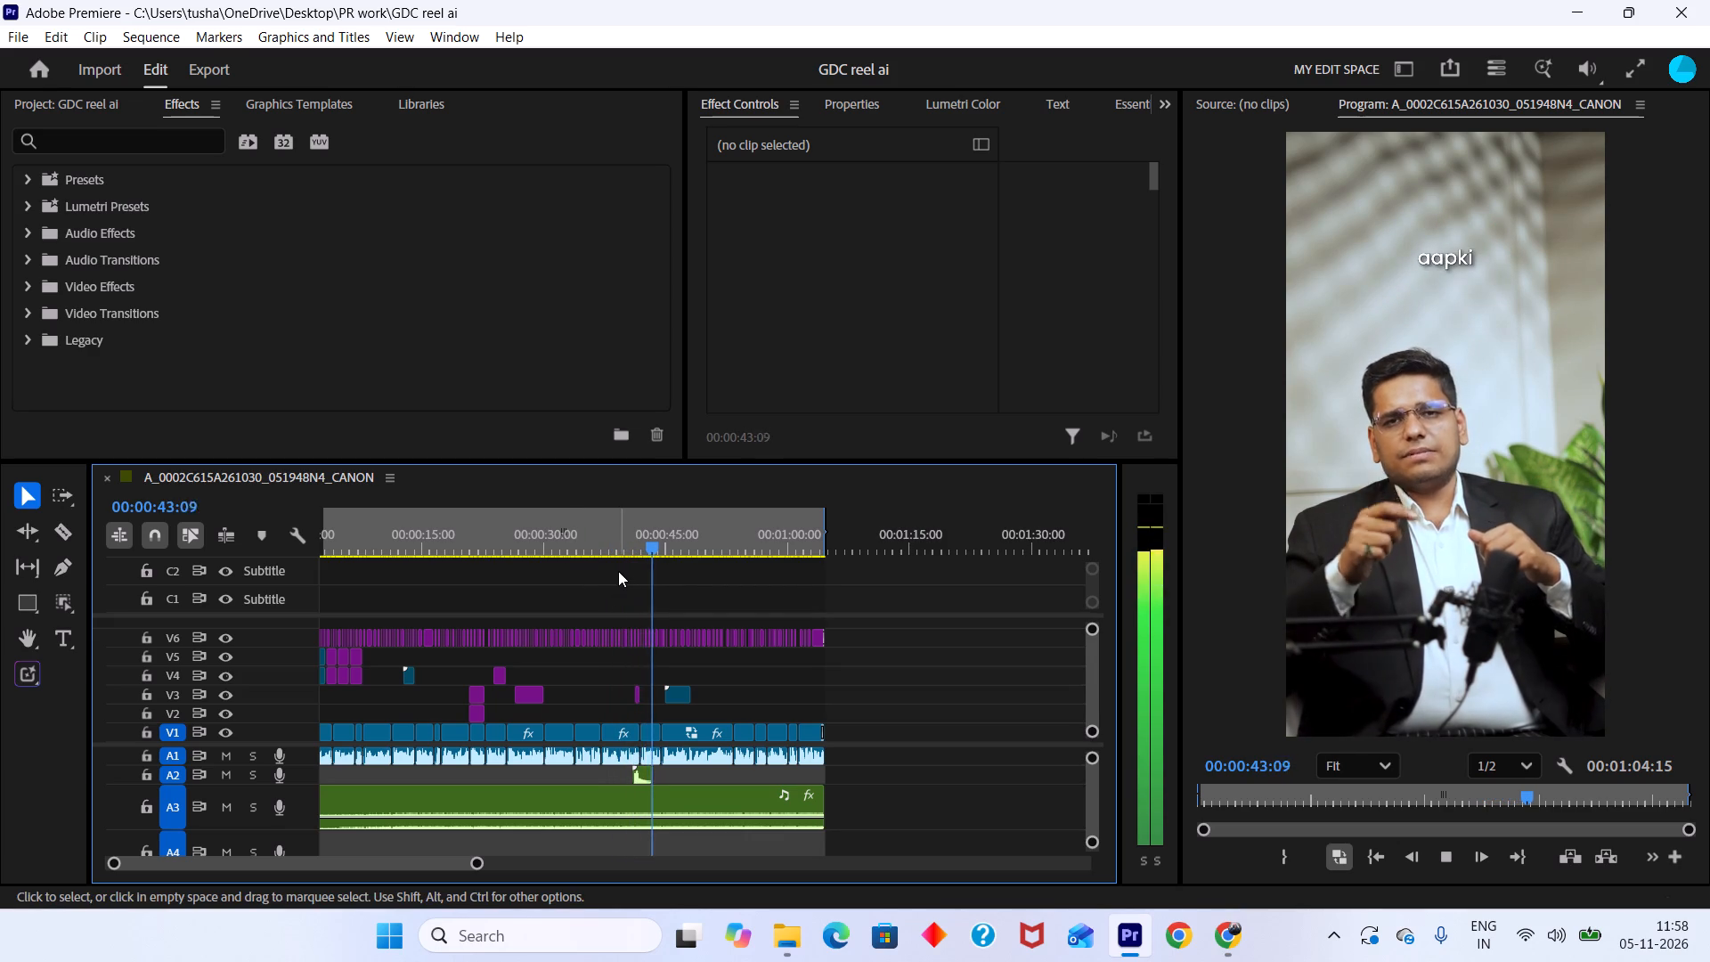
key(space)
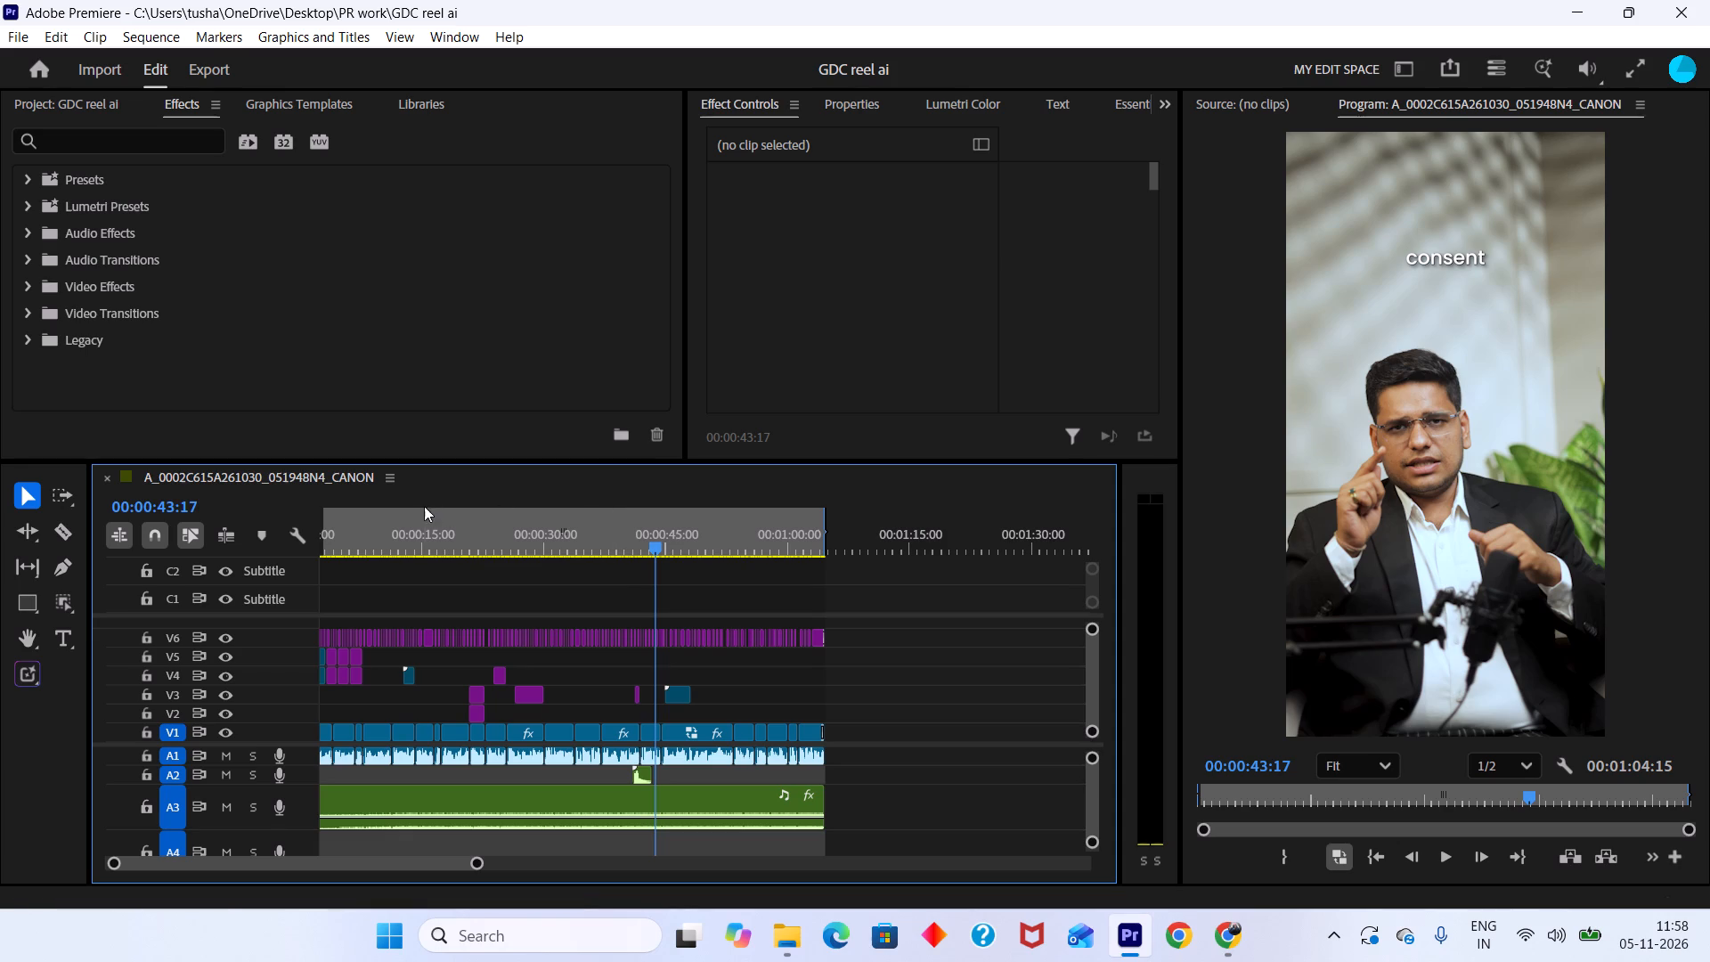
Play the reel from its beginning to the "Right of personality" caption, stopping at about 16 seconds.
drag(379, 544, 205, 550)
key(space)
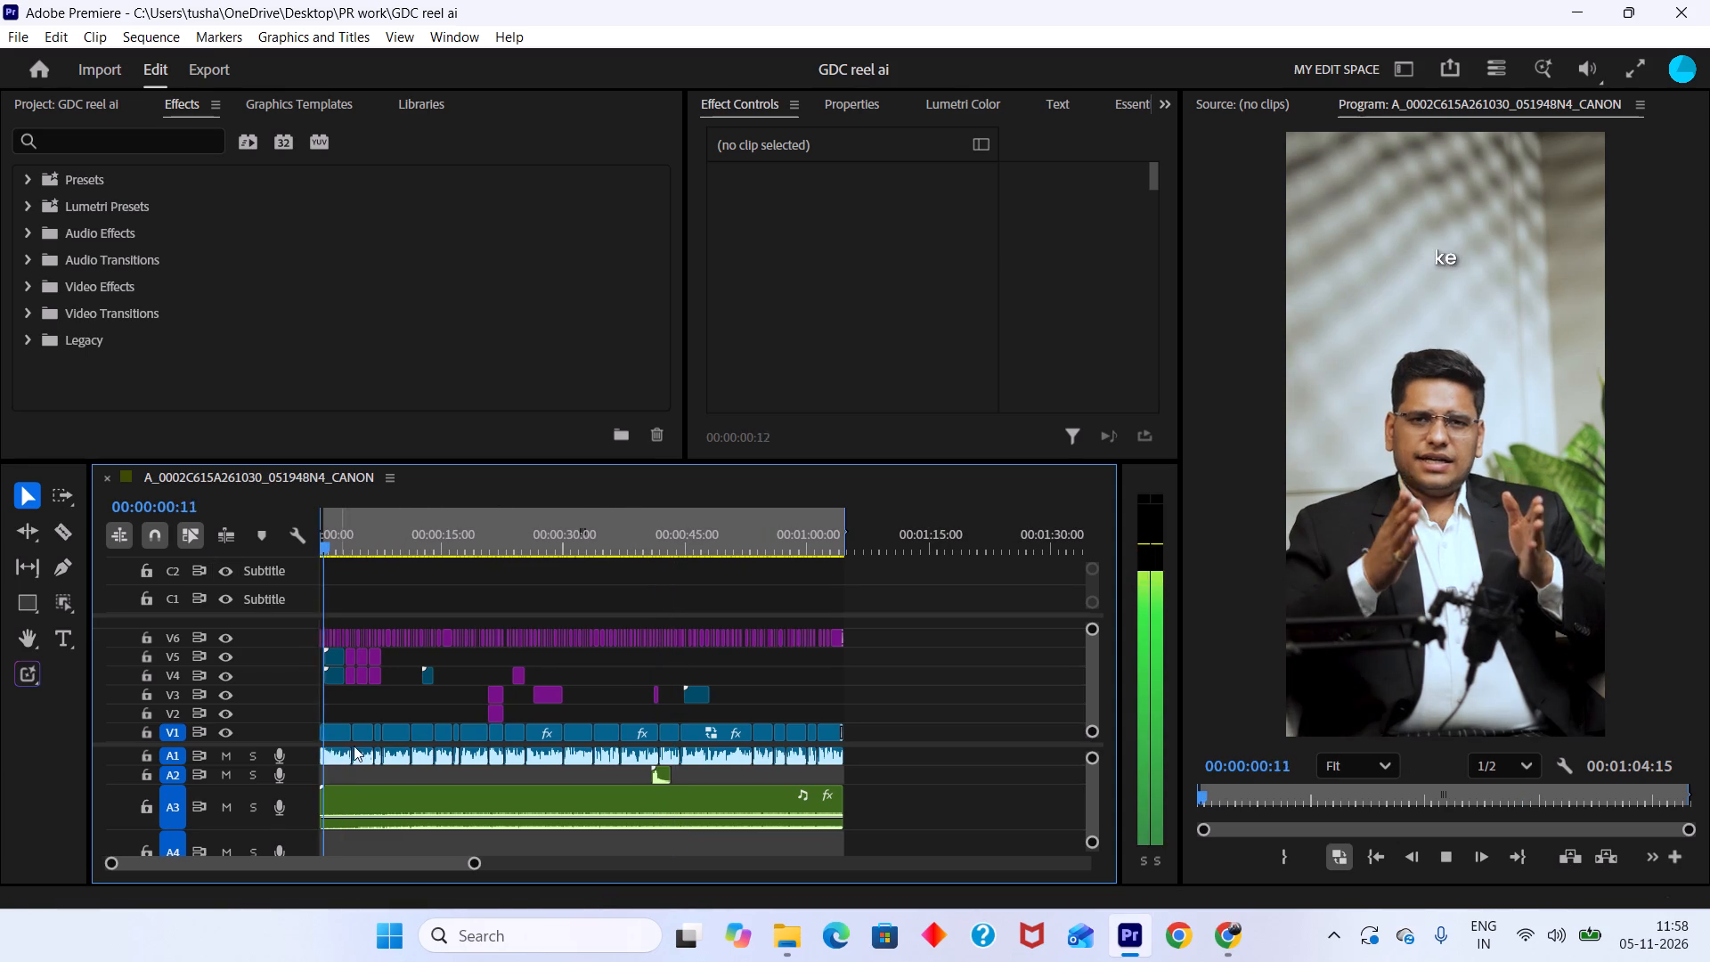
alt+scroll(400, 755, up, 4)
scroll(401, 764, up, 4)
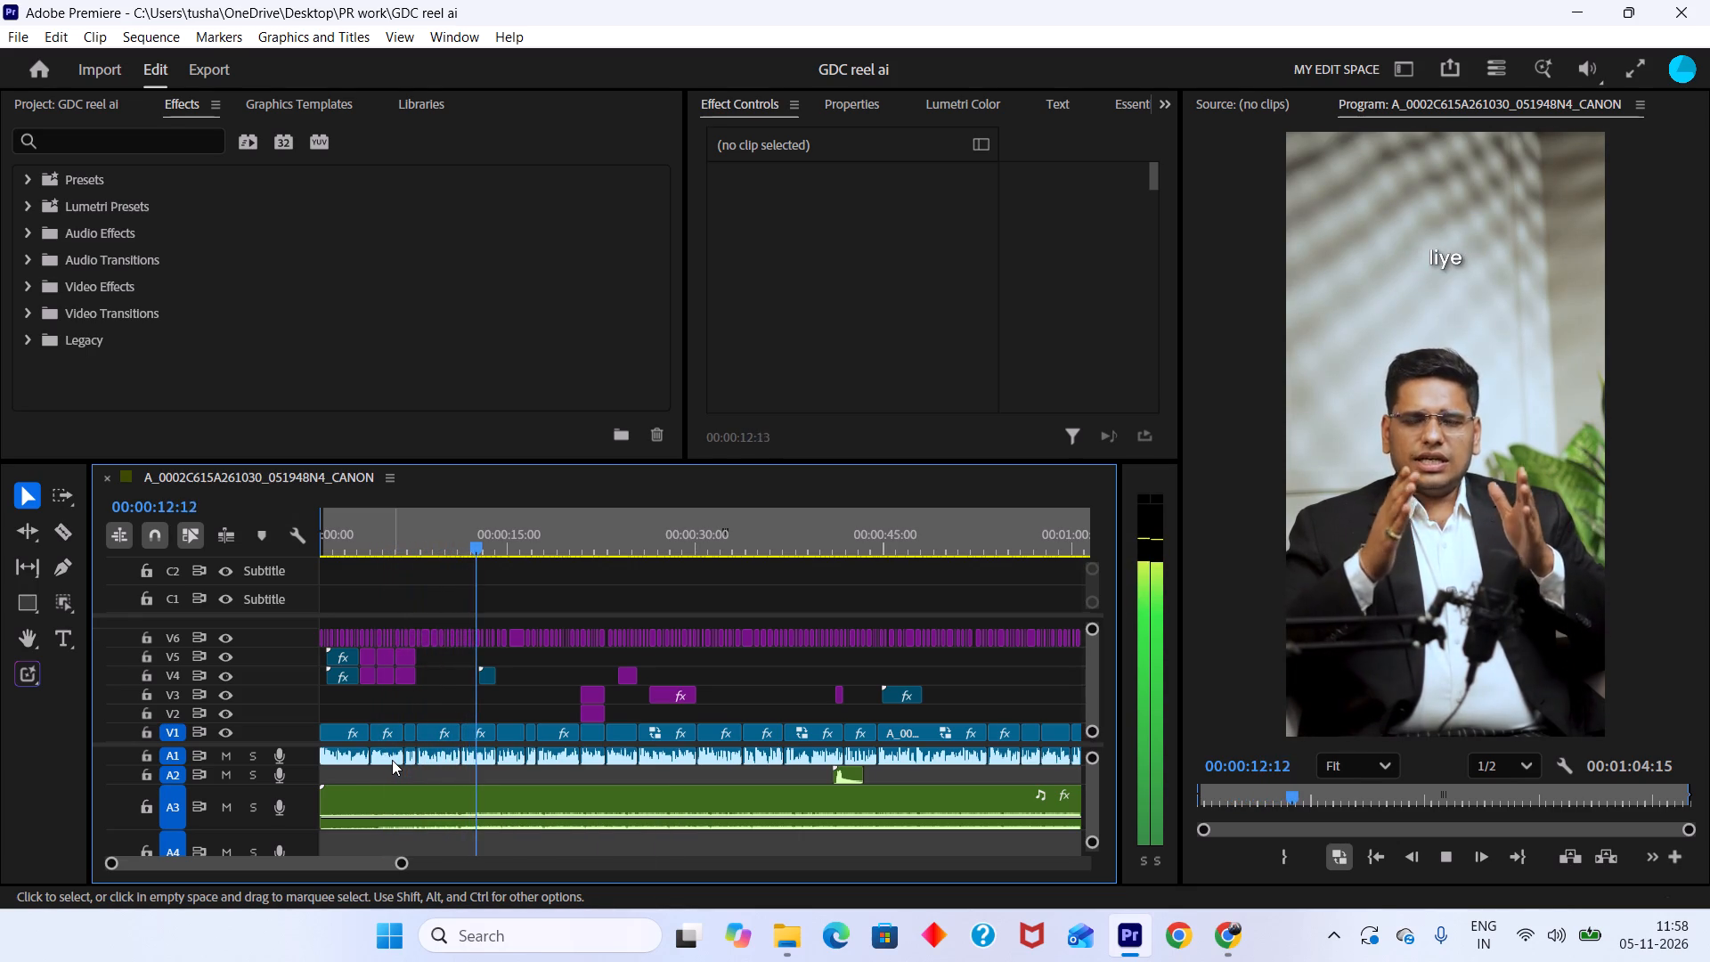
alt+scroll(482, 770, up, 2)
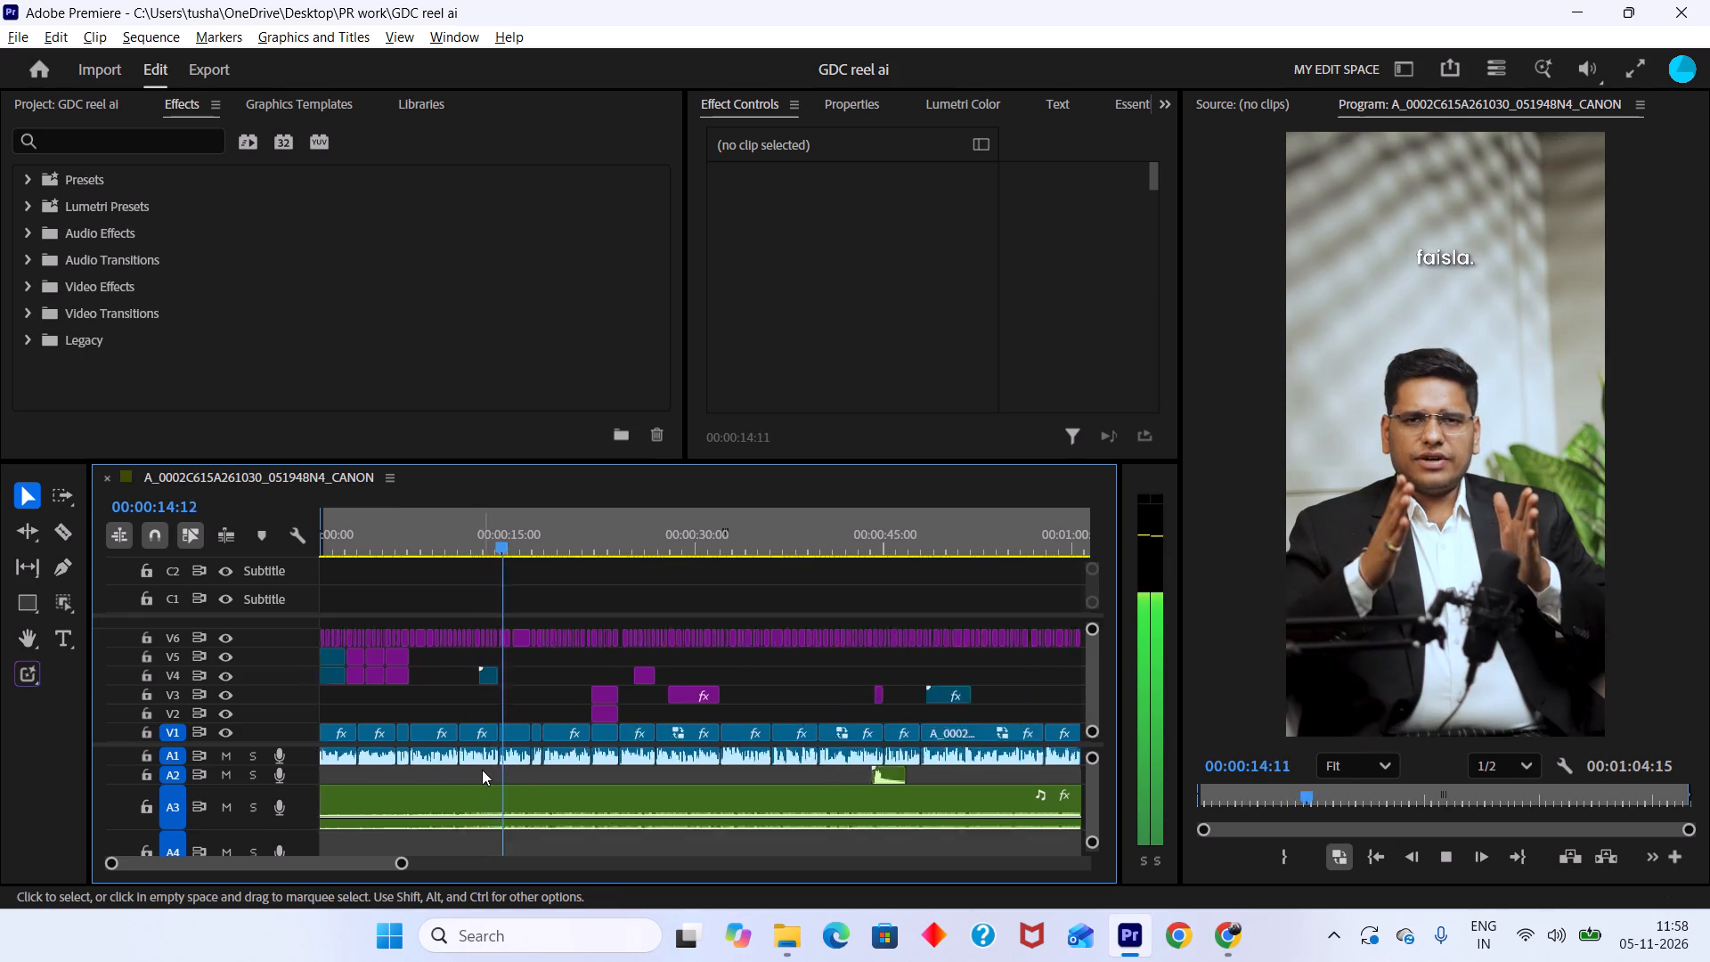
alt+scroll(482, 770, up, 13)
key(space)
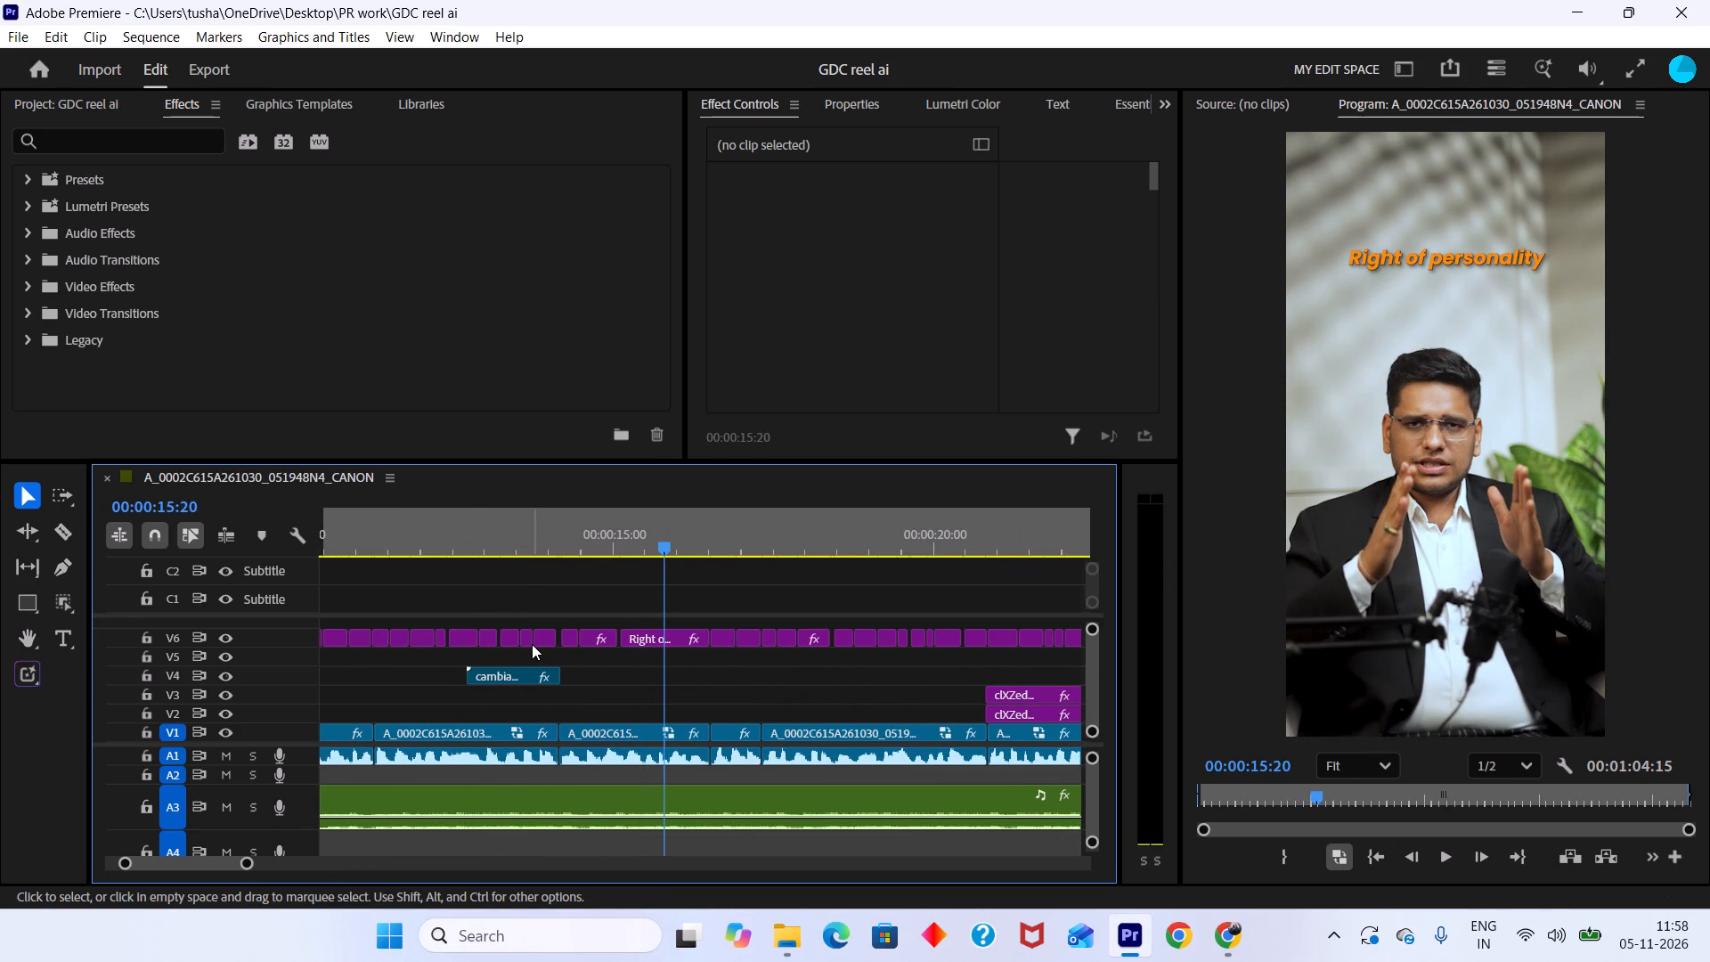
Save the GDC reel ai project.
key(ctrl+s)
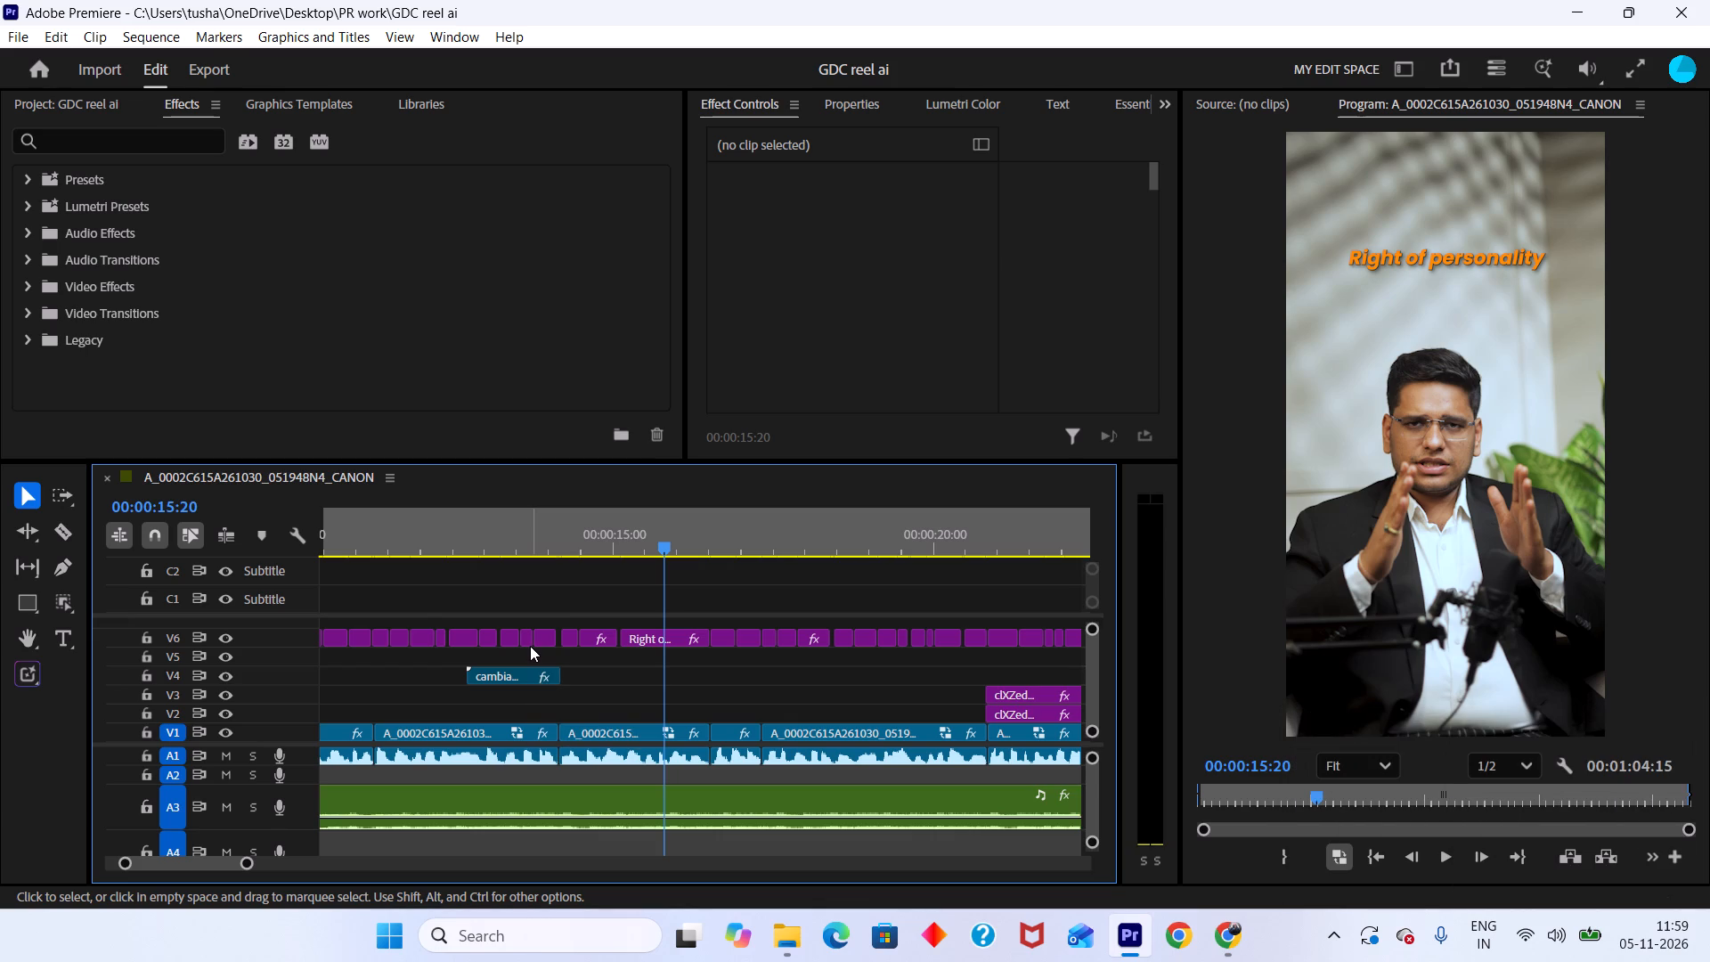
Replay the "Right of personality" caption section, review the reel up to about 35 seconds, and return the playhead to 00:00:29:03.
key(space)
key(space)
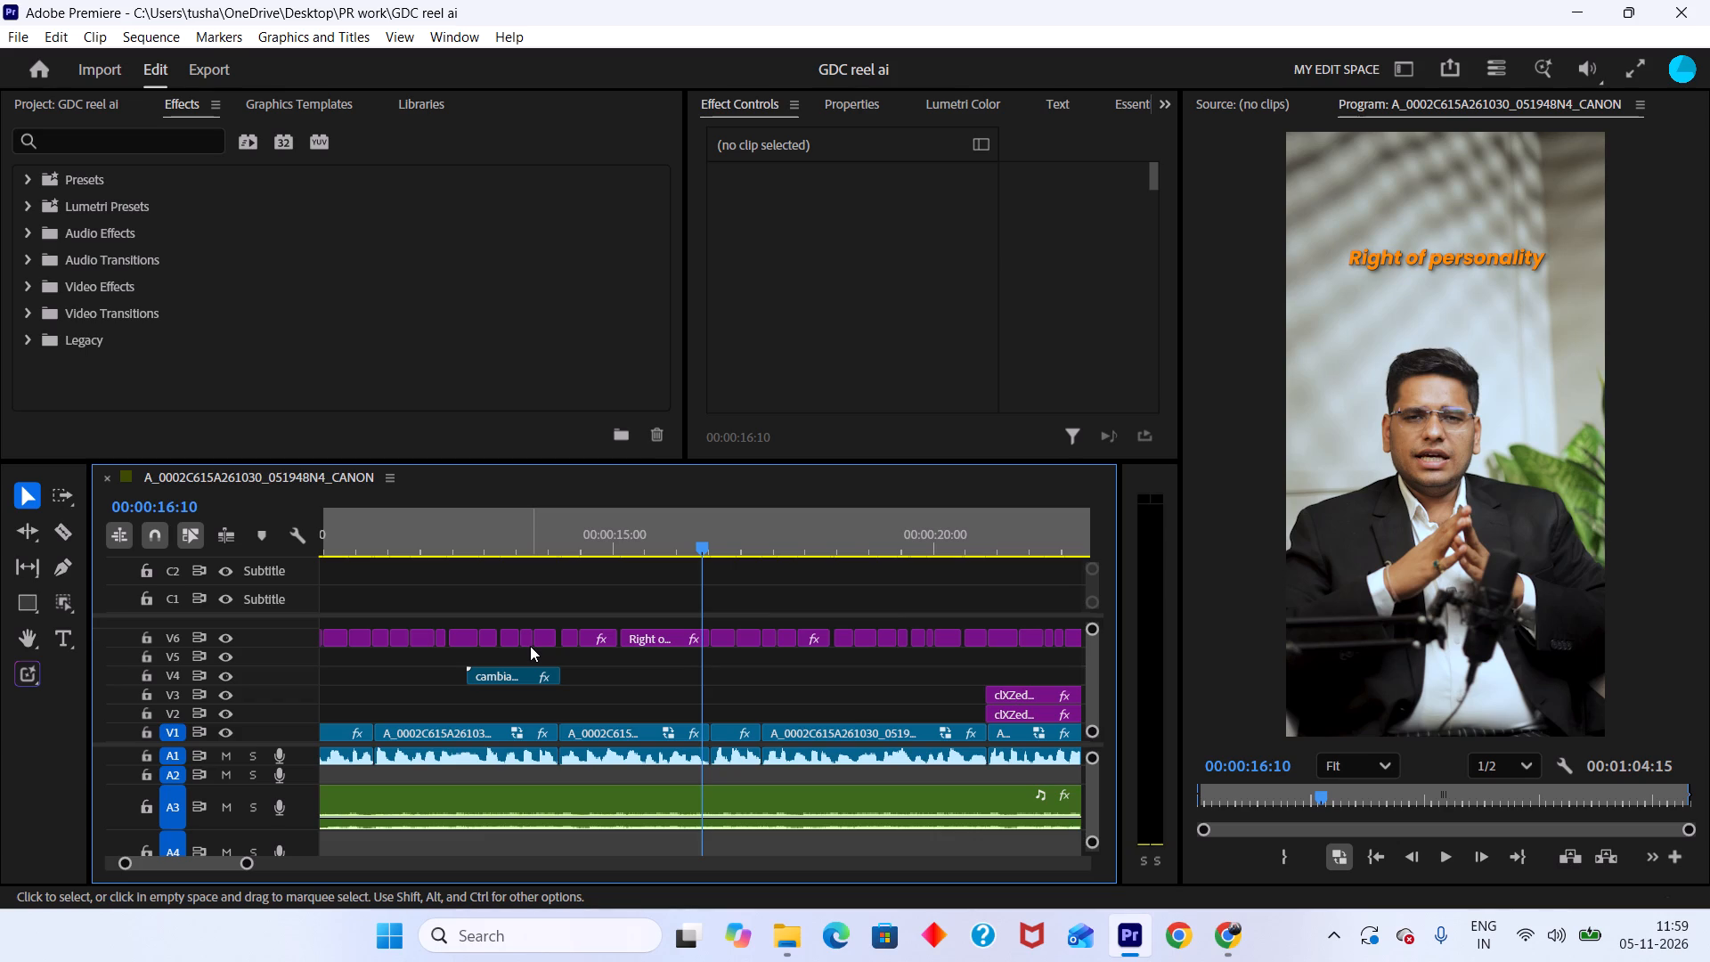
drag(582, 540, 553, 536)
key(space)
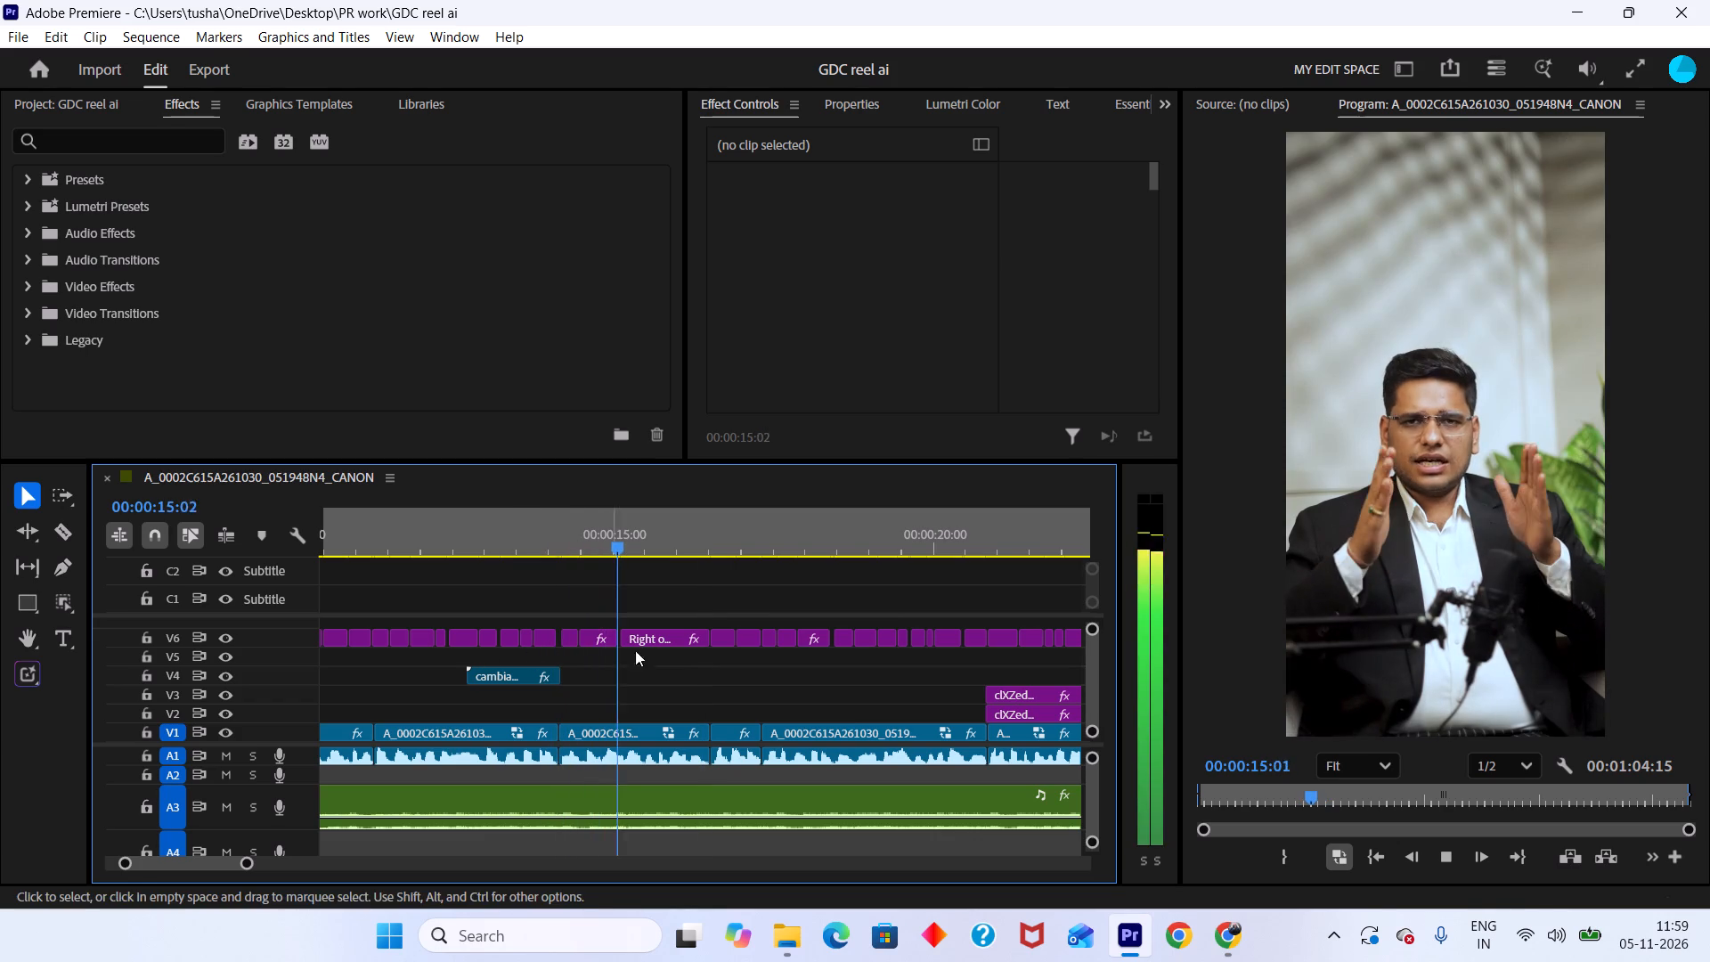
alt+scroll(655, 665, down, 14)
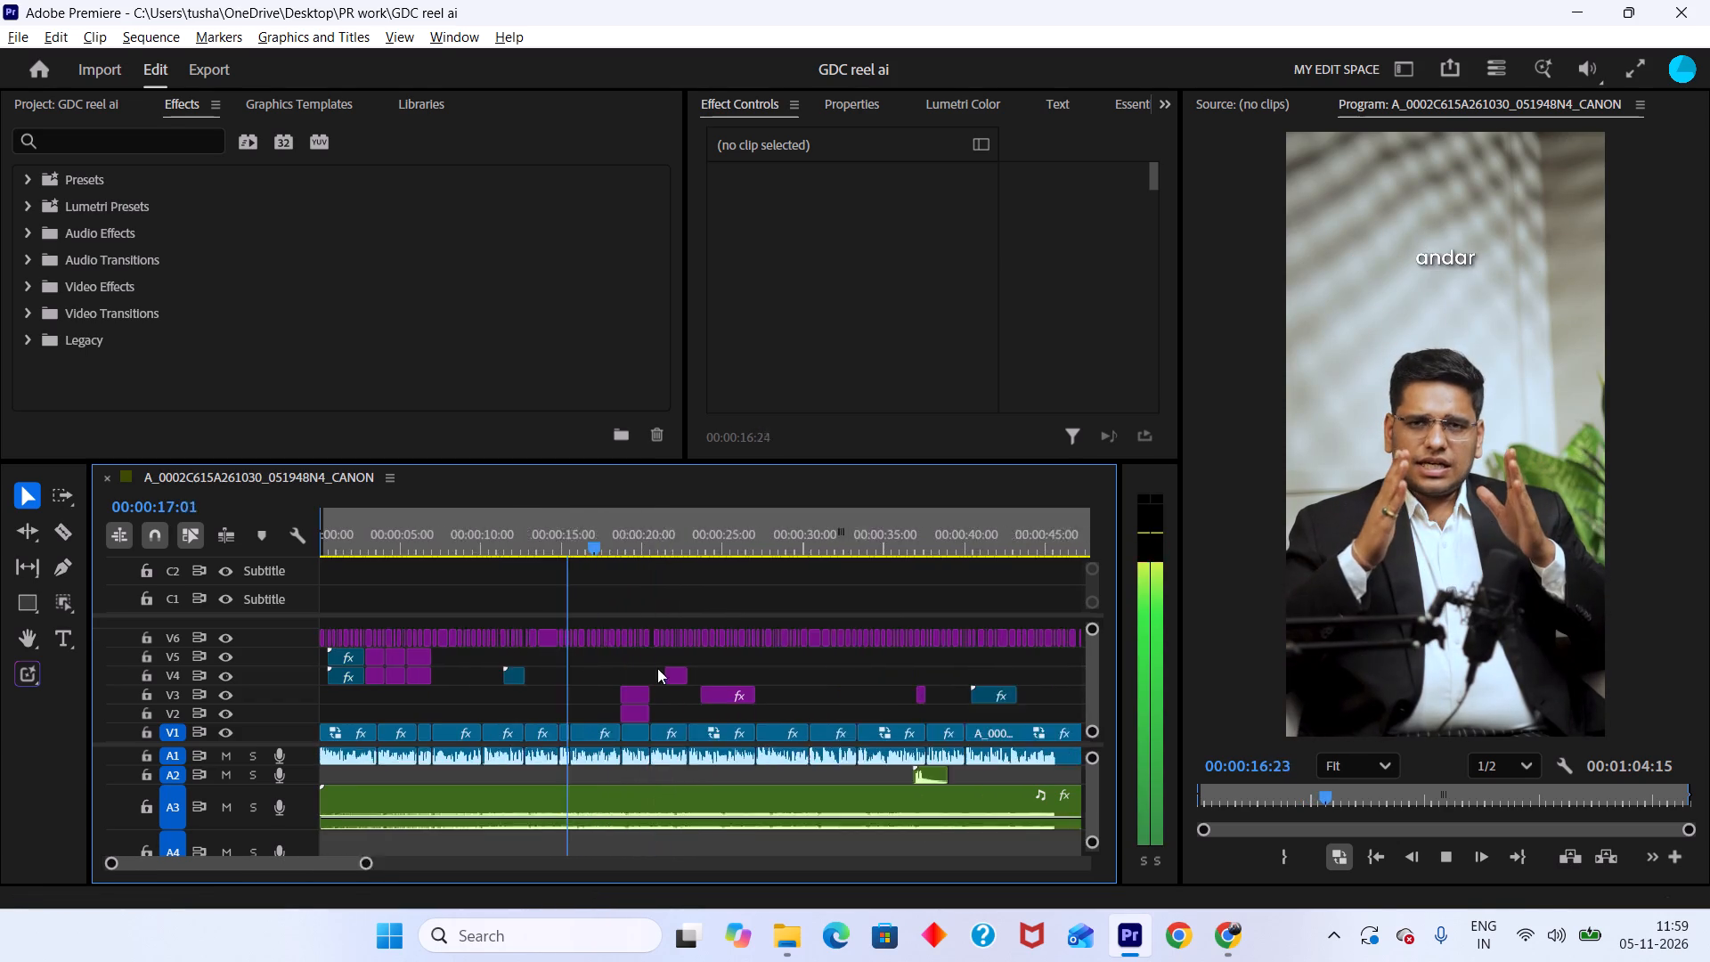
alt+scroll(657, 668, down, 5)
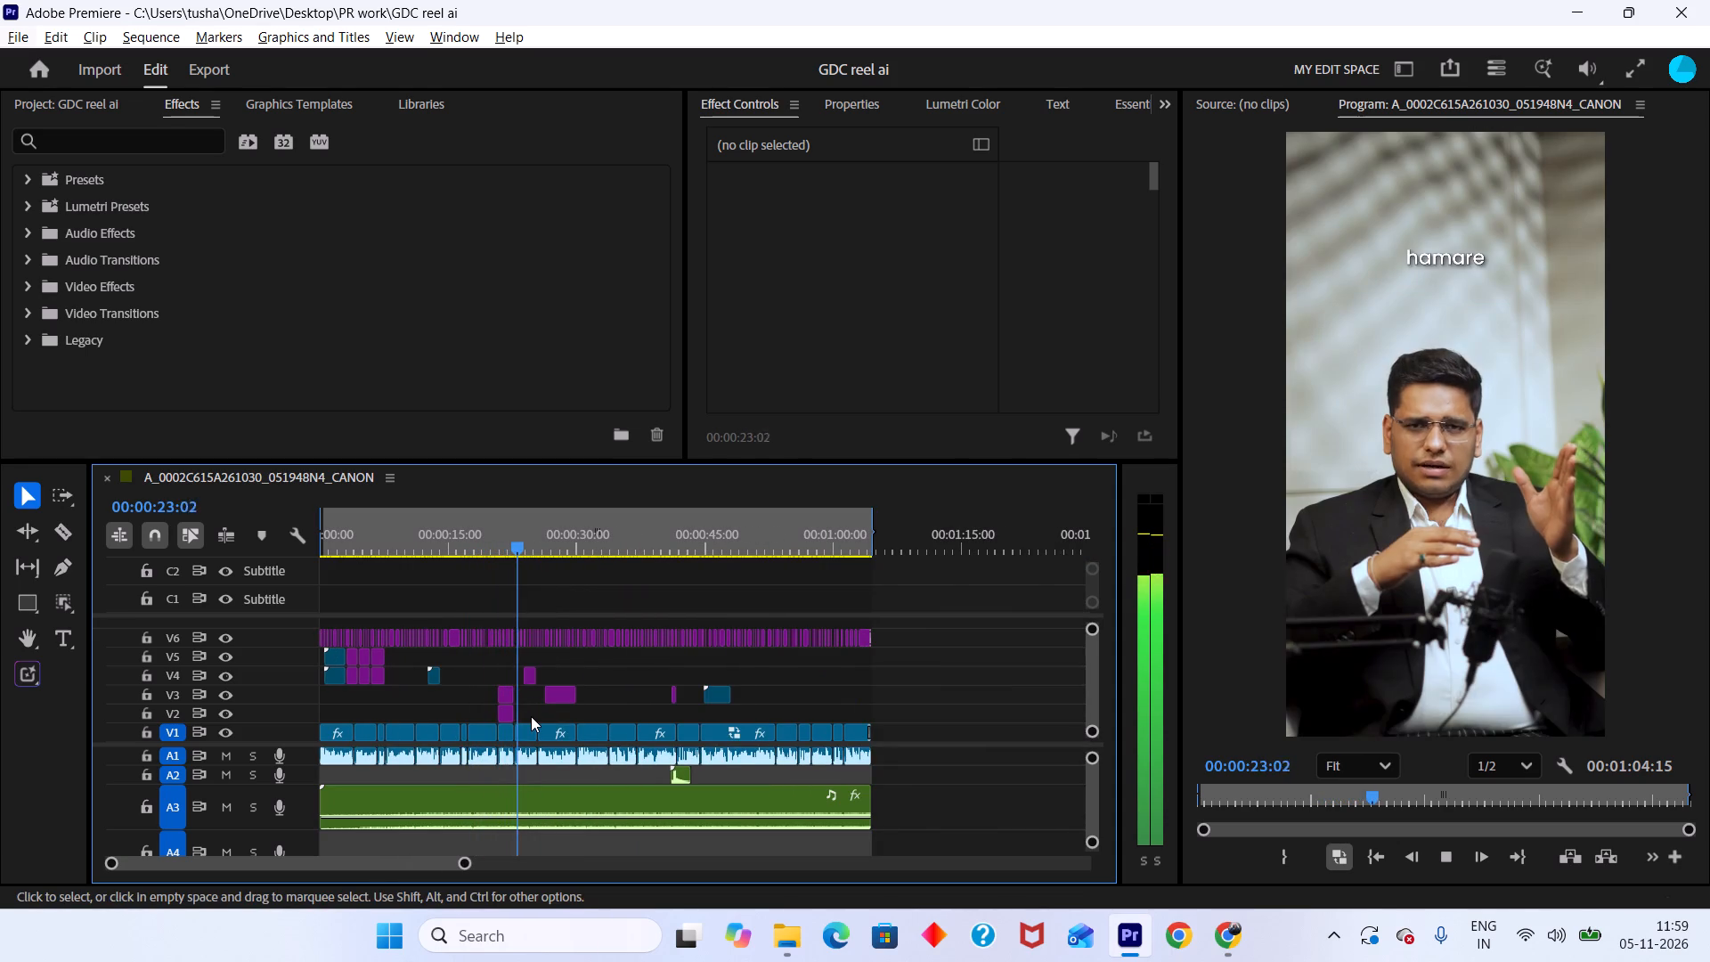
alt+scroll(532, 717, up, 9)
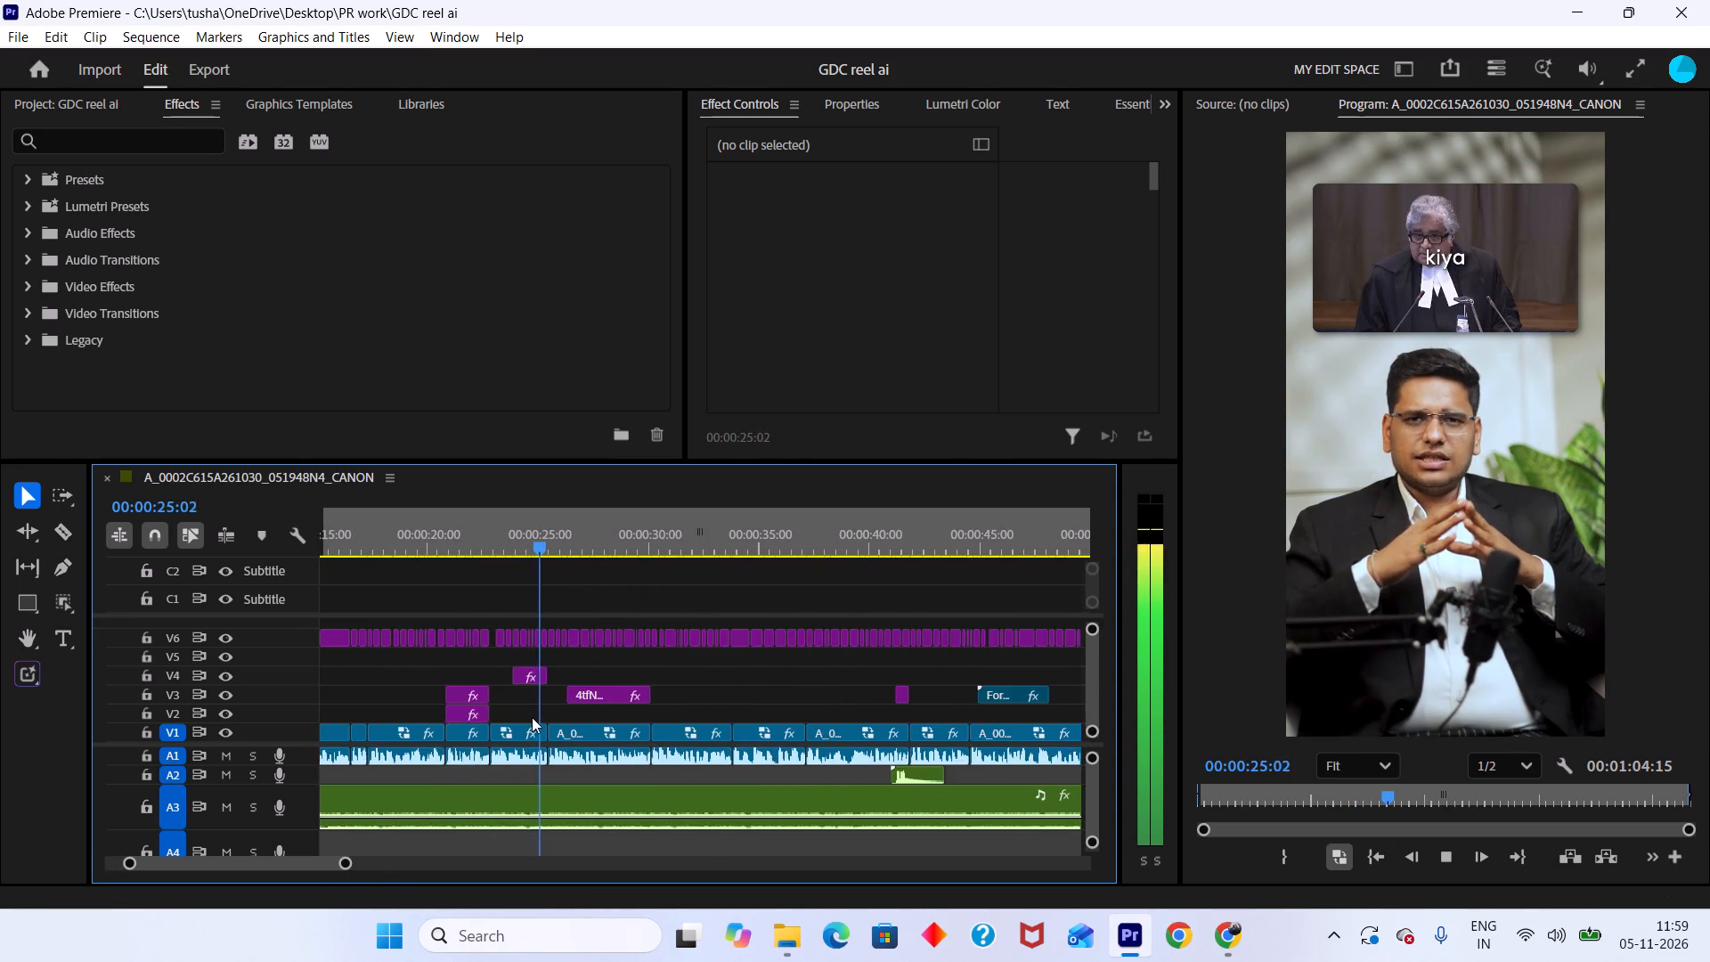
scroll(532, 717, up, 5)
alt+scroll(532, 717, up, 6)
alt+scroll(533, 720, down, 12)
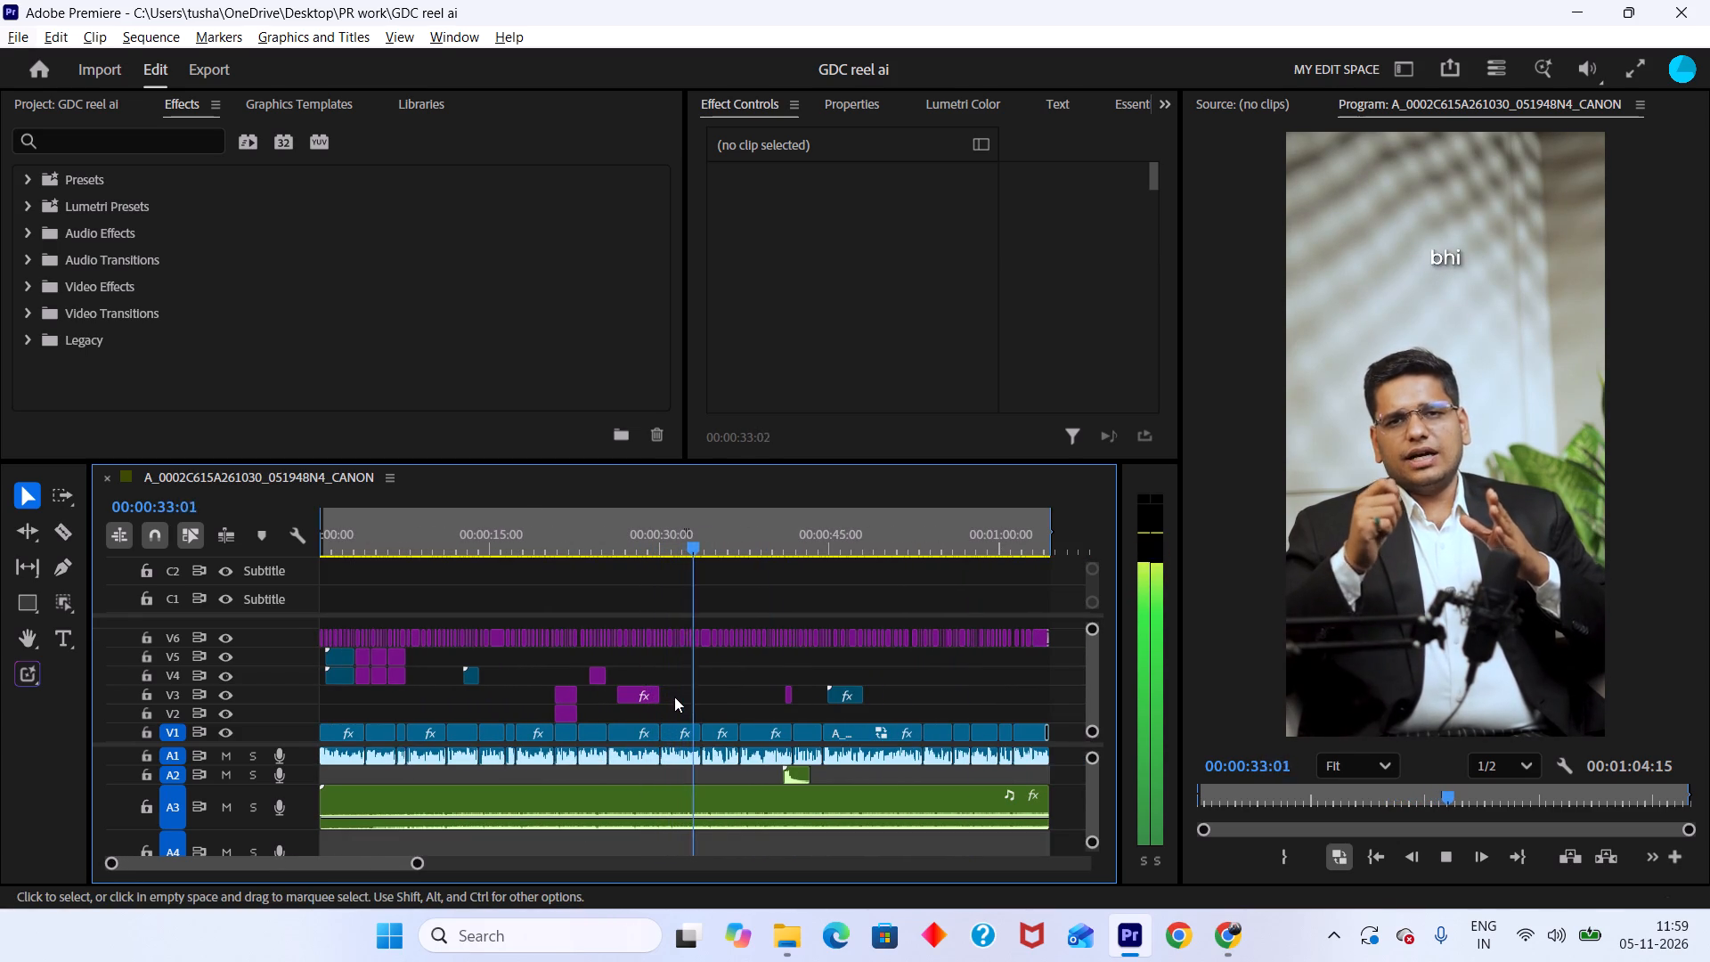
key(space)
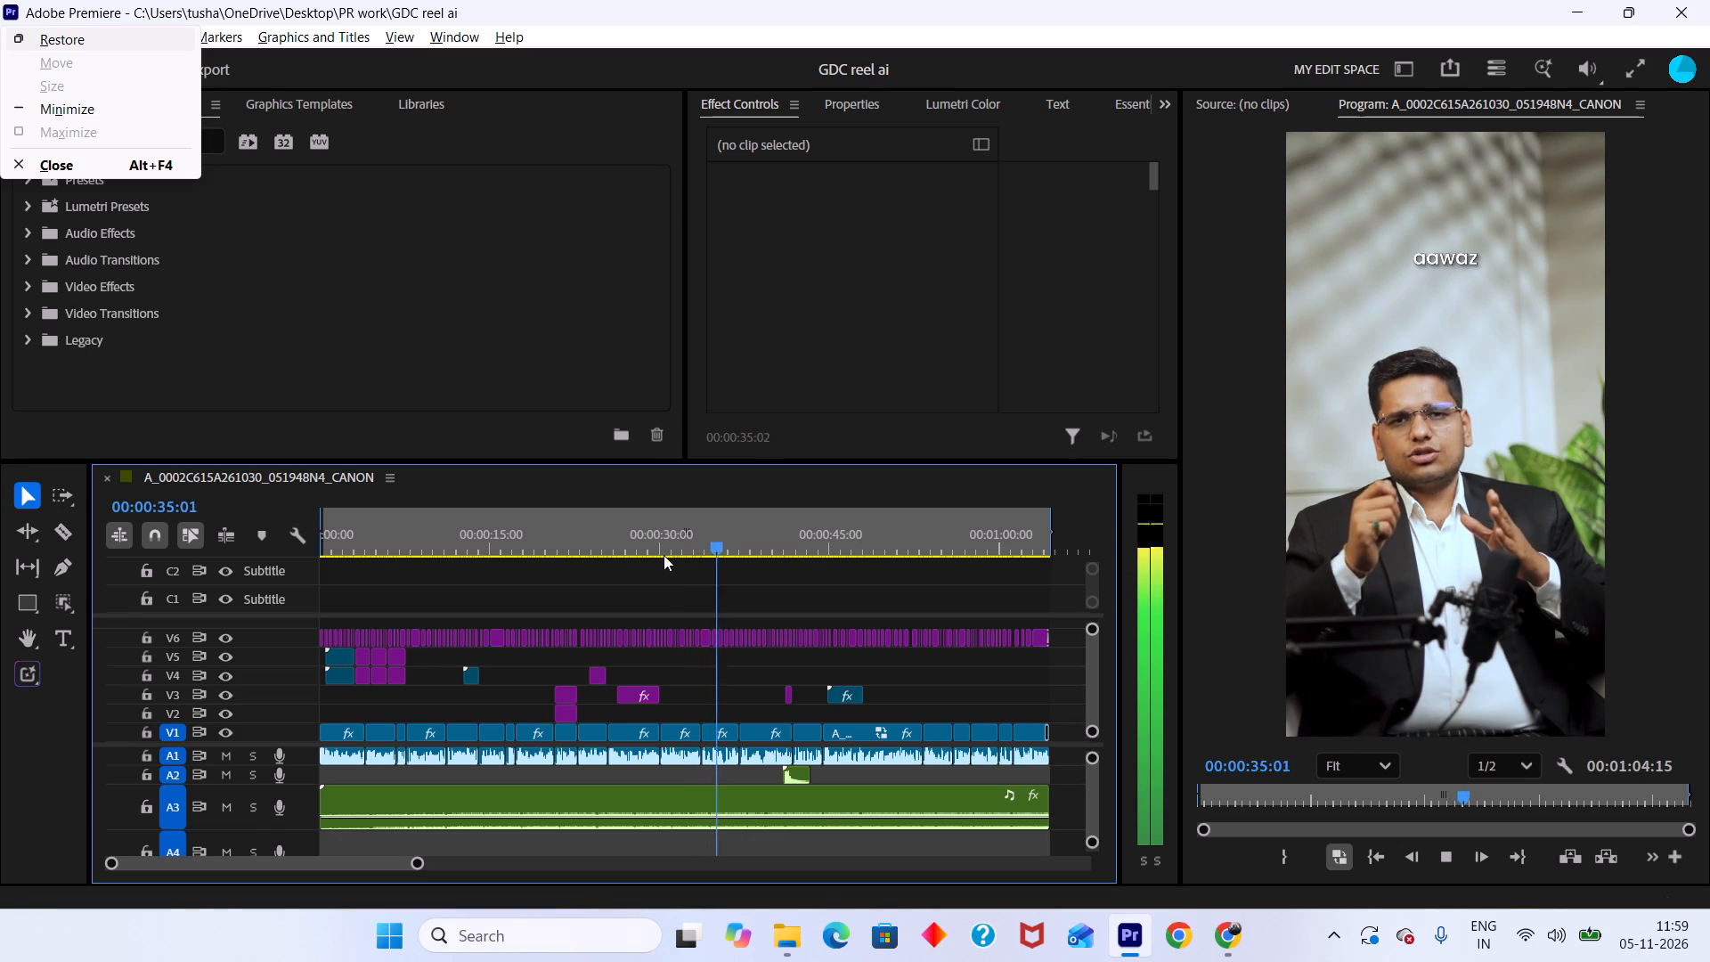
drag(662, 547, 652, 544)
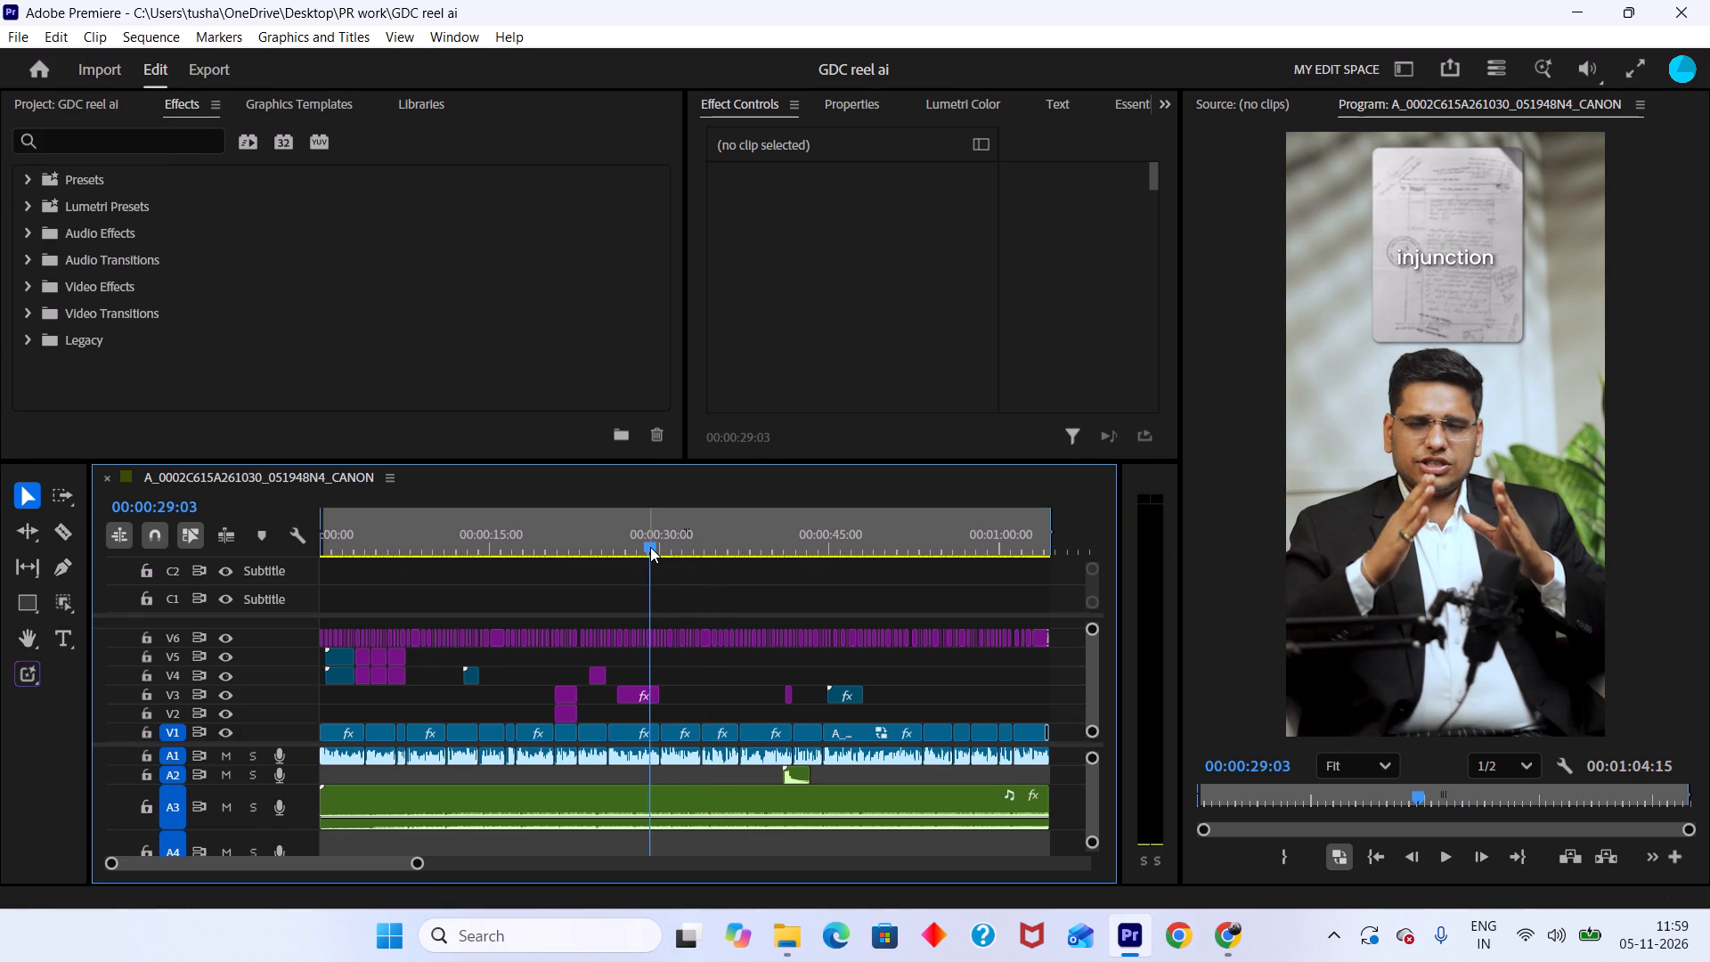
Save the GDC reel ai project again.
key(ctrl+s)
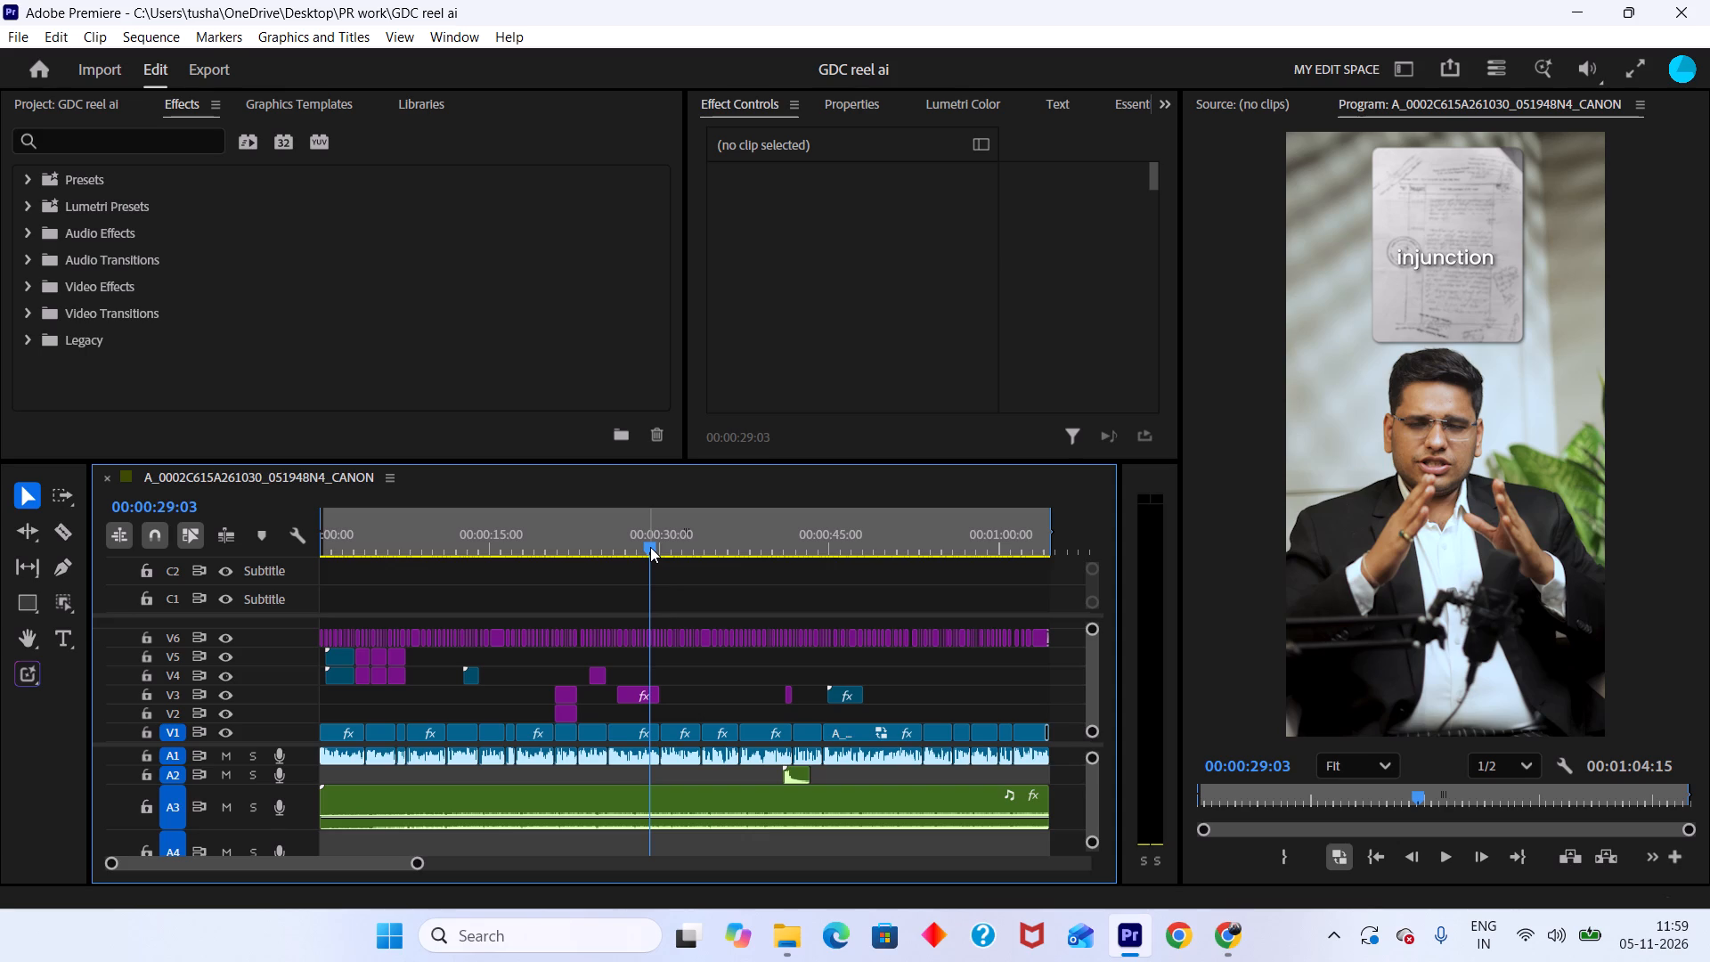
key(ctrl+s)
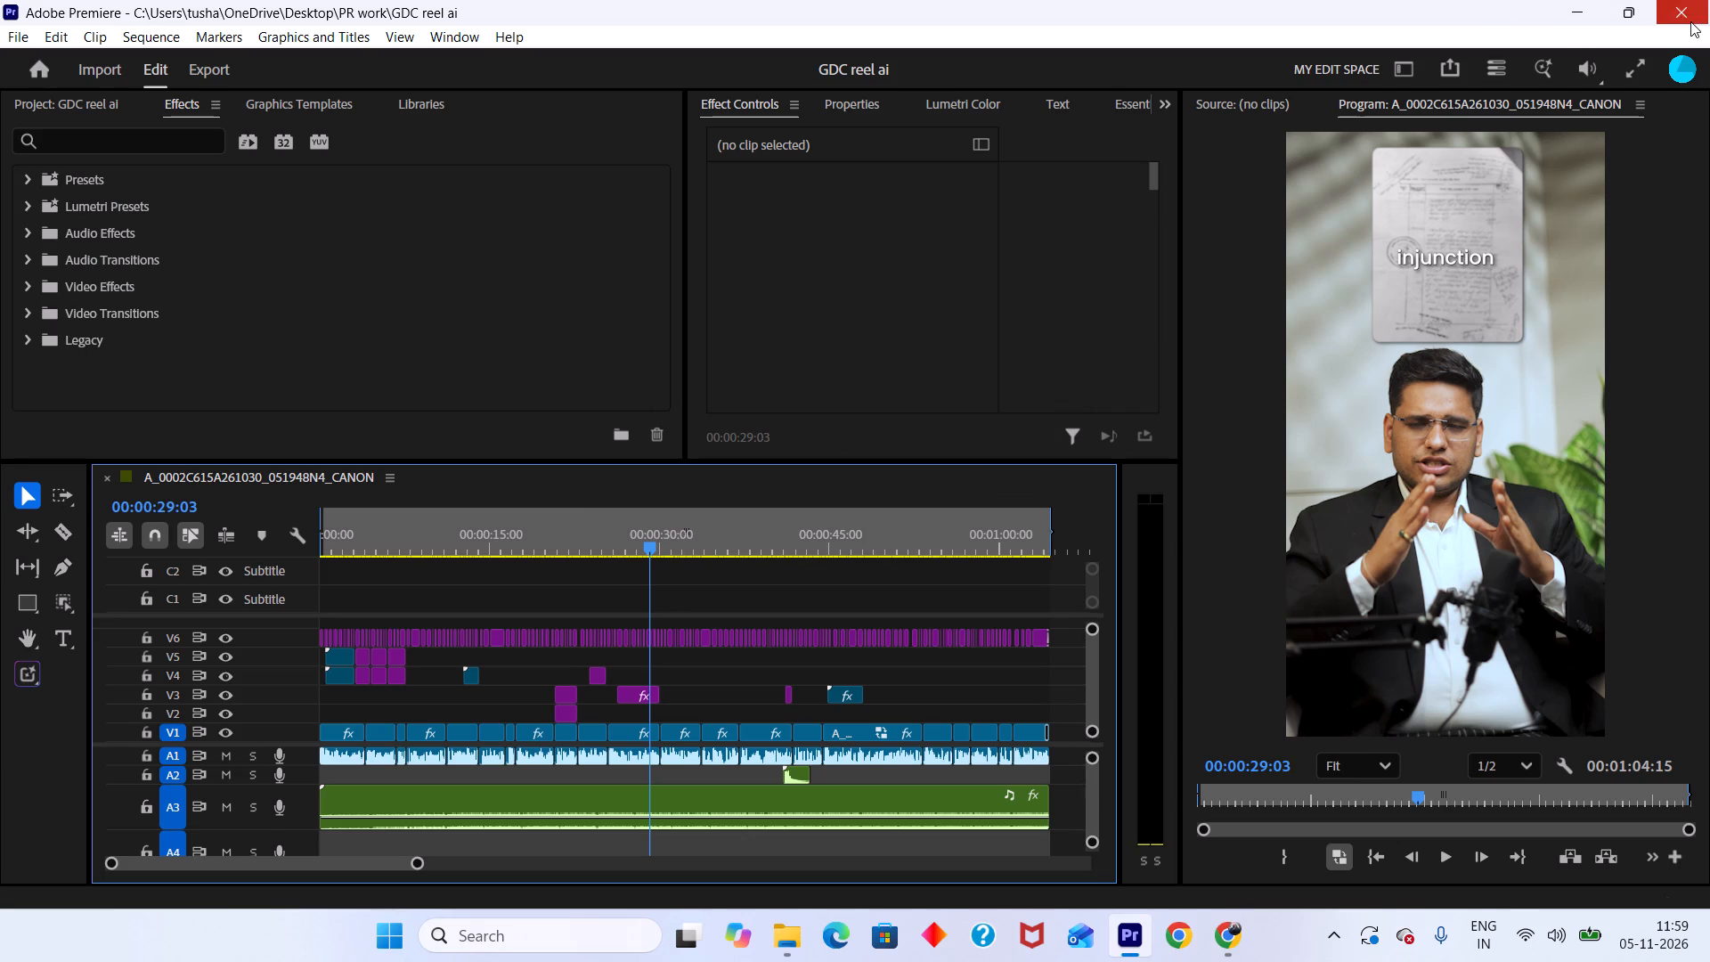
Minimize Premiere and return to the "stuttering meaning" search results in Chrome.
click(1579, 10)
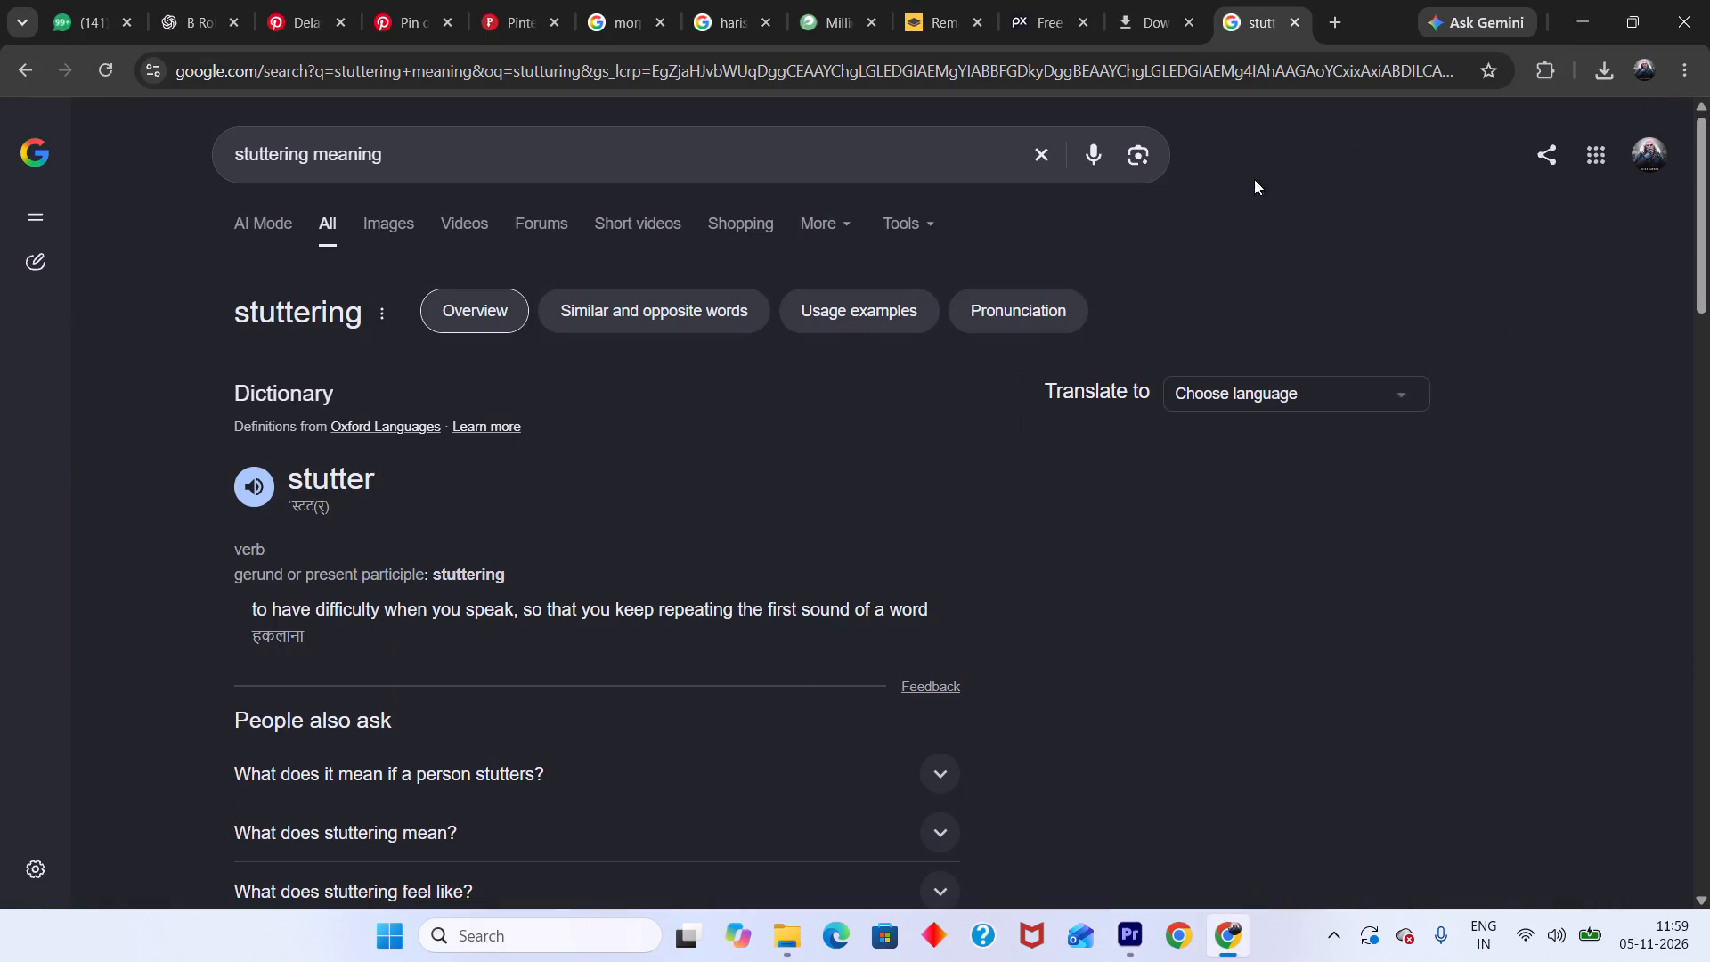
click(1232, 242)
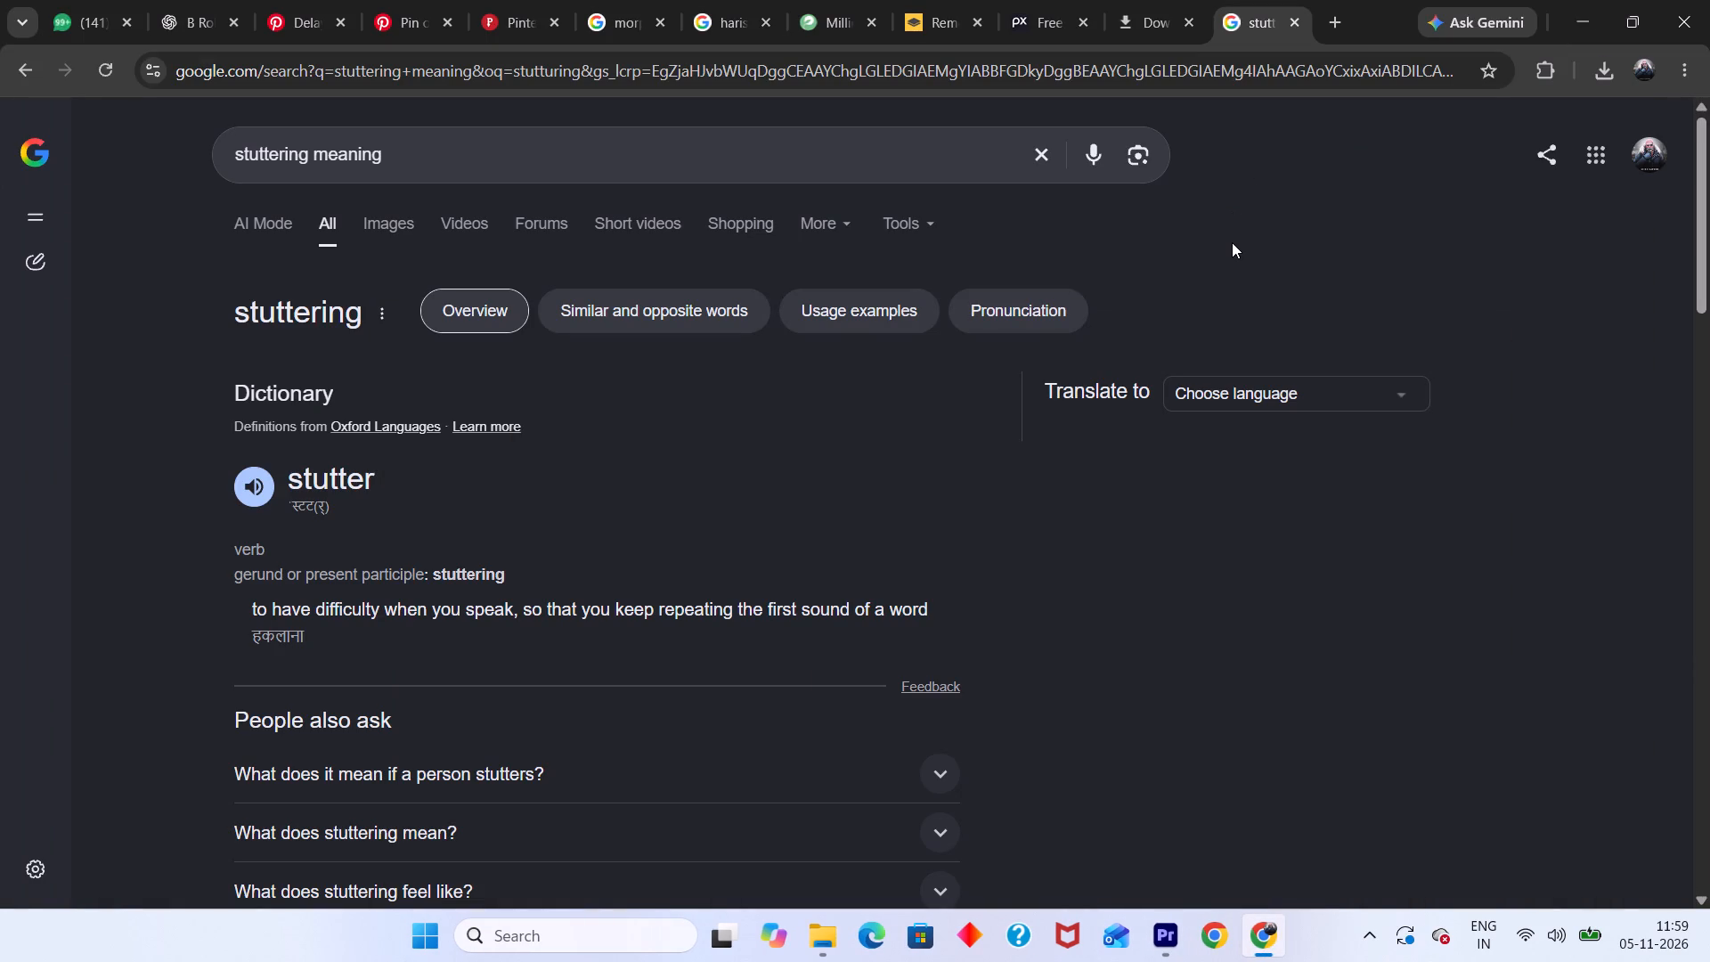
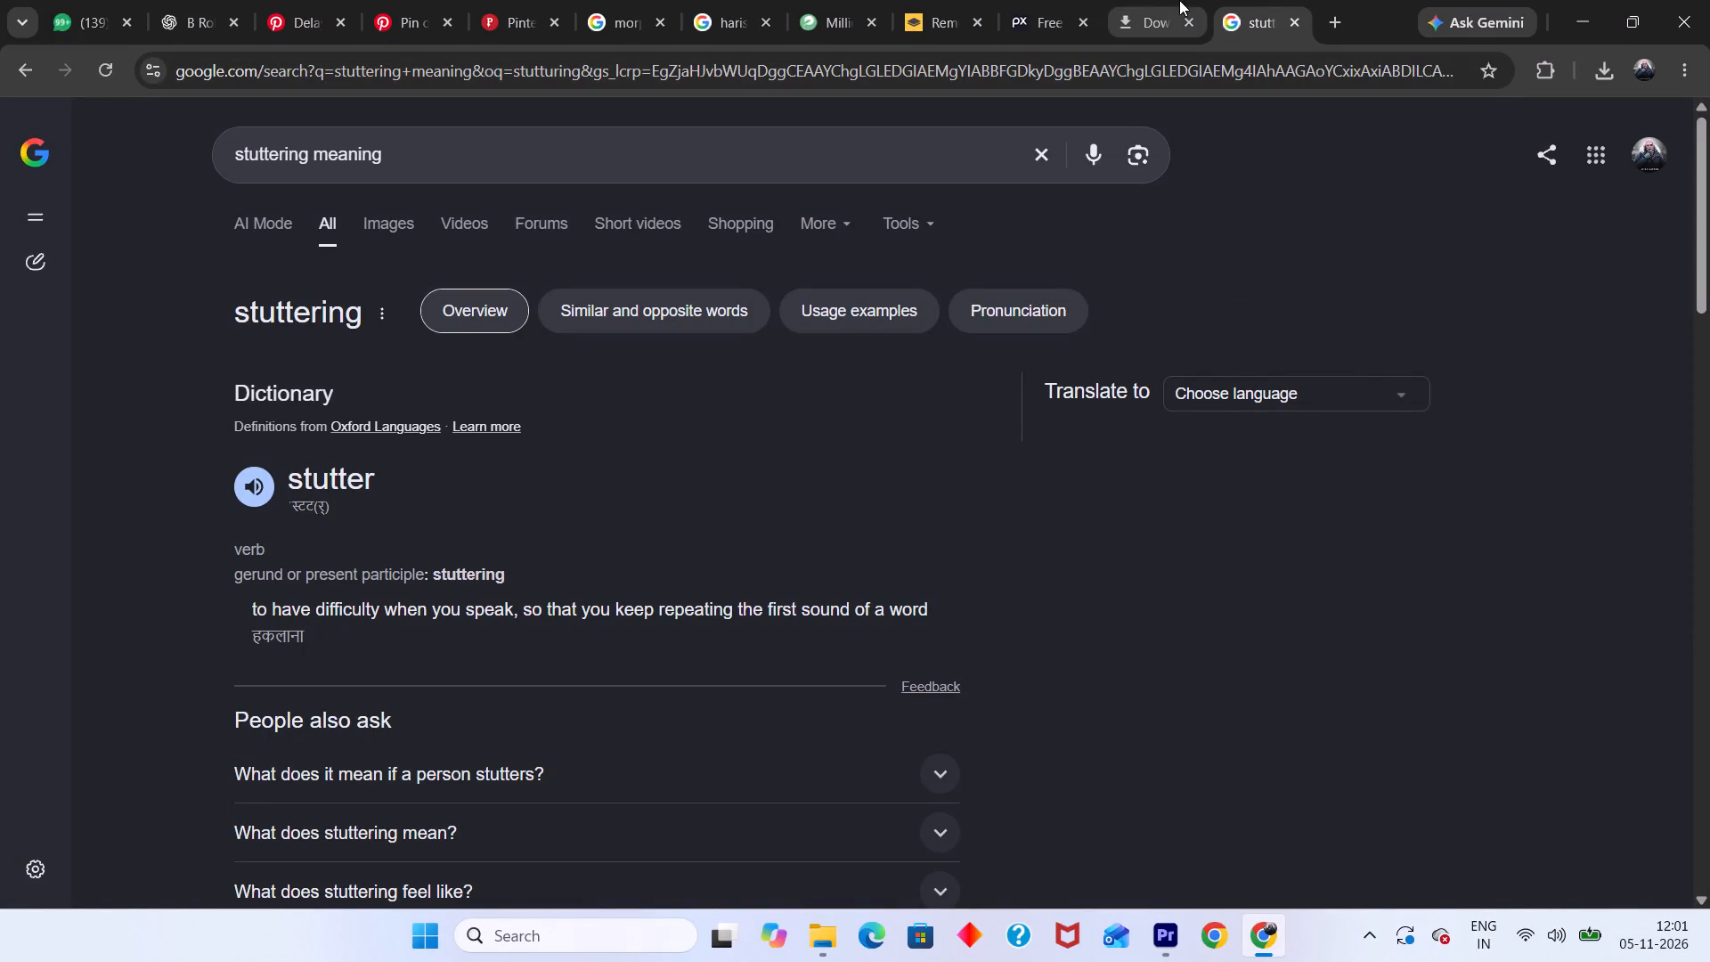
Open a new blank browser tab beside the "stuttering meaning" search results.
click(1337, 11)
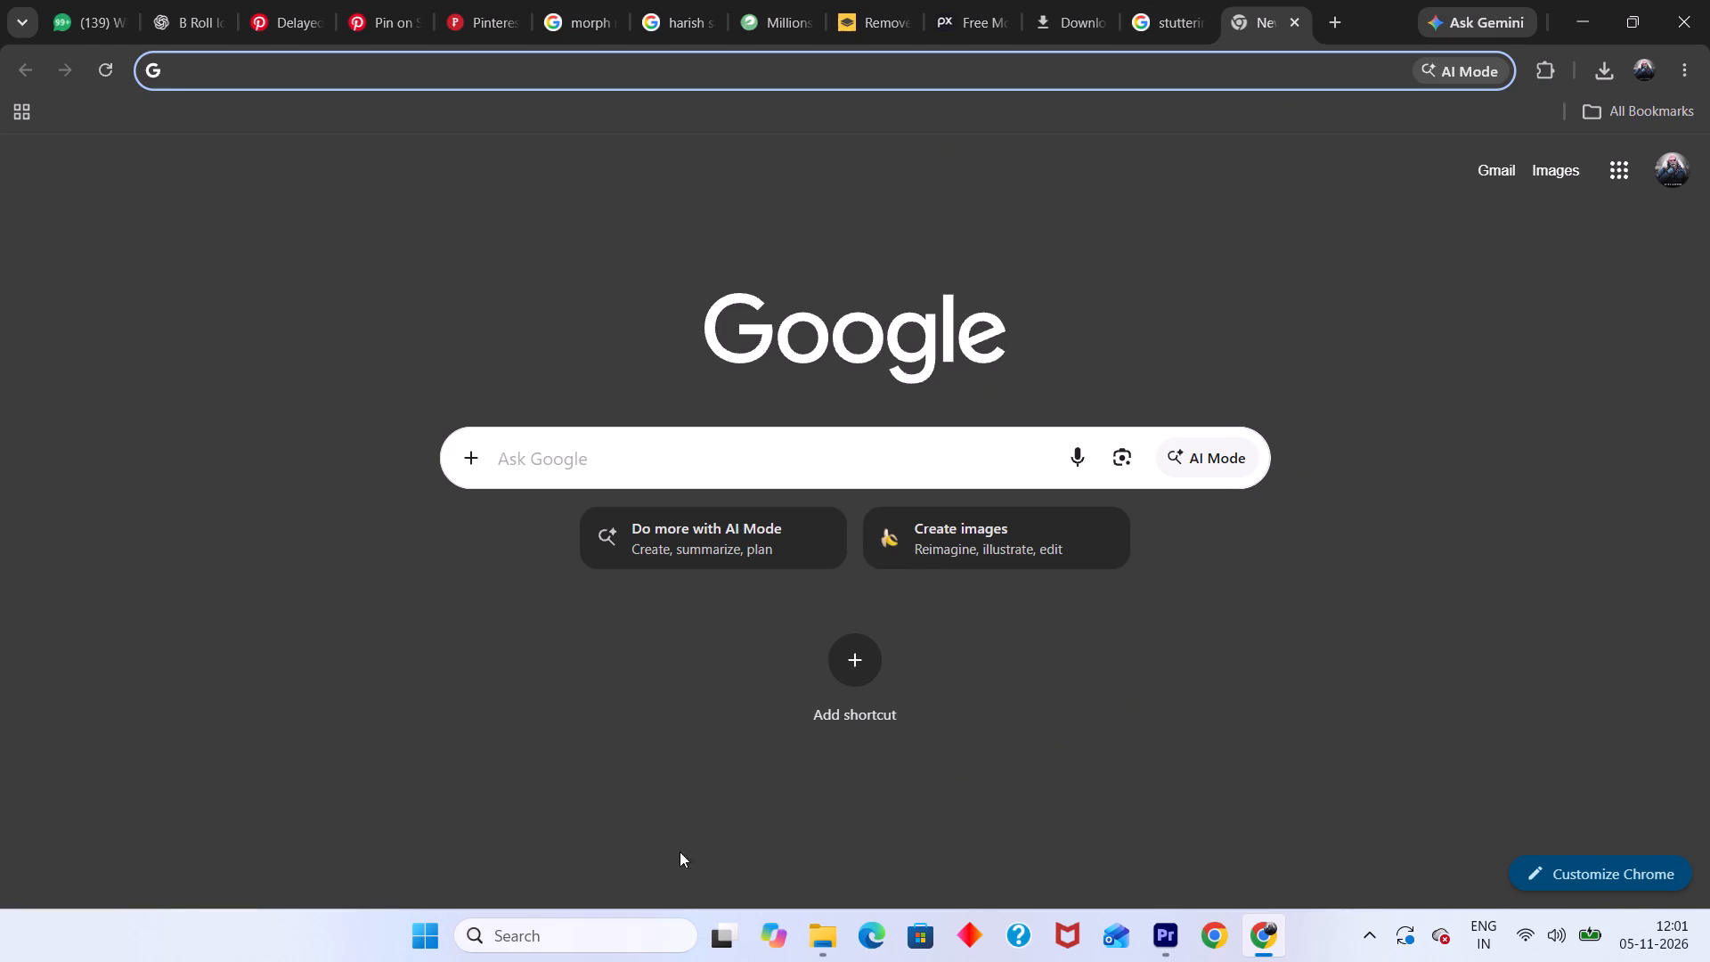
click(607, 947)
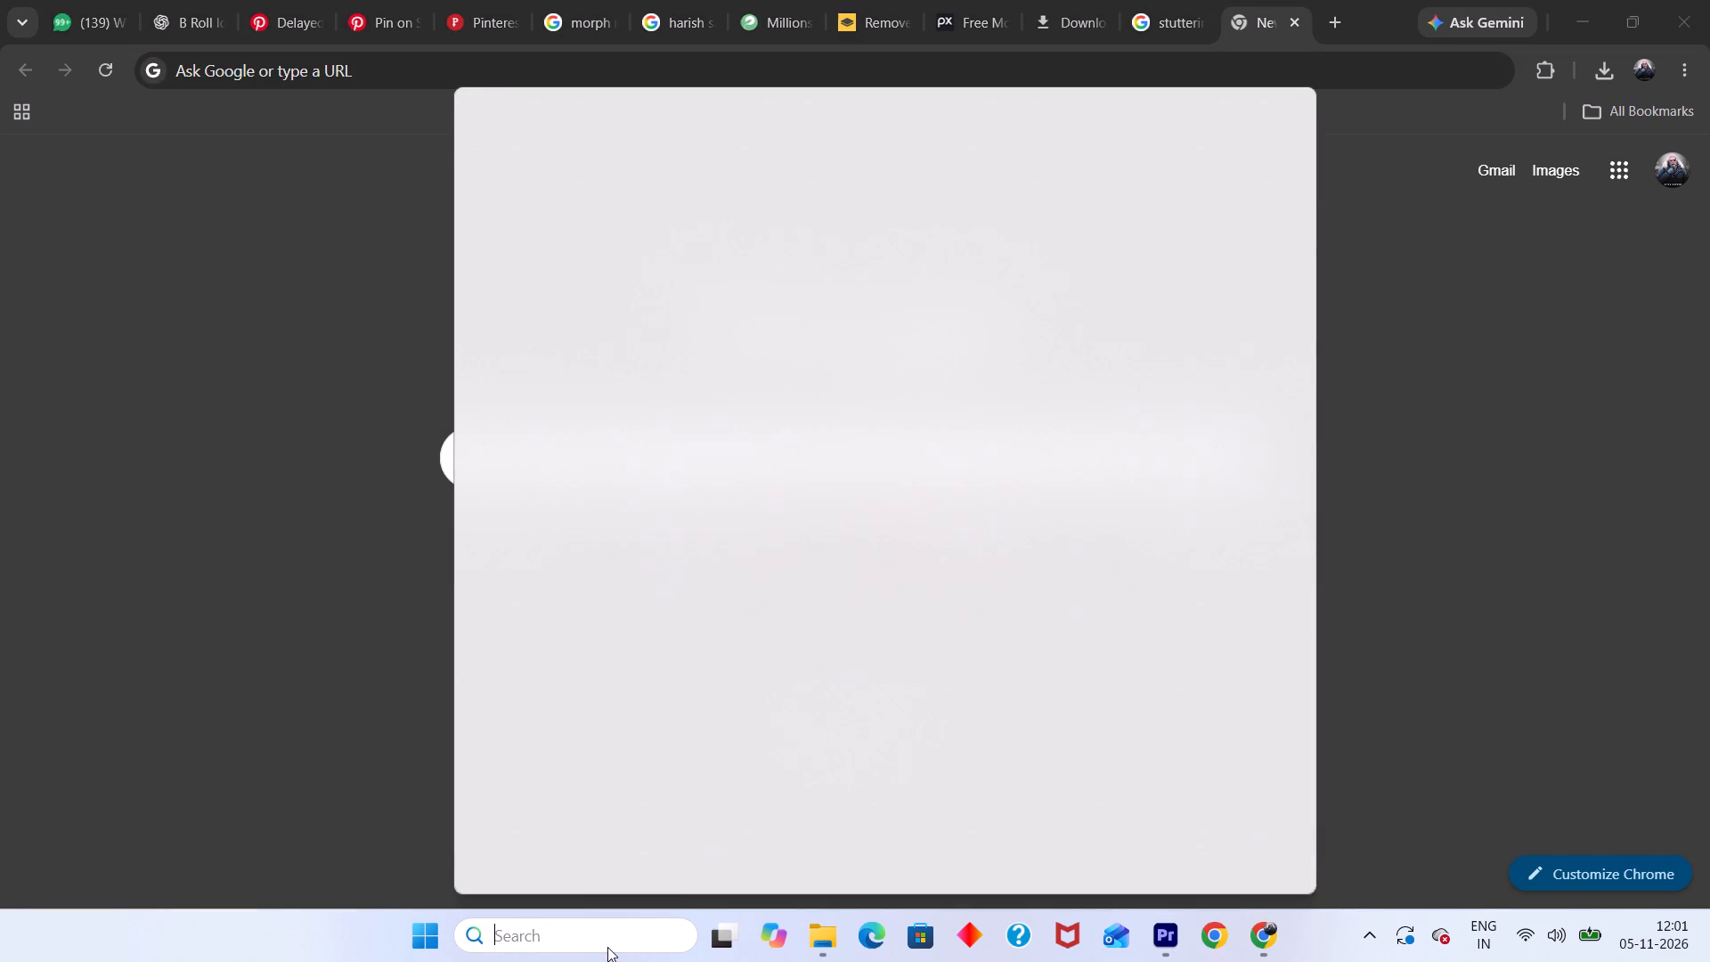
click(267, 470)
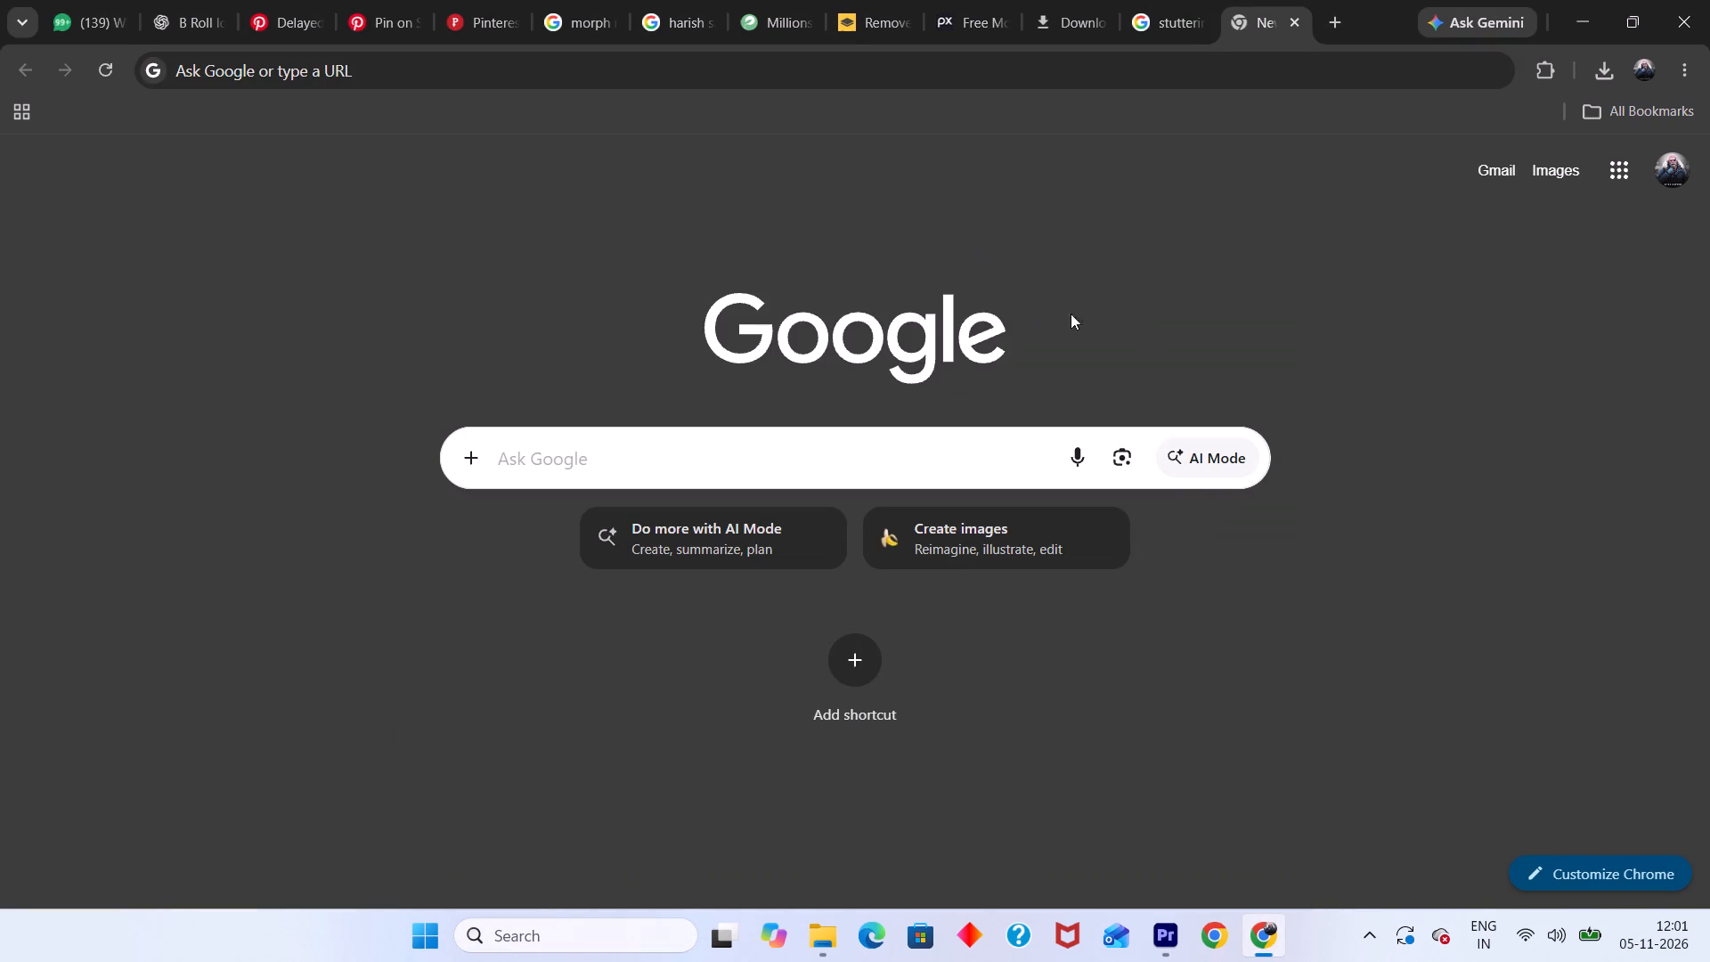
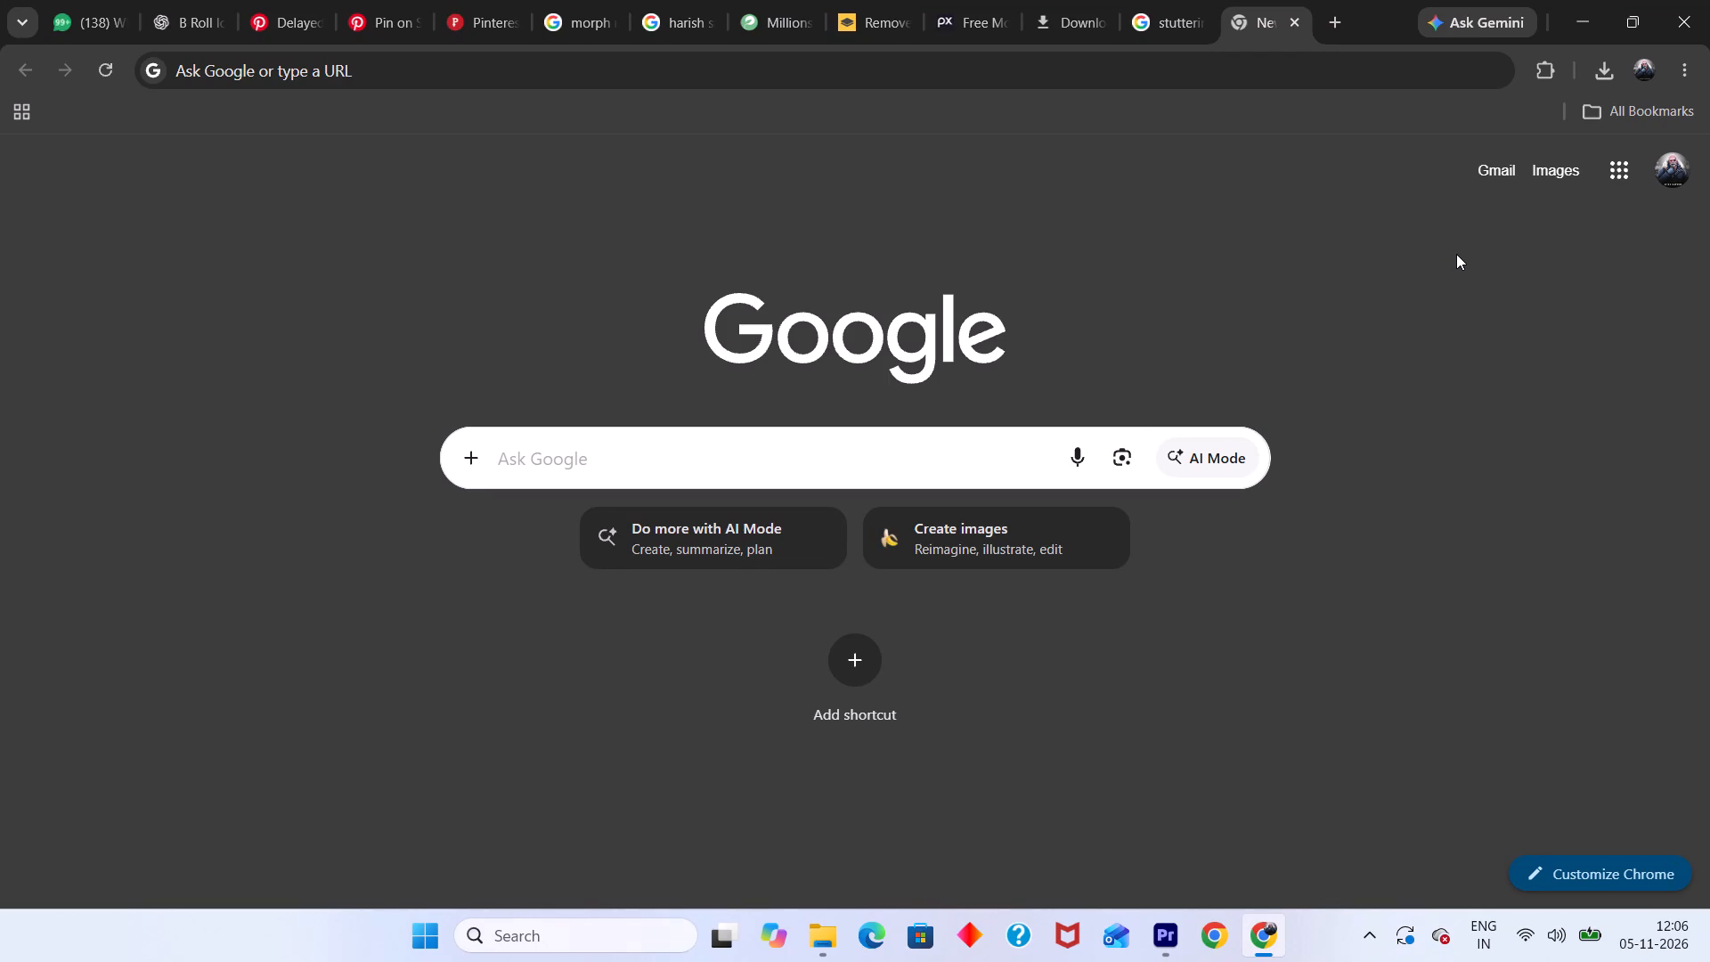
Switch to the remove.bg browser tab and minimize the browser window to reveal the desktop.
click(862, 0)
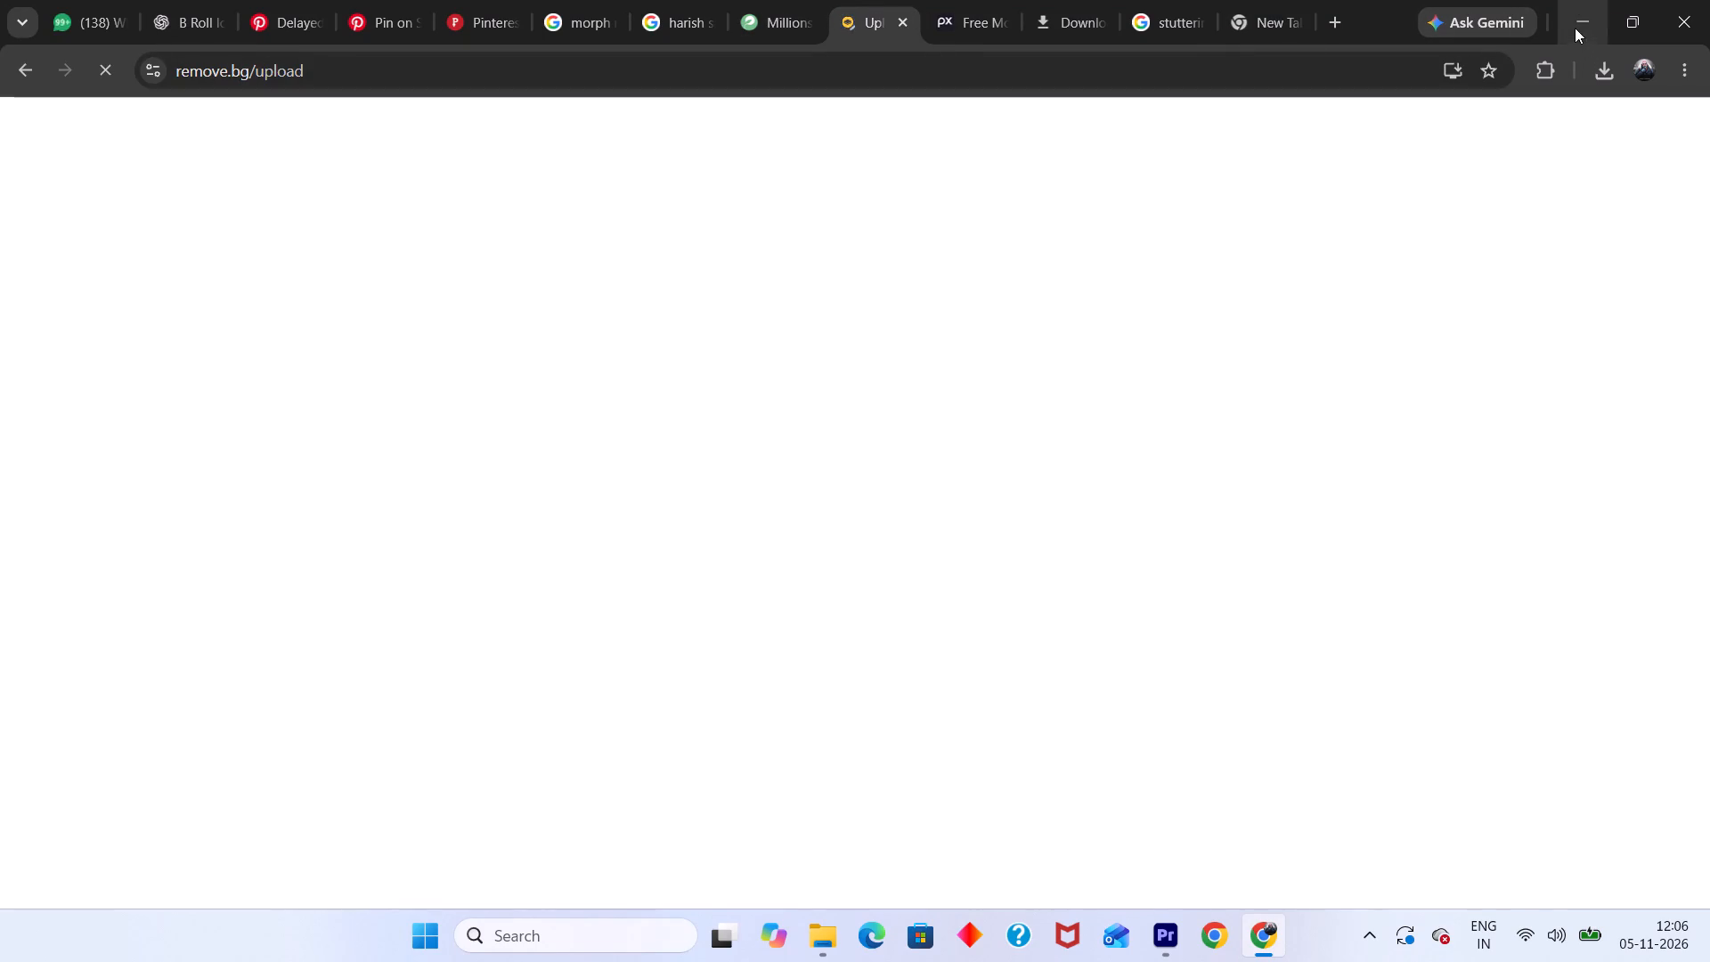
click(1575, 28)
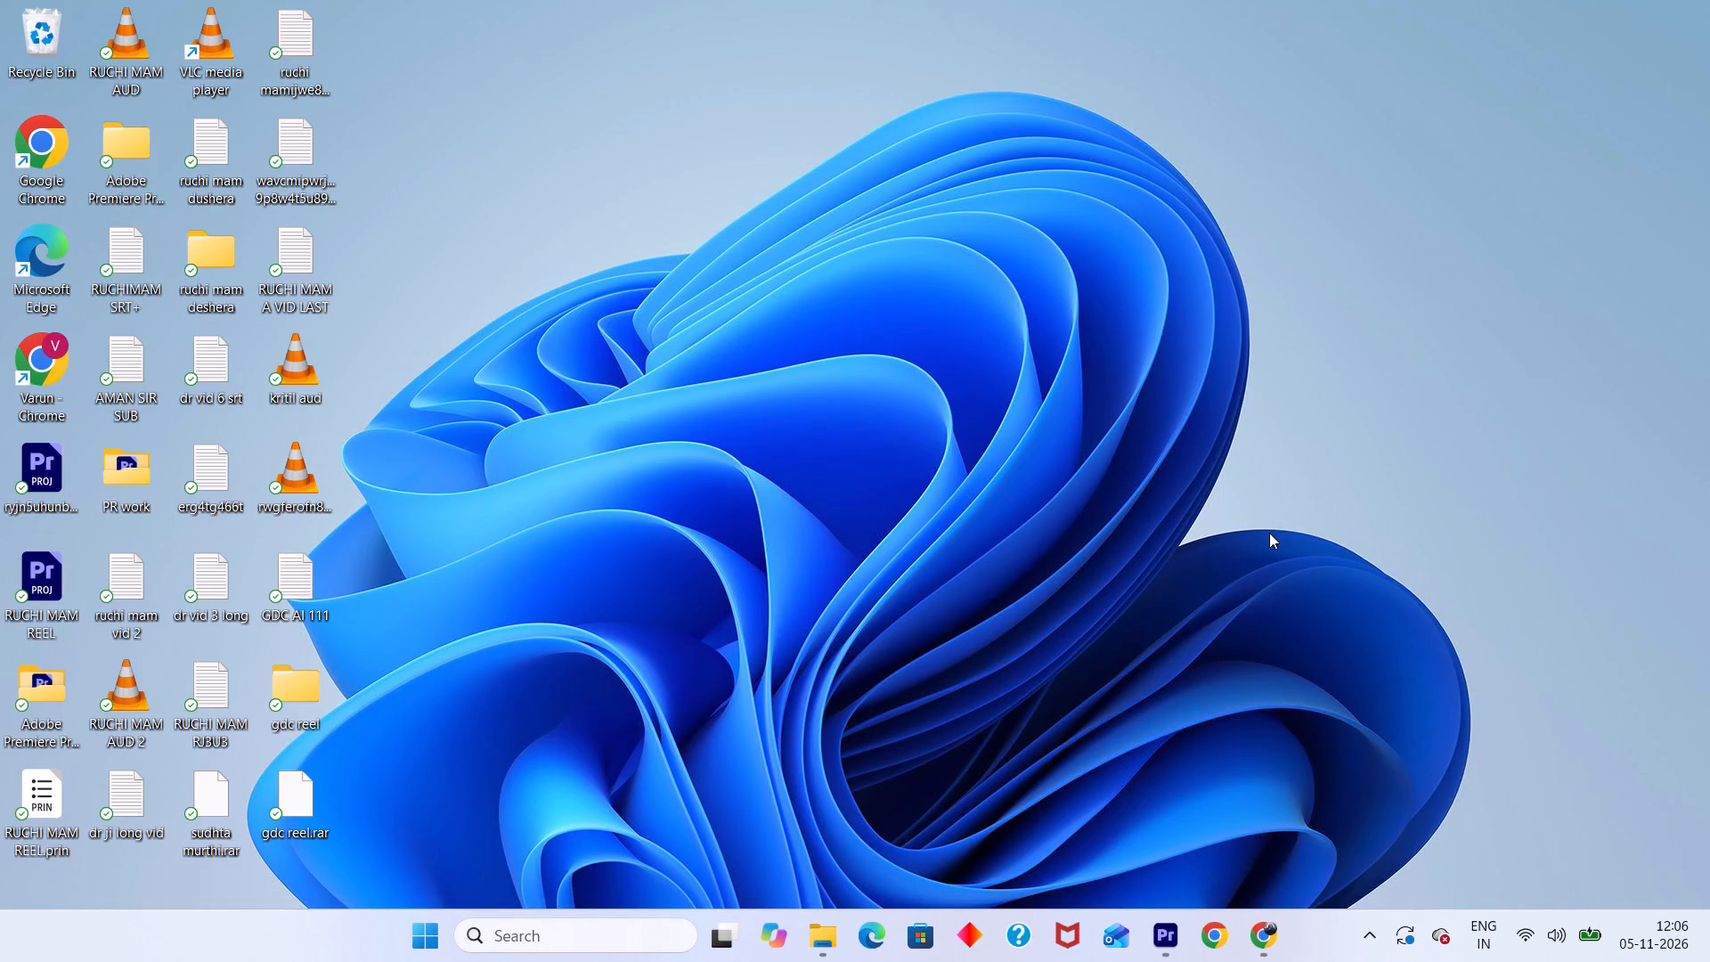